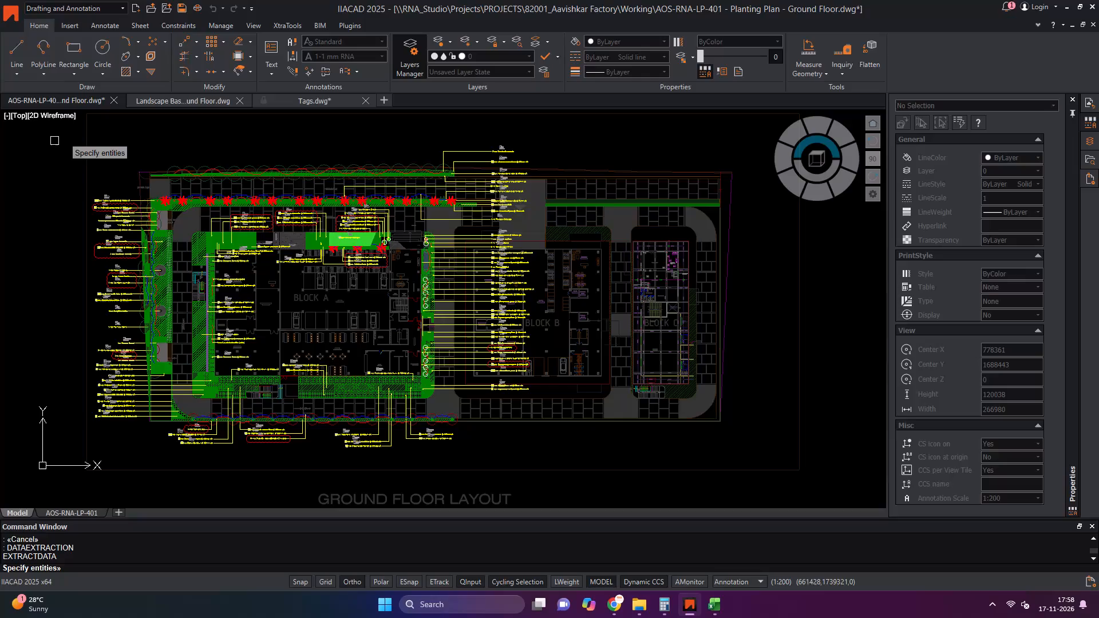
Select all entities of the ground floor planting plan, including its plant labels, as the data extraction source.
click(45, 133)
click(615, 459)
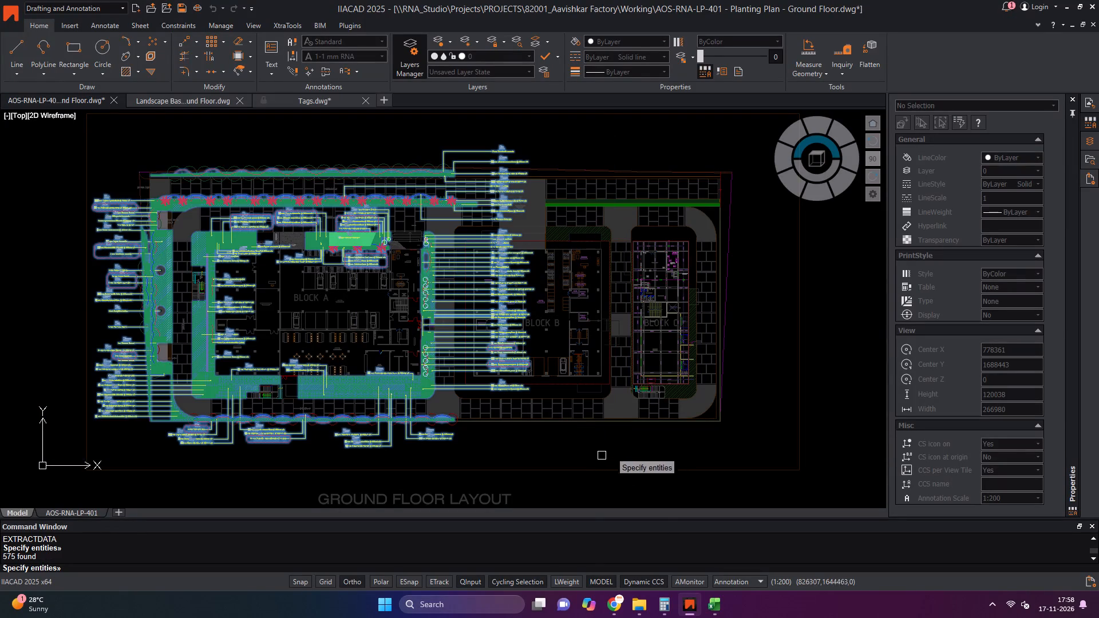
key(space)
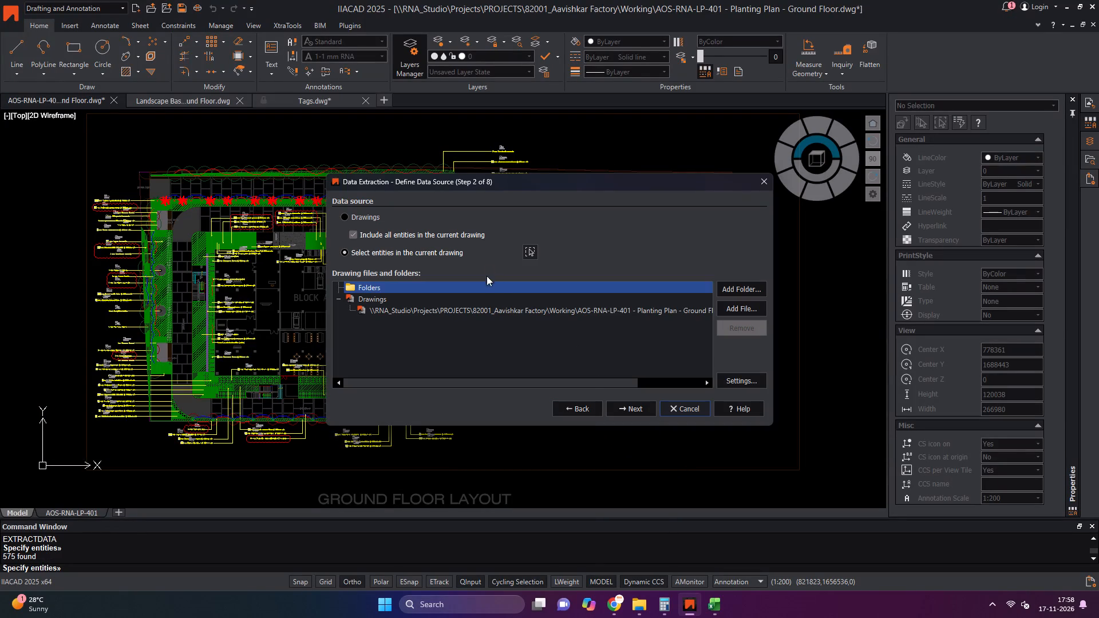
Extract the NO and SPECIES attributes of the PLNT-TAG block, hiding the count and name columns.
click(635, 411)
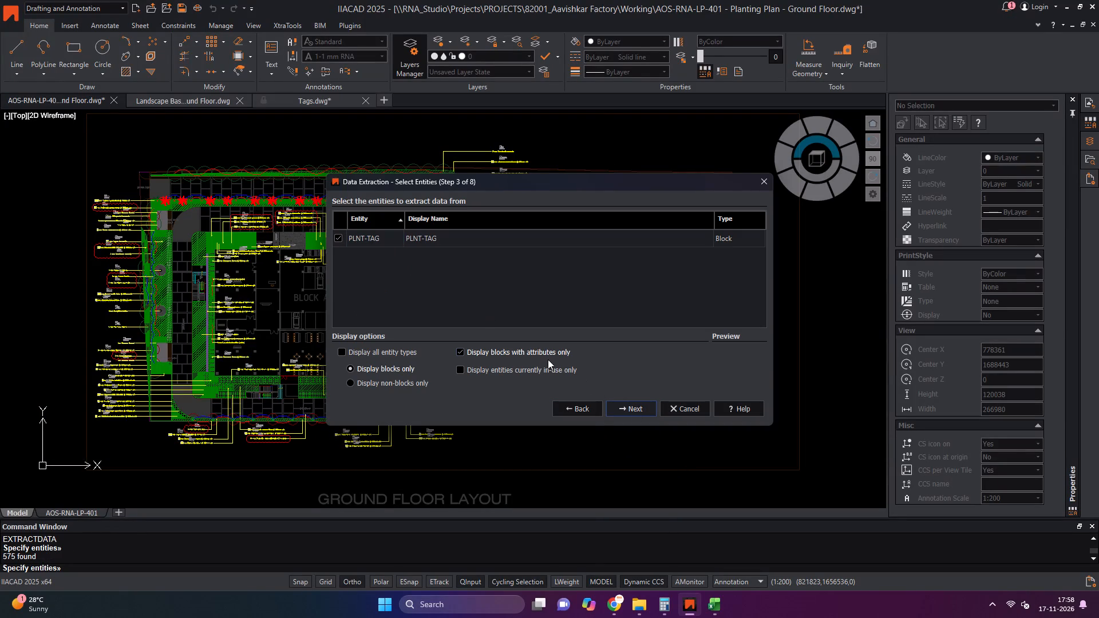
click(626, 409)
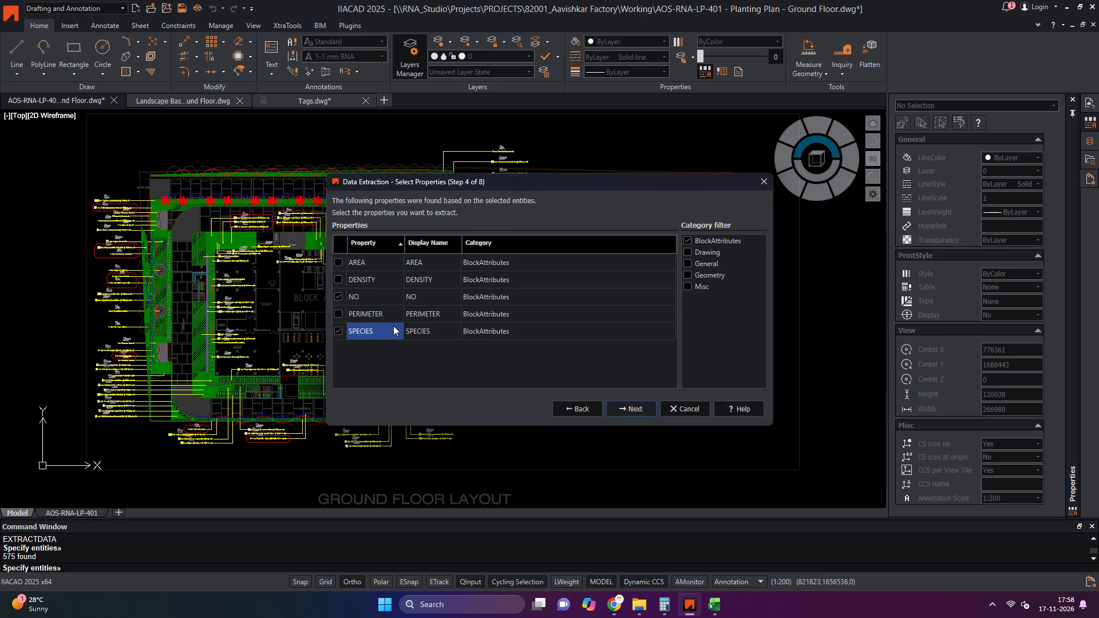
click(625, 405)
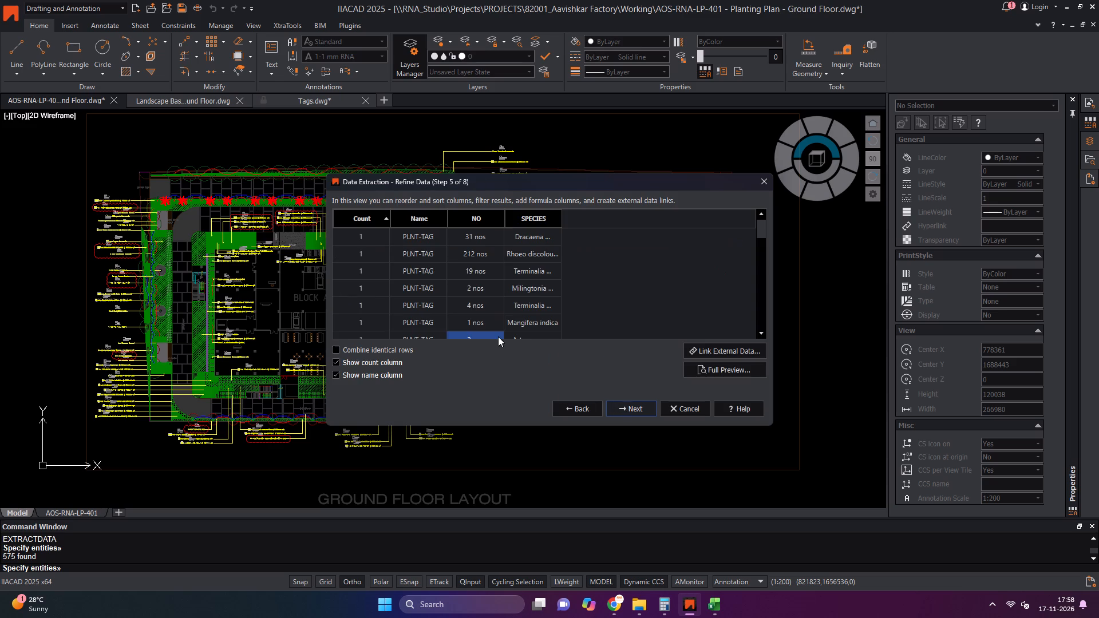
click(382, 363)
click(378, 375)
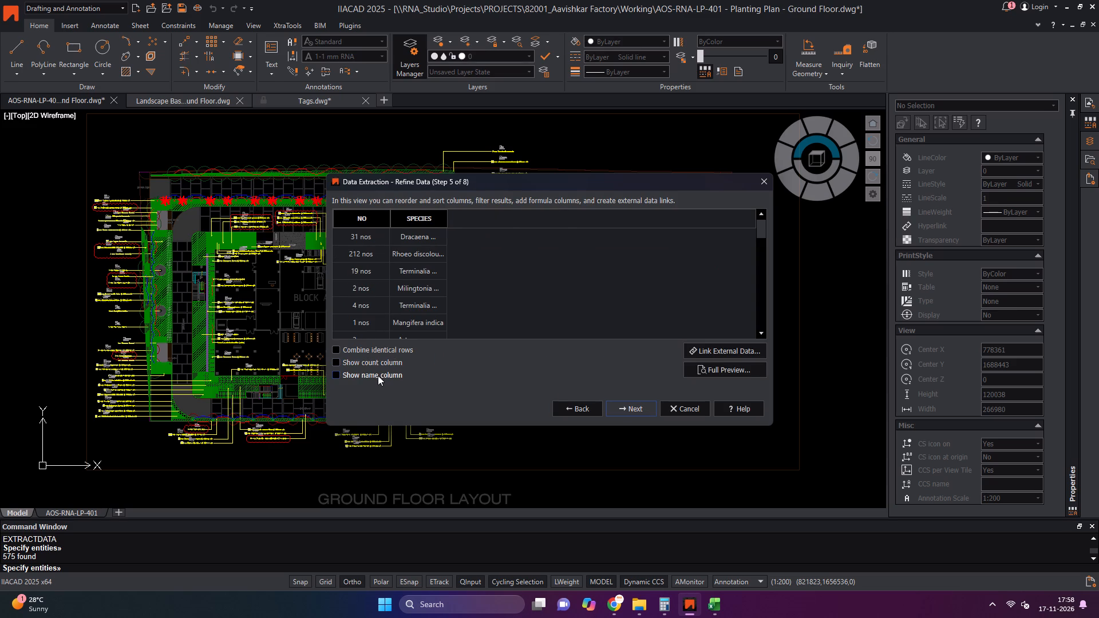
click(639, 411)
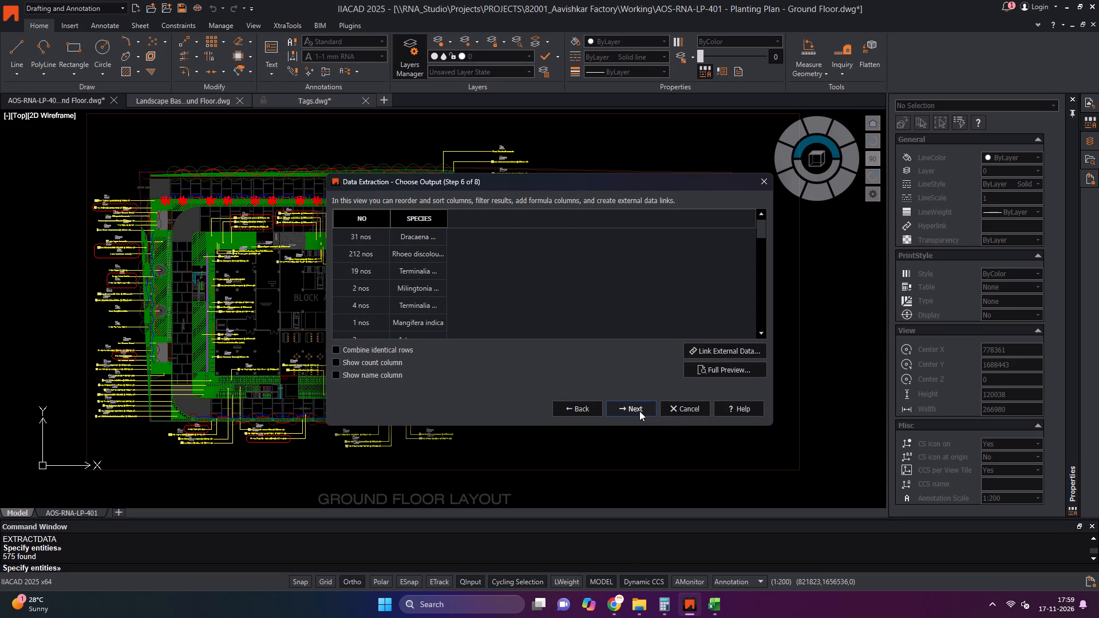
Output the extracted data to an external CSV file named avishkar factory on the desktop.
click(493, 264)
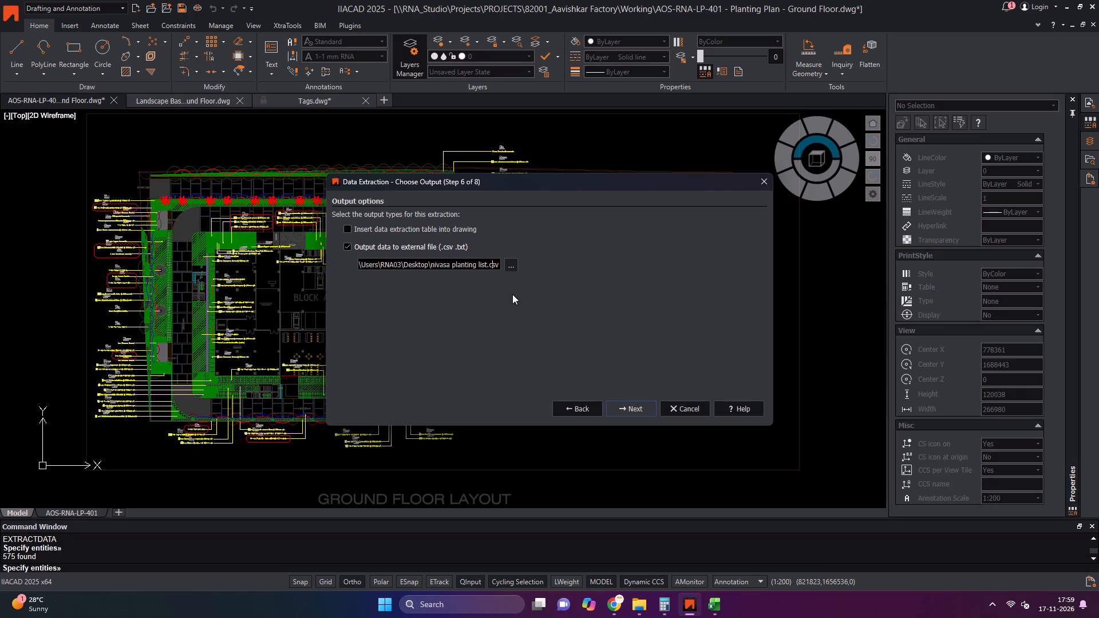
key(ctrl+a)
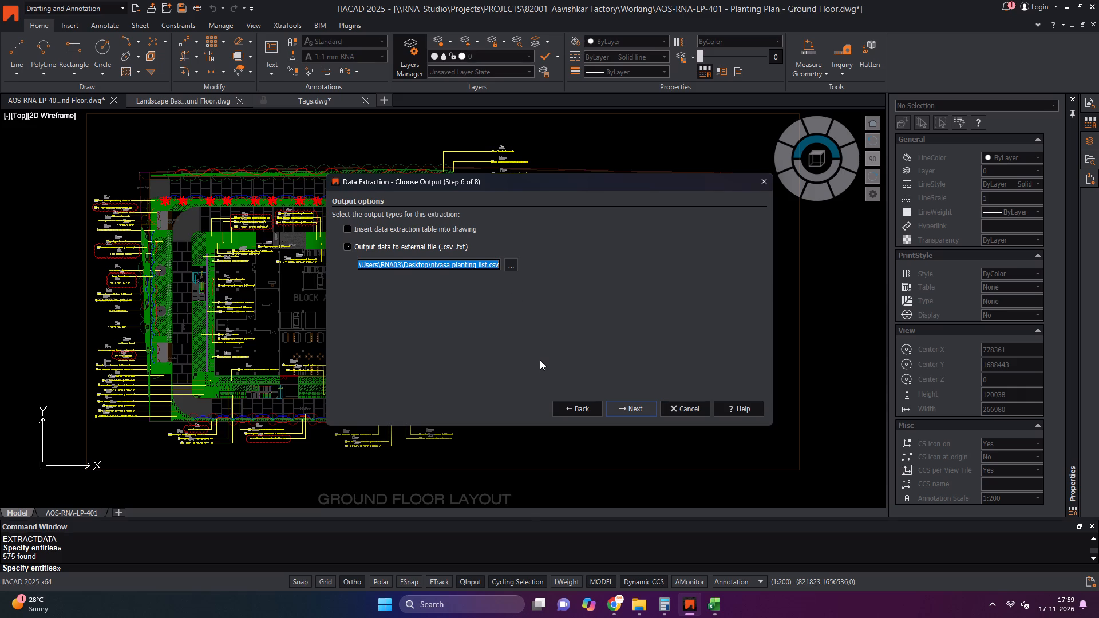
text(avishkar factory)
key(space)
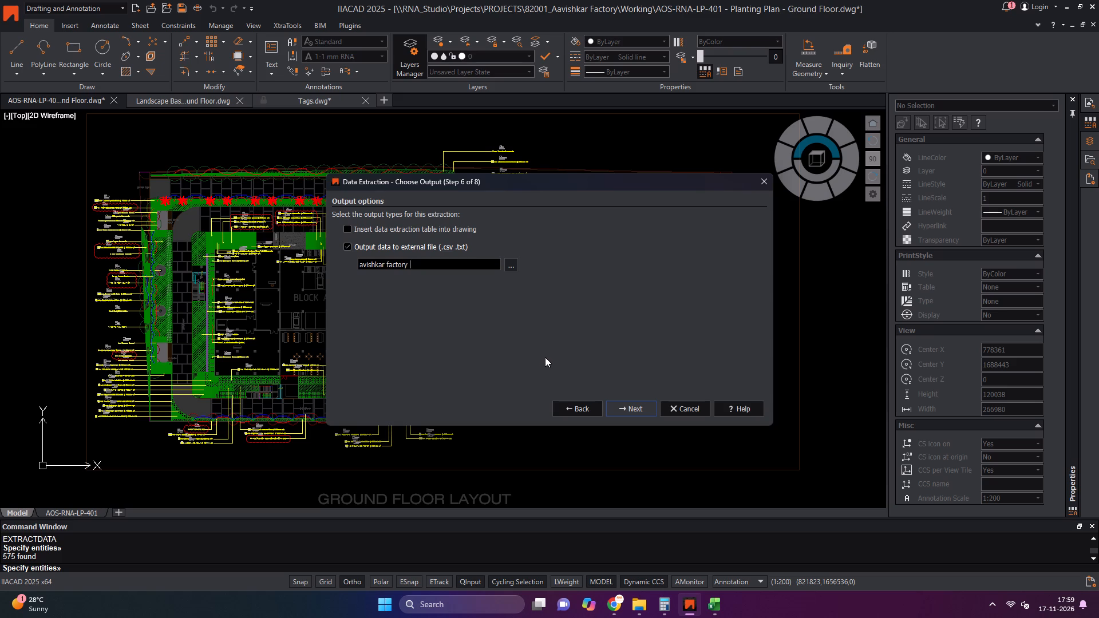
click(506, 267)
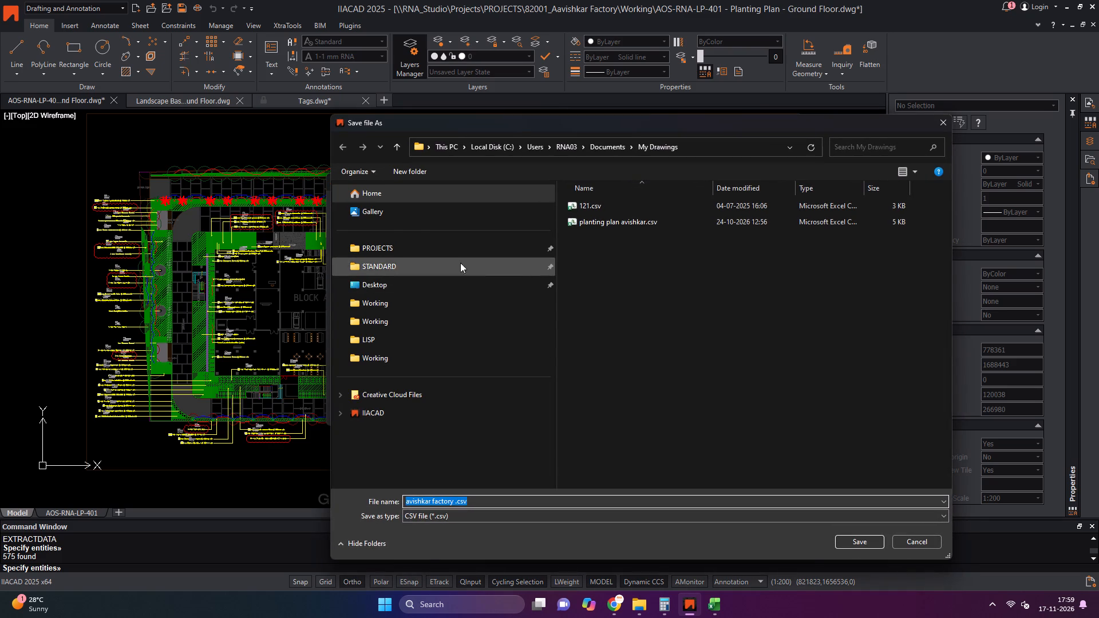
Save the avishkar factory CSV output file to the Desktop and complete the data extraction.
click(404, 283)
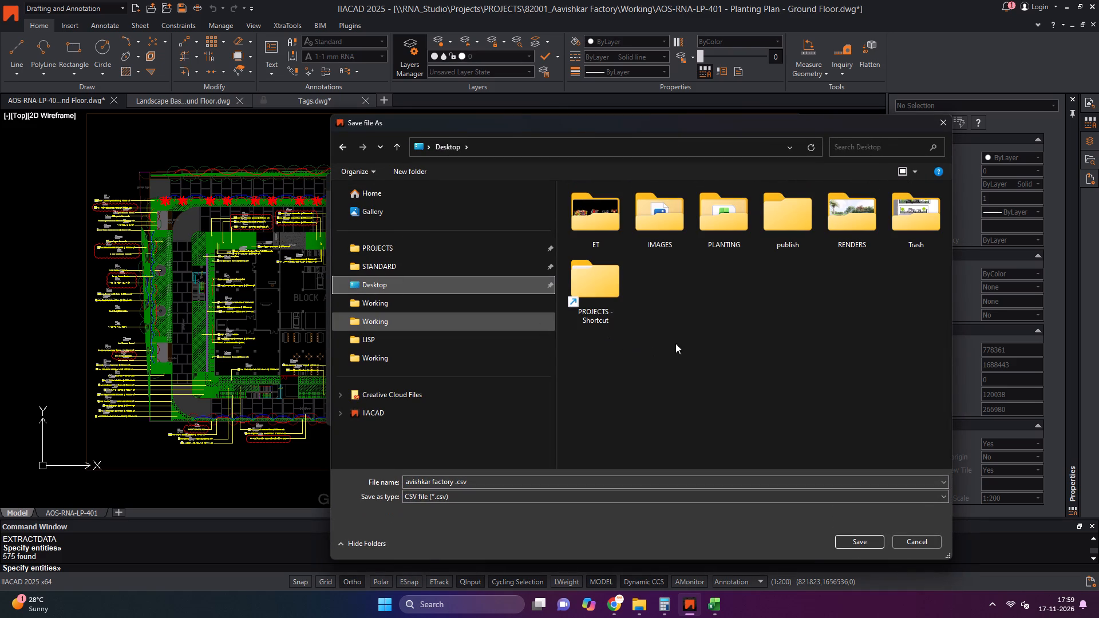
click(857, 540)
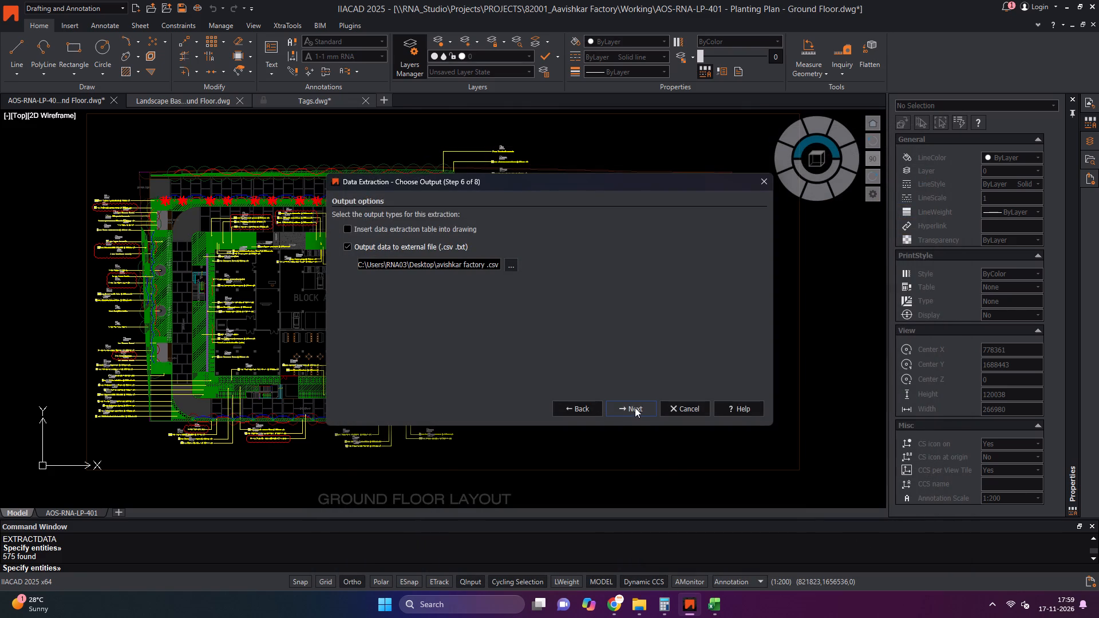
click(635, 407)
click(642, 406)
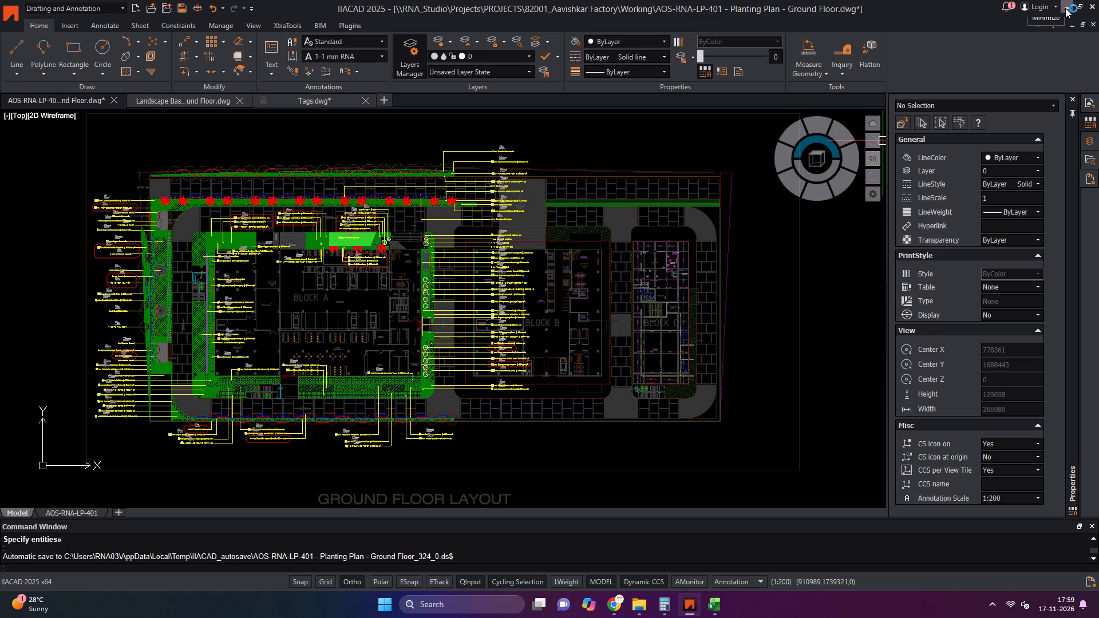
Save the ground floor planting plan drawing and close it.
key(ctrl+s)
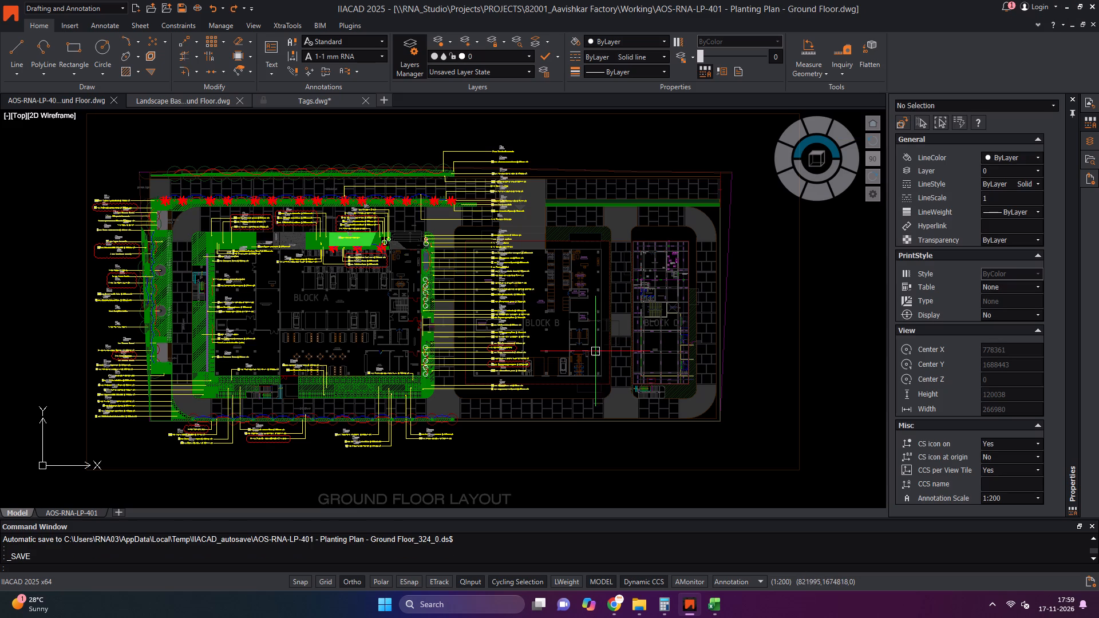
click(115, 98)
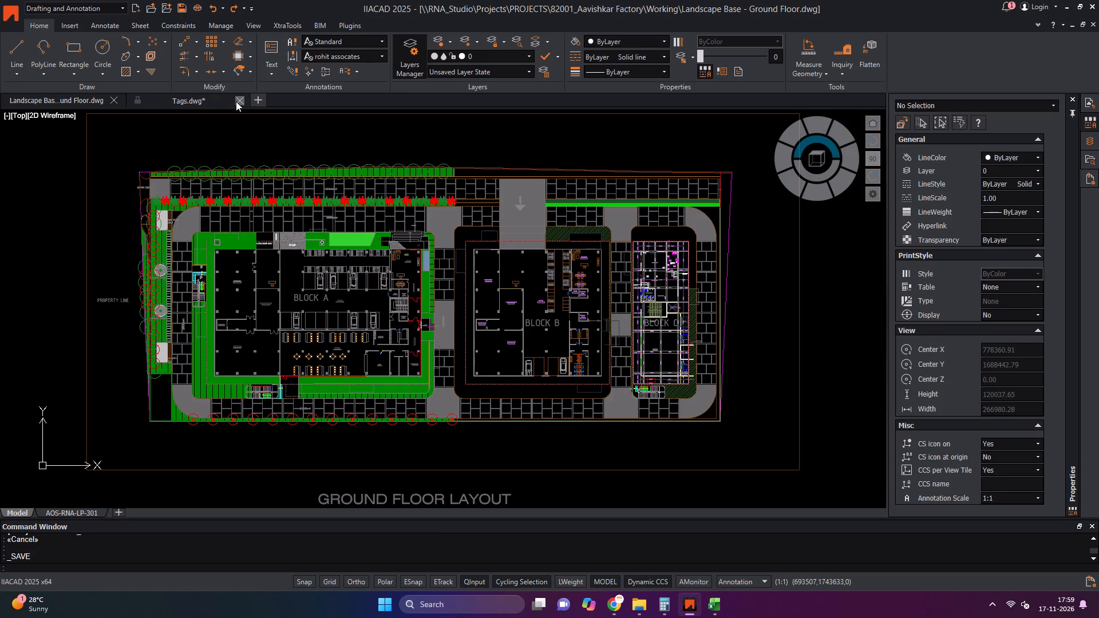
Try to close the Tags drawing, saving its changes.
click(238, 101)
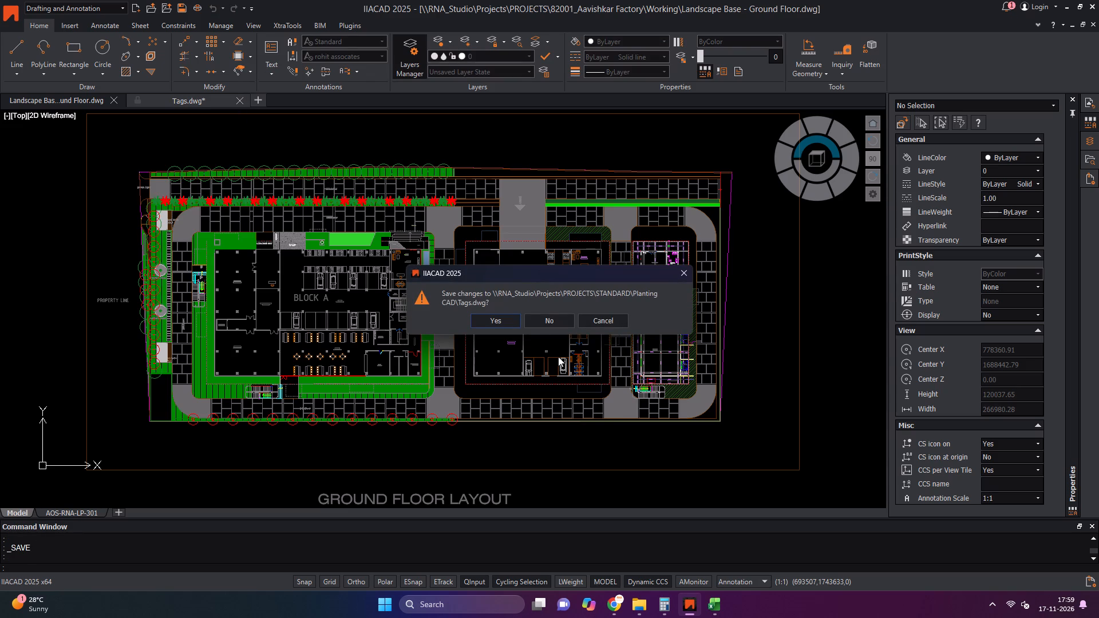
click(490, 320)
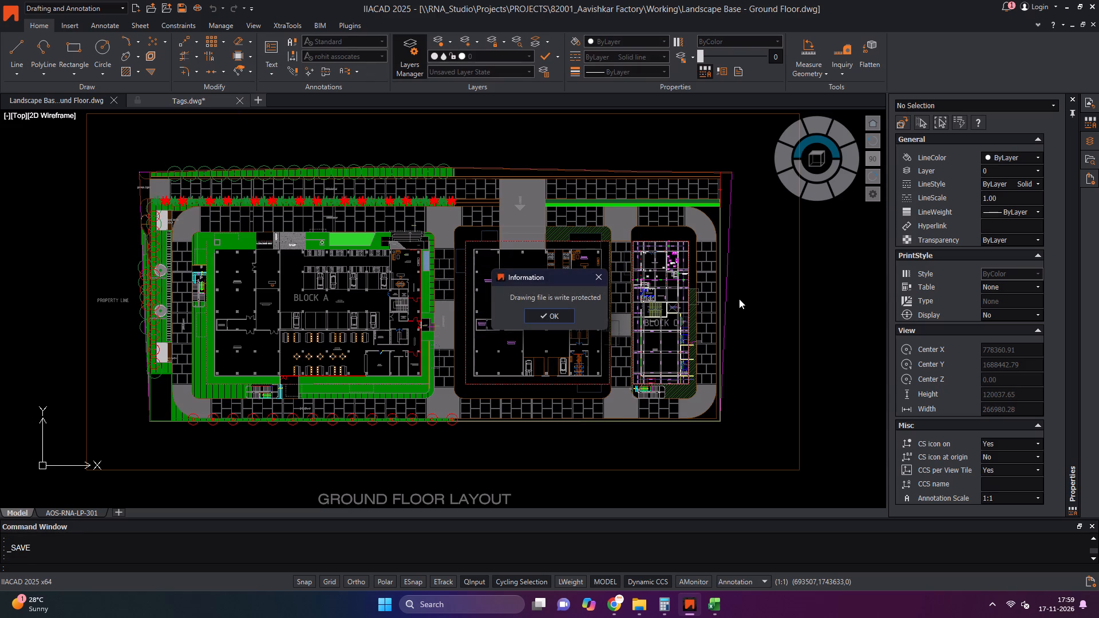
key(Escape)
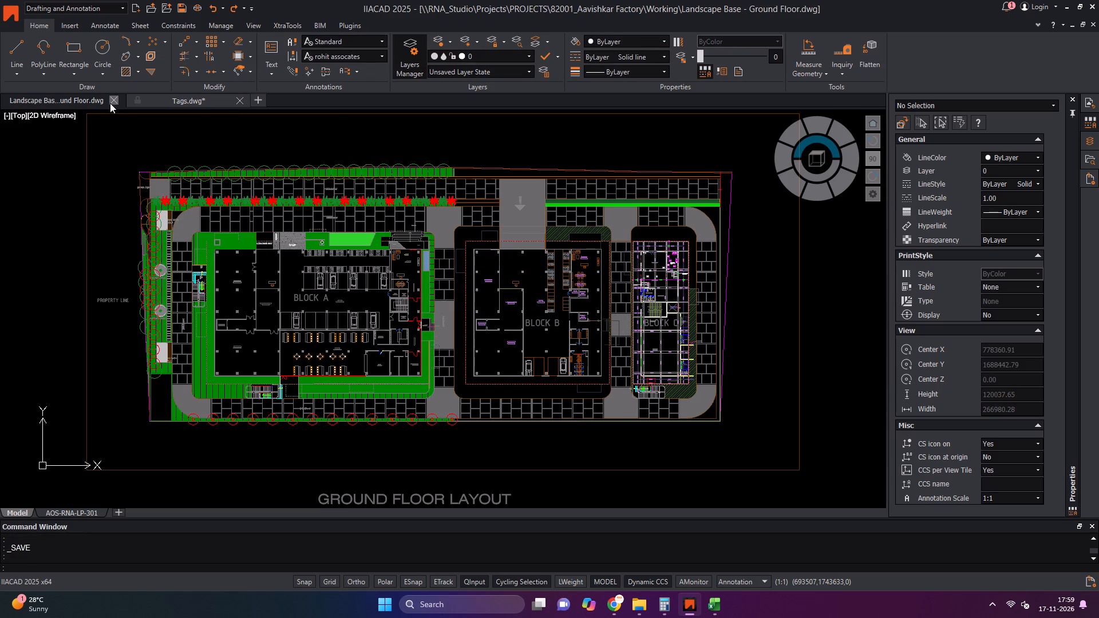
Close the Landscape Base and Tags drawings and exit the CAD program.
click(110, 102)
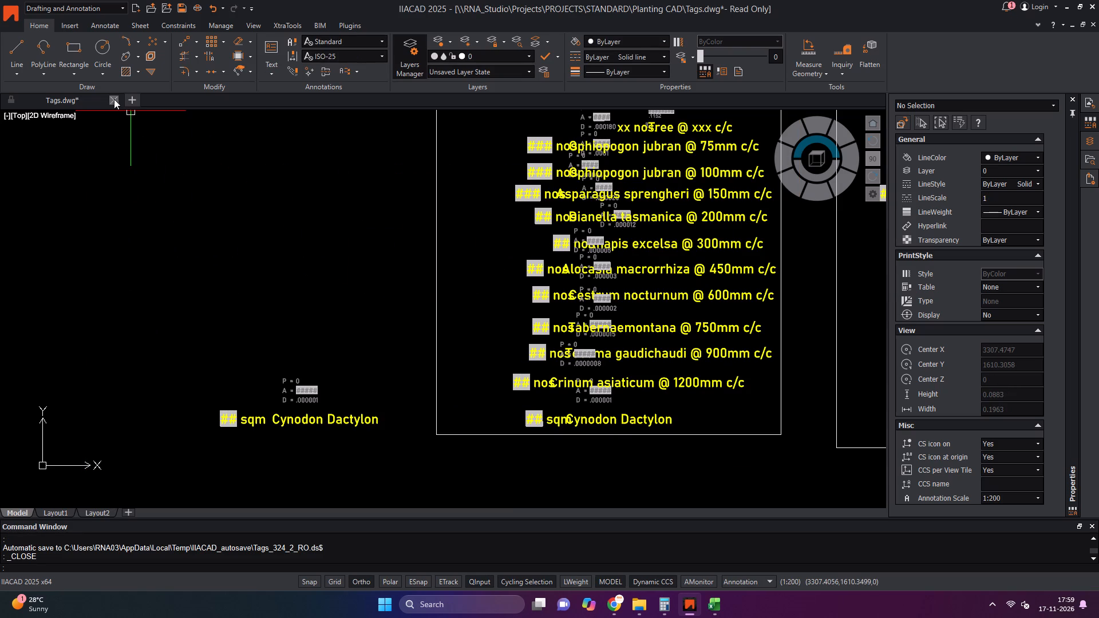
click(109, 97)
click(551, 320)
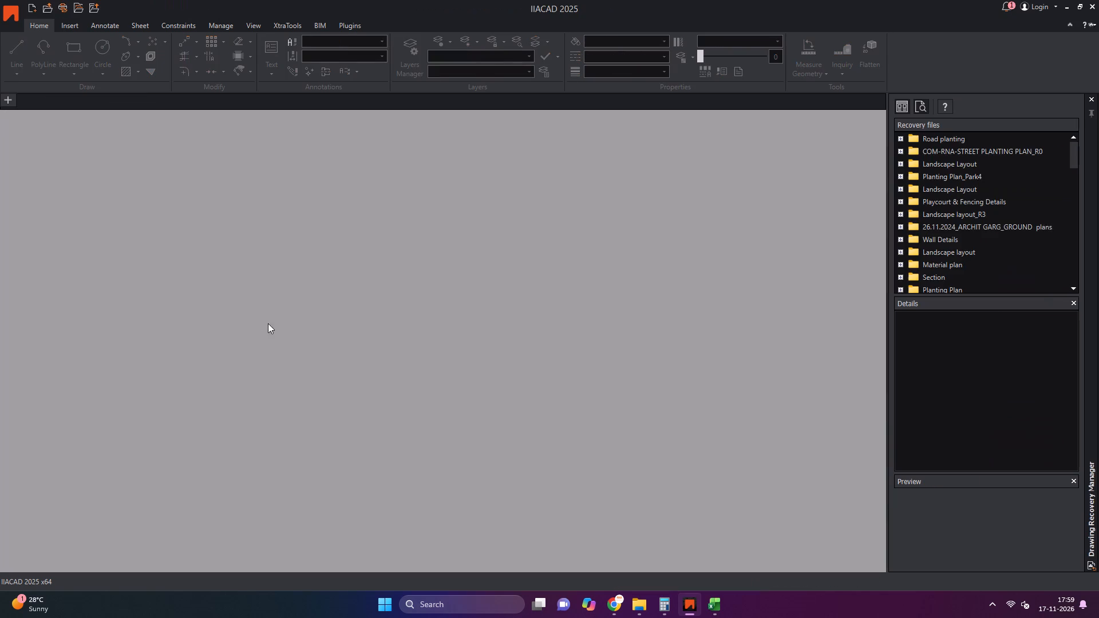
key(Escape)
click(1098, 0)
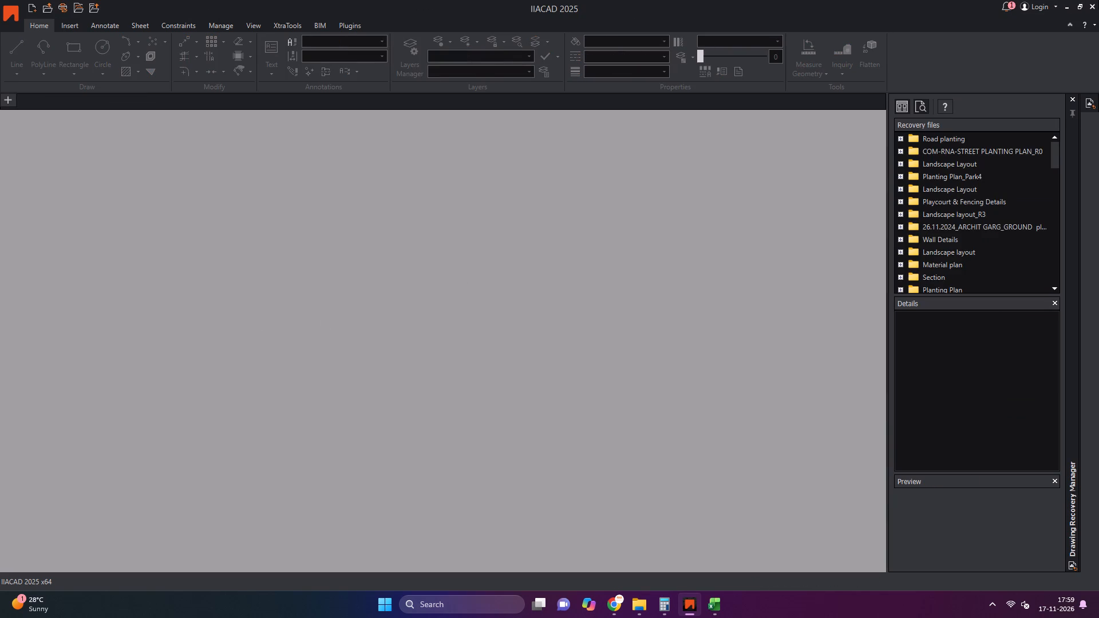
click(1098, 0)
Open the exported avishkar factory CSV from the desktop in Excel.
key(Escape)
click(633, 280)
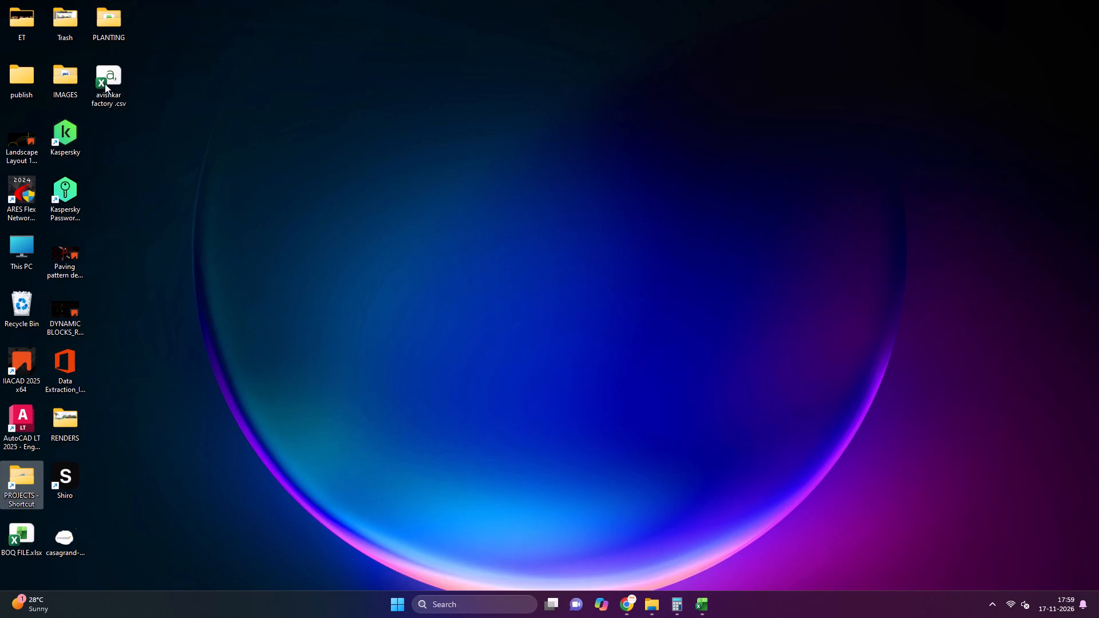
double_click(107, 87)
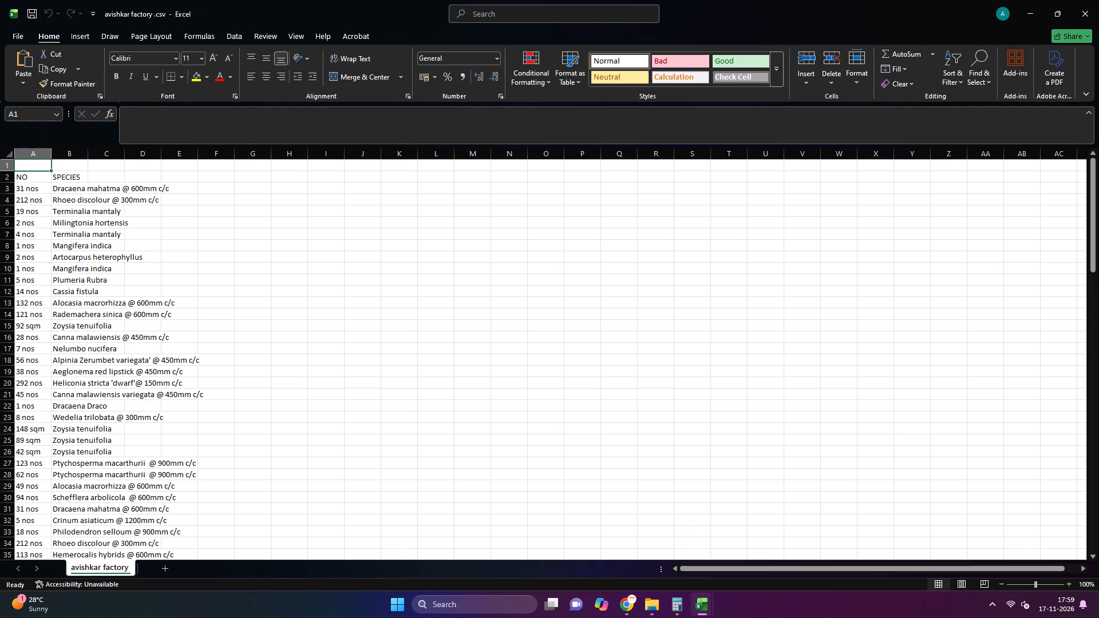
Fit the SPECIES column's width to its contents.
double_click(87, 152)
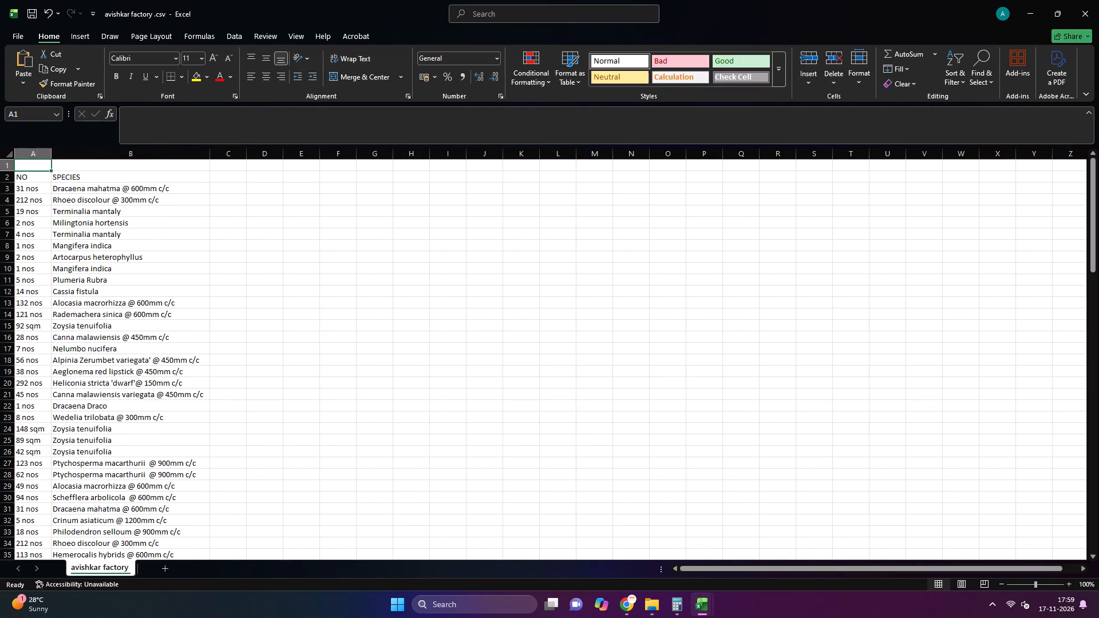
key(Escape)
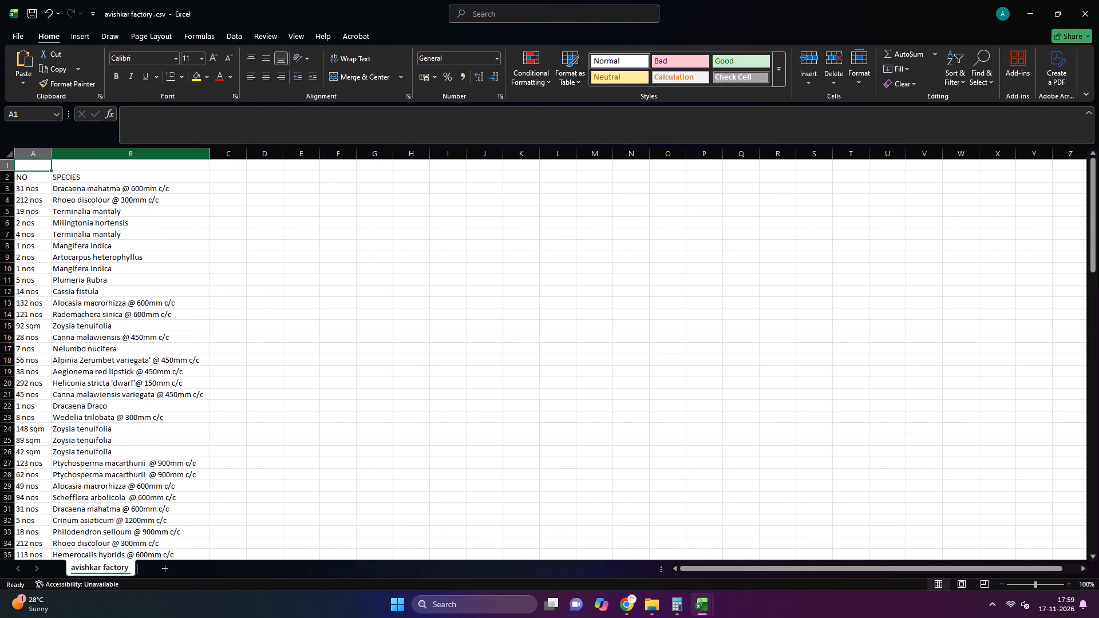
Insert a blank column before the NO column.
click(42, 156)
right_click(42, 156)
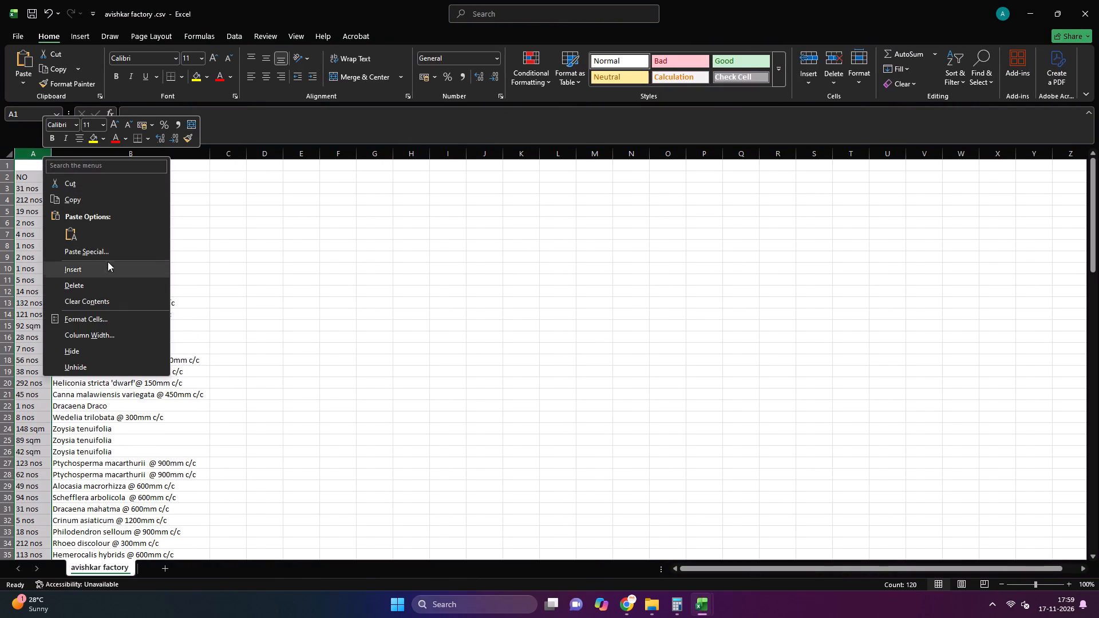
click(108, 273)
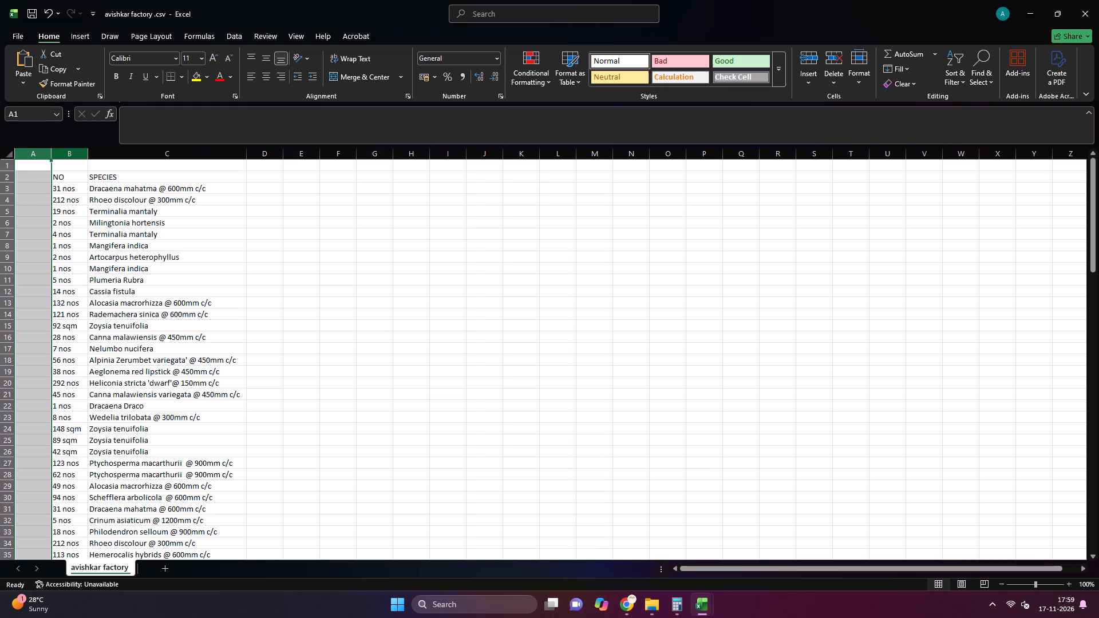
Move the NO column's data into column A, leaving column B empty before SPECIES.
click(72, 151)
drag(72, 156, 38, 156)
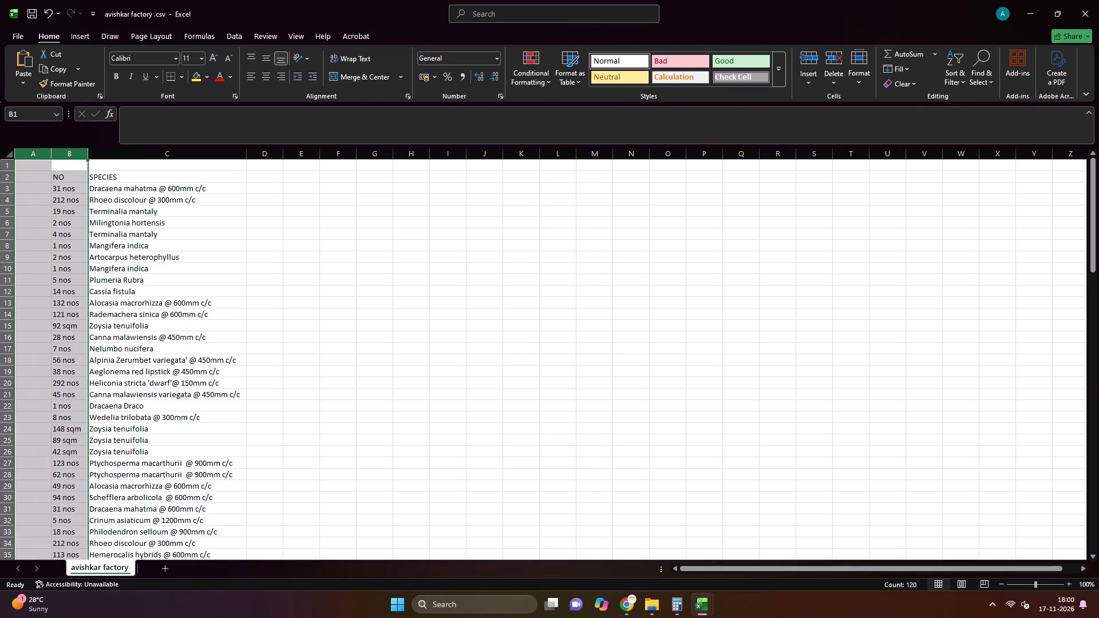
key(Escape)
click(70, 157)
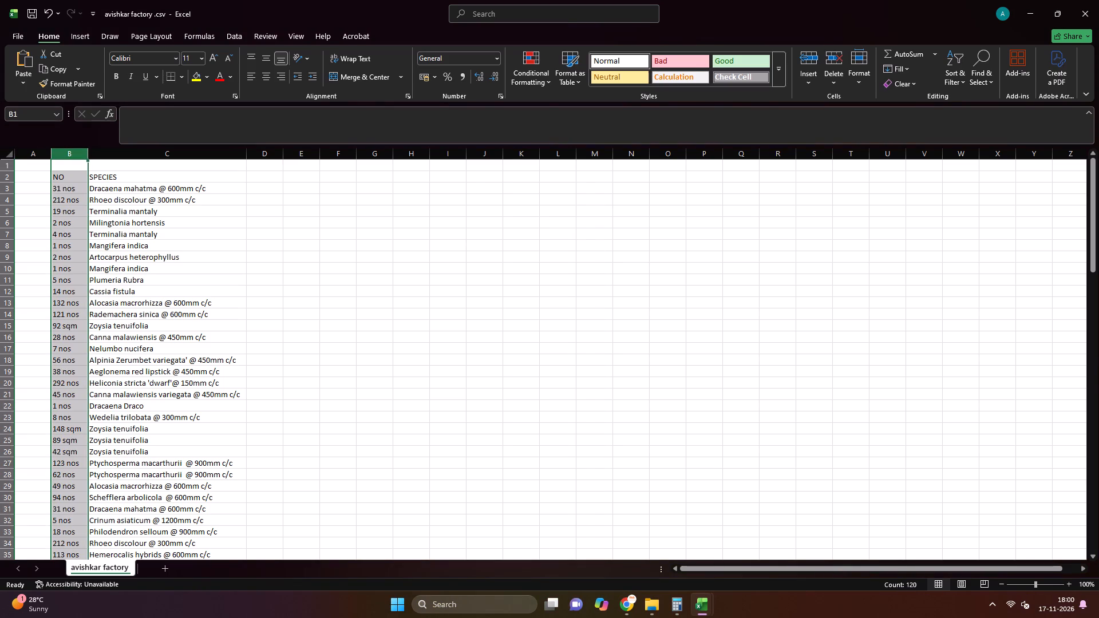
drag(89, 166, 51, 162)
click(323, 215)
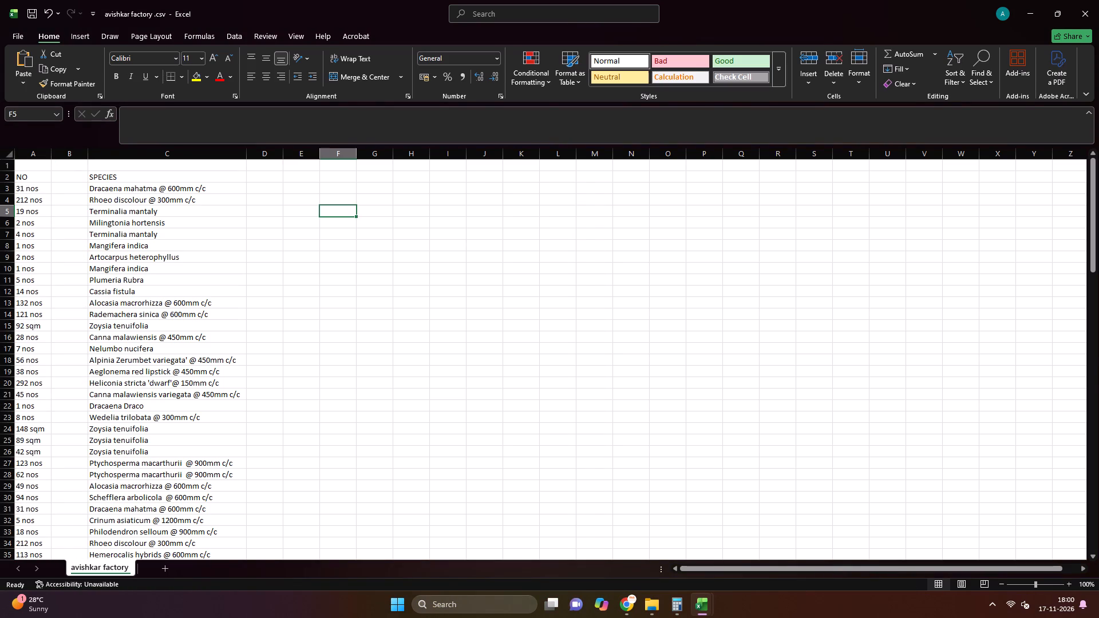
key(Escape)
Insert another blank column at B between the NO and SPECIES columns.
click(47, 157)
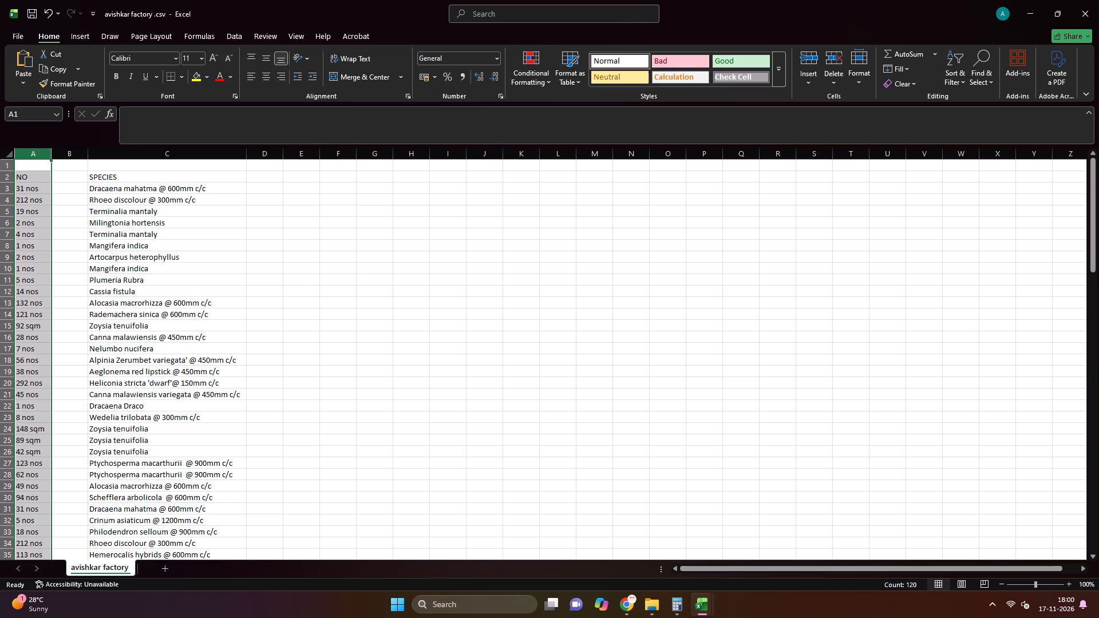
click(228, 37)
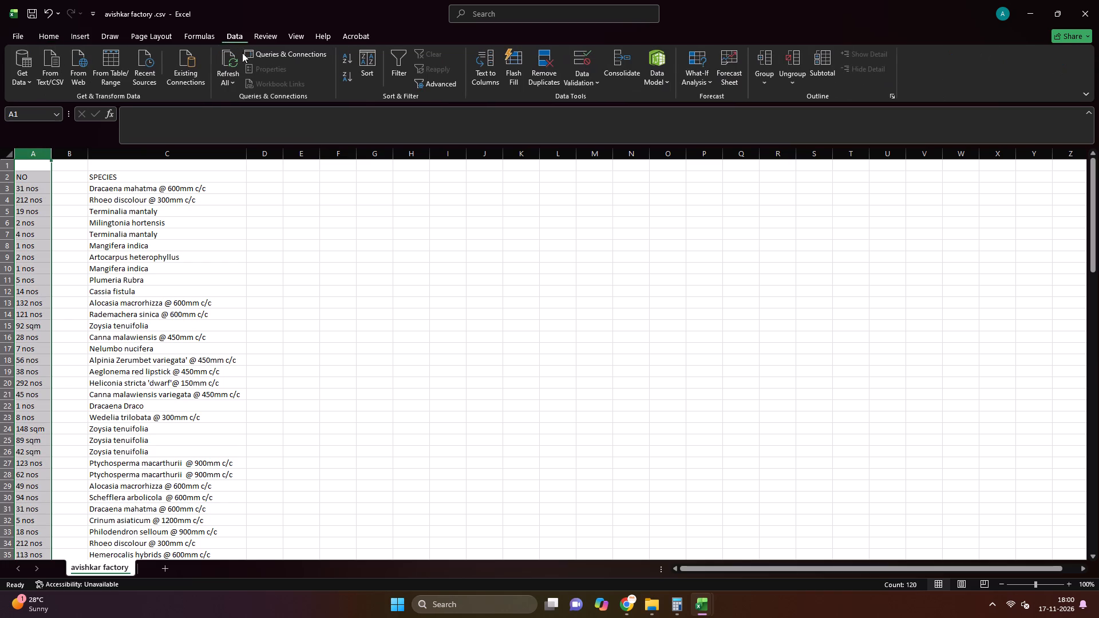
key(Escape)
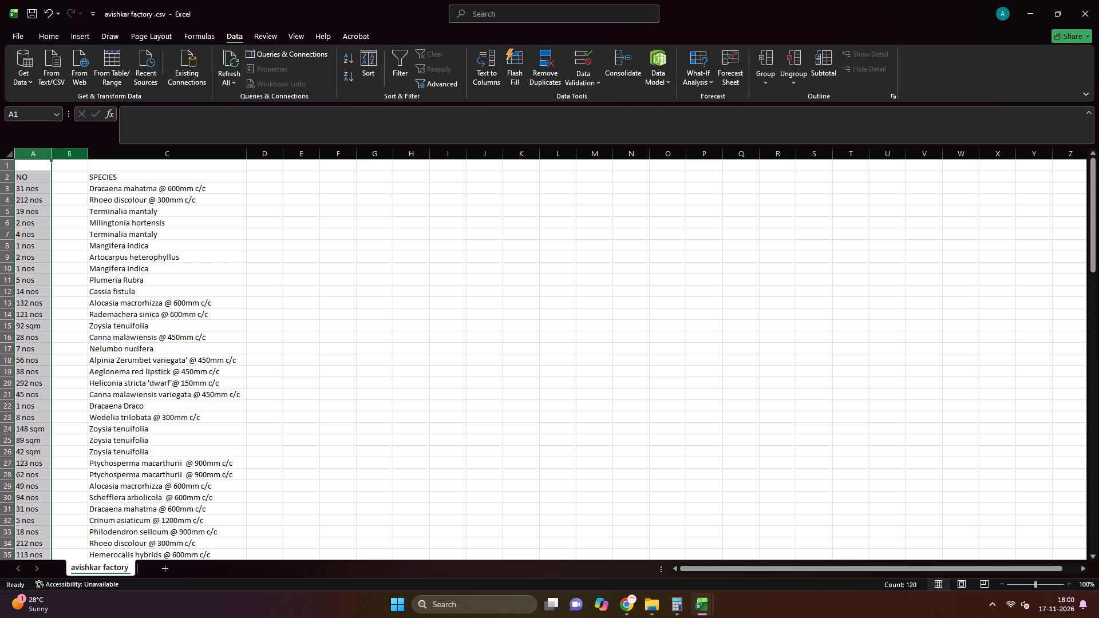
click(74, 155)
right_click(74, 155)
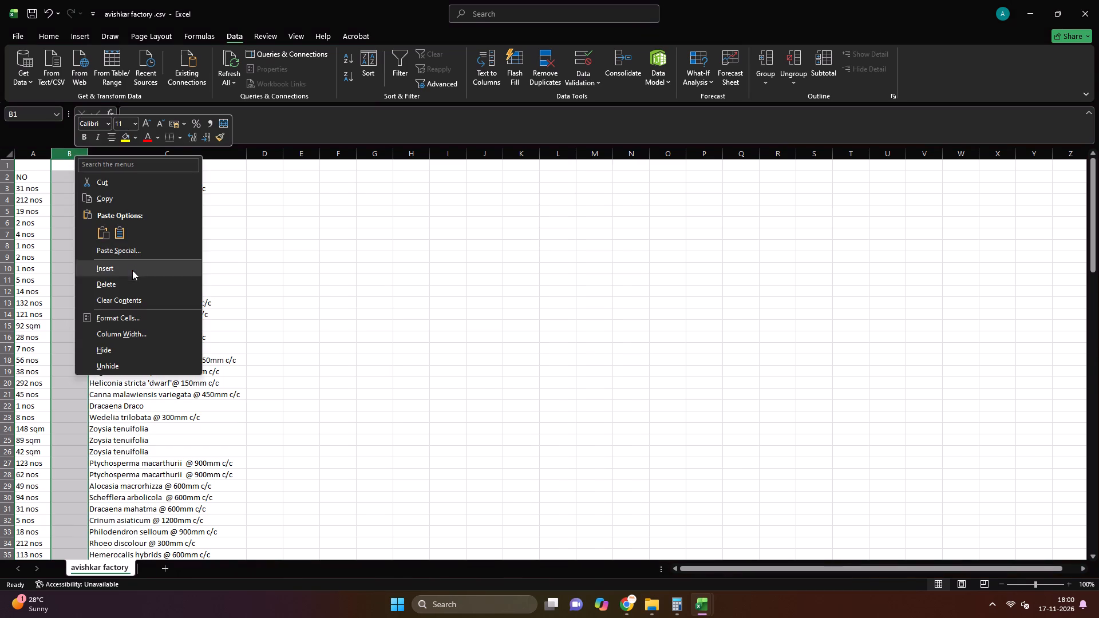
click(132, 270)
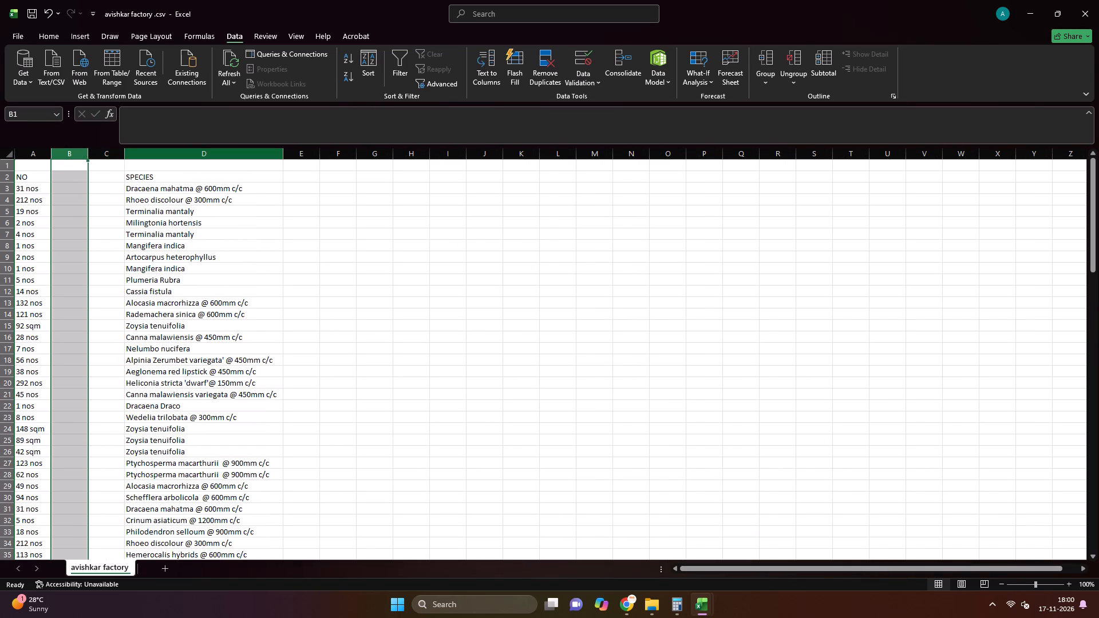
key(Escape)
Split column A with Text to Columns, using Tab and the custom delimiter n.
click(36, 162)
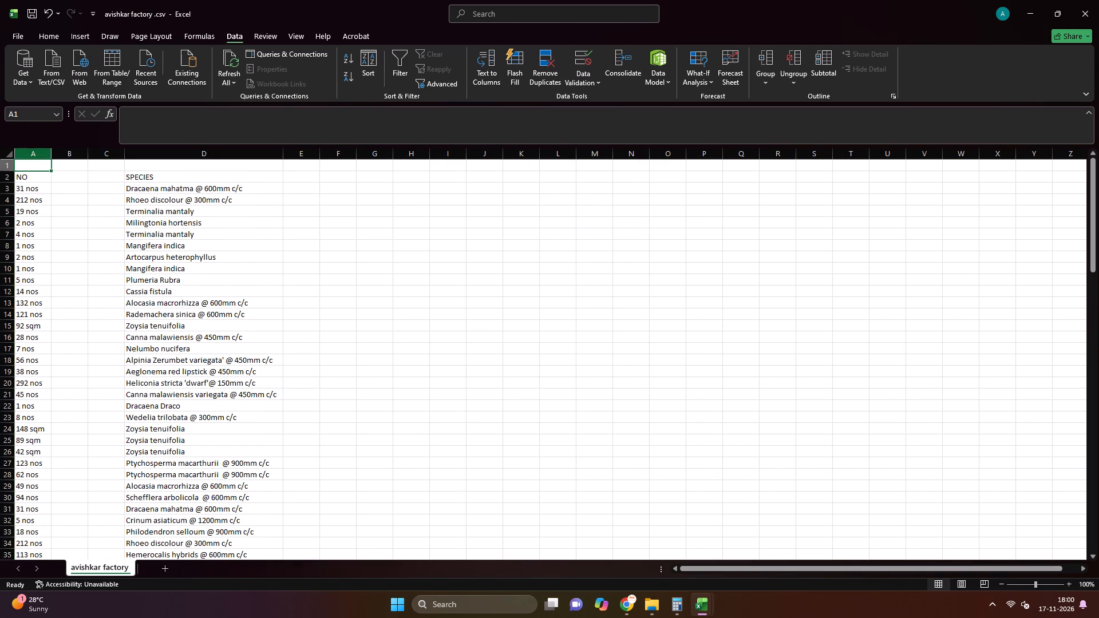
click(35, 157)
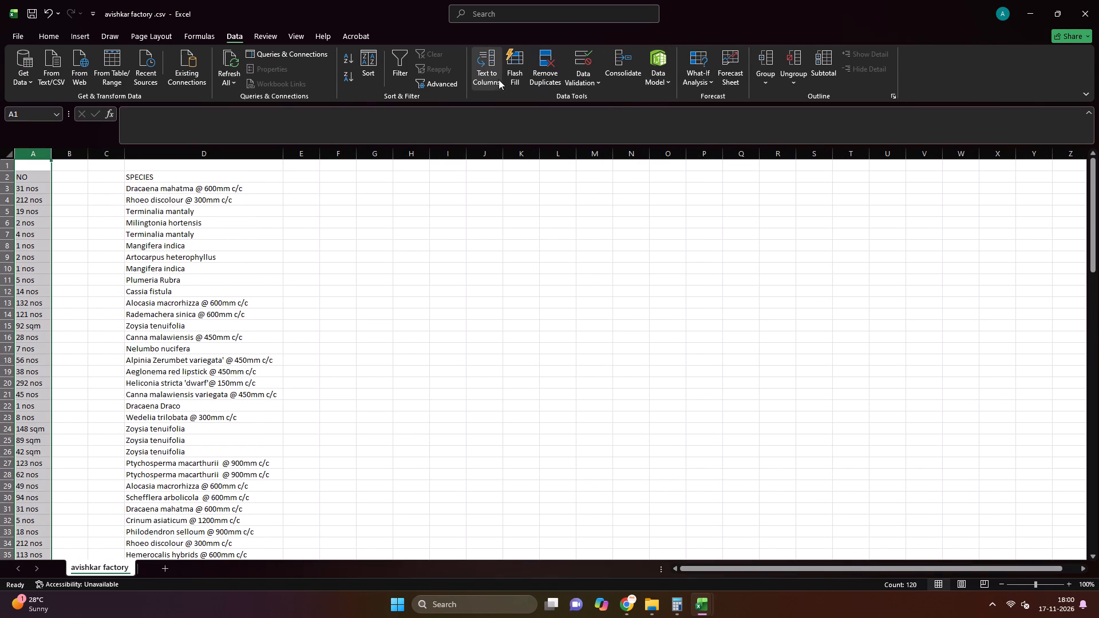
click(496, 77)
click(450, 502)
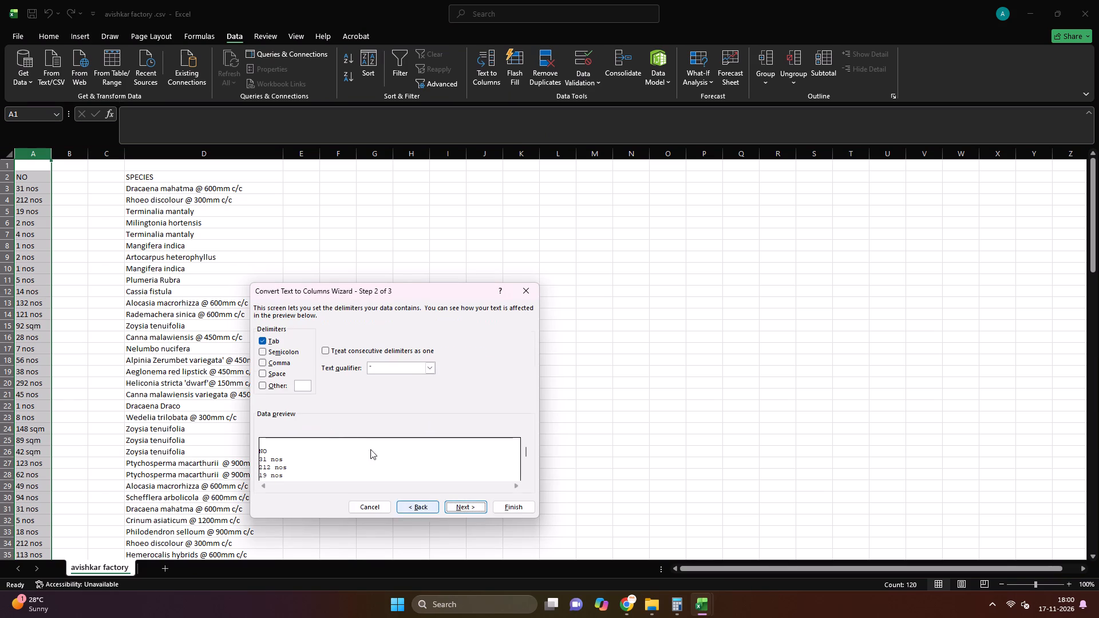
click(307, 390)
click(302, 382)
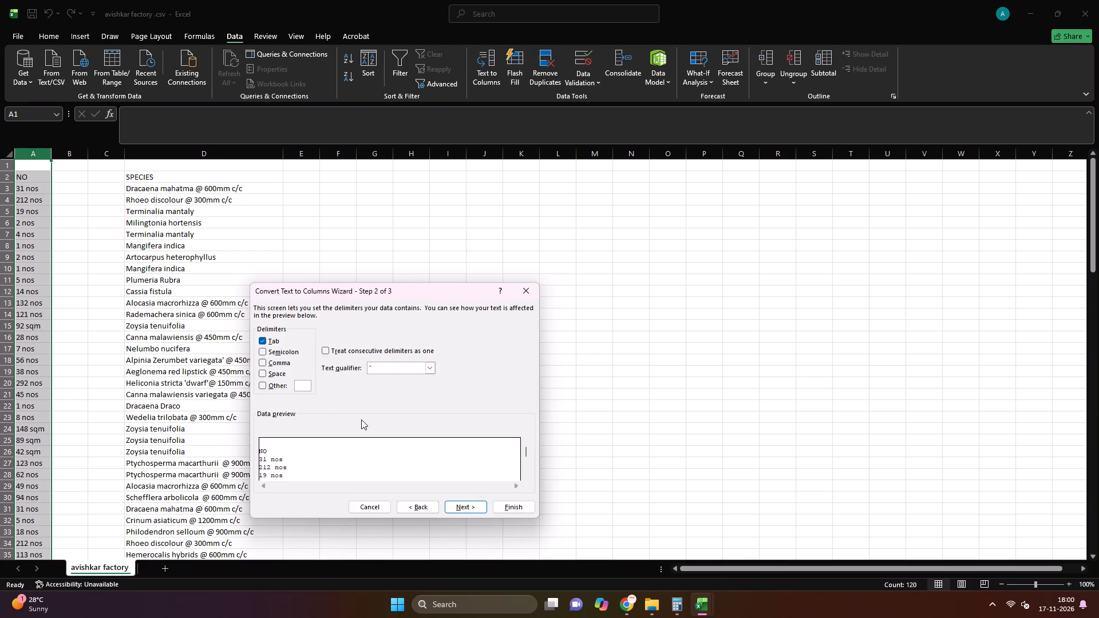
key(n)
click(499, 507)
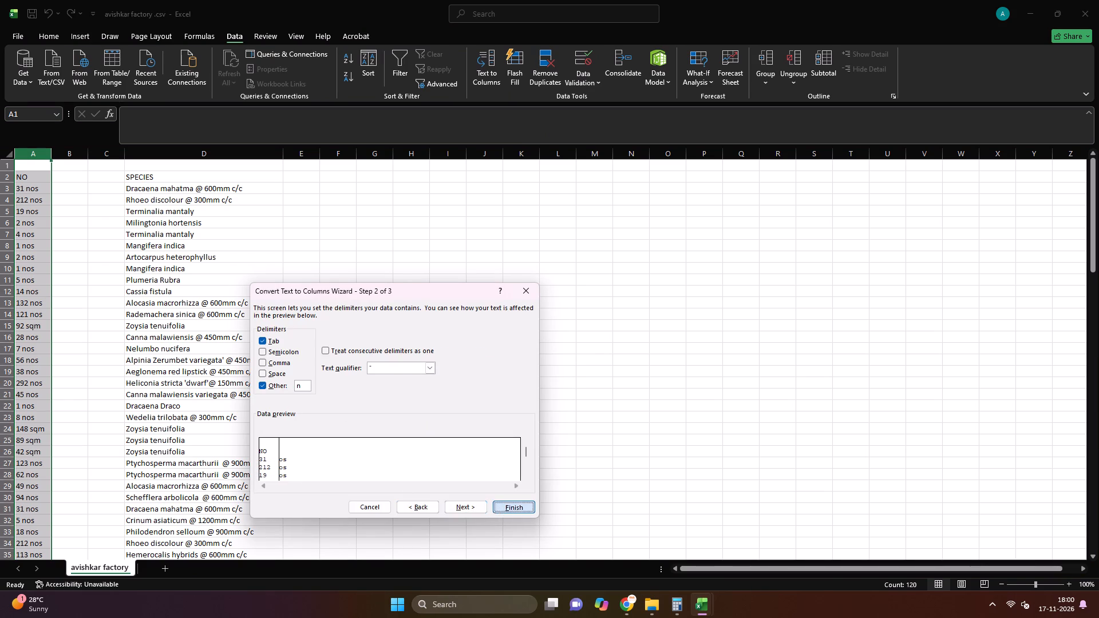
click(86, 324)
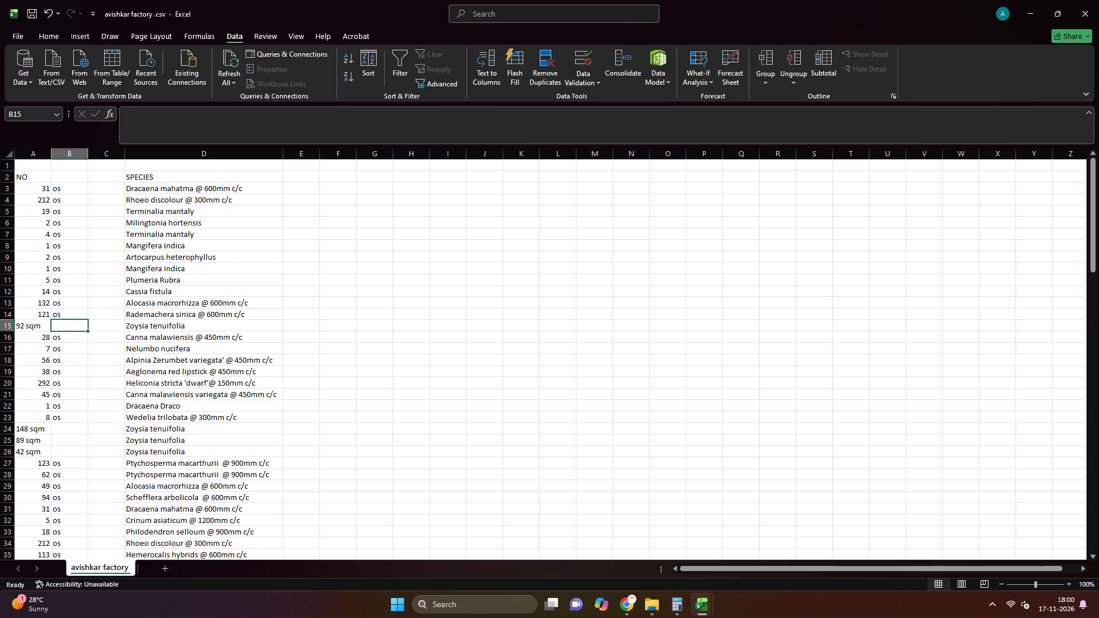
Delete column B containing the leftover "os" text.
click(76, 156)
right_click(76, 156)
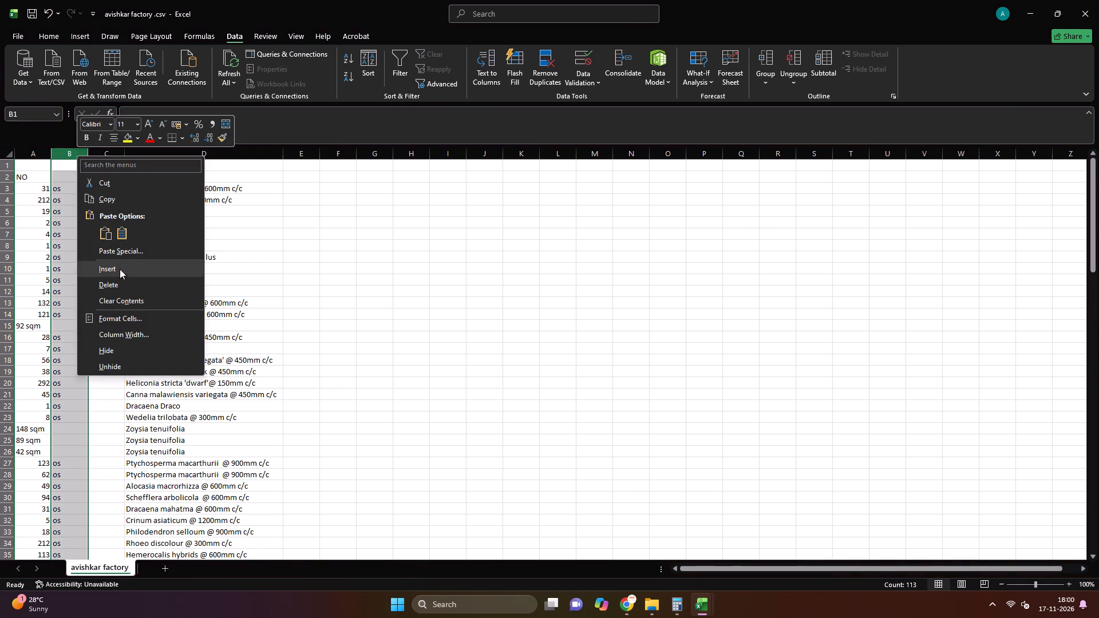
click(124, 286)
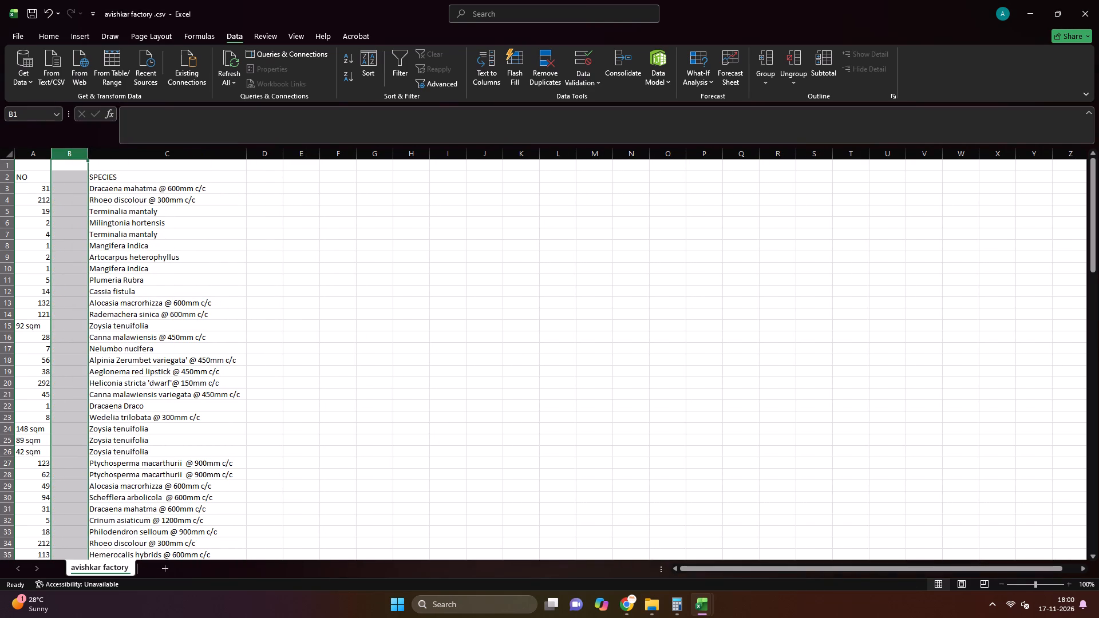
Centre the contents of column A horizontally and align them to the middle vertically.
click(35, 157)
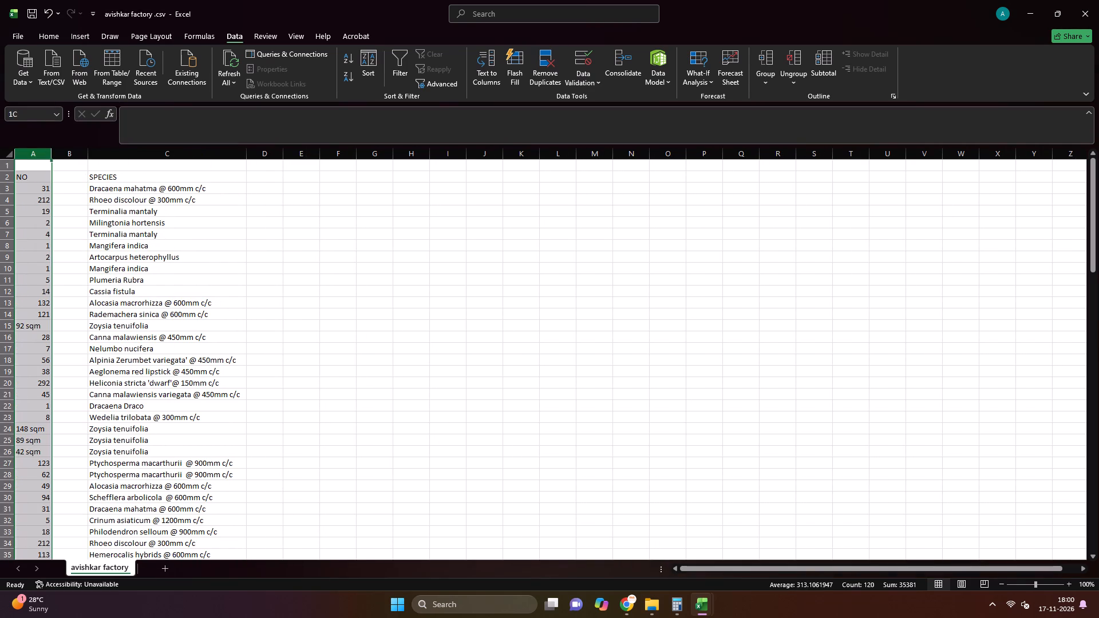
click(44, 37)
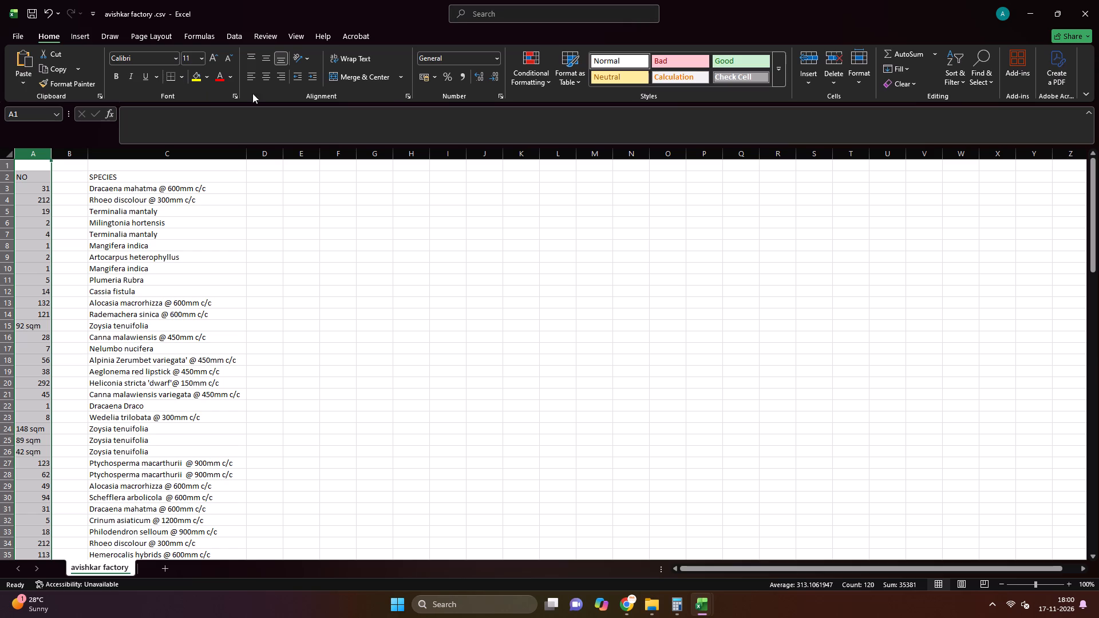
click(265, 74)
click(265, 62)
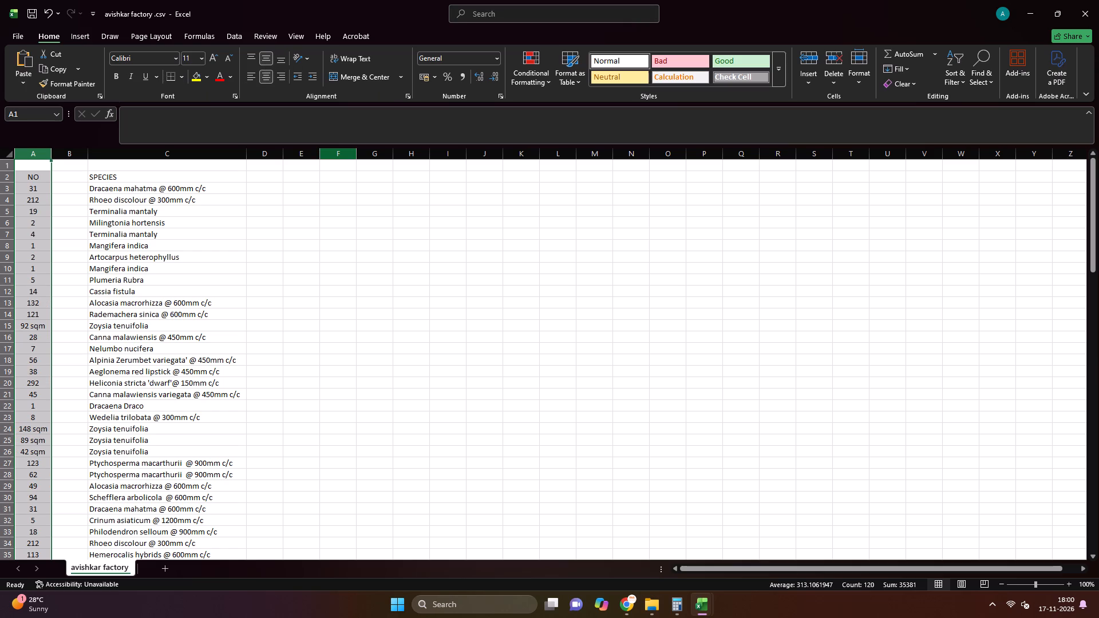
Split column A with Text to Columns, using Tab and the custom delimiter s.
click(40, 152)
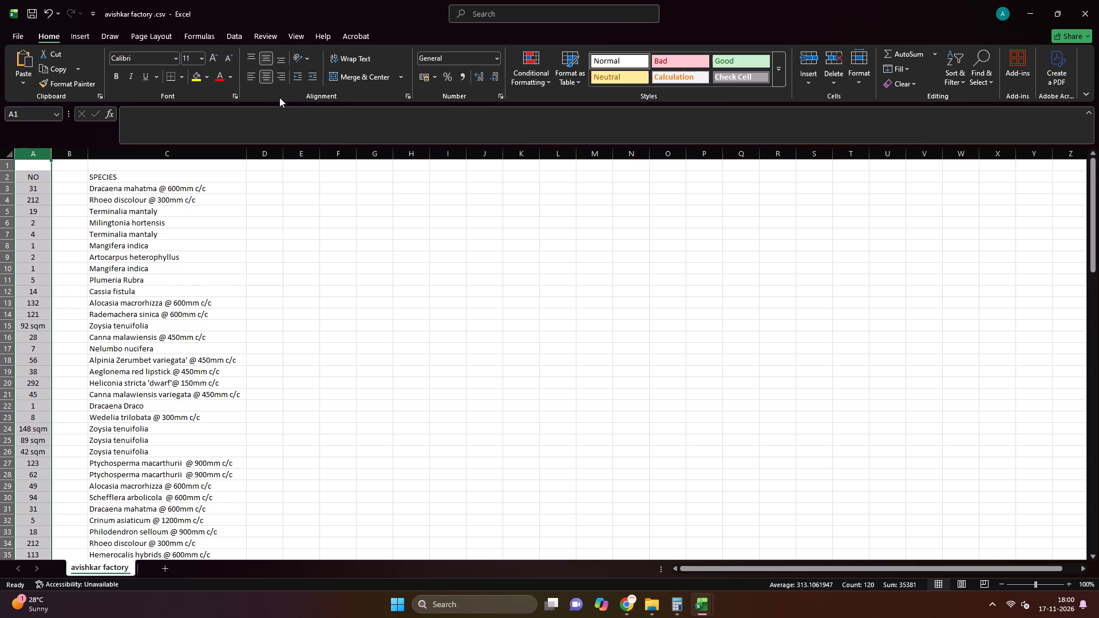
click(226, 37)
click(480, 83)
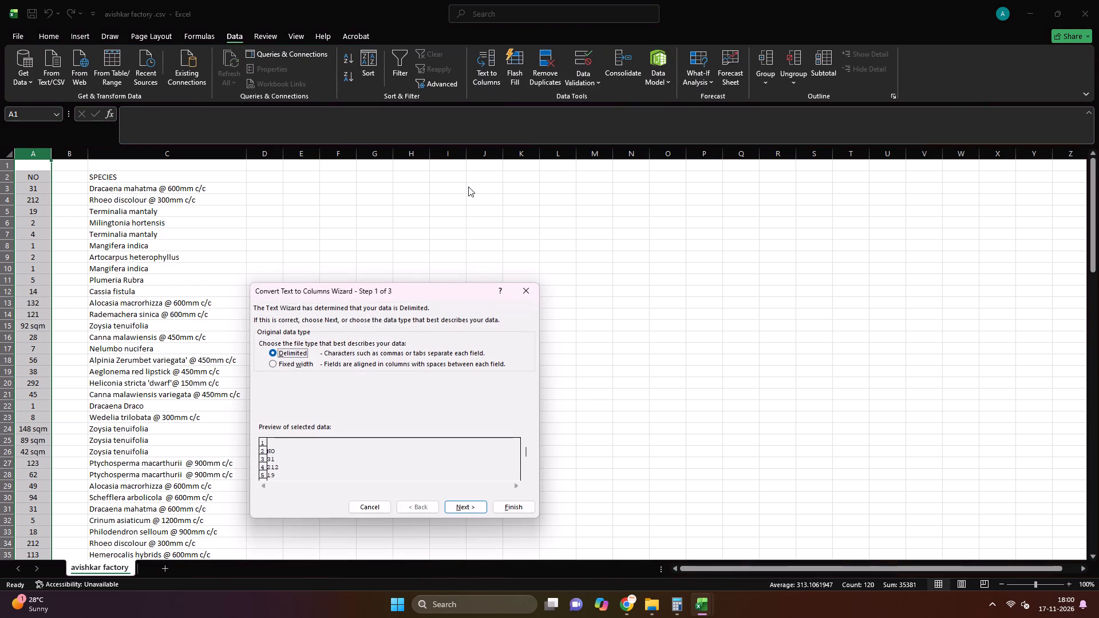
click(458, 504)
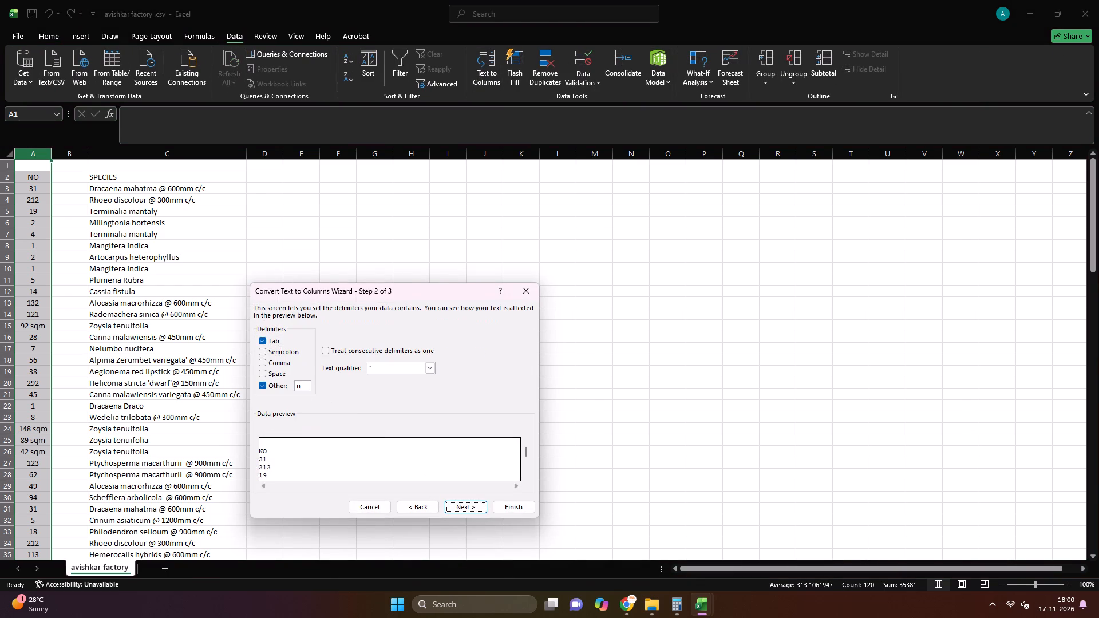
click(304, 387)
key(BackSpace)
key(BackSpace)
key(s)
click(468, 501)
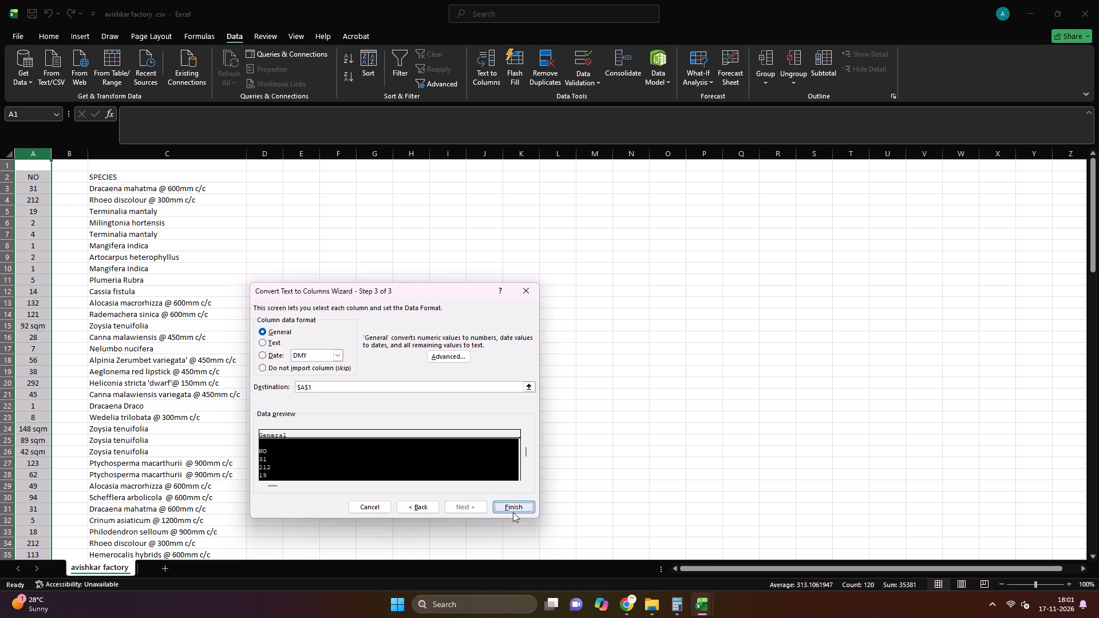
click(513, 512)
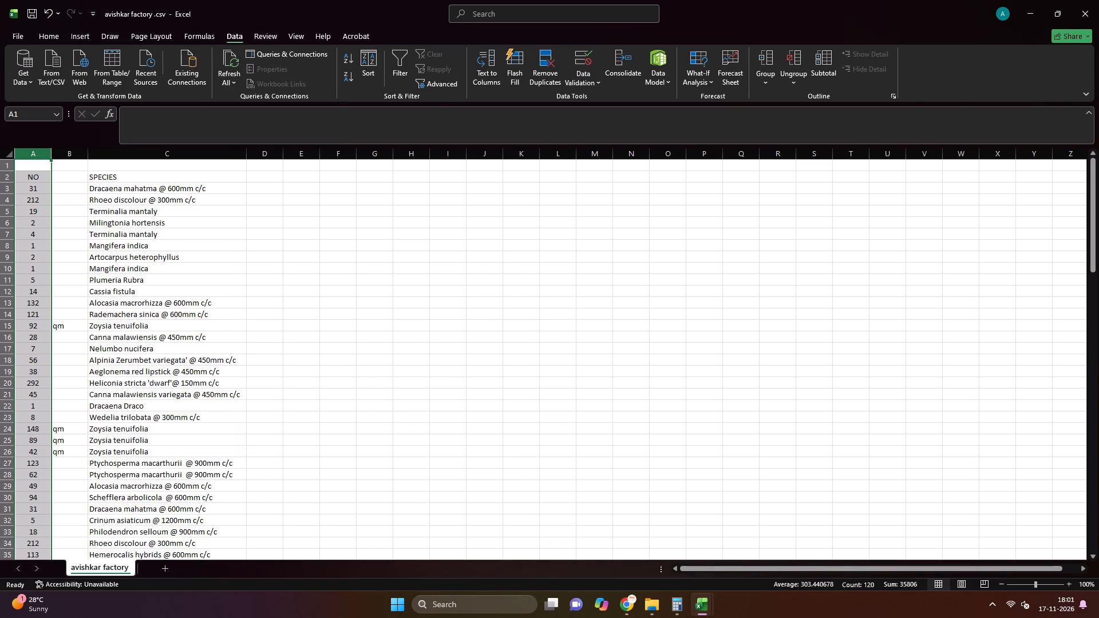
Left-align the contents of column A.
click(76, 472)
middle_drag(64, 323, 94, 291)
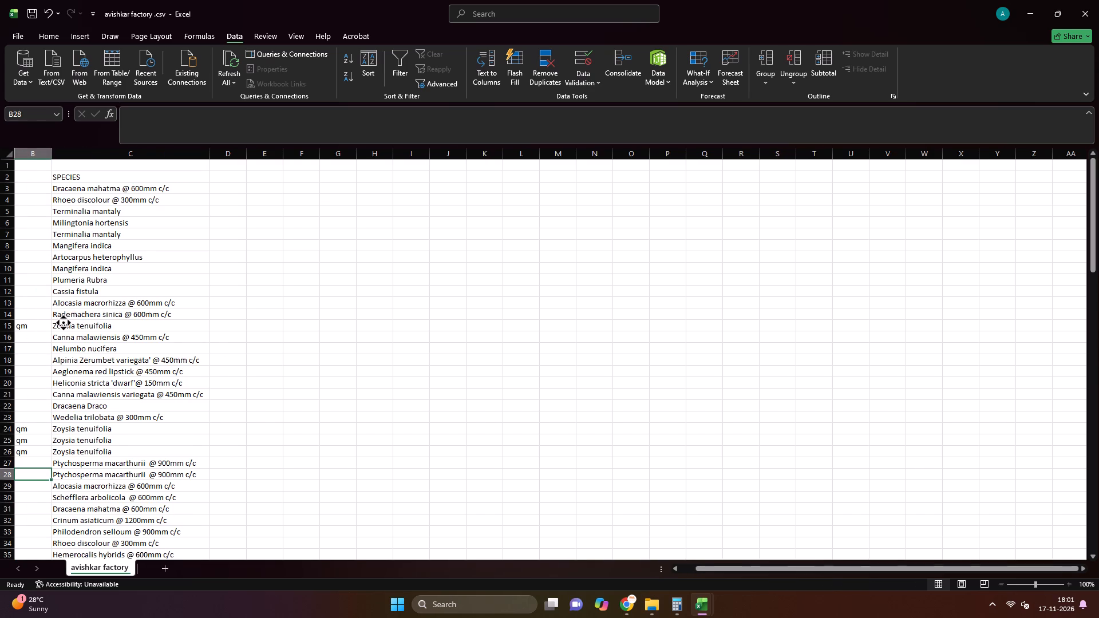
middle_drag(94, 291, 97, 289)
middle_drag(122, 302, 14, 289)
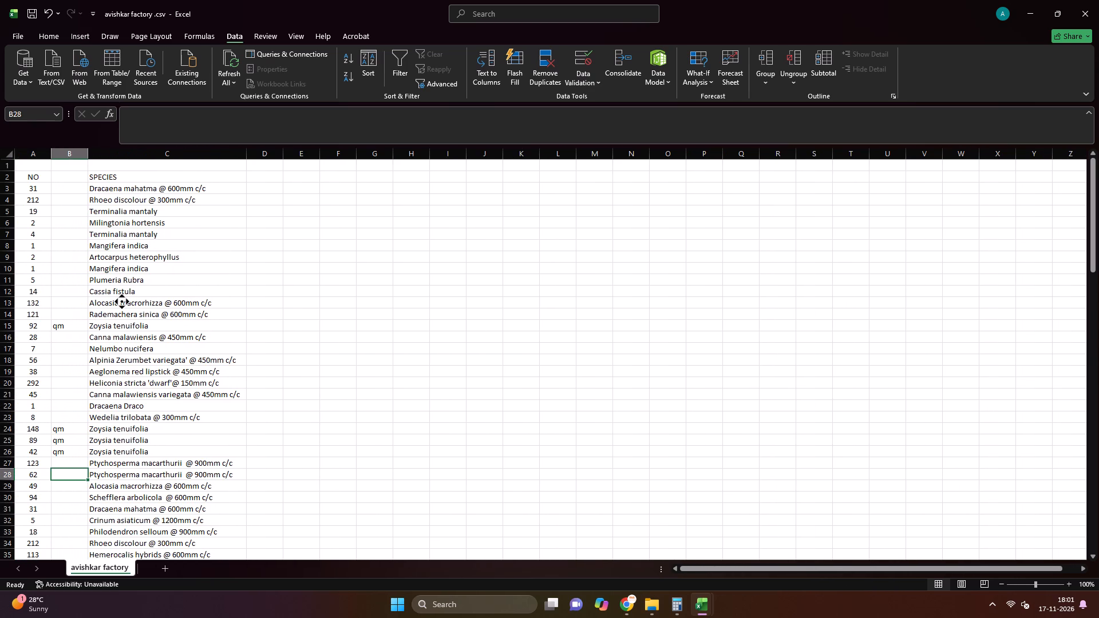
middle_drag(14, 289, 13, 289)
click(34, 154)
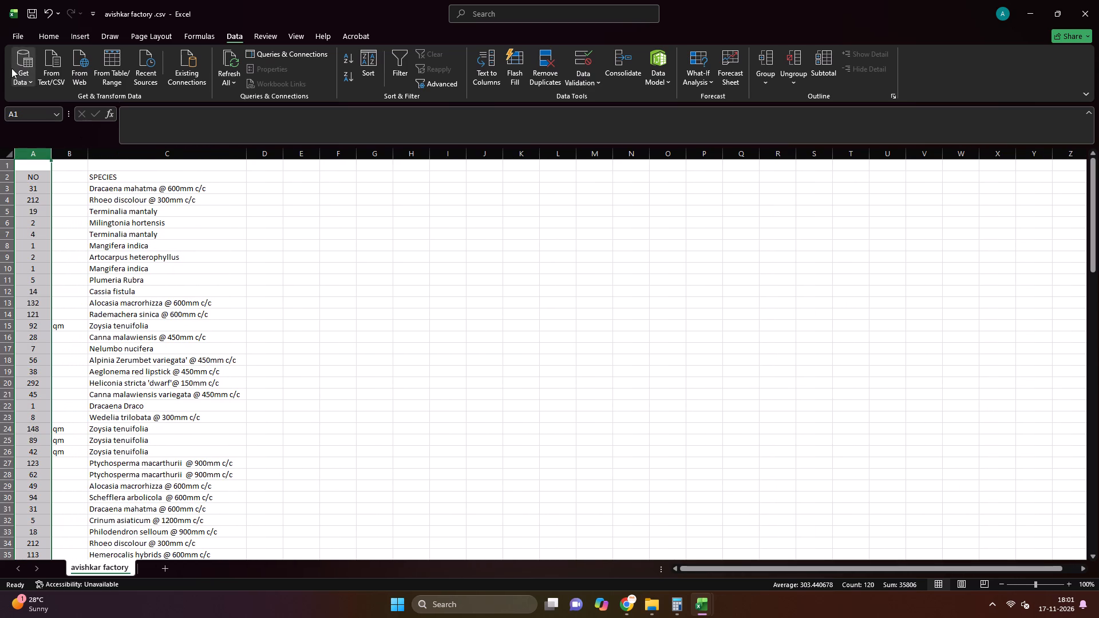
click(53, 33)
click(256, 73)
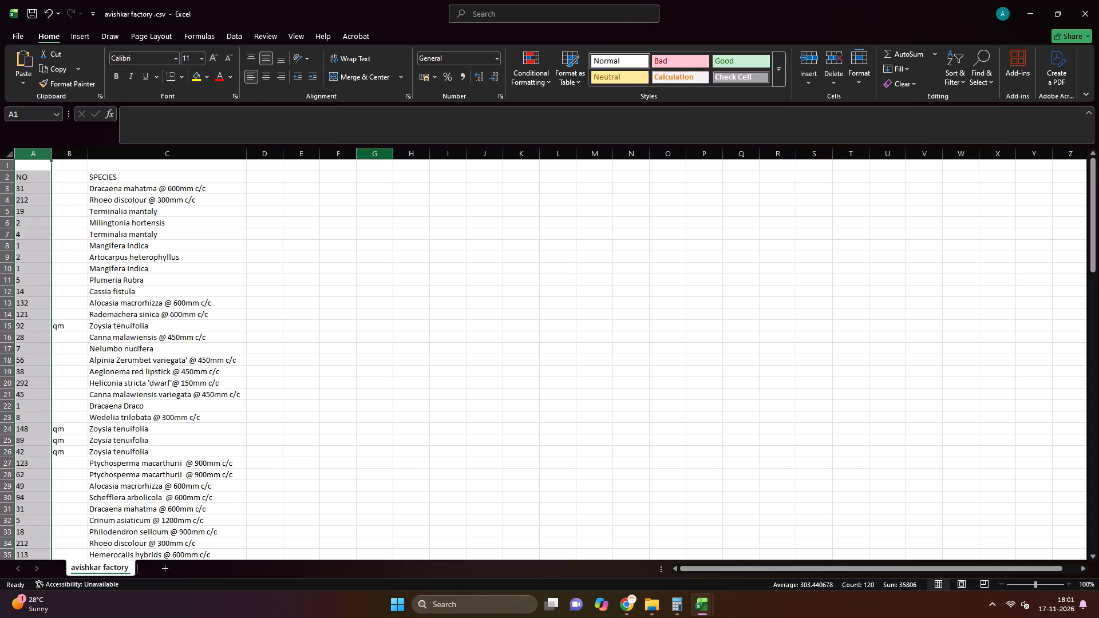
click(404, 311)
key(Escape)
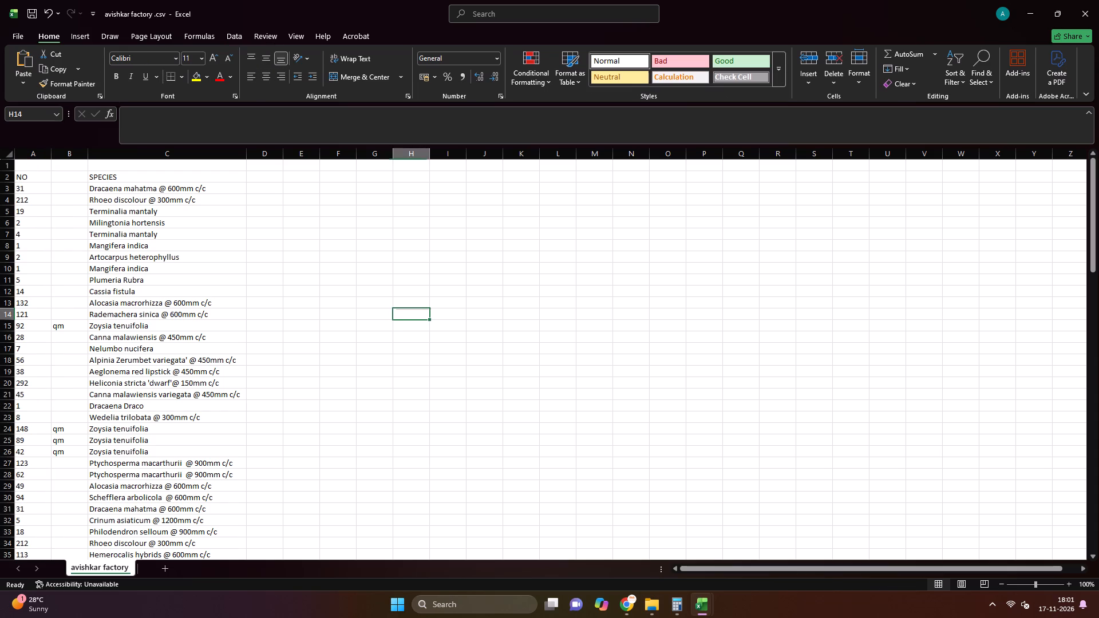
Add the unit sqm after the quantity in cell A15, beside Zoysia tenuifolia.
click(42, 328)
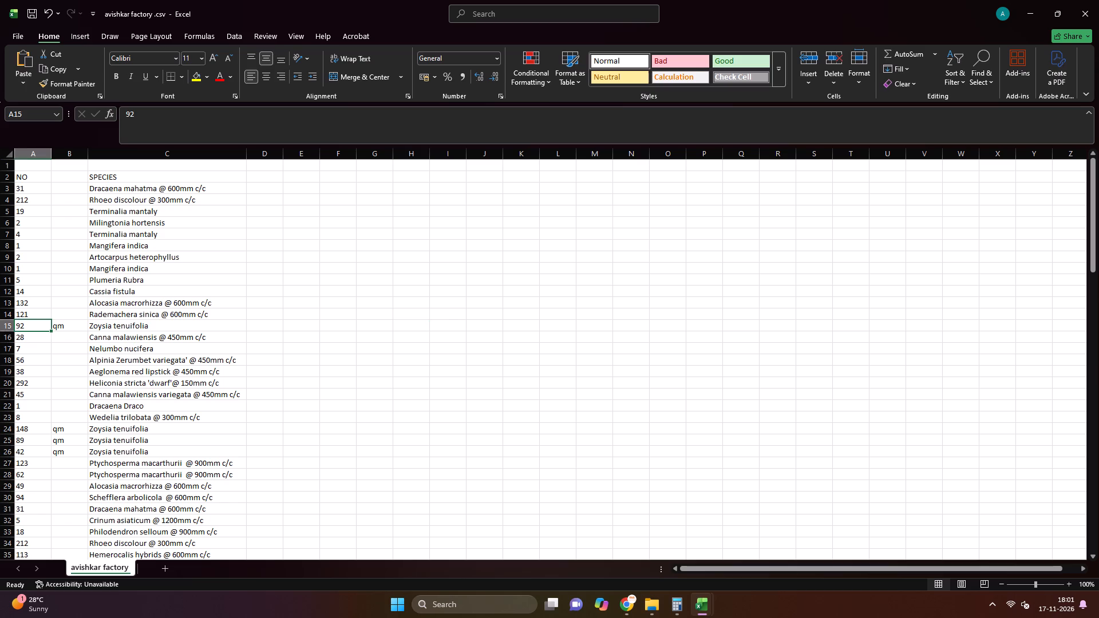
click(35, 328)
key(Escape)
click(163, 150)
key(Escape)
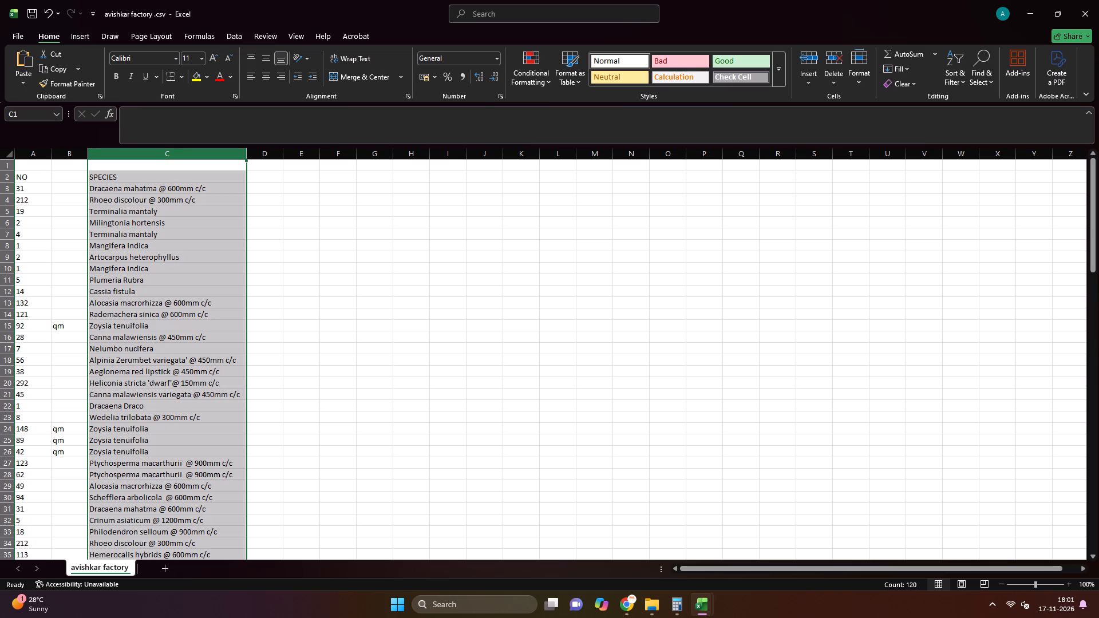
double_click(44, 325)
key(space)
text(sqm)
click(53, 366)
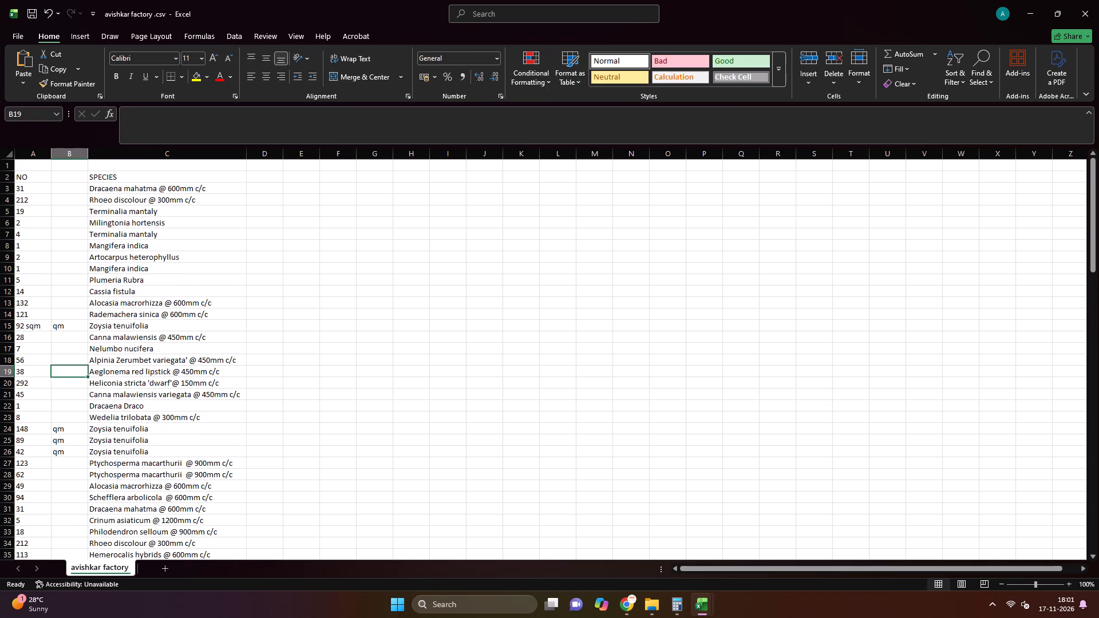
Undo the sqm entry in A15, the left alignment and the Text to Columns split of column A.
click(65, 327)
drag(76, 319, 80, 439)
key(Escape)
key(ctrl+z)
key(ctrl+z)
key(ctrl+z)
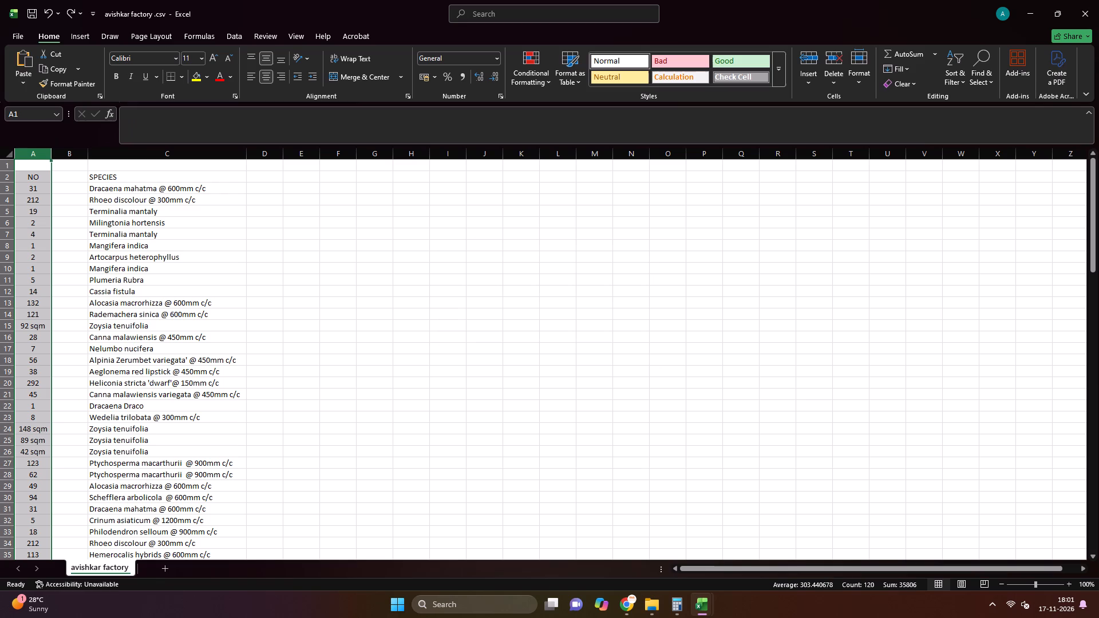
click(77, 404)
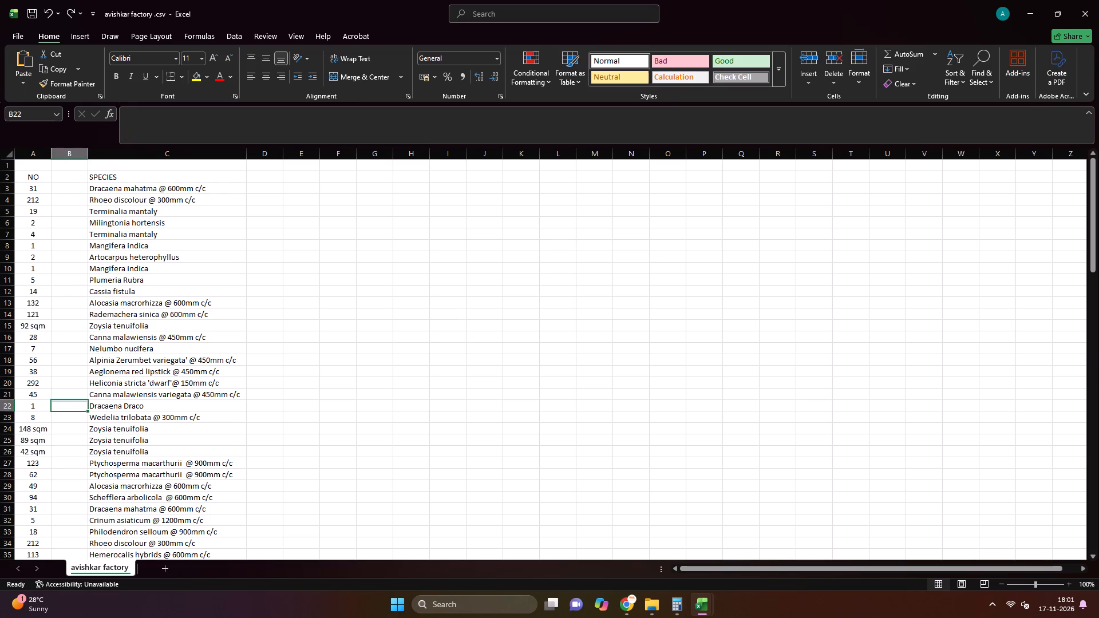
Left-align the contents of column A, including the sqm quantities.
click(38, 153)
click(248, 70)
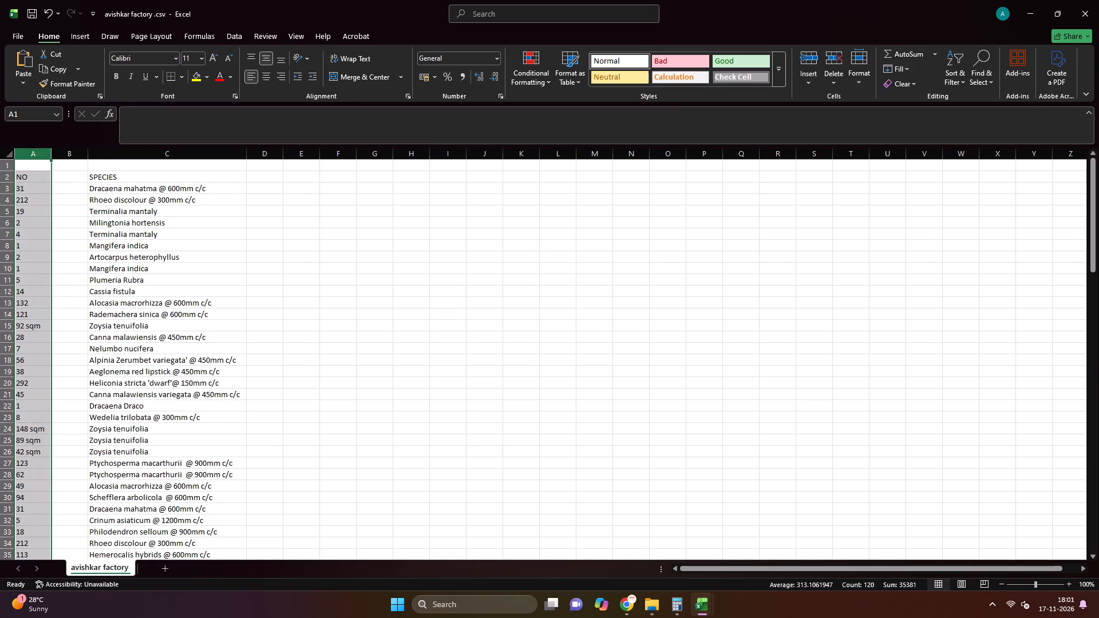
click(498, 339)
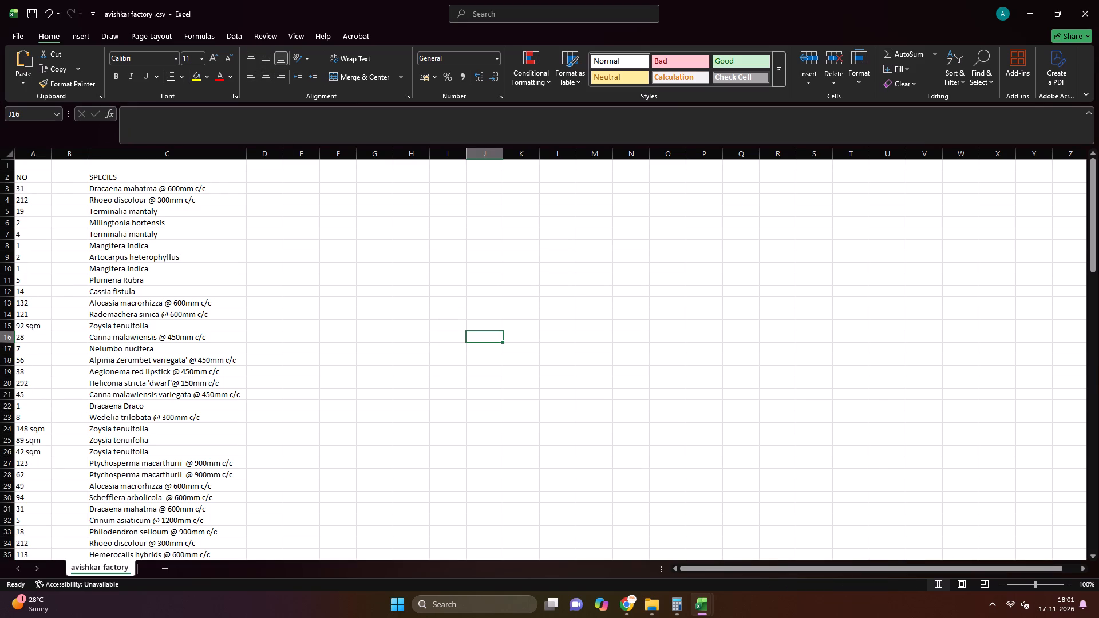
Sort the plant list in columns A to C from smallest to largest quantity.
scroll(37, 390, down, 3)
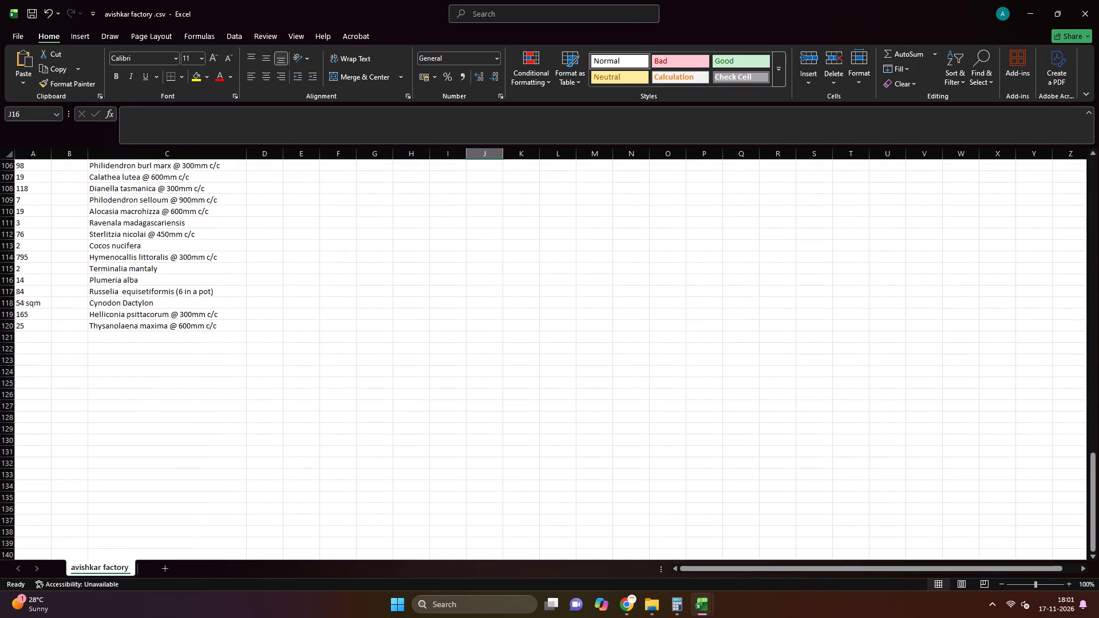
scroll(66, 360, up, 11)
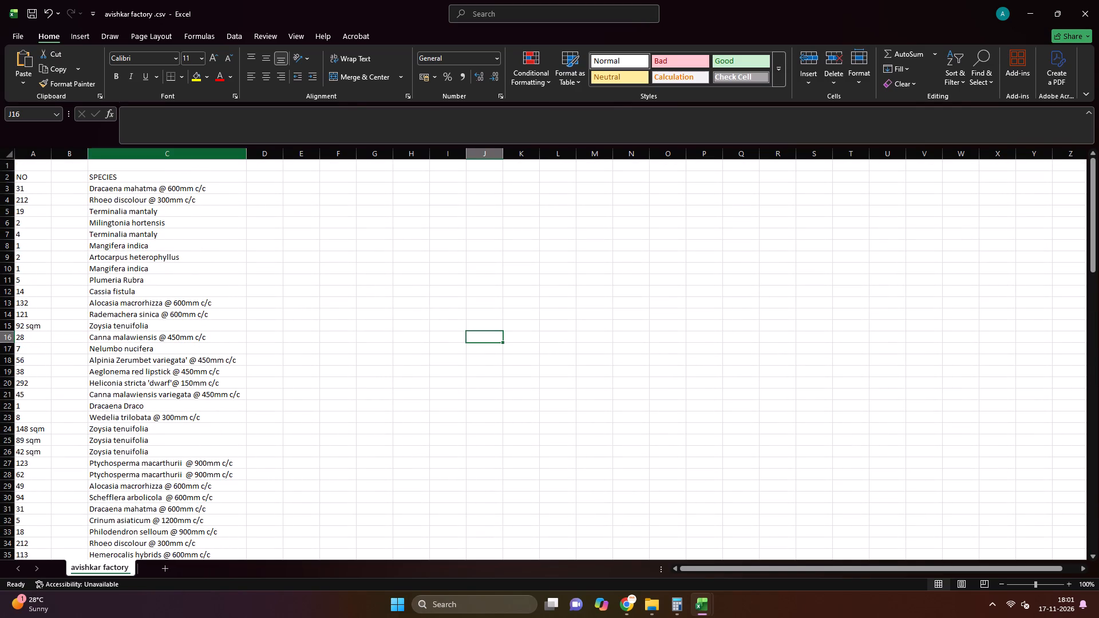
key(Escape)
drag(33, 157, 179, 314)
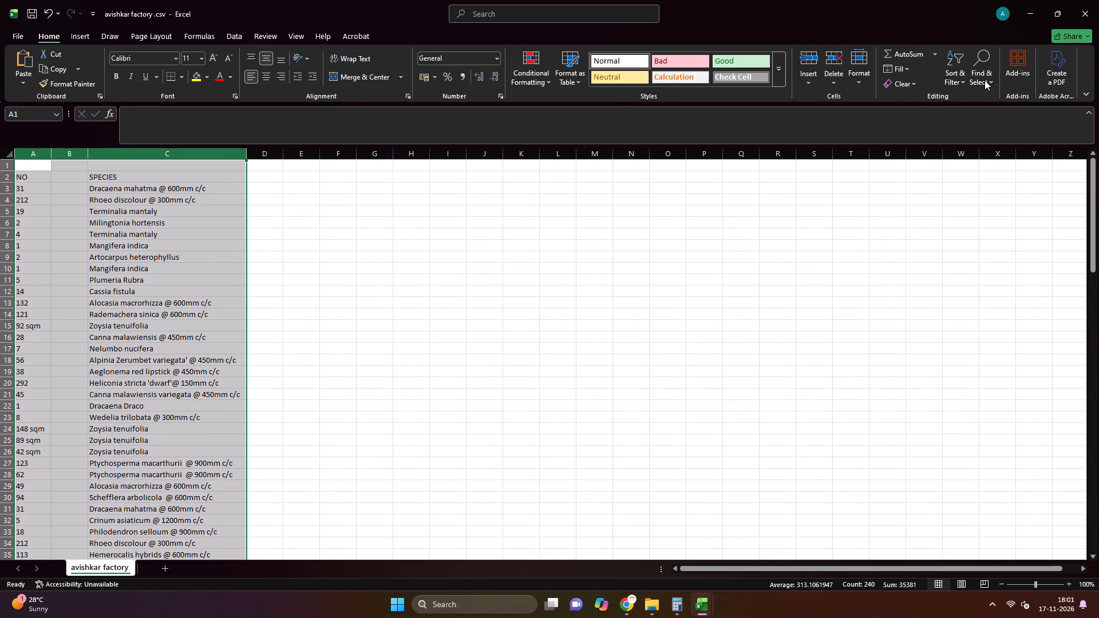
click(949, 79)
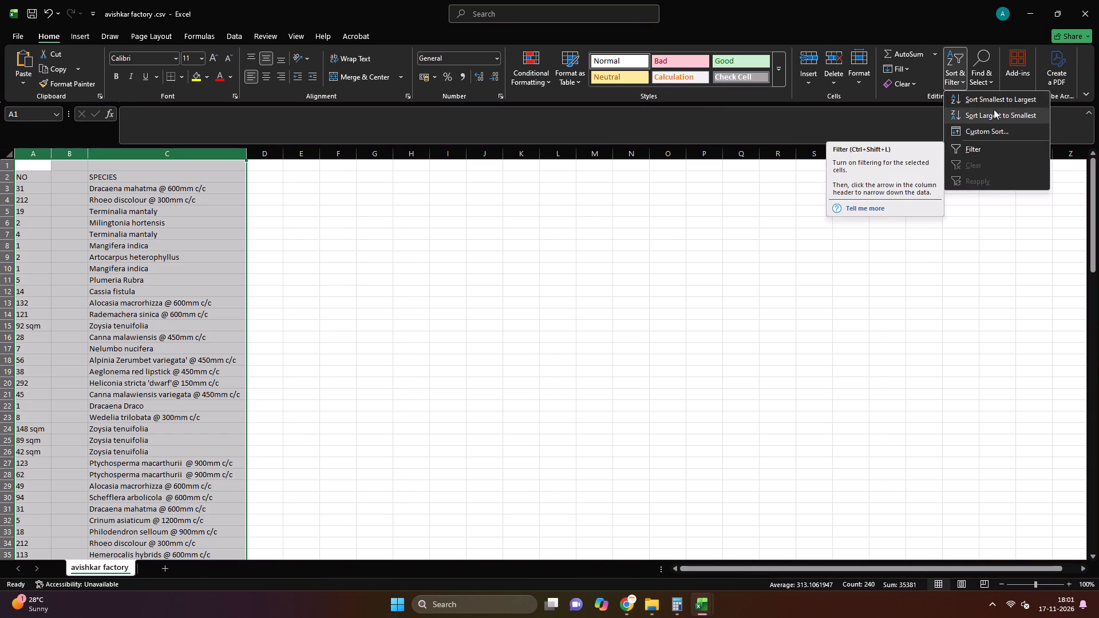
click(991, 99)
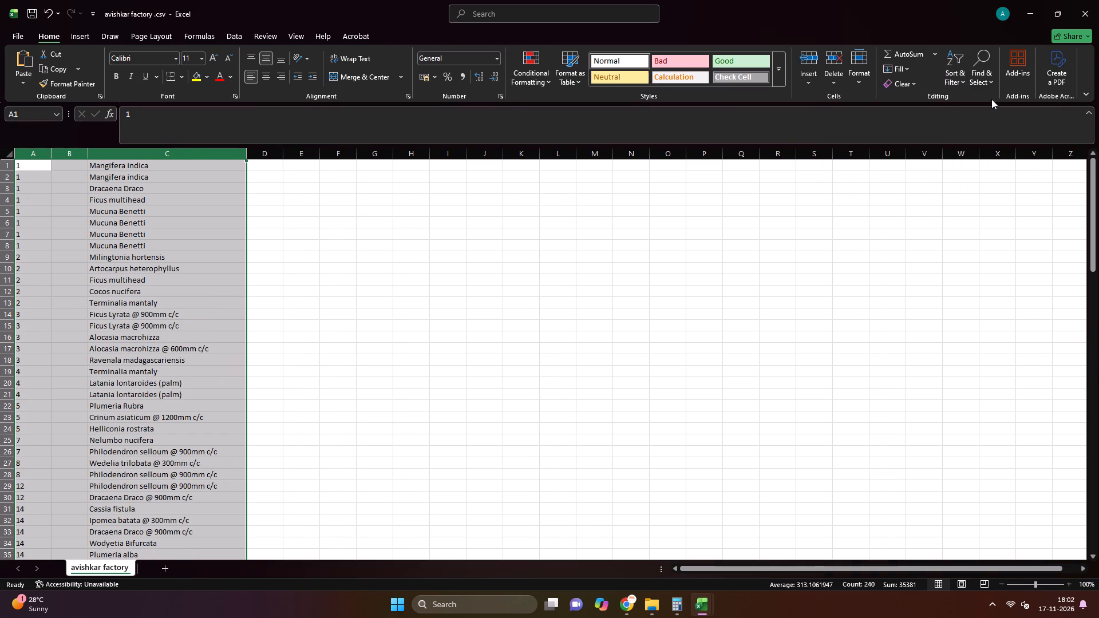
click(961, 84)
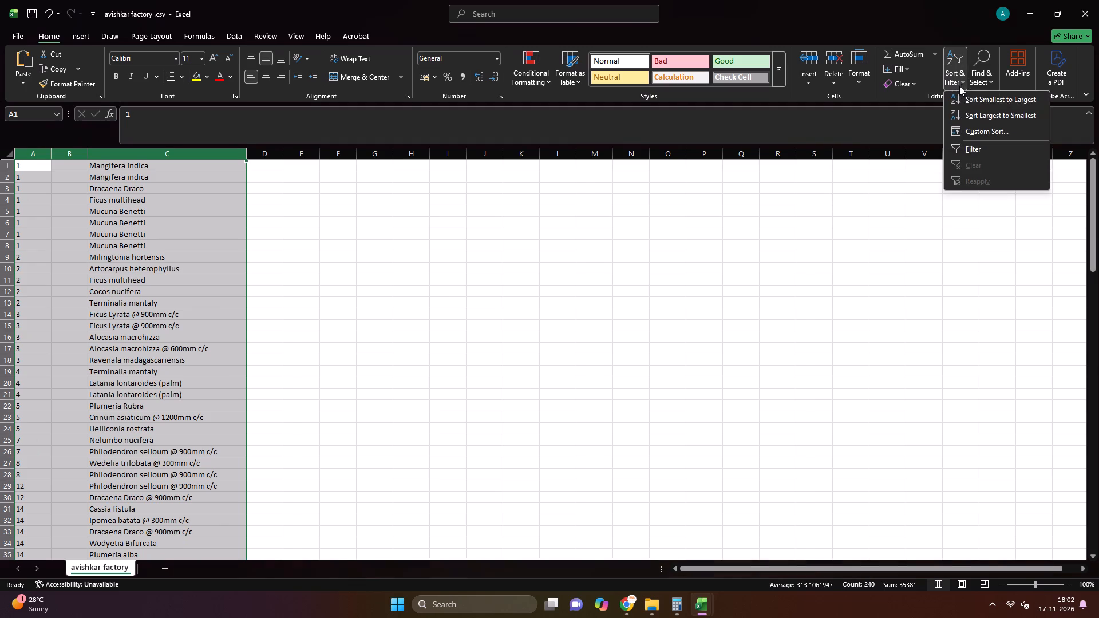
click(972, 104)
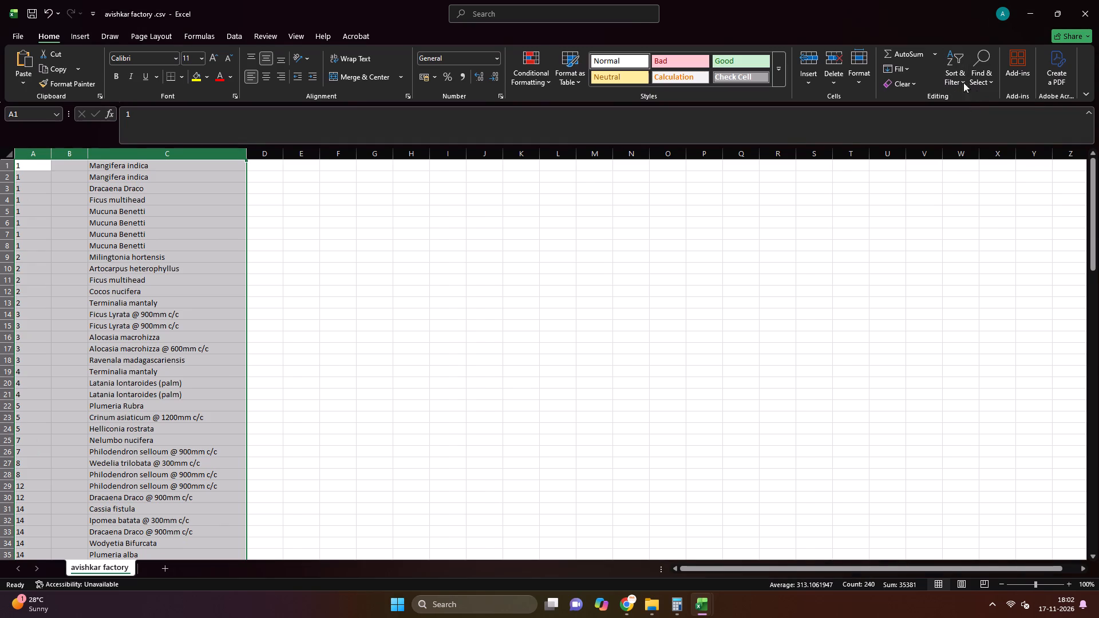
Turn on filtering for columns A to C of the sorted plant list.
click(954, 78)
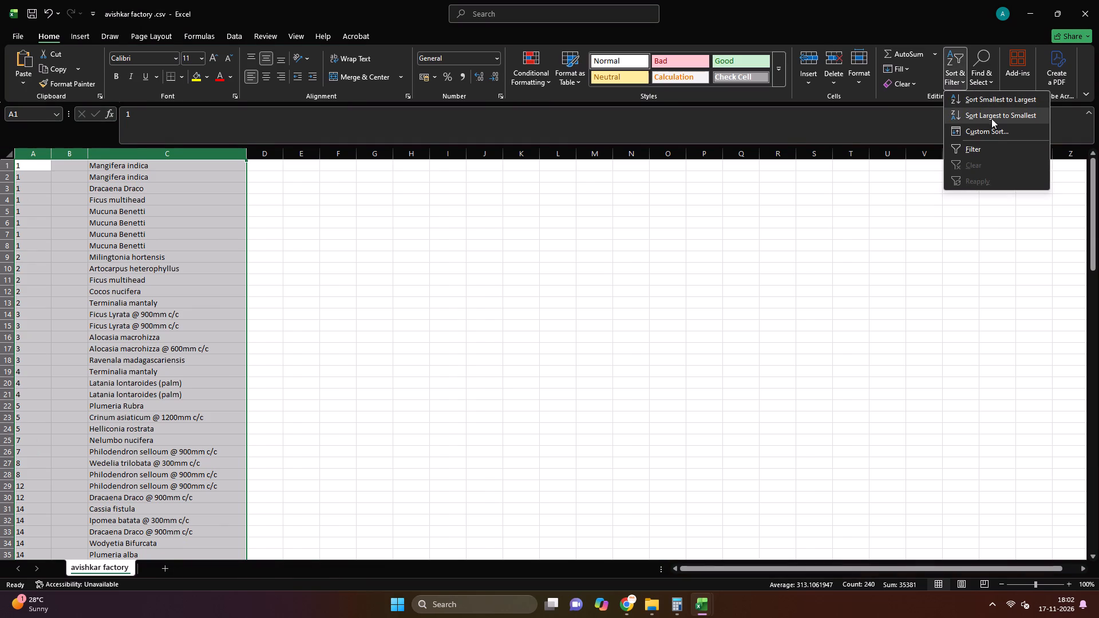
click(992, 148)
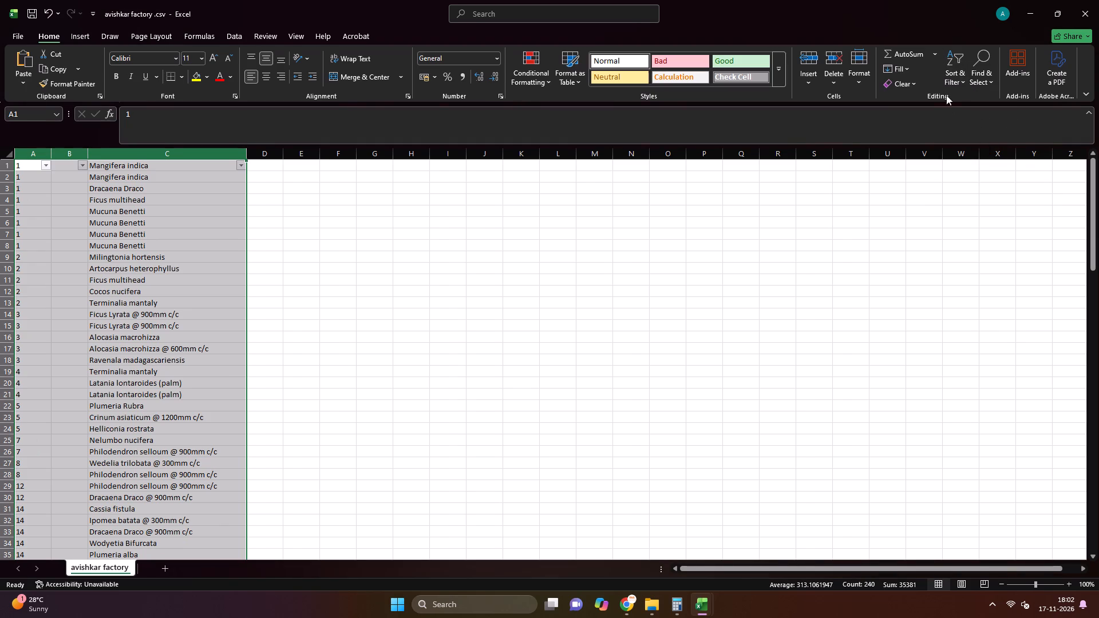
click(979, 83)
key(Escape)
key(Escape)
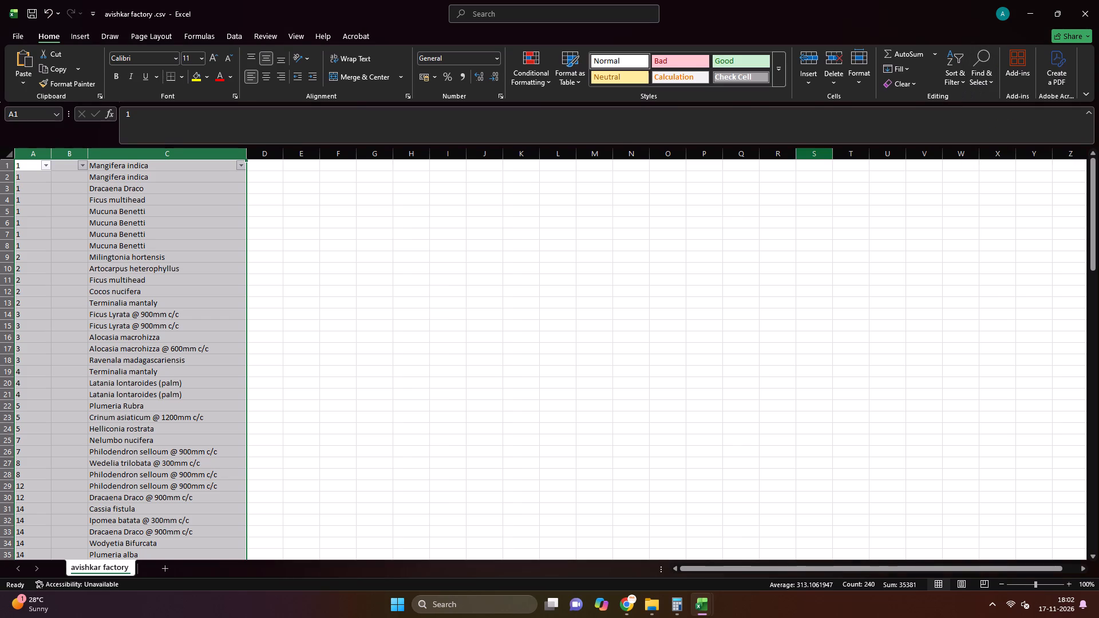
Undo the filtering and the quantity sort so columns A to C are back in their original order.
key(ctrl+z)
key(ctrl+z)
key(ctrl+z)
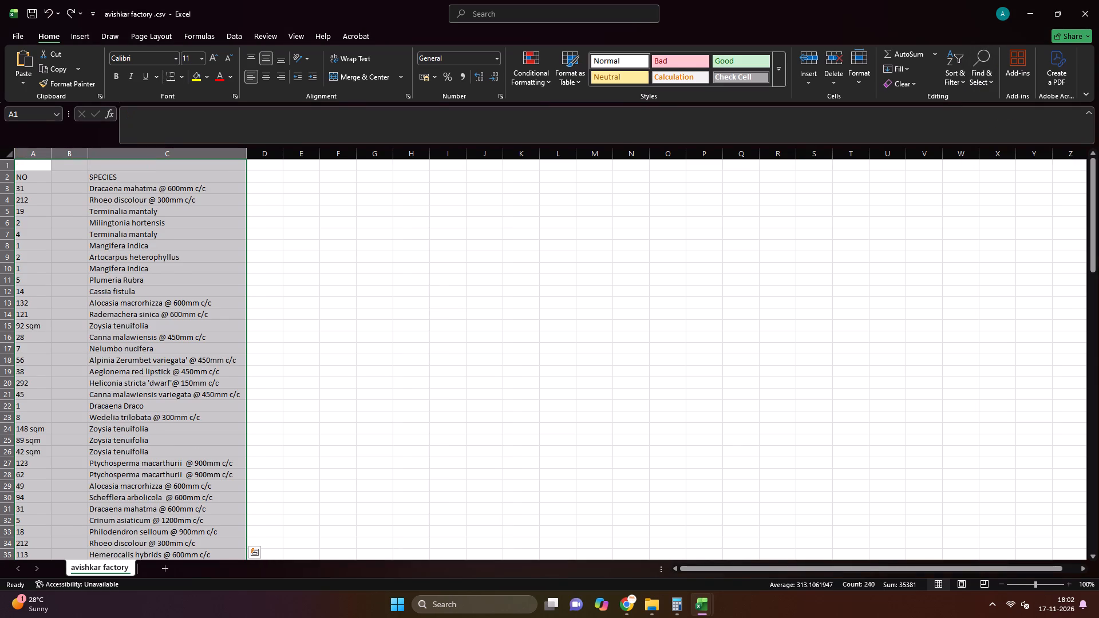
key(Escape)
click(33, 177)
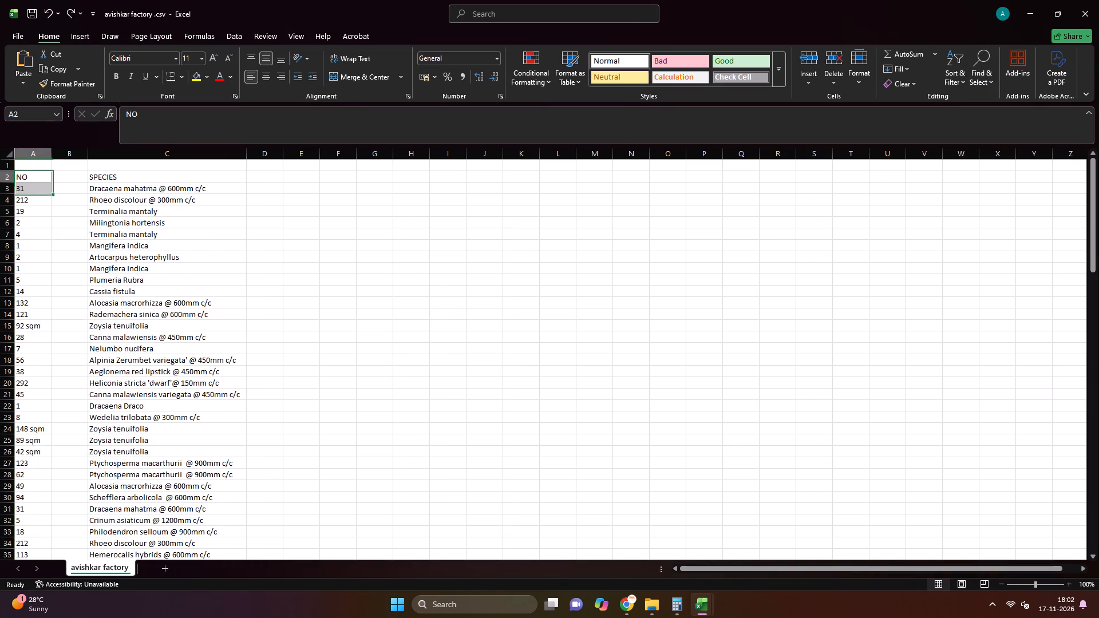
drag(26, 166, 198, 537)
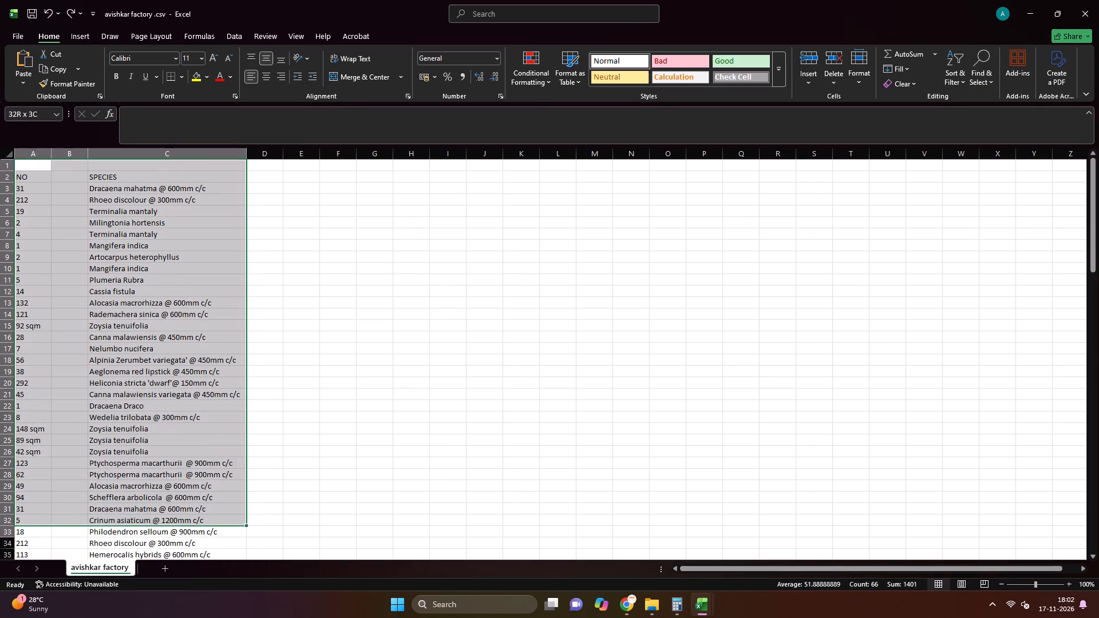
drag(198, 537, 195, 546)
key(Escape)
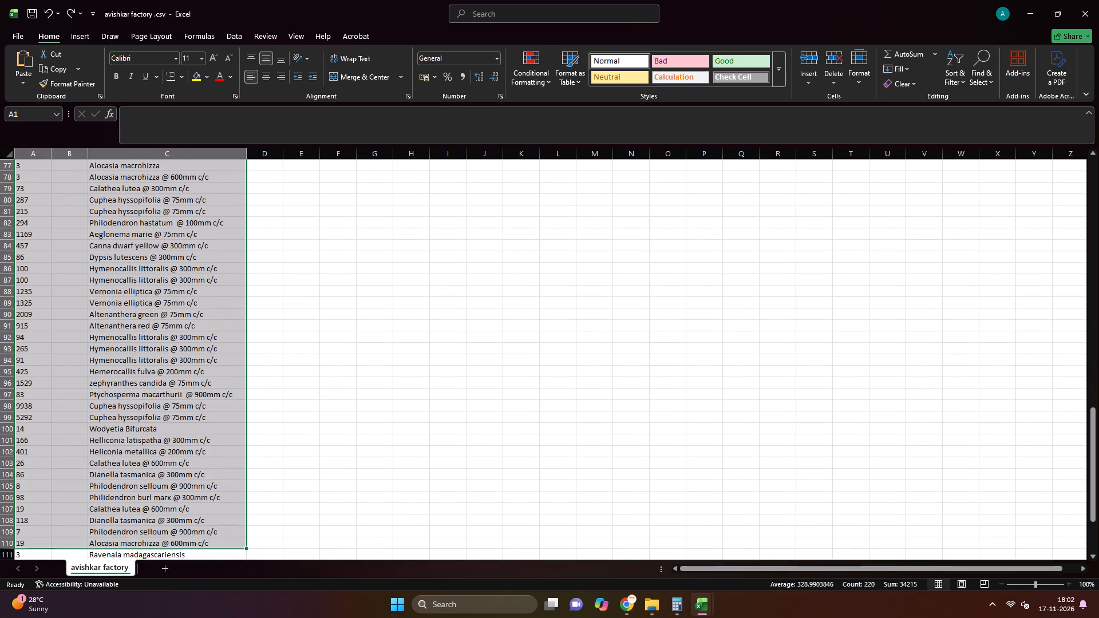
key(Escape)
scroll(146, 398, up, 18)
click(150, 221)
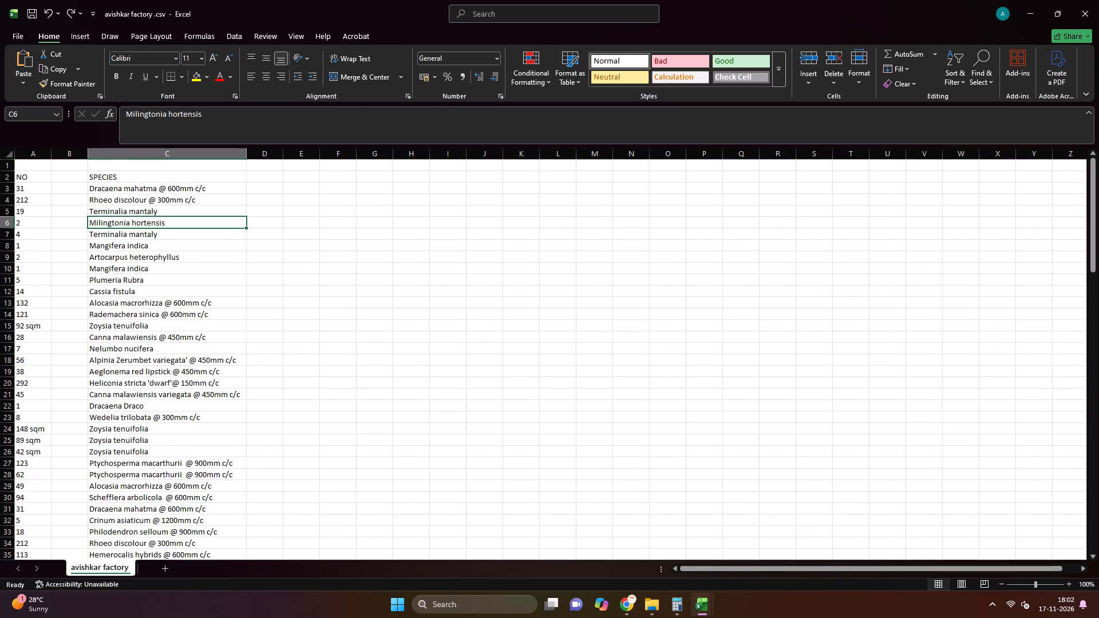
Split the species column C with Text to Columns, using @ as the custom delimiter.
click(148, 154)
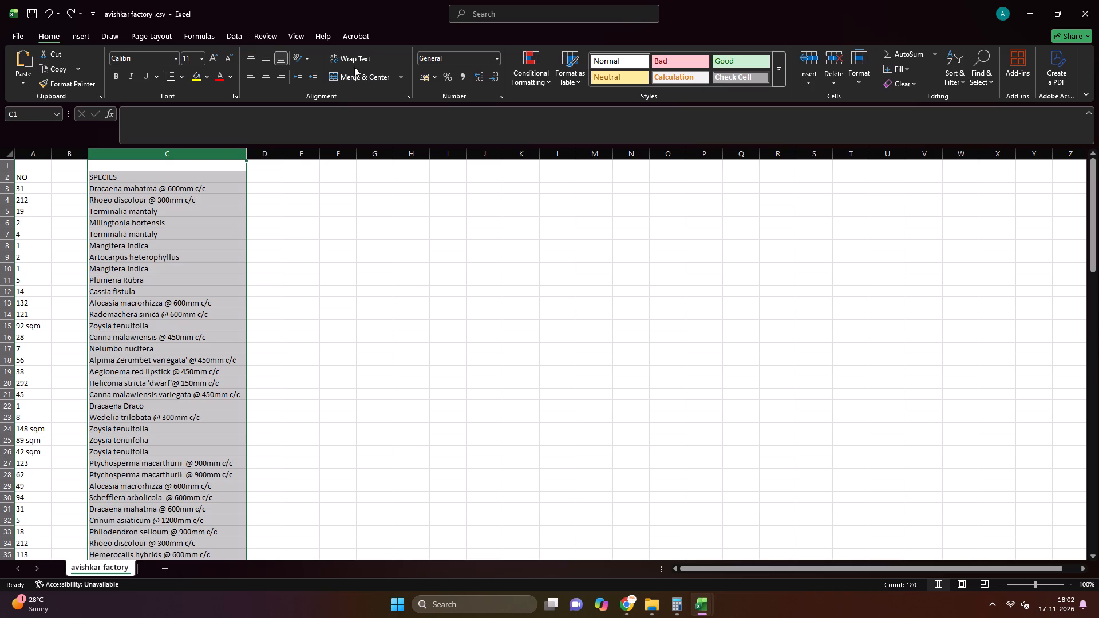
click(236, 38)
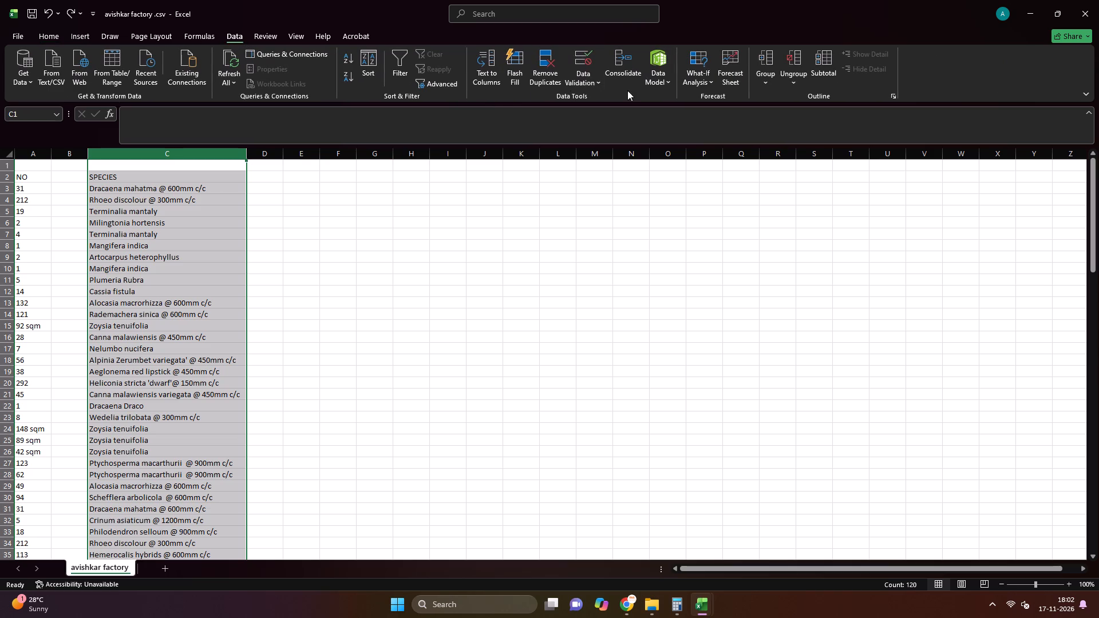
click(478, 82)
click(446, 508)
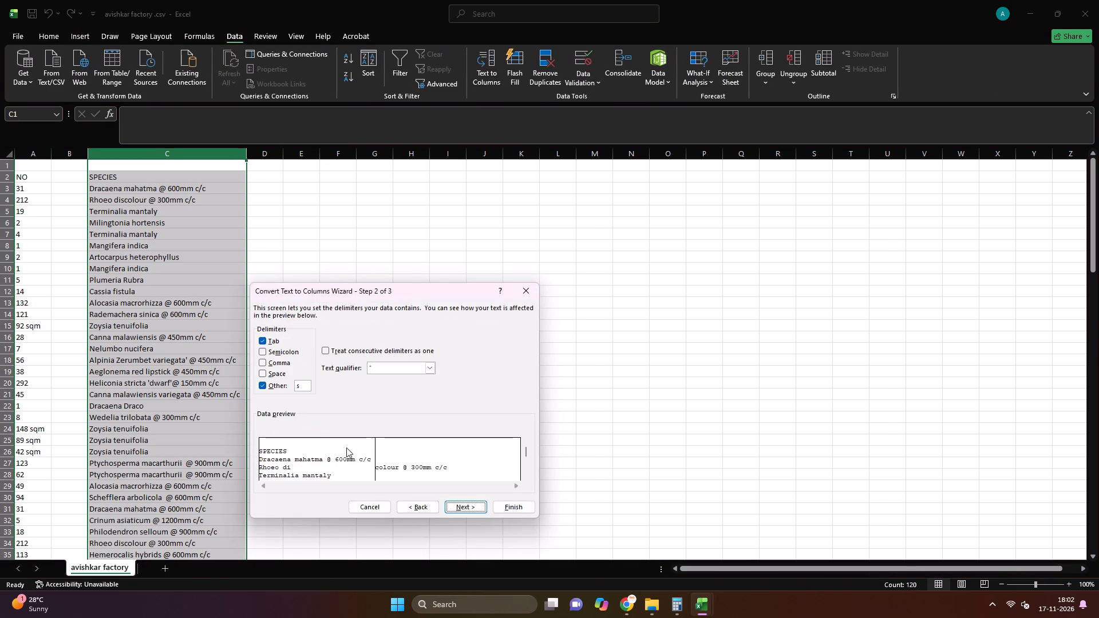
drag(300, 387, 282, 385)
key(BackSpace)
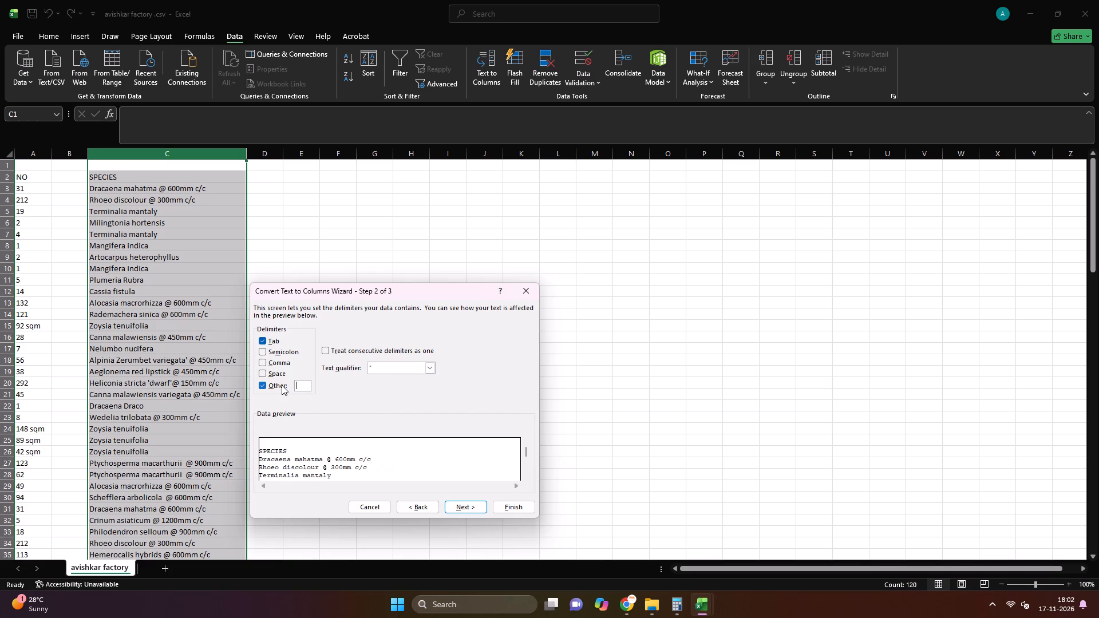
key(shift+at)
click(519, 502)
click(356, 339)
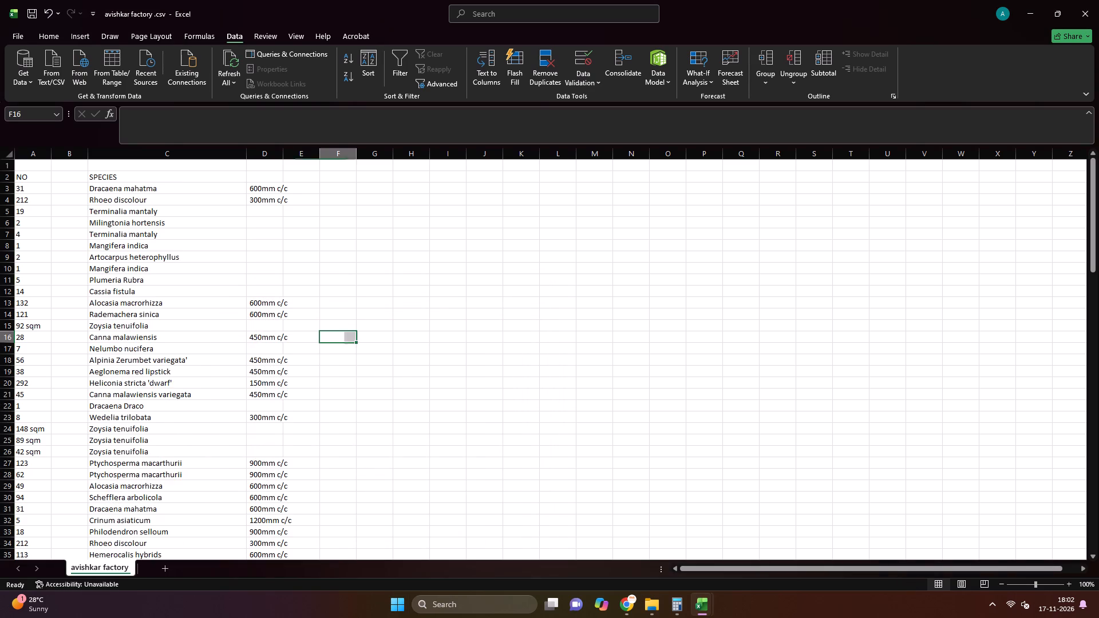
key(Escape)
Autofit the widths of spacing column D and species column C to their contents.
double_click(282, 156)
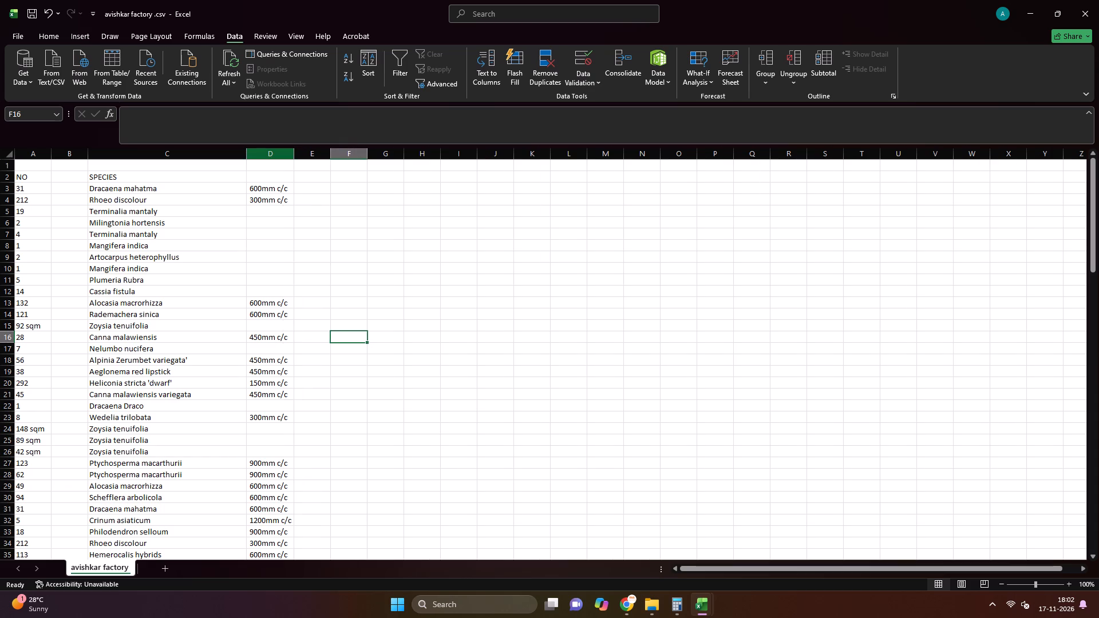
key(Escape)
double_click(247, 153)
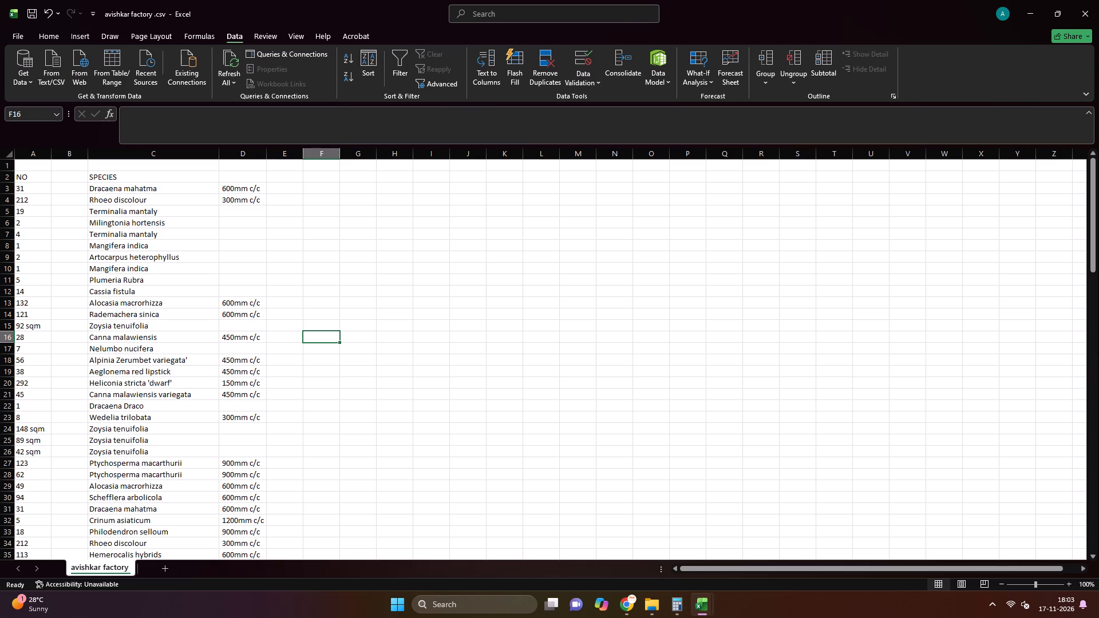
Move the block A5:D12, from Terminalia mantaly to Cassia fistula, across to start at G5.
drag(31, 210, 135, 224)
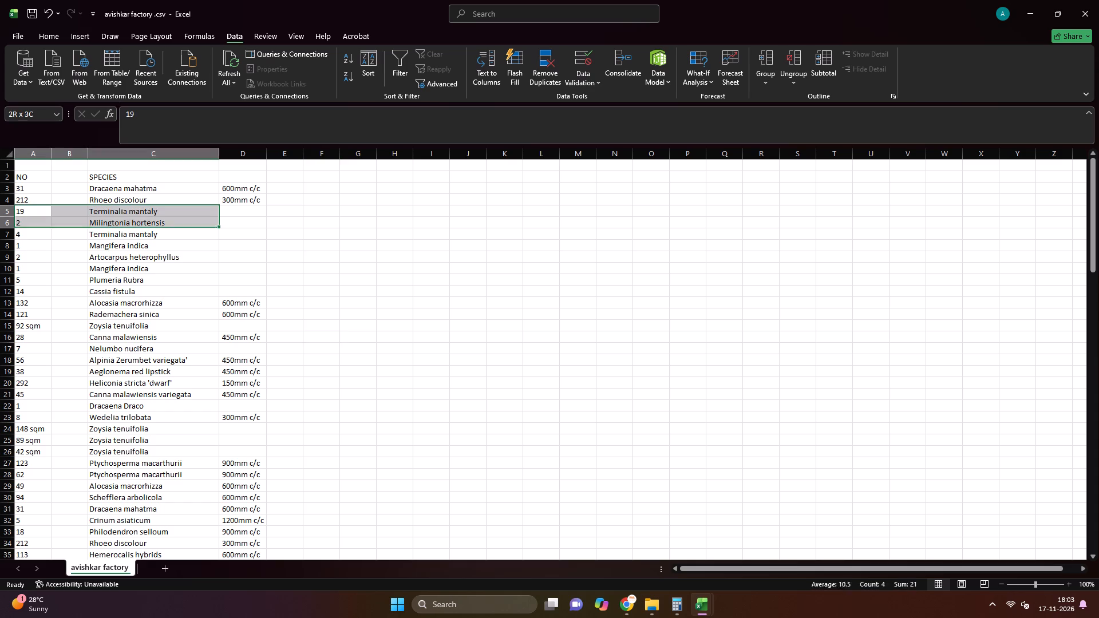
drag(135, 224, 239, 296)
click(239, 296)
drag(159, 205, 441, 213)
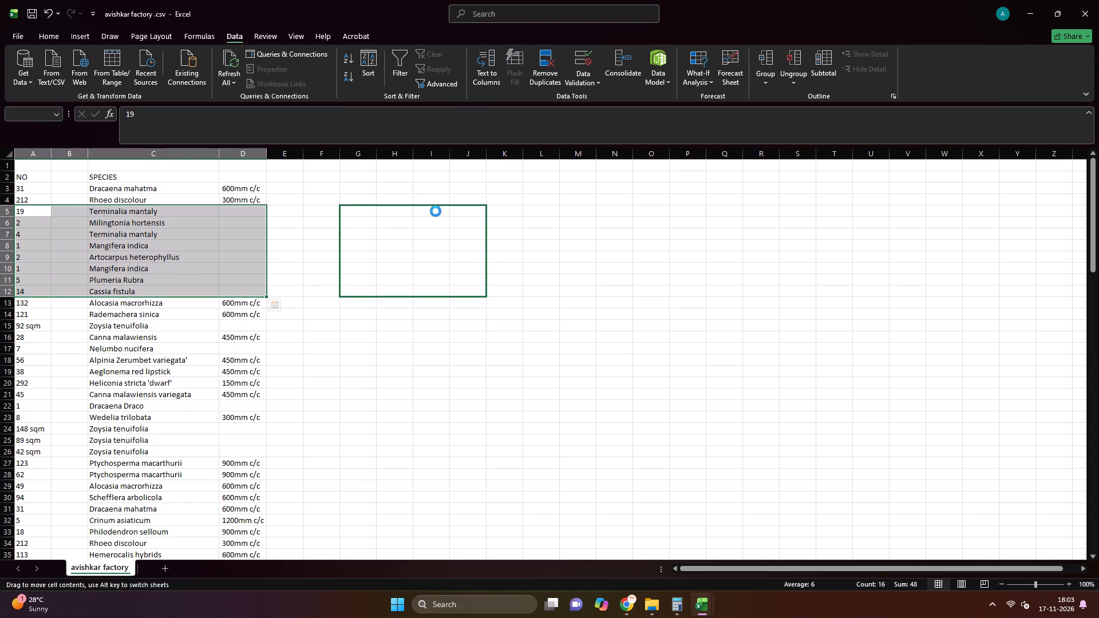
Autofit columns G and I to the moved quantities and species names.
double_click(378, 150)
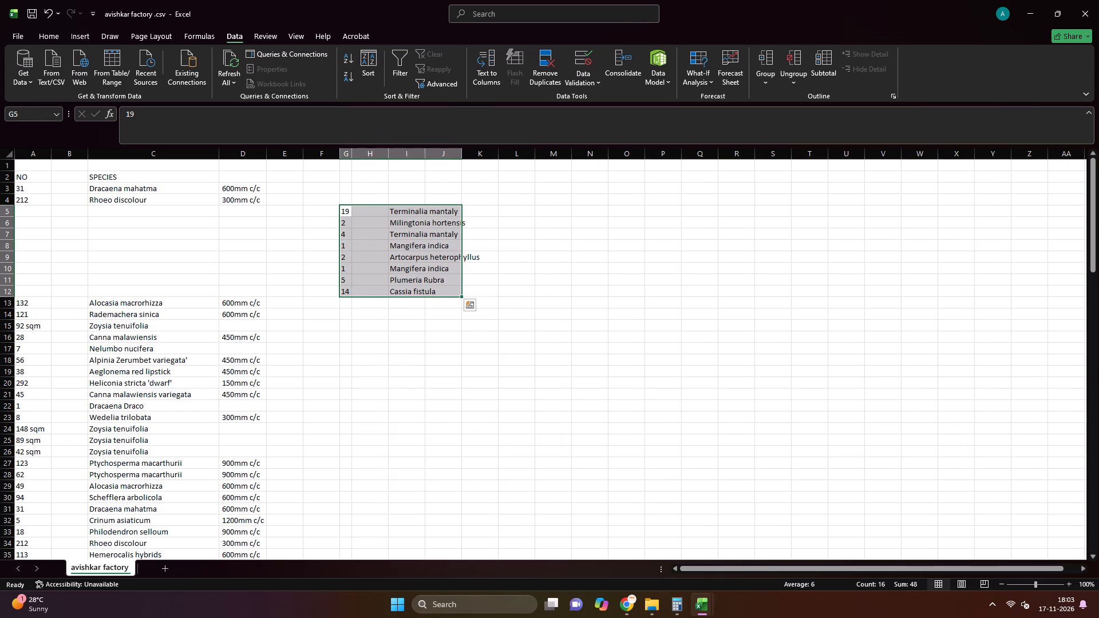
double_click(425, 157)
click(475, 422)
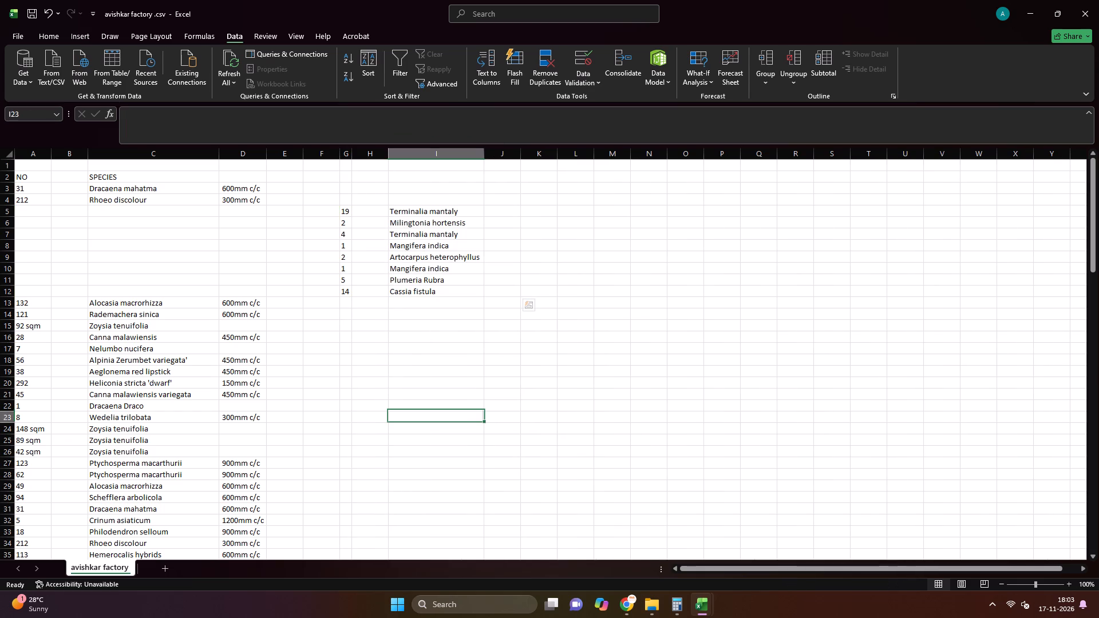
key(Escape)
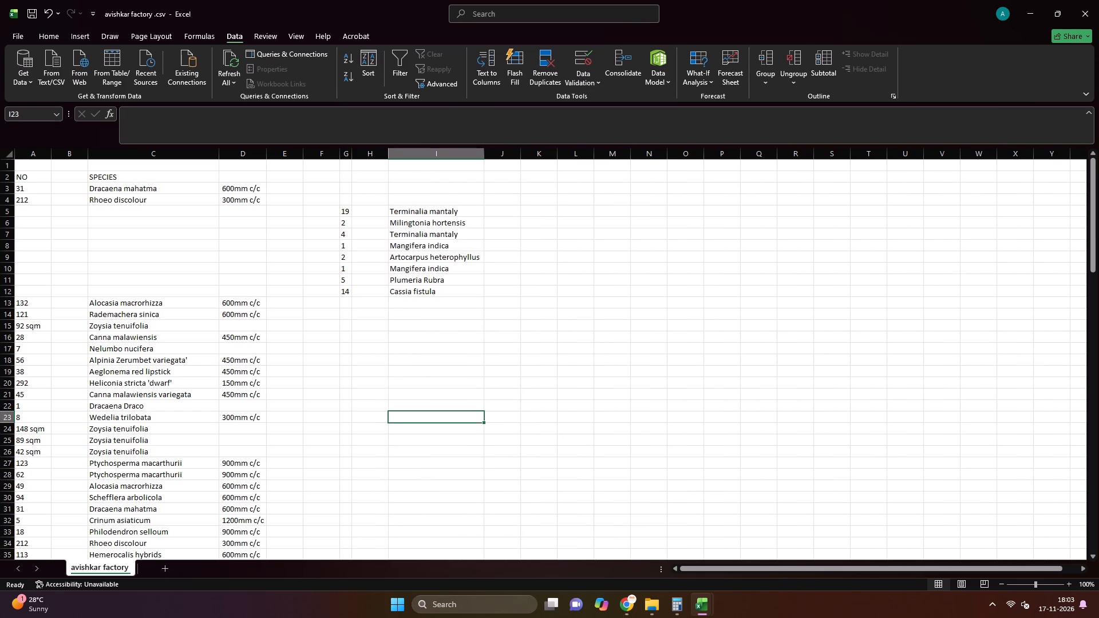
Move the Nelumbo nucifera entry from A17:C17 to G13, directly below Cassia fistula.
drag(46, 348, 119, 348)
click(119, 348)
drag(38, 349, 120, 347)
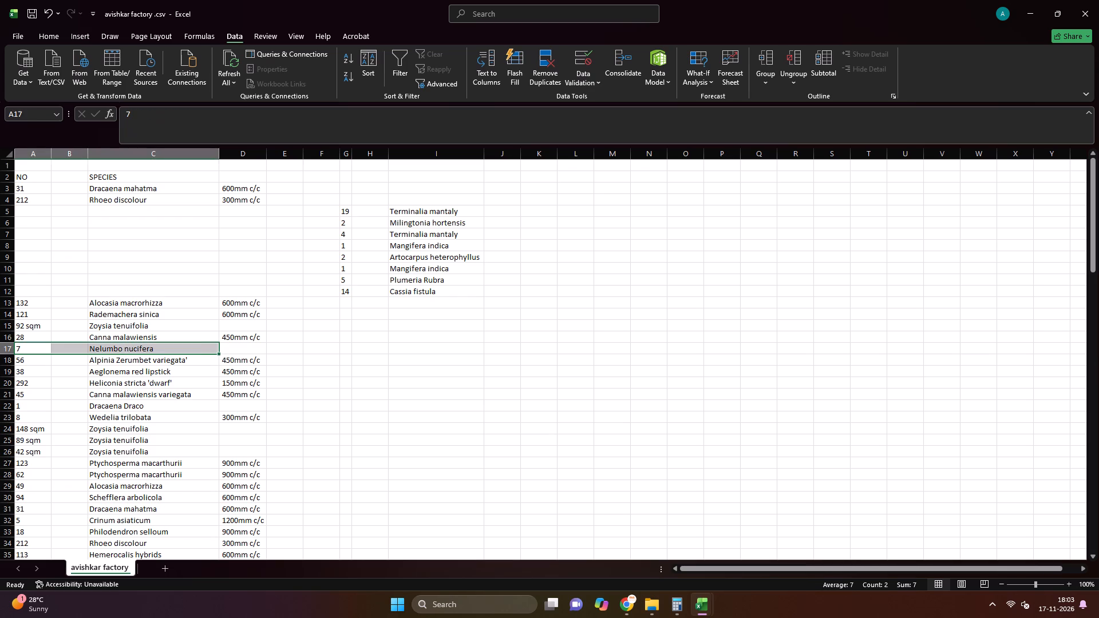
drag(40, 343, 349, 308)
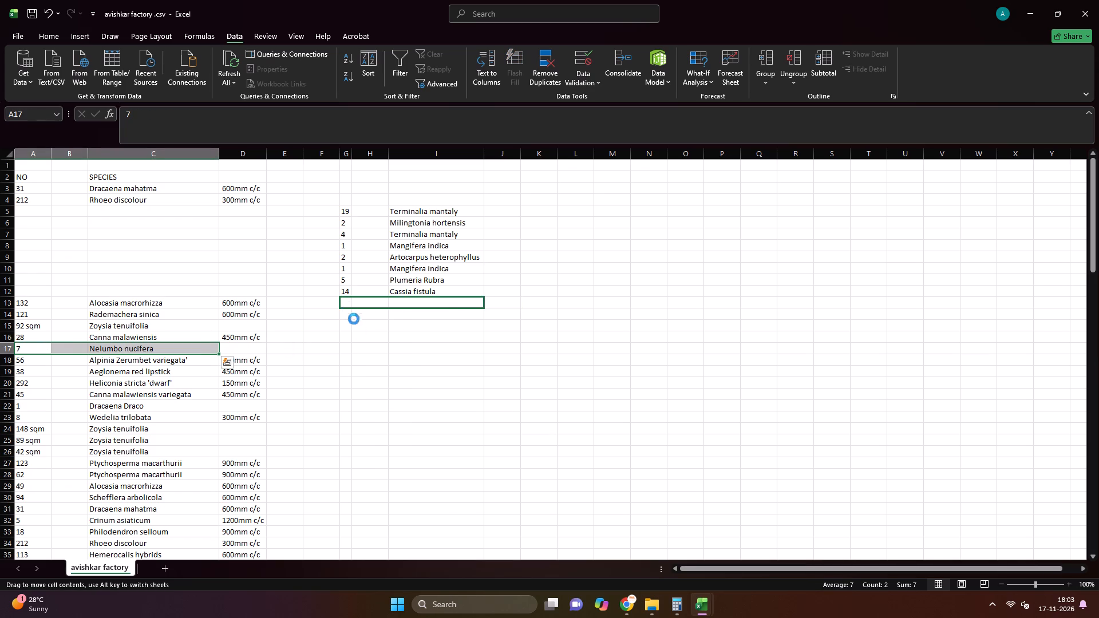
click(397, 389)
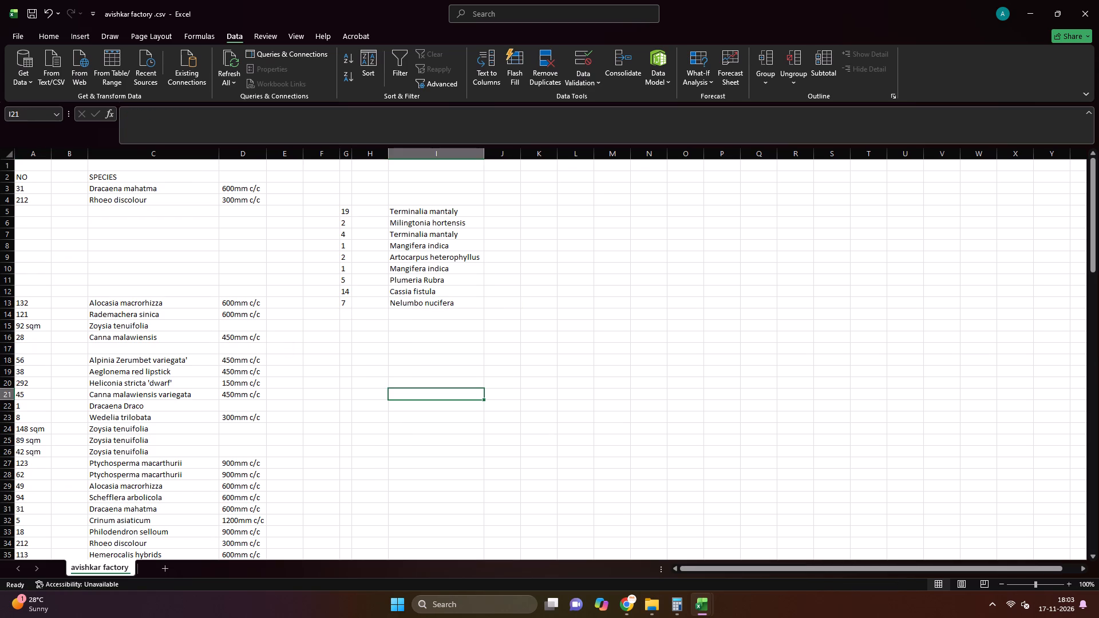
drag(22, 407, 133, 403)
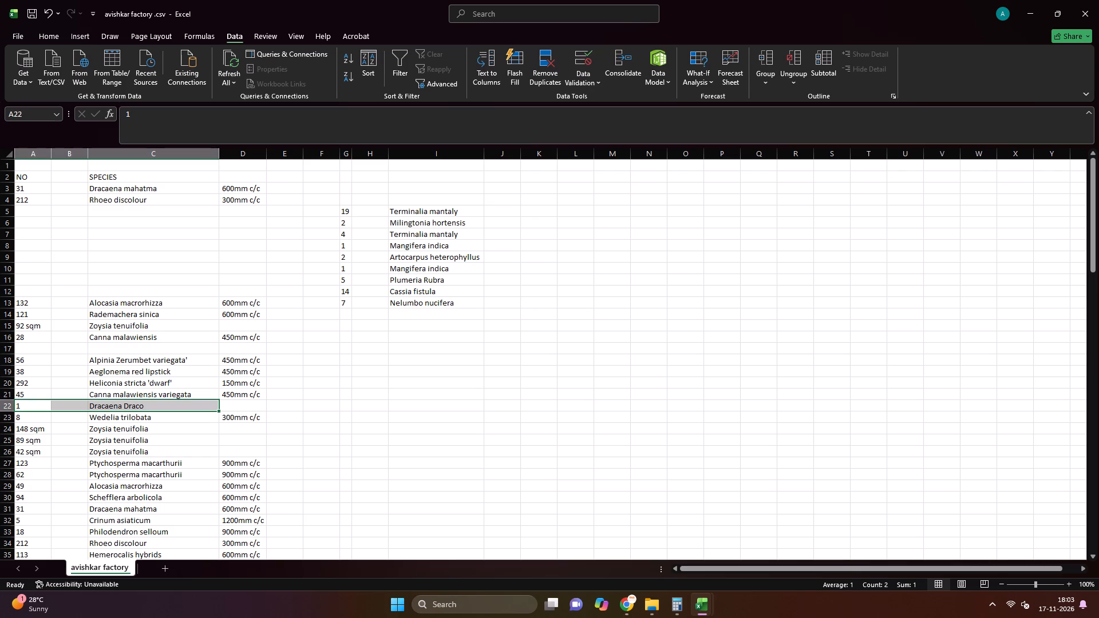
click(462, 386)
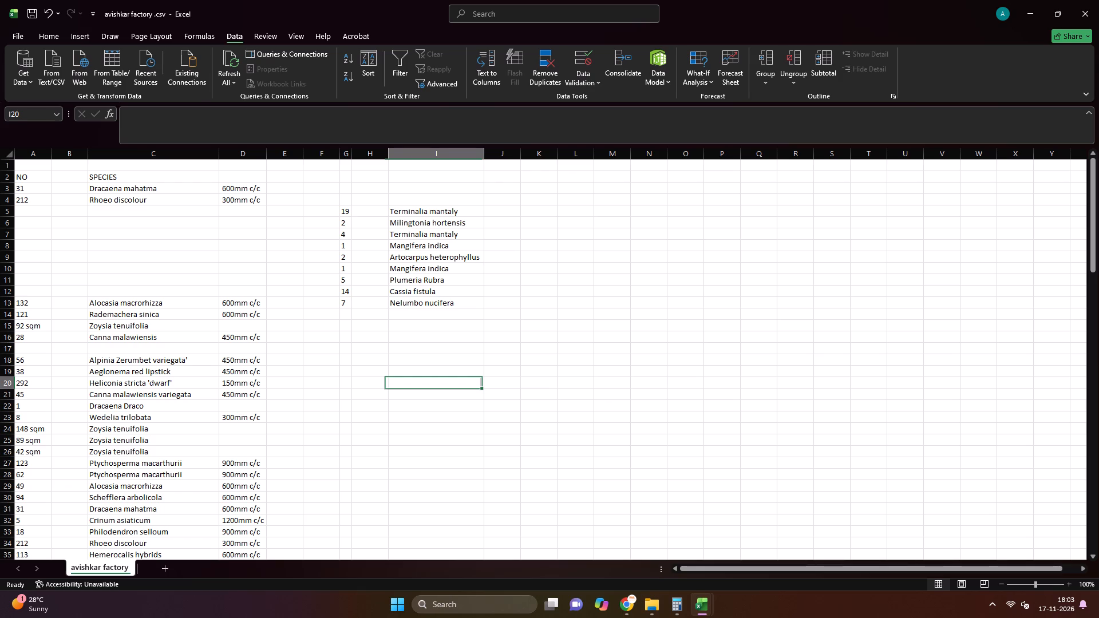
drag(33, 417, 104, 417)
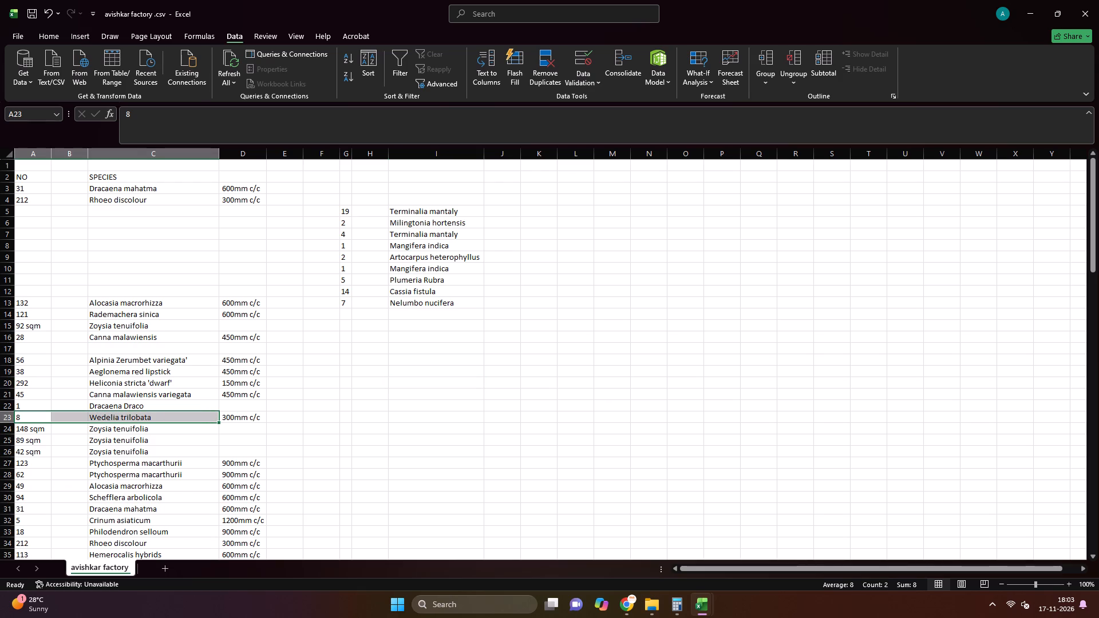
Move the Latania lontaroides (palm) entry from A40:C40 to G14, below Nelumbo nucifera.
middle_drag(181, 442, 183, 494)
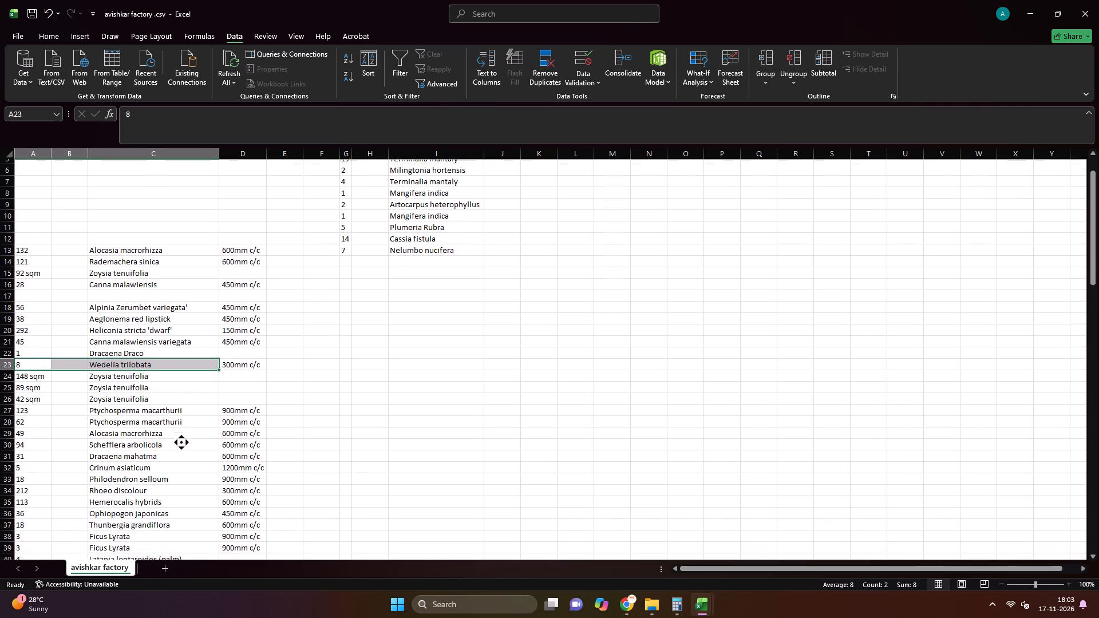
middle_drag(183, 494, 184, 508)
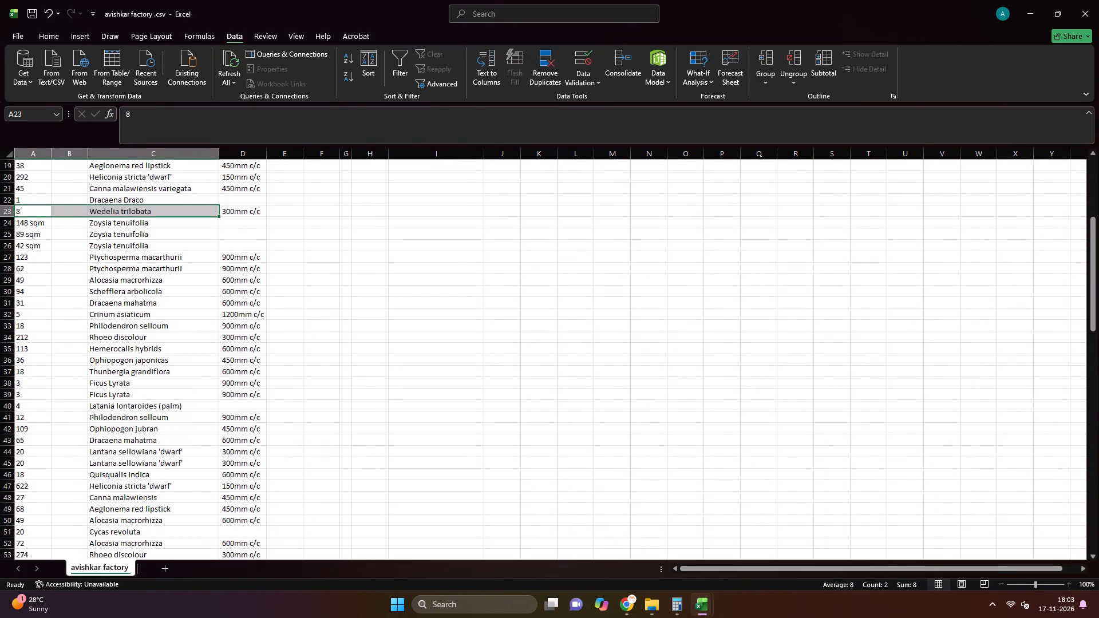
drag(47, 405, 111, 410)
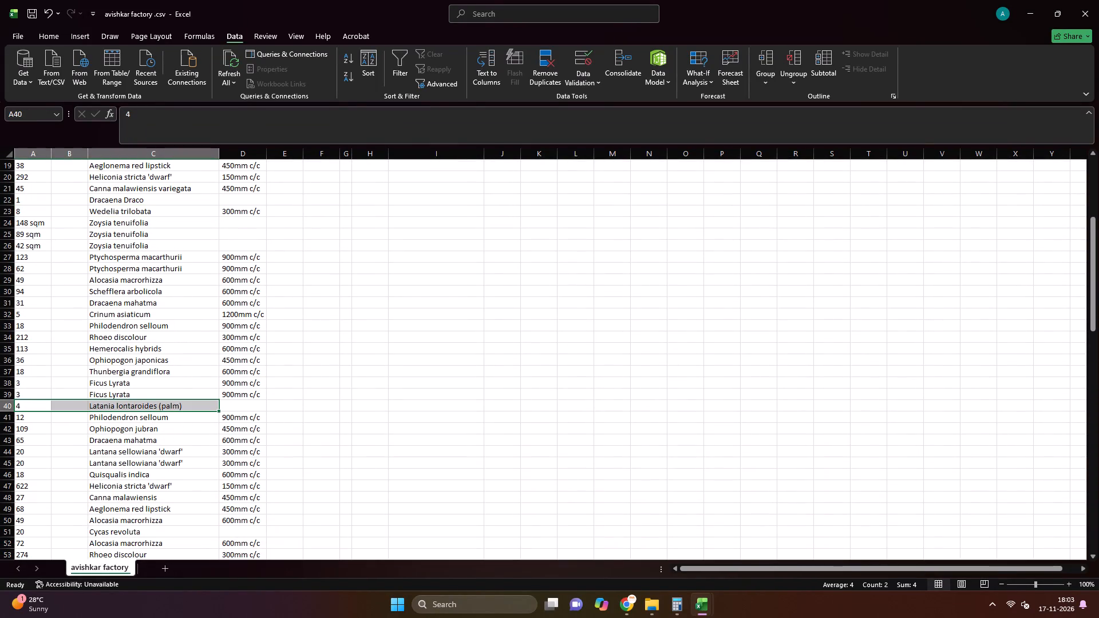
drag(71, 398, 457, 114)
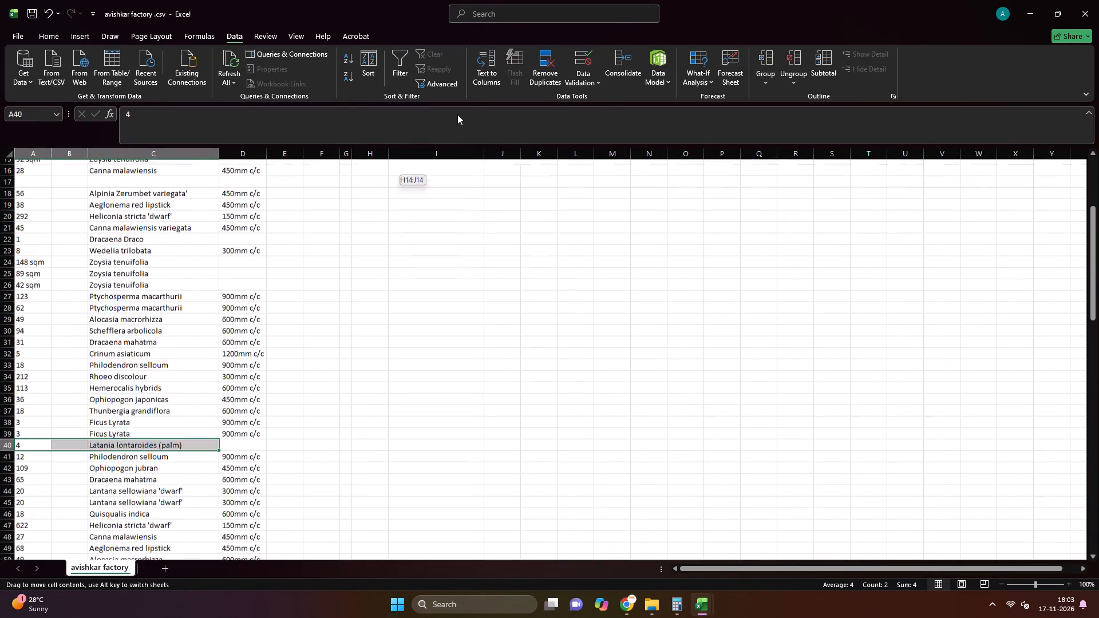
drag(457, 114, 387, 299)
Move the Cycas revoluta entry from A51:C51 to G15, below Latania lontaroides (palm).
scroll(357, 281, down, 1)
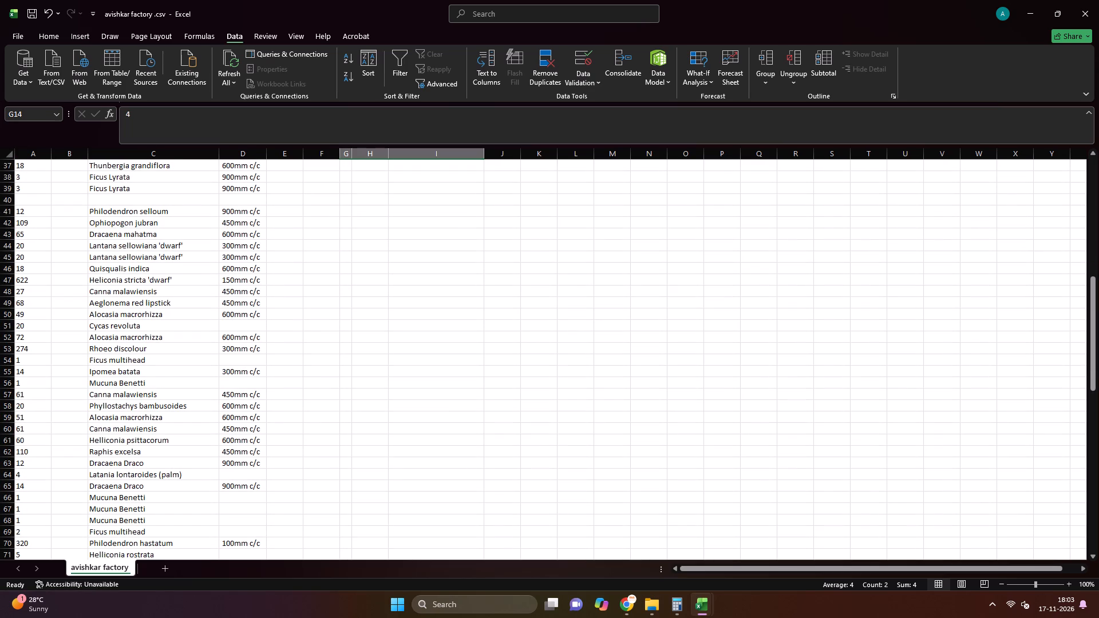
drag(34, 324, 105, 326)
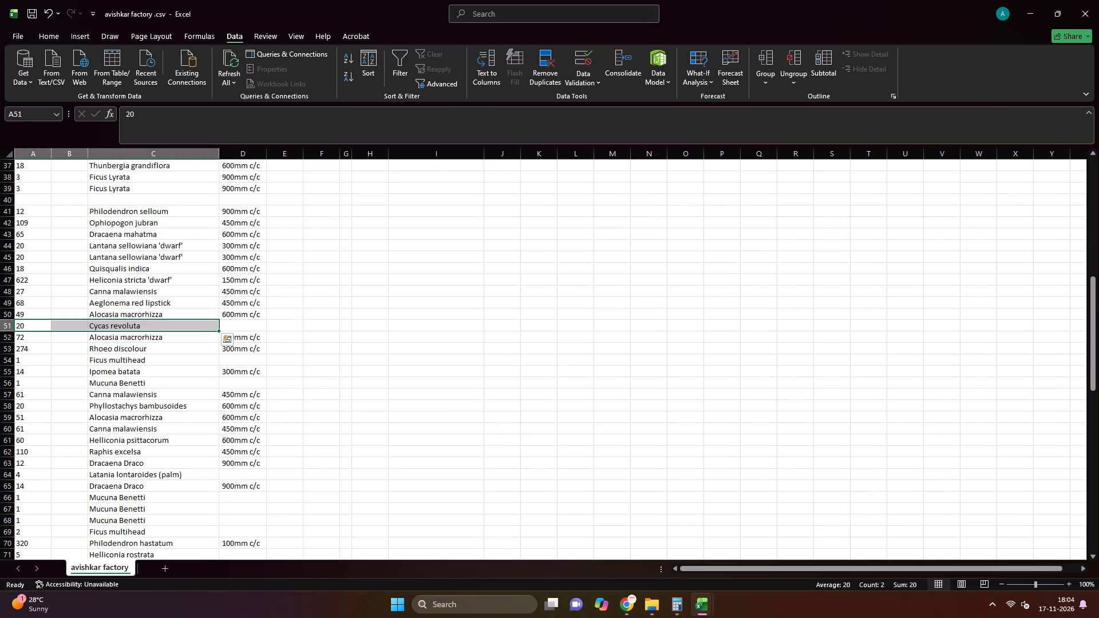
drag(76, 320, 434, 140)
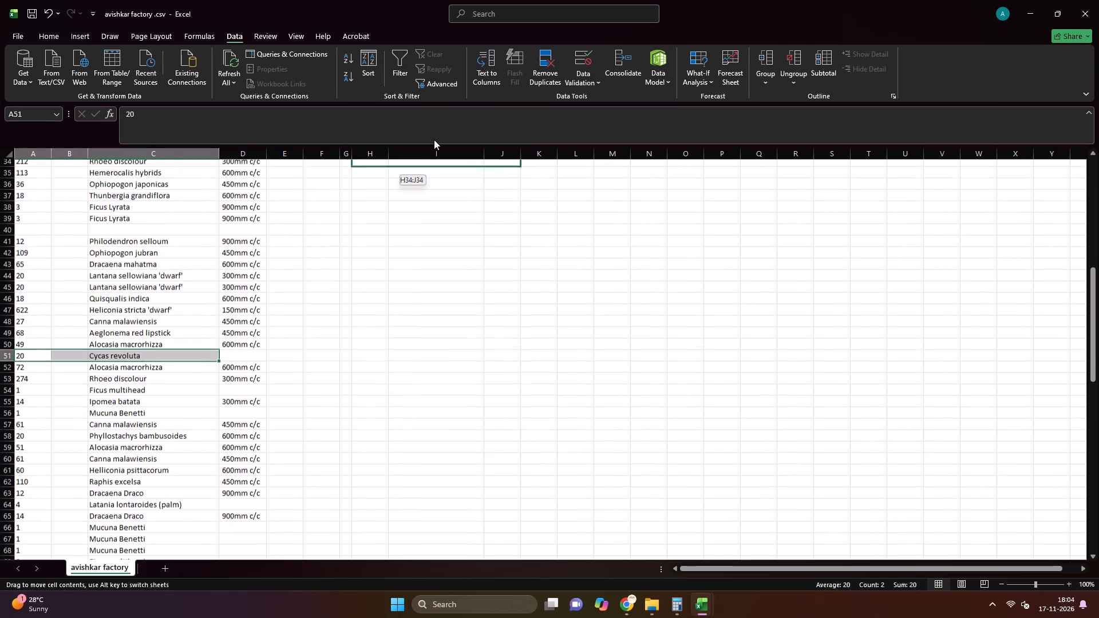
drag(434, 140, 434, 248)
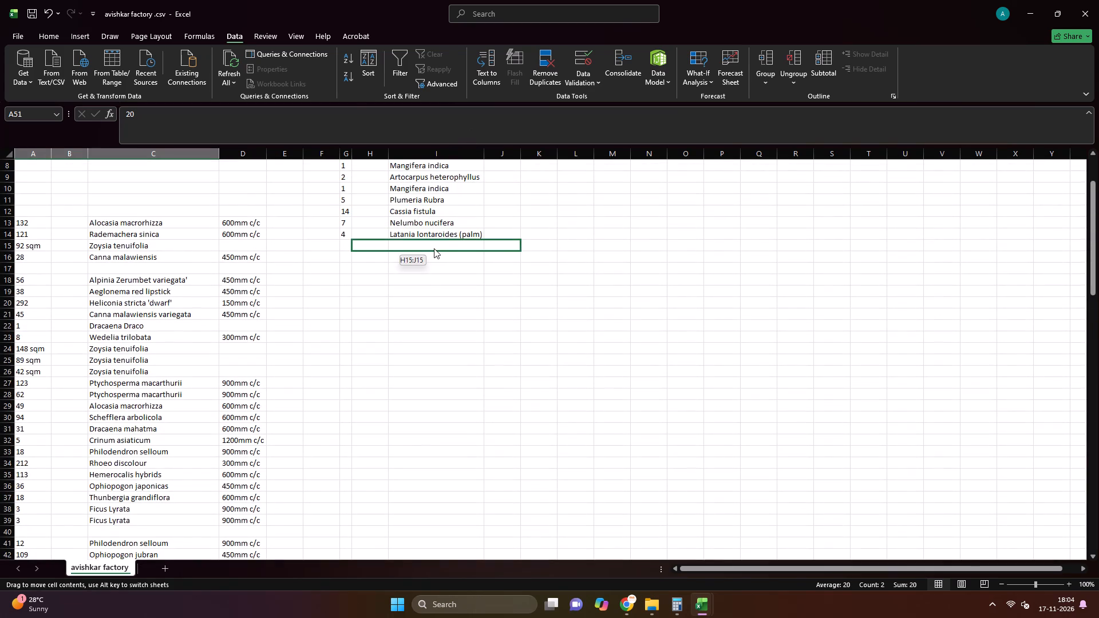
drag(434, 248, 384, 251)
Move the second Latania lontaroides (palm) entry from A64:C64 to G16, directly below Cycas revoluta.
middle_drag(200, 401, 197, 430)
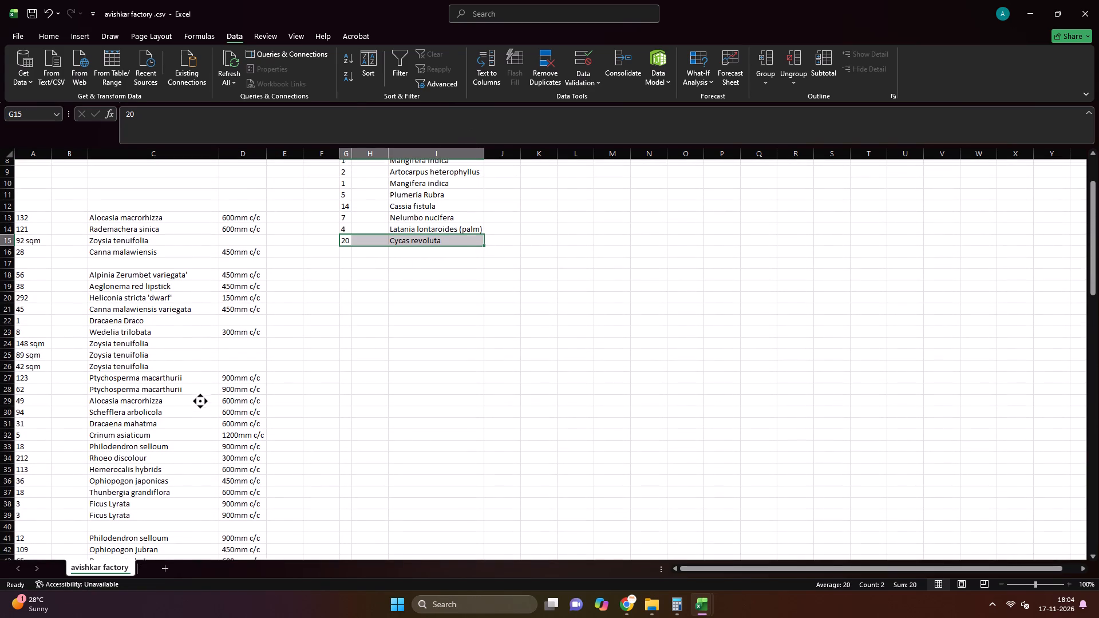
middle_drag(197, 430, 192, 452)
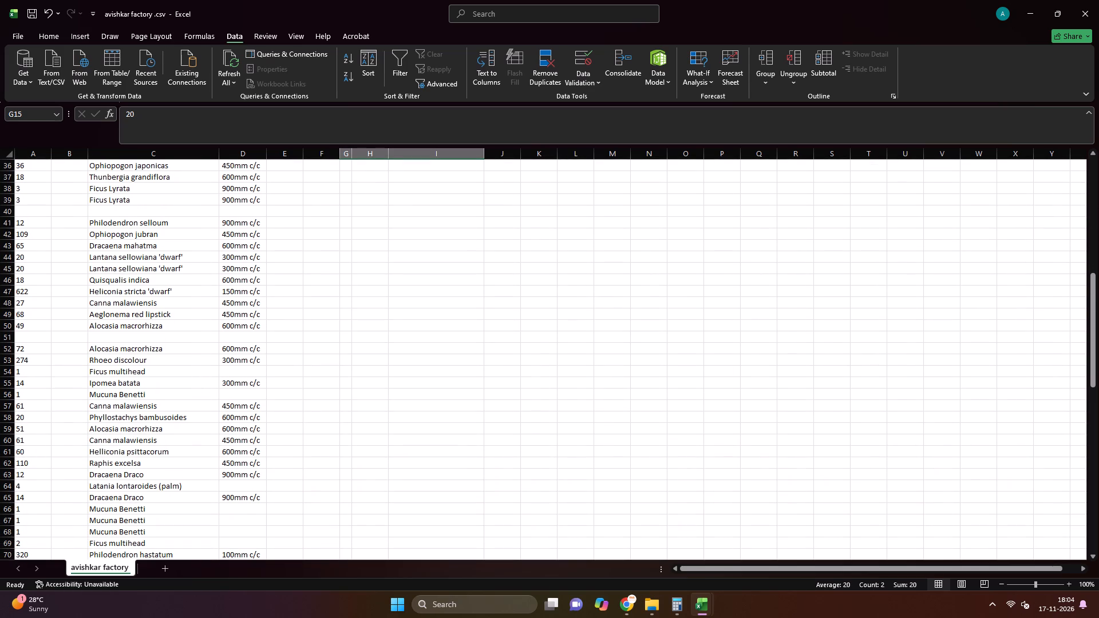
drag(41, 490, 97, 488)
click(97, 488)
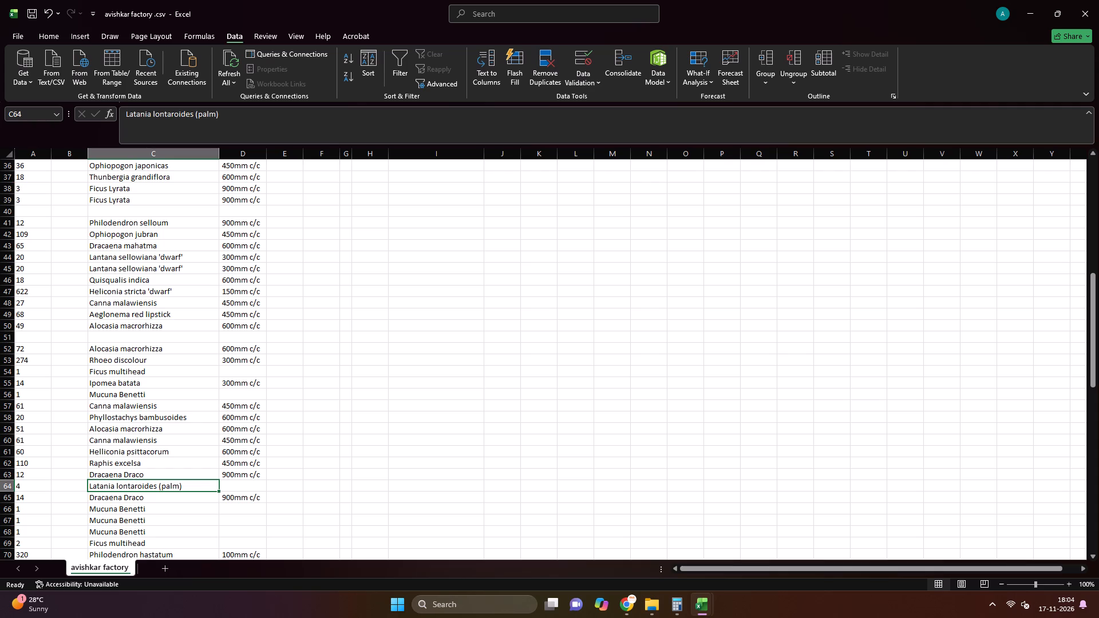
drag(39, 486, 96, 488)
click(96, 488)
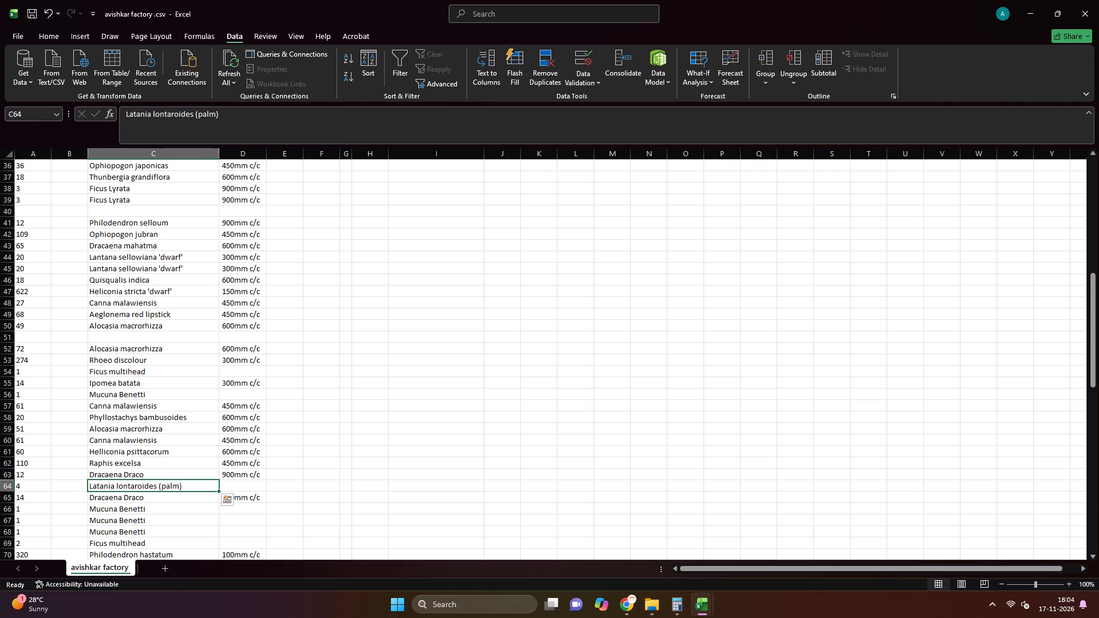
drag(35, 486, 90, 487)
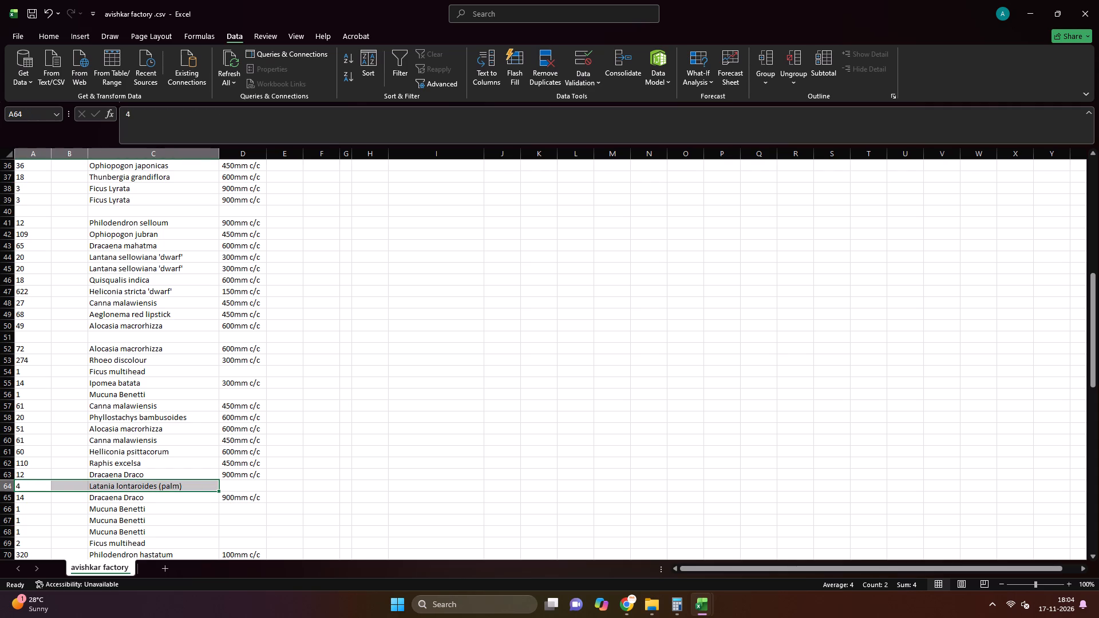
drag(61, 480, 466, 123)
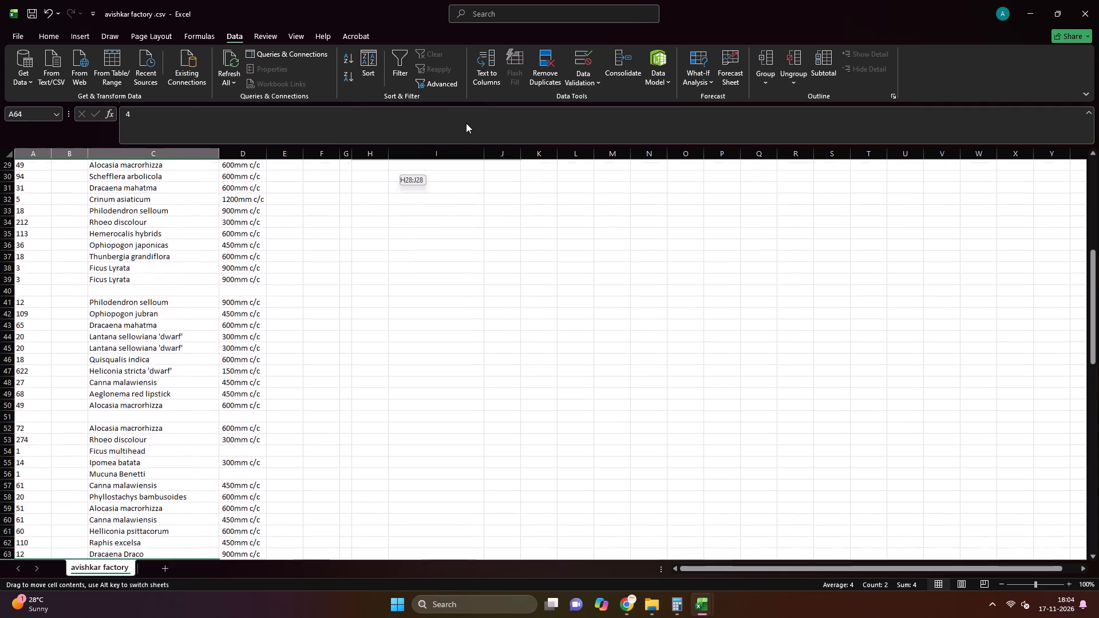
drag(466, 123, 414, 329)
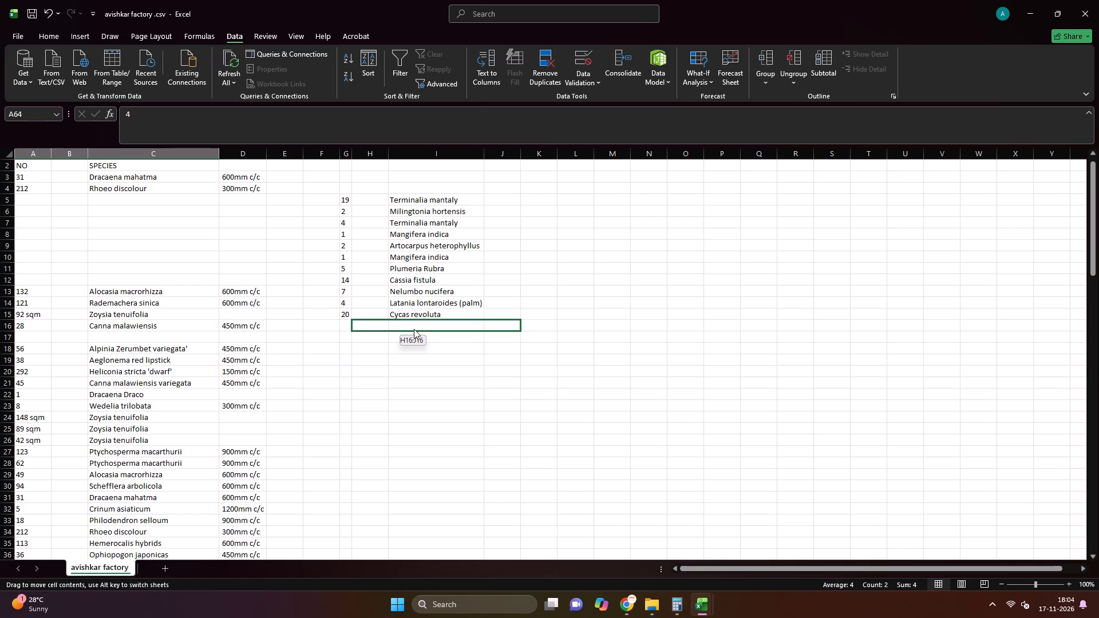
drag(414, 329, 385, 330)
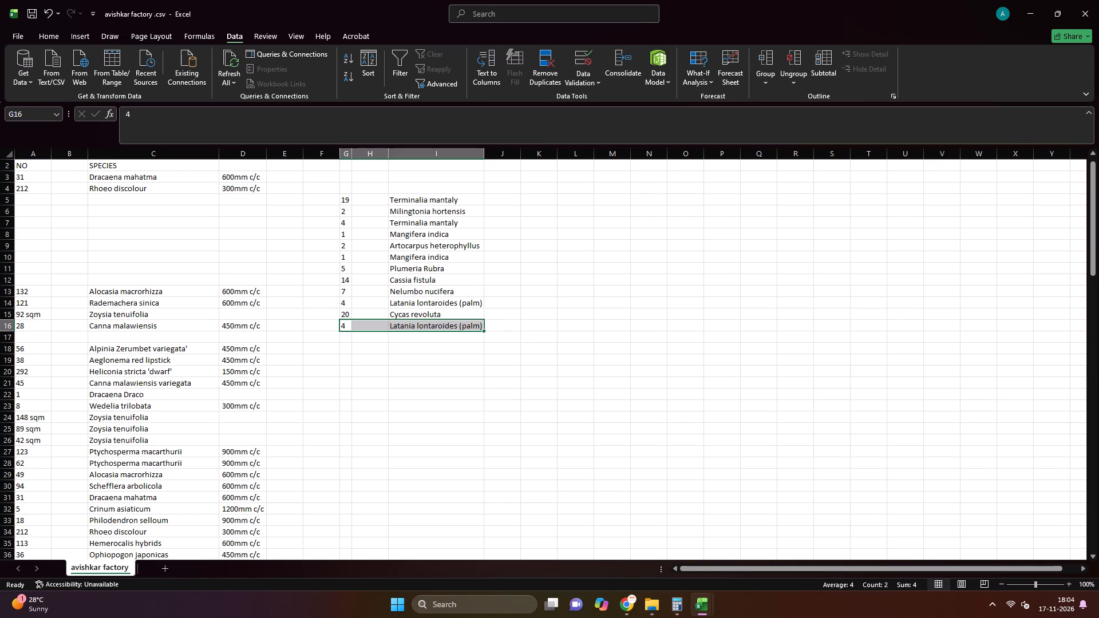
Move the Terminalia mantaly and Plumeria alba entries from A115:C116 to G17, below the last Latania lontaroides (palm).
scroll(369, 240, down, 2)
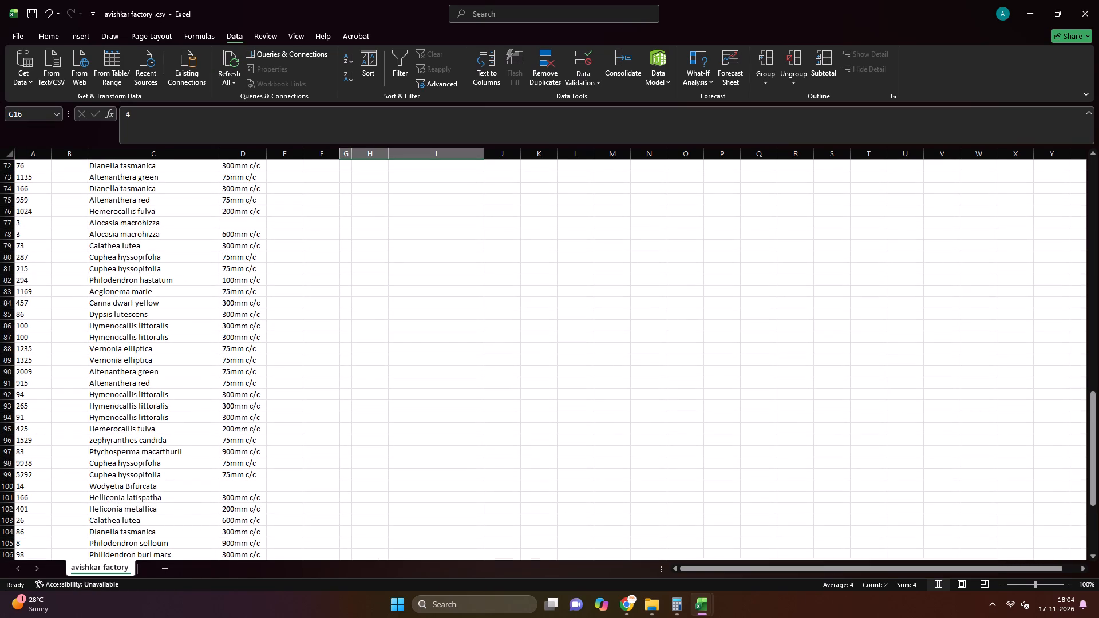
scroll(214, 353, down, 1)
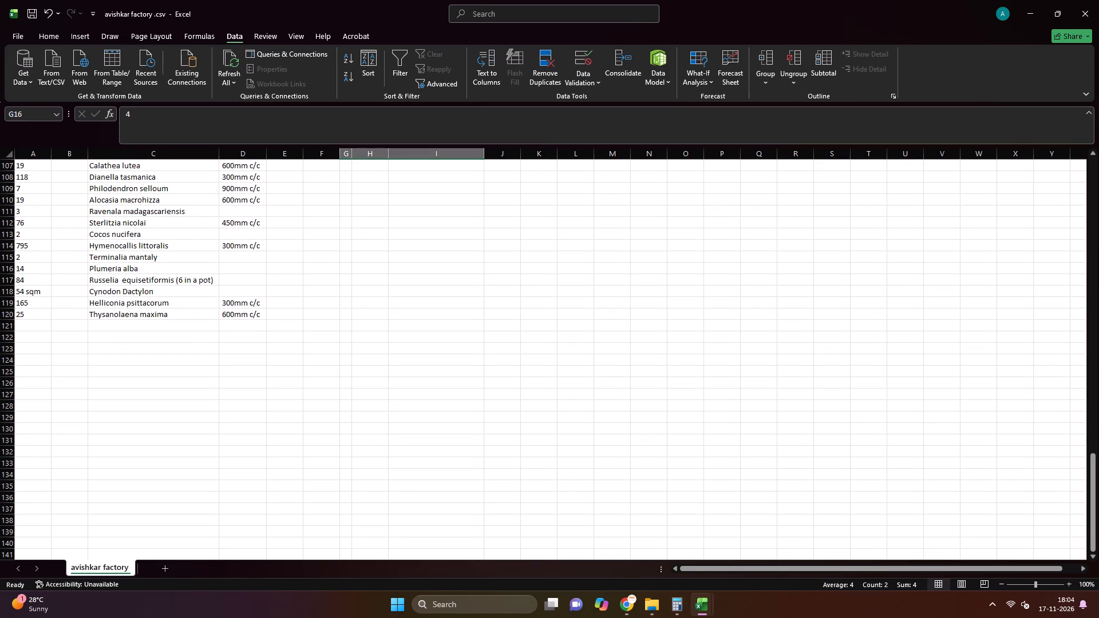
drag(32, 270, 109, 270)
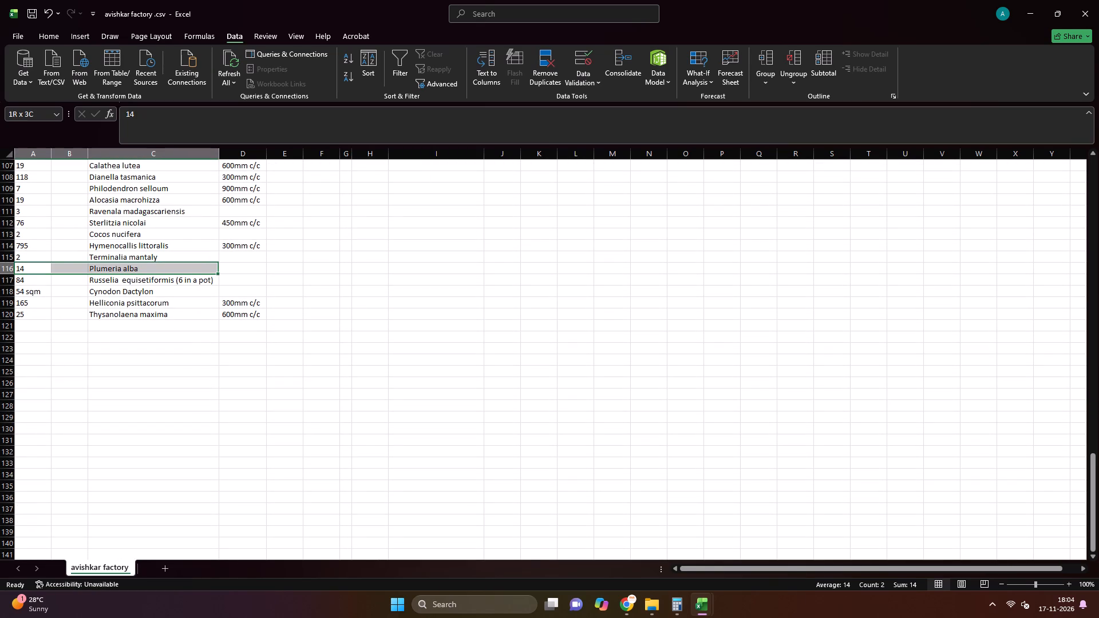
drag(109, 270, 131, 256)
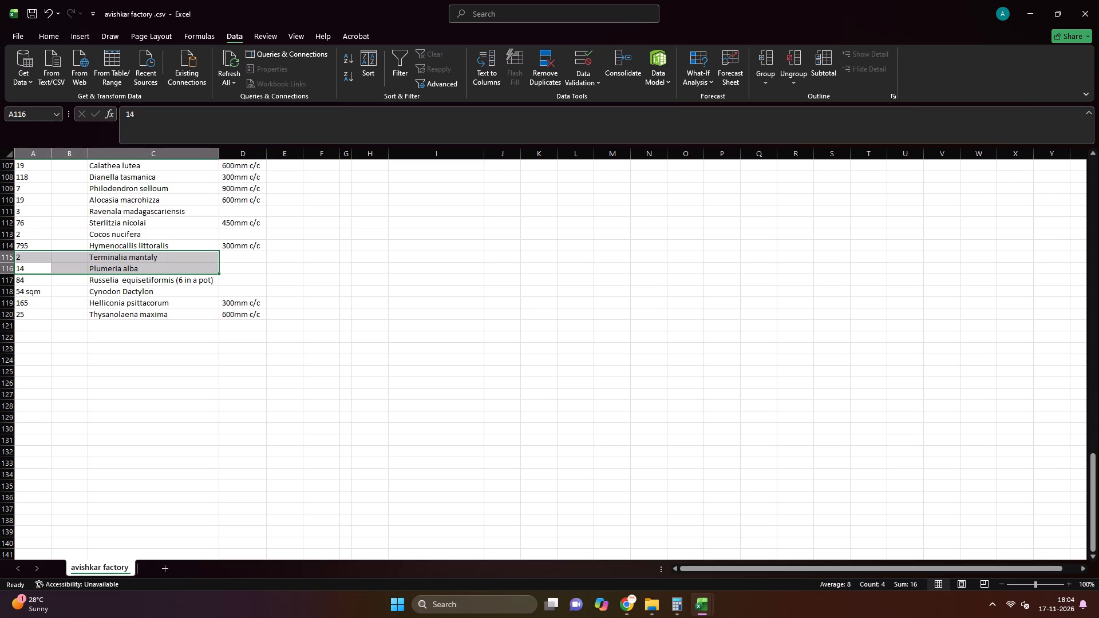
drag(44, 252, 483, 117)
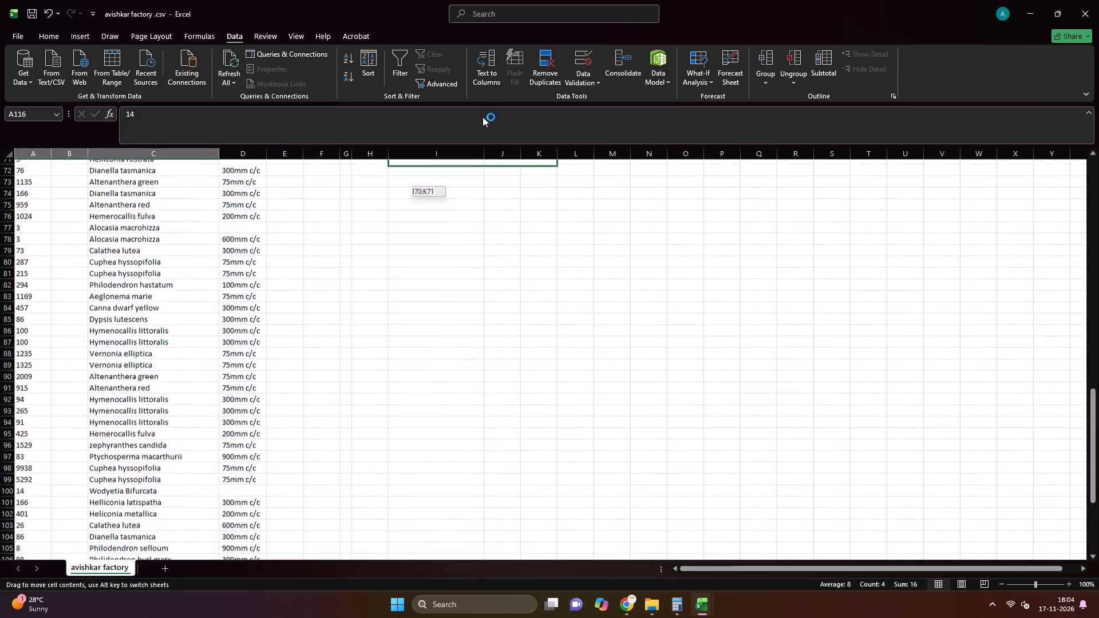
drag(483, 117, 457, 212)
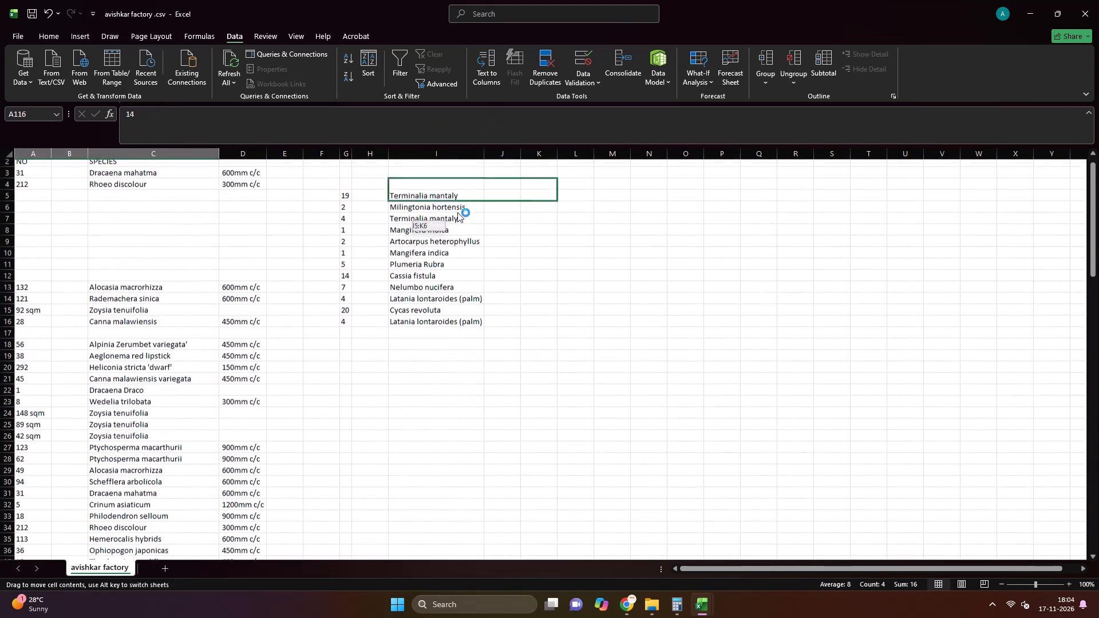
drag(457, 212, 350, 340)
click(528, 268)
Move the Cocos nucifera entry from A113:D113 to G19, directly below Plumeria alba.
scroll(346, 272, down, 1)
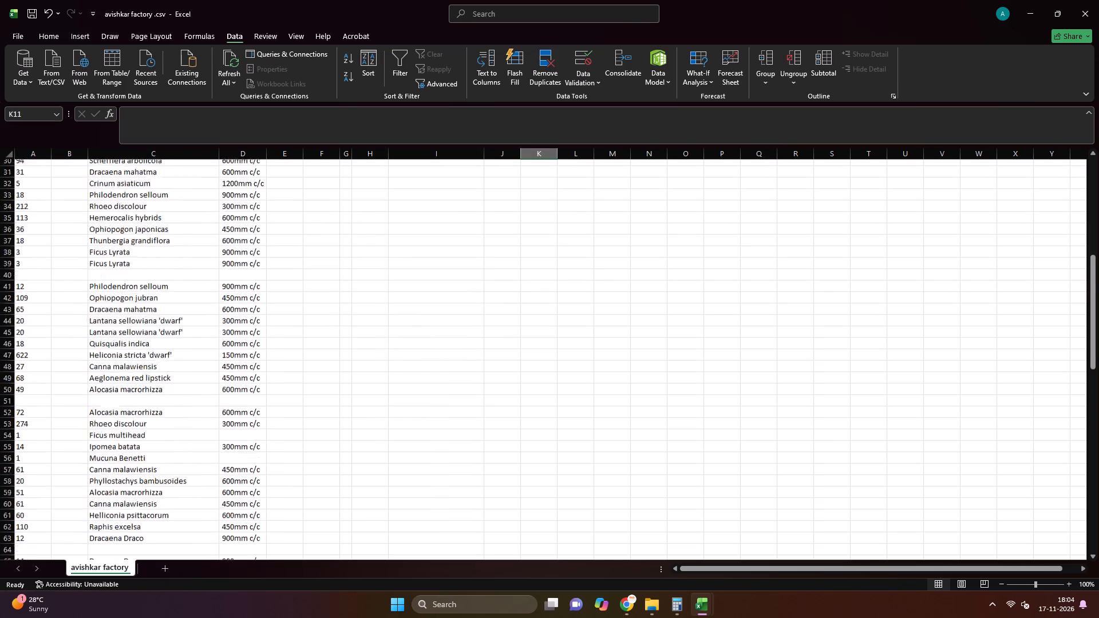
scroll(346, 272, down, 1)
scroll(156, 384, down, 2)
scroll(156, 384, up, 1)
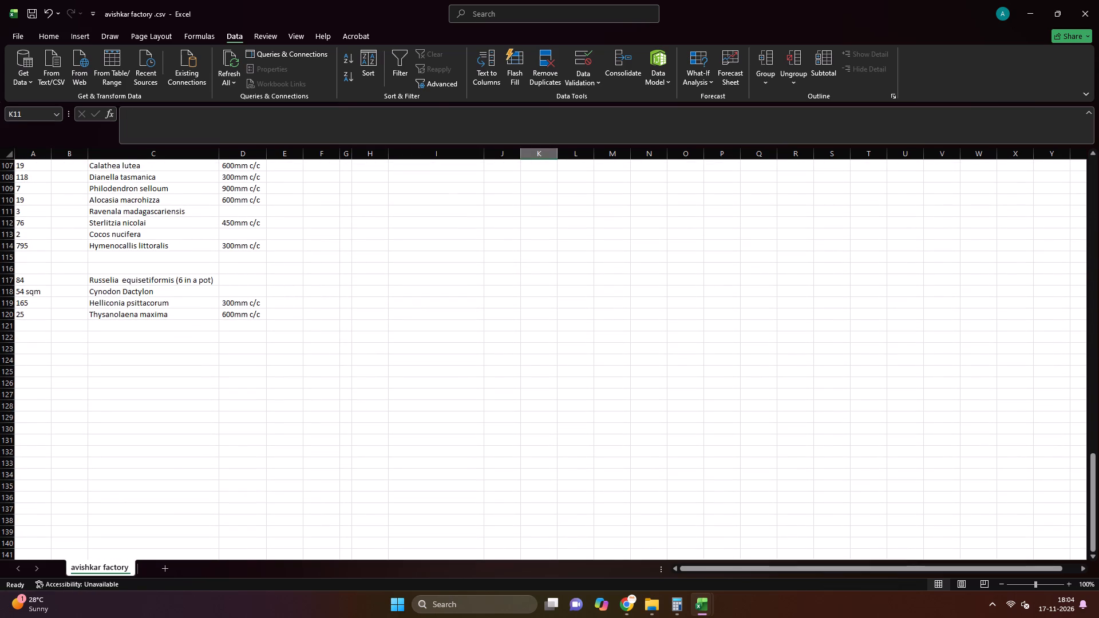
drag(26, 234, 94, 237)
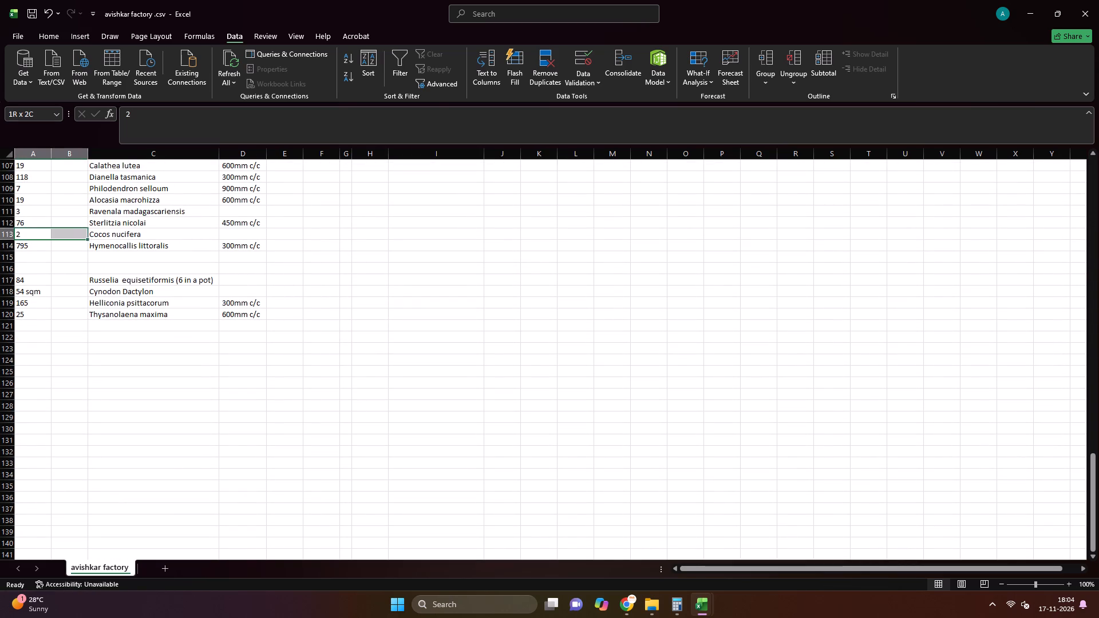
drag(94, 237, 203, 232)
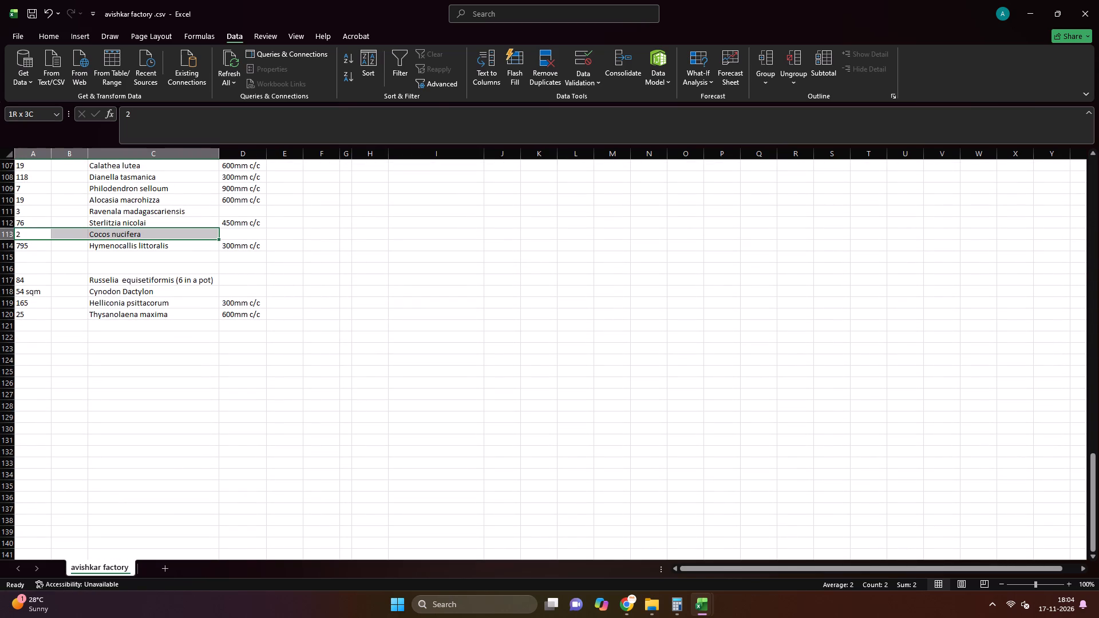
drag(203, 232, 226, 230)
drag(201, 227, 244, 213)
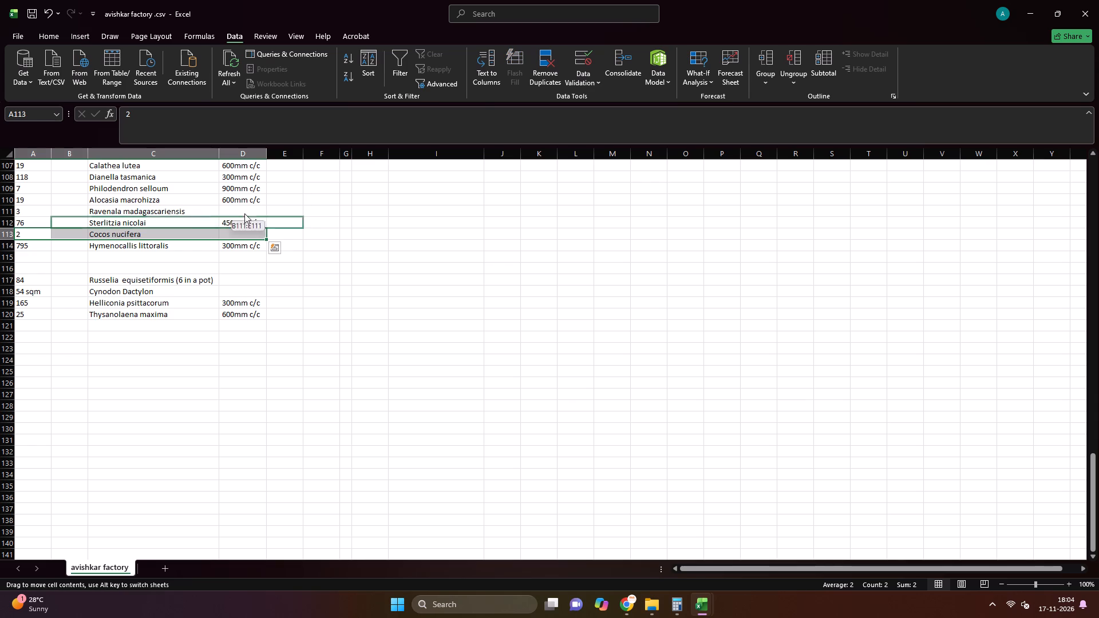
drag(244, 213, 503, 105)
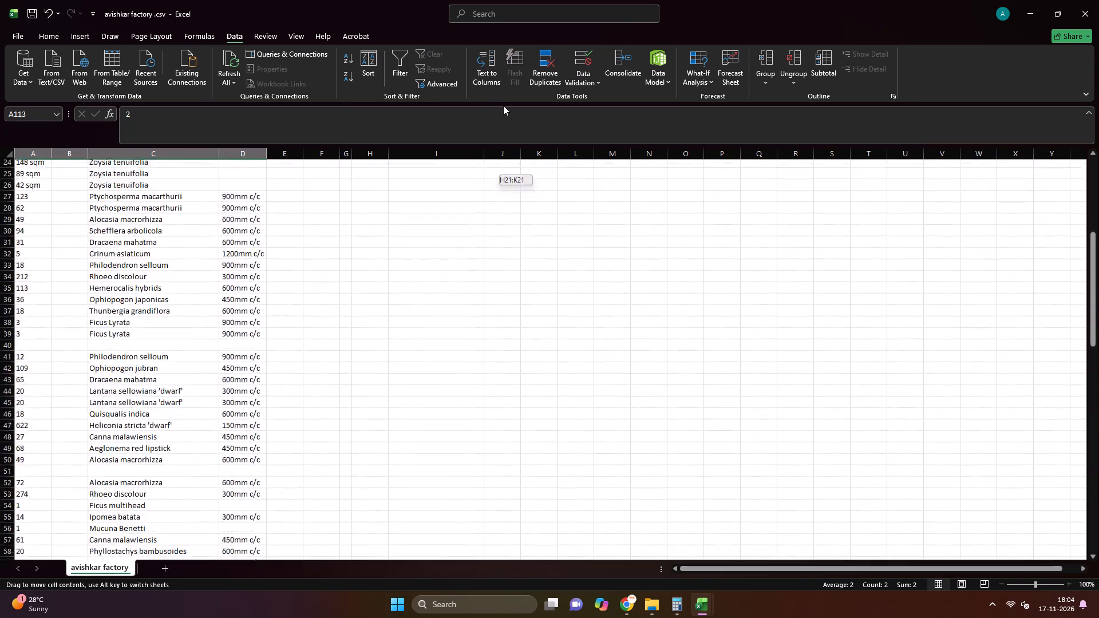
drag(503, 105, 443, 369)
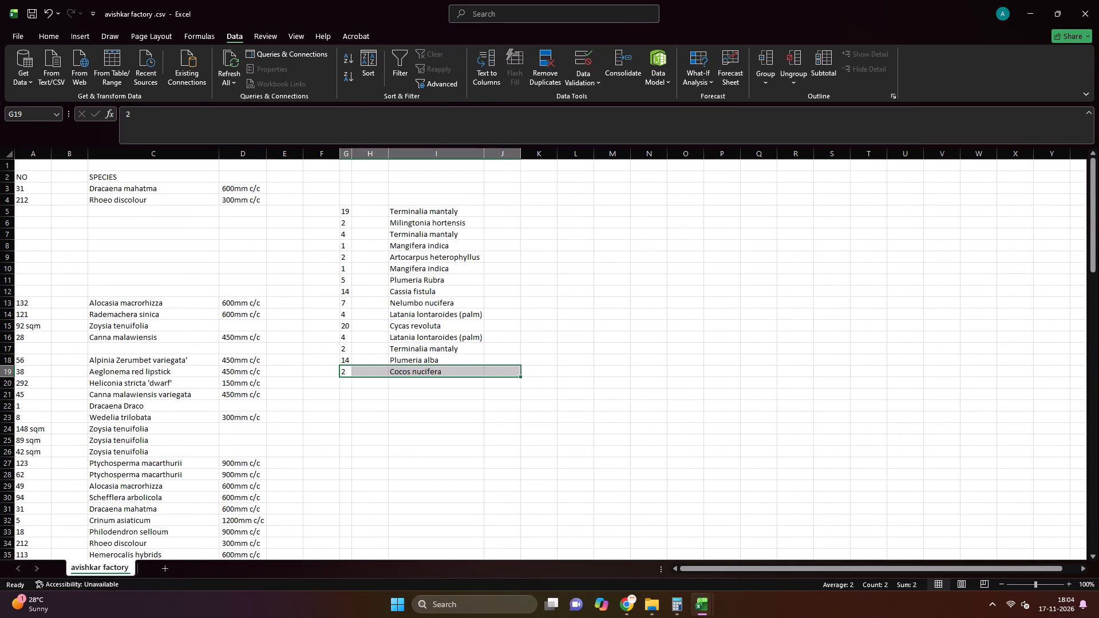
Move the Ravenala madagascariensis entry from A111:C111 to G20, directly below Cocos nucifera.
scroll(446, 272, down, 1)
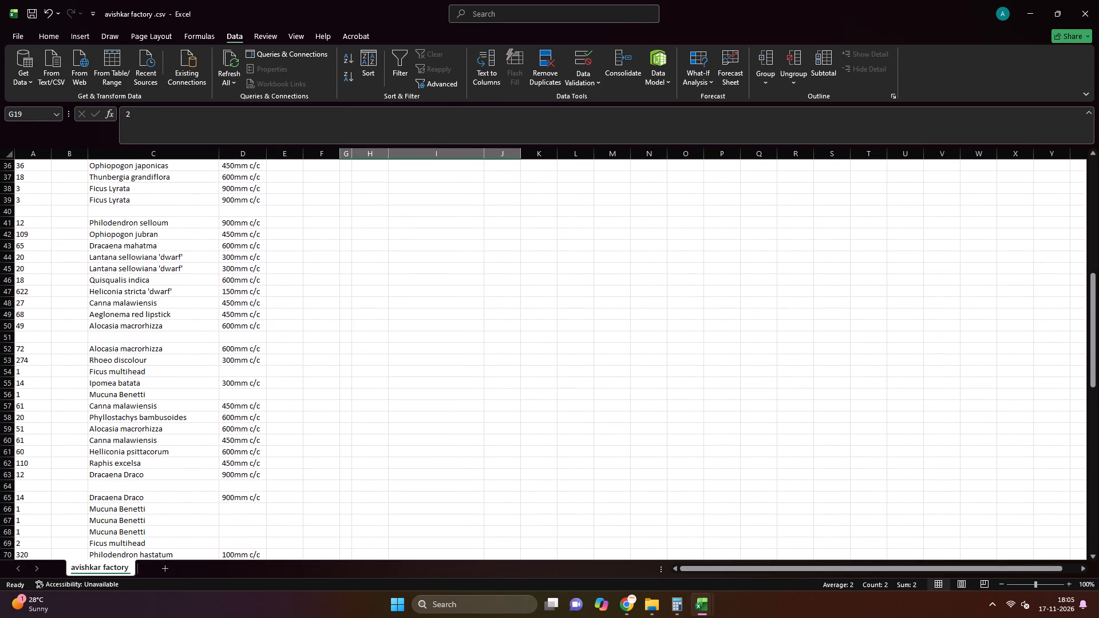
middle_click(355, 399)
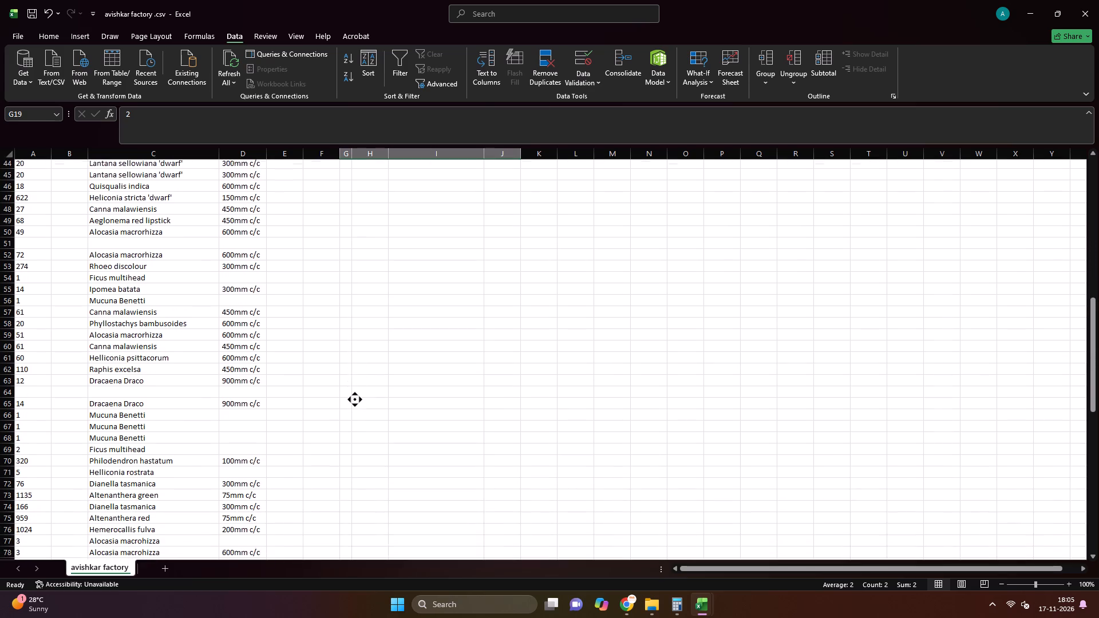
middle_click(346, 452)
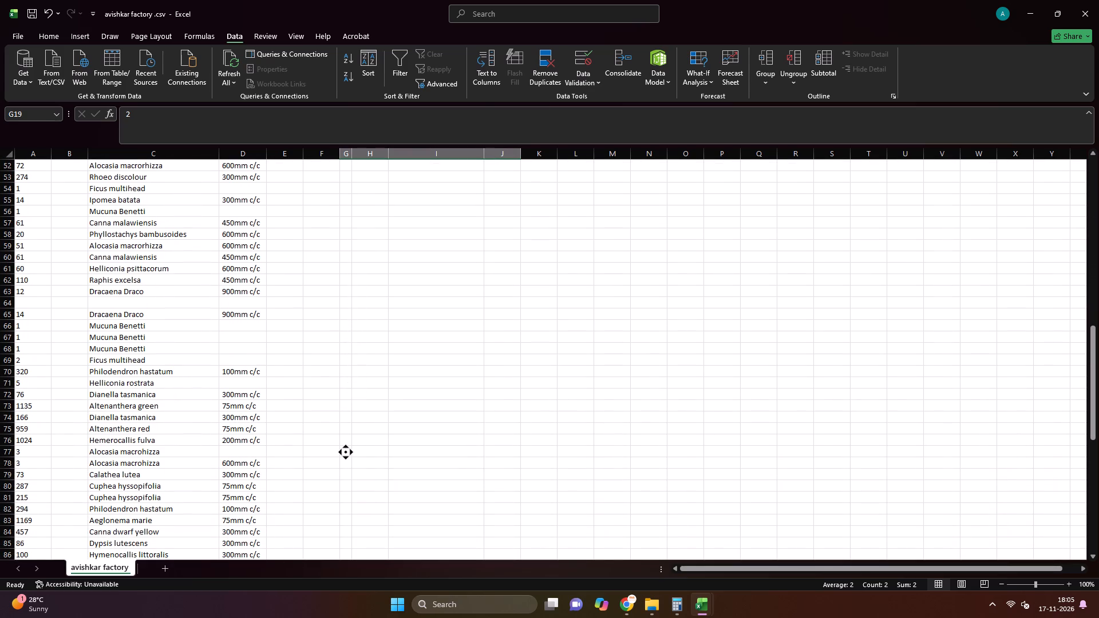
middle_drag(153, 384, 140, 433)
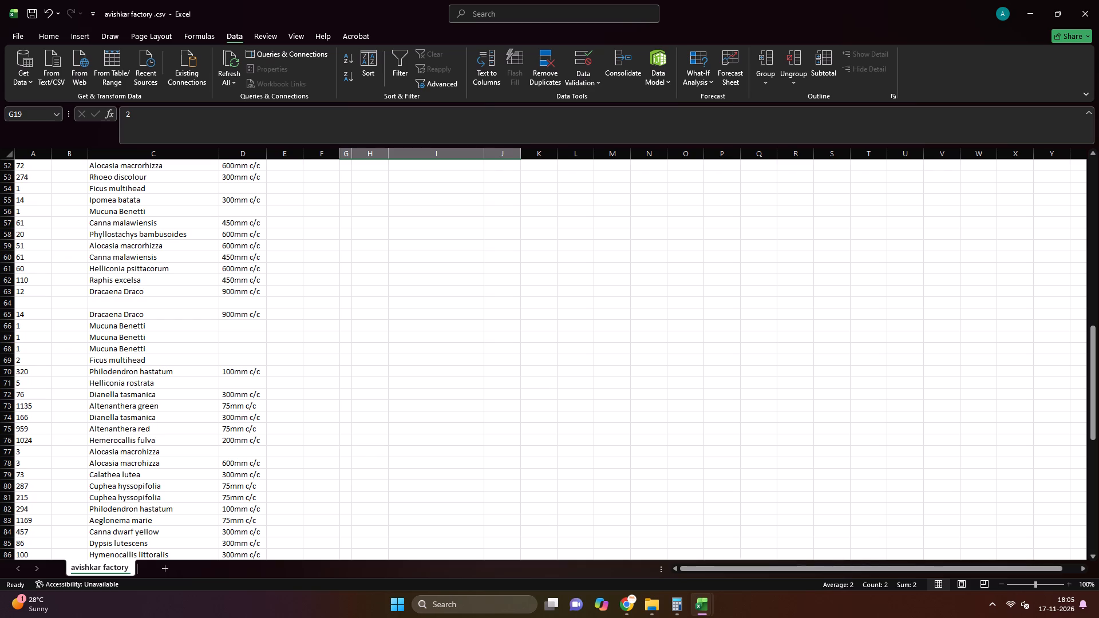
scroll(172, 221, down, 2)
scroll(172, 227, up, 1)
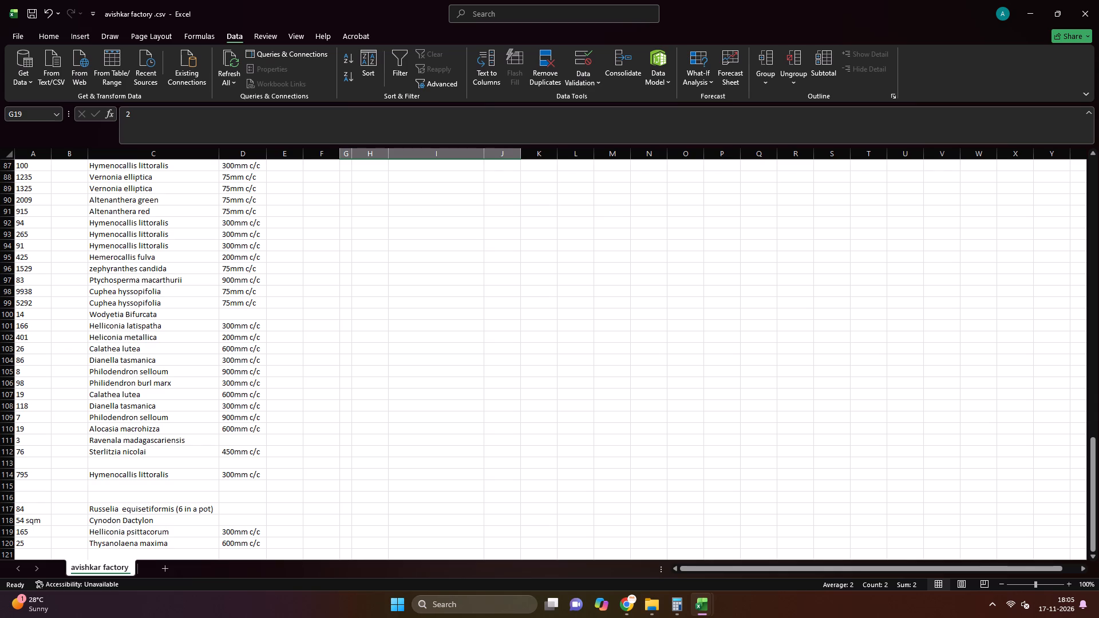
drag(39, 443, 114, 443)
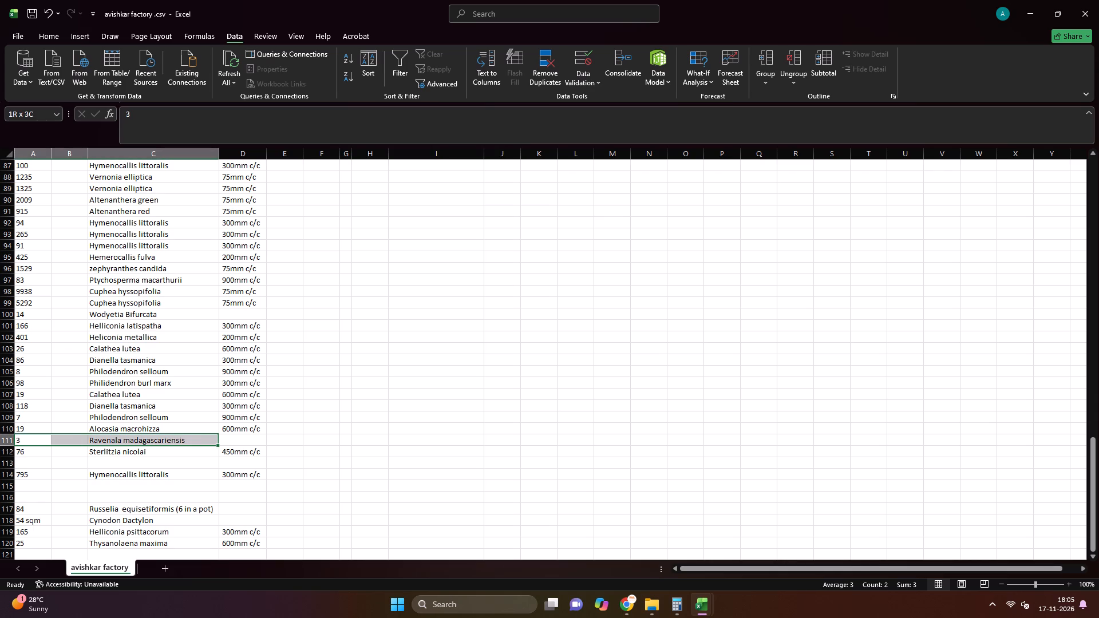
drag(114, 443, 118, 443)
drag(60, 434, 561, 120)
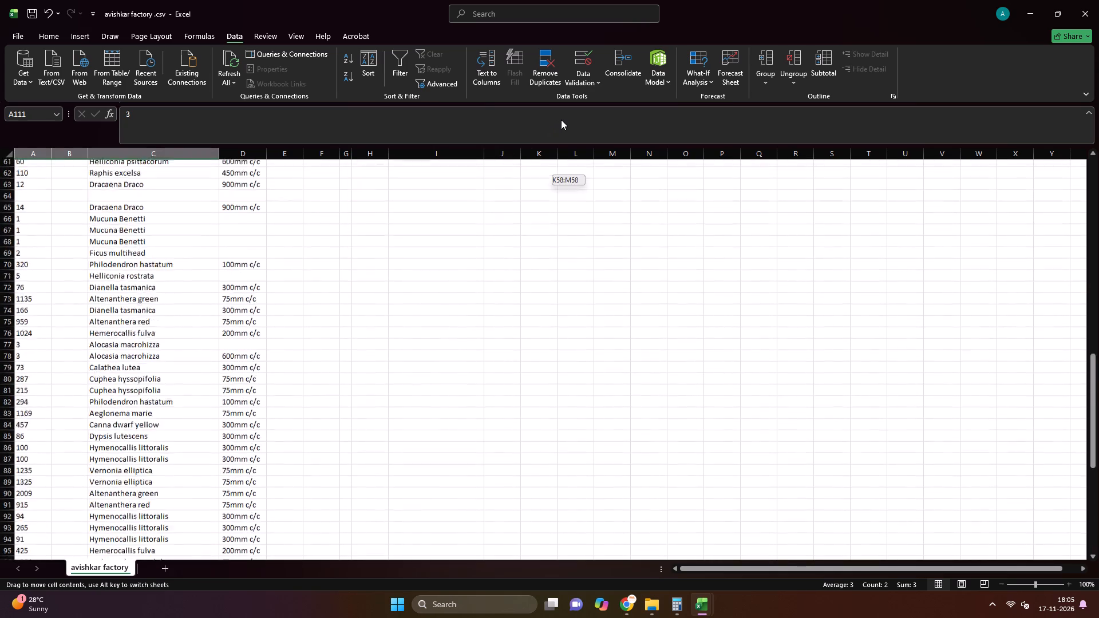
drag(561, 120, 434, 347)
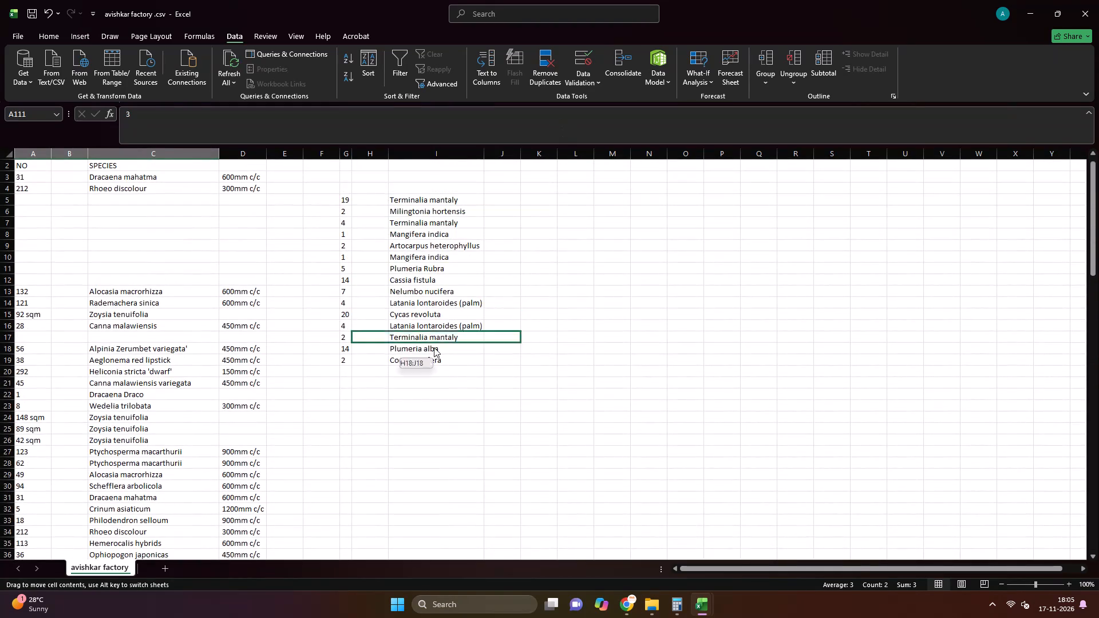
drag(434, 347, 386, 371)
click(472, 417)
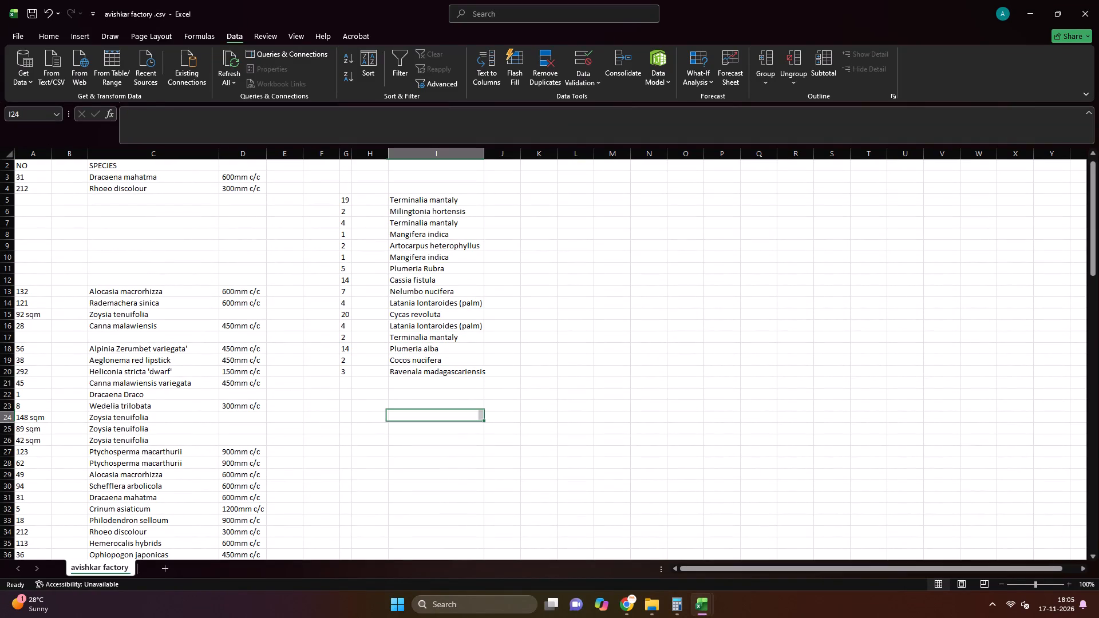
Move the four entries from Alocasia macrorhizza to Canna malawiensis in A13:D16 up to A5, closing the gap below Rhoeo discolour.
drag(26, 291, 201, 320)
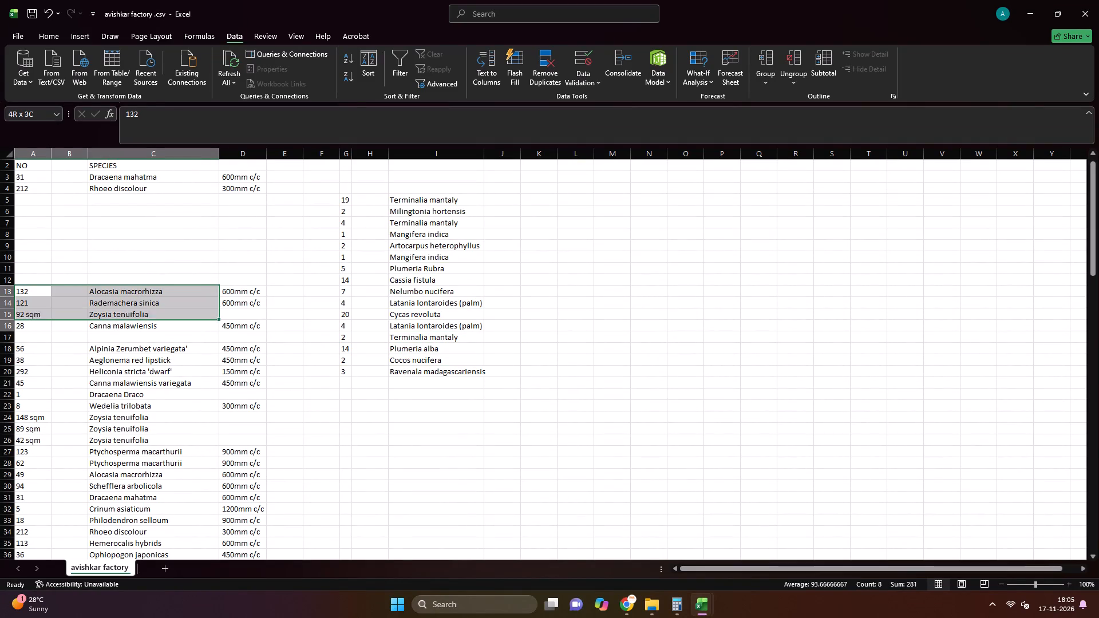
drag(201, 320, 230, 324)
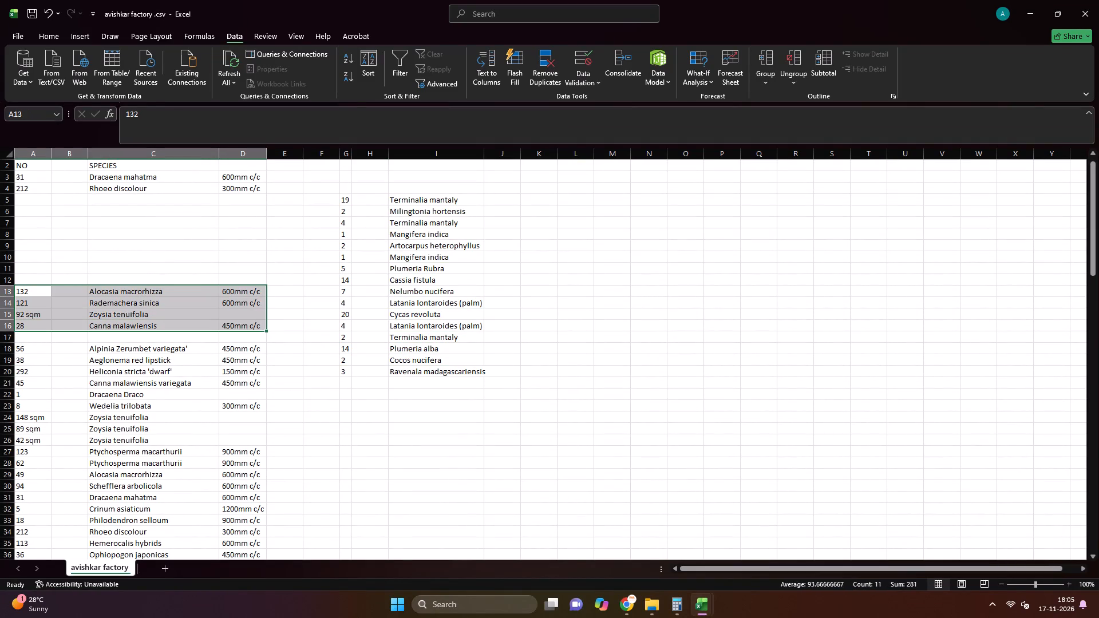
drag(214, 286, 196, 204)
click(172, 295)
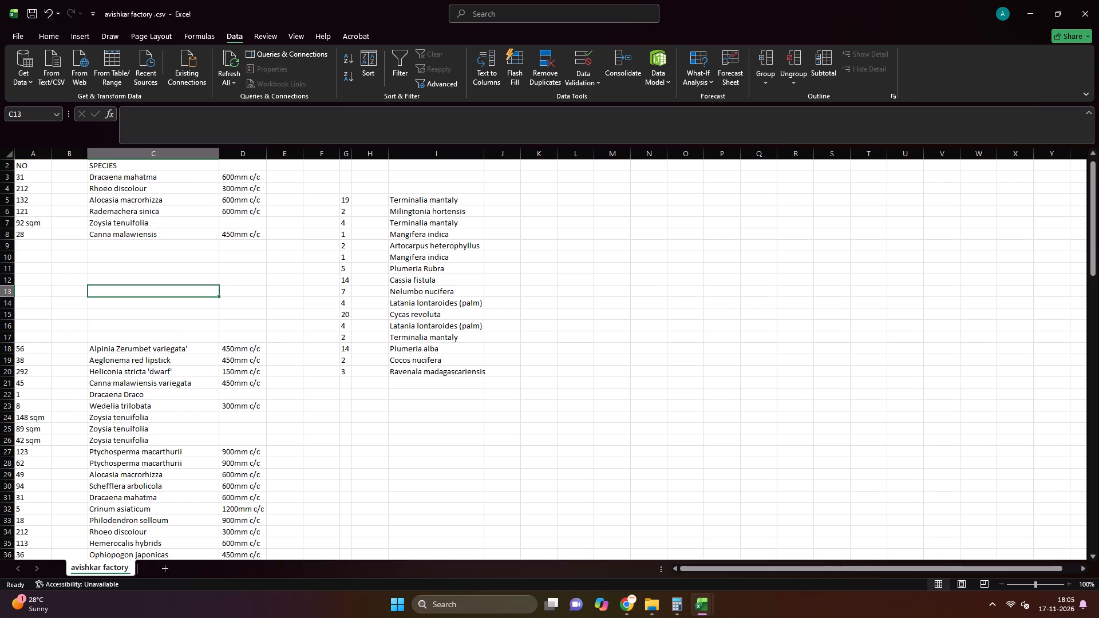
Move the entries from Alpinia Zerumbet variegata' to the last Ficus Lyrata in rows 18 to 39, columns A:D, up to A9, below Canna malawiensis.
drag(24, 347, 195, 415)
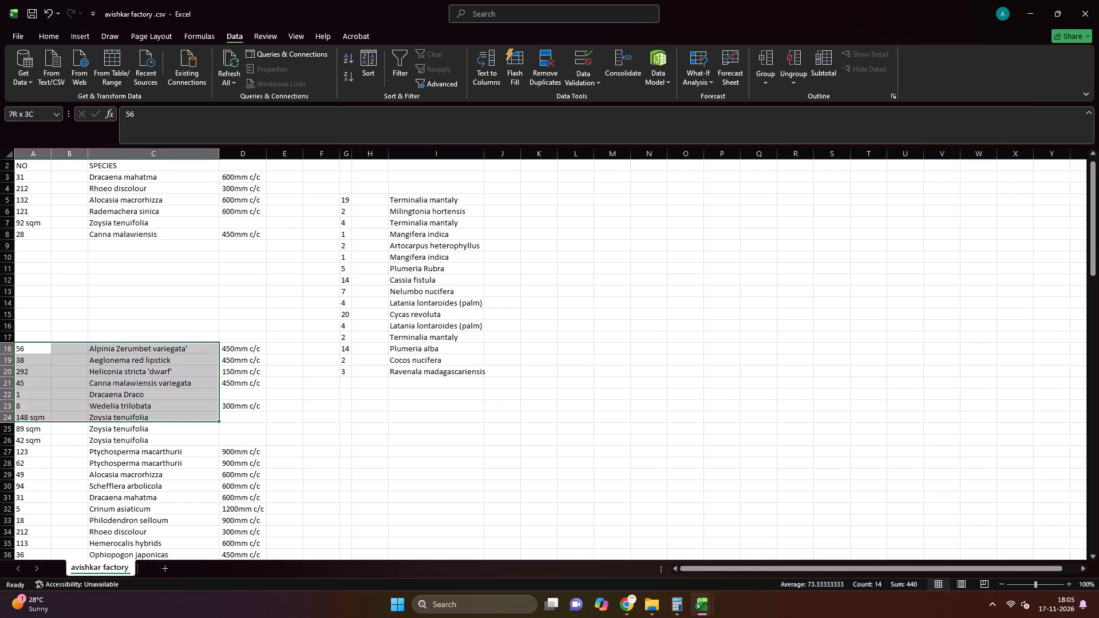
drag(195, 415, 225, 549)
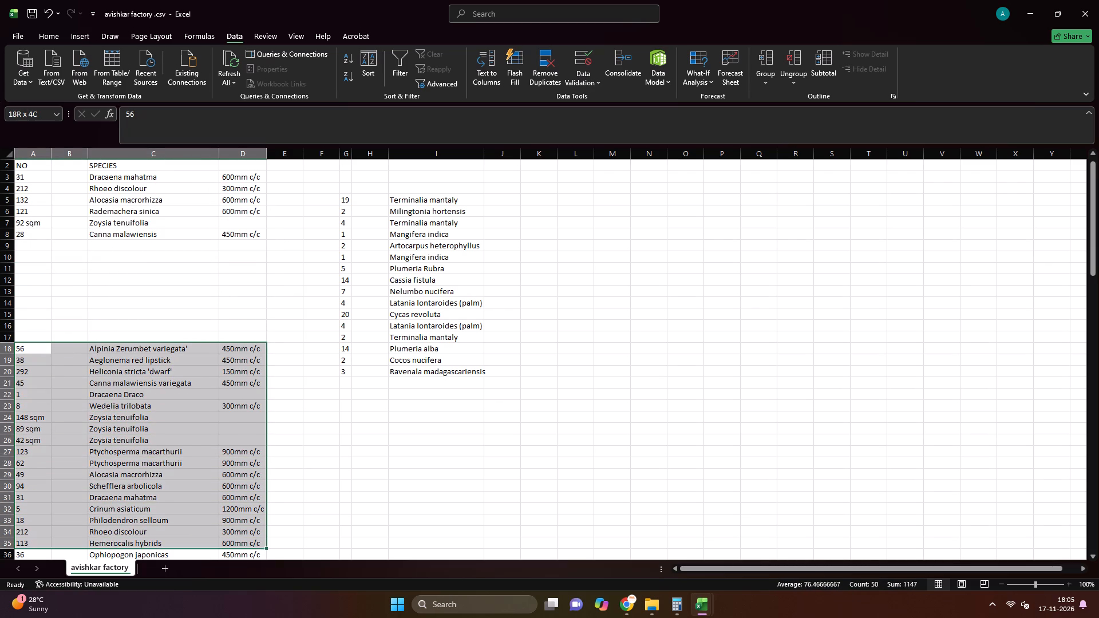
drag(225, 549, 229, 552)
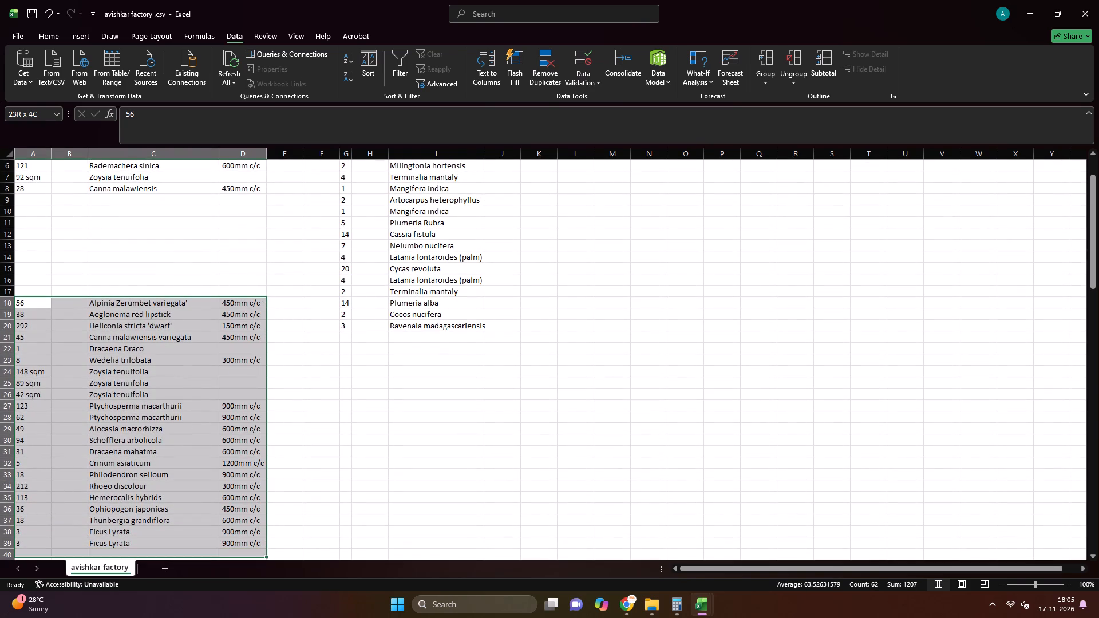
drag(229, 552, 229, 562)
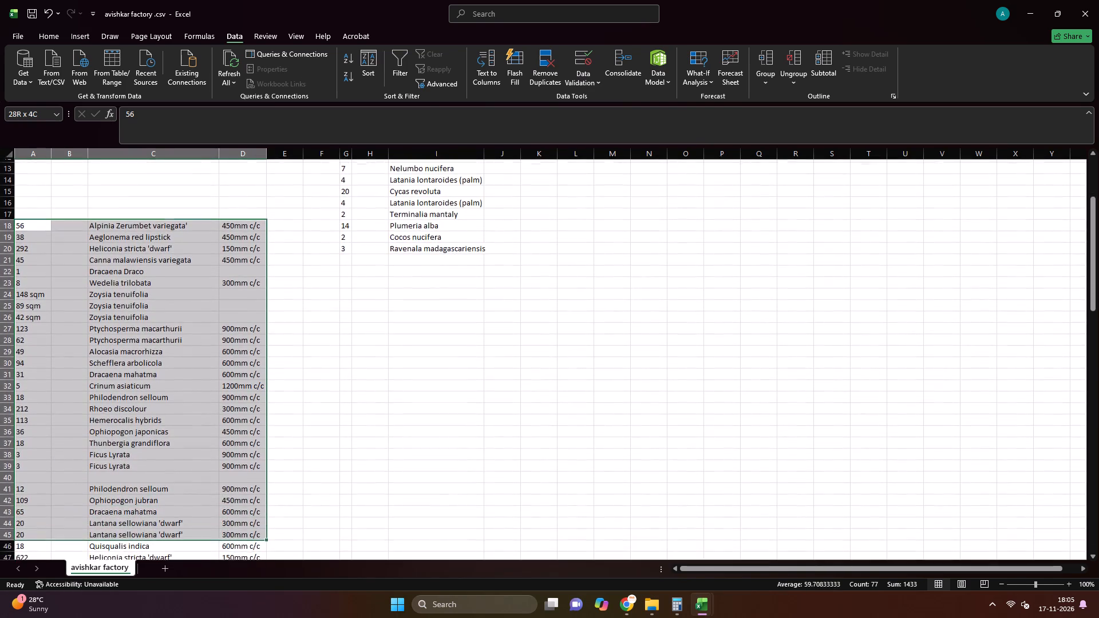
drag(229, 562, 235, 441)
scroll(138, 369, up, 1)
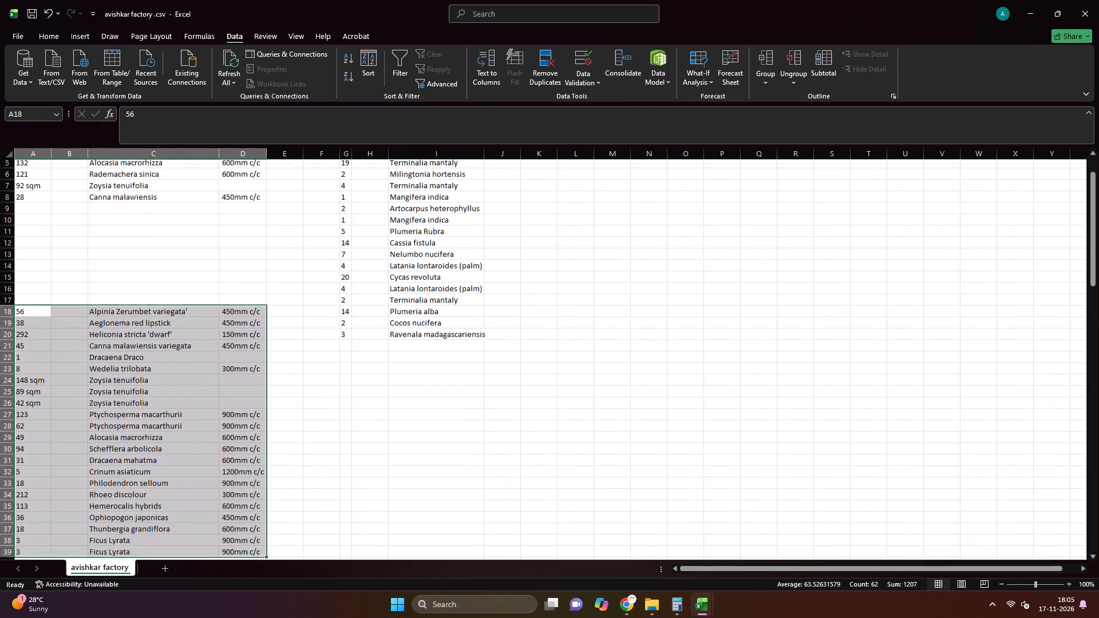
scroll(139, 367, up, 2)
drag(148, 355, 154, 261)
Move the ten entries from Philodendron selloum to Alocasia macrorhizza in A41:D50 up to A31, directly below Ficus Lyrata.
scroll(199, 286, down, 1)
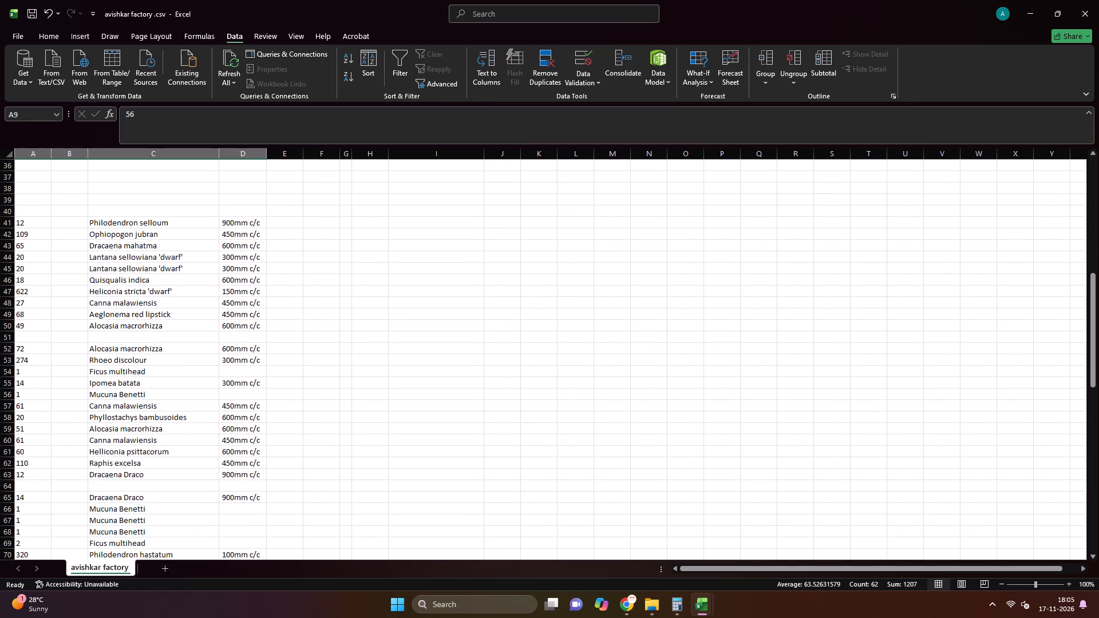
drag(26, 225, 235, 319)
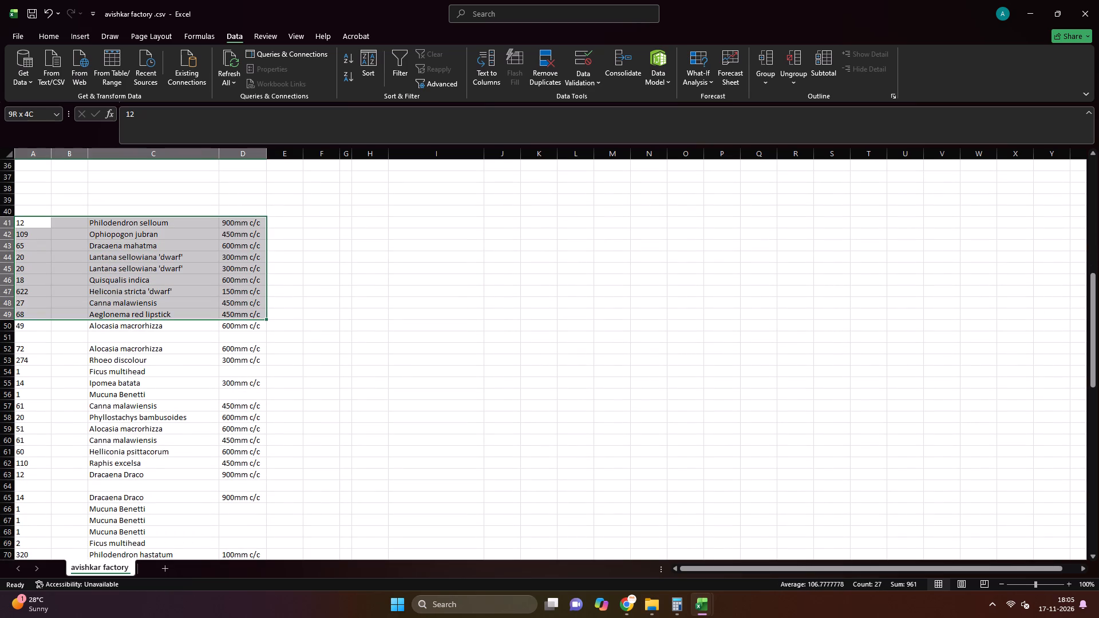
drag(235, 319, 236, 322)
scroll(184, 373, up, 1)
scroll(176, 412, down, 1)
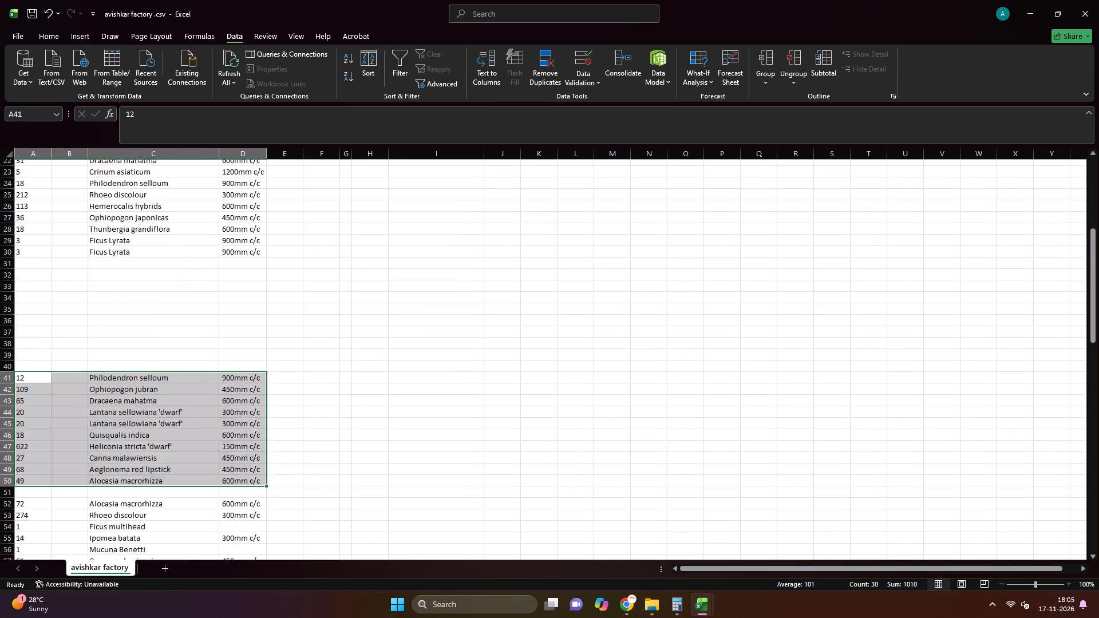
drag(169, 217, 168, 204)
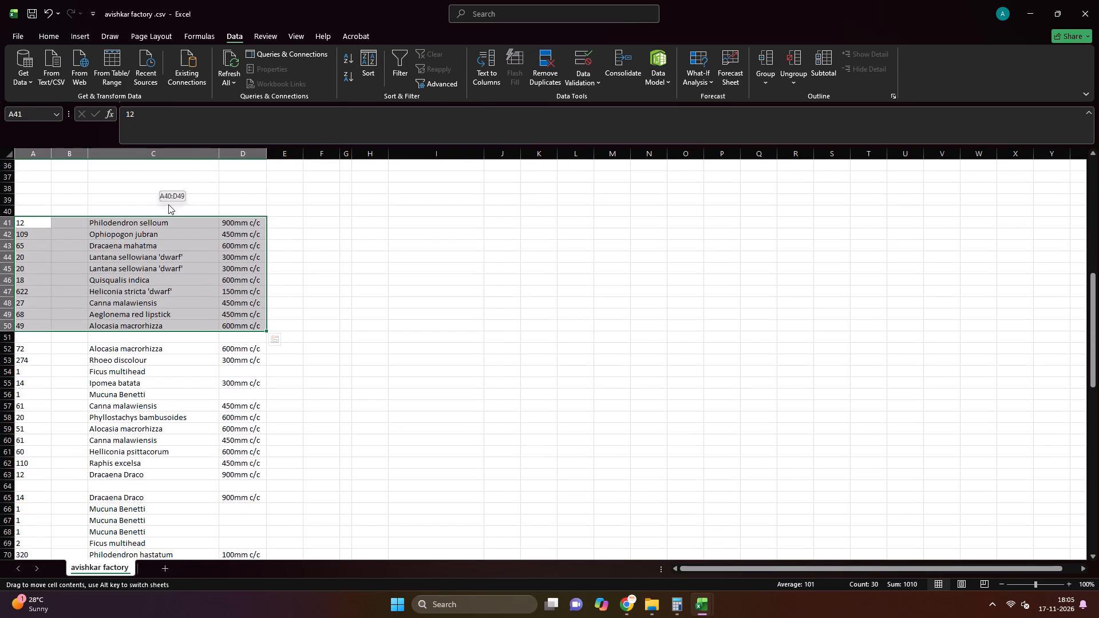
drag(168, 204, 173, 298)
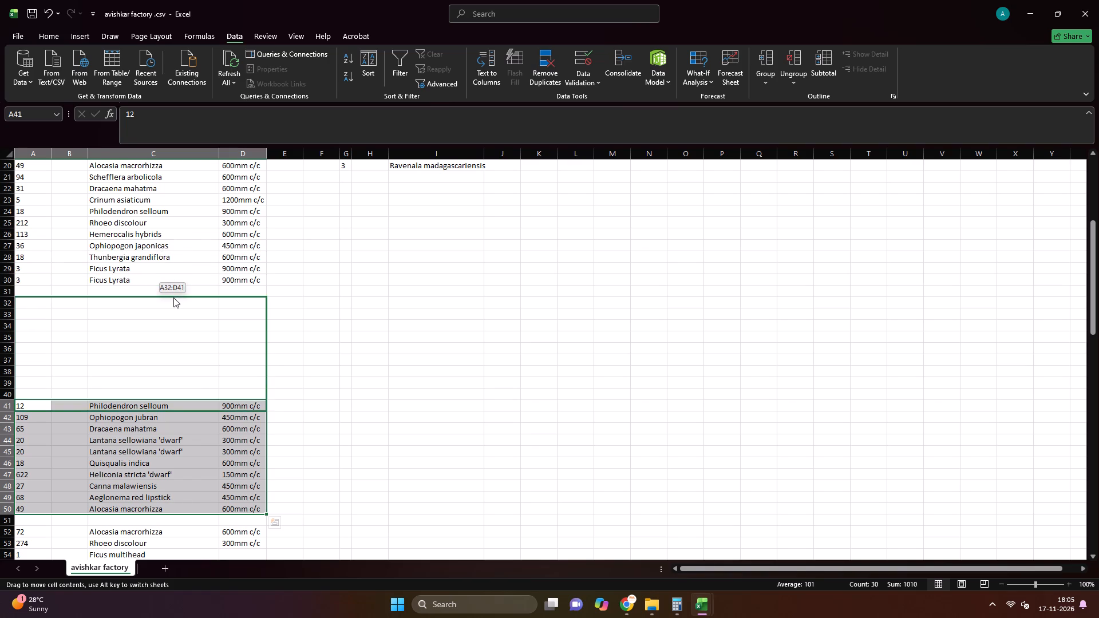
drag(173, 298, 173, 290)
Delete the empty rows 41 to 51 between the two Alocasia macrorhizza entries.
scroll(187, 259, down, 1)
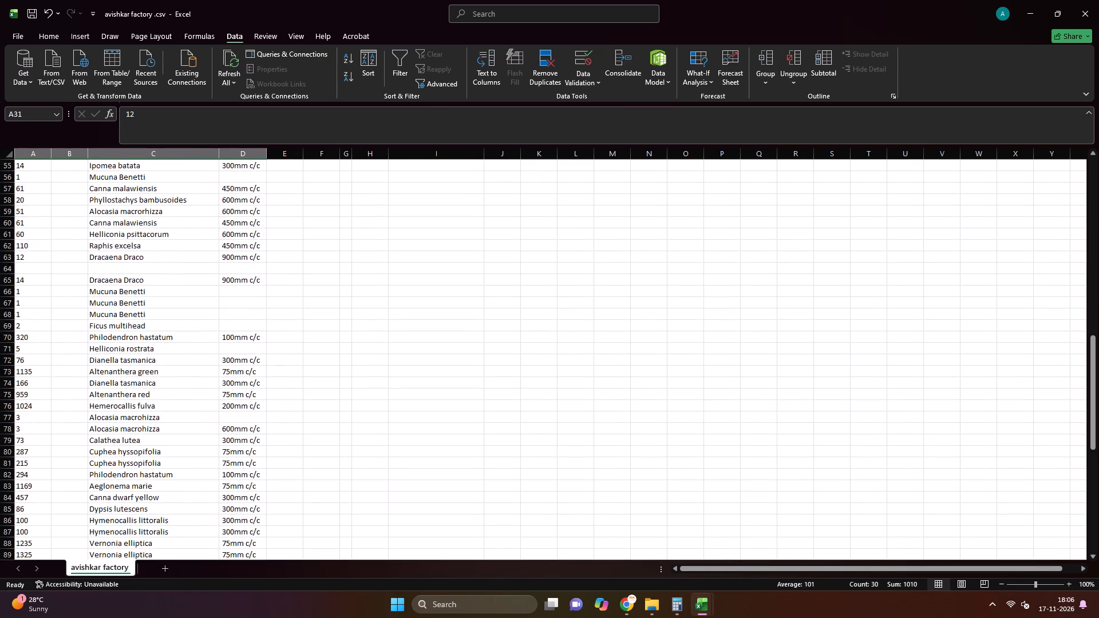
scroll(165, 289, up, 1)
drag(3, 405, 13, 518)
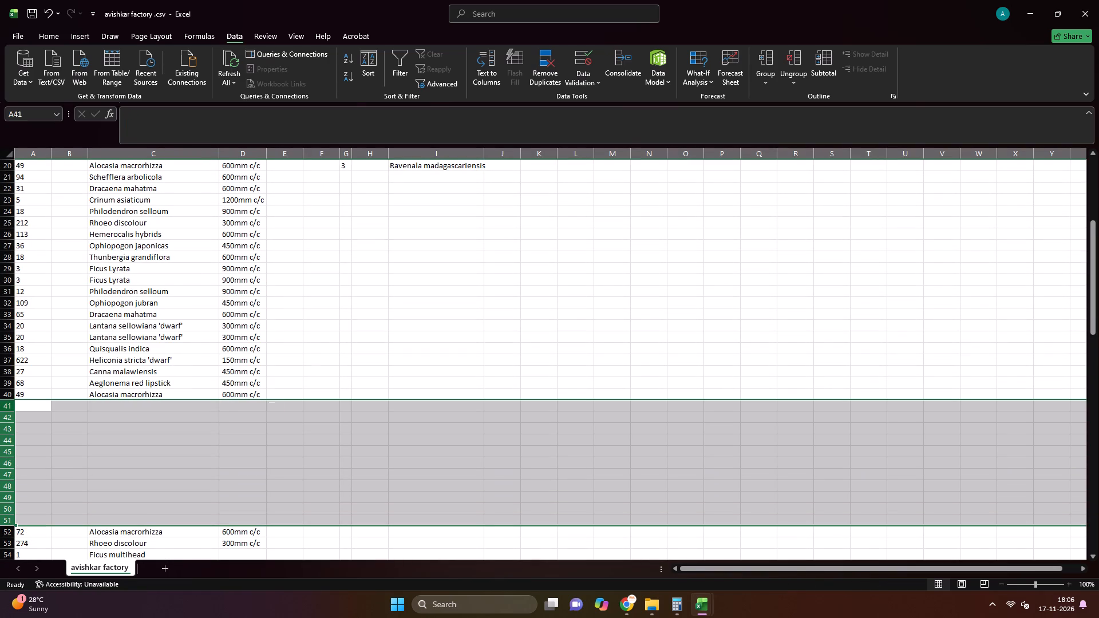
right_click(8, 505)
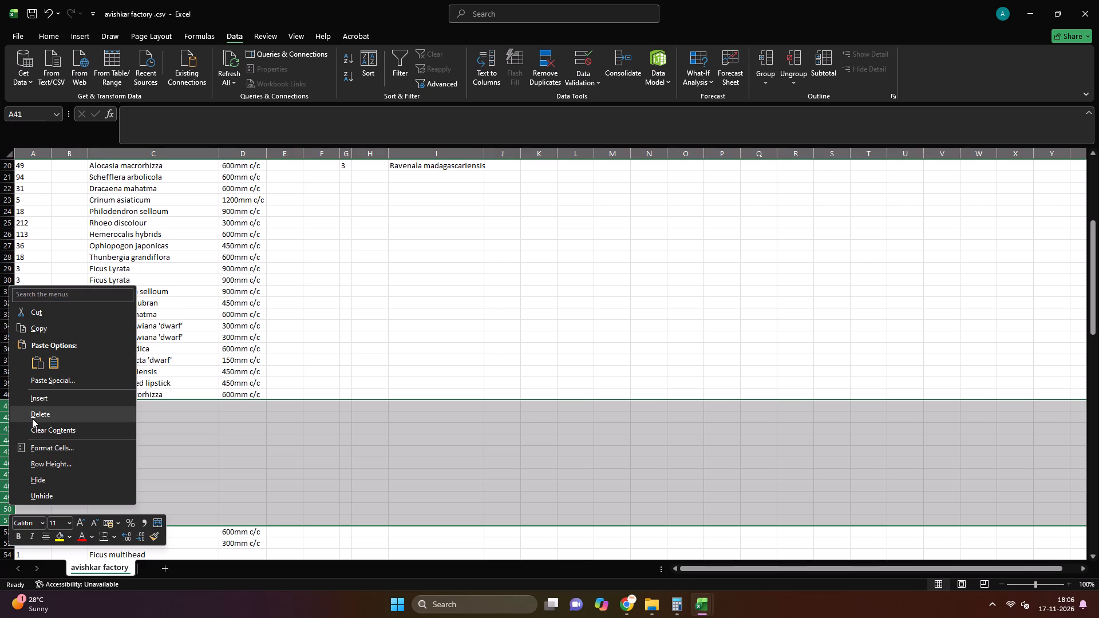
click(32, 418)
Delete the empty row 53 between the two Dracaena Draco entries.
scroll(153, 395, down, 1)
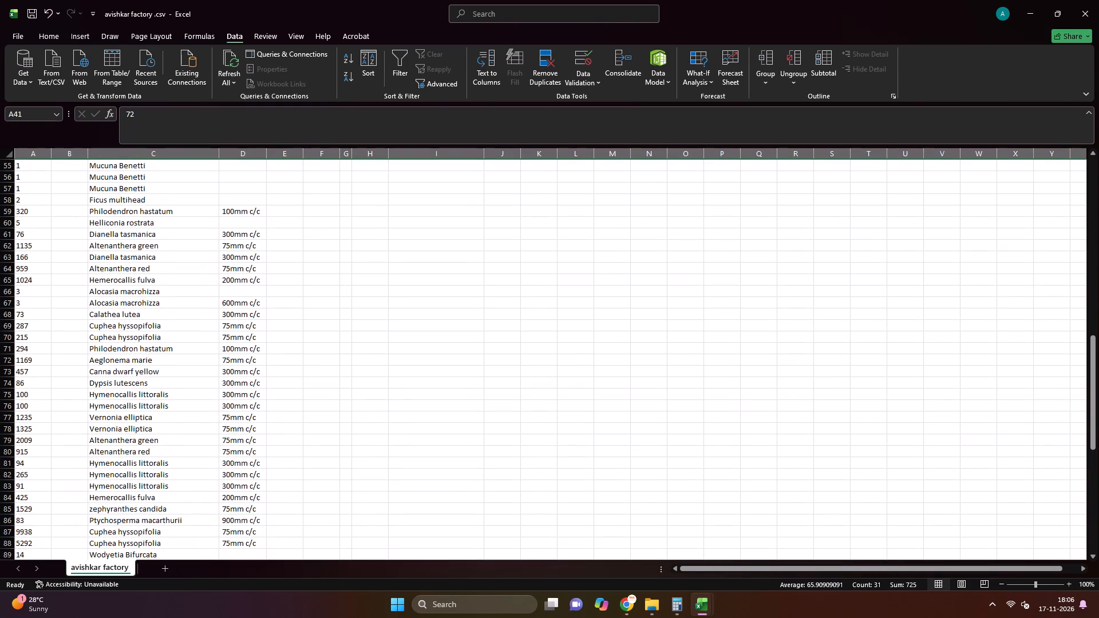
middle_drag(290, 401, 290, 277)
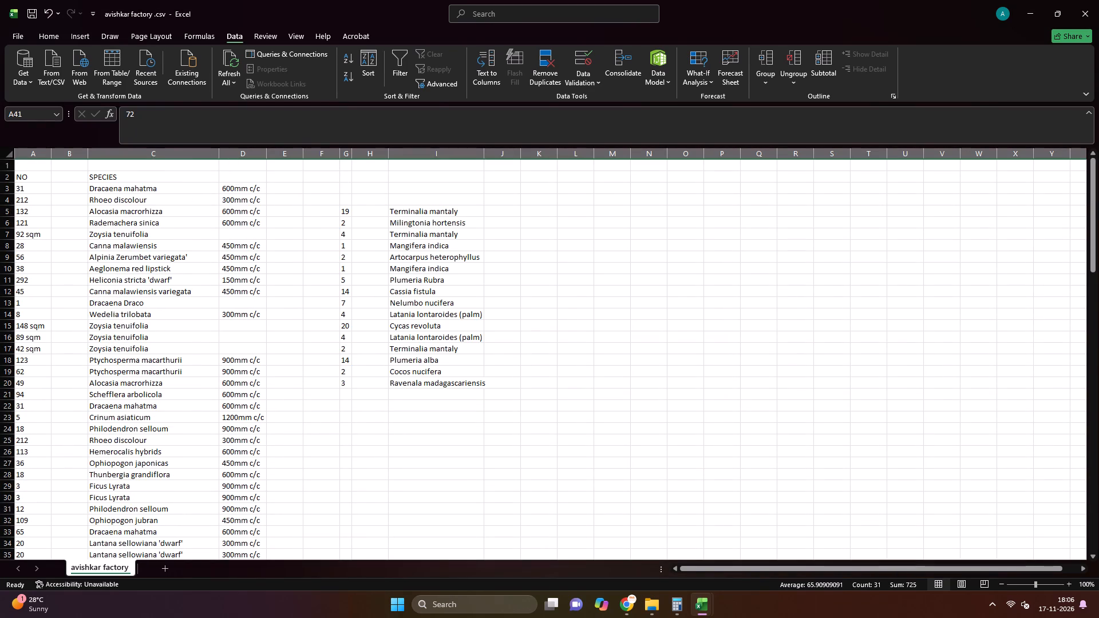
drag(1097, 254, 1096, 268)
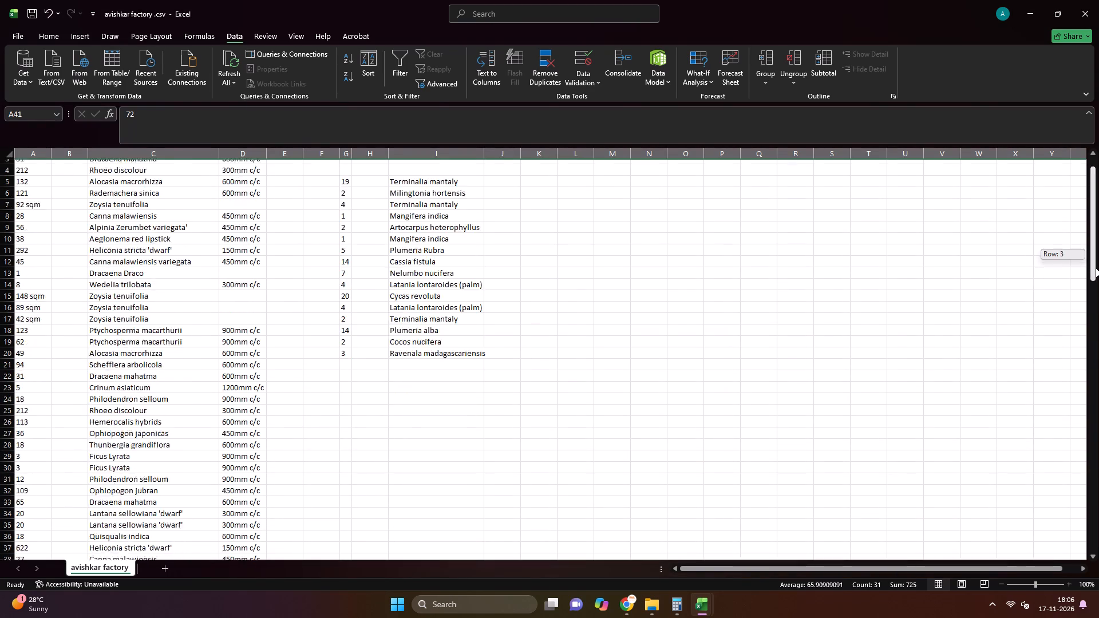
drag(1096, 268, 1098, 352)
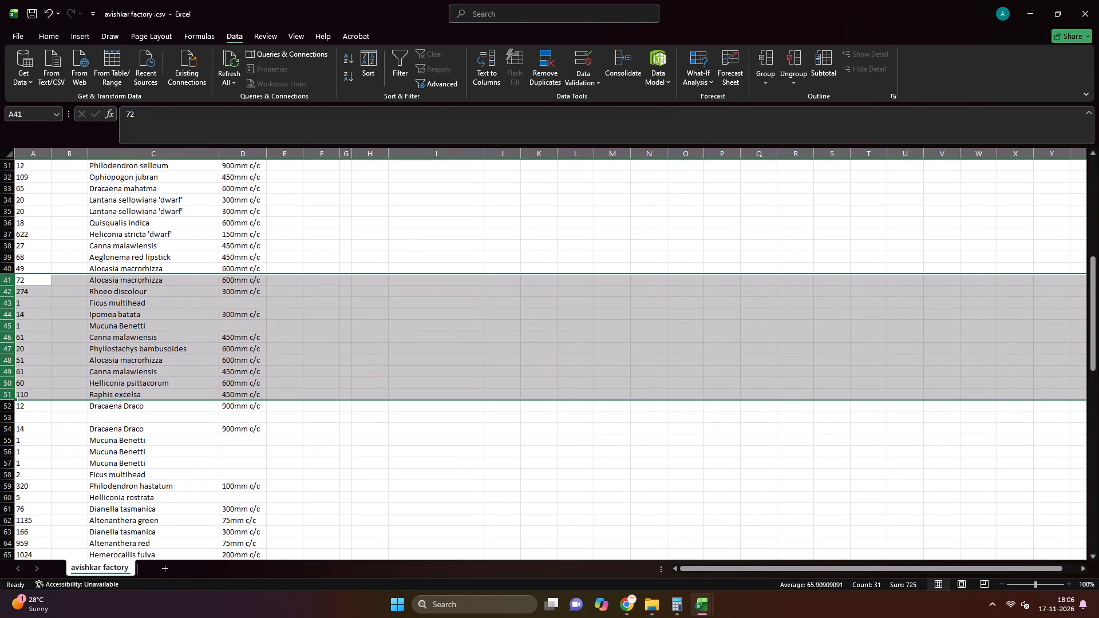
click(6, 418)
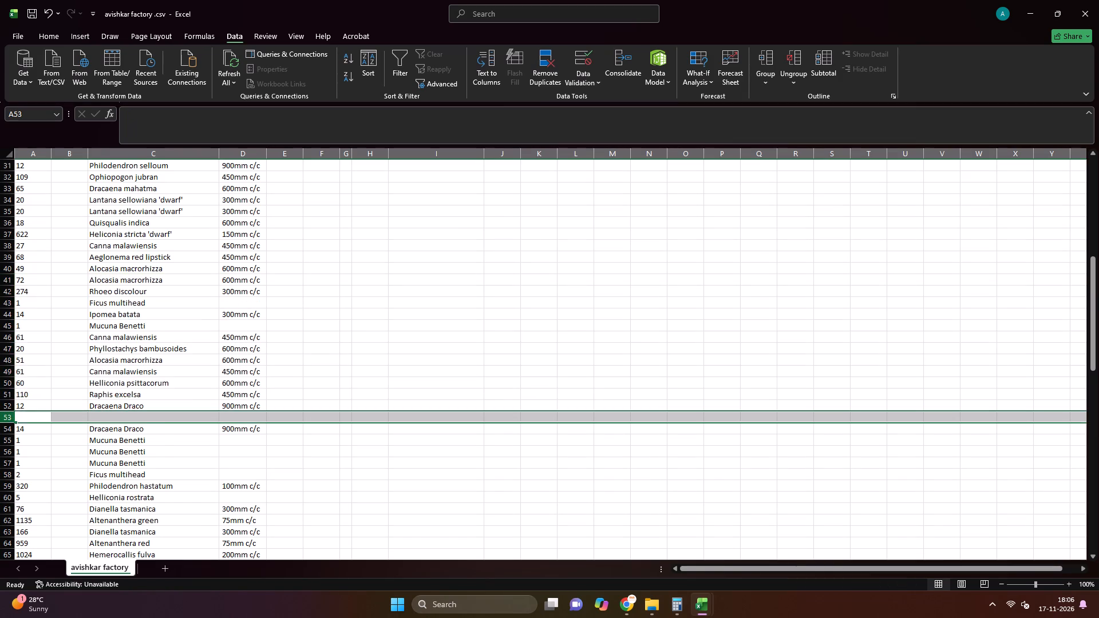
right_click(5, 417)
click(50, 329)
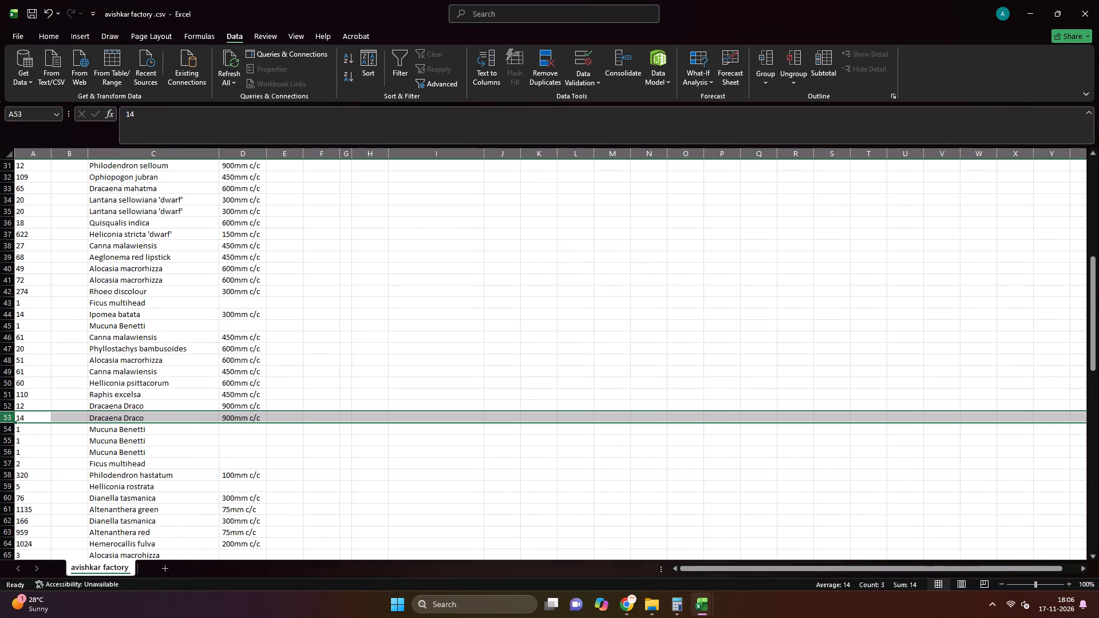
Delete the empty rows directly above and below the Sterlitzia nicolai entry near the end of the main list.
middle_drag(172, 428, 176, 485)
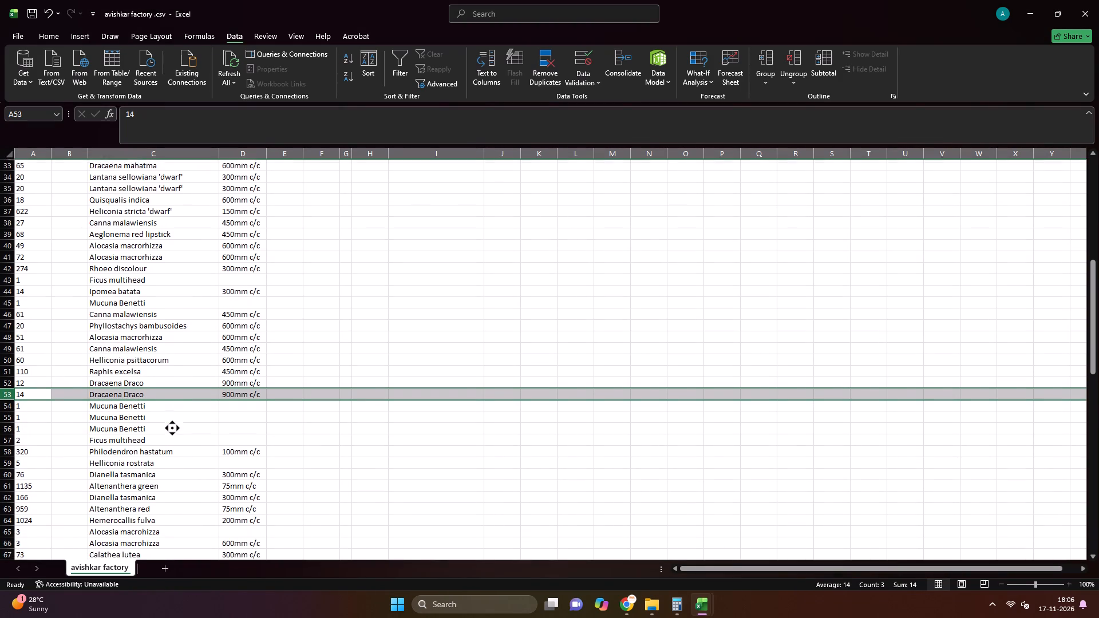
middle_drag(176, 485, 176, 497)
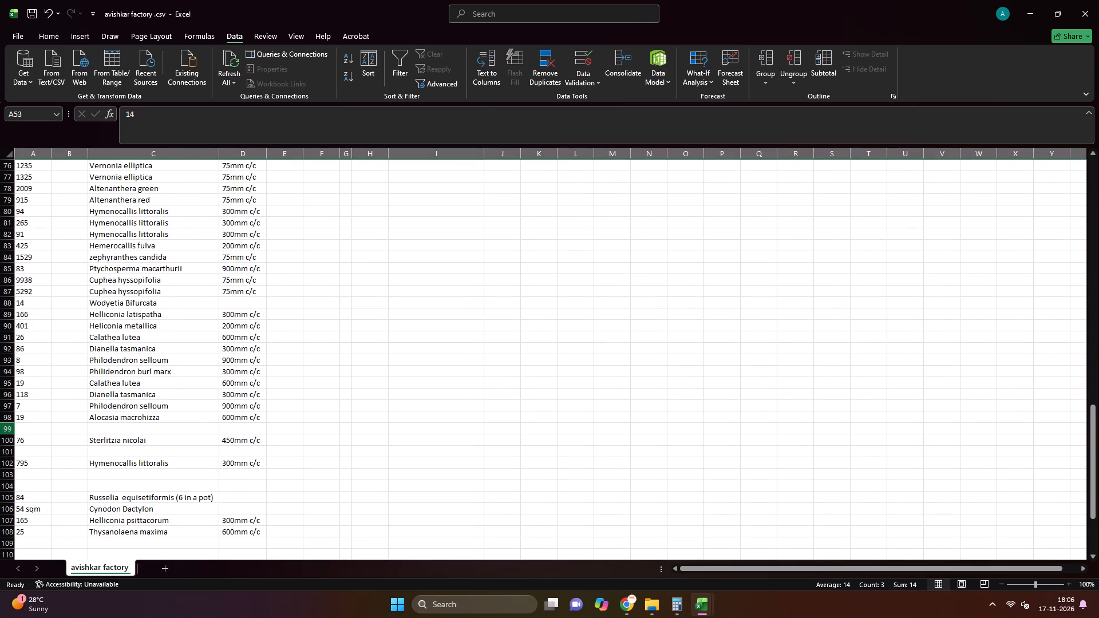
click(4, 427)
key(Delete)
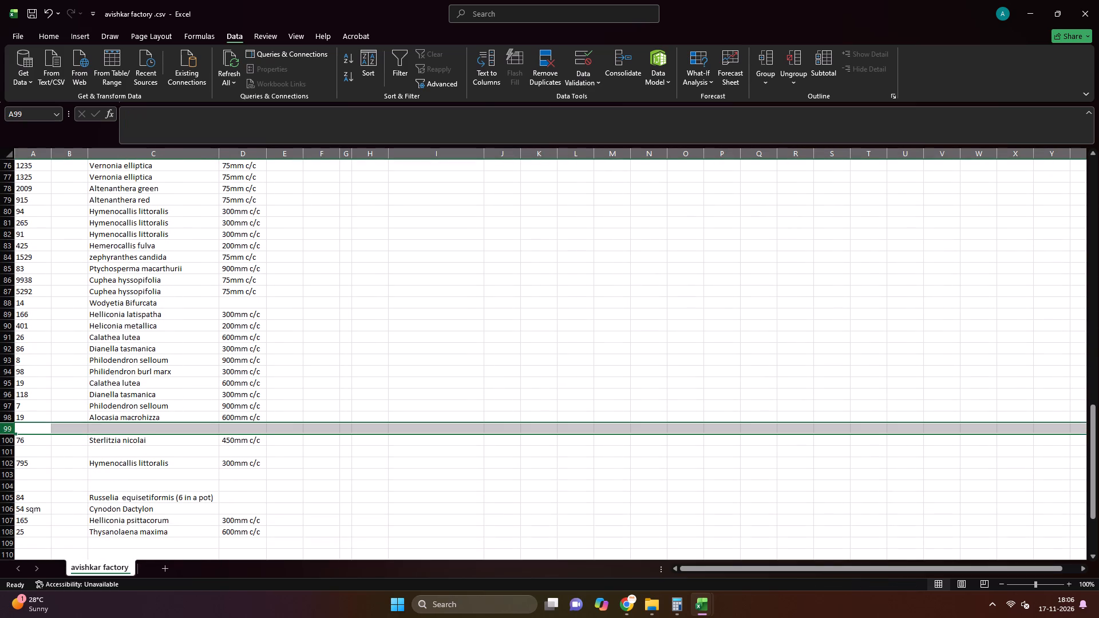
right_click(11, 428)
click(48, 340)
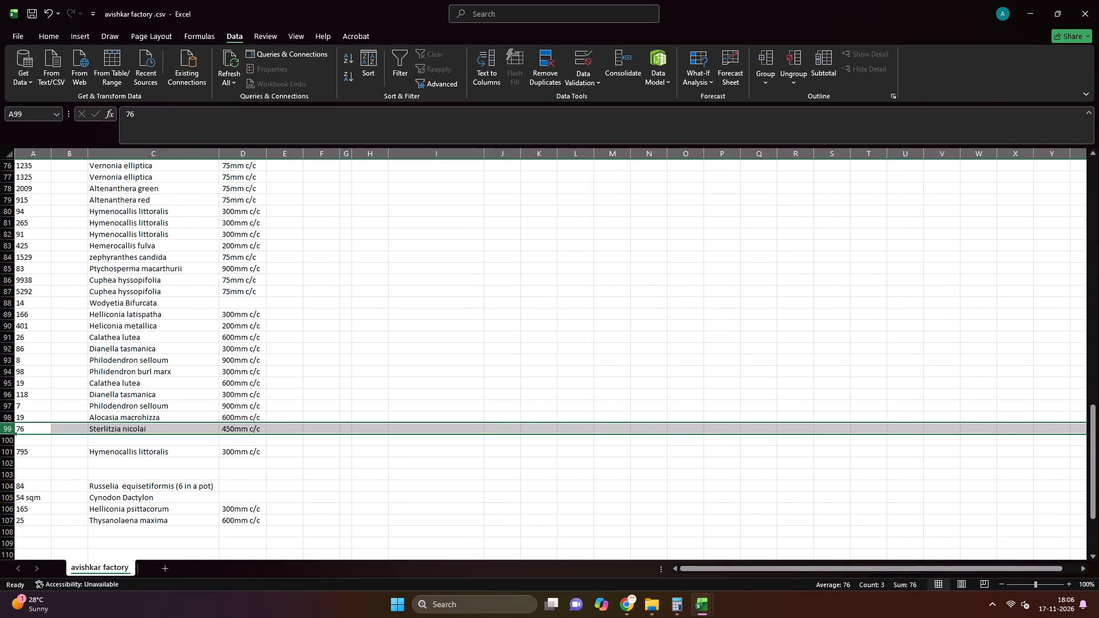
click(5, 441)
right_click(5, 442)
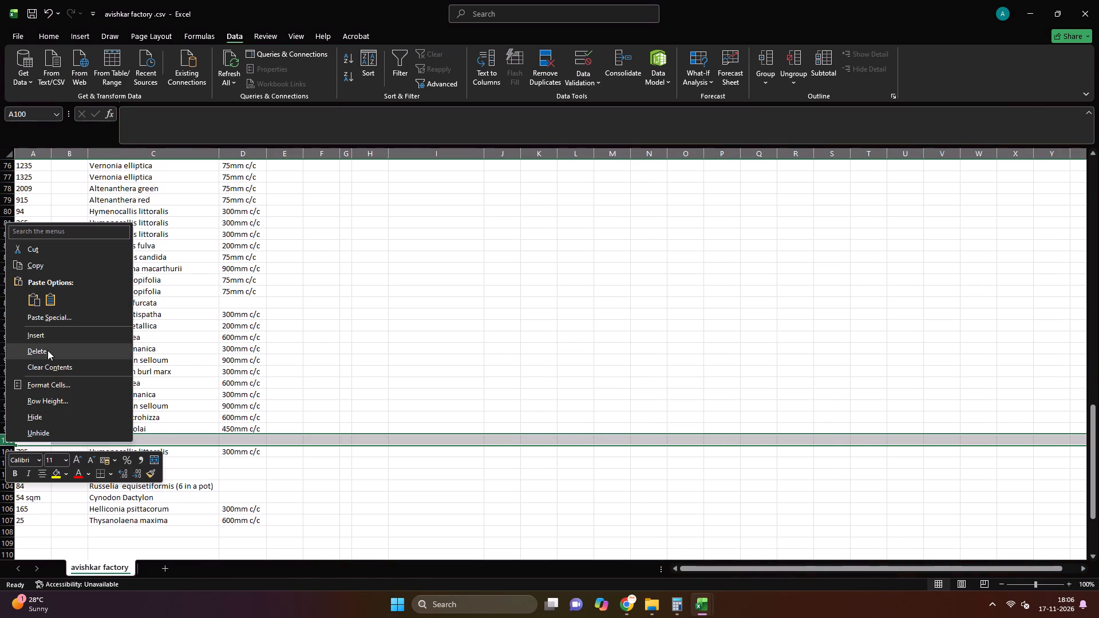
click(48, 350)
Delete the two empty rows 101 and 102 between Hymenocallis littoralis and Russelia equisetiformis.
drag(6, 451, 6, 454)
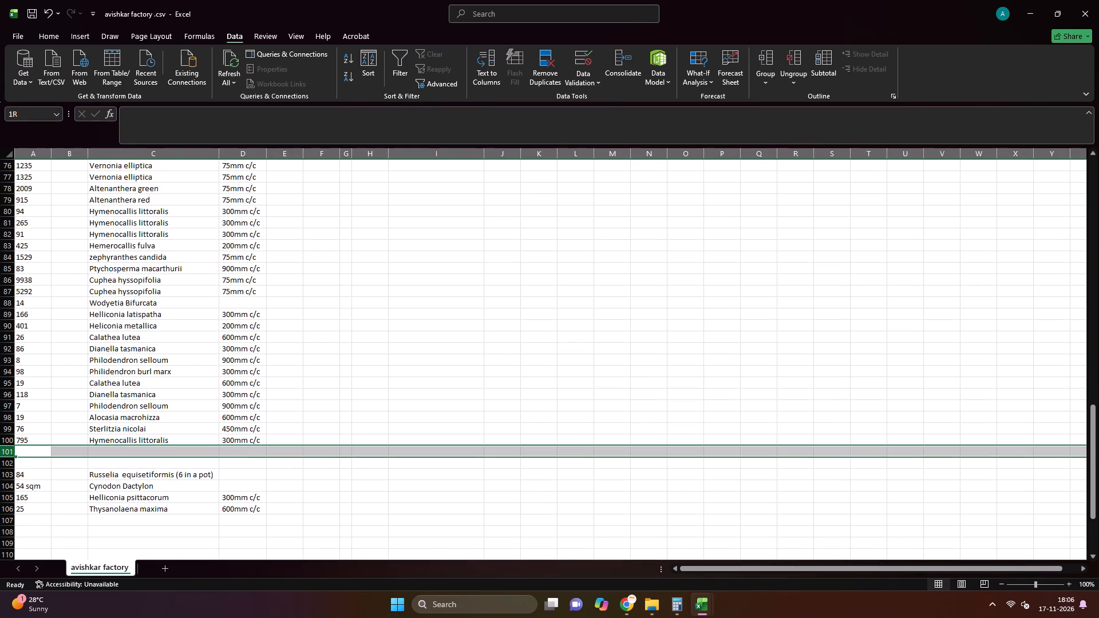
drag(6, 454, 6, 459)
right_click(6, 459)
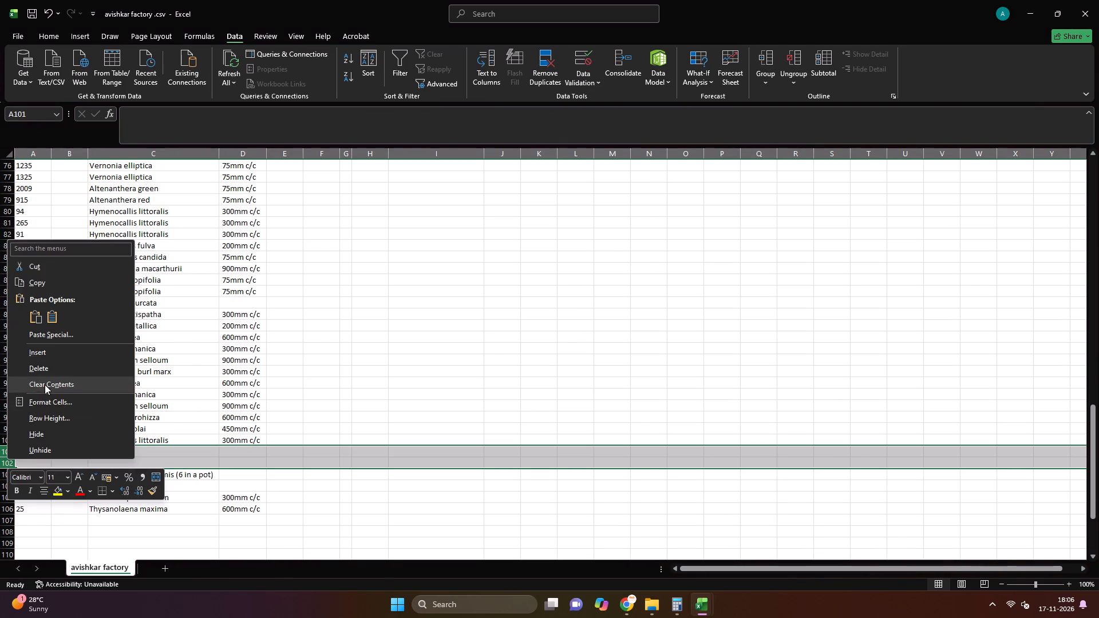
click(45, 367)
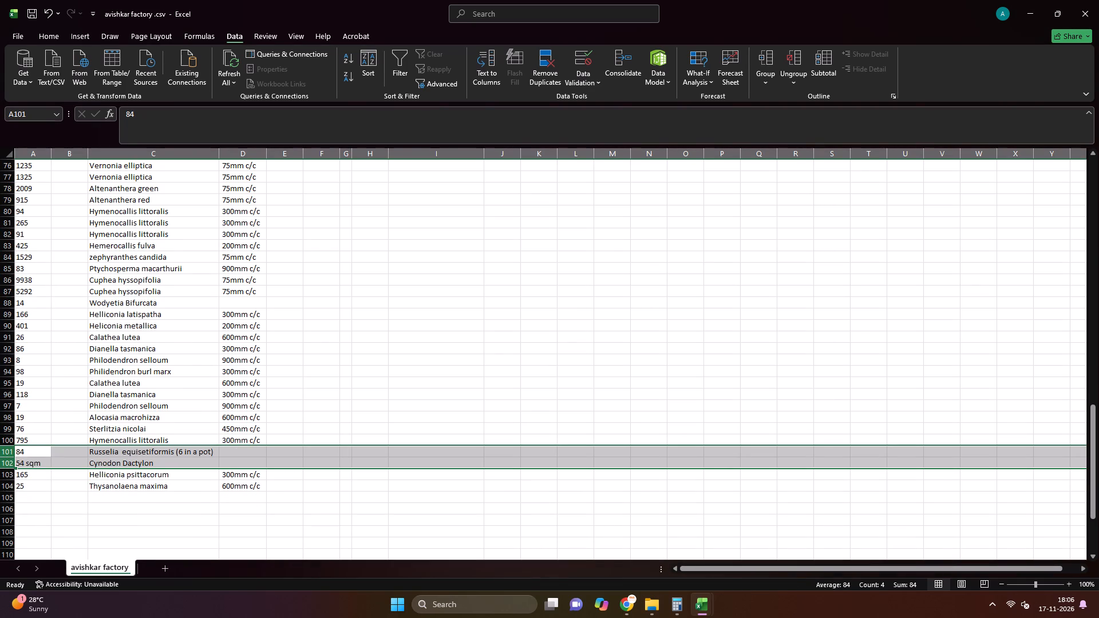
click(317, 395)
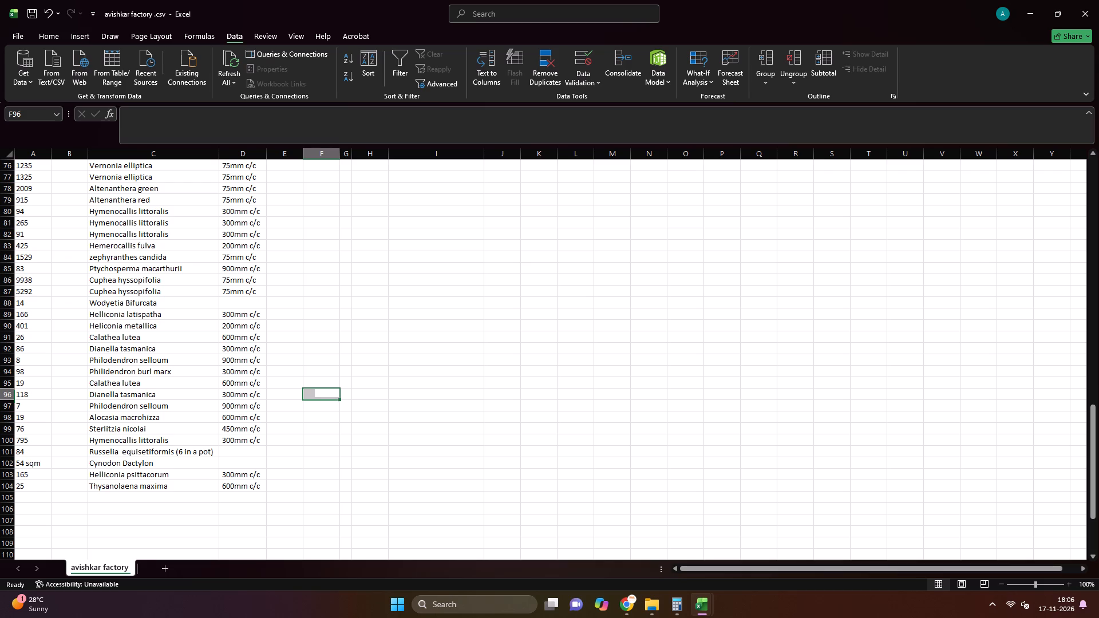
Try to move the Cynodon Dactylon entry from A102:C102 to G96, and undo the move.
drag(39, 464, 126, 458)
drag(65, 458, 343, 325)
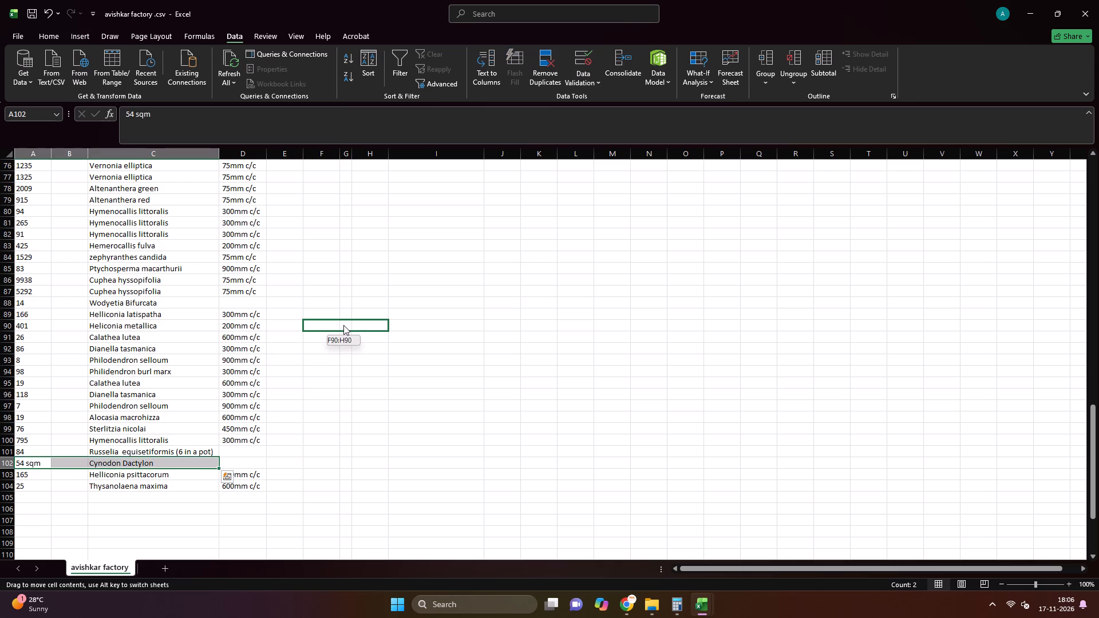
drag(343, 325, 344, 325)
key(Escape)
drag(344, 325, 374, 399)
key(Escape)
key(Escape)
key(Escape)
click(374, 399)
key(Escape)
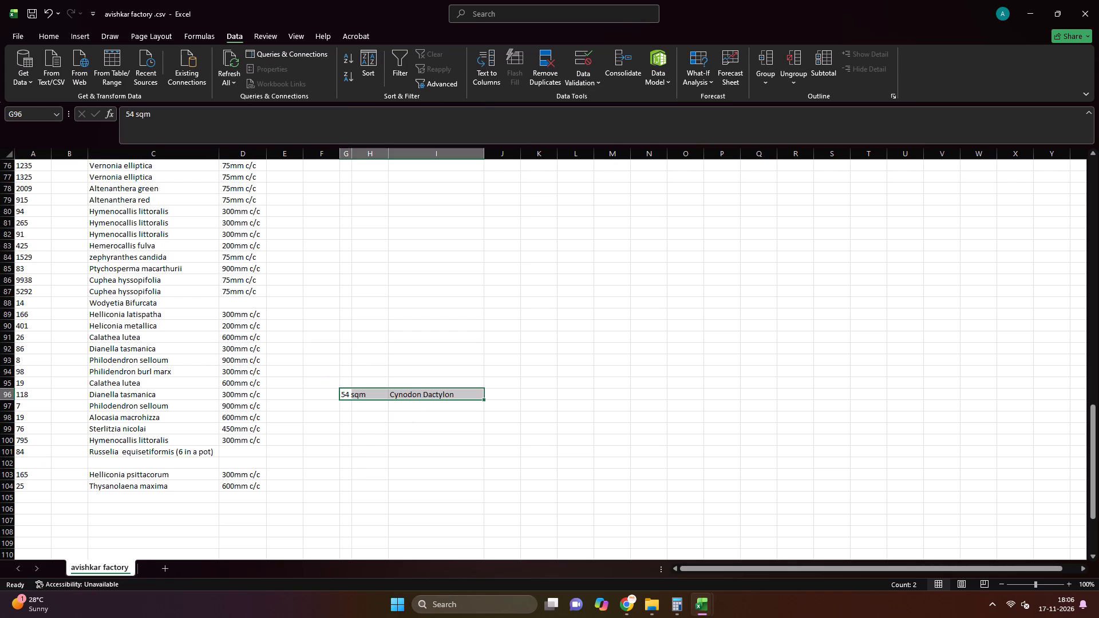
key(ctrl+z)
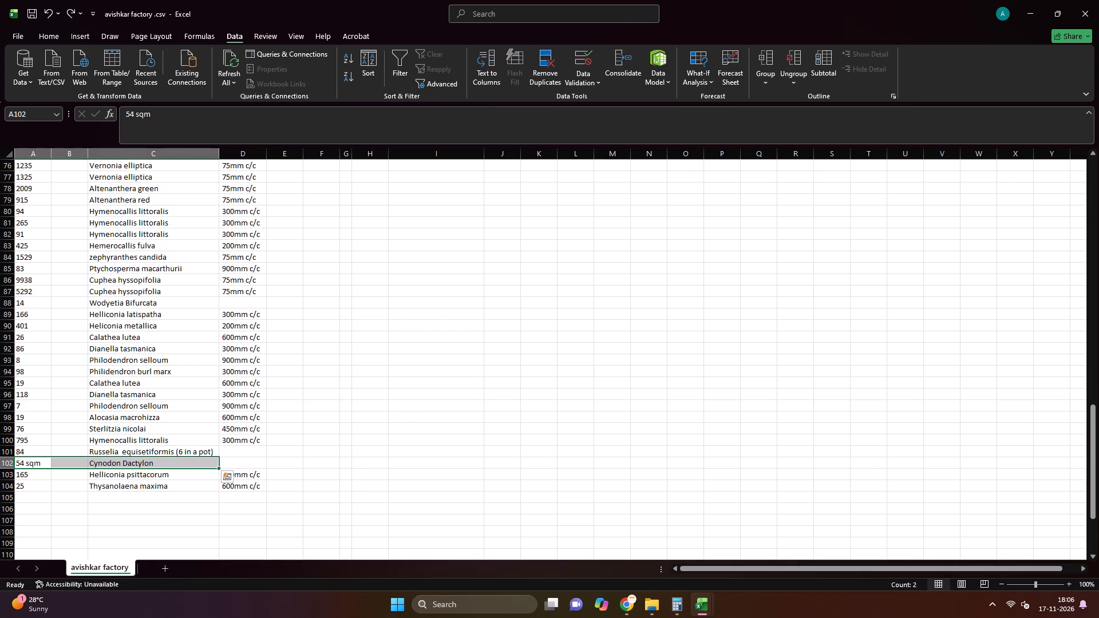
Move the Wodyetia Bifurcata entry from A88:C88 to G21:I21, directly below Ravenala madagascariensis in the separate list.
drag(34, 303, 102, 304)
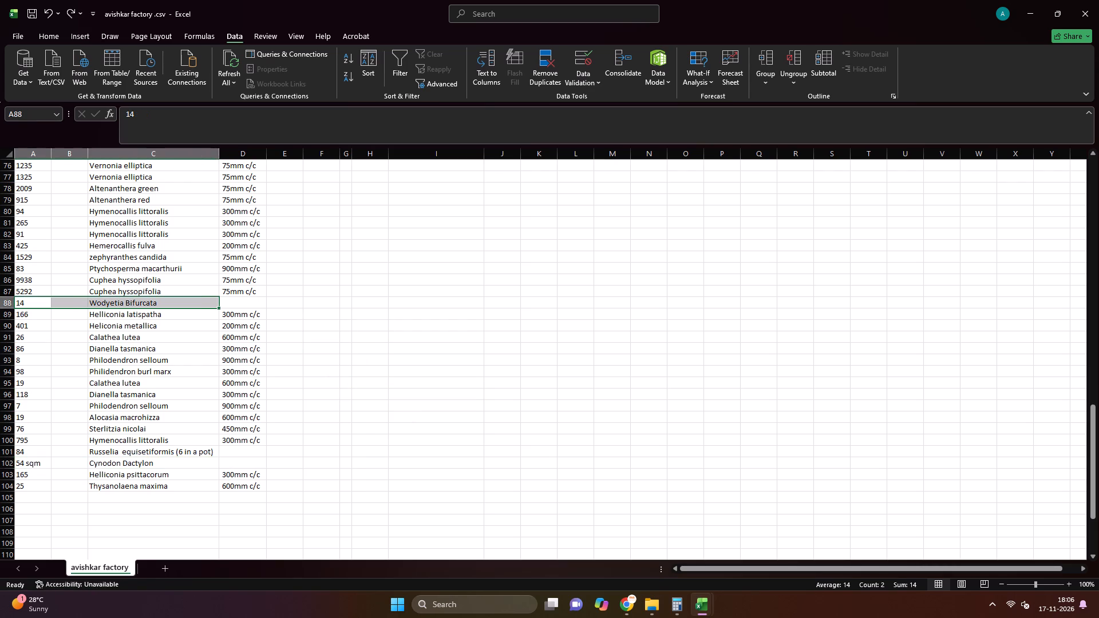
drag(72, 296, 524, 154)
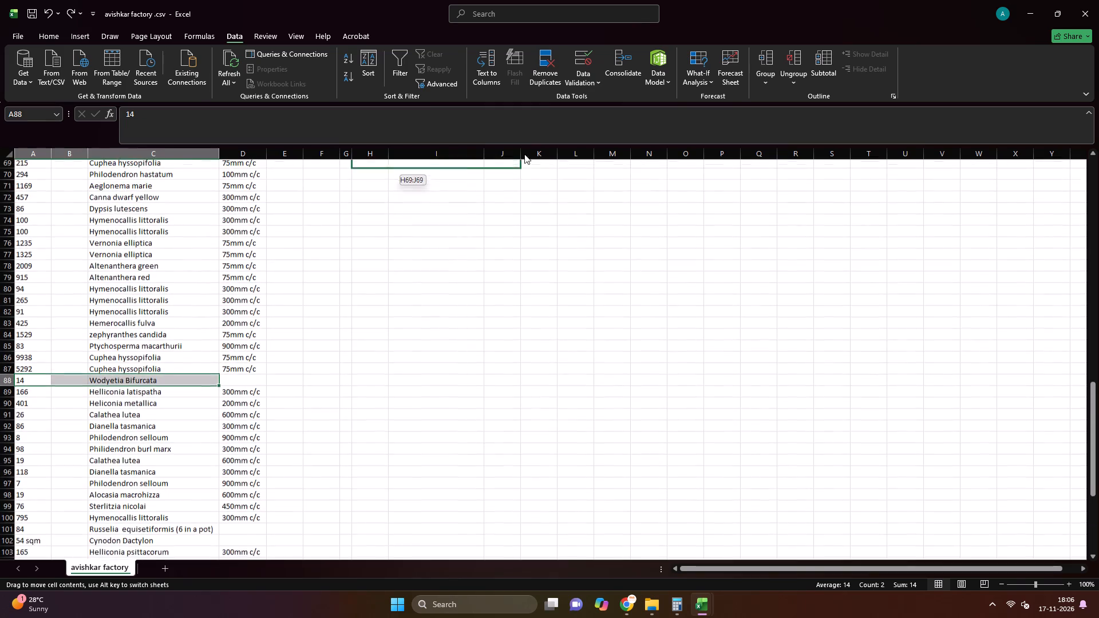
drag(524, 154, 527, 119)
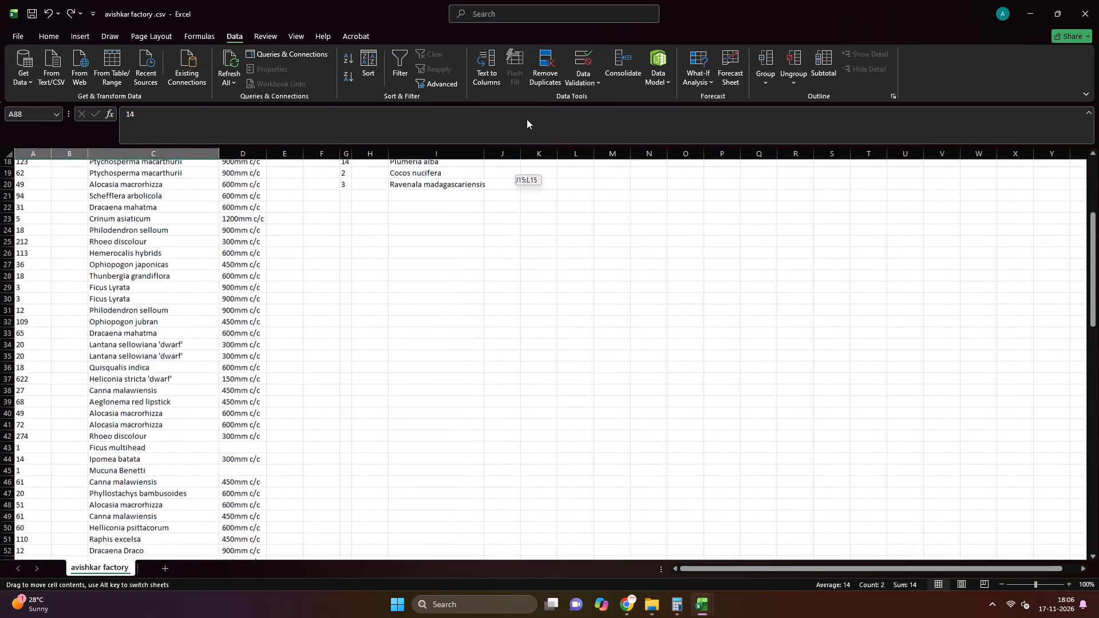
drag(527, 119, 397, 354)
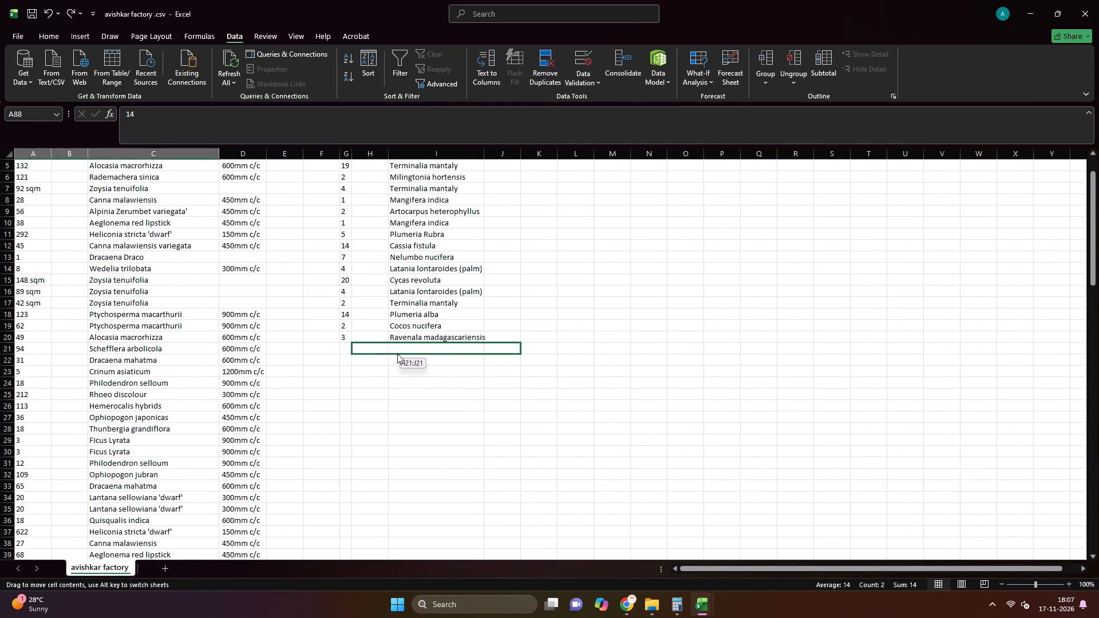
drag(397, 354, 381, 346)
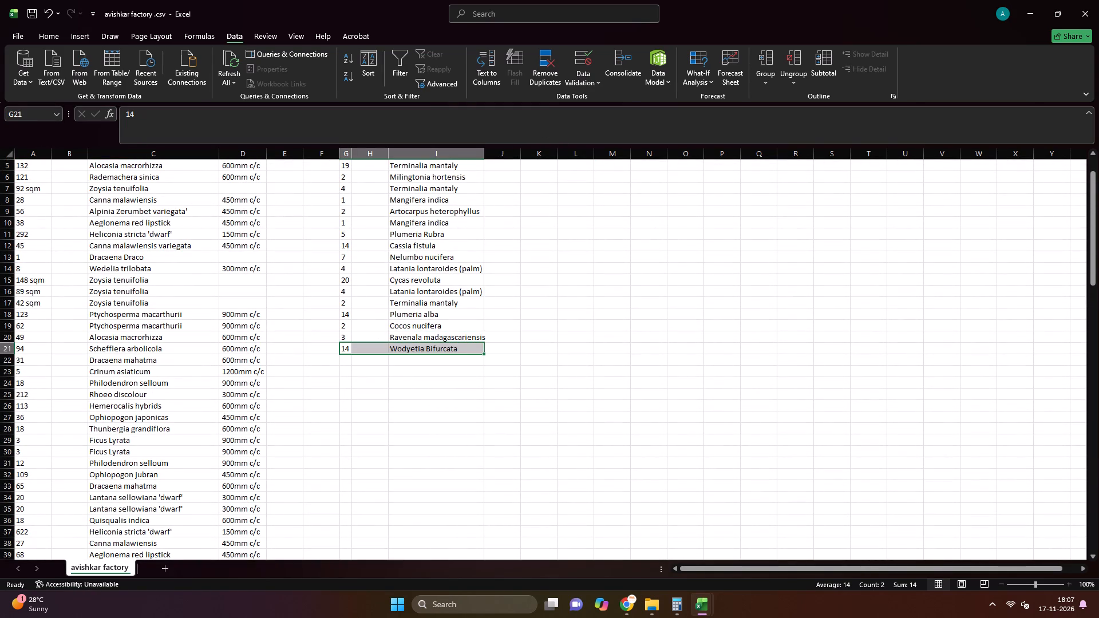
key(Escape)
Delete the emptied row 88 between Cuphea hyssopifolia and Helliconia latispatha in the main list.
scroll(228, 307, down, 1)
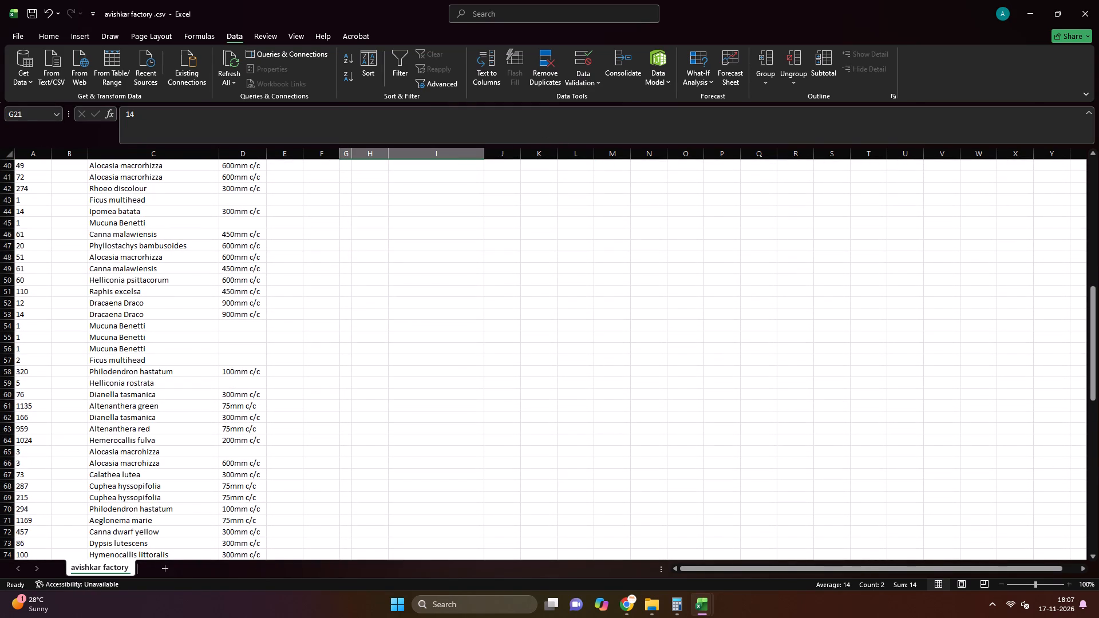
scroll(223, 350, down, 1)
click(11, 311)
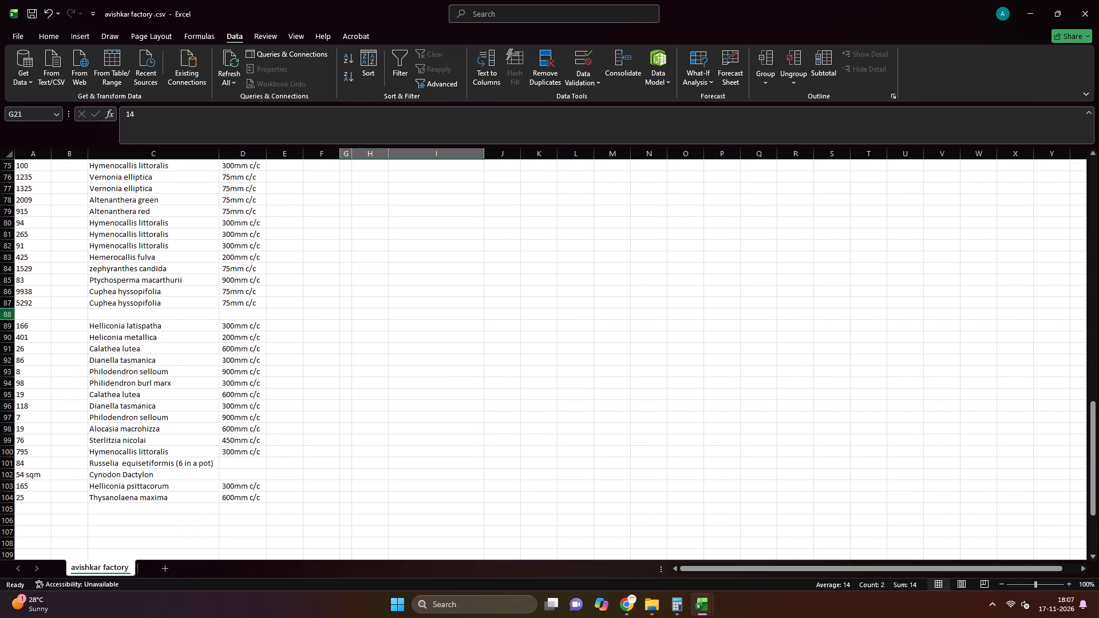
click(10, 316)
right_click(12, 314)
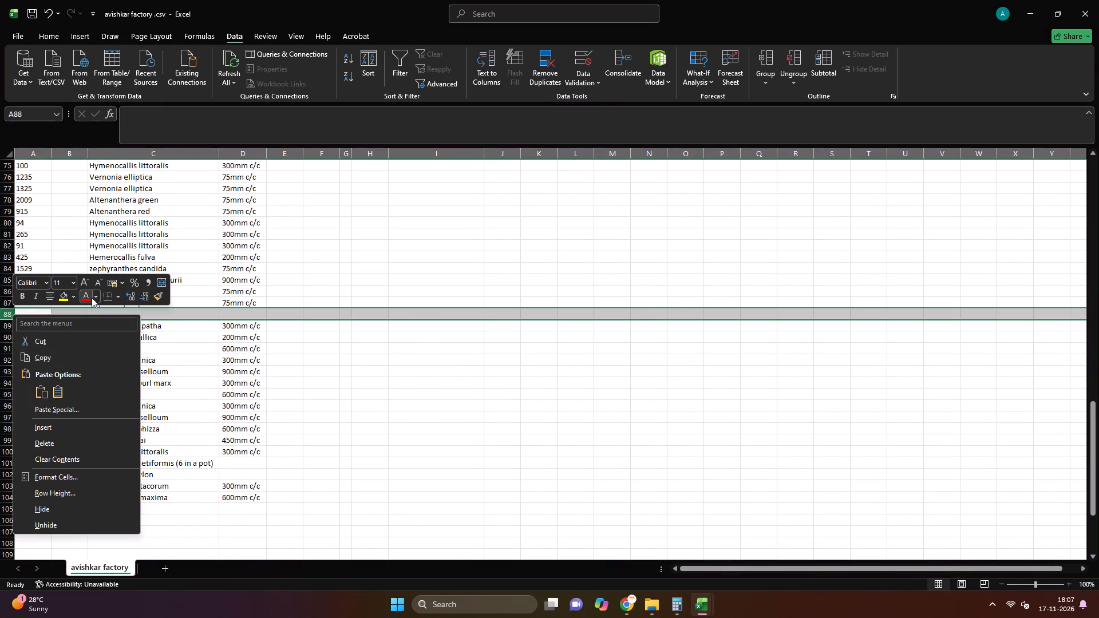
click(71, 446)
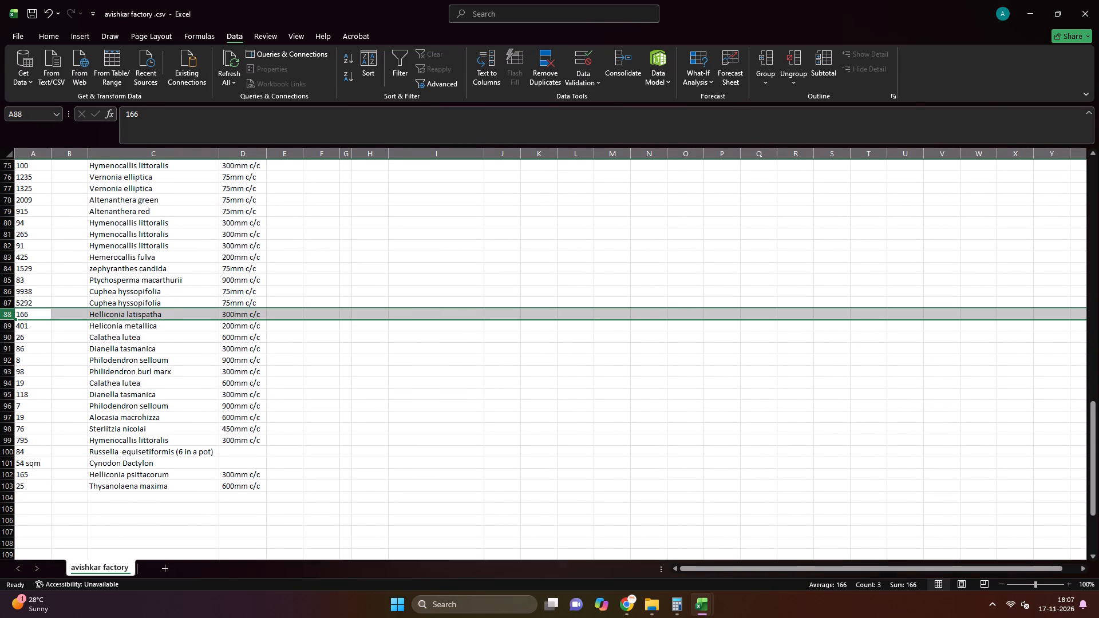
key(Escape)
key(Escape)
key(Escape)
Save the avishkar factory plant list.
key(ctrl+s)
Apply all borders to the separate plant list in G4:I21, including the blank row above its first entry.
scroll(331, 373, up, 1)
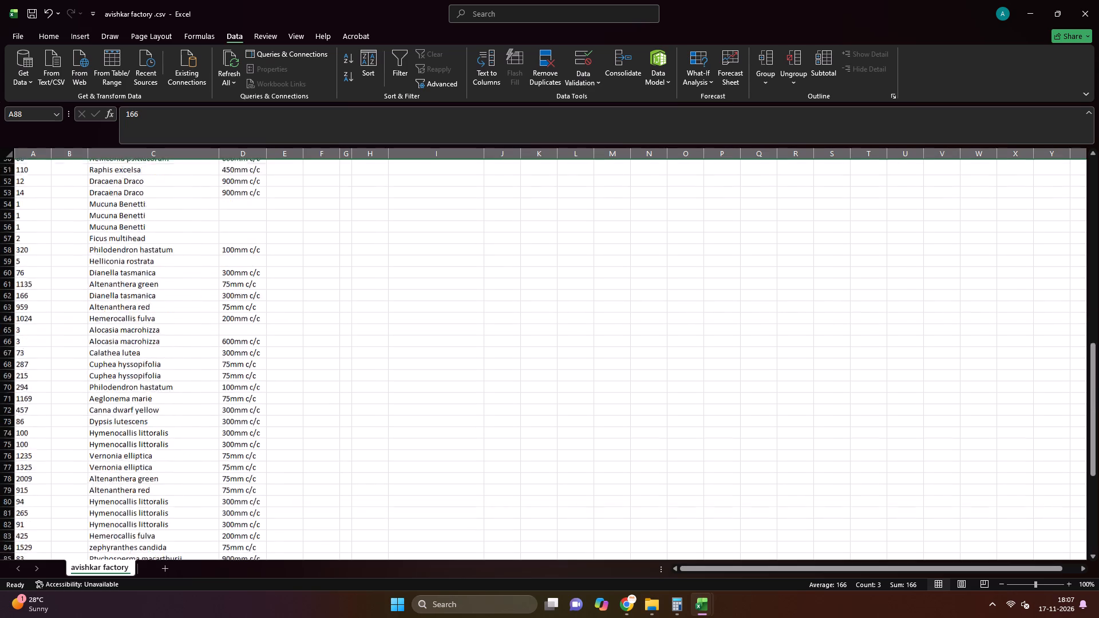
key(Escape)
scroll(234, 350, down, 2)
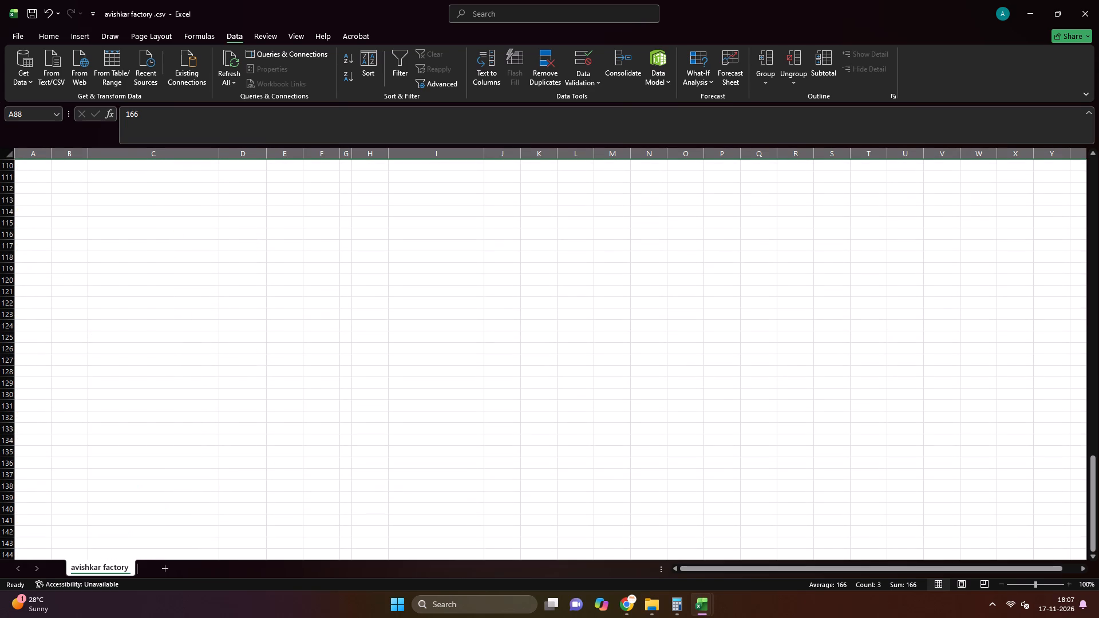
click(20, 436)
scroll(20, 436, up, 11)
key(Escape)
key(Escape)
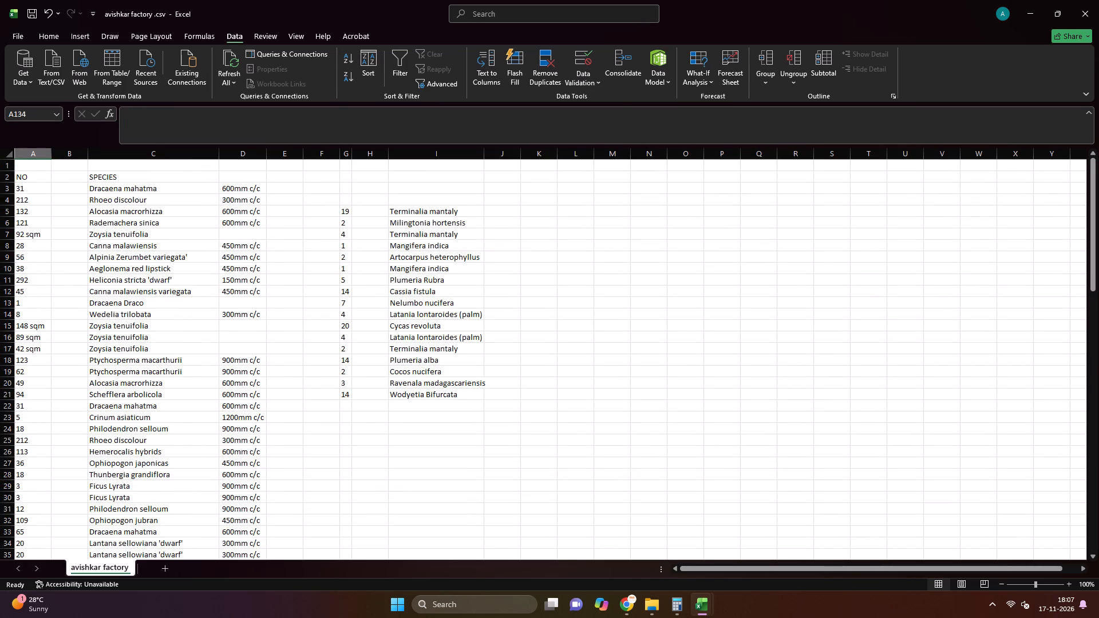
click(333, 199)
drag(347, 203, 388, 232)
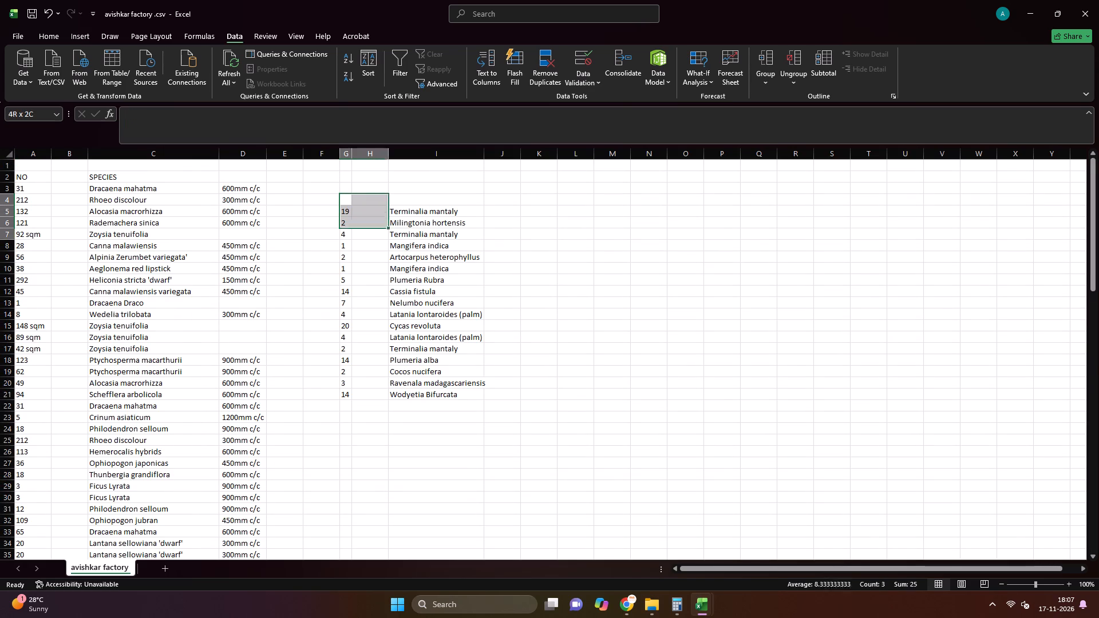
drag(388, 232, 492, 396)
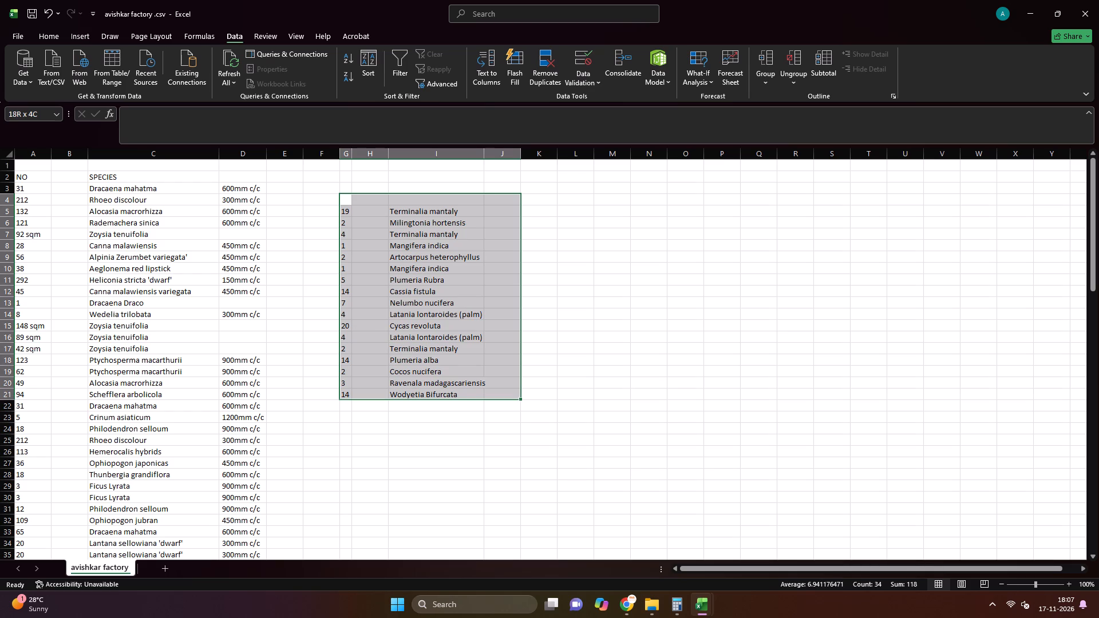
drag(492, 396, 474, 391)
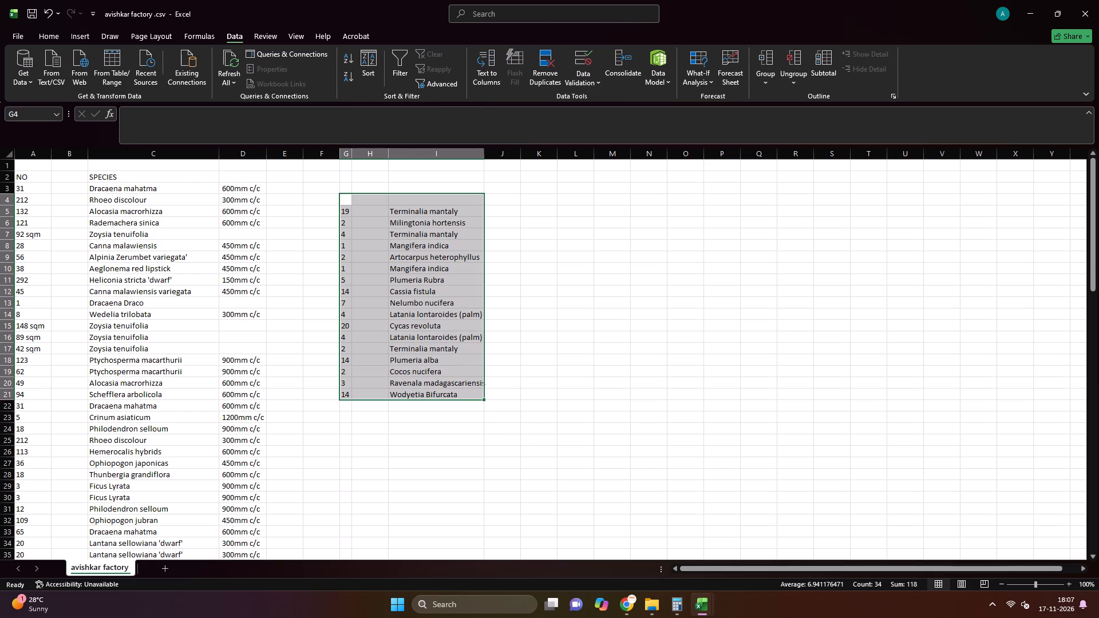
click(49, 34)
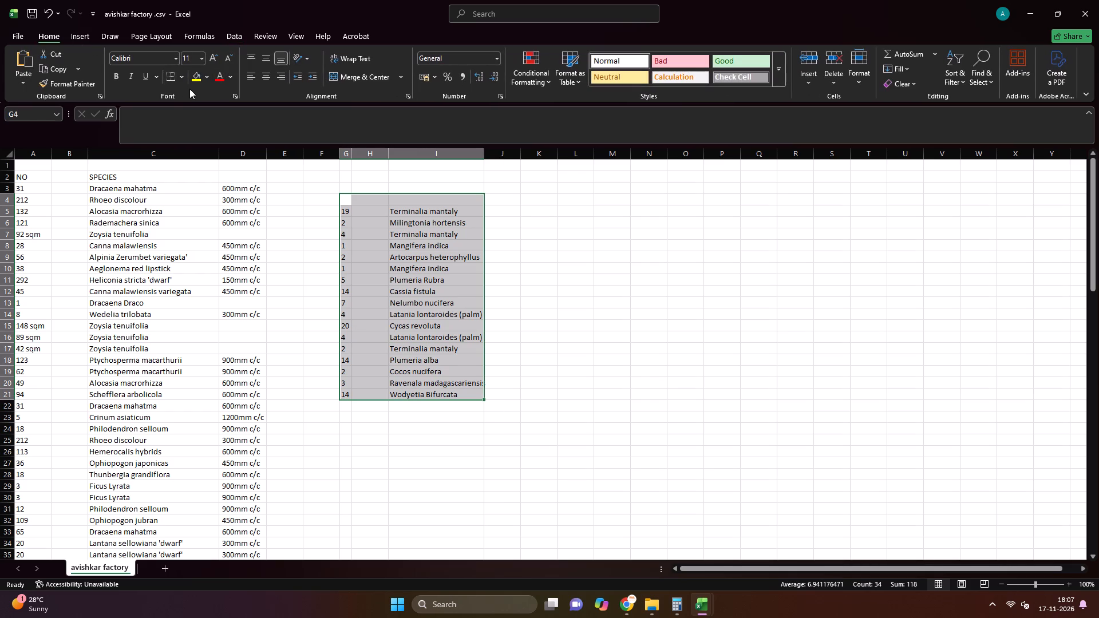
click(179, 75)
click(193, 191)
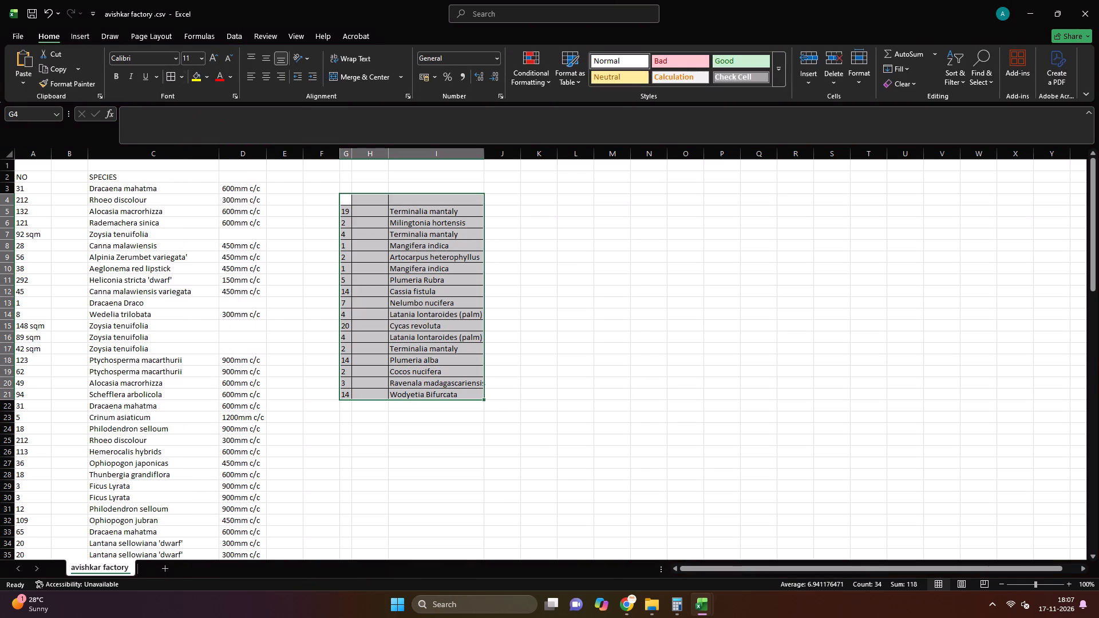
Autofit the width of column I to the species names in the separate list.
double_click(484, 153)
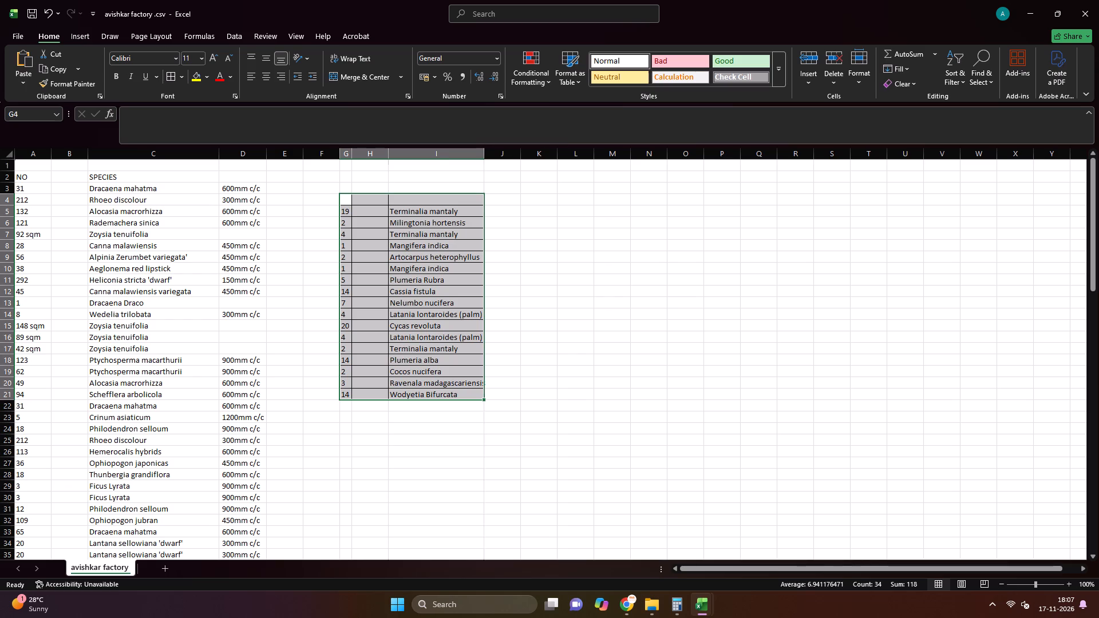
key(Escape)
click(451, 446)
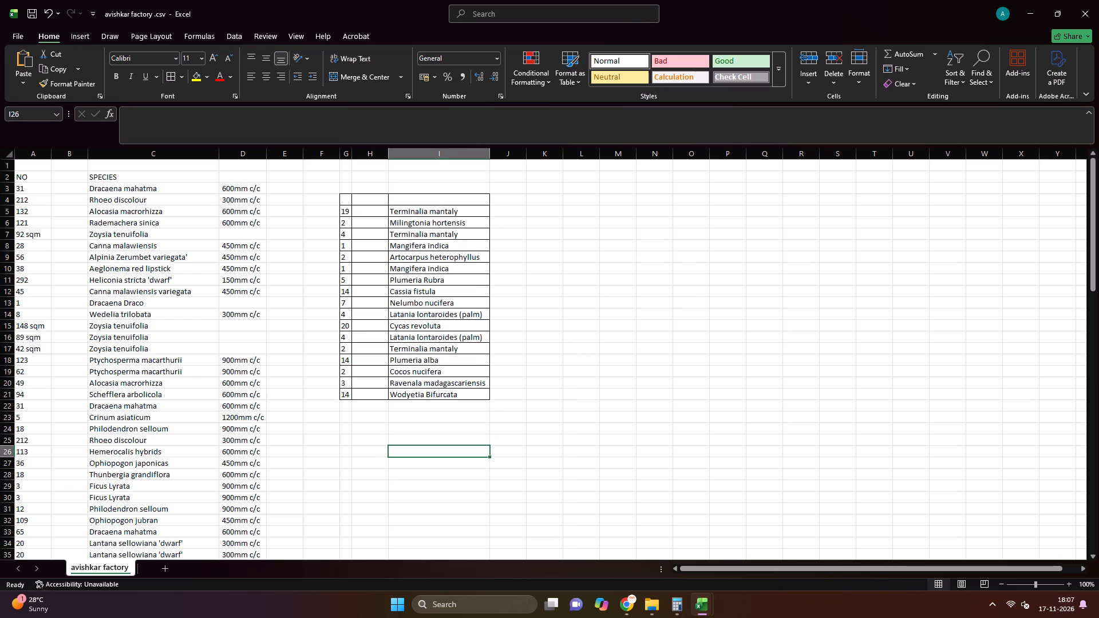
key(Escape)
Minimise both Excel workbooks, switch to File Explorer and open the Working folder of the 82001_Aavishkar Factory project.
click(1025, 17)
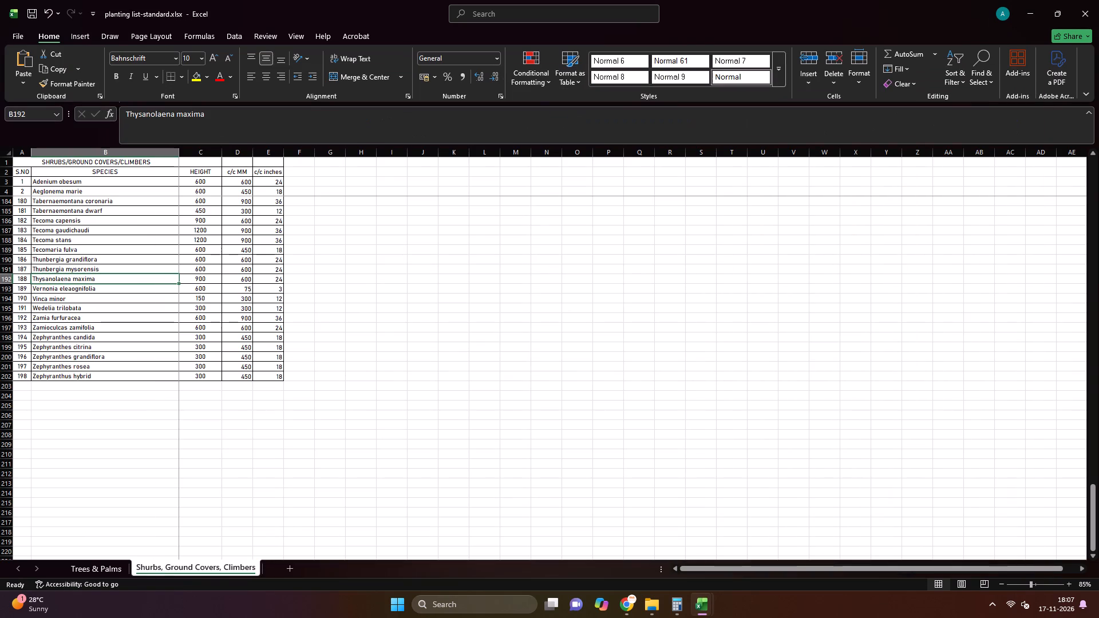
click(1096, 1)
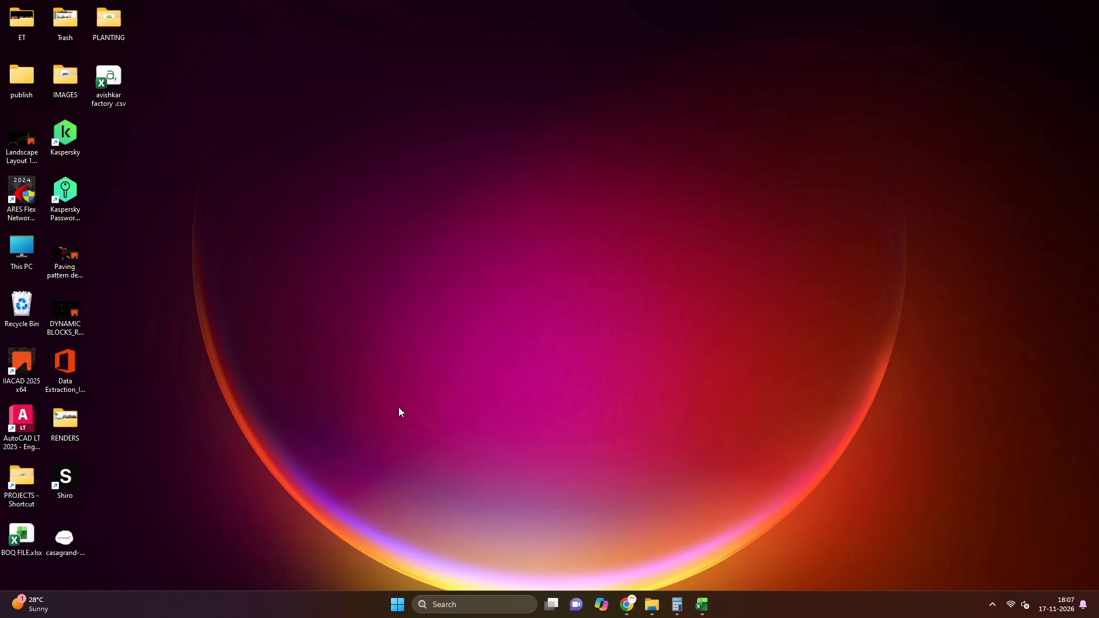
click(398, 407)
click(650, 604)
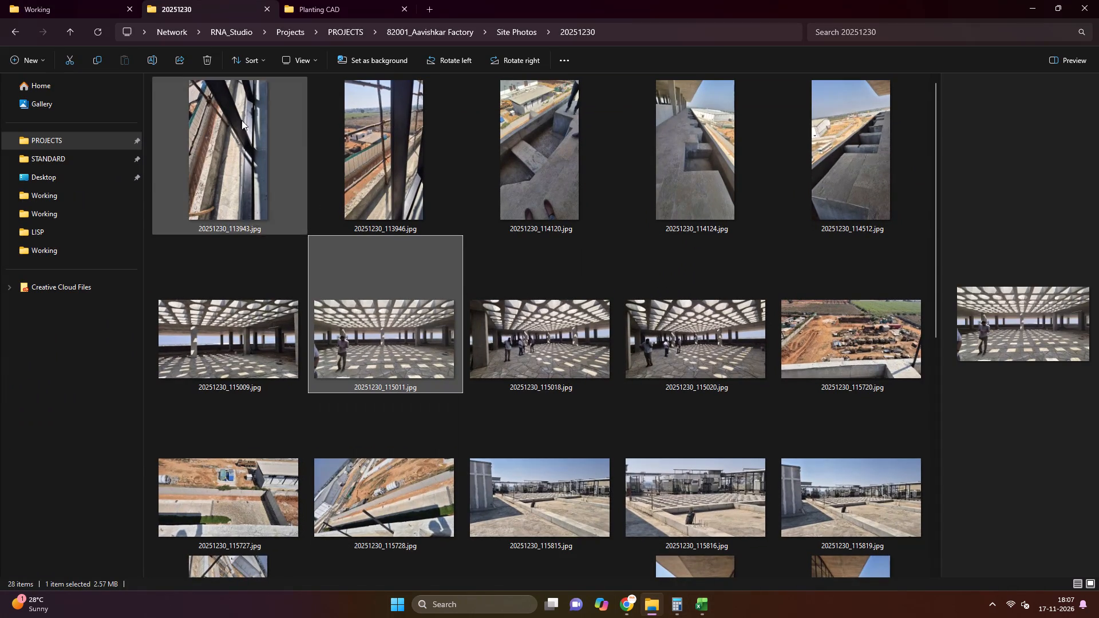
click(210, 9)
click(331, 4)
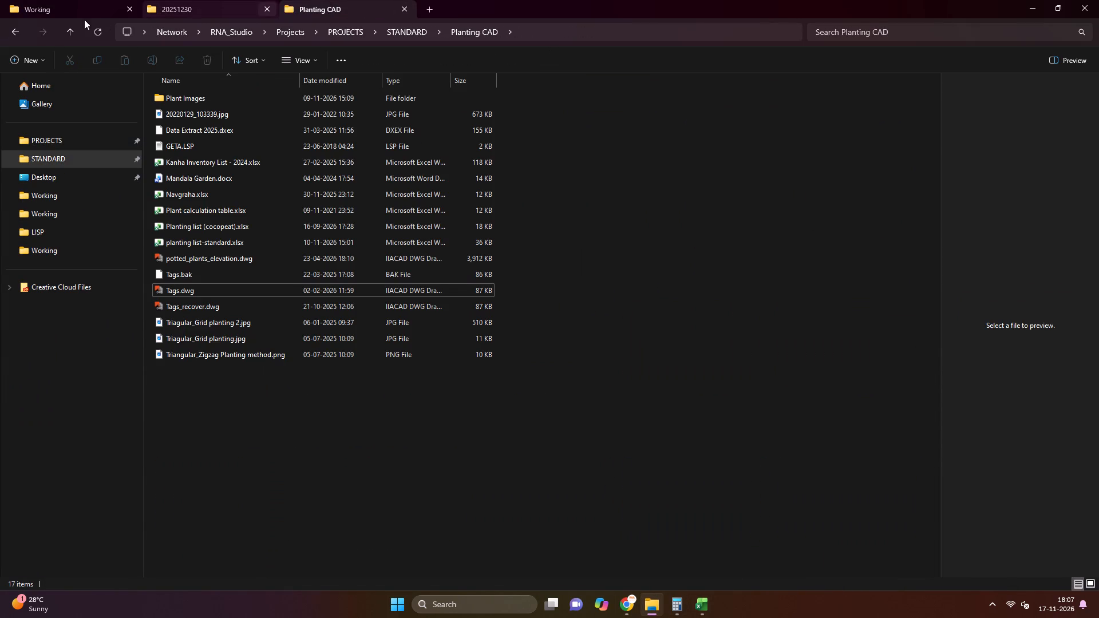
click(72, 8)
click(260, 17)
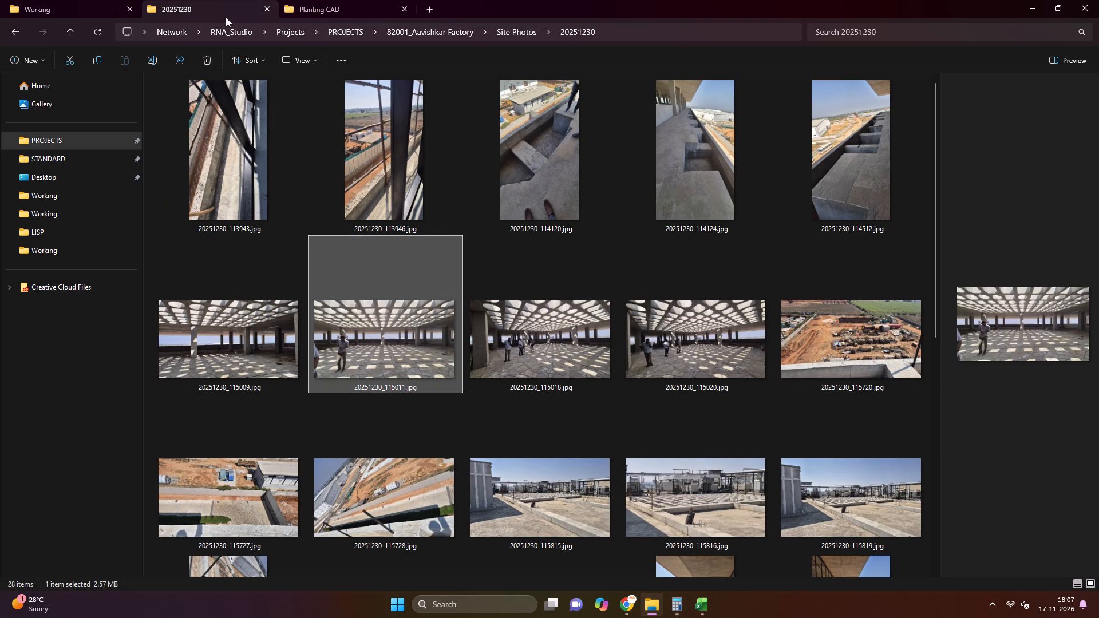
click(401, 30)
click(252, 323)
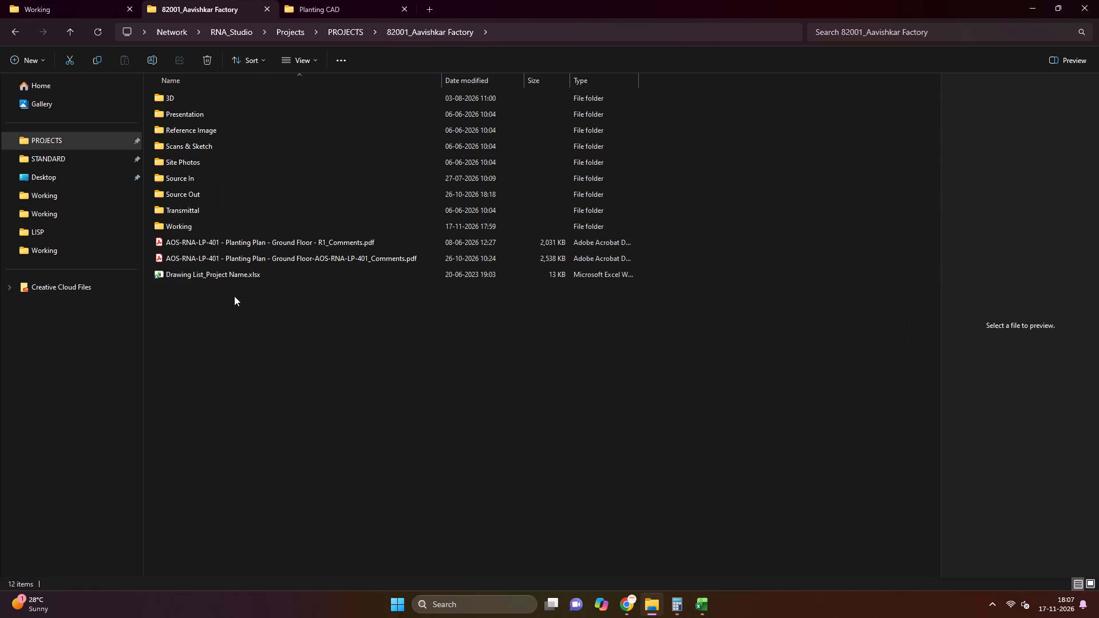
double_click(177, 225)
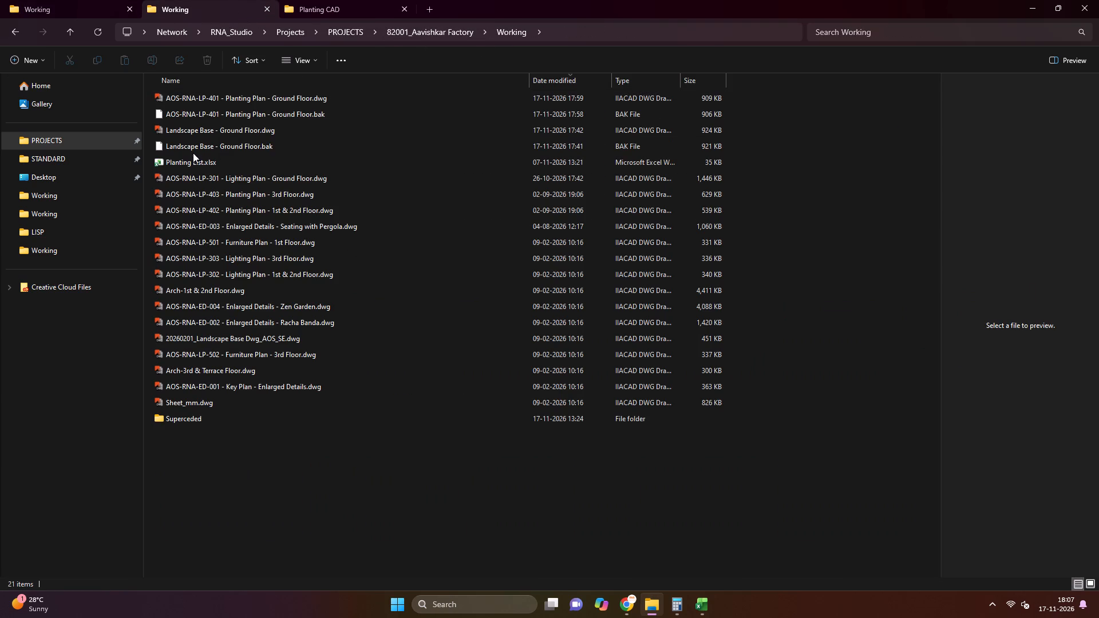
Copy Planting List.xlsx from the Working folder into its Superceded subfolder, replacing the file of the same name there.
click(195, 160)
right_click(196, 160)
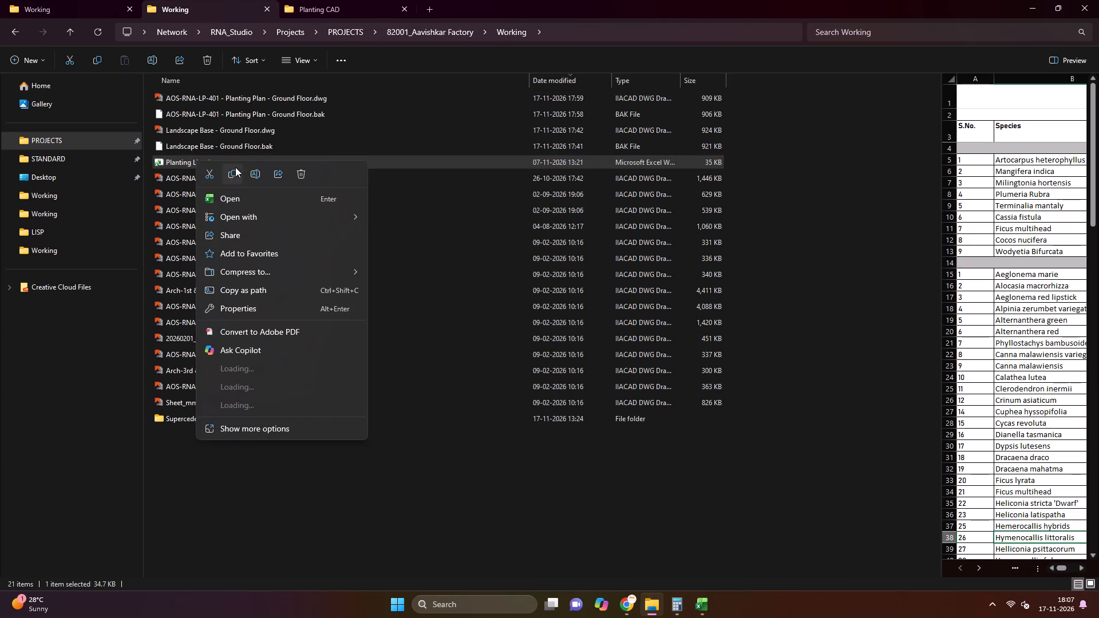
click(231, 173)
double_click(248, 419)
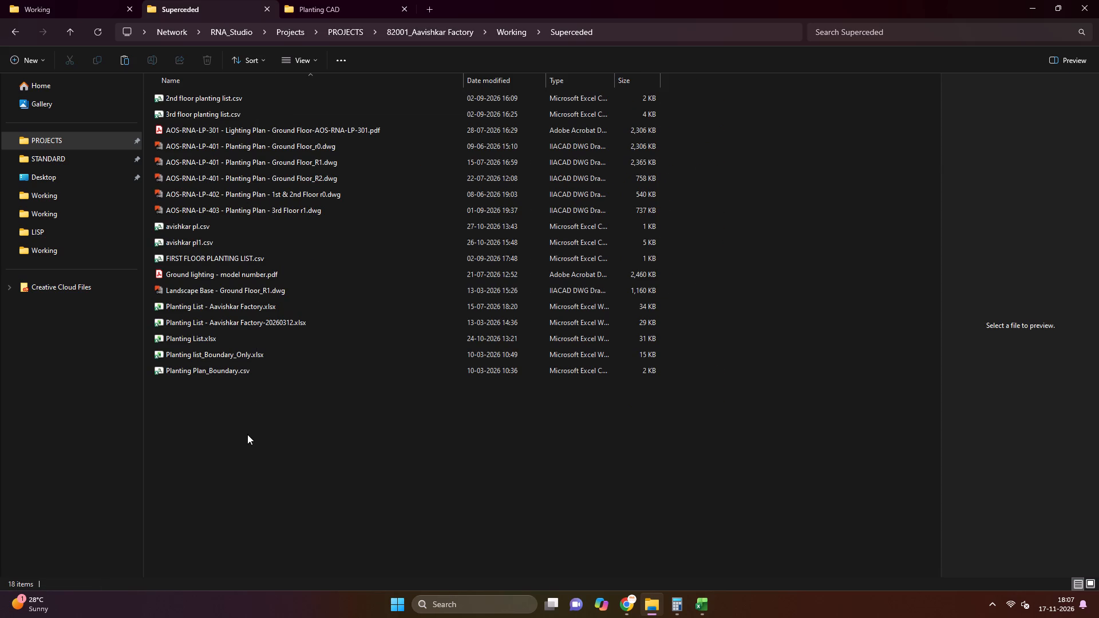
right_click(247, 434)
click(256, 448)
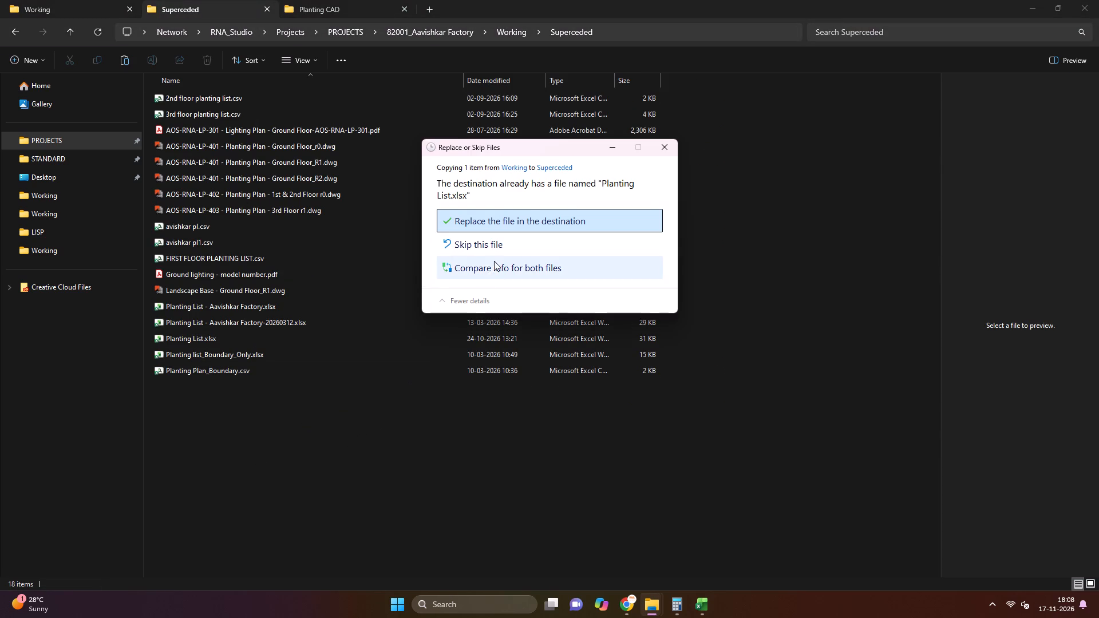
click(501, 221)
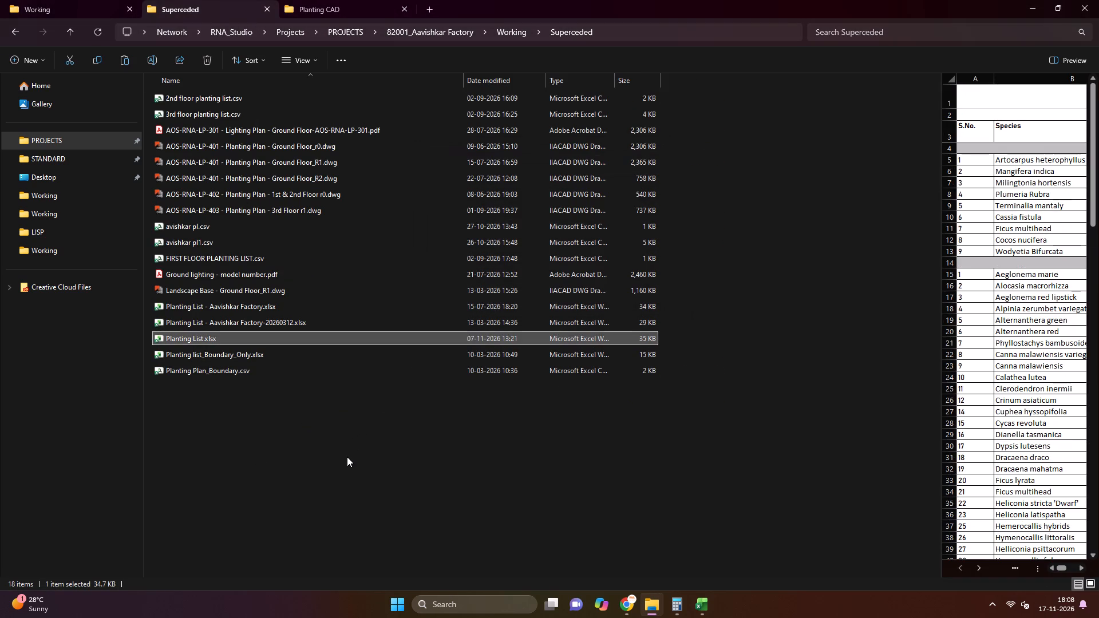
click(271, 458)
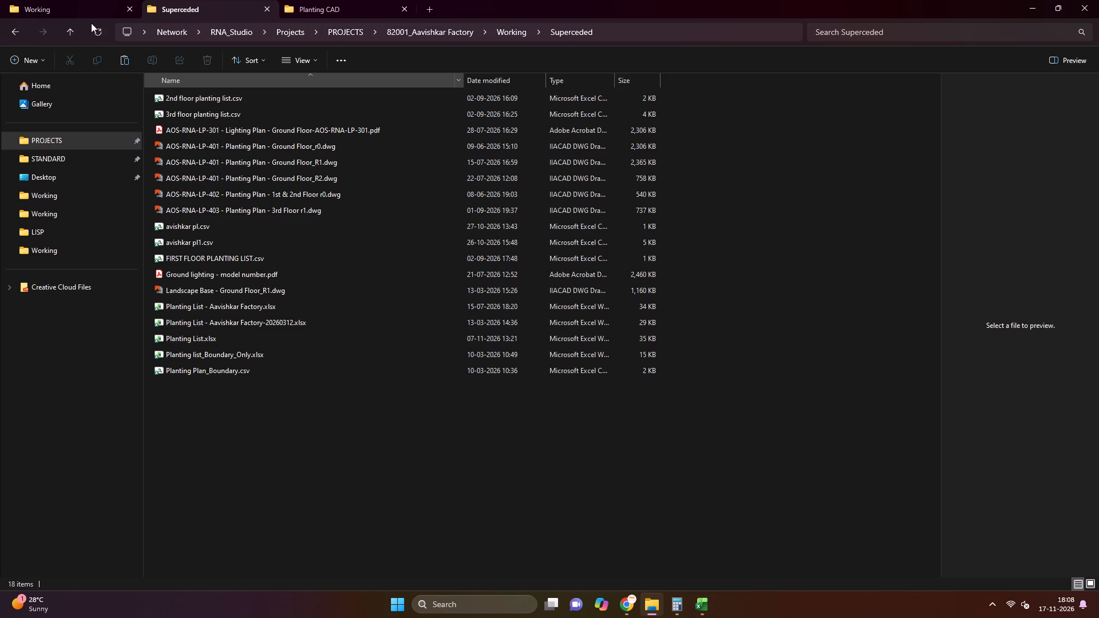
Return to the project's Working folder and open Planting List.xlsx.
click(77, 26)
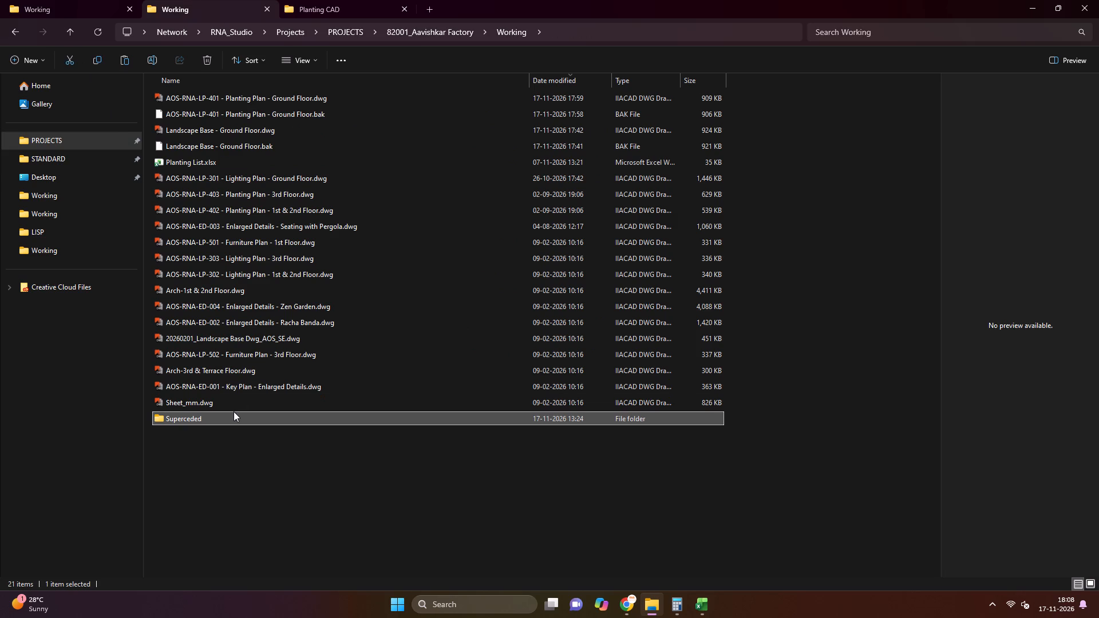
double_click(206, 157)
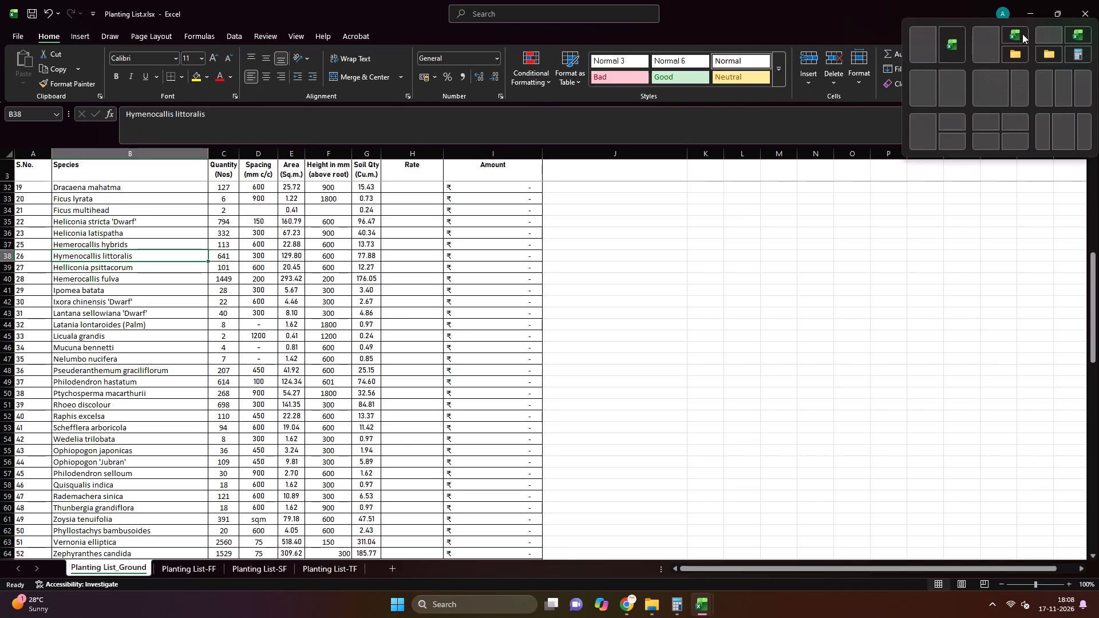
Arrange Planting List.xlsx and the avishkar factory CSV side by side, with the TREES (IN GROUND) section in view.
click(925, 45)
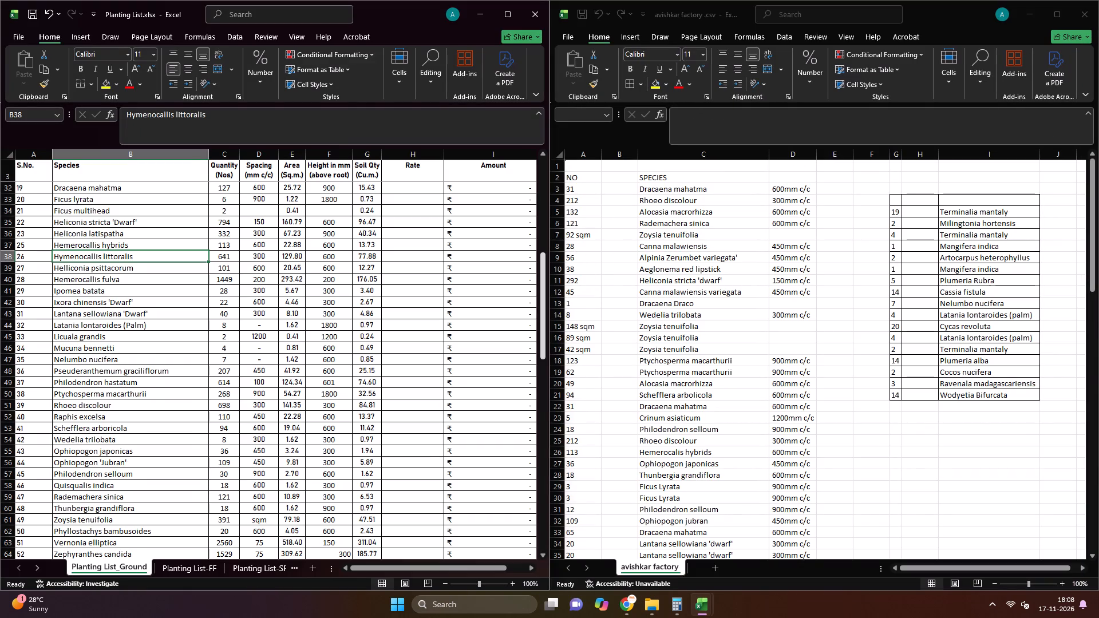
scroll(218, 286, up, 2)
scroll(143, 248, up, 2)
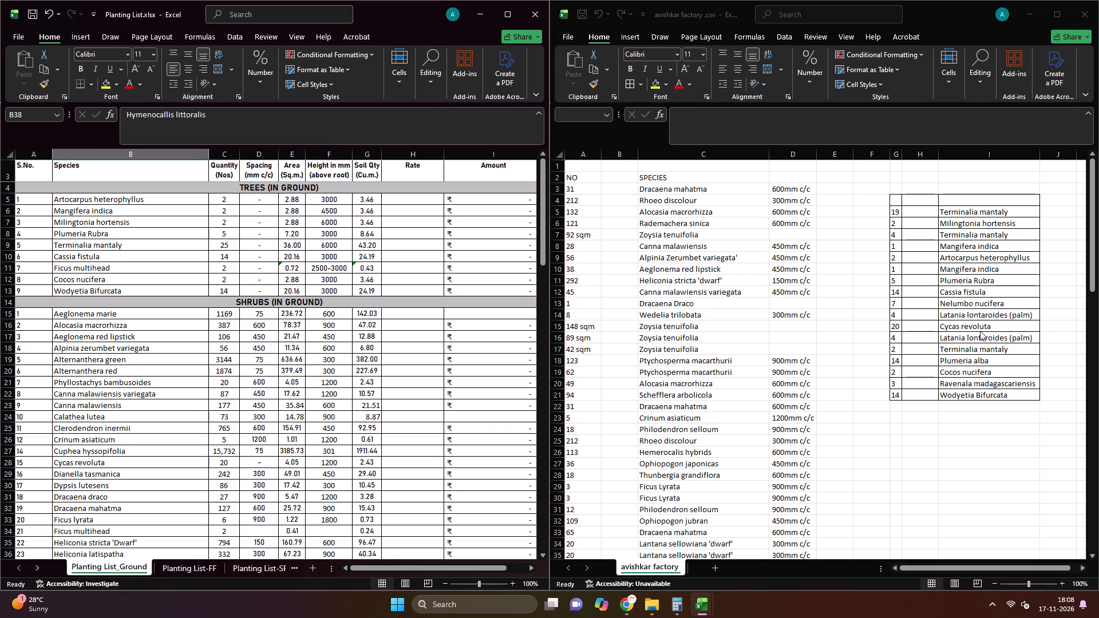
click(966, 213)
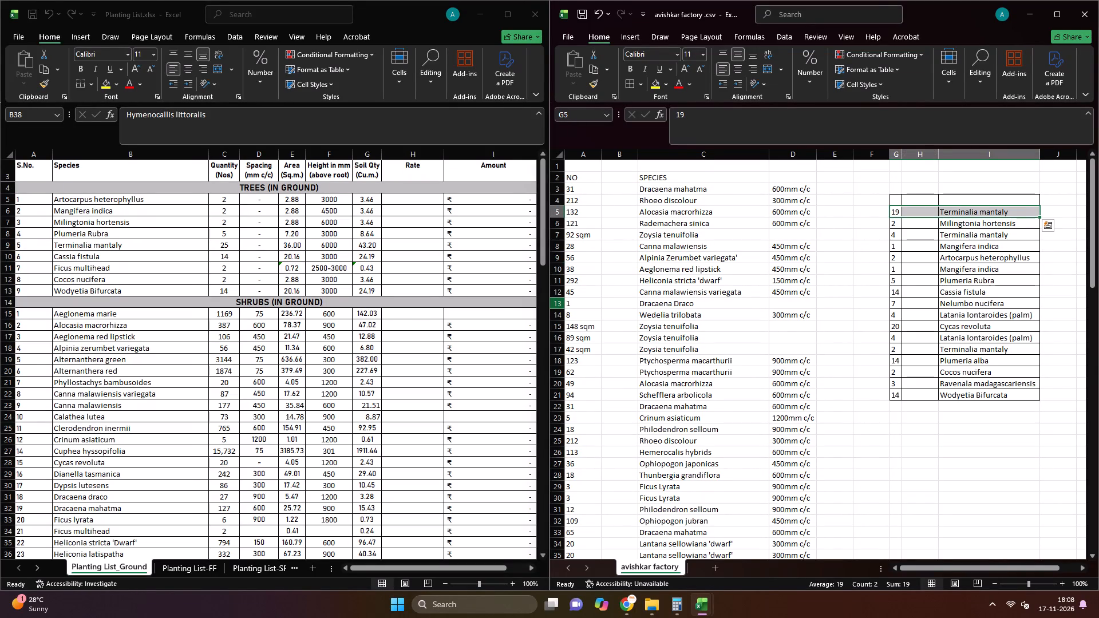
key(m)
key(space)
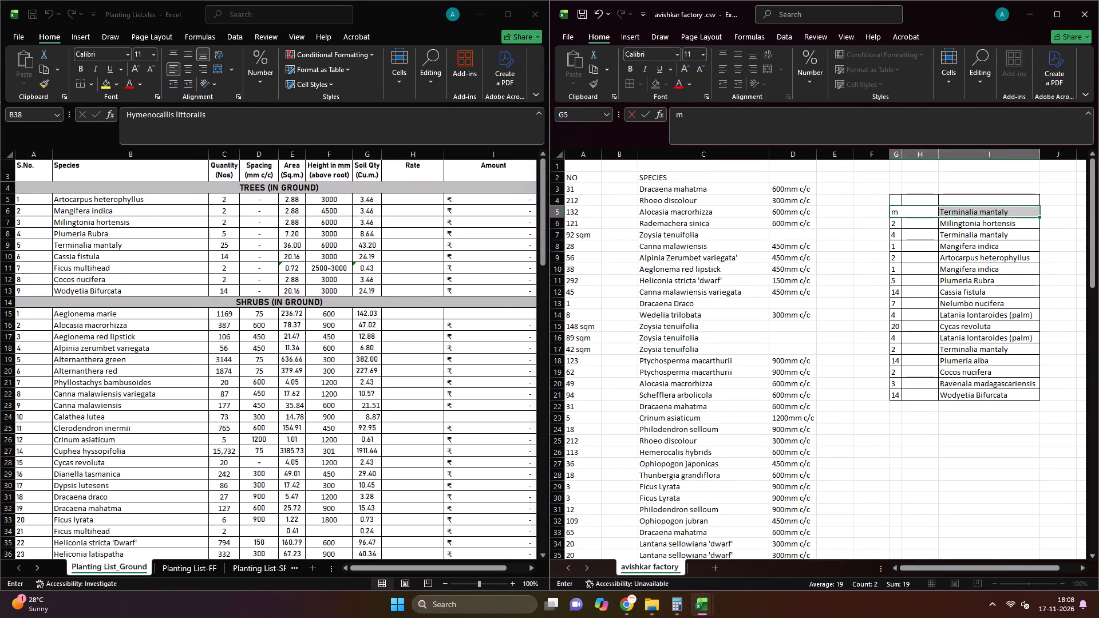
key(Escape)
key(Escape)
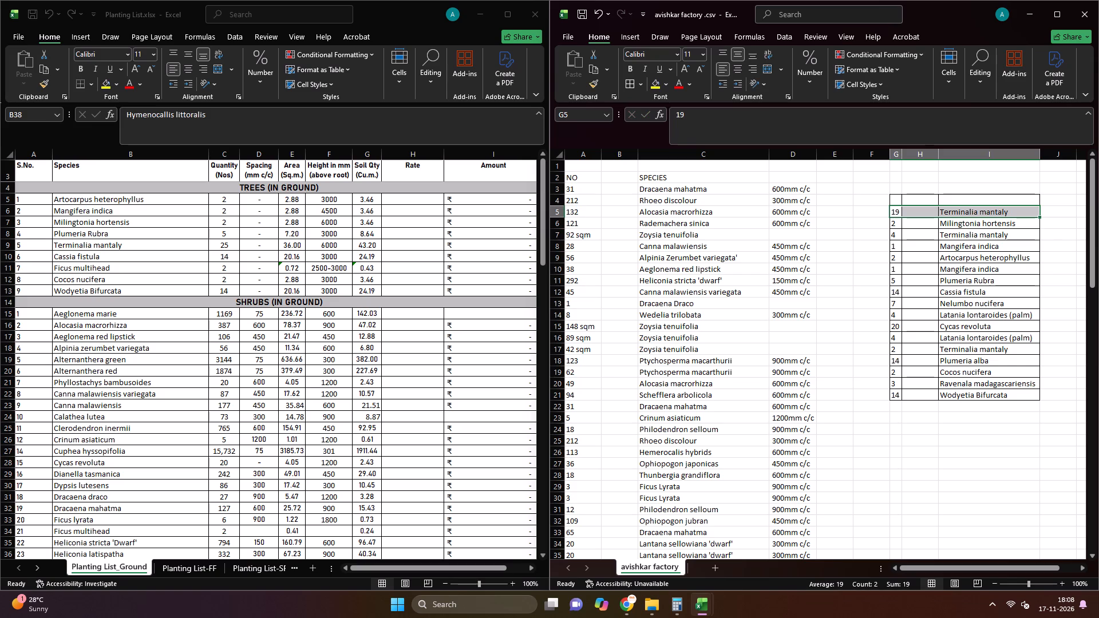
Add the Terminalia mantaly quantities 19 + 4 + 2 in Calculator to check the species' quantity in the planting list.
click(963, 213)
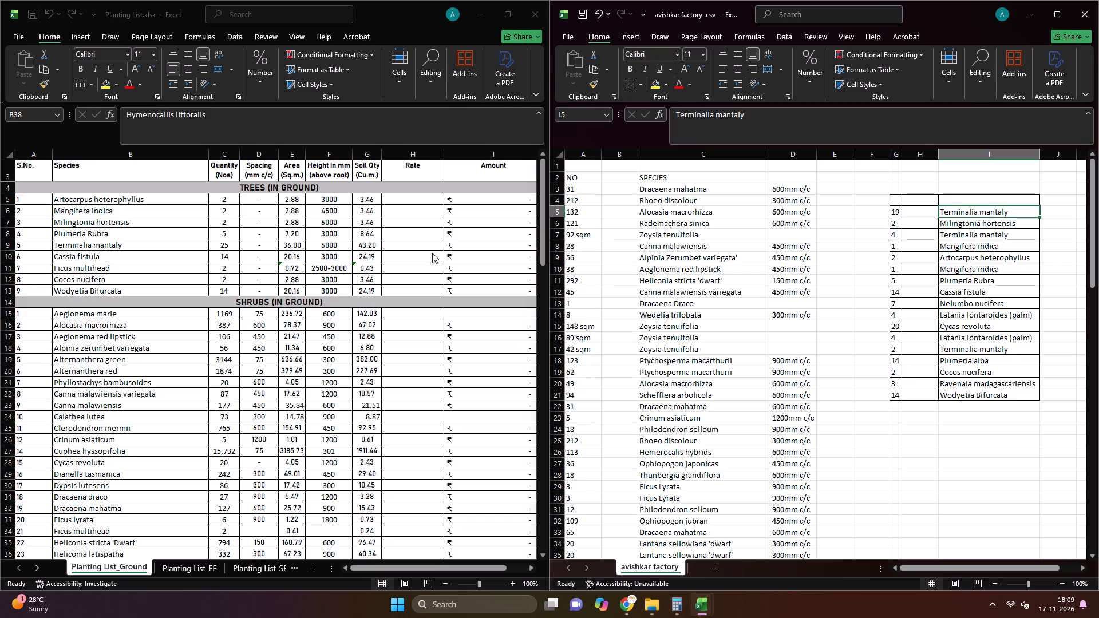
click(227, 247)
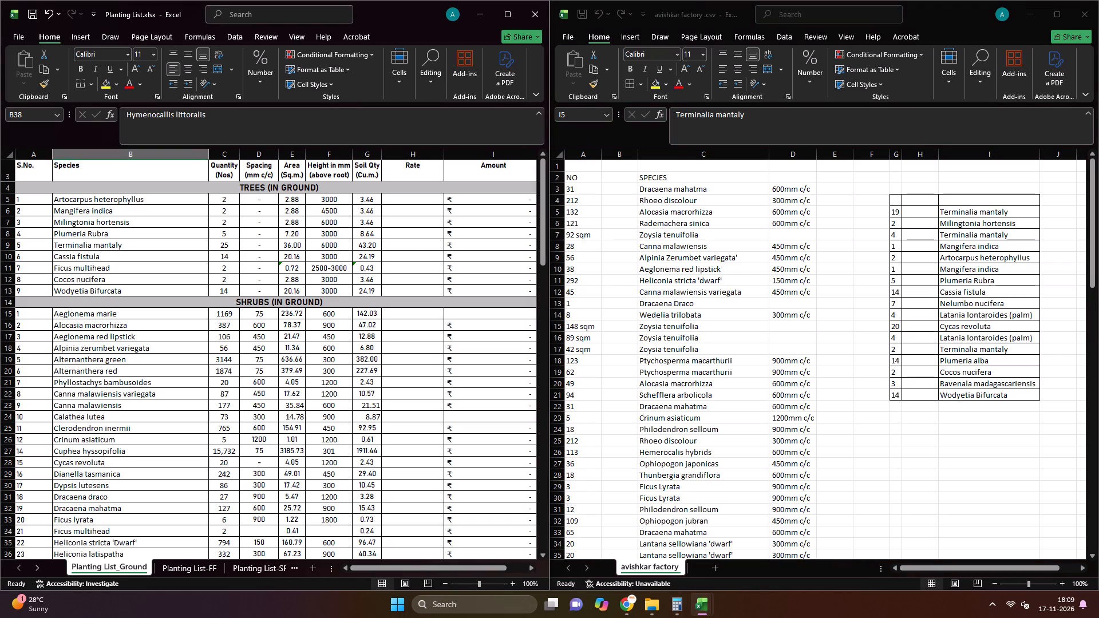
click(227, 247)
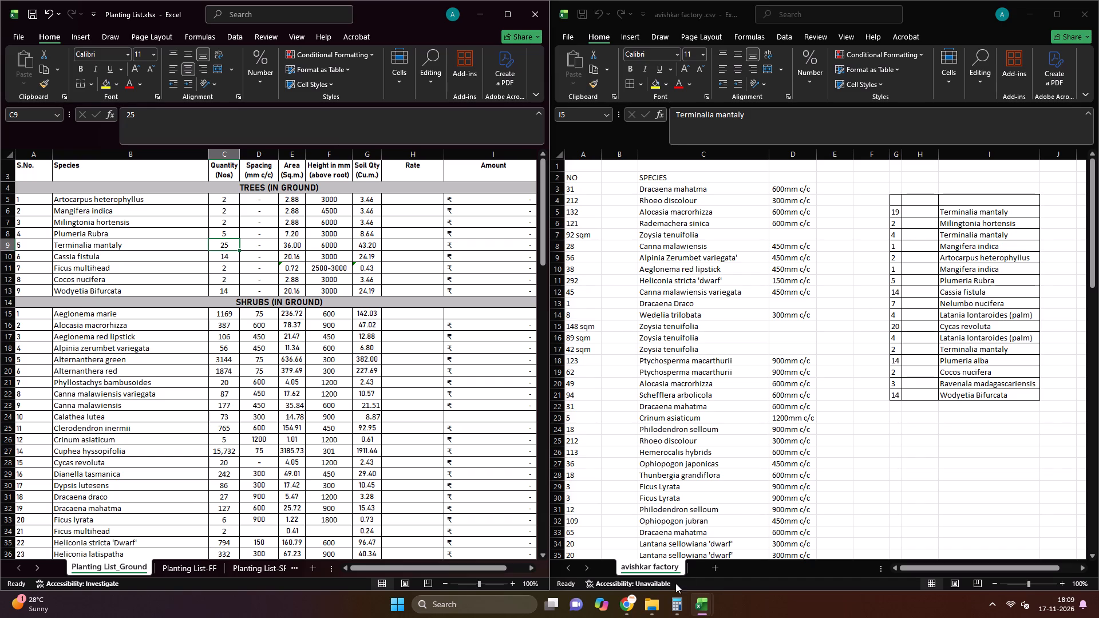
click(674, 605)
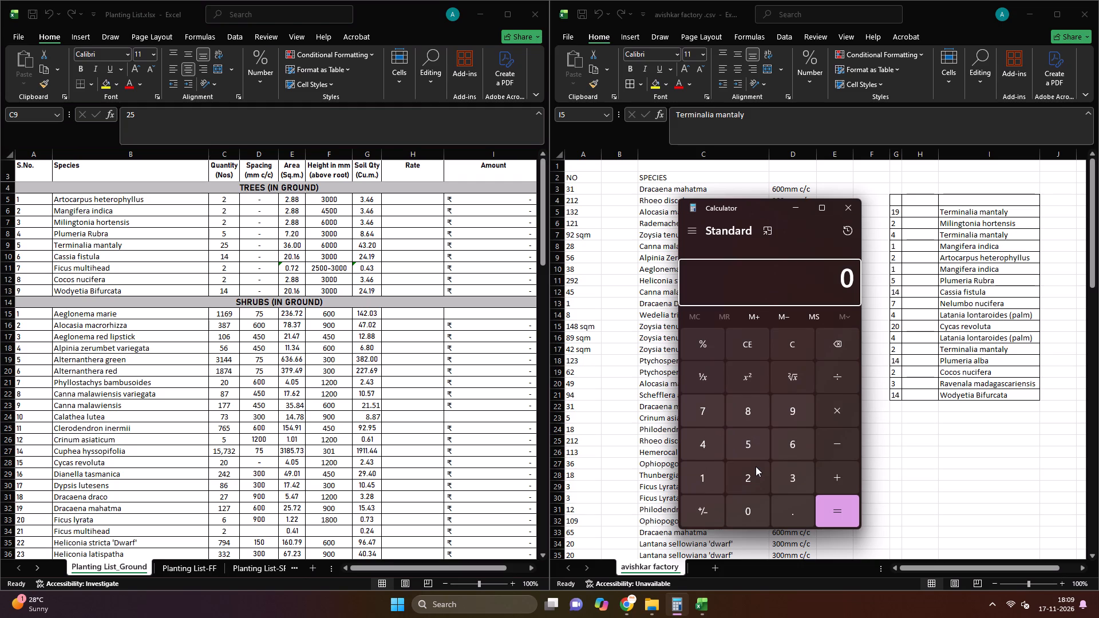
text(19)
key(plus)
key(4)
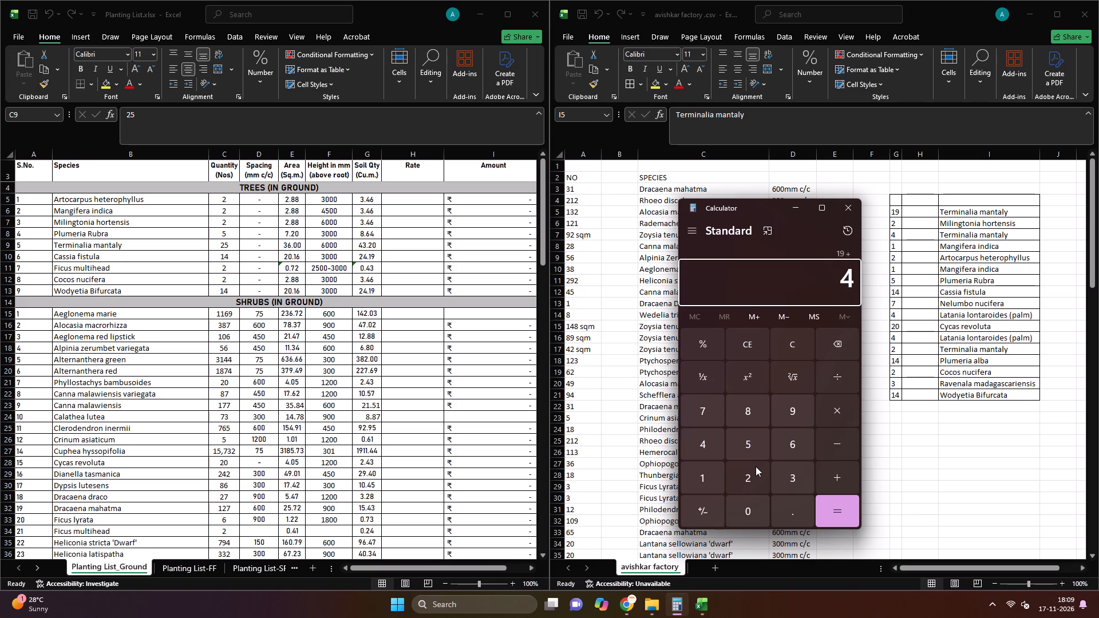
text(+2)
key(Return)
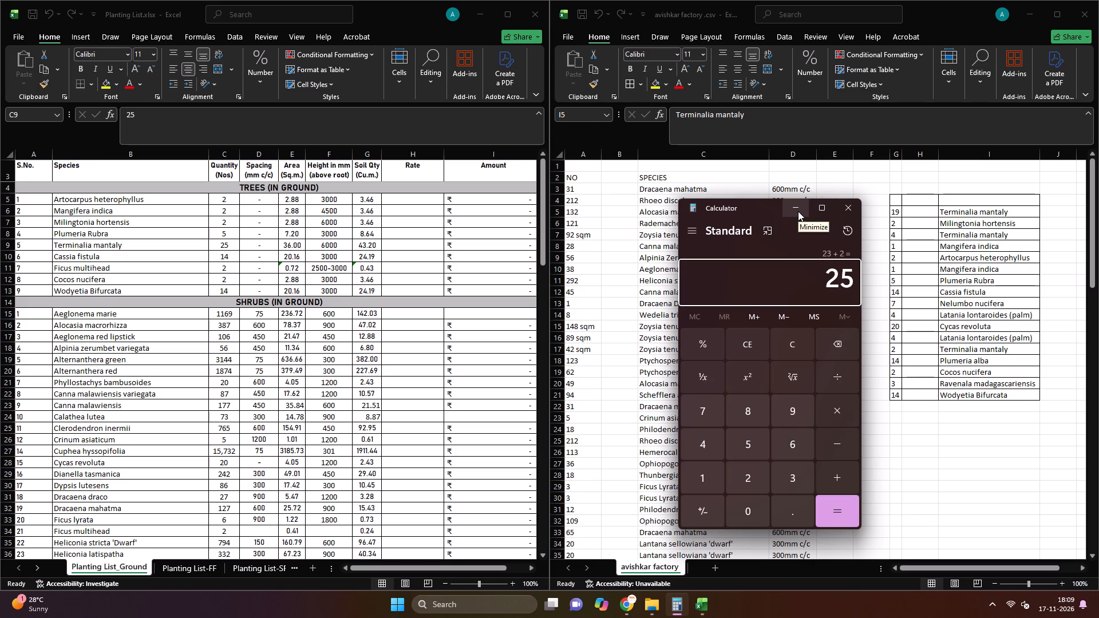
Clear the three checked Terminalia mantaly entries from the separate list in columns G to I of the avishkar factory CSV.
click(951, 237)
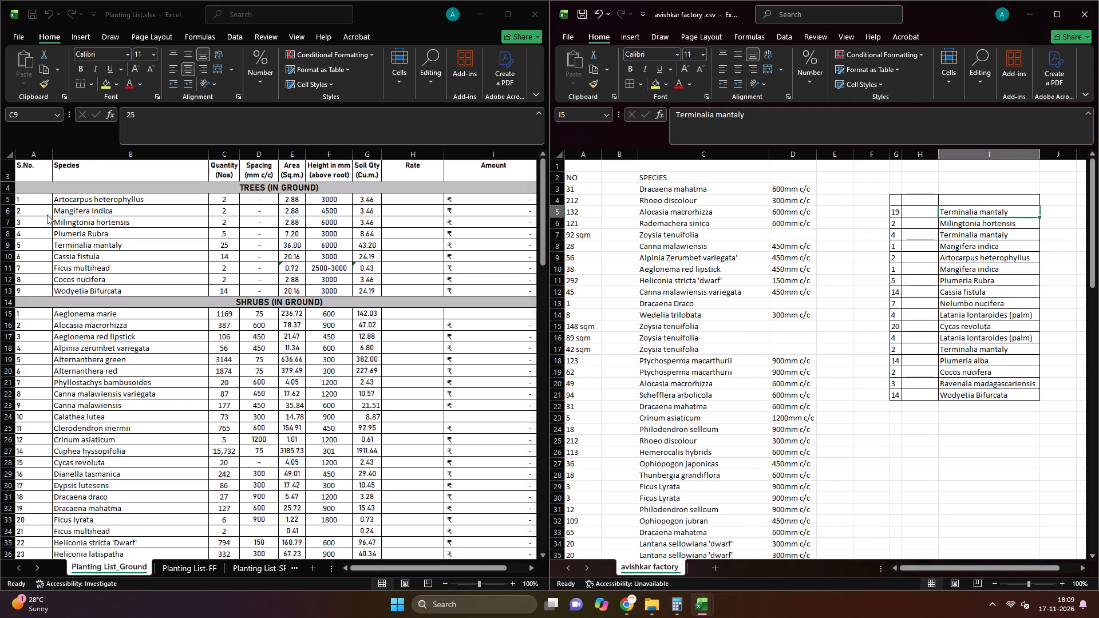
click(924, 218)
drag(892, 210, 978, 208)
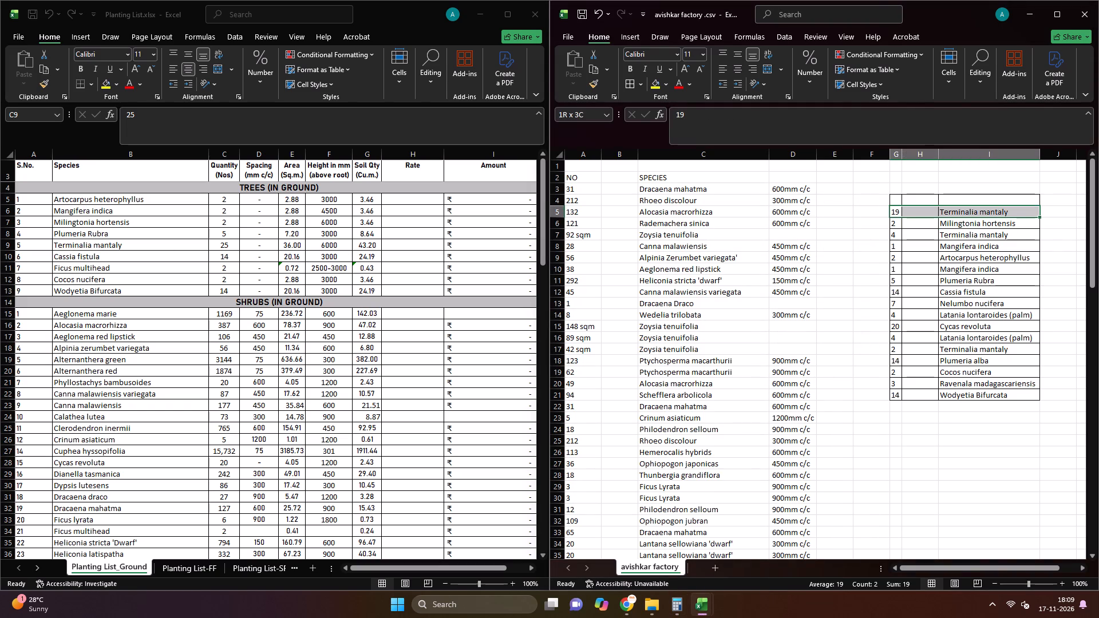
drag(978, 208, 978, 209)
key(Delete)
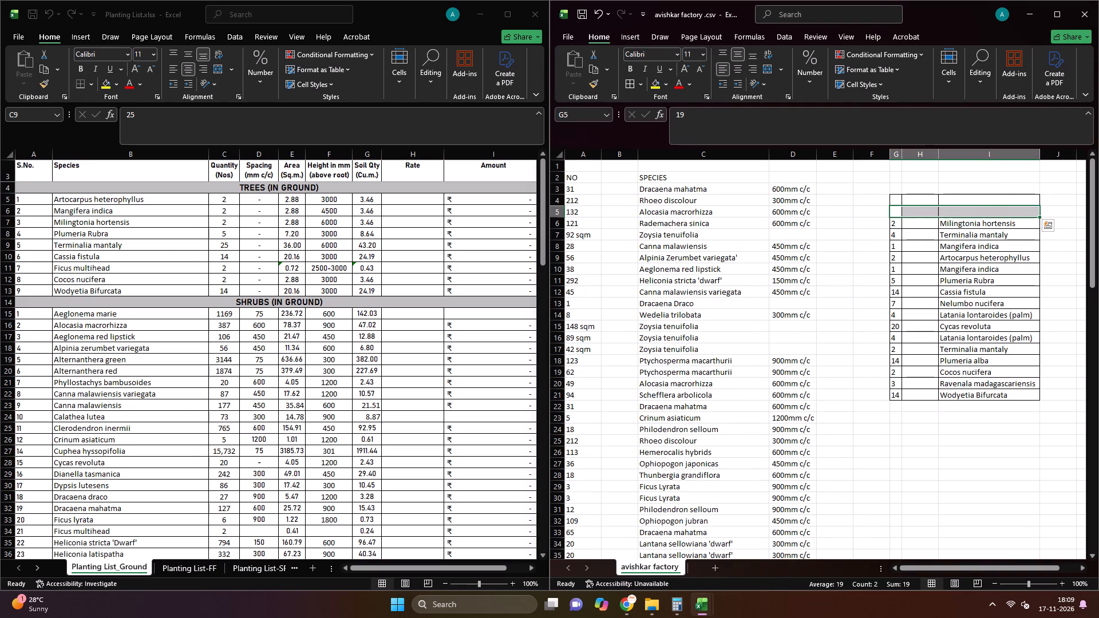
drag(898, 233, 956, 236)
key(Delete)
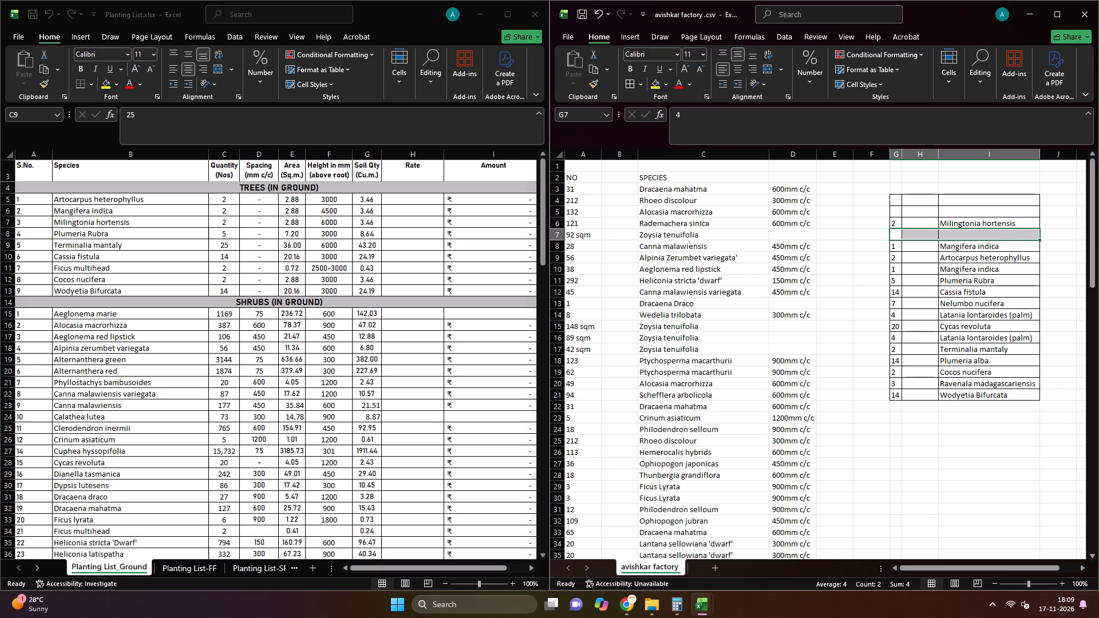
drag(900, 349, 919, 347)
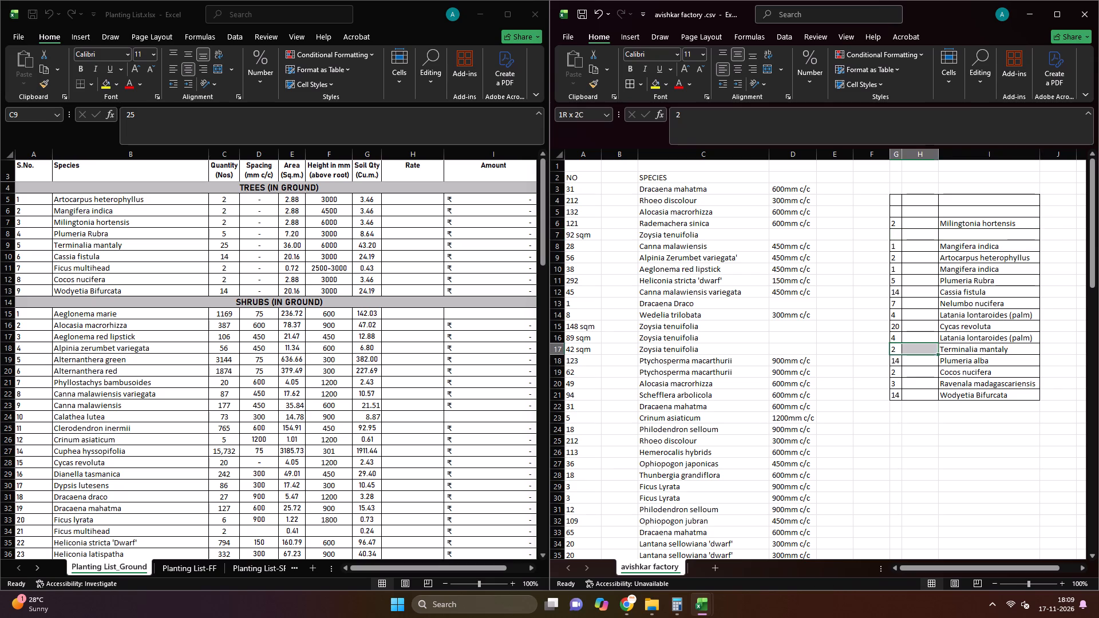
drag(919, 347, 951, 347)
key(Delete)
click(944, 443)
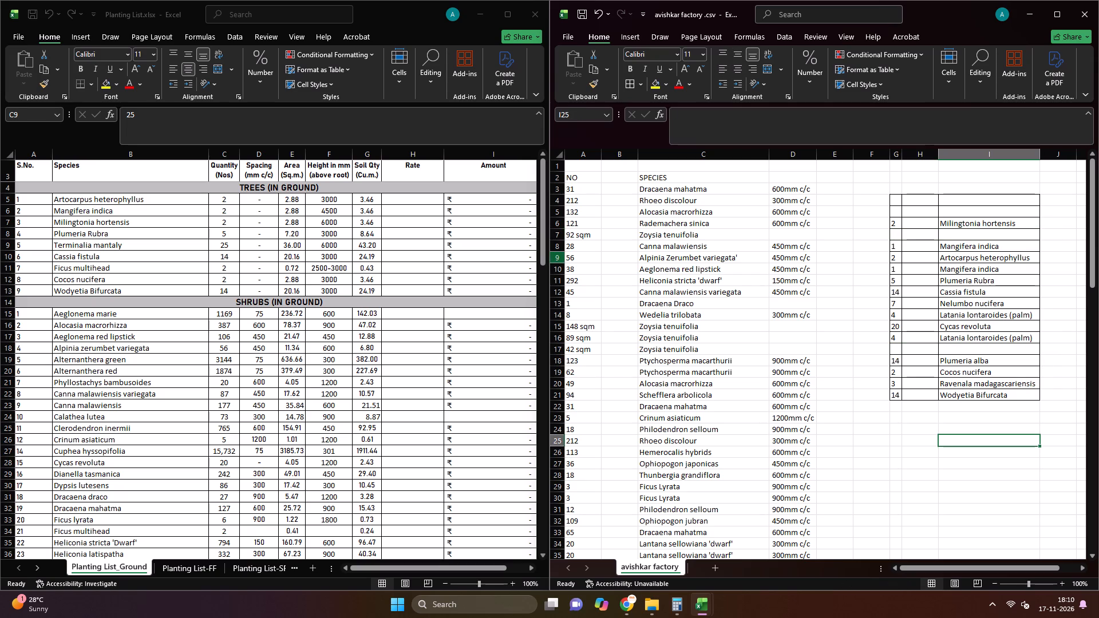
Clear the Milingtonia hortensis entry and both Mangifera indica entries from the separate tree list.
drag(875, 211, 1014, 233)
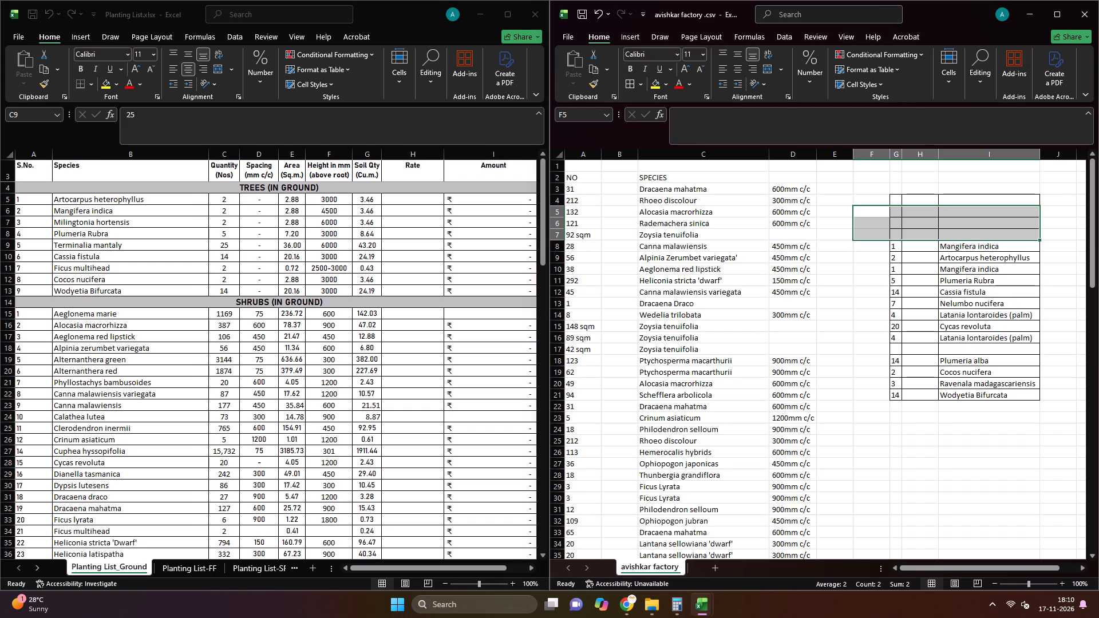
drag(866, 228, 1009, 251)
key(Delete)
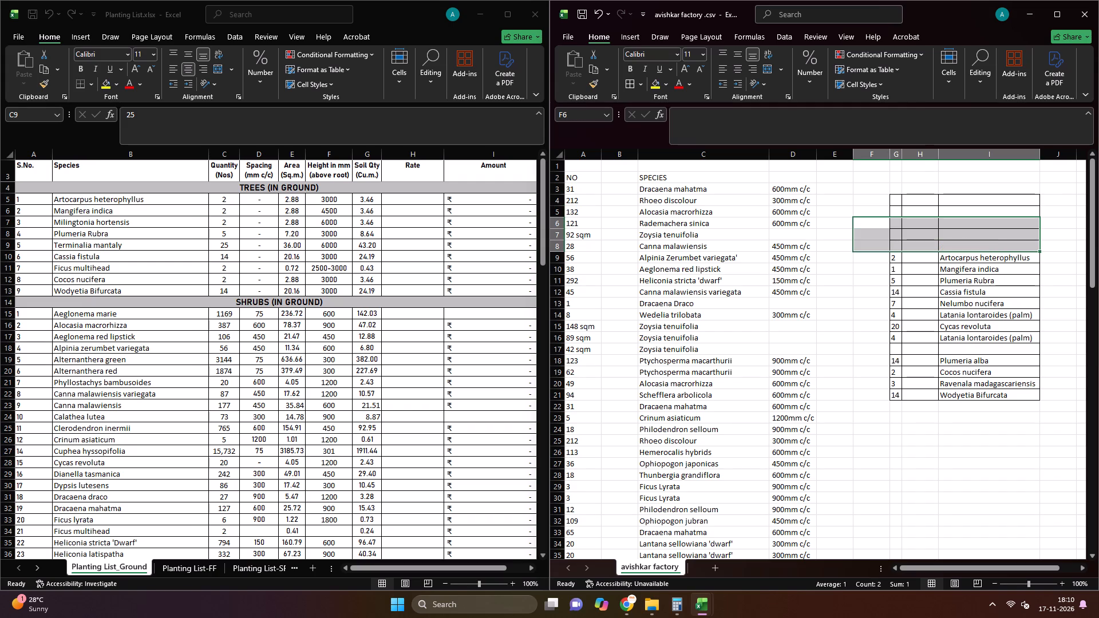
drag(892, 271, 976, 271)
click(926, 467)
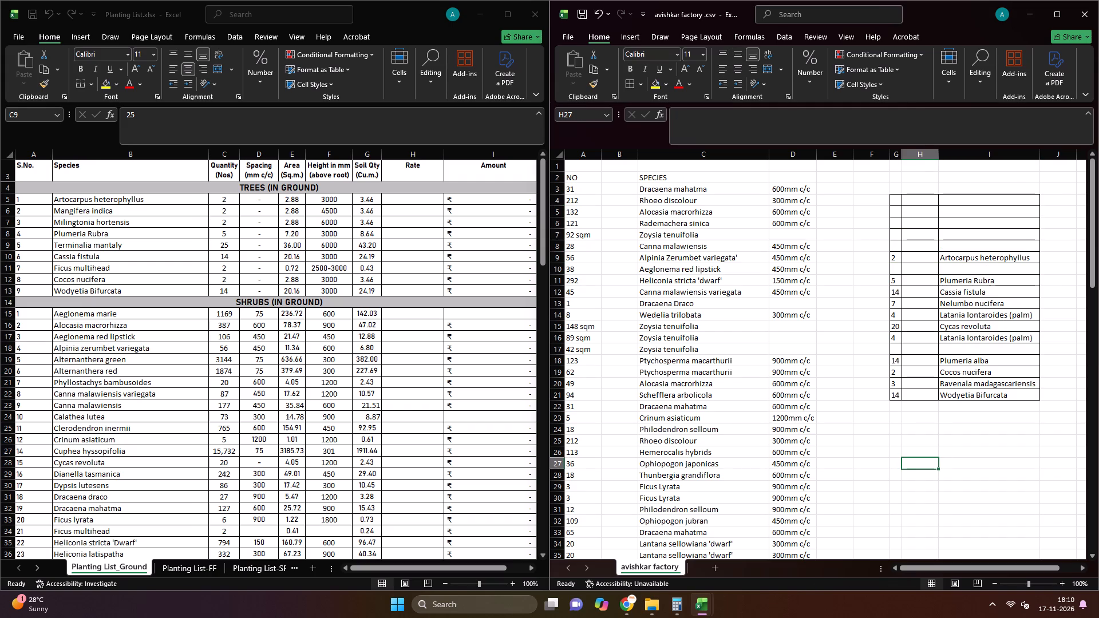
Clear the Artocarpus heterophyllus, Plumeria Rubra and Cassia fistula entries from the separate tree list.
drag(860, 248, 1034, 274)
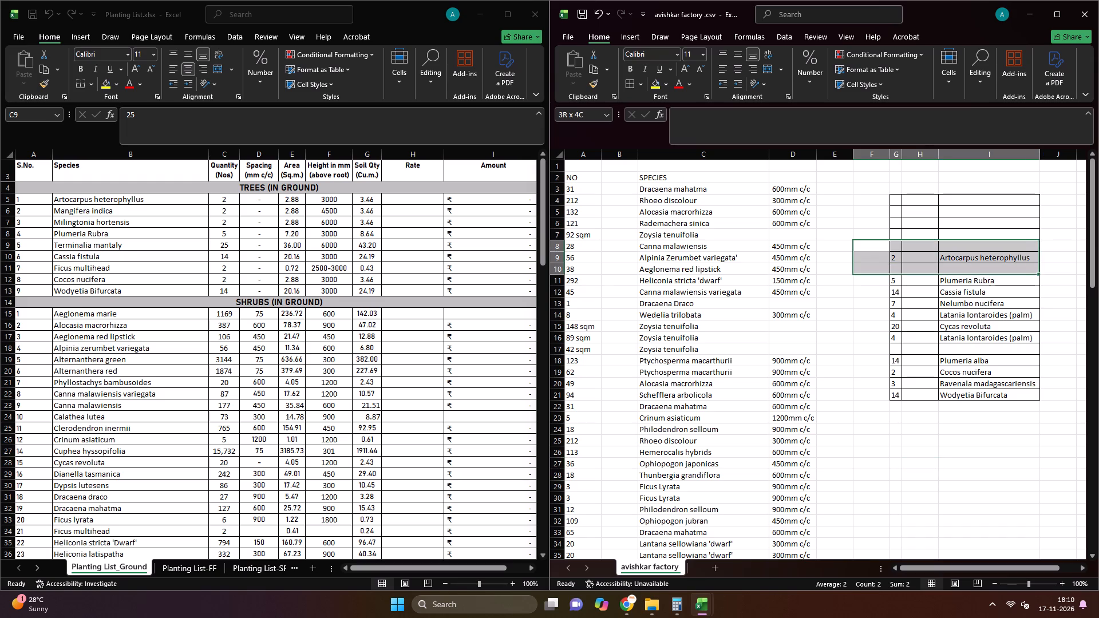
drag(1034, 274, 1035, 274)
key(Delete)
click(873, 274)
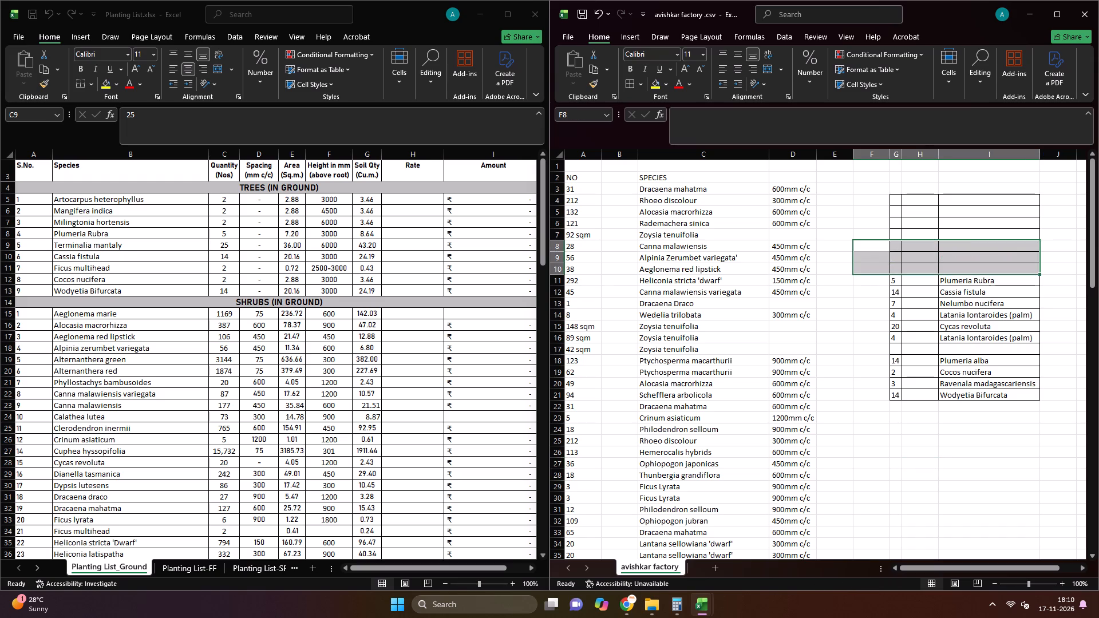
click(870, 295)
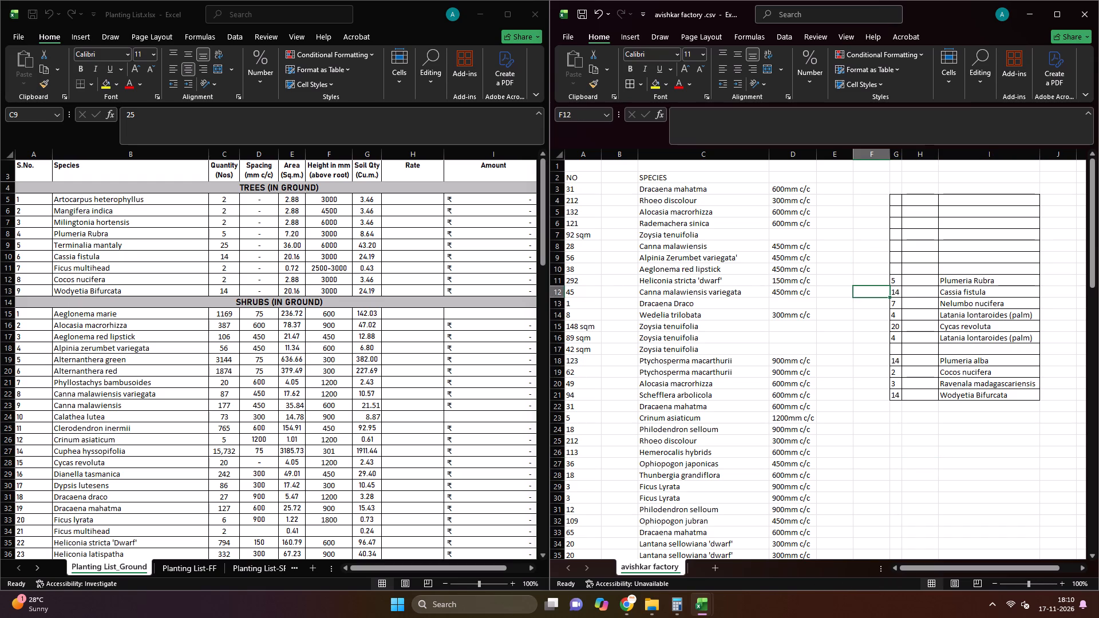
drag(867, 251, 1009, 283)
key(Delete)
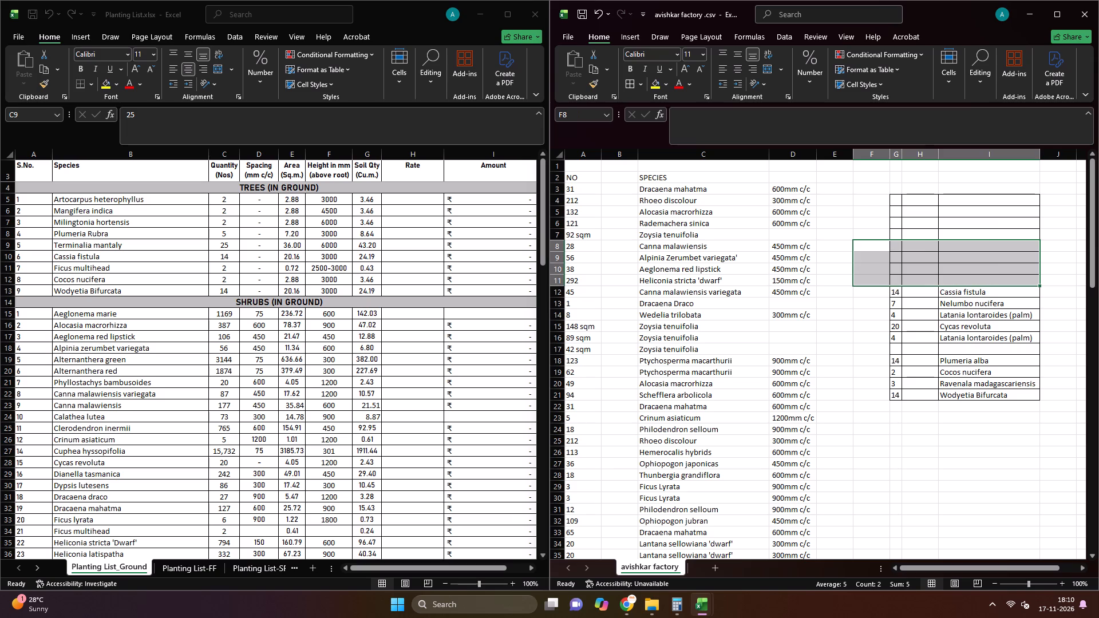
click(870, 328)
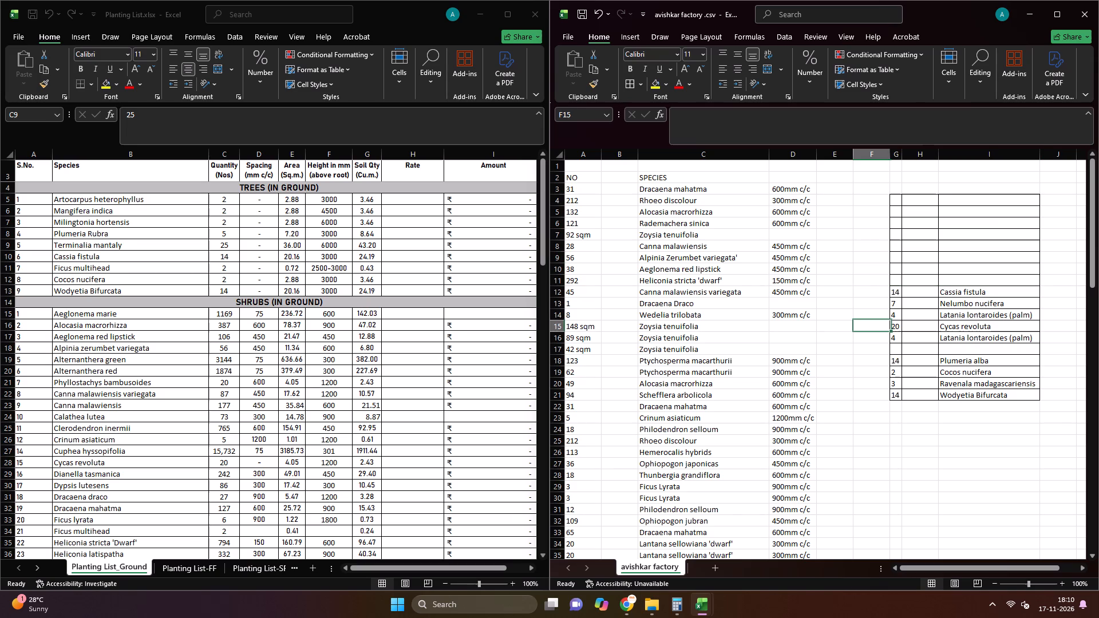
drag(875, 268, 1028, 292)
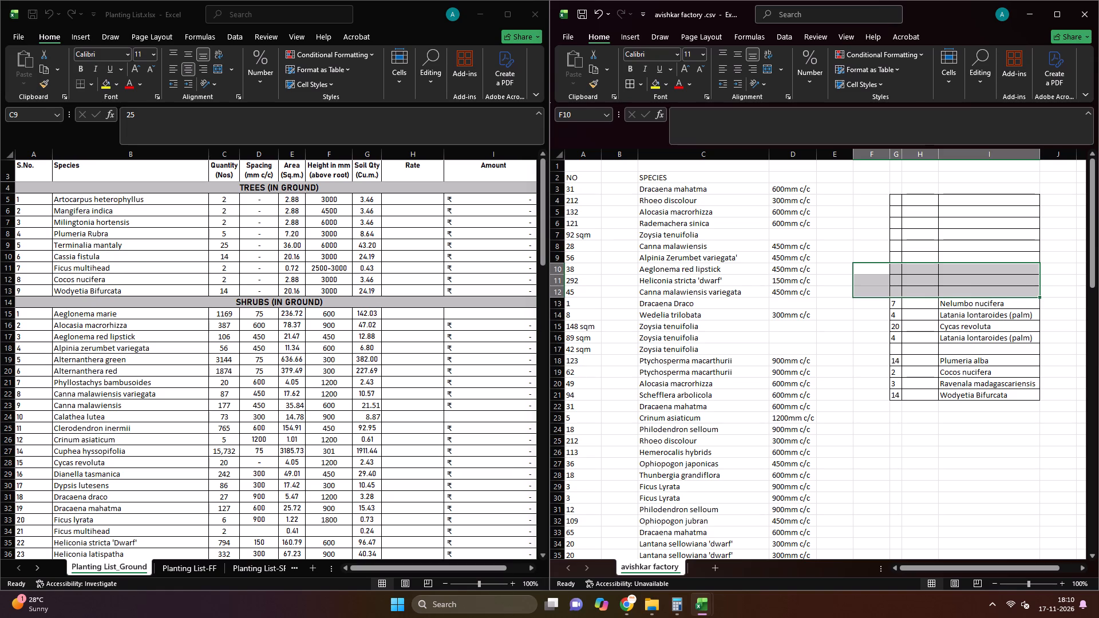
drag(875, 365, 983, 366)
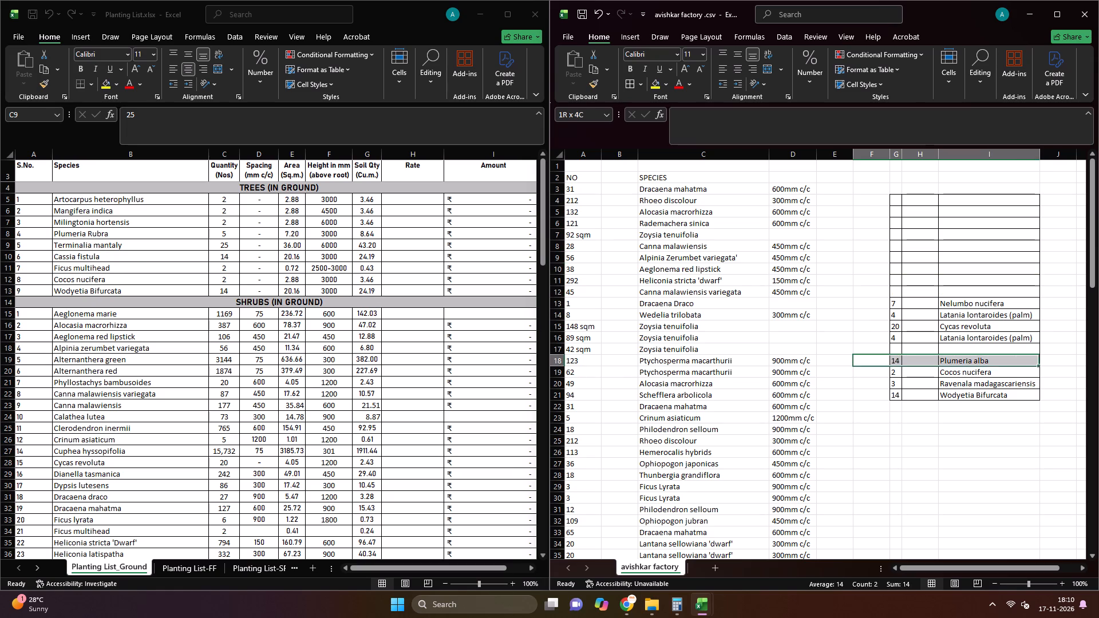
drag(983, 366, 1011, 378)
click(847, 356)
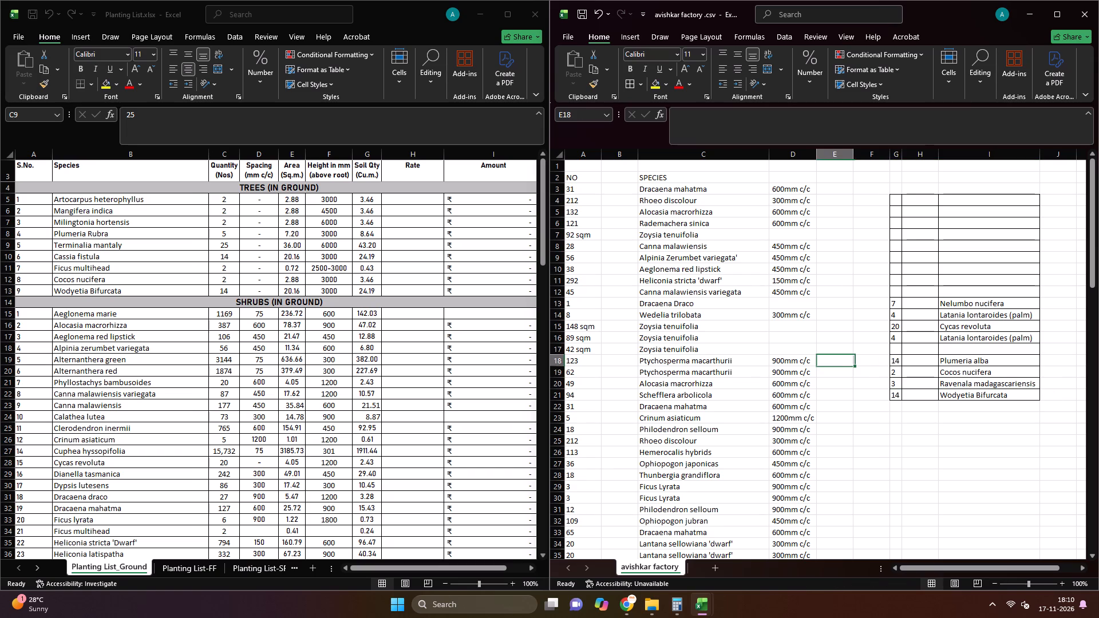
Clear the Cocos nucifera and Wodyetia Bifurcata entries from the separate tree list.
drag(884, 370, 984, 371)
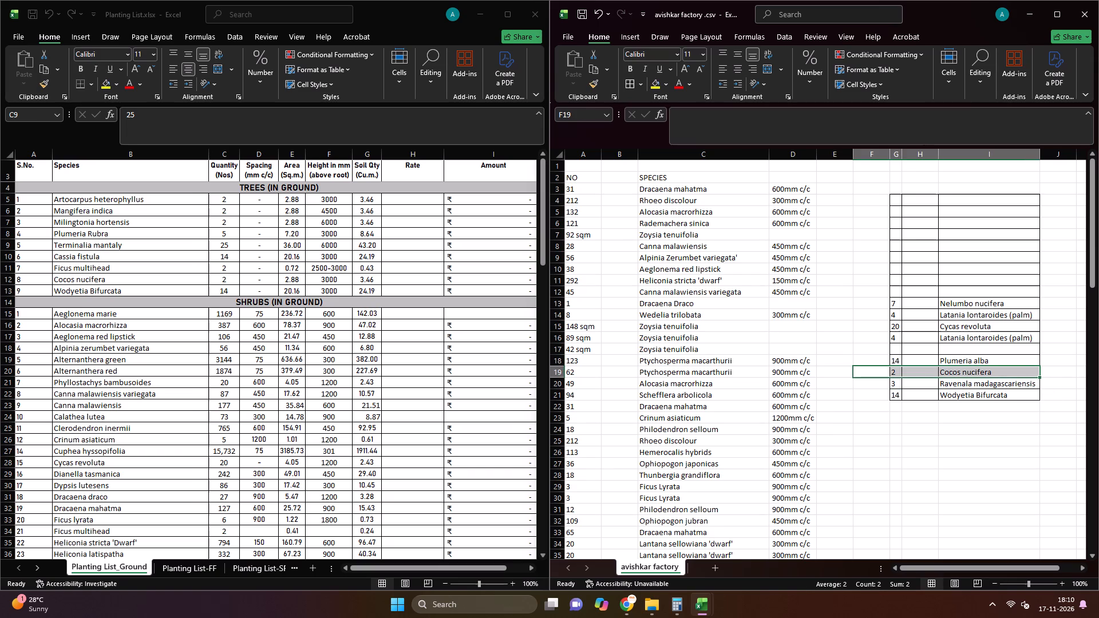
key(Delete)
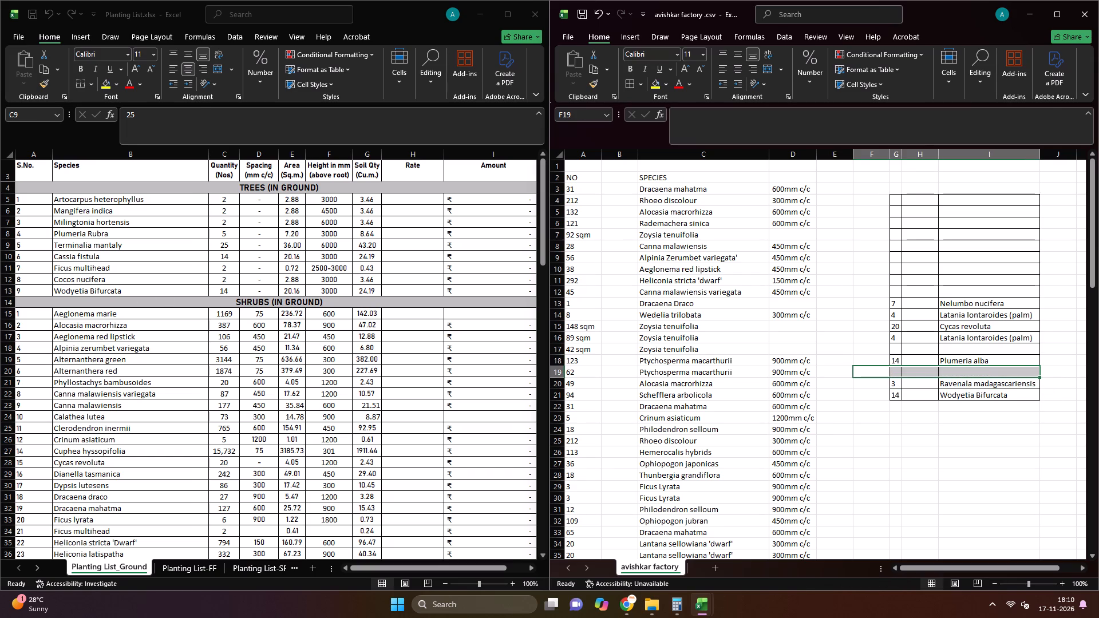
drag(881, 399, 981, 398)
click(942, 421)
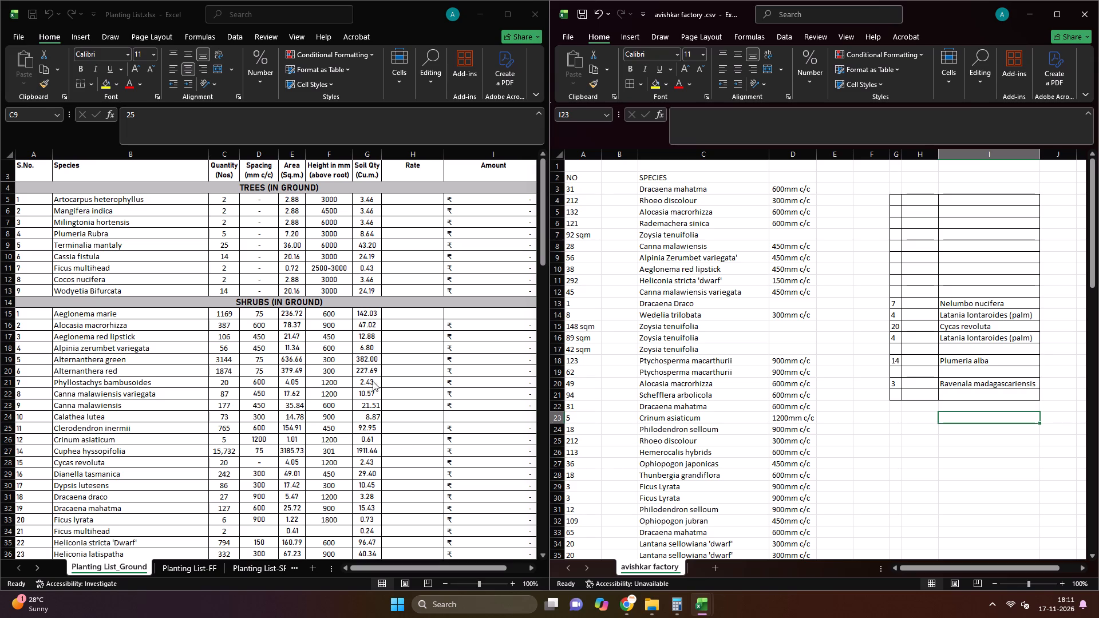
Check and clear both Latania lontaroides (palm) entries and the Nelumbo nucifera entry from the separate extracted list.
click(207, 350)
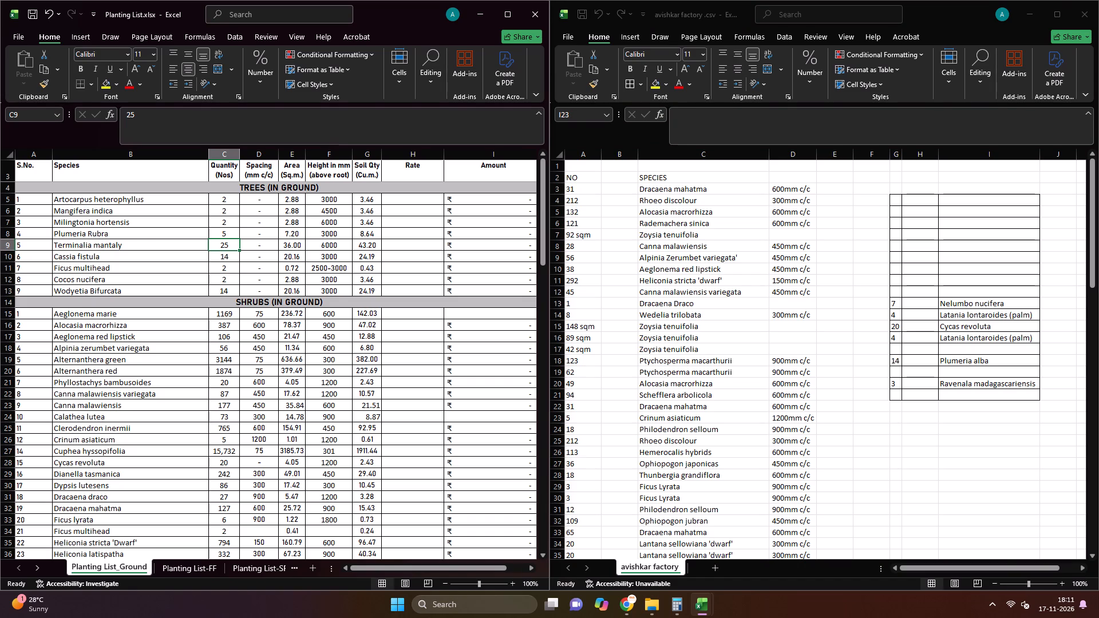
scroll(128, 338, down, 1)
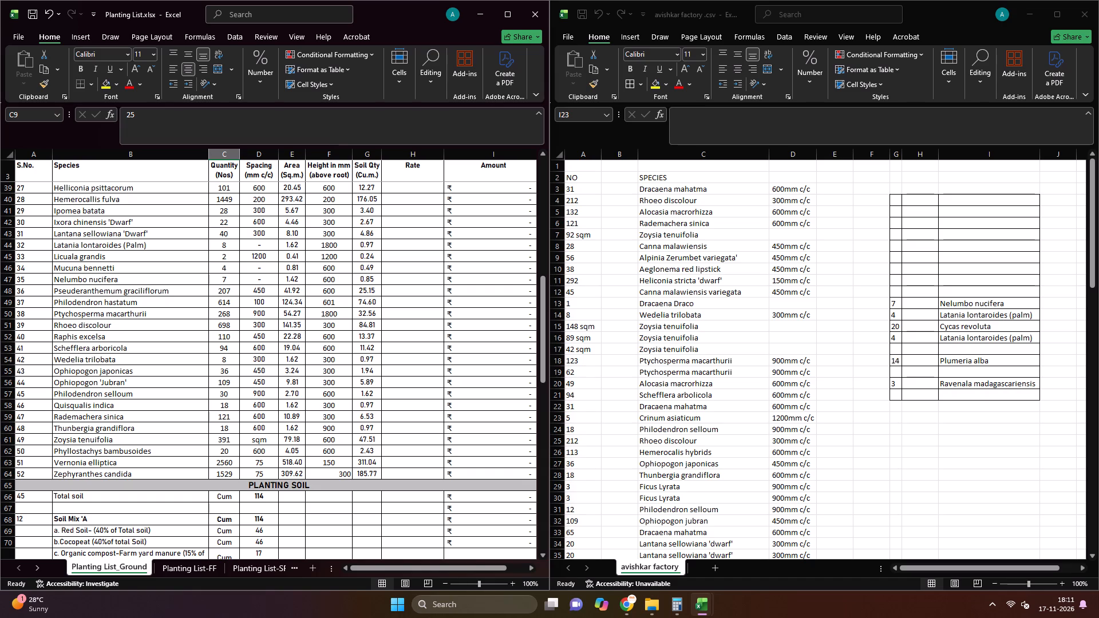
click(967, 311)
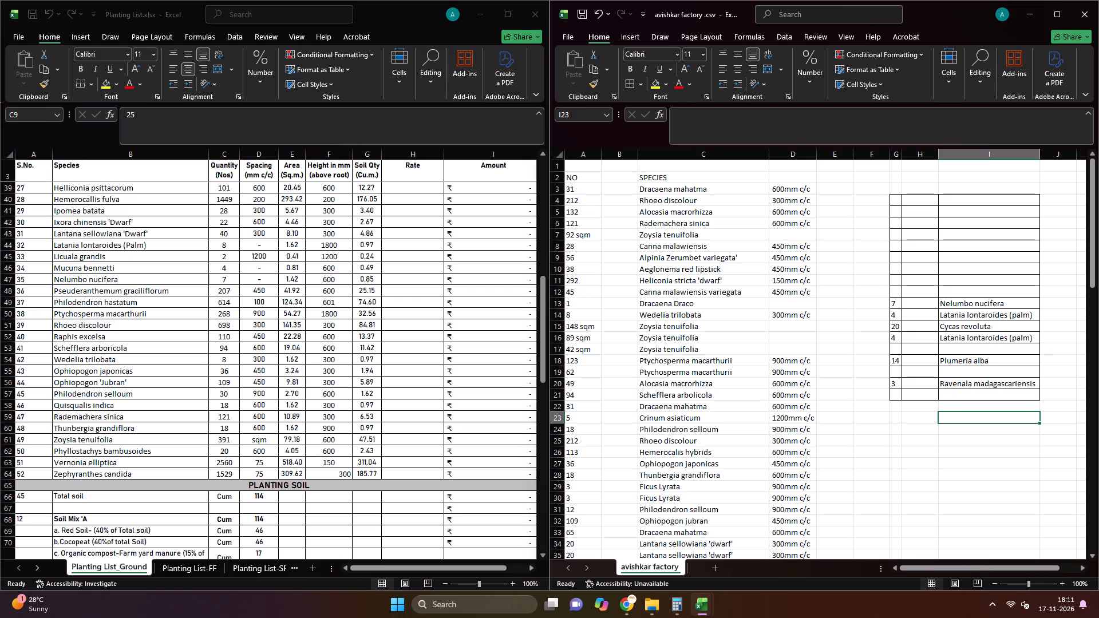
drag(878, 338, 896, 338)
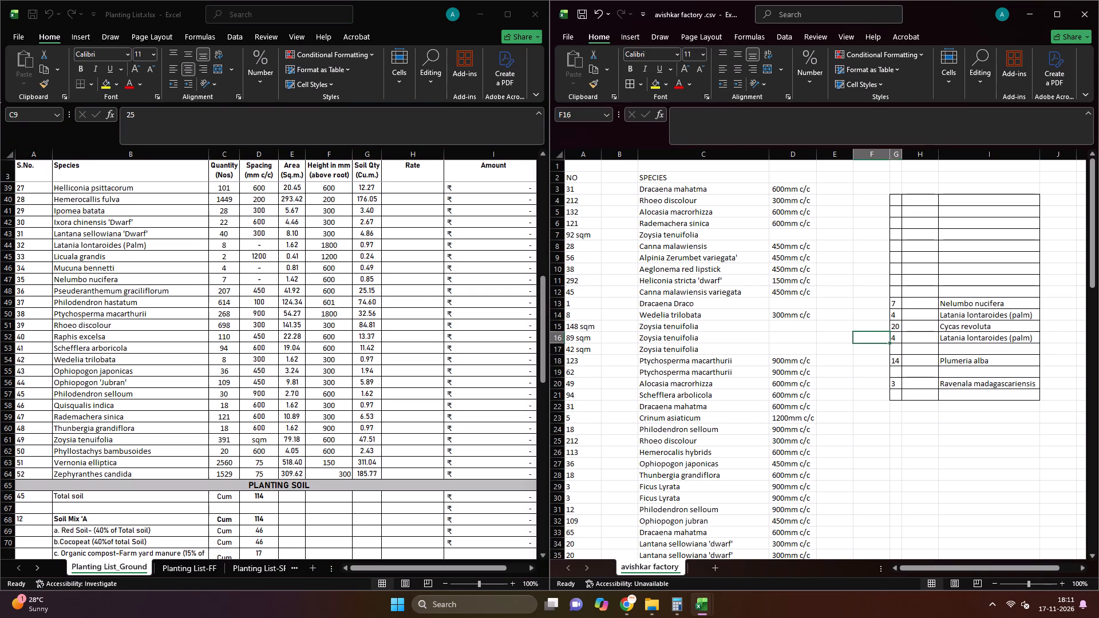
drag(896, 338, 989, 348)
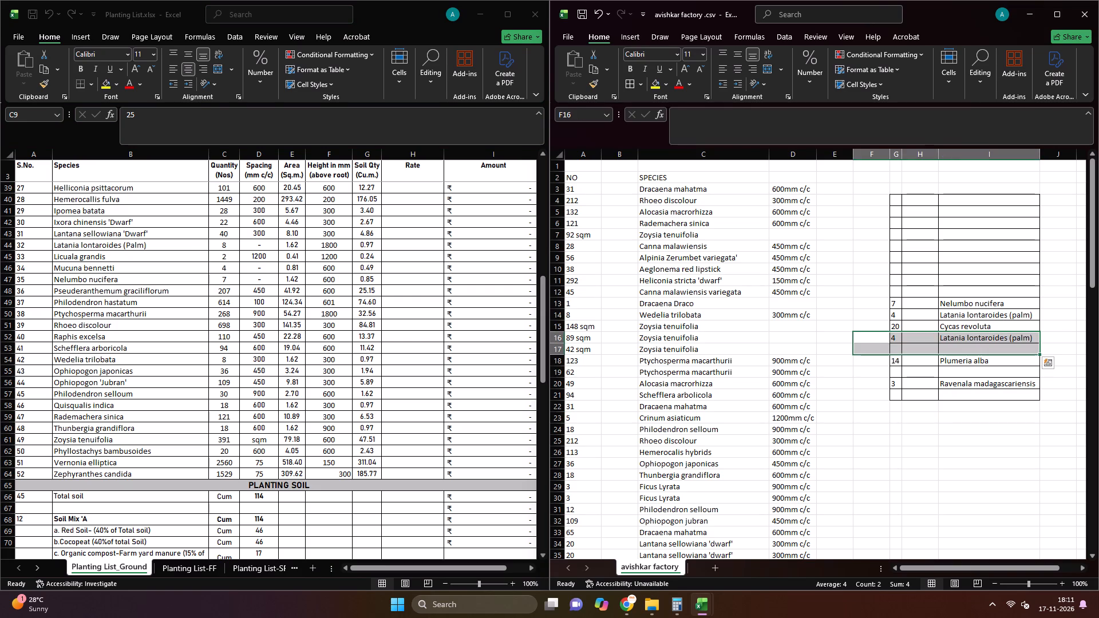
key(Delete)
drag(883, 314, 959, 315)
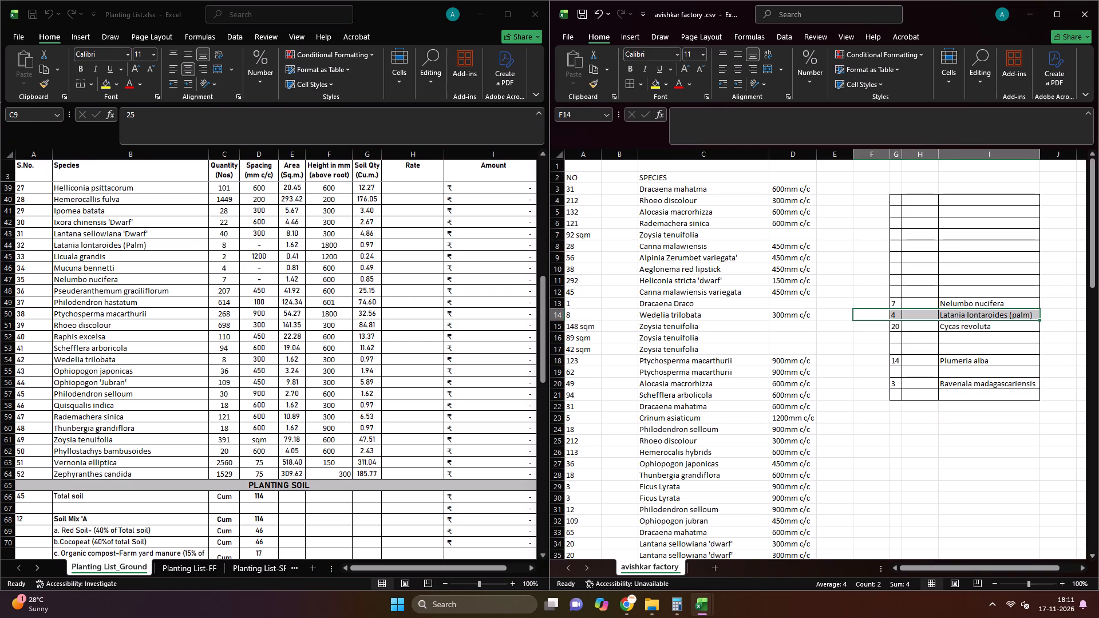
key(Delete)
drag(875, 304, 977, 304)
key(Delete)
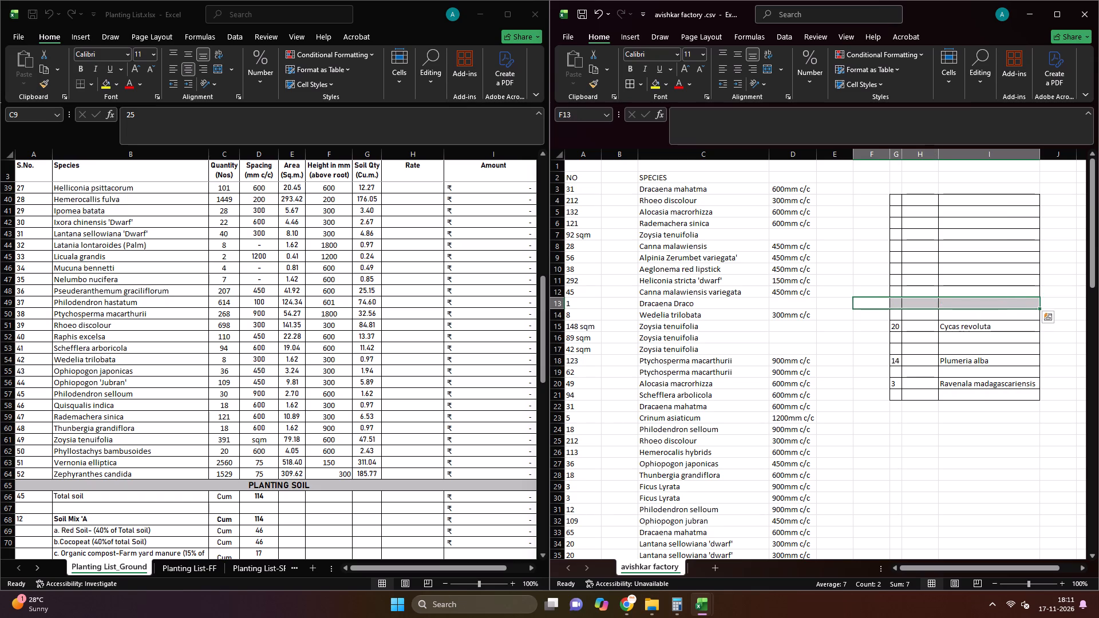
Check Cycas revoluta against the shrubs in Planting List_Ground and clear its entry from the separate extracted list.
click(947, 353)
scroll(349, 317, up, 2)
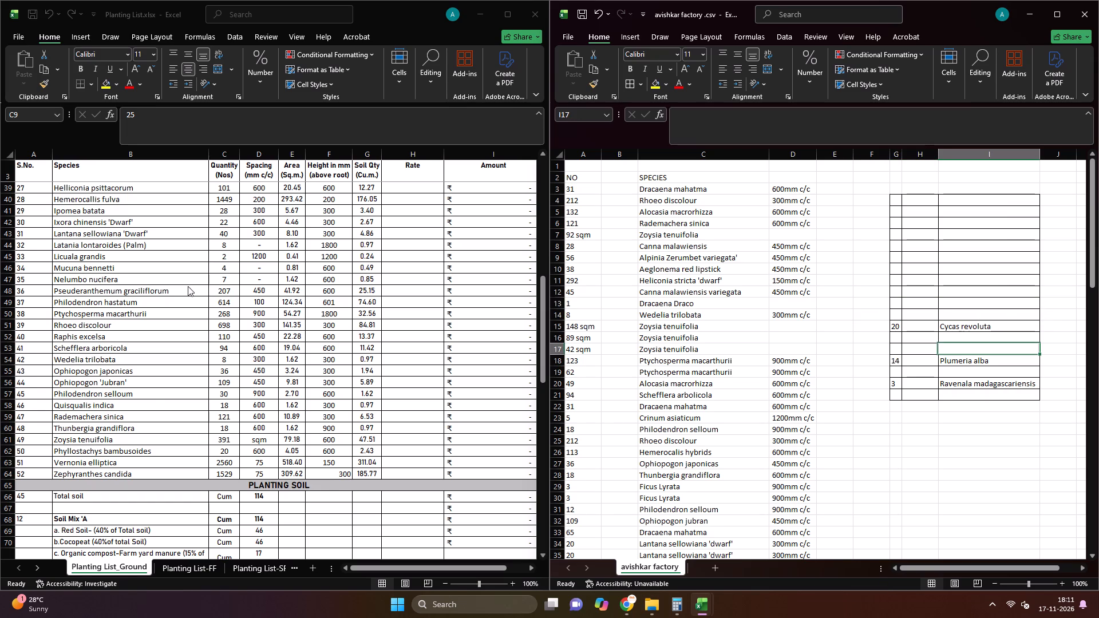
click(188, 286)
scroll(188, 286, up, 3)
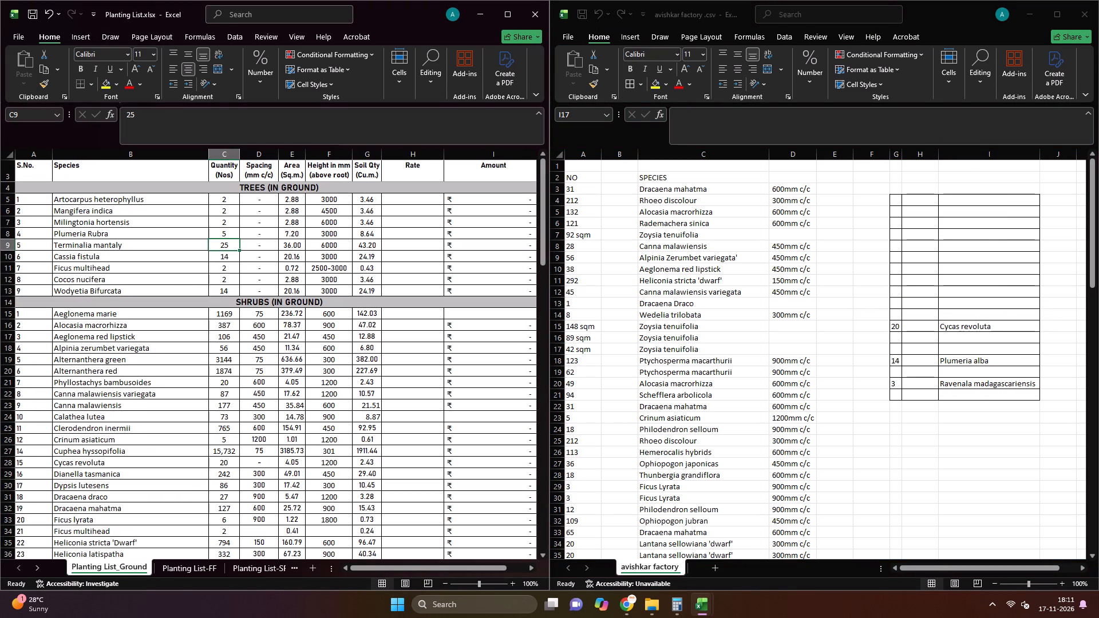
middle_drag(116, 290, 113, 302)
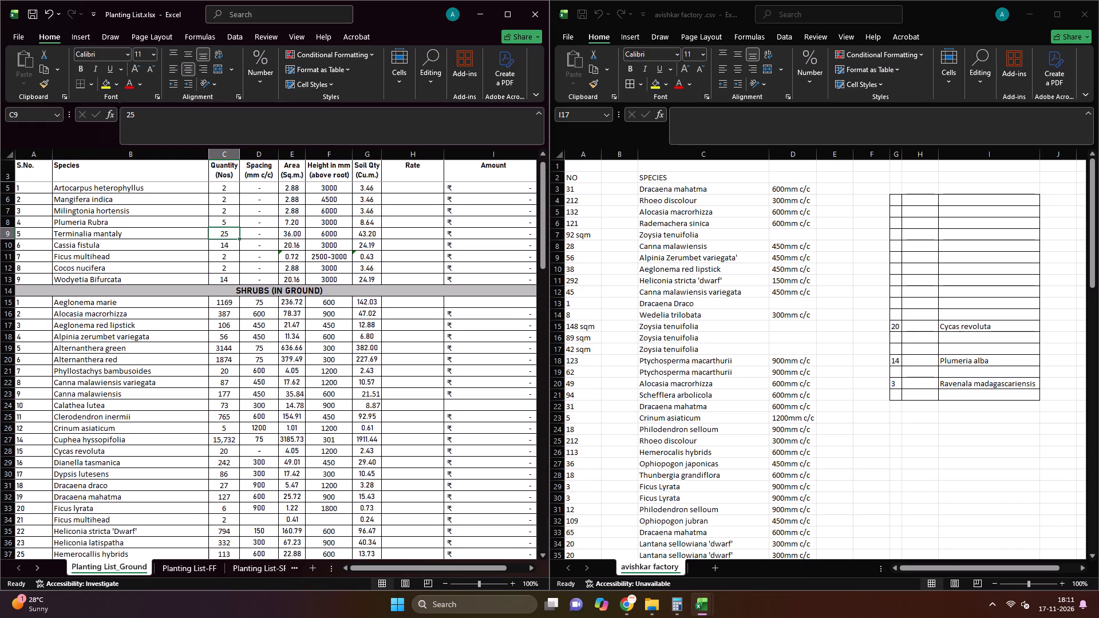
click(998, 328)
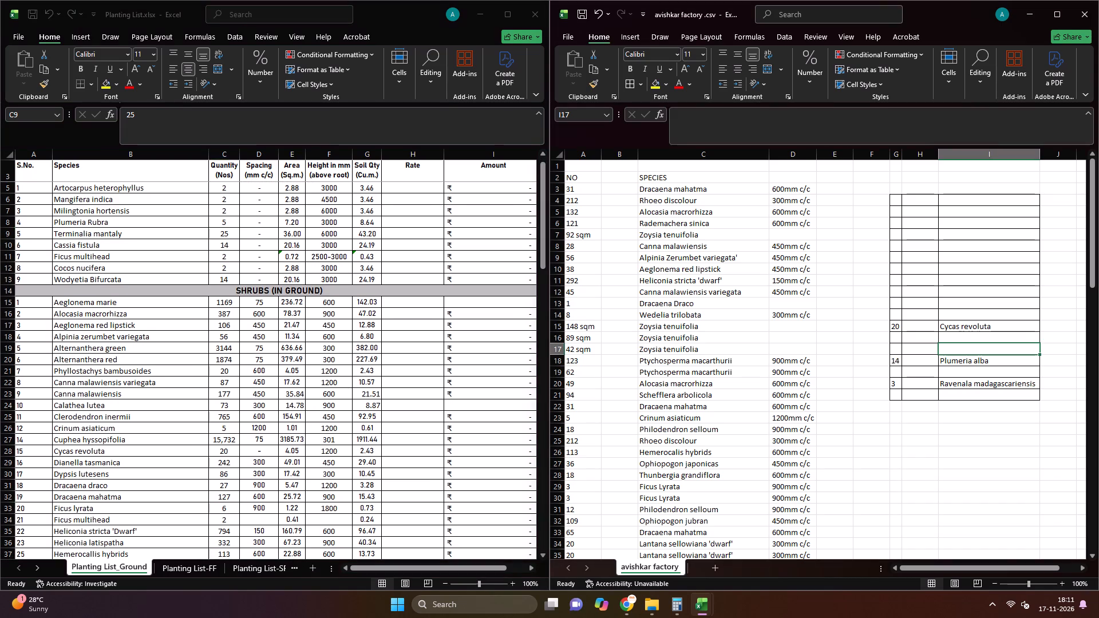
drag(877, 325, 982, 328)
key(Delete)
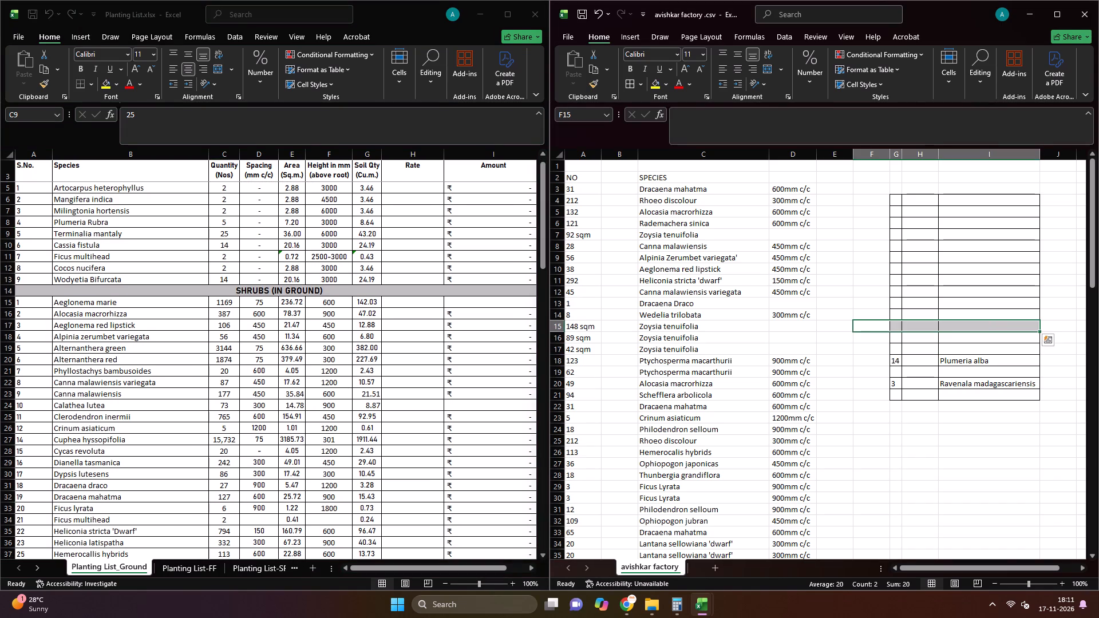
click(863, 412)
key(Escape)
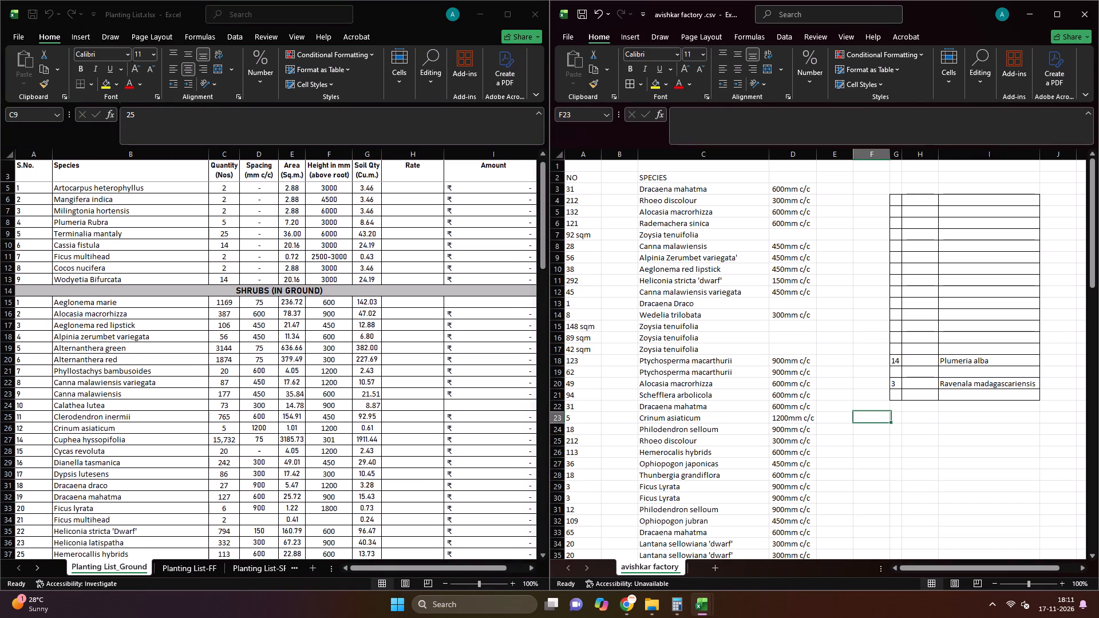
click(948, 446)
key(Escape)
Look through the Planting List_Ground species for the remaining Plumeria alba and Ravenala madagascariensis entries.
middle_drag(119, 352, 122, 366)
scroll(119, 352, up, 1)
click(125, 374)
middle_drag(126, 375, 135, 401)
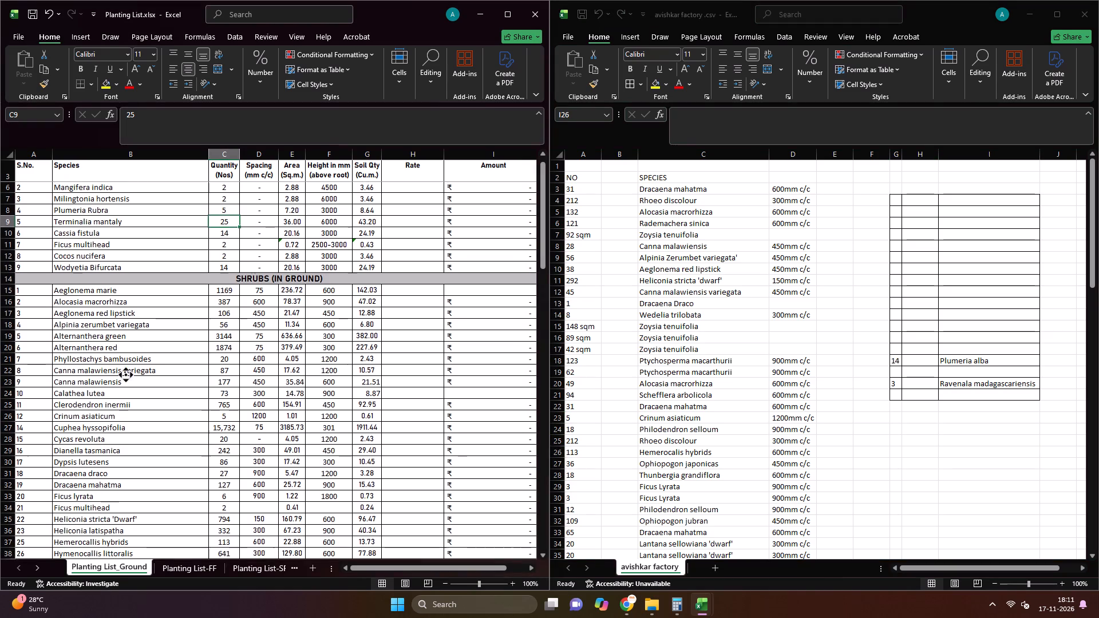
middle_drag(135, 401, 141, 443)
middle_drag(141, 443, 145, 450)
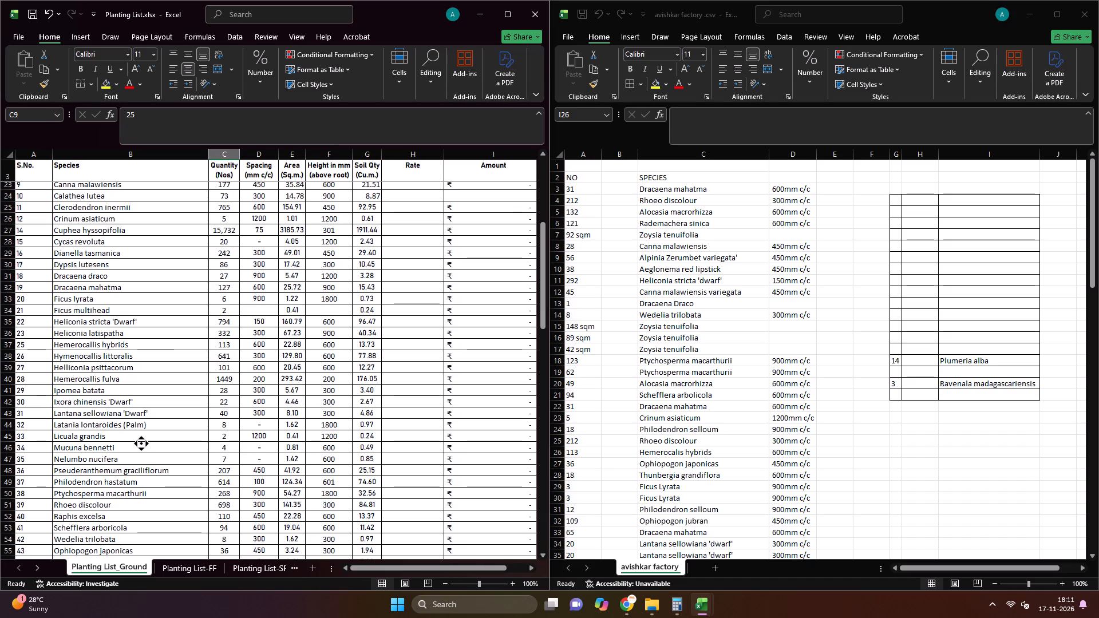
middle_drag(145, 450, 150, 454)
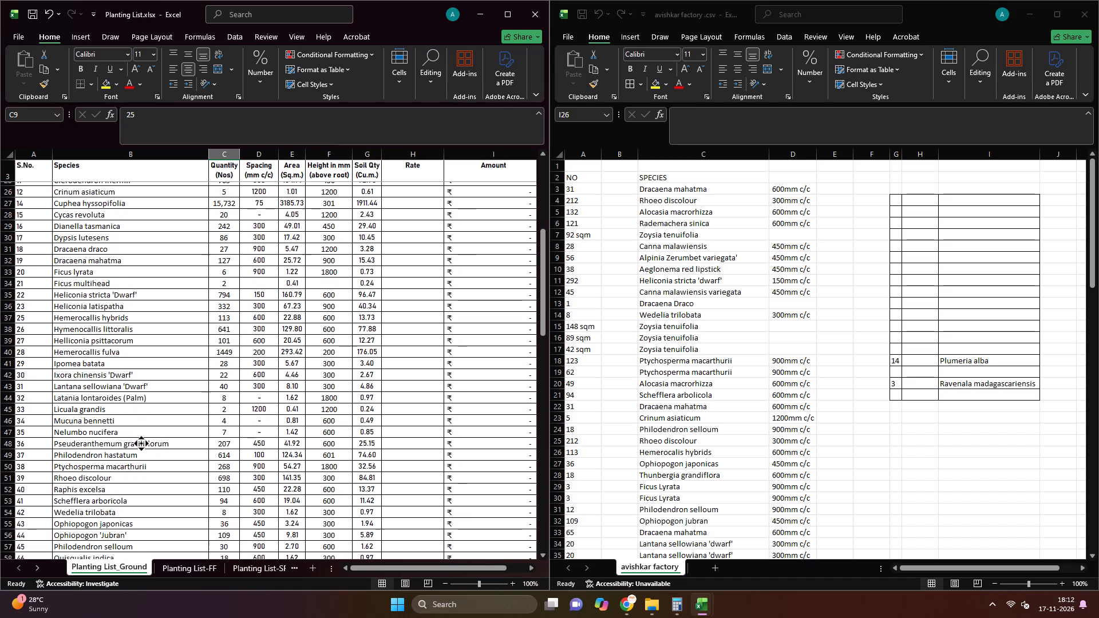
middle_drag(150, 454, 157, 470)
scroll(193, 351, down, 1)
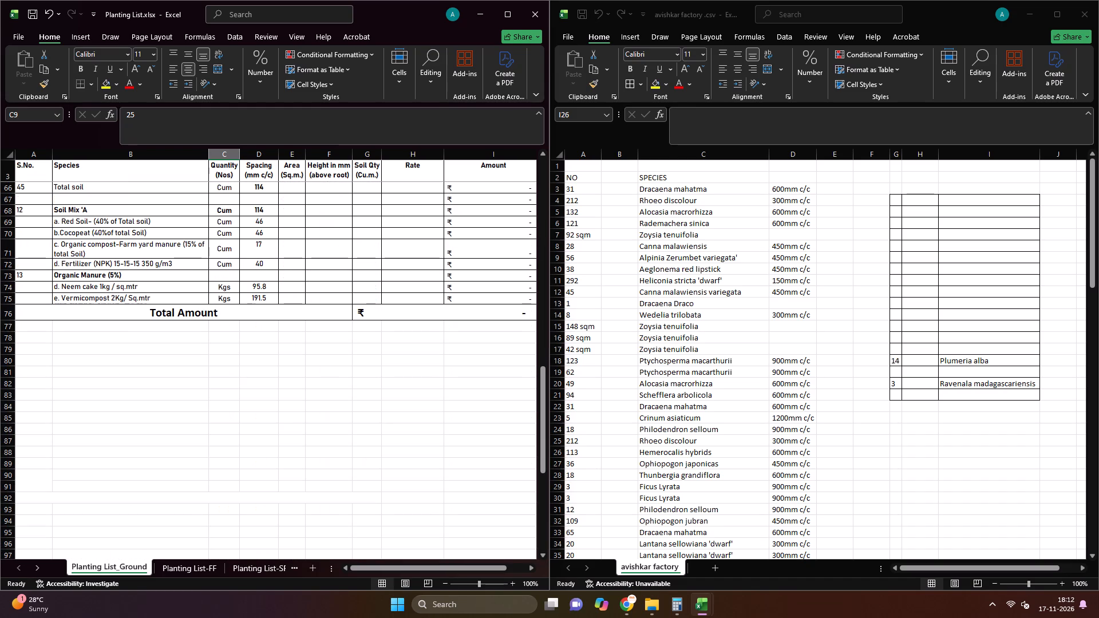
Widen the Planting List window against the avishkar factory window, keeping the remaining extracted entries in columns G to I in view.
drag(551, 276, 690, 301)
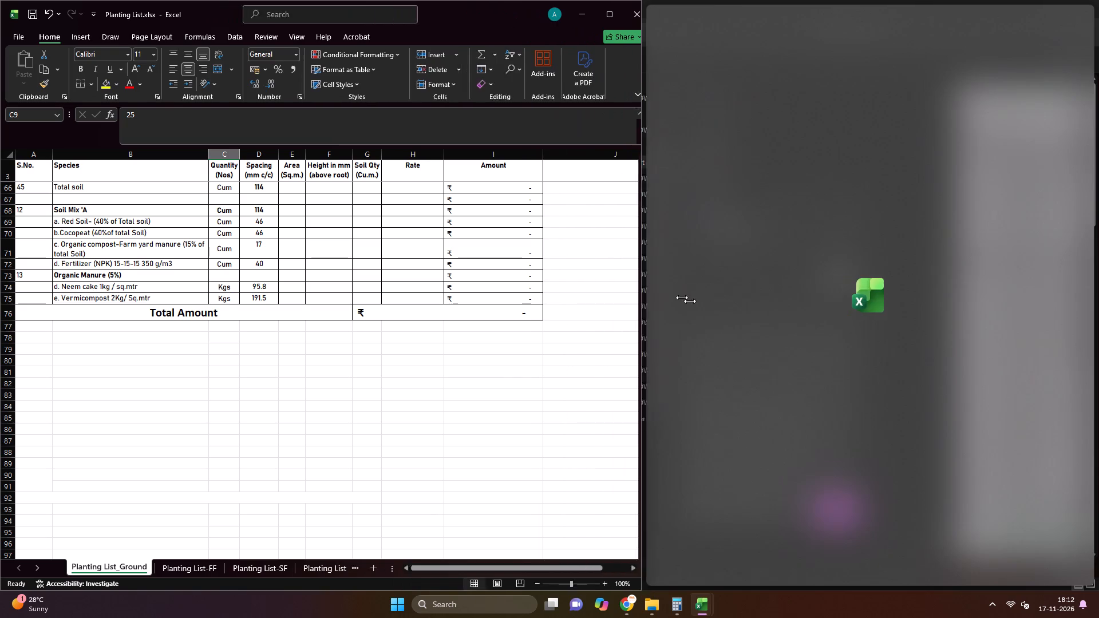
drag(690, 301, 844, 328)
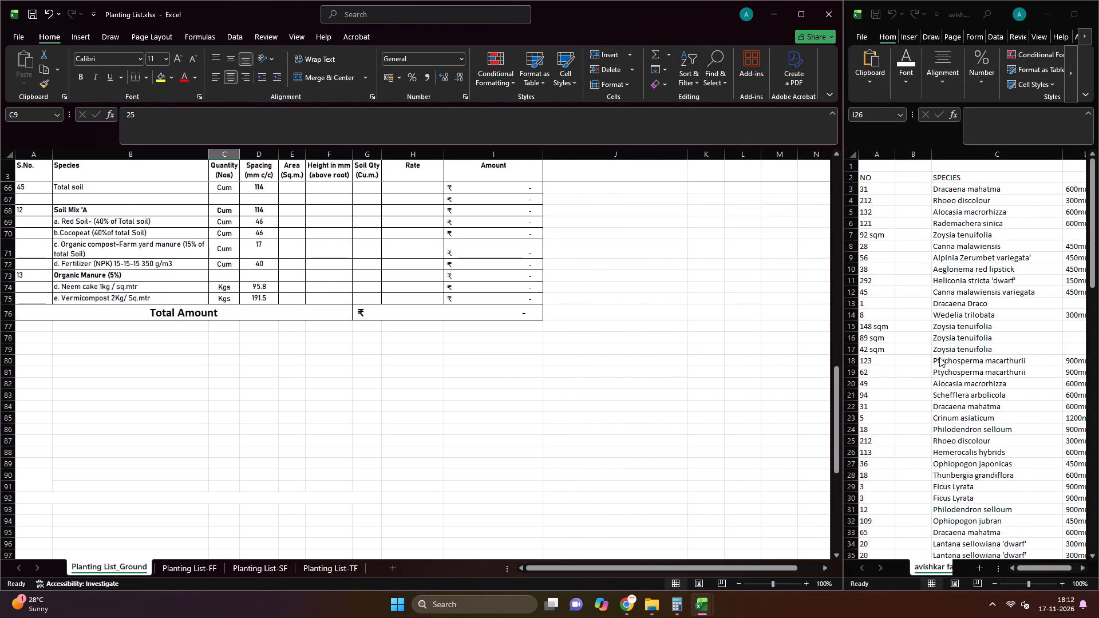
scroll(940, 356, up, 1)
middle_click(940, 356)
middle_drag(974, 374, 991, 378)
click(991, 378)
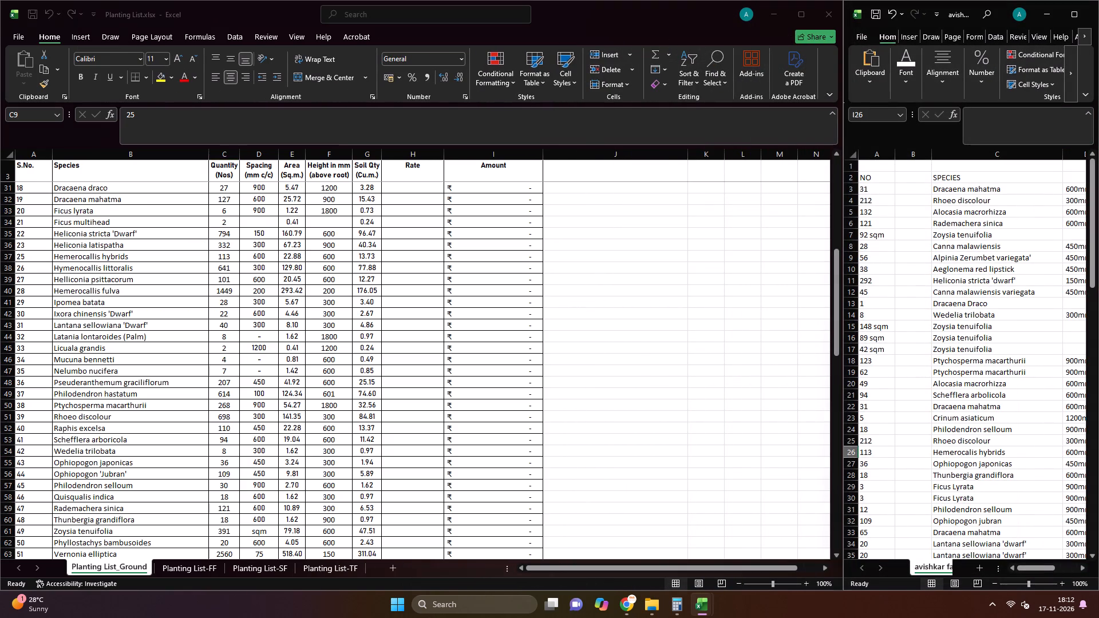
middle_drag(918, 390, 1037, 419)
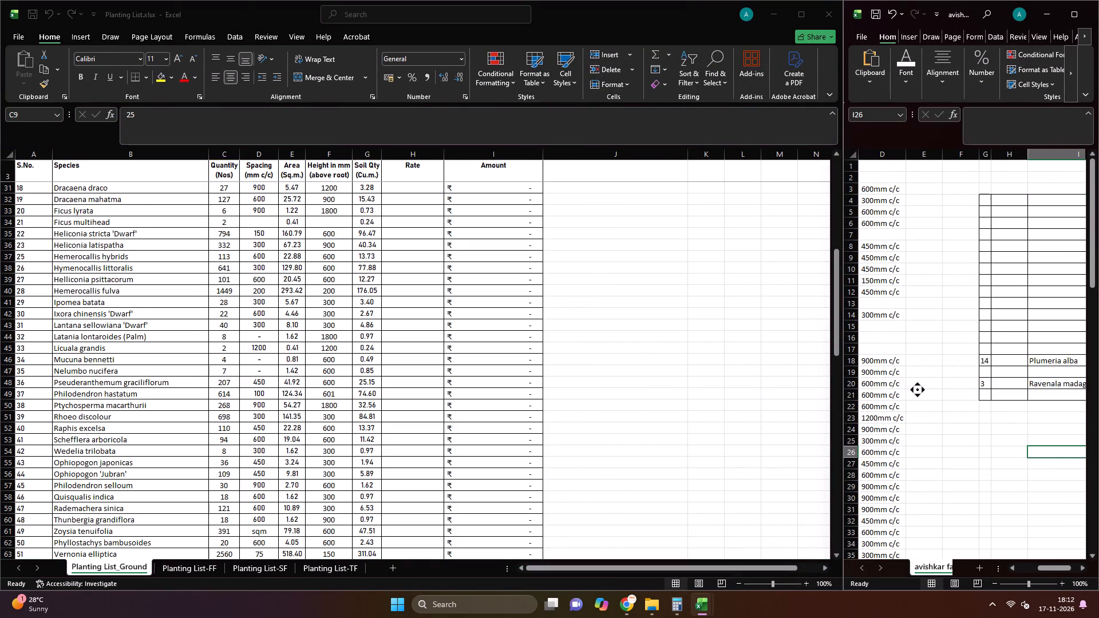
middle_drag(955, 424, 1031, 441)
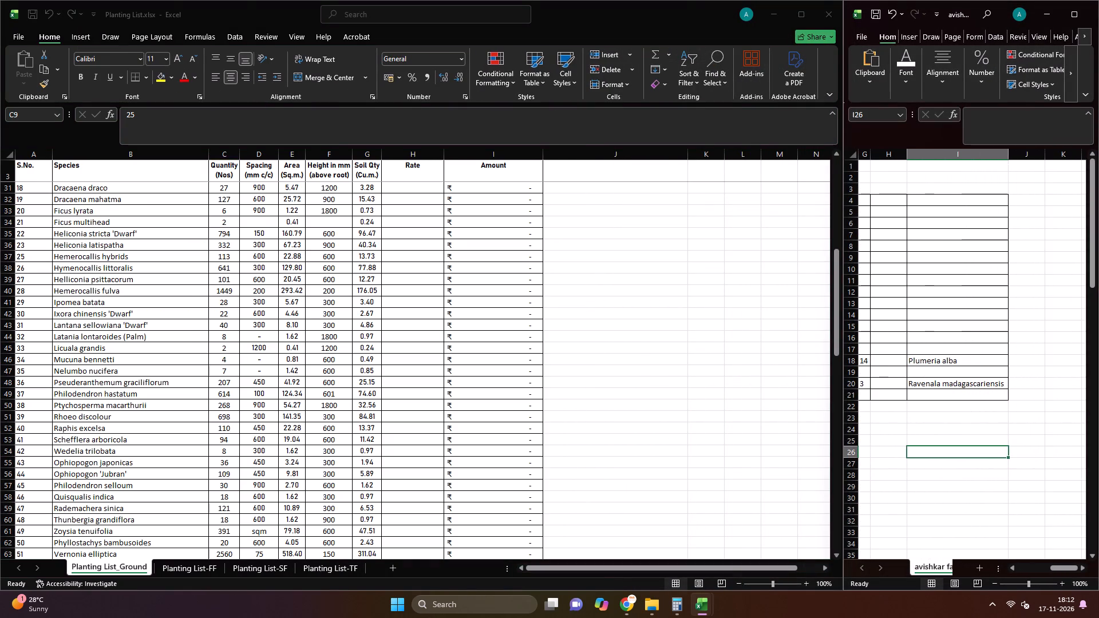
middle_drag(958, 435, 933, 428)
Move the whole Shrubs (In Ground) block, rows 14 to 64 of columns A to I, sideways to start at column J.
click(145, 315)
scroll(136, 308, up, 1)
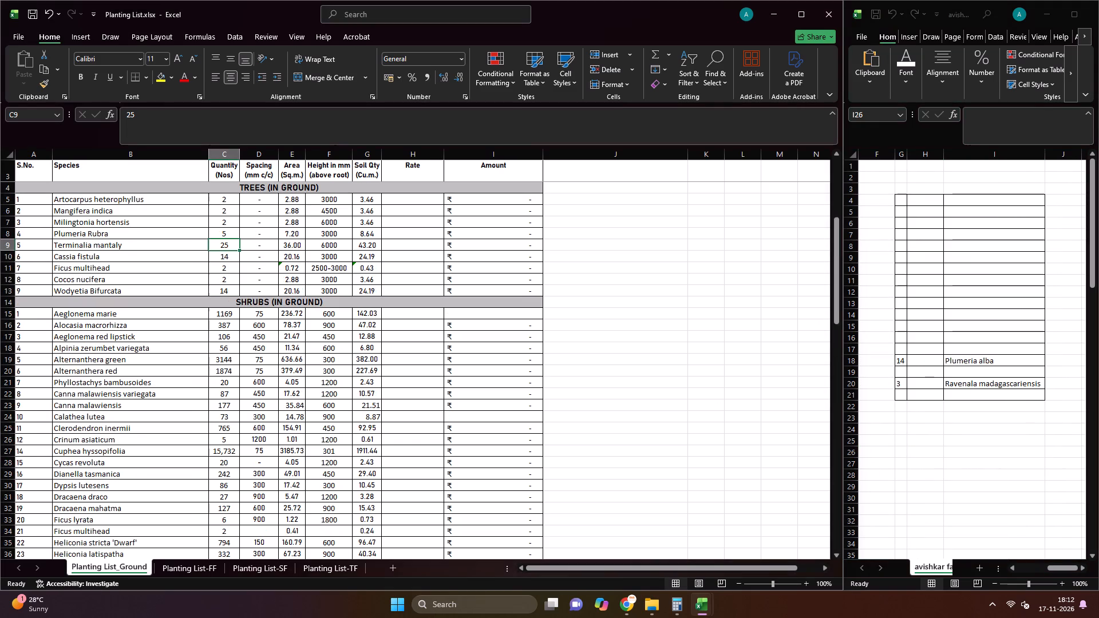
scroll(135, 308, up, 5)
drag(30, 304, 196, 437)
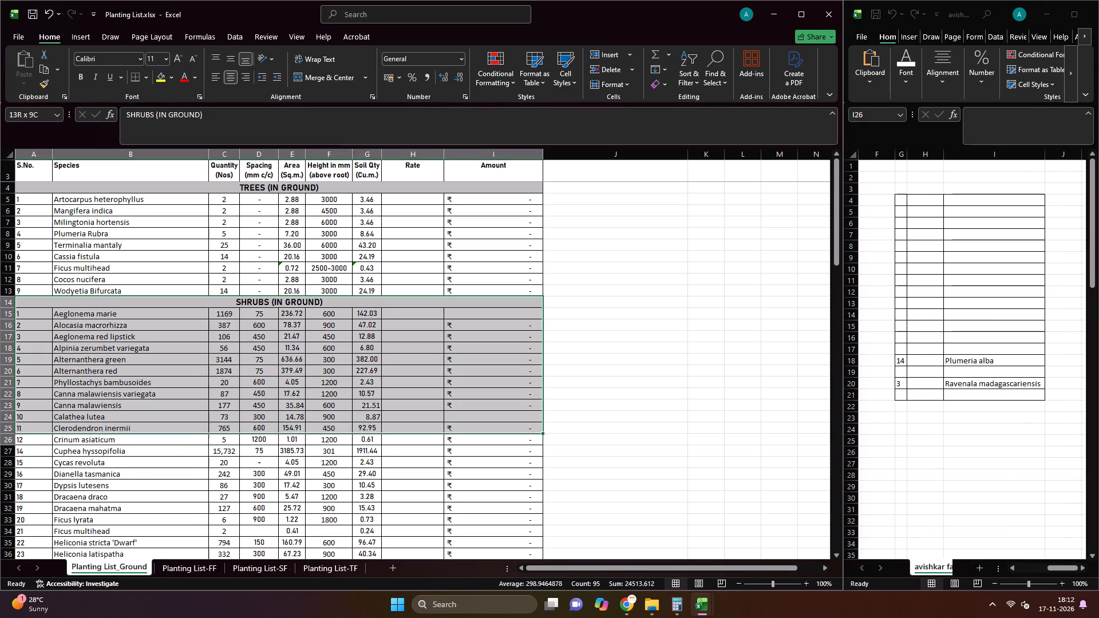
drag(196, 437, 275, 491)
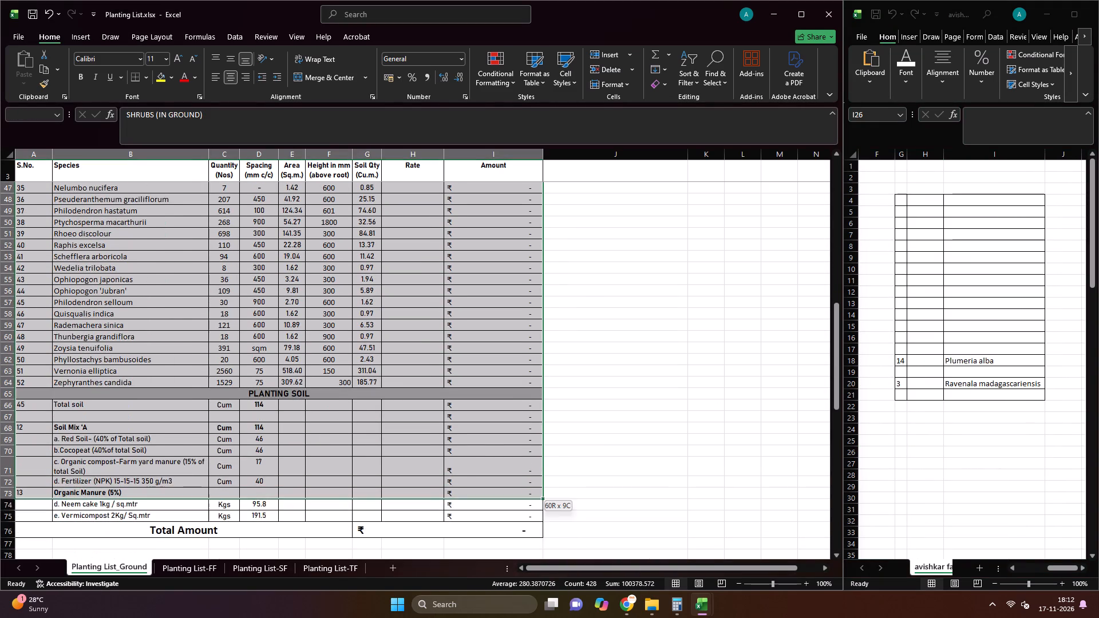
drag(275, 491, 308, 314)
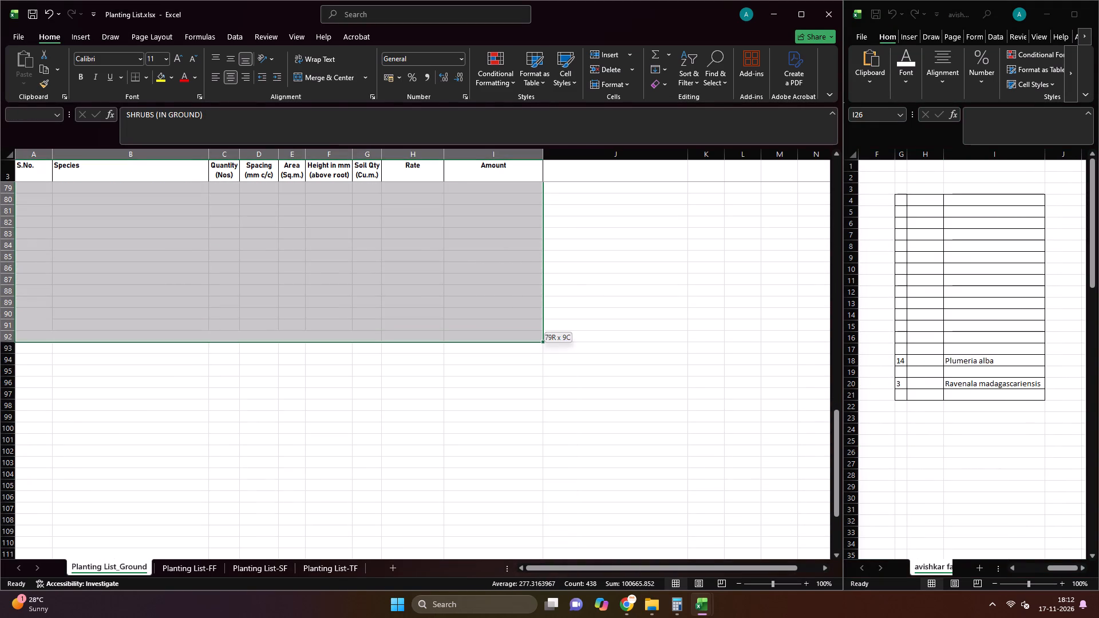
drag(308, 314, 321, 179)
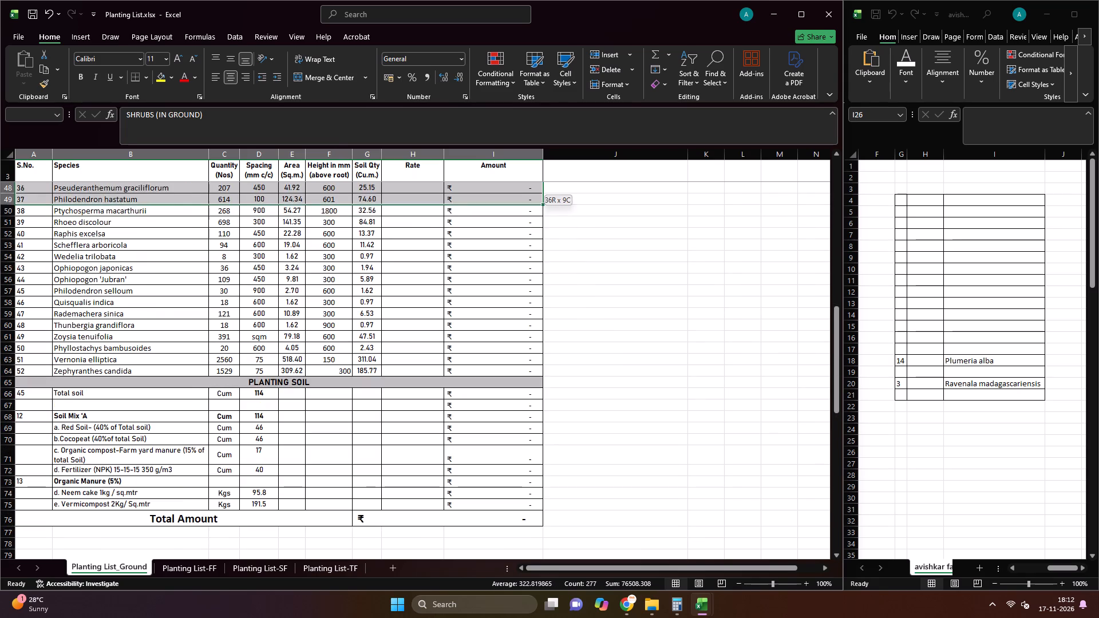
drag(321, 179, 315, 431)
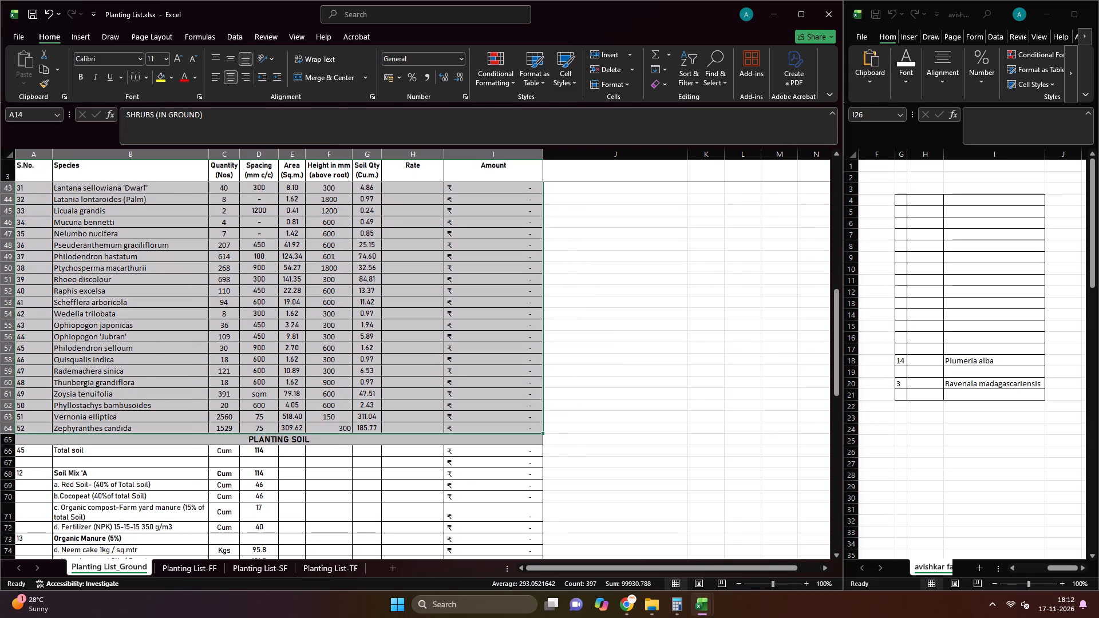
scroll(106, 329, up, 2)
drag(106, 298, 655, 299)
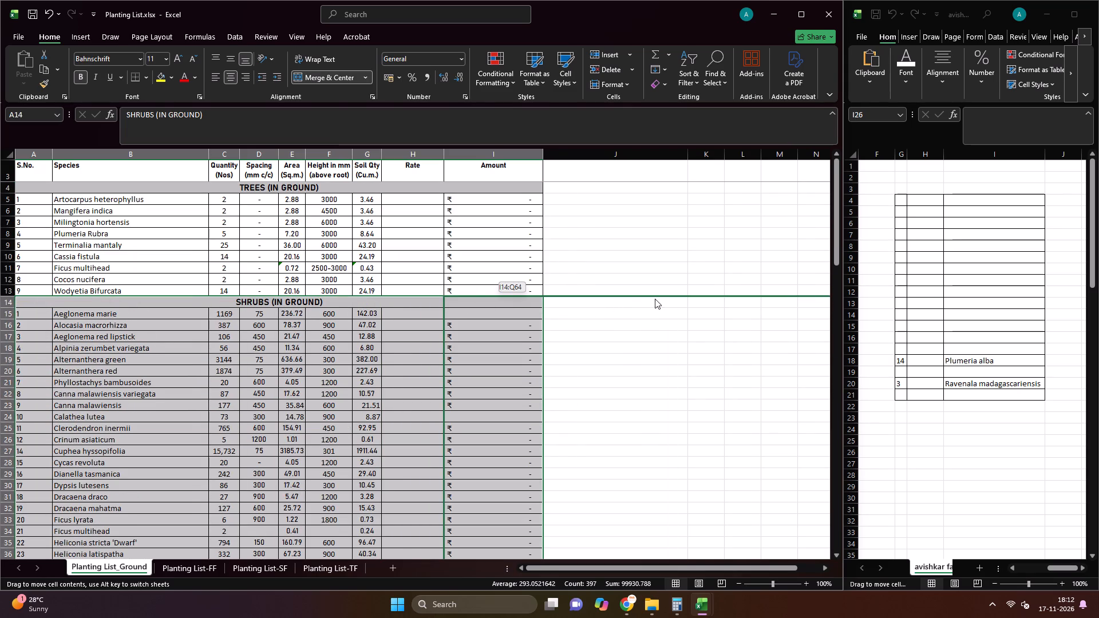
drag(655, 299, 697, 298)
click(697, 298)
Extend the trees table by one row, filling the Wodyetia Bifurcata row 13 down into row 14.
click(380, 350)
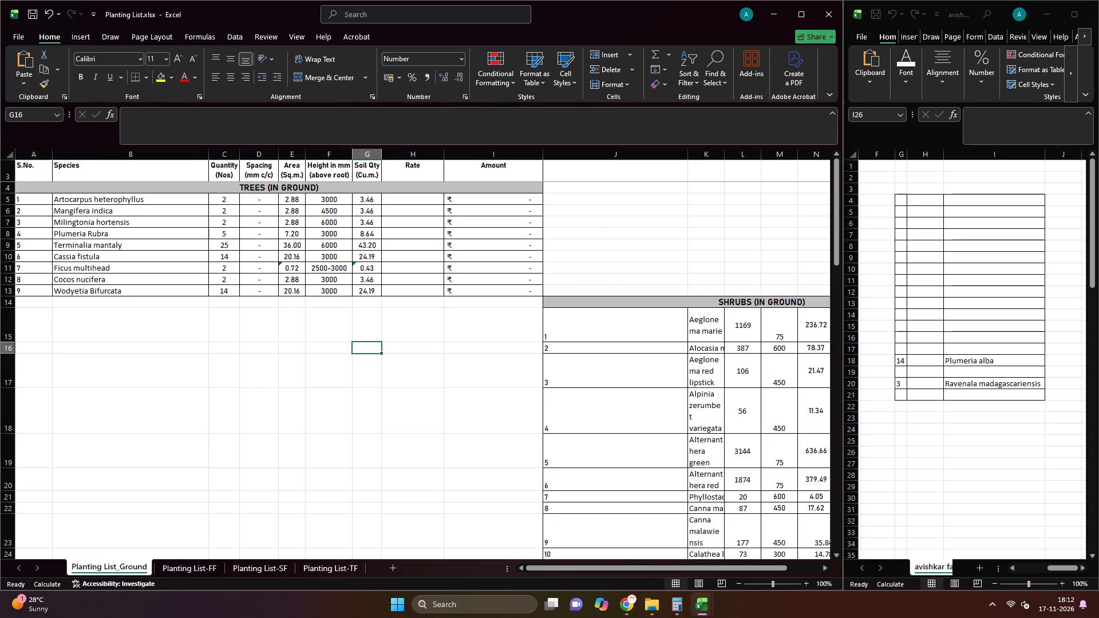
drag(39, 292, 482, 288)
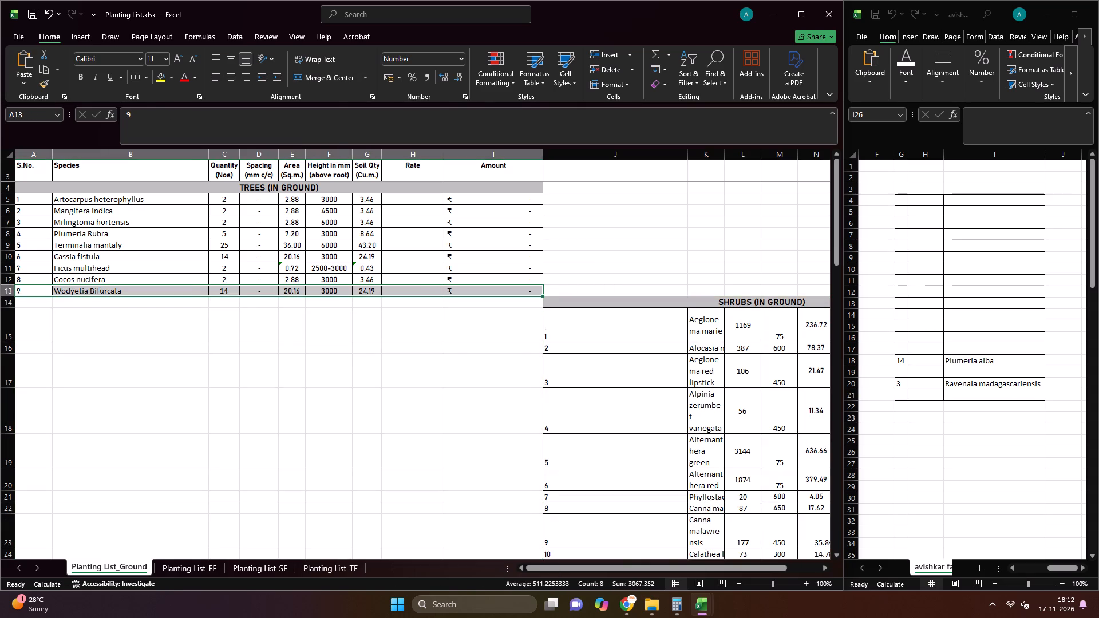
drag(540, 295, 540, 303)
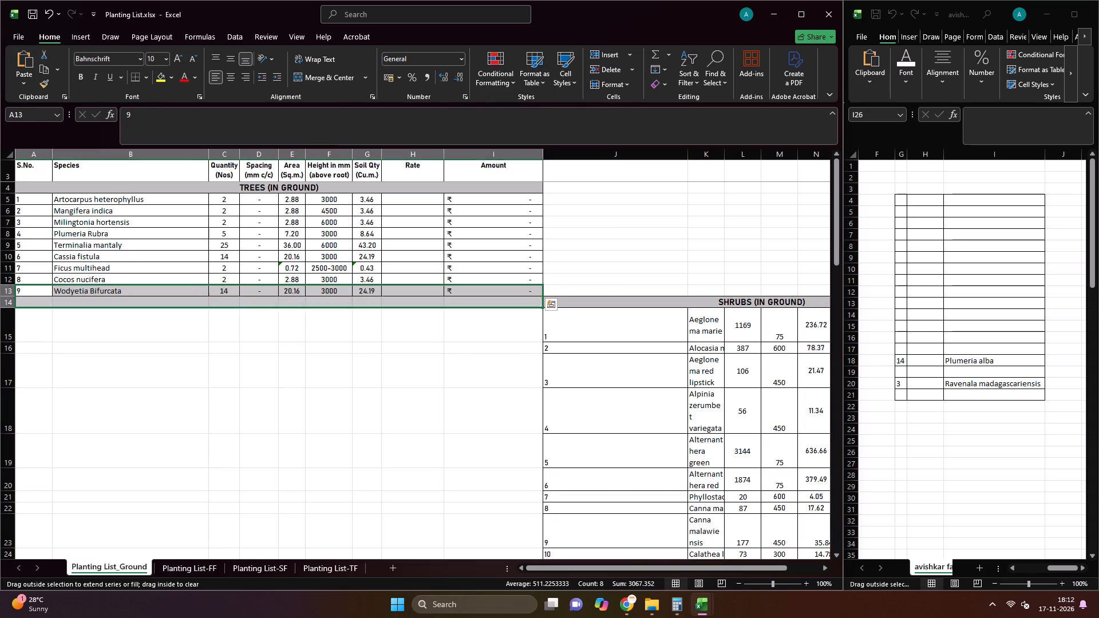
click(332, 304)
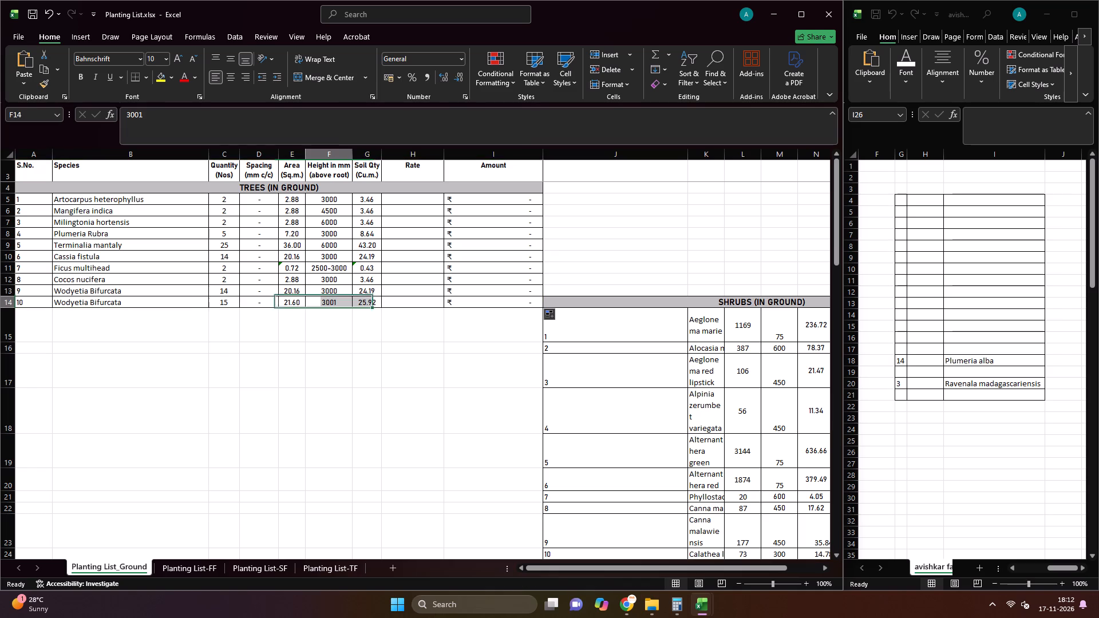
Copy the Plumeria alba name from the avishkar factory list over the duplicate Wodyetia Bifurcata in row 14 of the trees table.
click(991, 356)
click(991, 358)
key(ctrl+c)
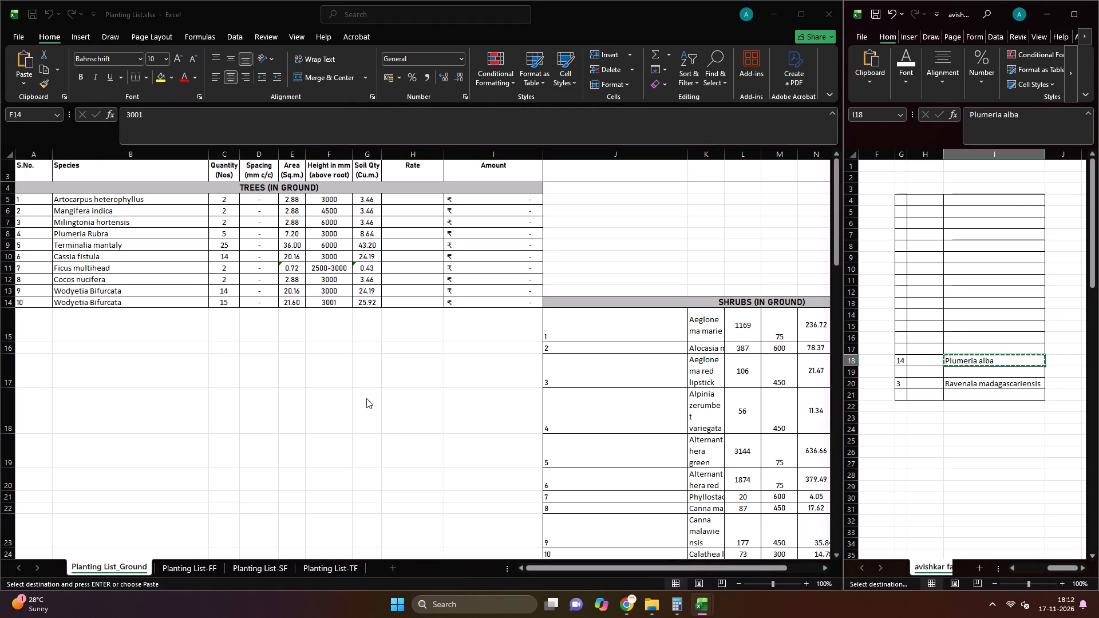
click(139, 312)
click(120, 304)
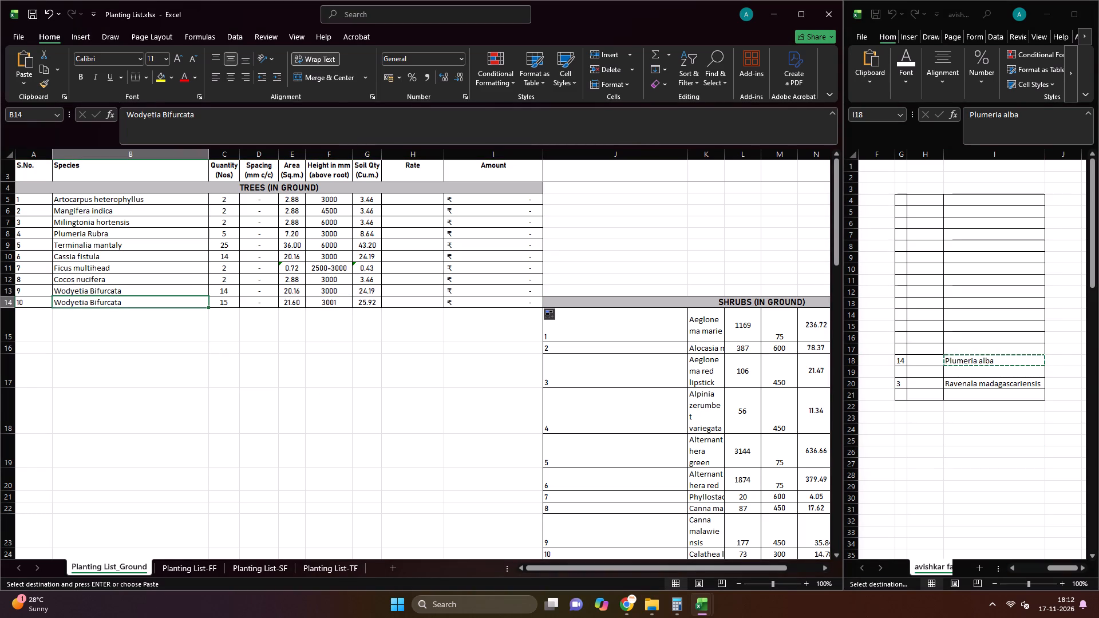
key(ctrl+v)
click(161, 348)
key(Escape)
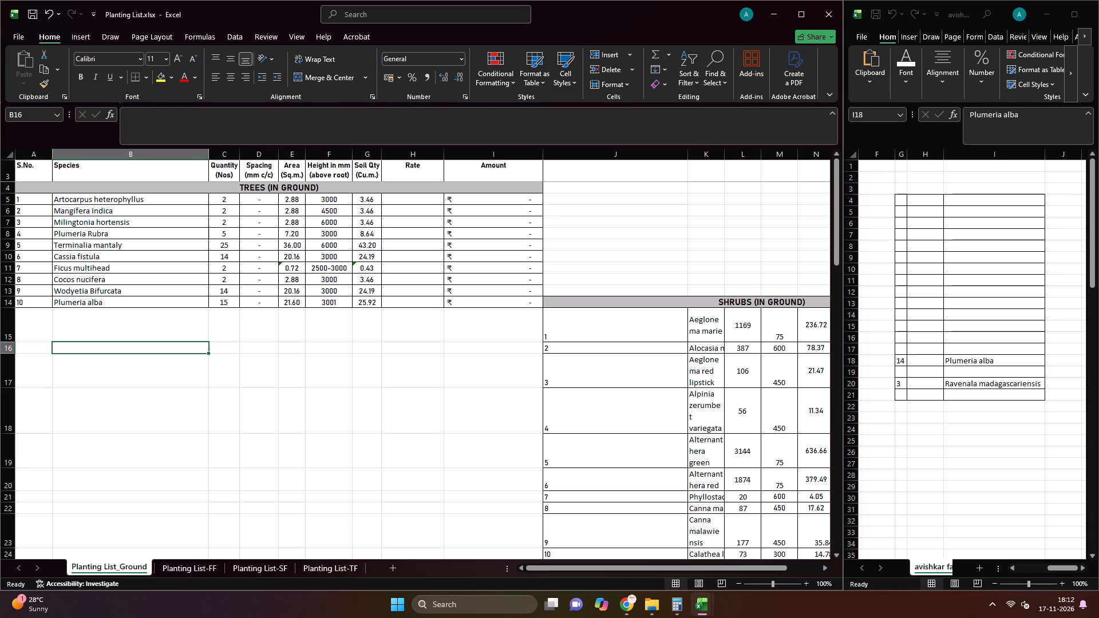
Set the height of the Plumeria alba row to 3000 mm.
click(327, 301)
text(3000)
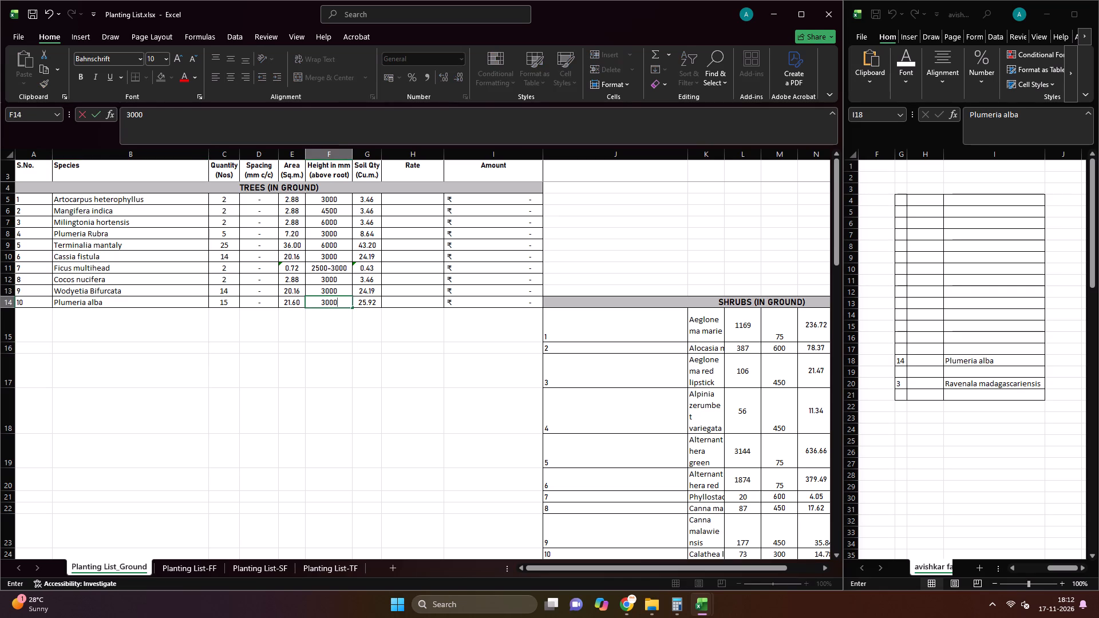
click(330, 372)
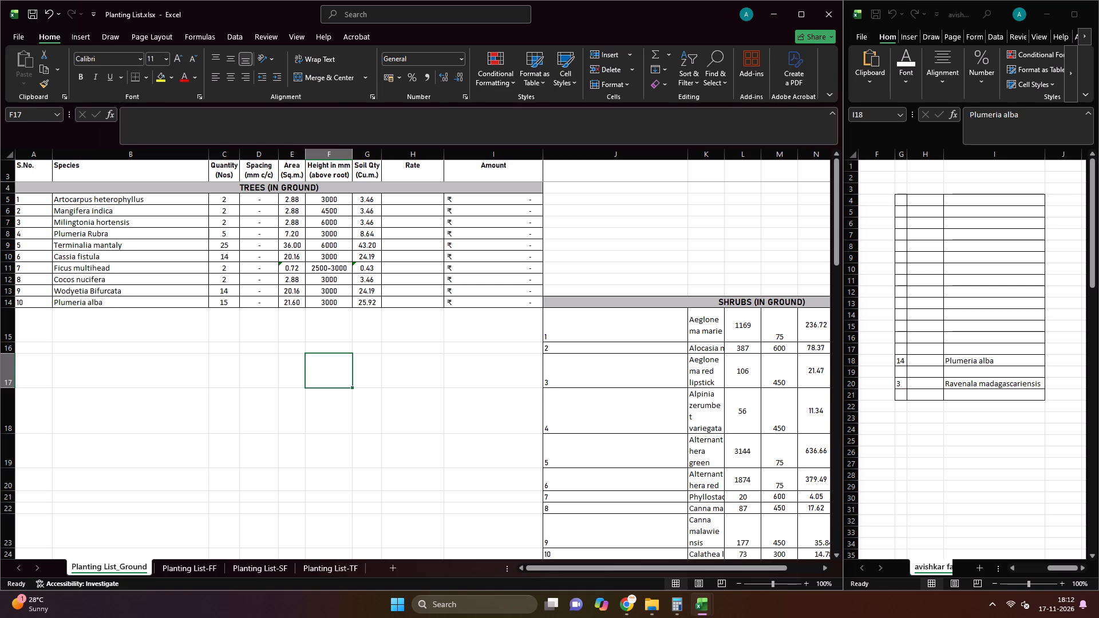
click(325, 302)
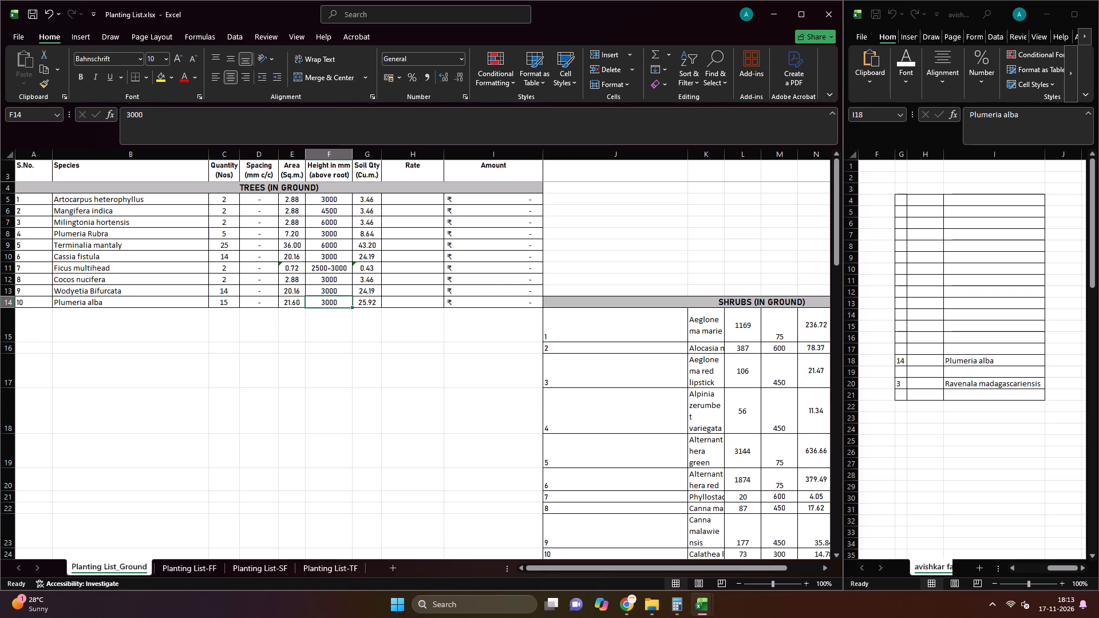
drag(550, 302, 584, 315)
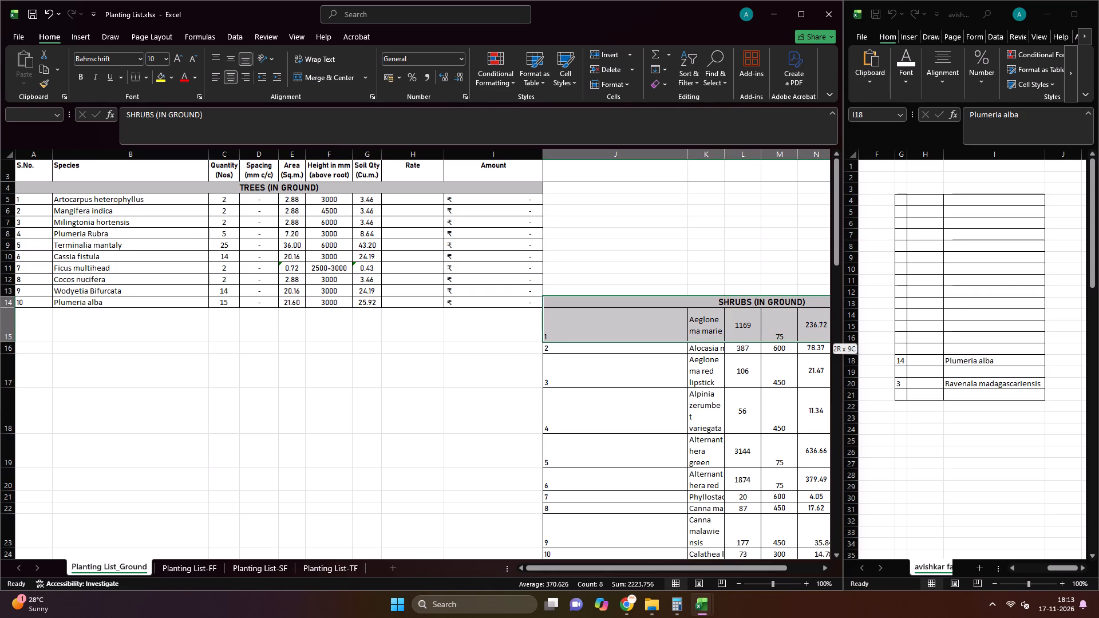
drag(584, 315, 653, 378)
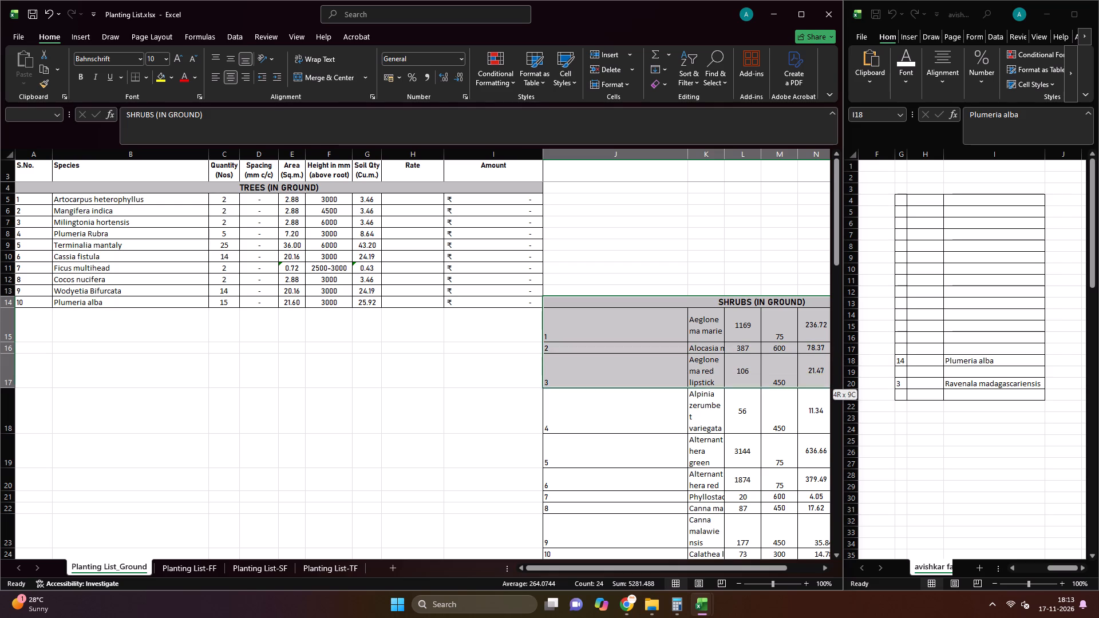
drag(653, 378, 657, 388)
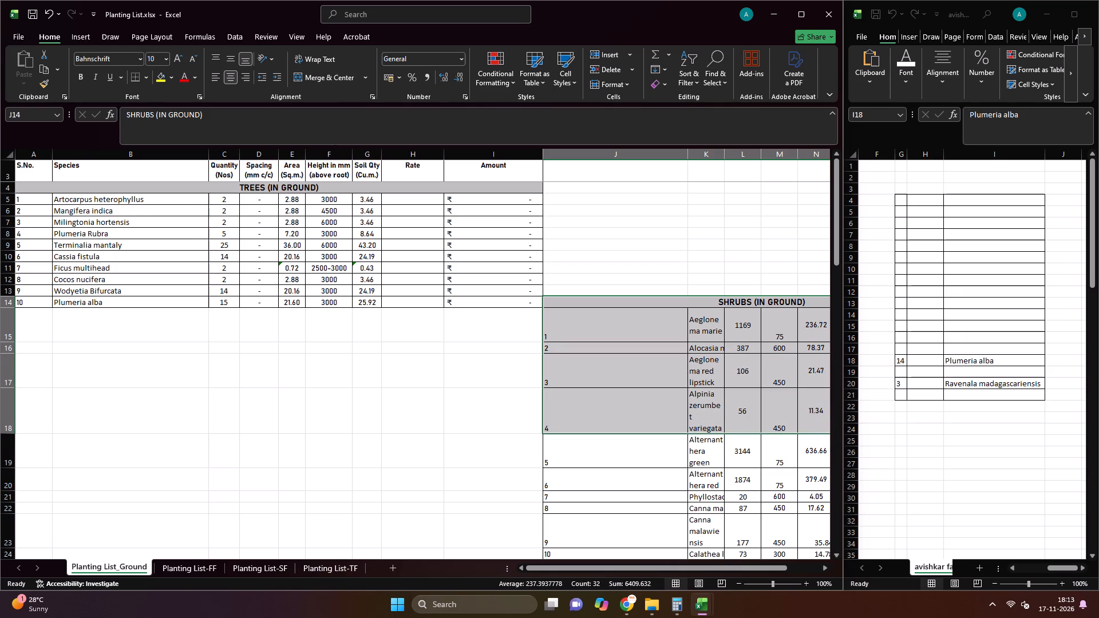
Set the quantity of the Plumeria alba row to 14.
click(221, 306)
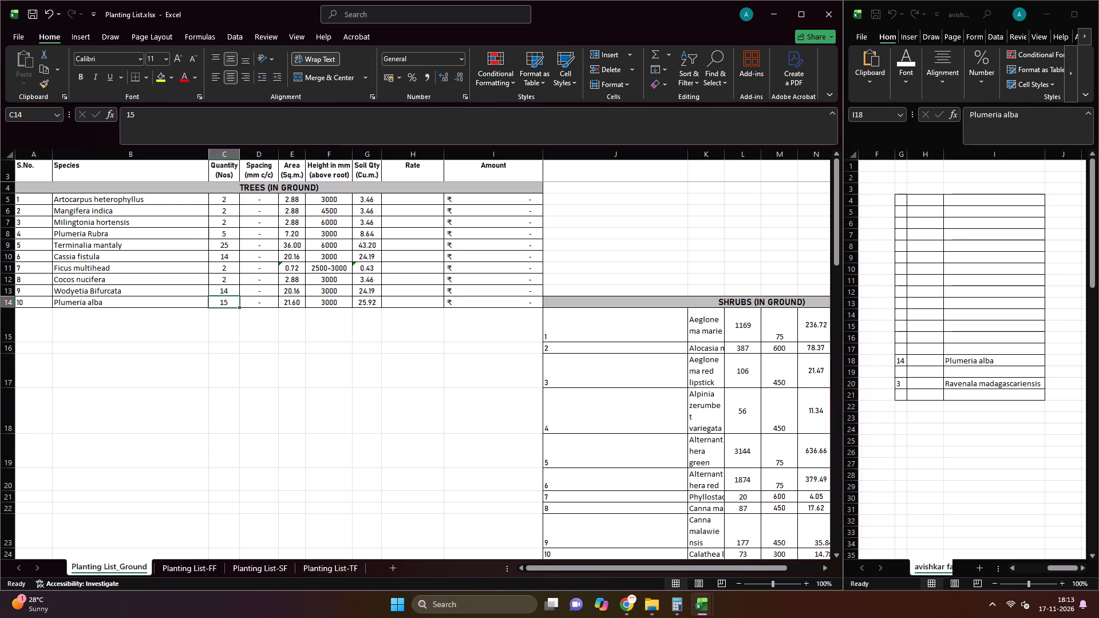
text(14)
click(284, 375)
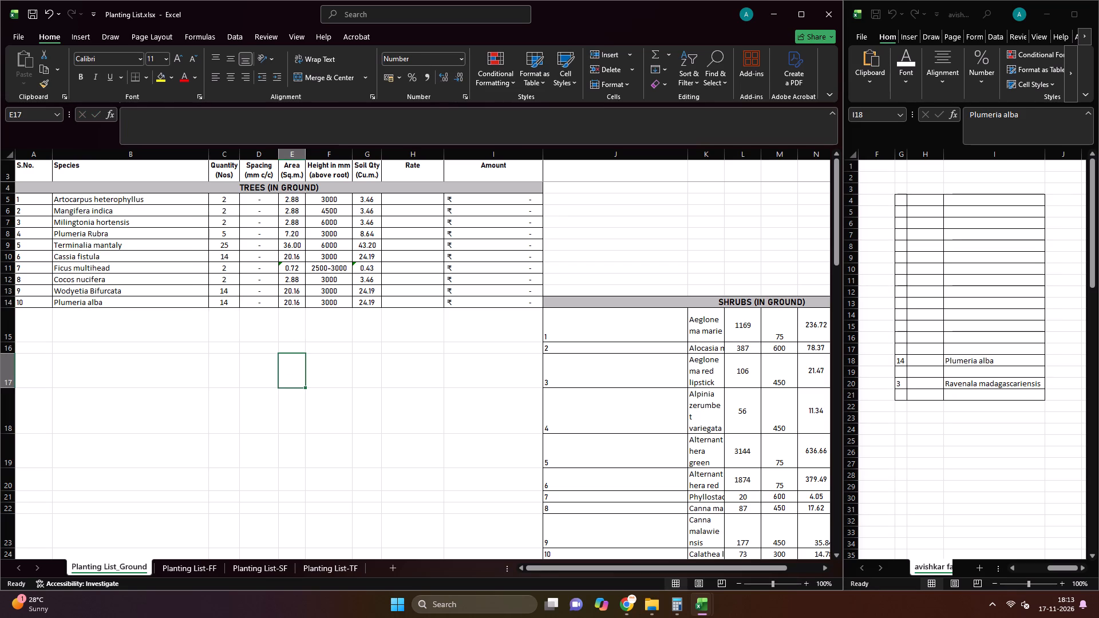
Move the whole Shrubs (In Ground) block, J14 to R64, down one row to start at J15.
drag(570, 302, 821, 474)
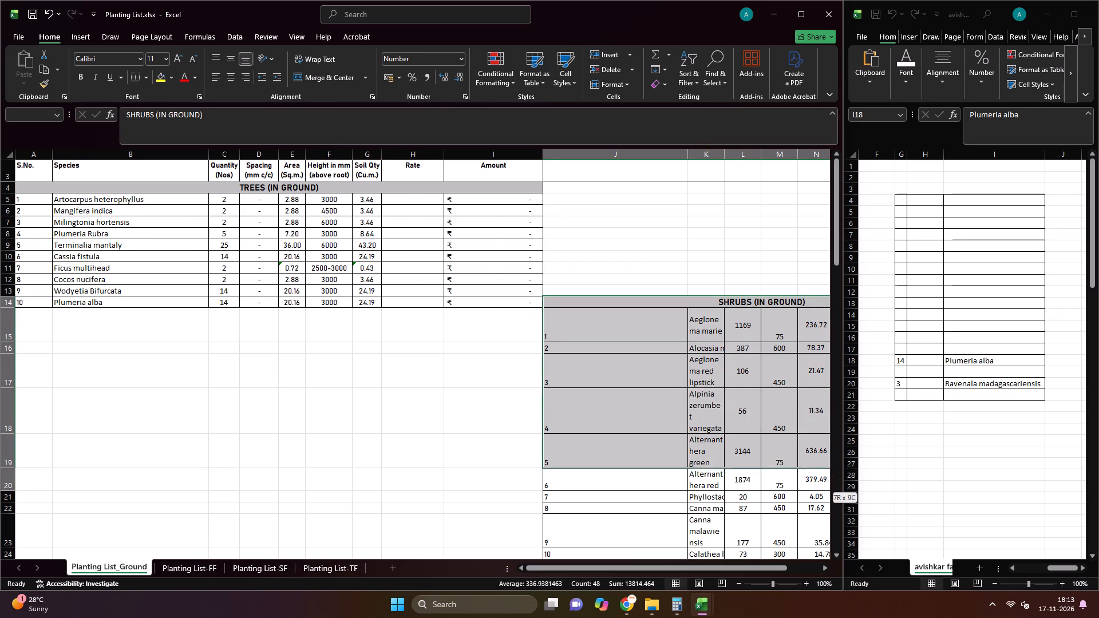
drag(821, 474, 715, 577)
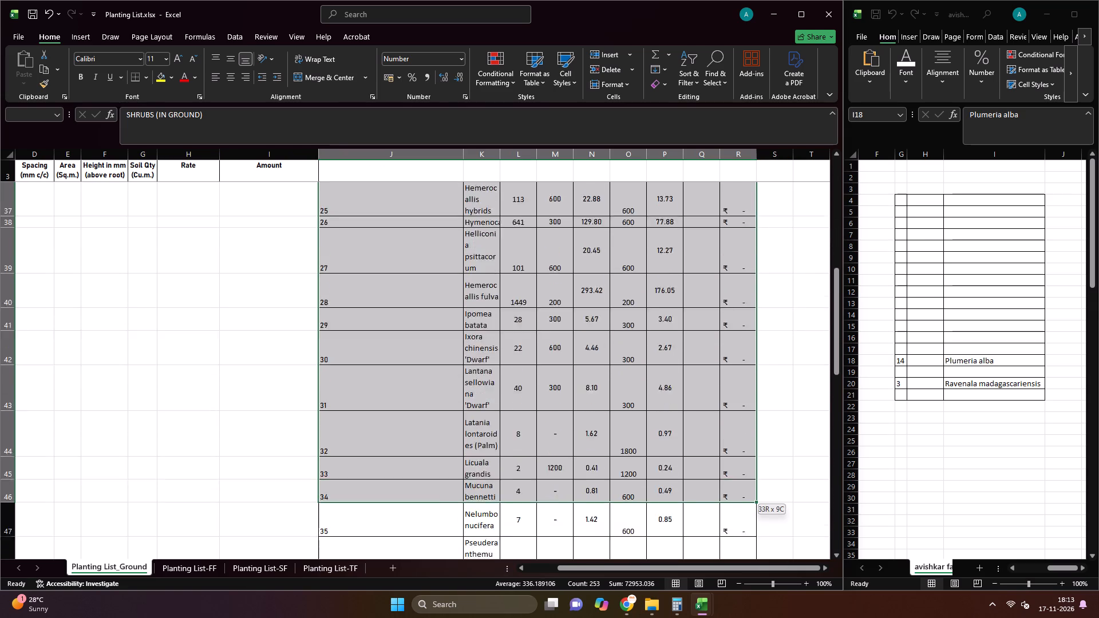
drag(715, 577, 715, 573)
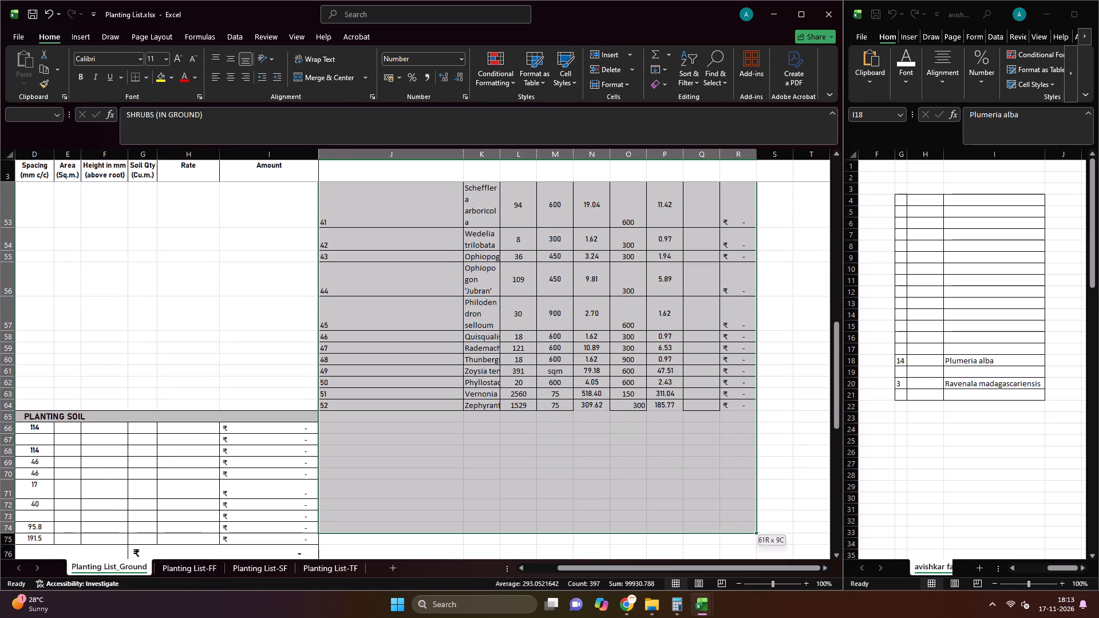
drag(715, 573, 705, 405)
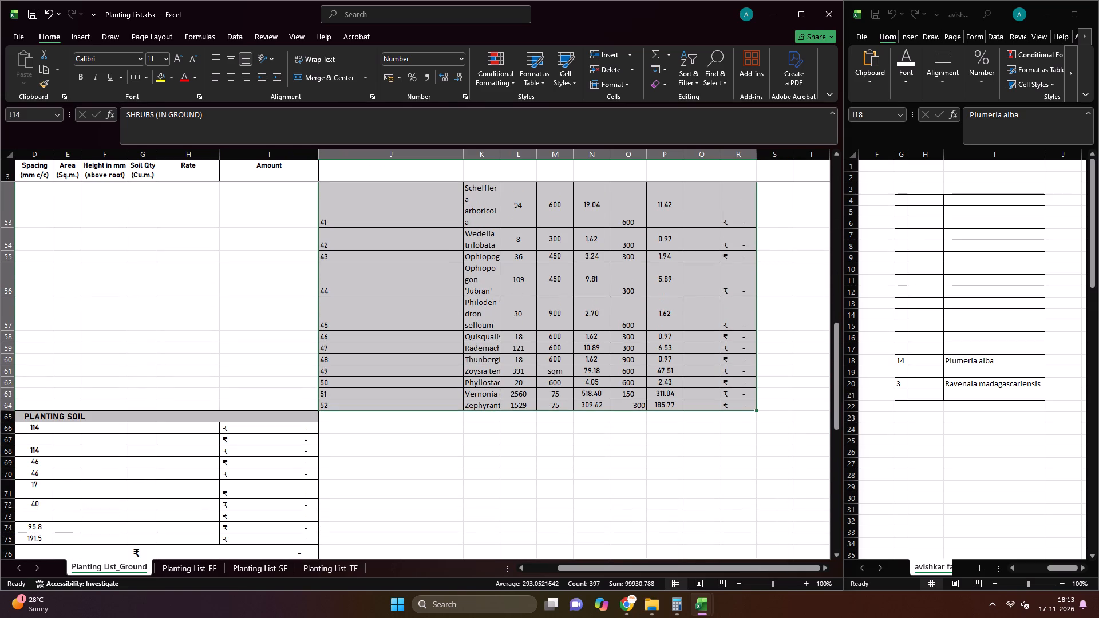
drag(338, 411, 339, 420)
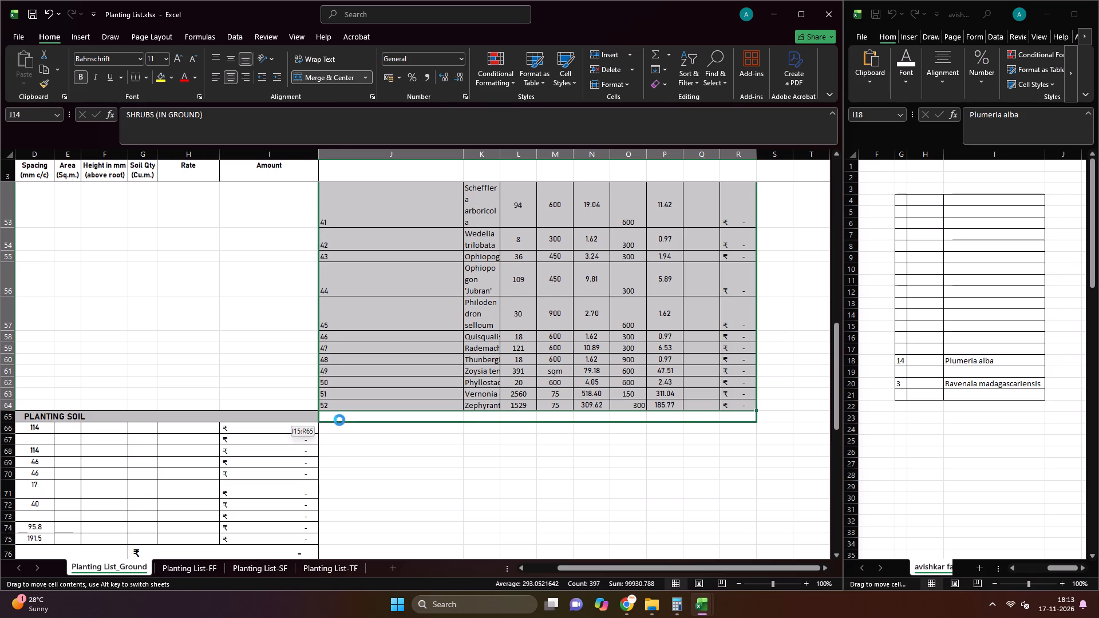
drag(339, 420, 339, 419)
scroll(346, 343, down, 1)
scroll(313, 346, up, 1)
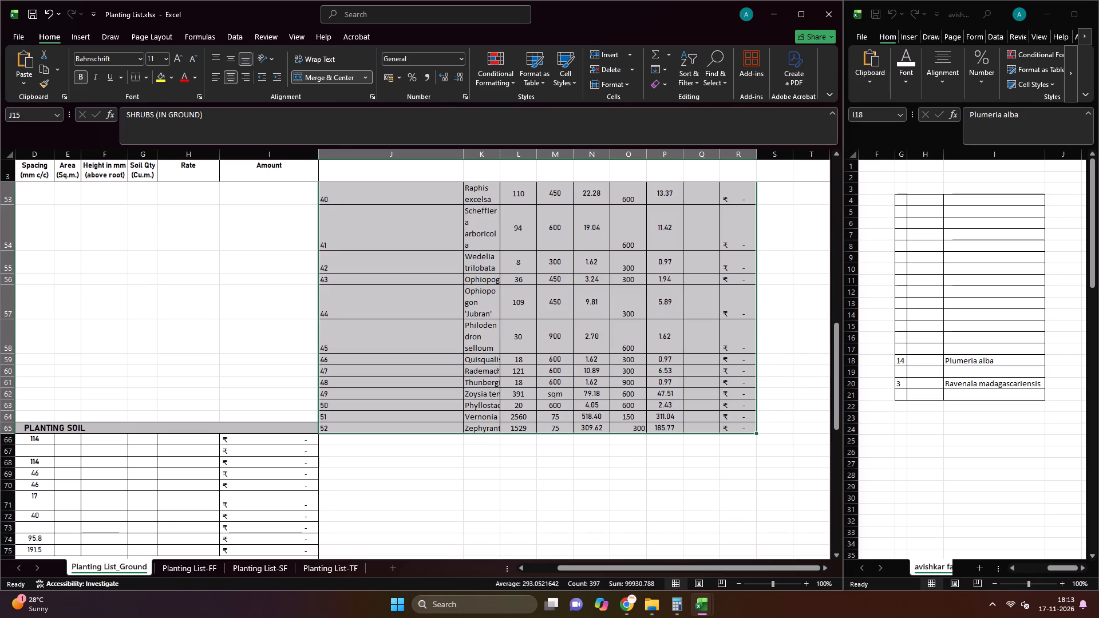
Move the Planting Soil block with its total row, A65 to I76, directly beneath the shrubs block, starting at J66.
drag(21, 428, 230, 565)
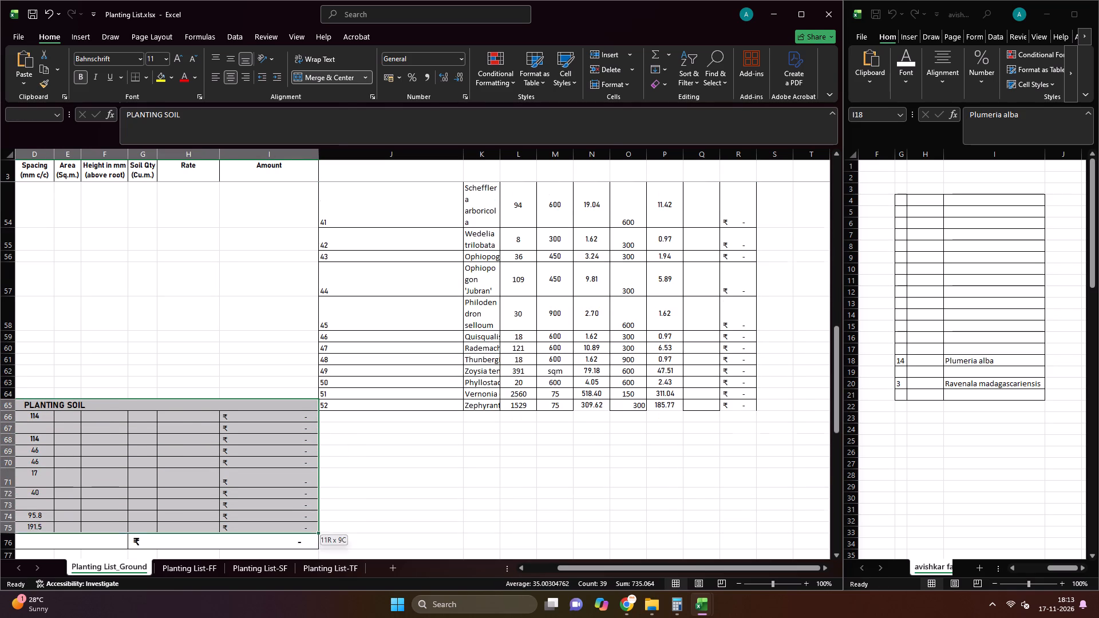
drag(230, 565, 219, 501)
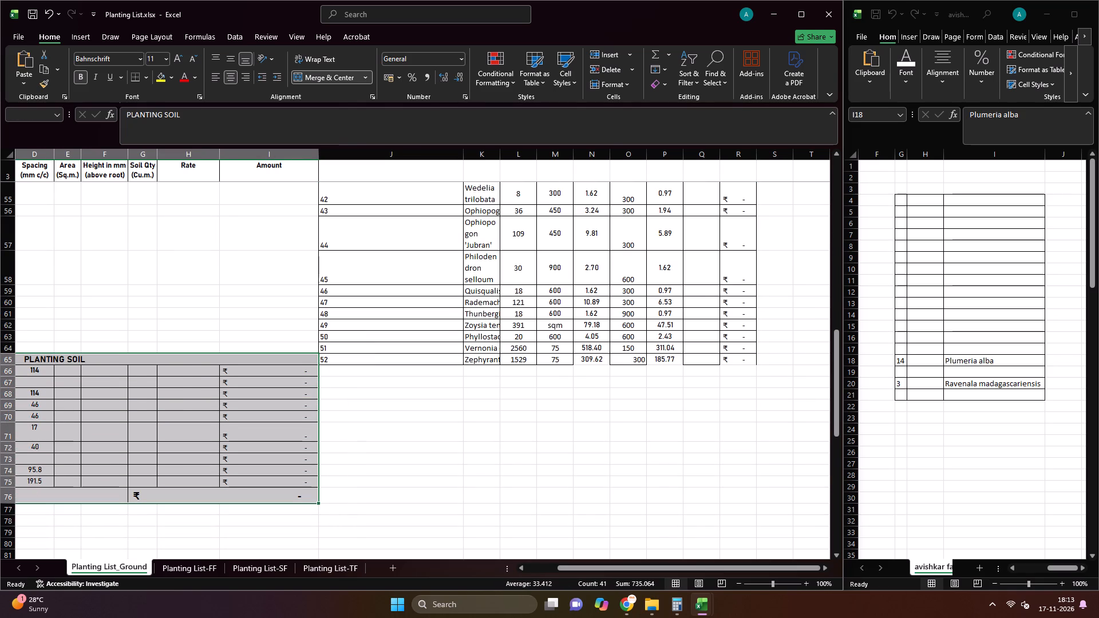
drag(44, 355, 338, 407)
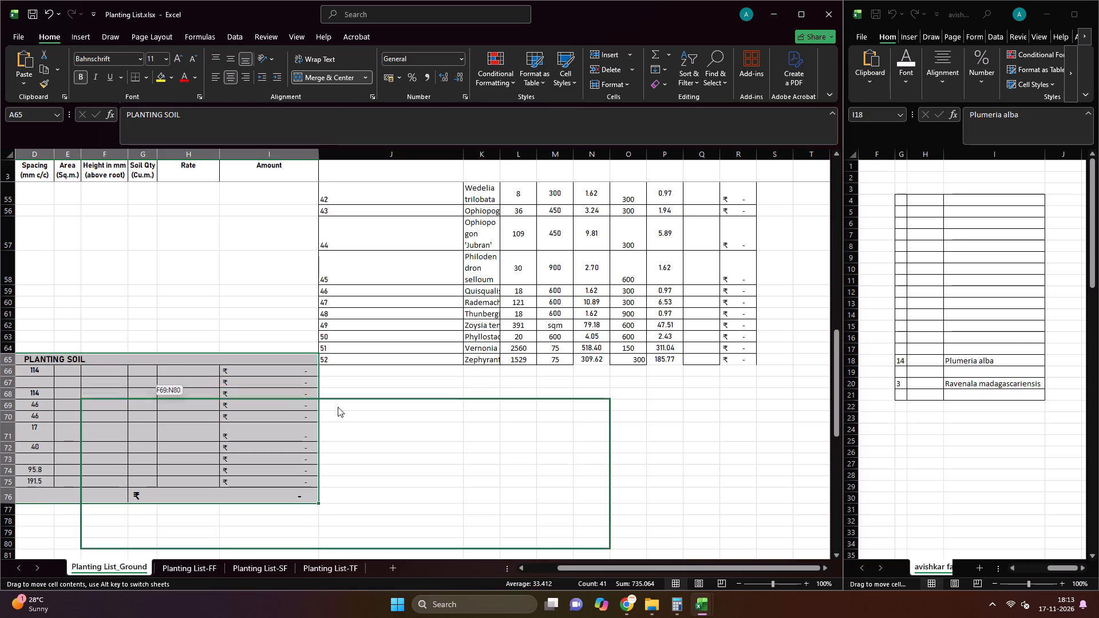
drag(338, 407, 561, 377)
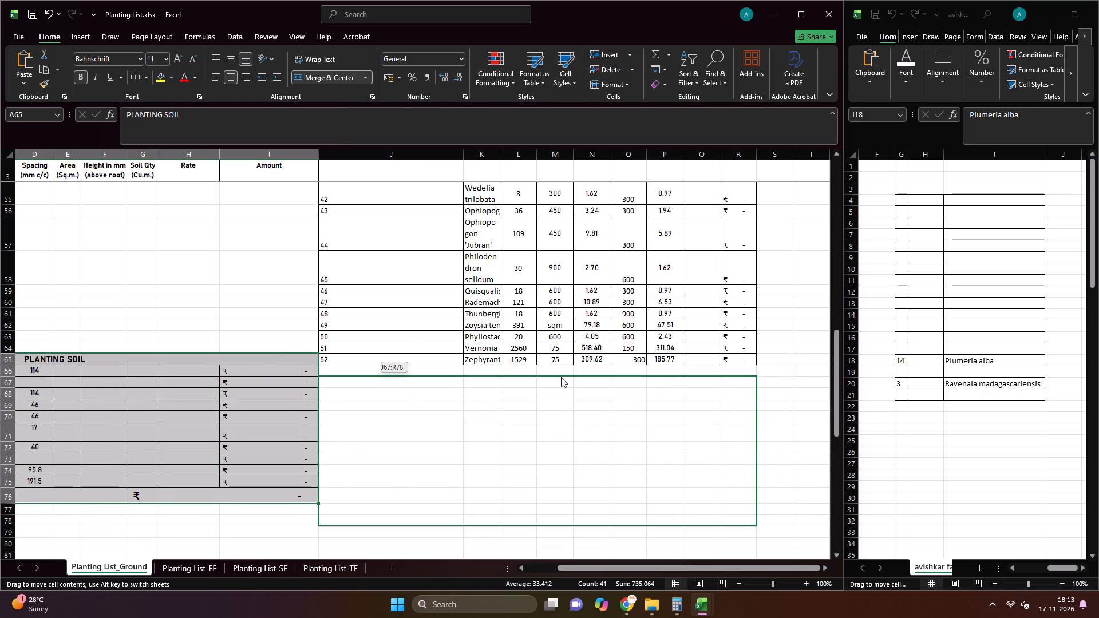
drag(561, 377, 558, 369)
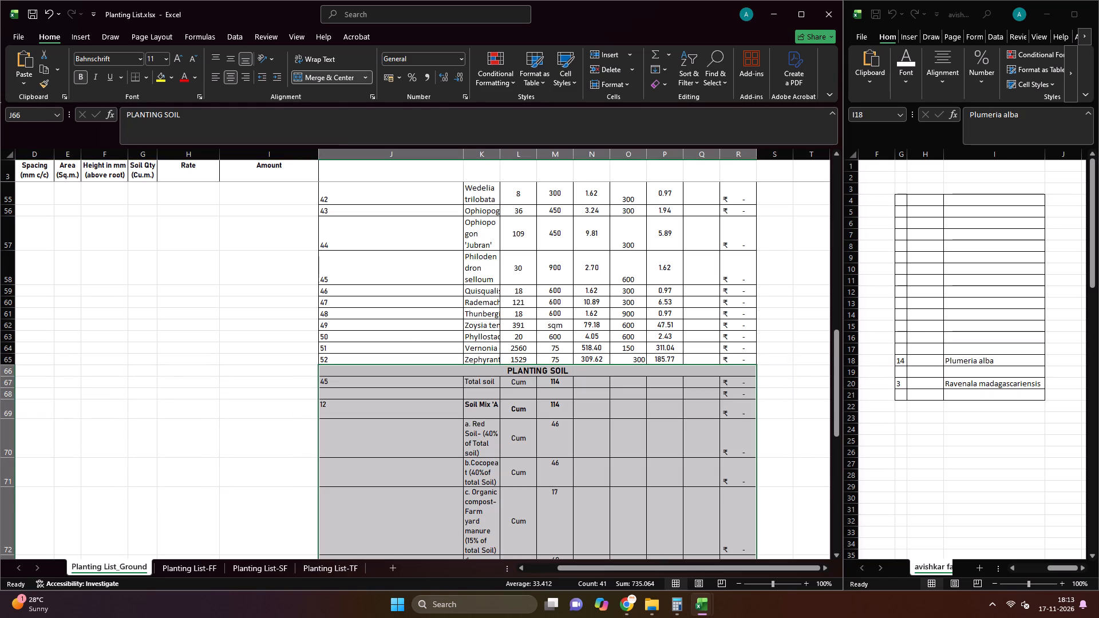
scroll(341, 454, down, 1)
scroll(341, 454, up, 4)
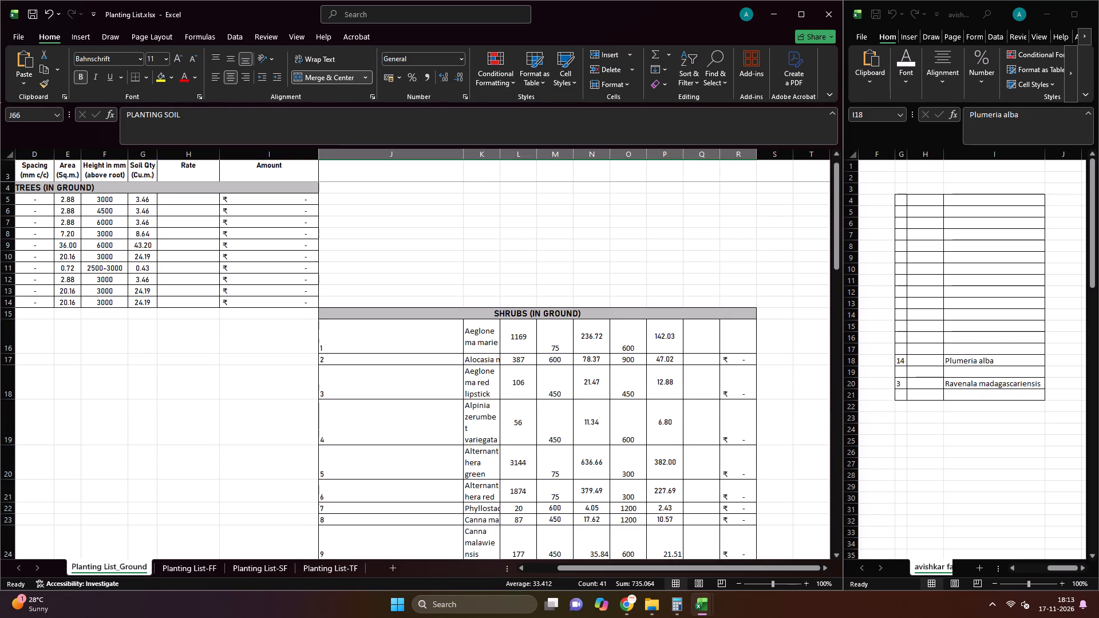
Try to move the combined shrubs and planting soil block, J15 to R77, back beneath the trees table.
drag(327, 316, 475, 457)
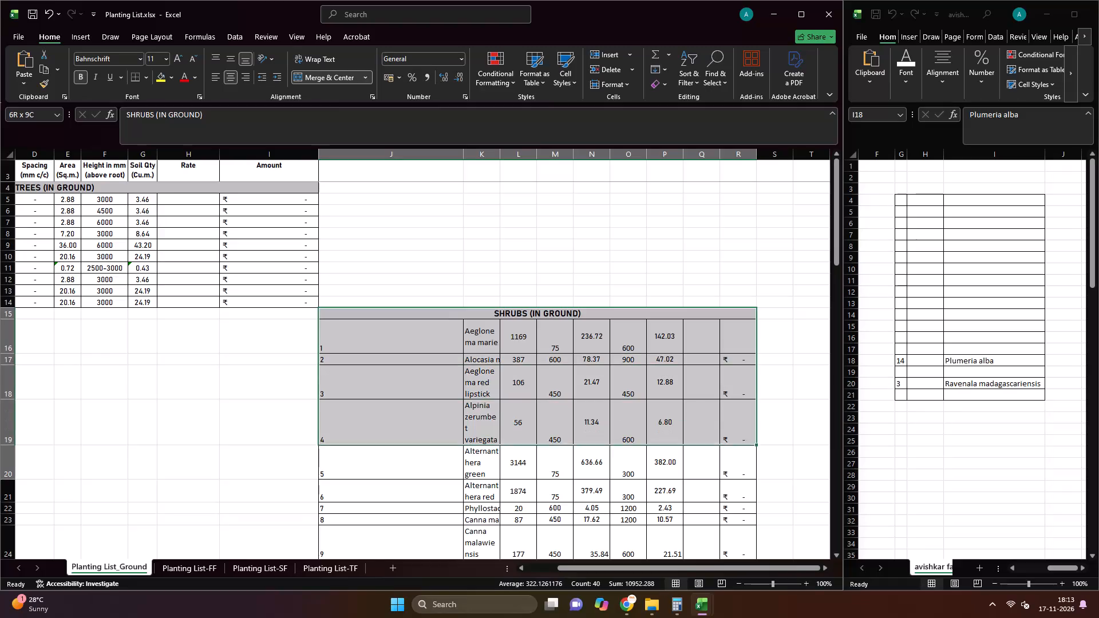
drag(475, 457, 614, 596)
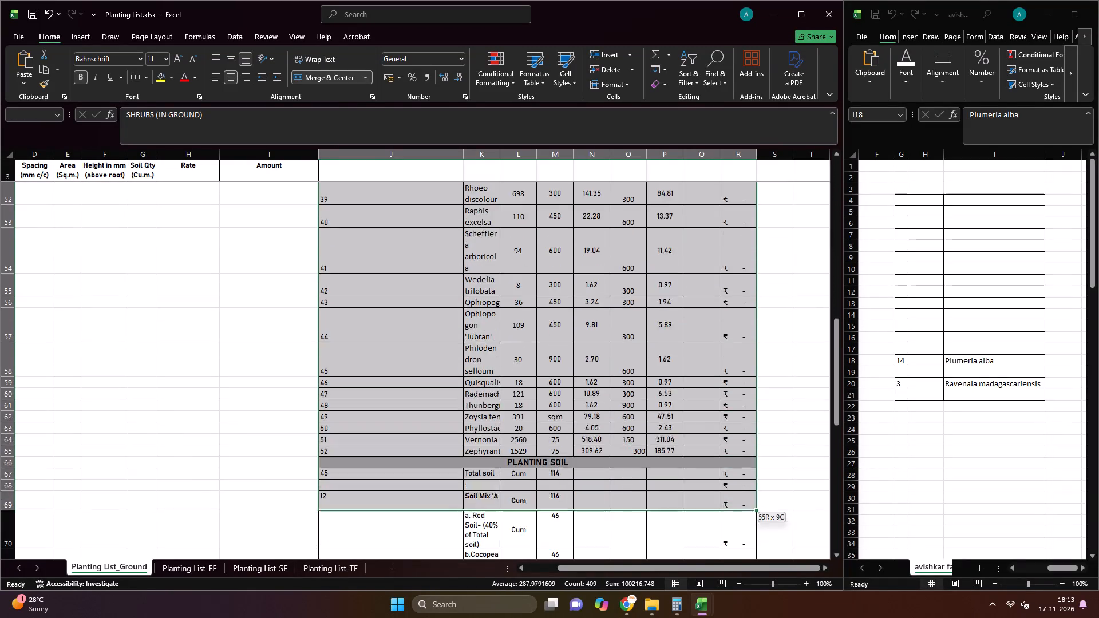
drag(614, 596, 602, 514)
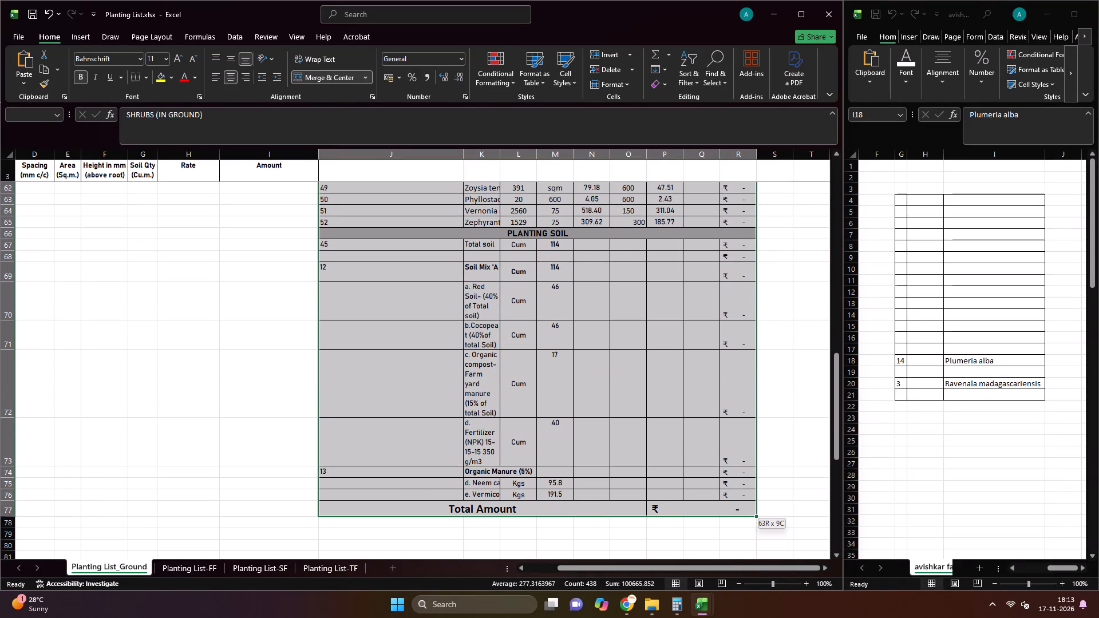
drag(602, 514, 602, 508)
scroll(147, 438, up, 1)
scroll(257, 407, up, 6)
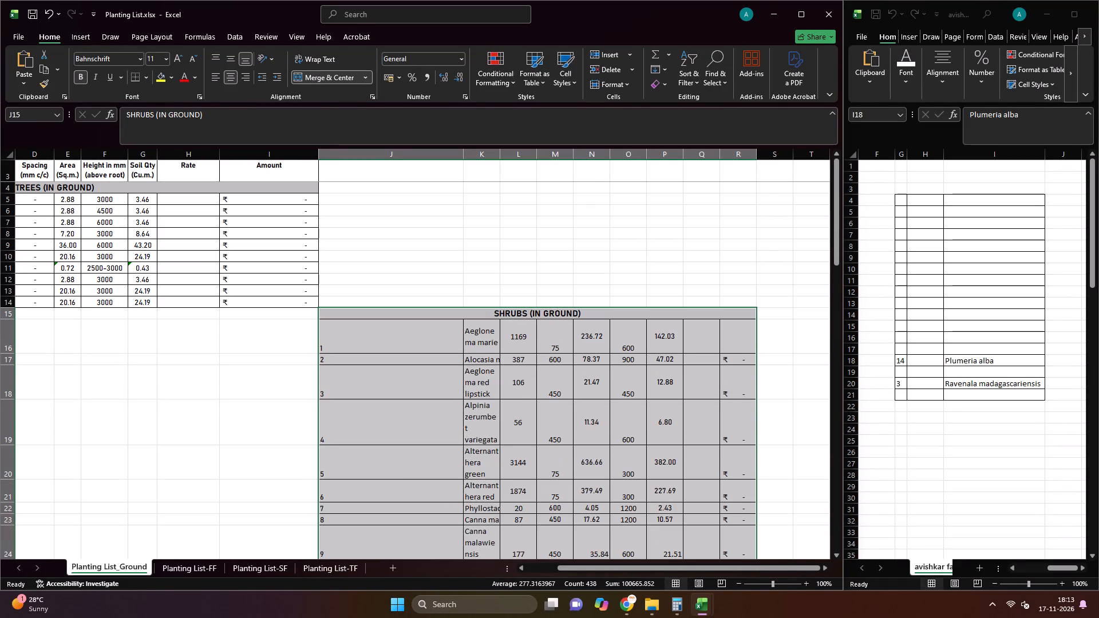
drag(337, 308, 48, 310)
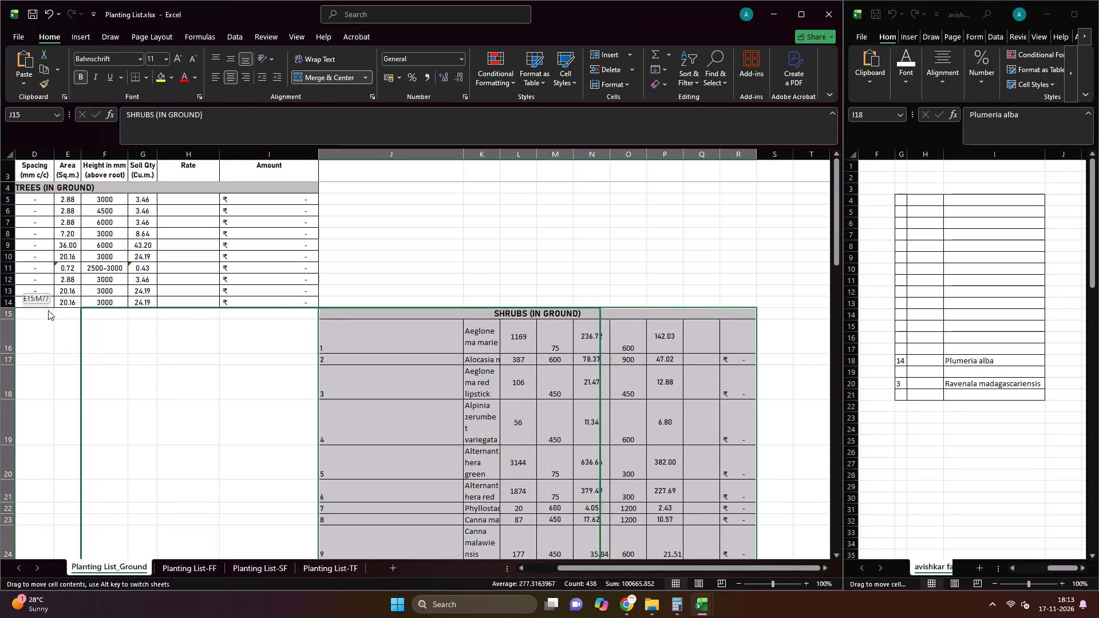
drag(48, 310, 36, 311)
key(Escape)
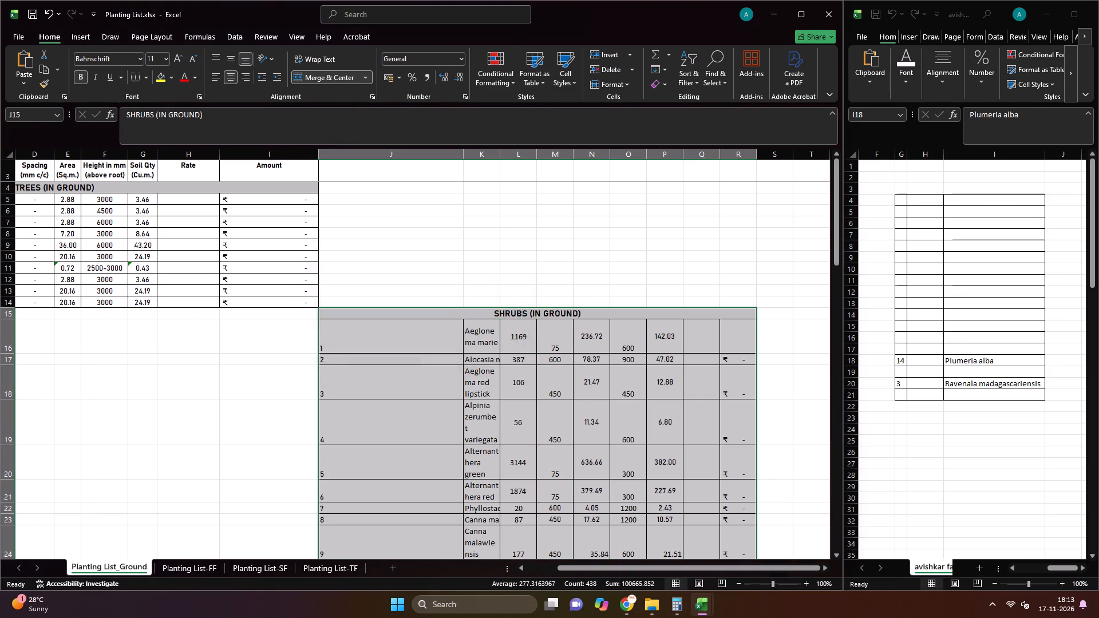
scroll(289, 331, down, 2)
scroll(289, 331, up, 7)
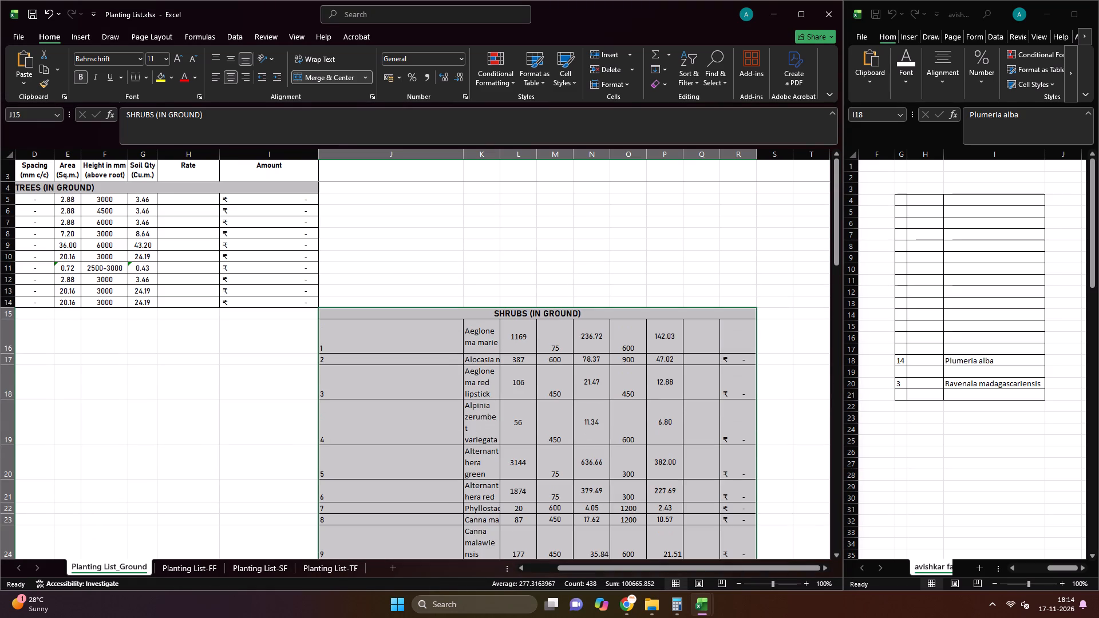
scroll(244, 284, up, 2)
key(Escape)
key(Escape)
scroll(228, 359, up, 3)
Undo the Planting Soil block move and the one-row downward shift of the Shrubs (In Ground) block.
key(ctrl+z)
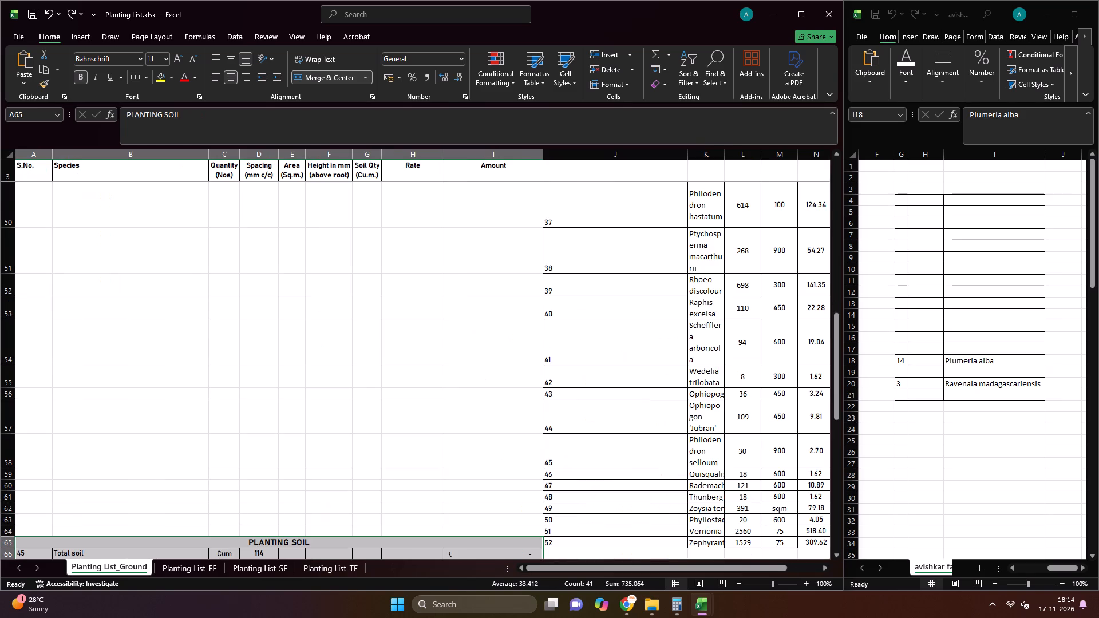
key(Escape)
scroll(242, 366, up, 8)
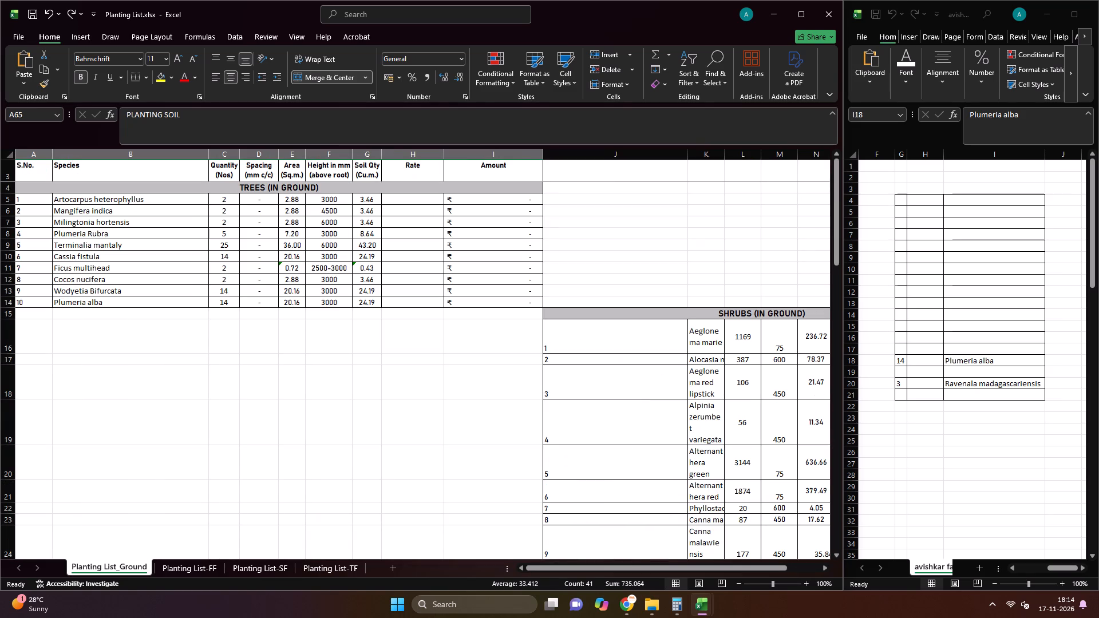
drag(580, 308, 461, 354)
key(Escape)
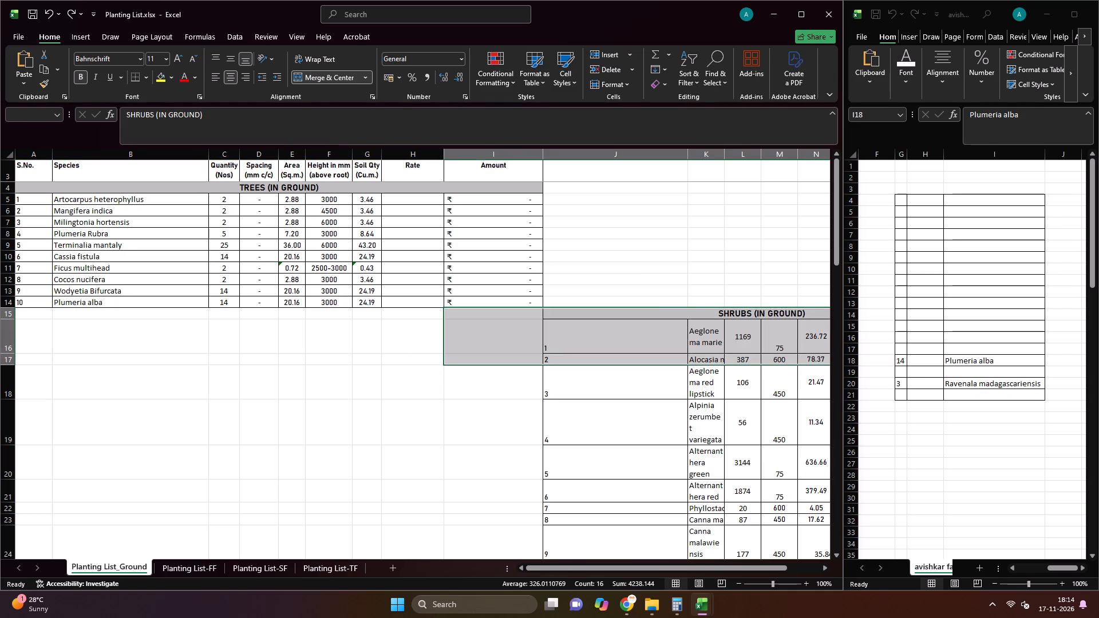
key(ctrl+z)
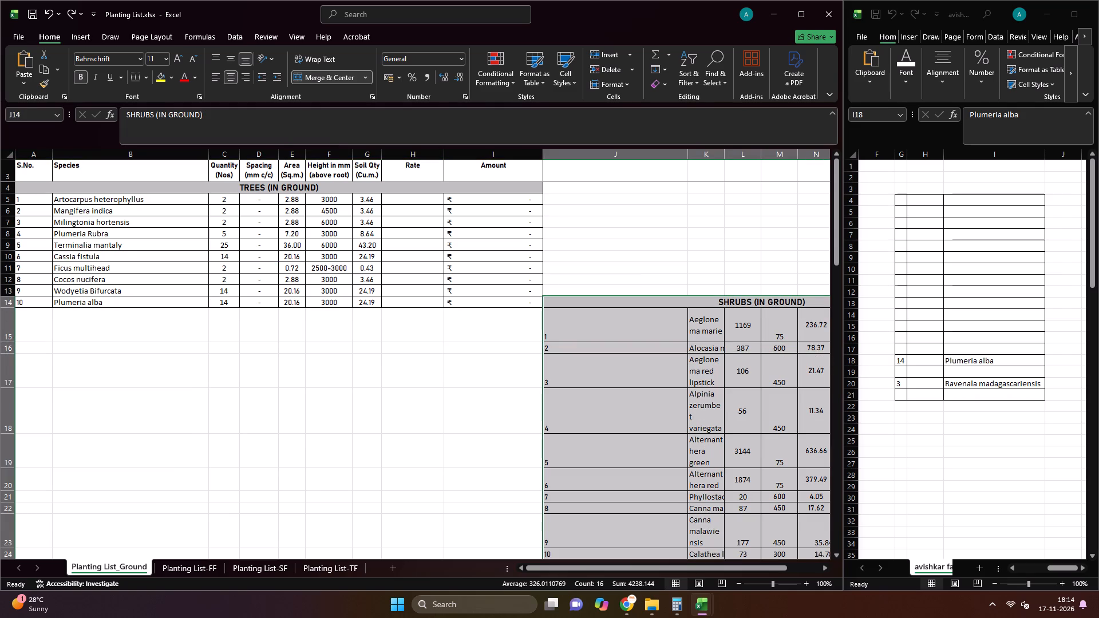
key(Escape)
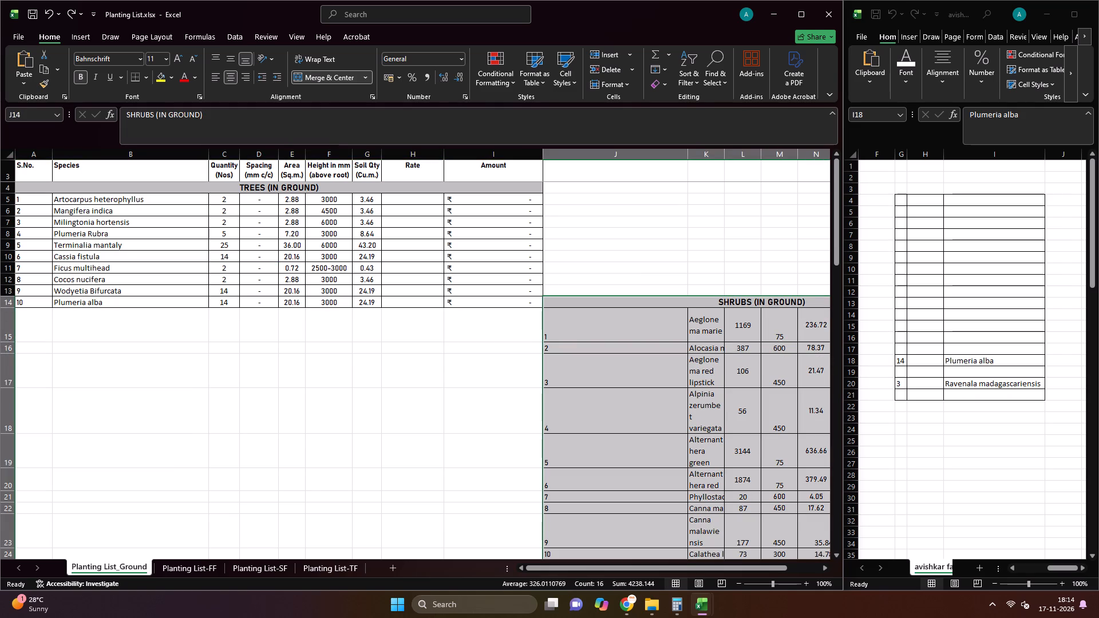
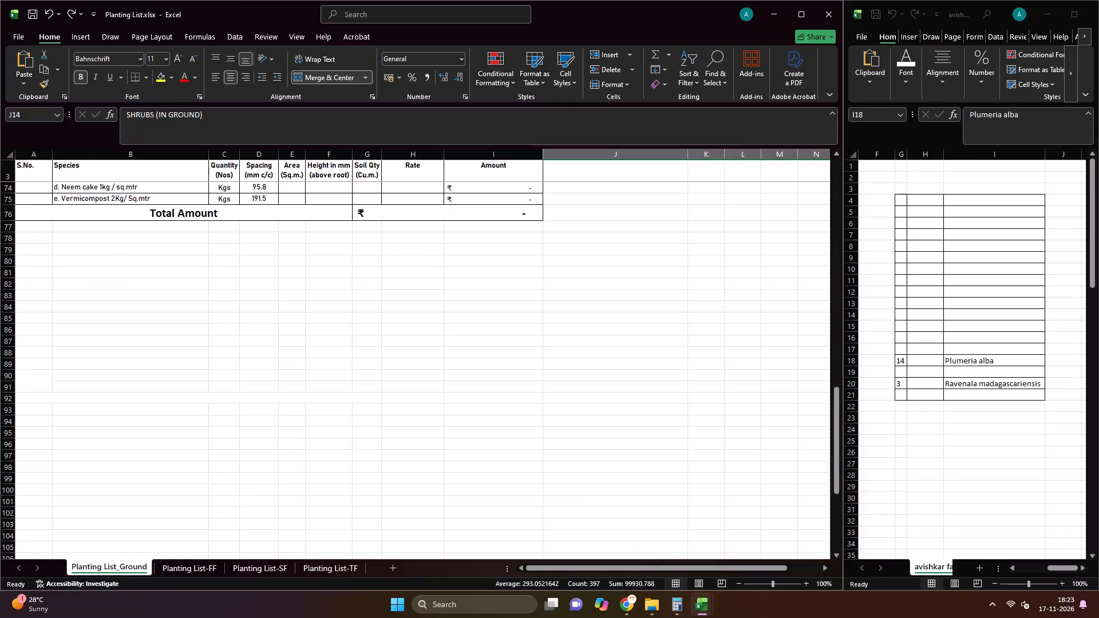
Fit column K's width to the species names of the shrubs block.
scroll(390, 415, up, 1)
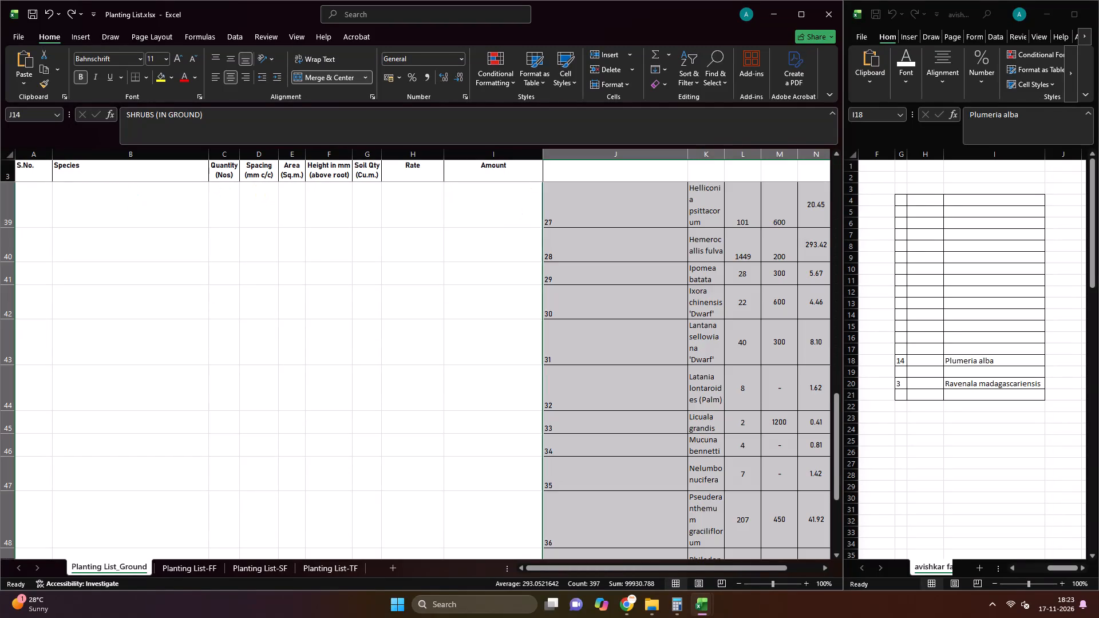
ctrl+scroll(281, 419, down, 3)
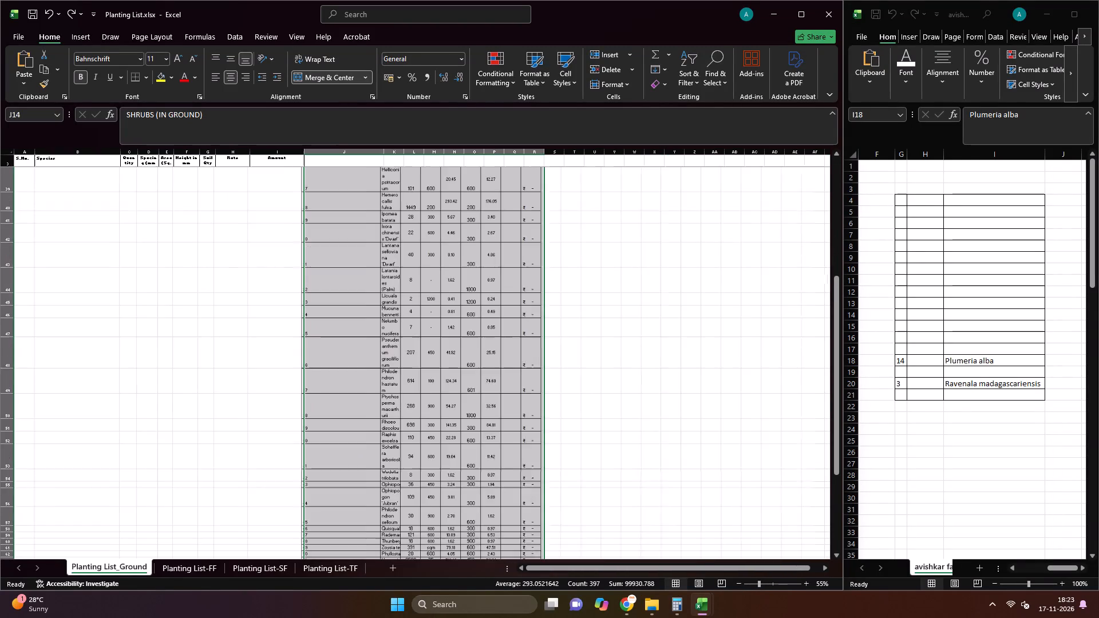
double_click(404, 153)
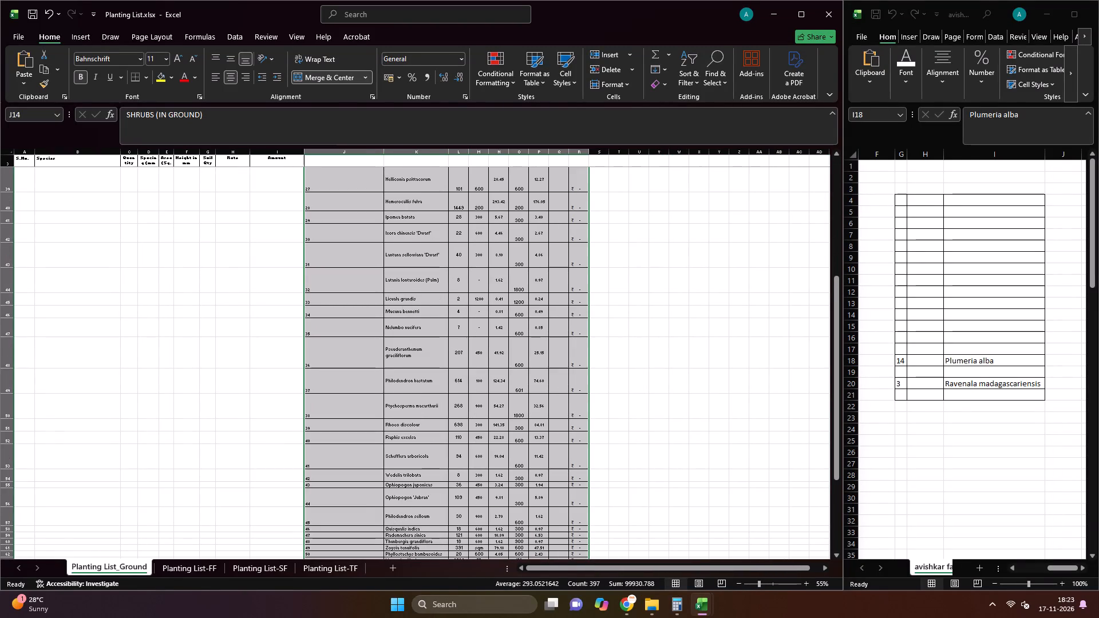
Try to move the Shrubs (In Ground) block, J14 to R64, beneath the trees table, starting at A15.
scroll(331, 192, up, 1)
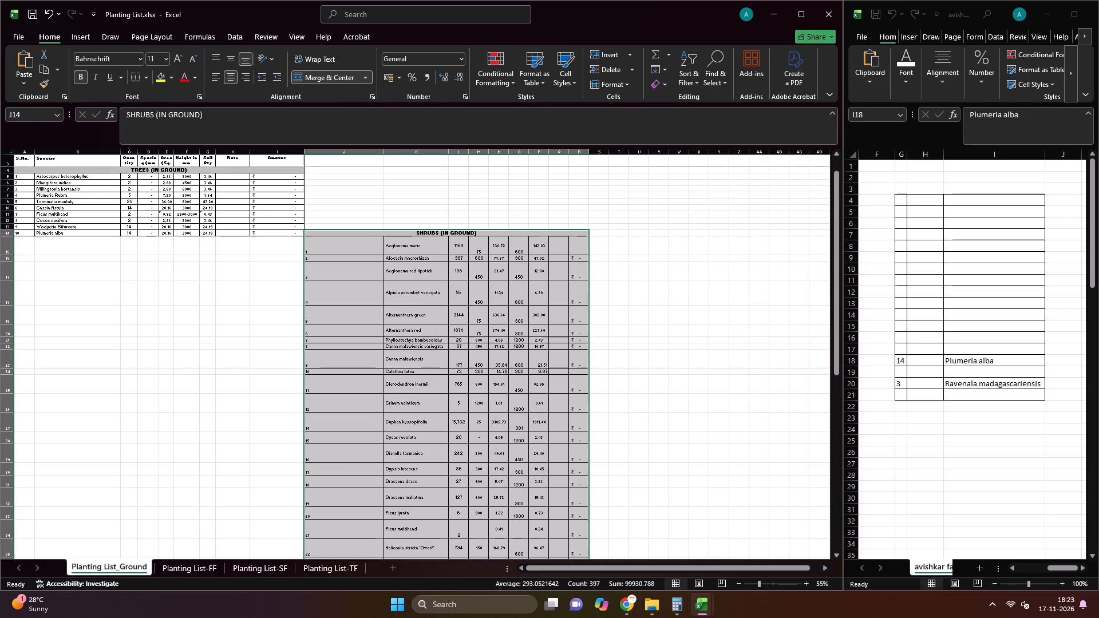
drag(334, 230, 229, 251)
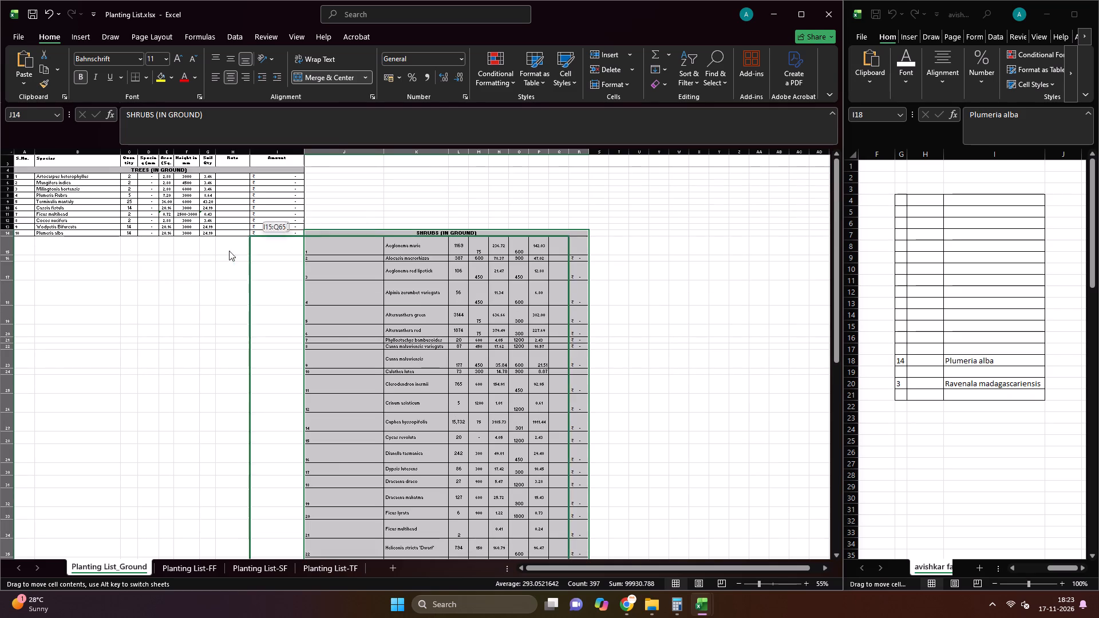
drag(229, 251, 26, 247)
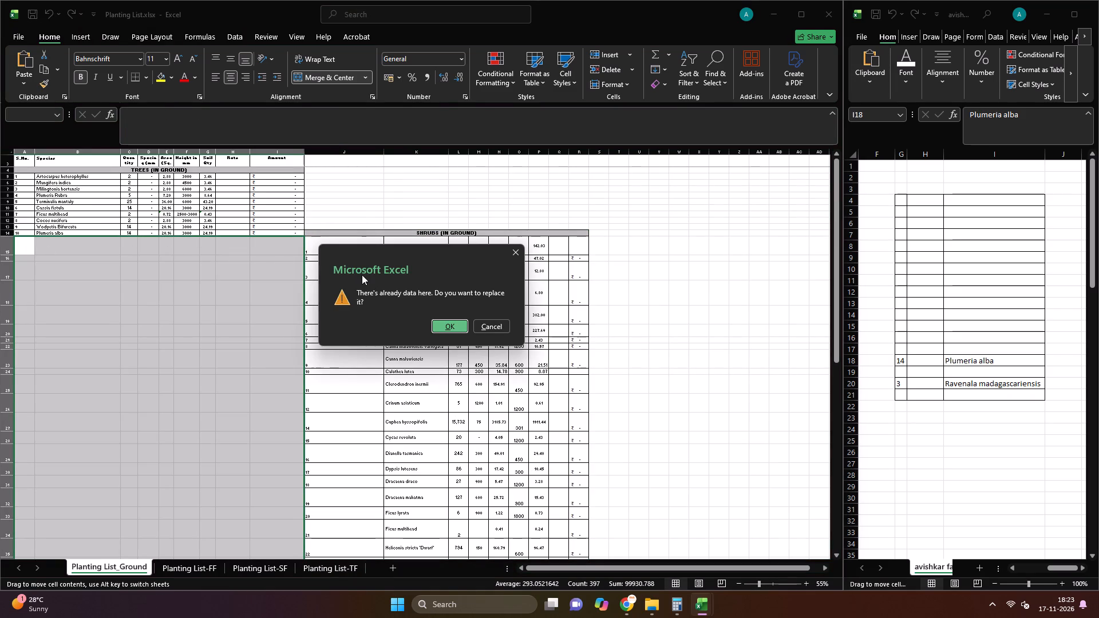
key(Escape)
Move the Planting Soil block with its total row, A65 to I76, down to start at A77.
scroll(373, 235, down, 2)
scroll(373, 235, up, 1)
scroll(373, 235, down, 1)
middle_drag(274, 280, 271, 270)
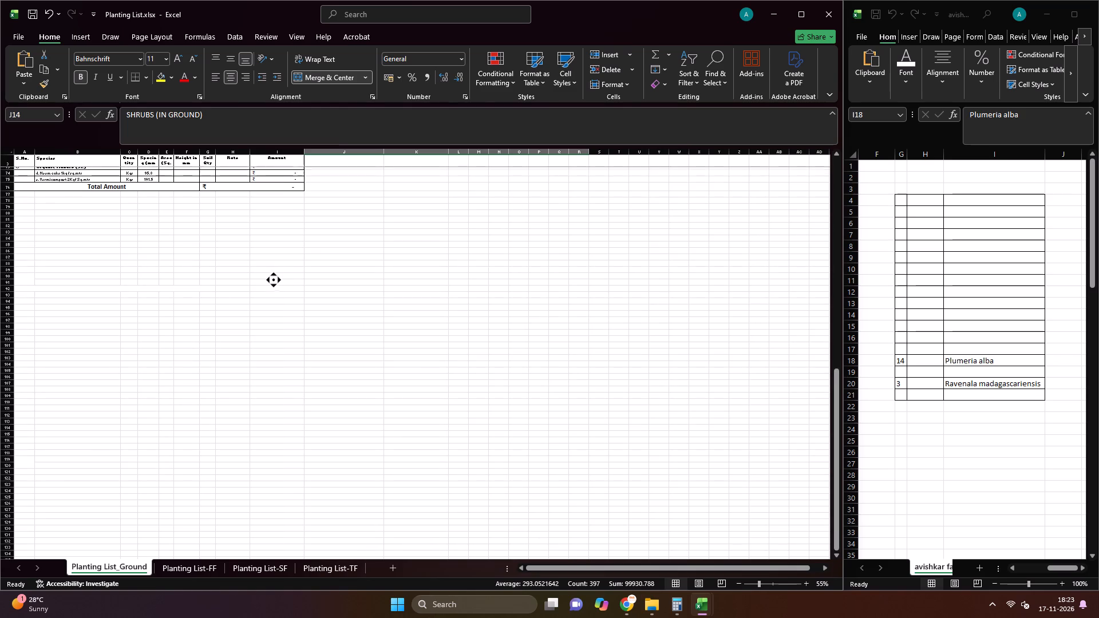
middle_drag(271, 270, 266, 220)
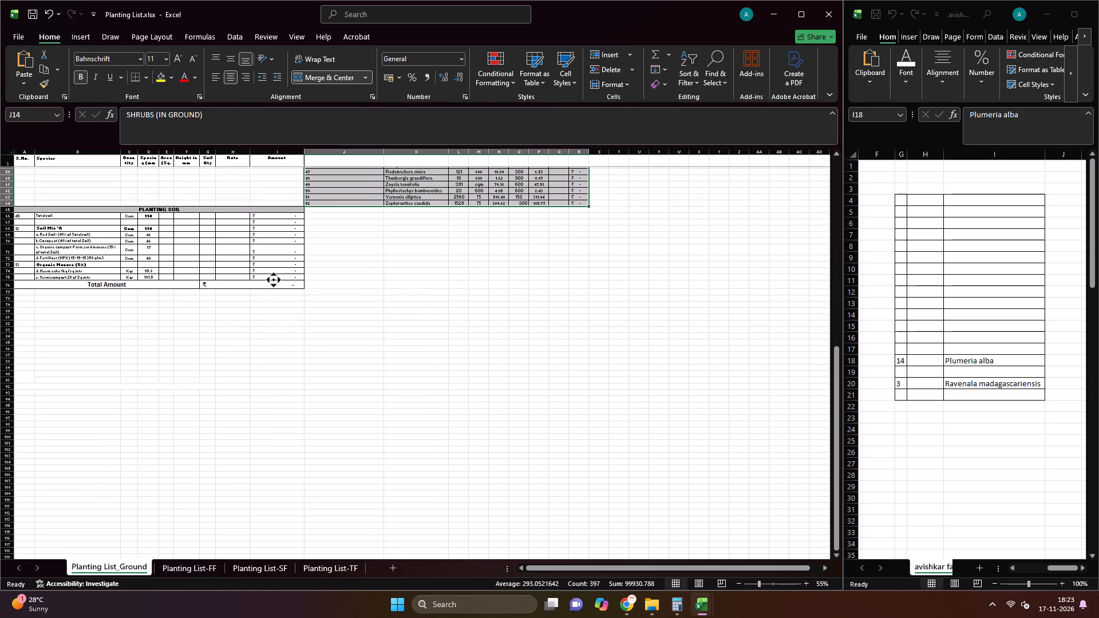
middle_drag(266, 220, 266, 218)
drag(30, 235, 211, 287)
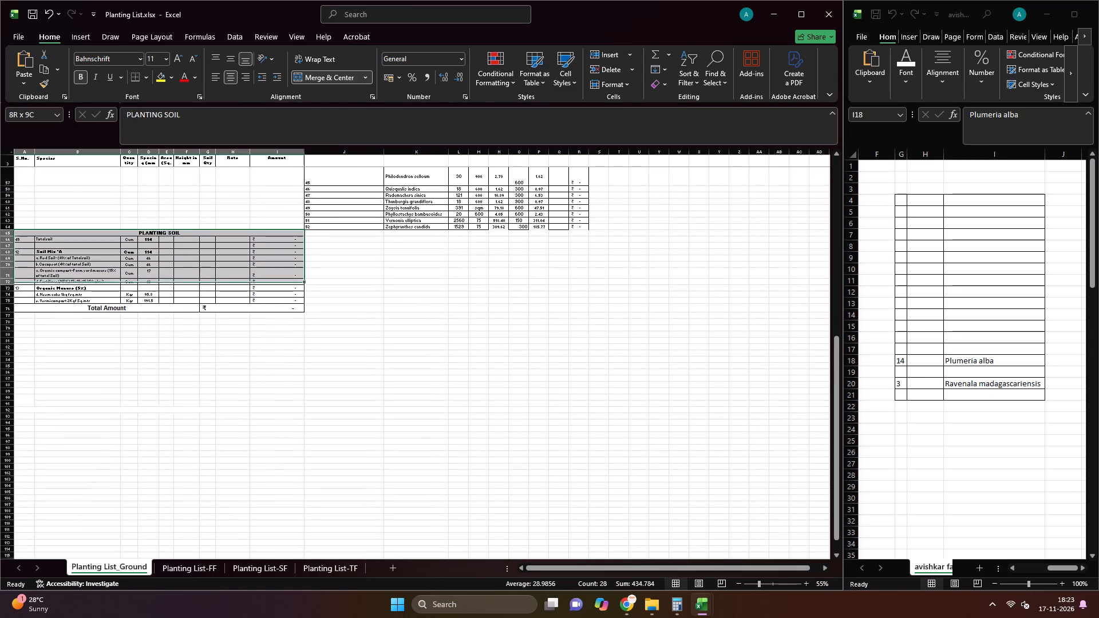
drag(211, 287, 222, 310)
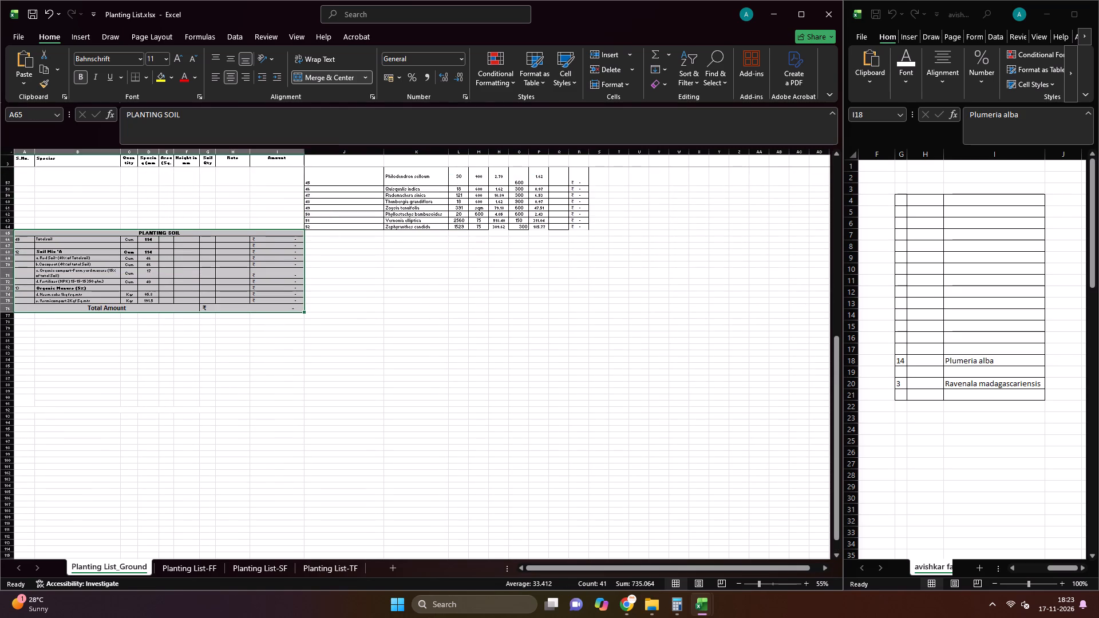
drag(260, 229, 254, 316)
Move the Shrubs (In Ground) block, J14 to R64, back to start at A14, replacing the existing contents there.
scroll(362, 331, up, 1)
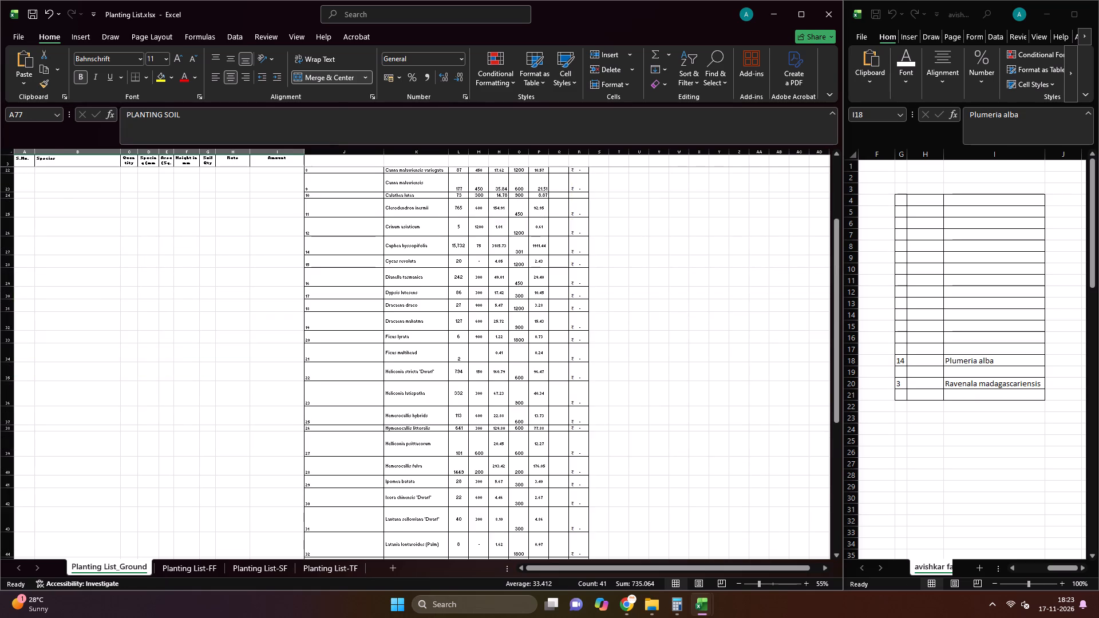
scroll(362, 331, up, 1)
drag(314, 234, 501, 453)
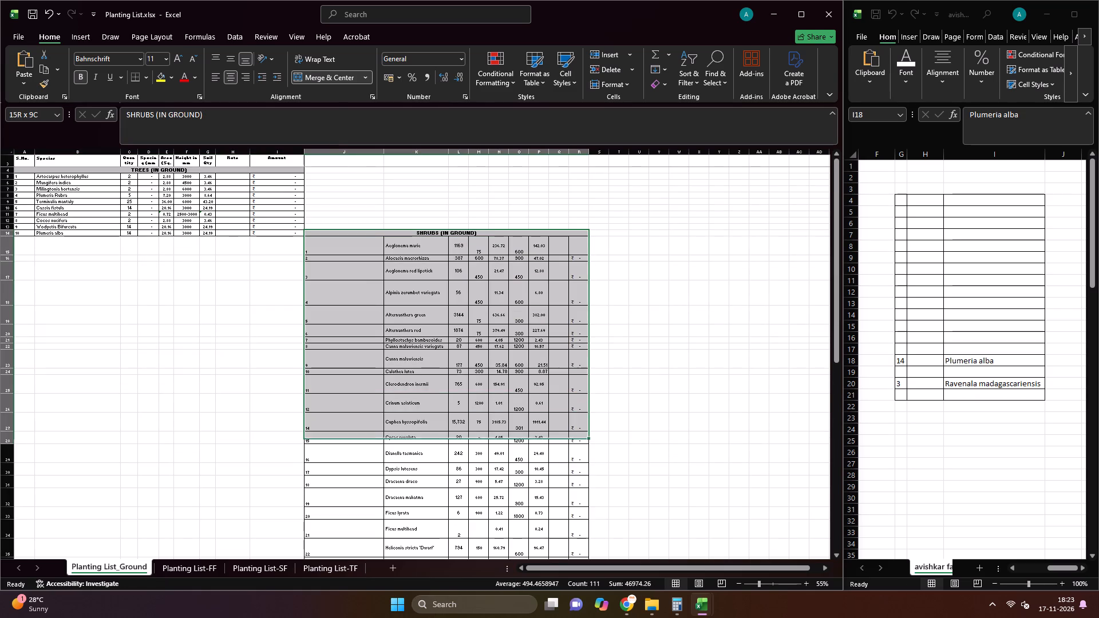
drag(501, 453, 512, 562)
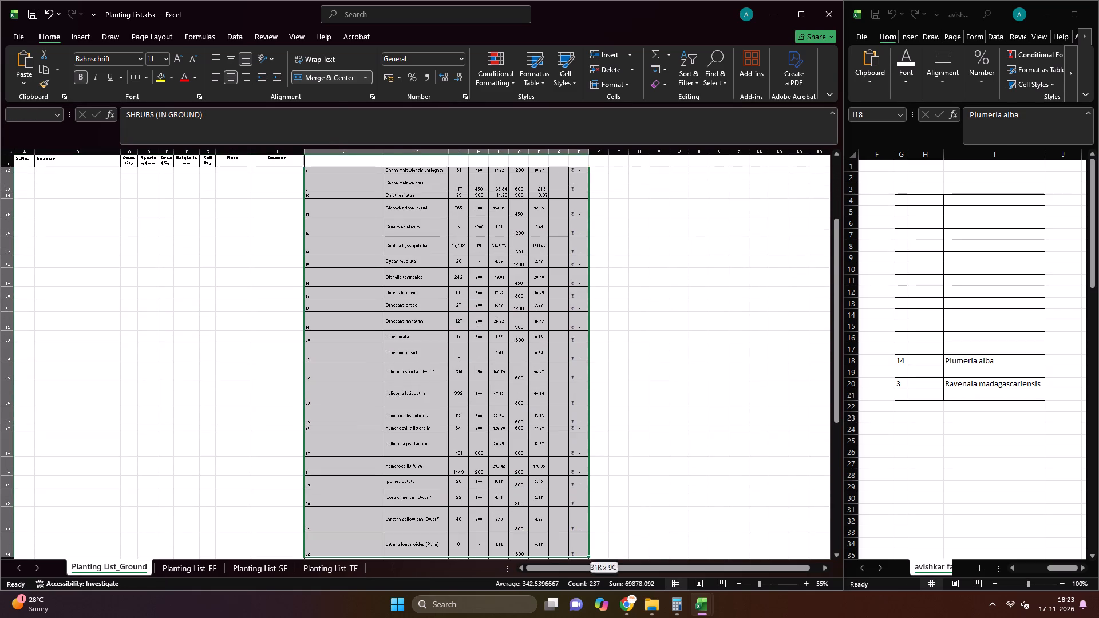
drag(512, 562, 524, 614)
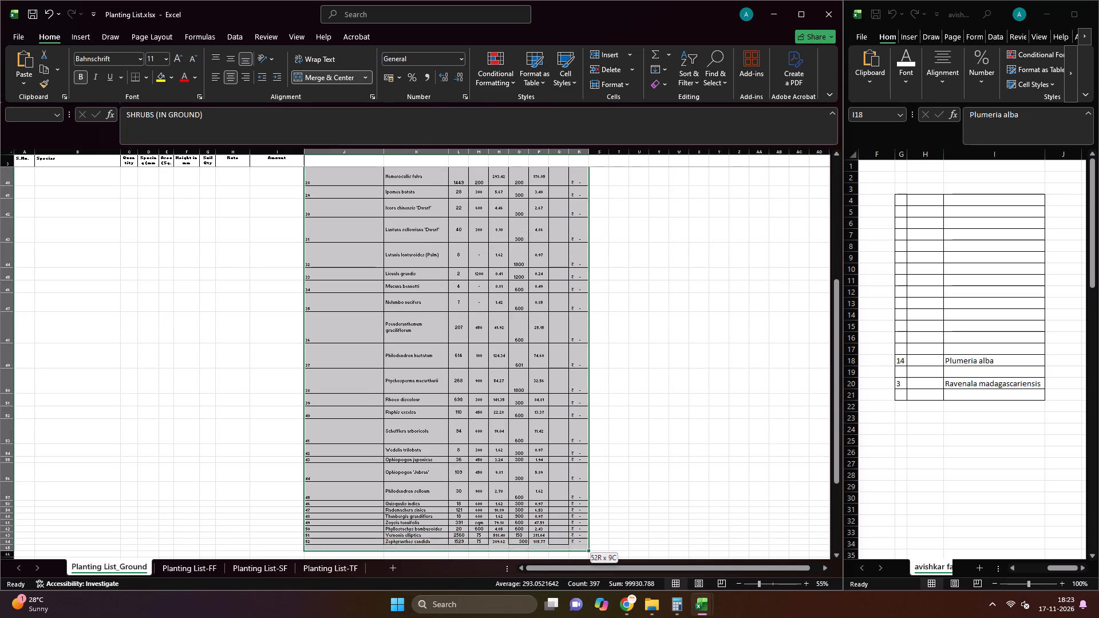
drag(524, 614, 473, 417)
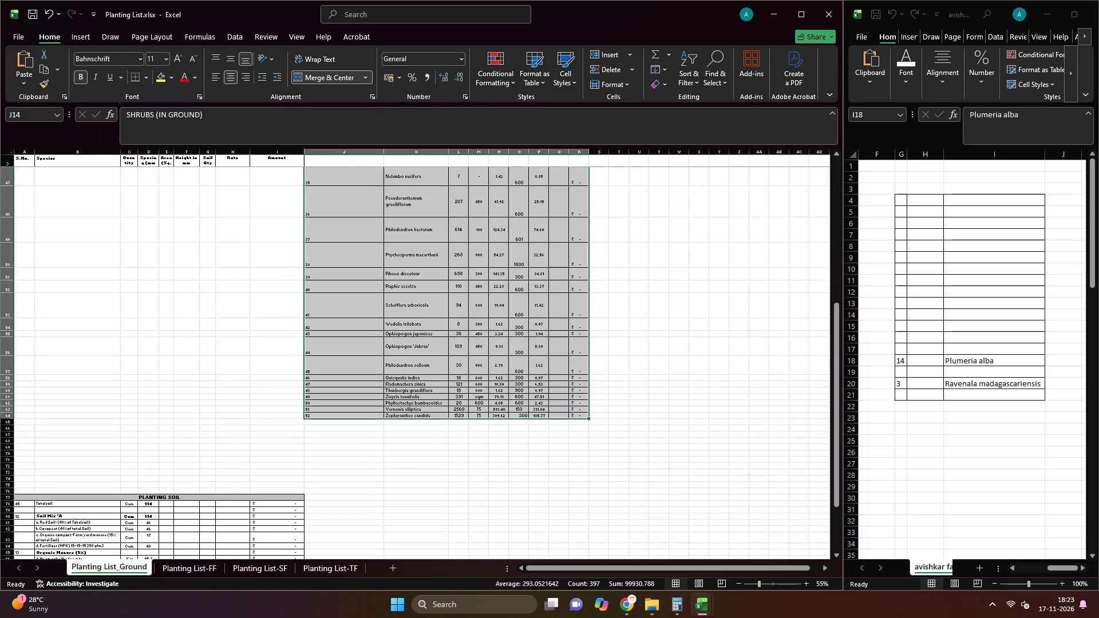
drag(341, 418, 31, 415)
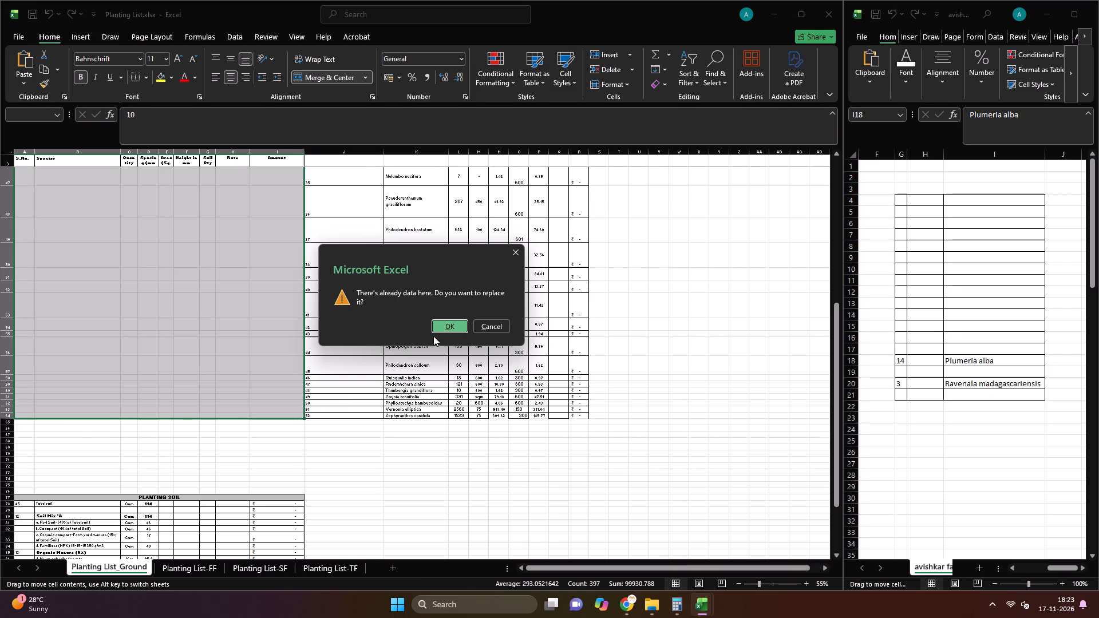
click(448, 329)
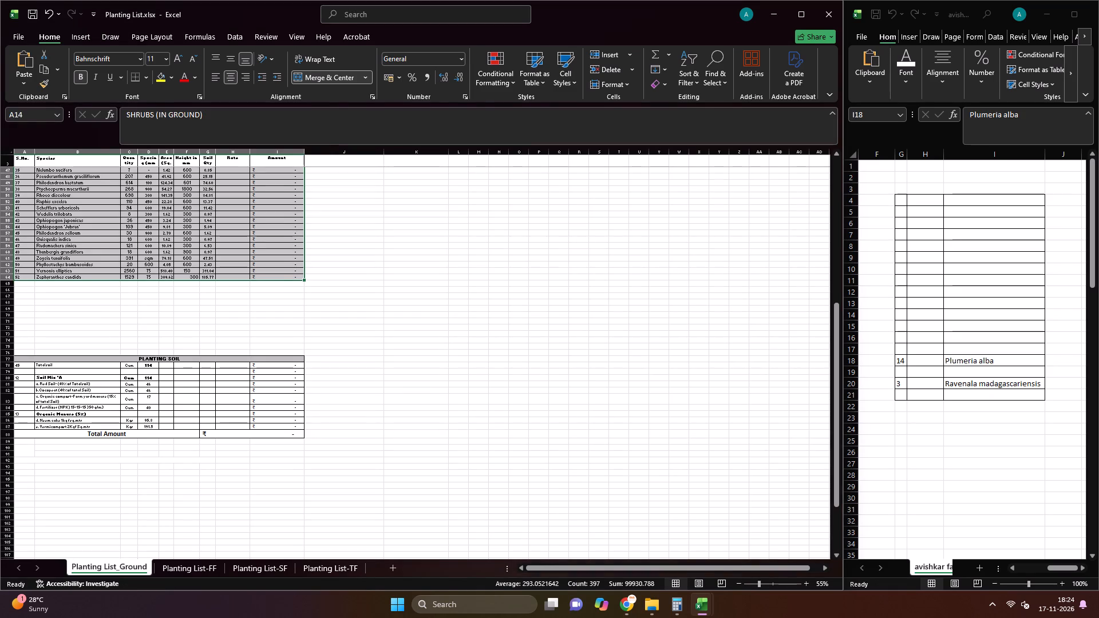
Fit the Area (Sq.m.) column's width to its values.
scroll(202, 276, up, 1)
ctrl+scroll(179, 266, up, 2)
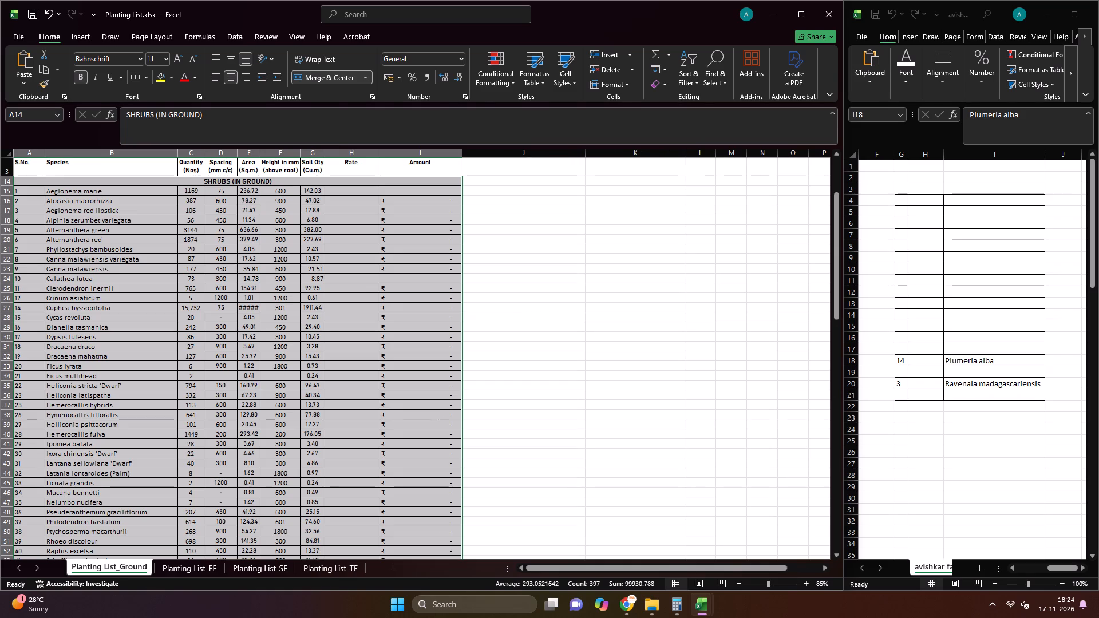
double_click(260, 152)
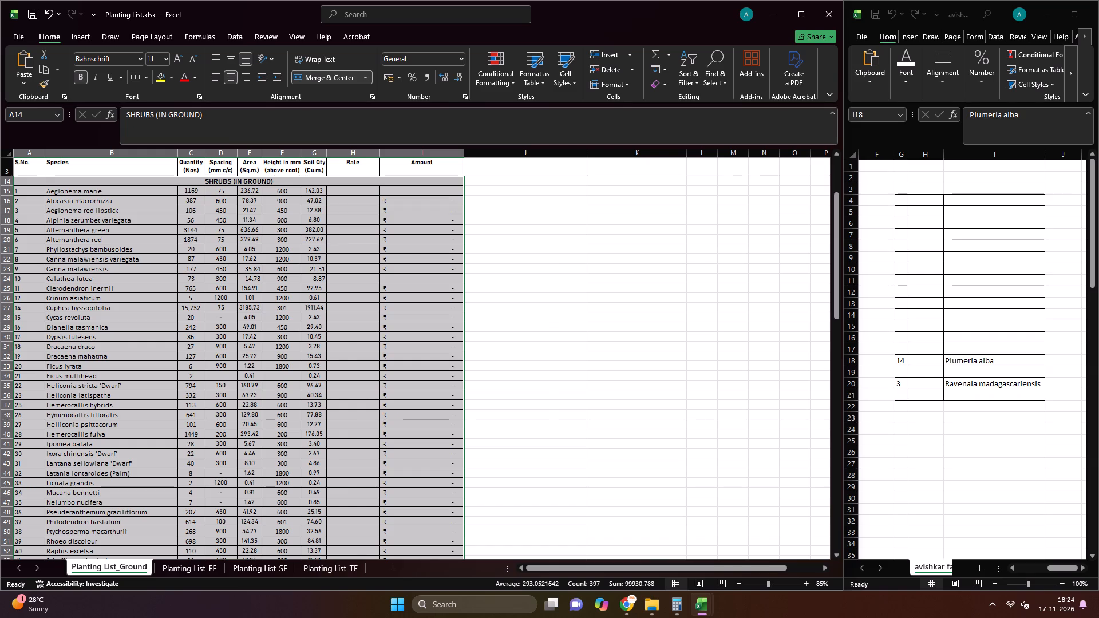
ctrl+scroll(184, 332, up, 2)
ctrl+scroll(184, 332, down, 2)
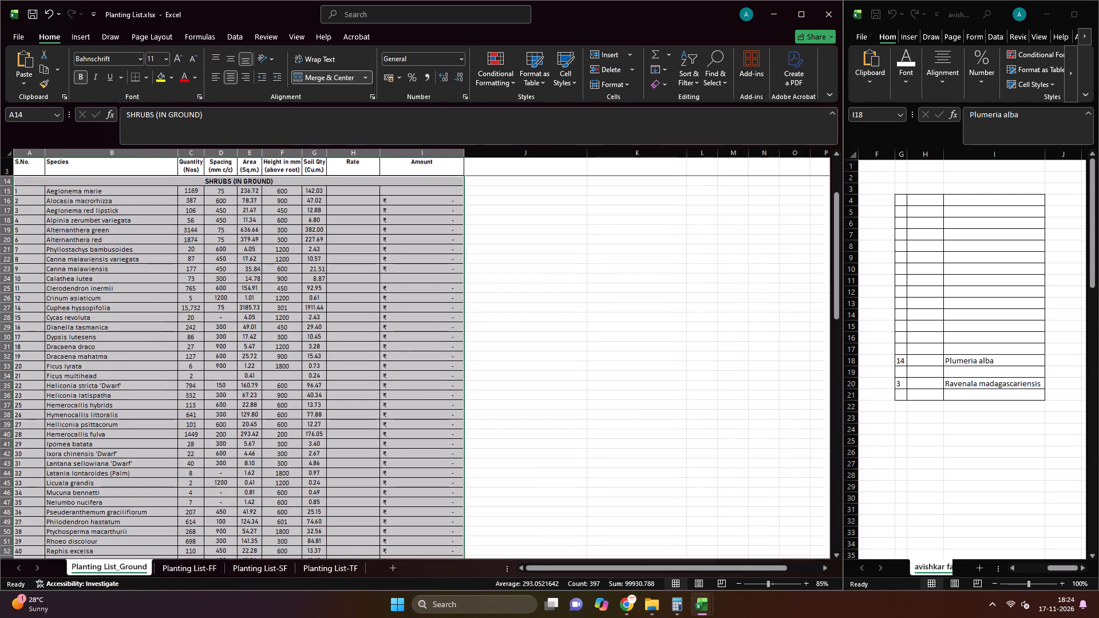
Undo the block moves, the column width changes and the added Plumeria alba row, back to the original layout with Shrubs (In Ground) at A14.
key(ctrl+z)
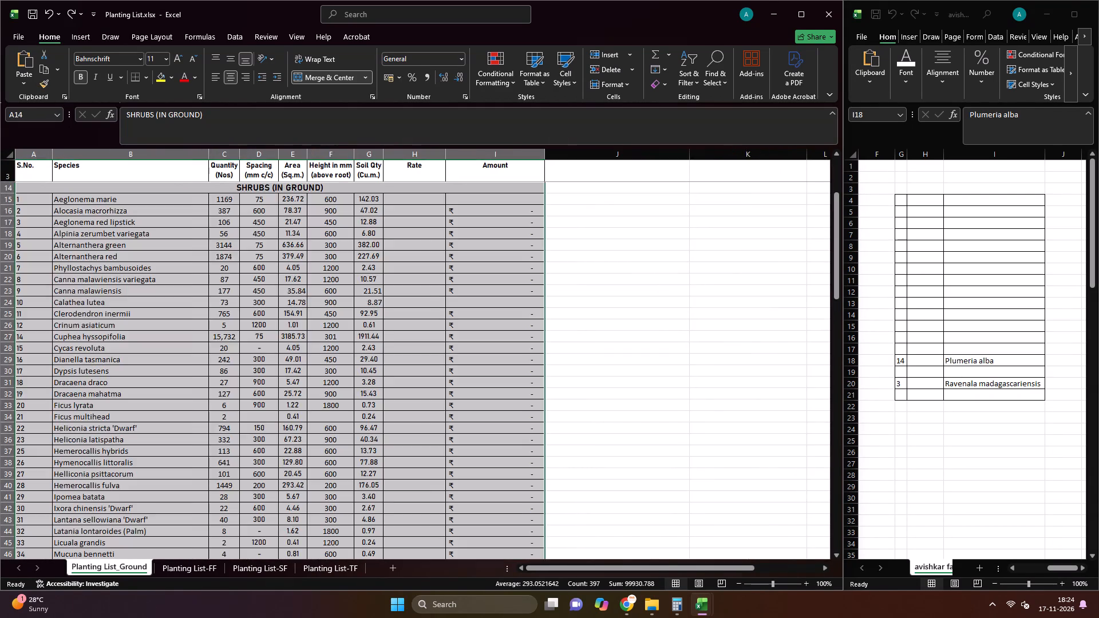
key(ctrl+z)
key(ctrl+z)
key(ctrl+z)
key(ctrl+z)
key(ctrl+z)
key(ctrl+z)
key(ctrl+z)
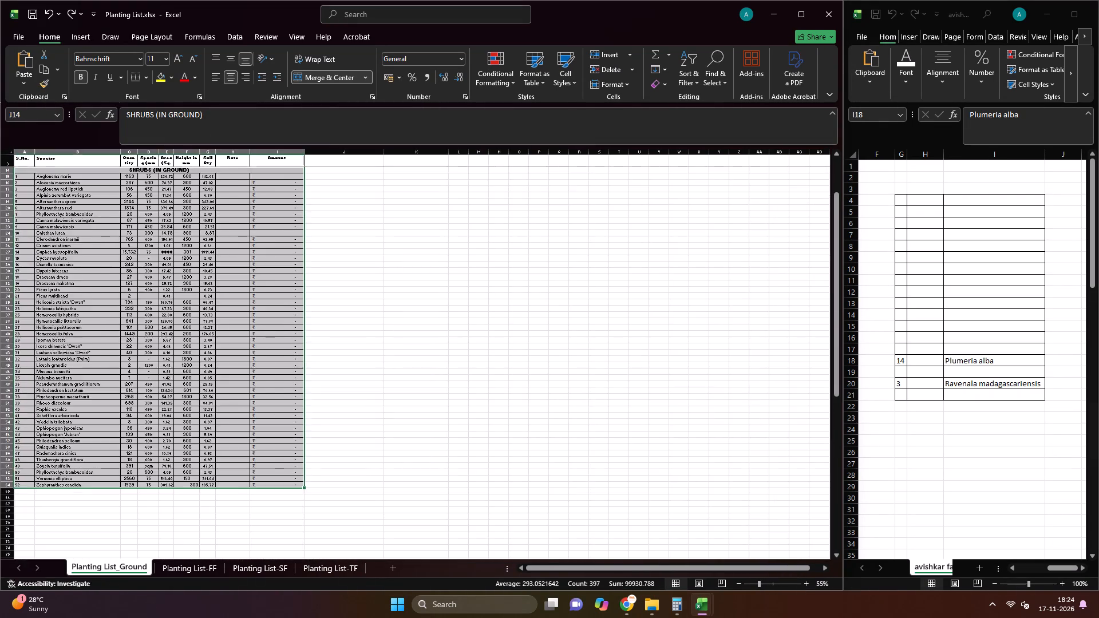
key(ctrl+z)
key(ctrl+z)
key(ctrl+z)
key(ctrl+z)
key(ctrl+z)
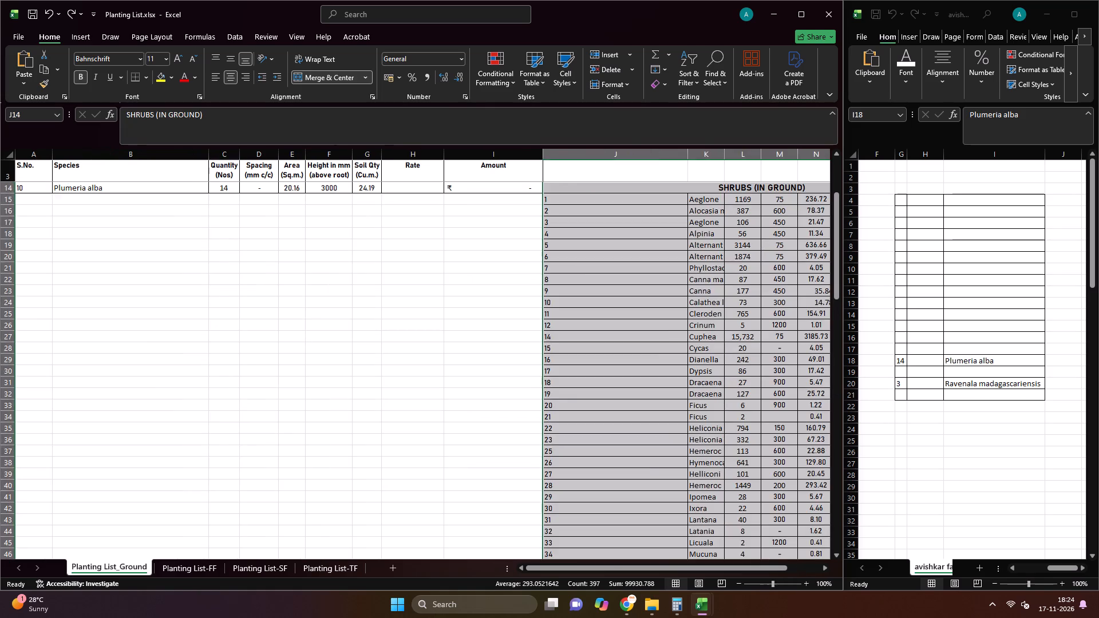
key(ctrl+z)
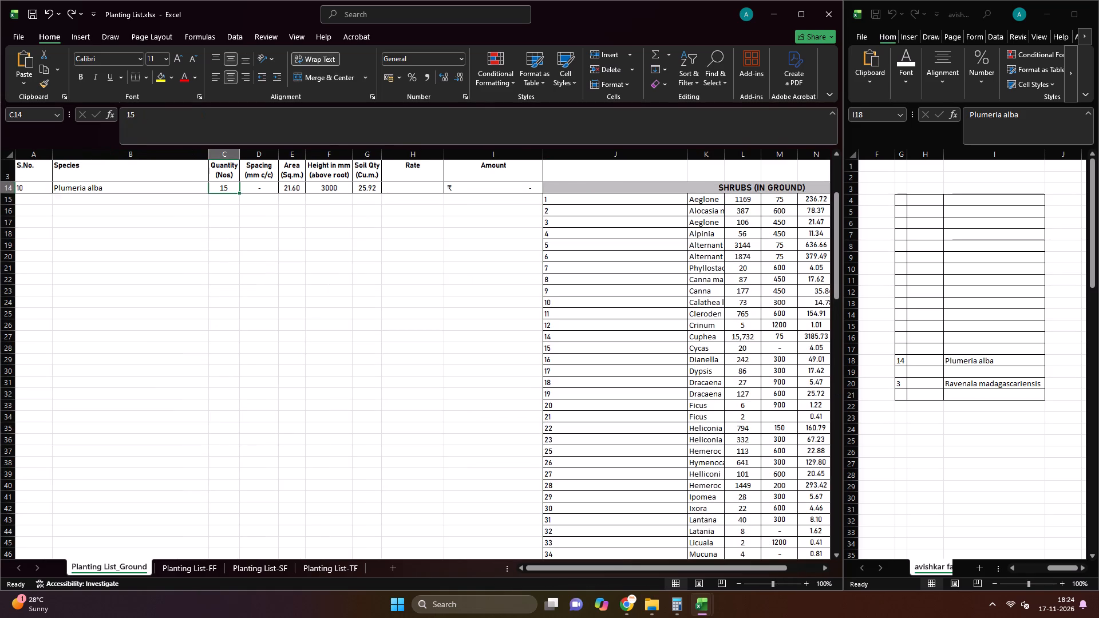
key(ctrl+z)
scroll(316, 327, up, 1)
key(ctrl+z)
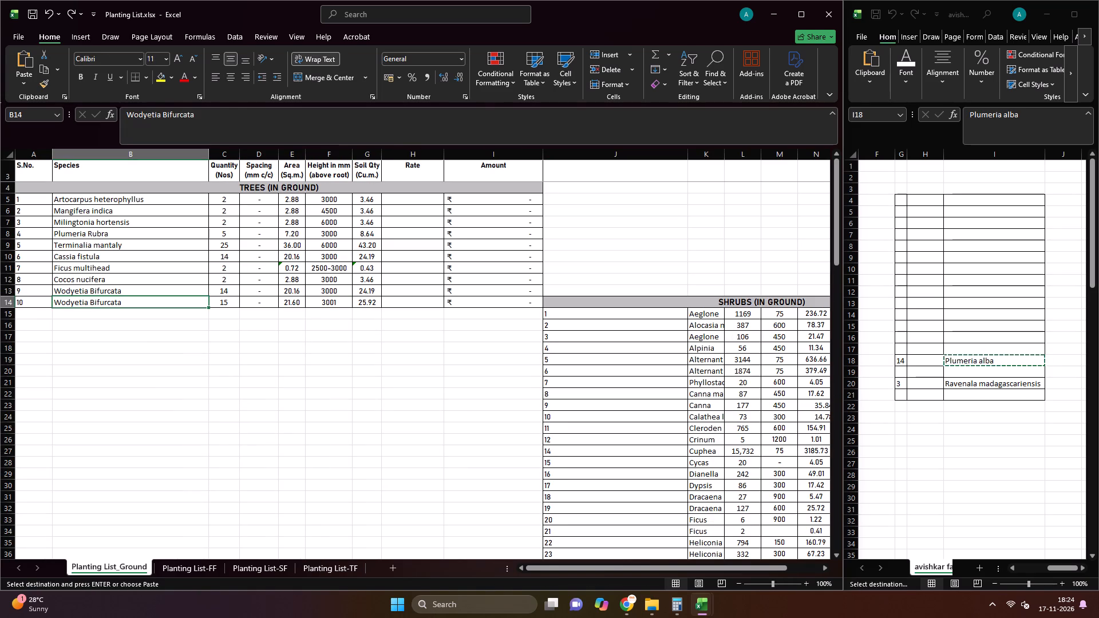
key(ctrl+z)
key(ctrl+z)
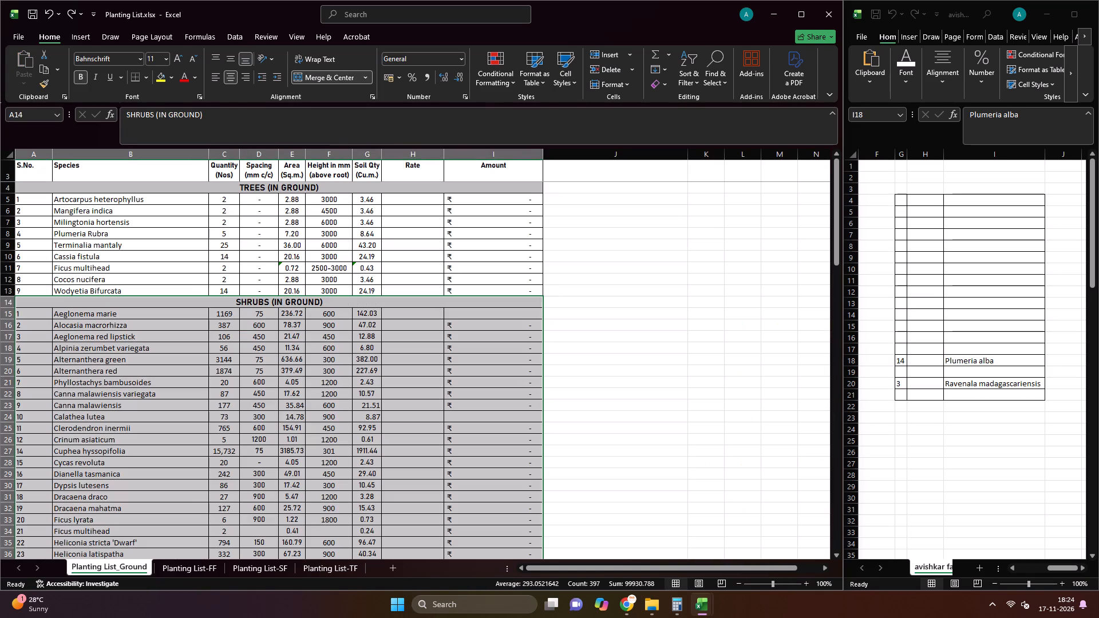
Insert a blank row 13 in the trees table, between Cocos nucifera and Wodyetia Bifurcata.
key(Escape)
key(Escape)
click(583, 306)
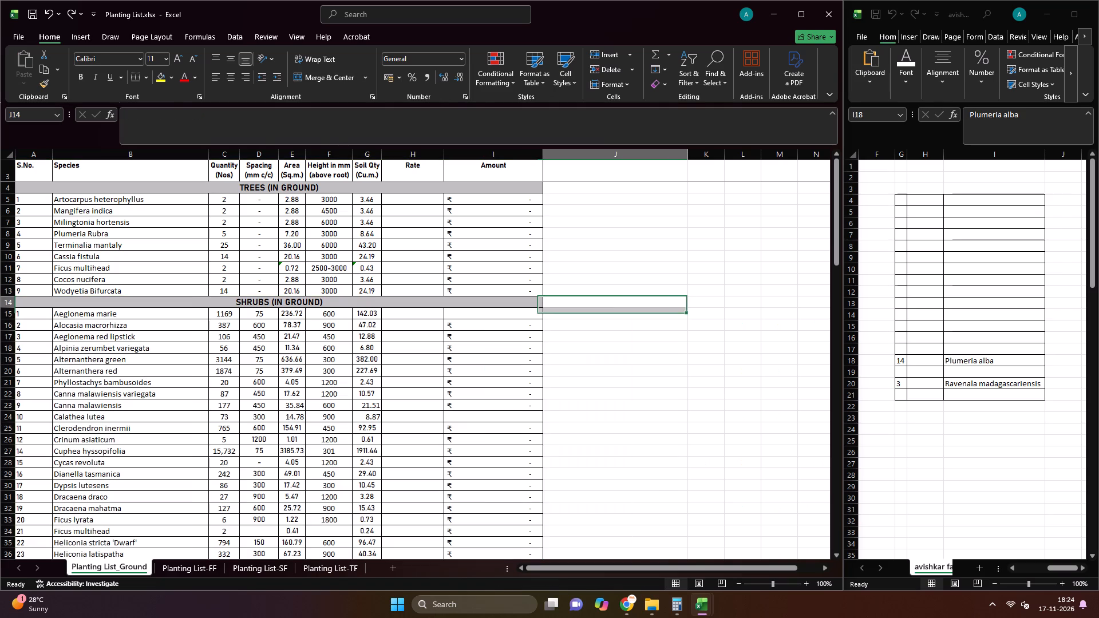
key(Escape)
click(7, 290)
right_click(7, 290)
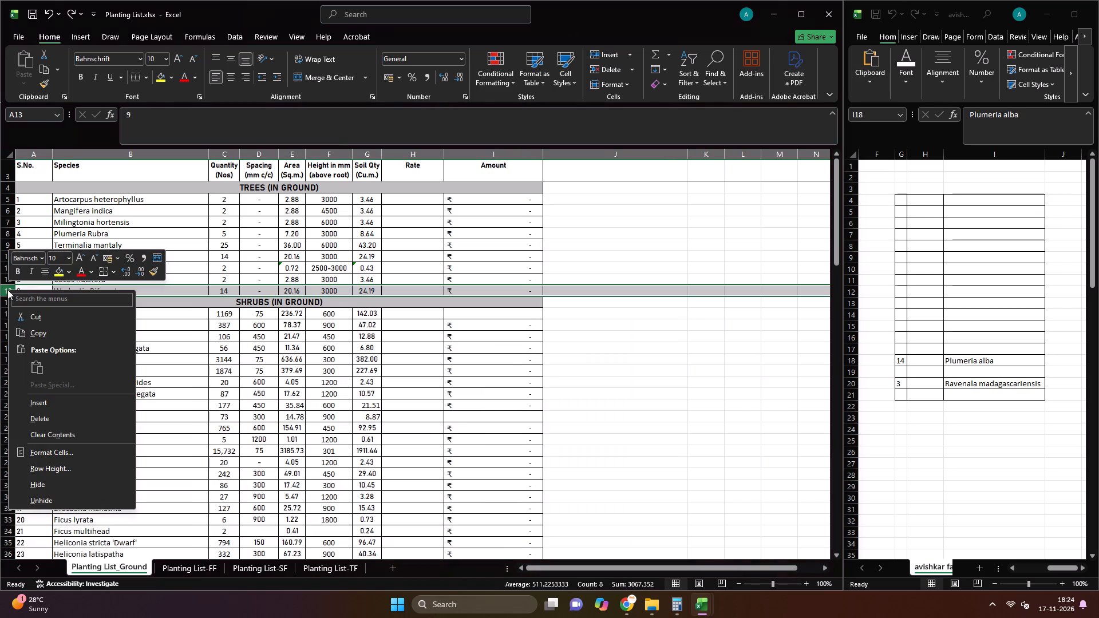
click(49, 402)
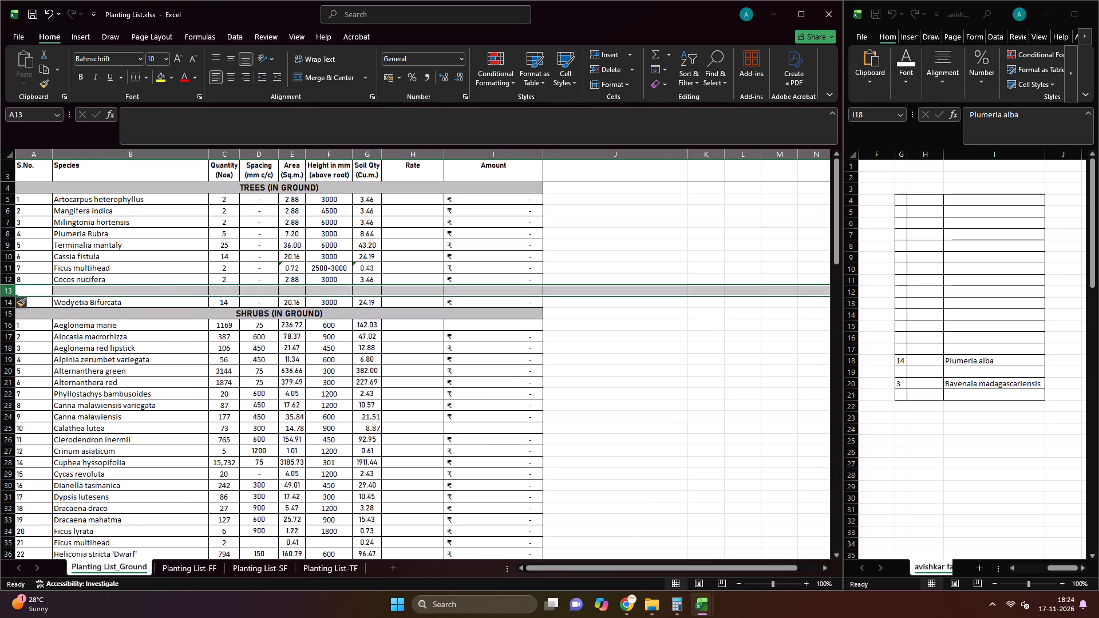
key(Escape)
click(54, 312)
click(42, 302)
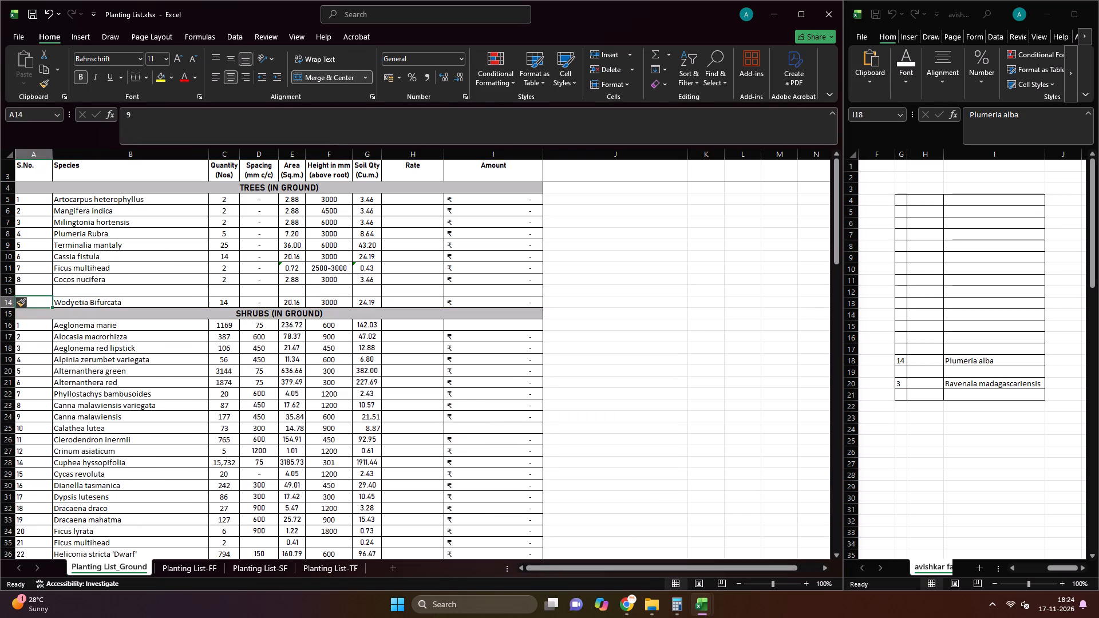
key(Escape)
click(78, 286)
key(Escape)
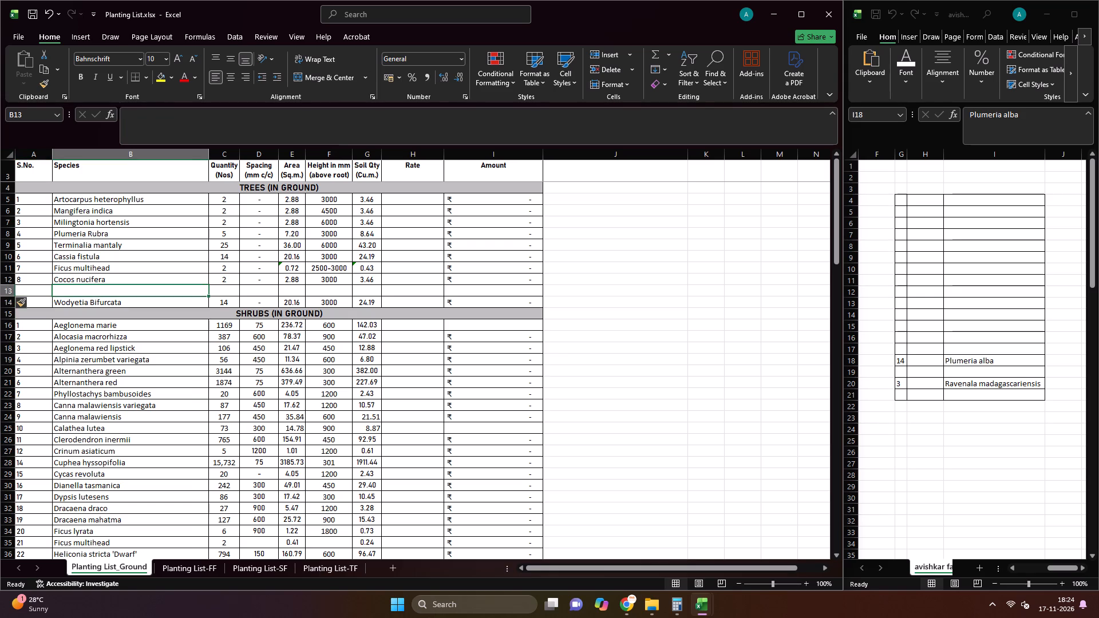
Fill the trees' serial numbers from A12 down to A14 as a series running 8, 9, 10.
click(35, 290)
click(33, 279)
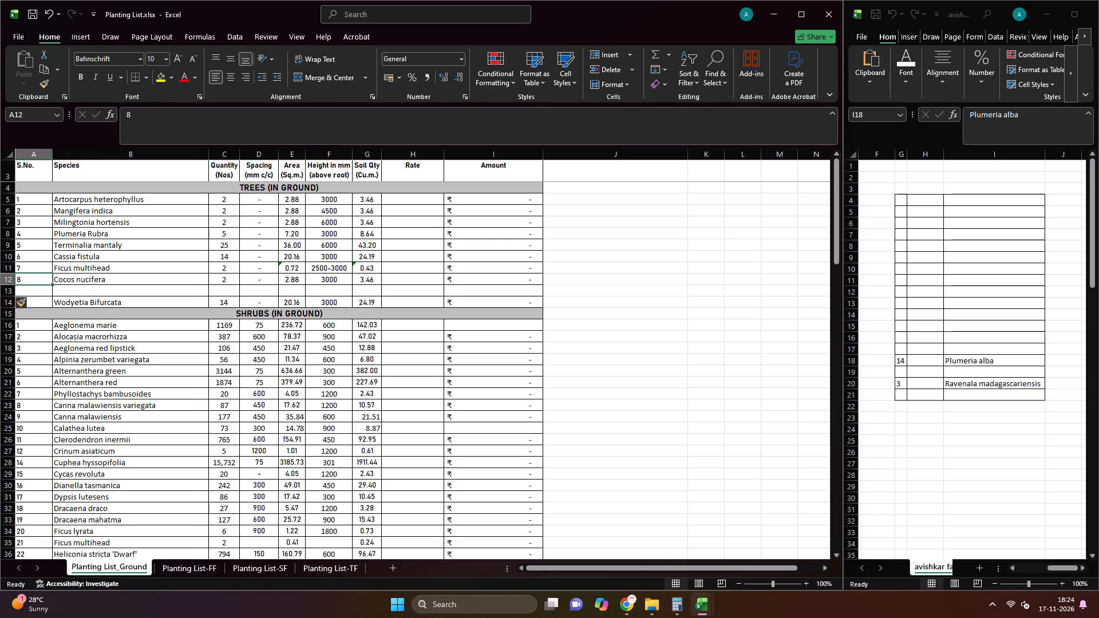
drag(51, 286, 50, 303)
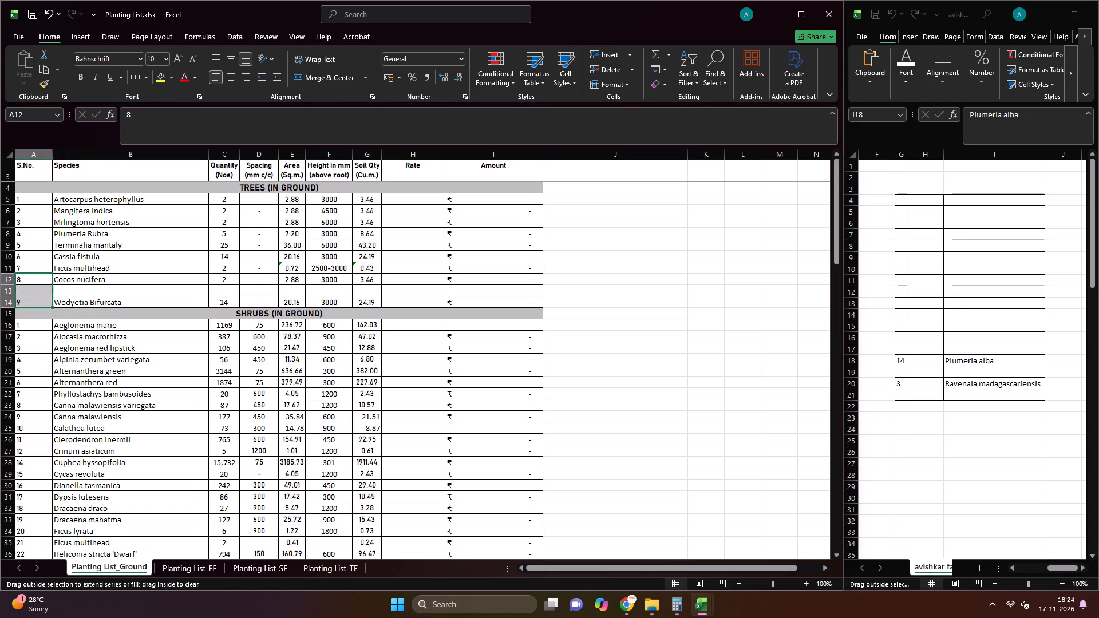
click(60, 321)
click(83, 342)
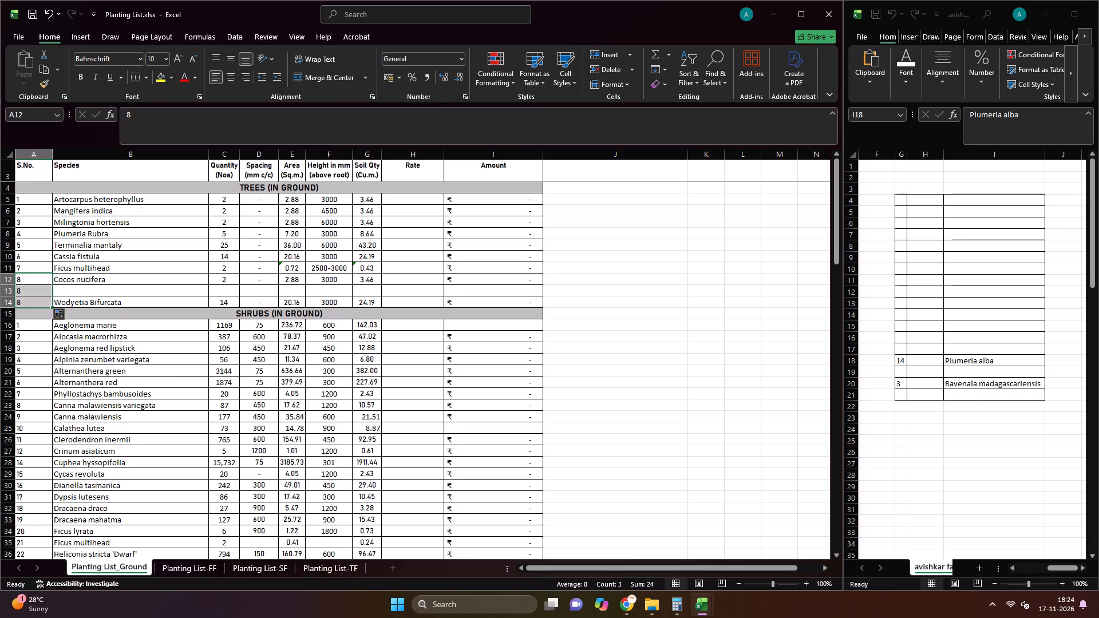
click(70, 291)
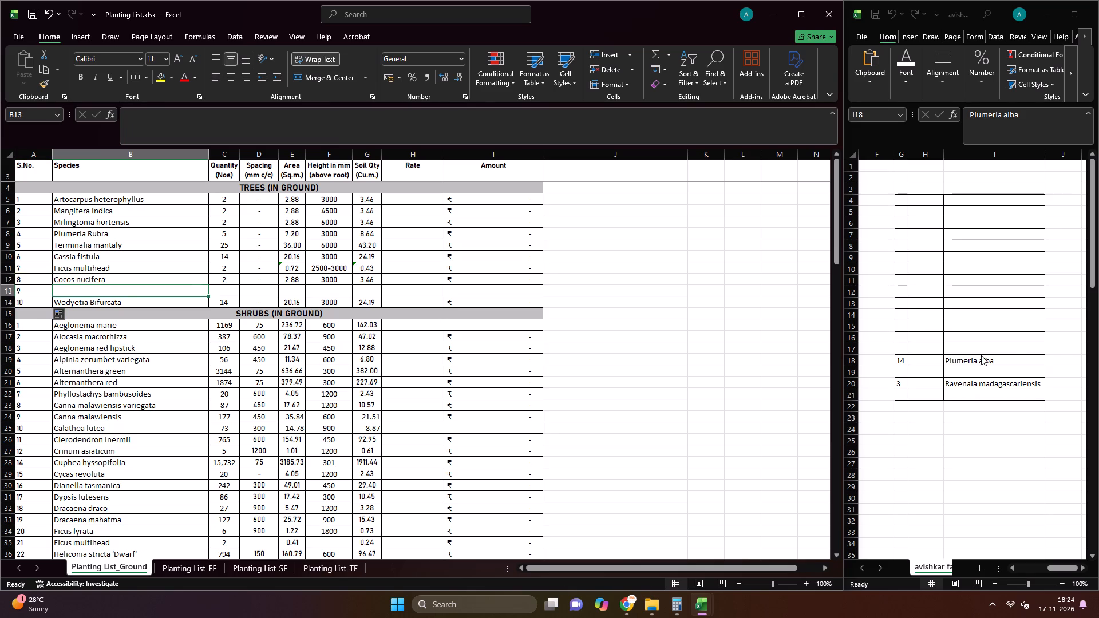
Copy Plumeria alba from the avishkar factory sheet into B13 of Planting List_Ground and enter its quantity as 14.
double_click(981, 359)
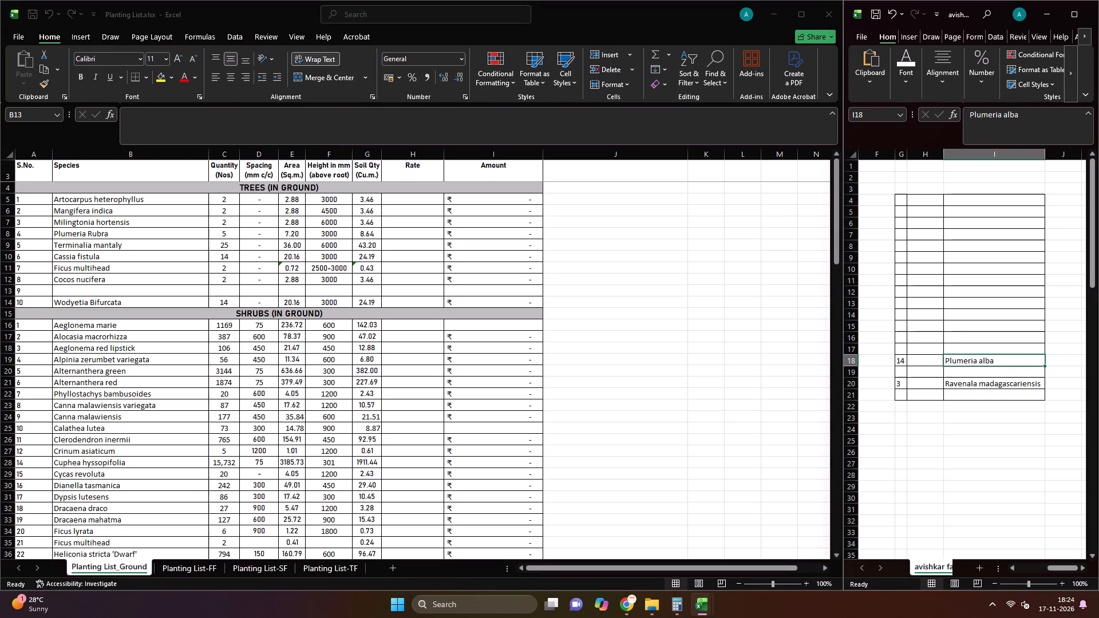
key(ctrl+c)
click(121, 308)
click(118, 291)
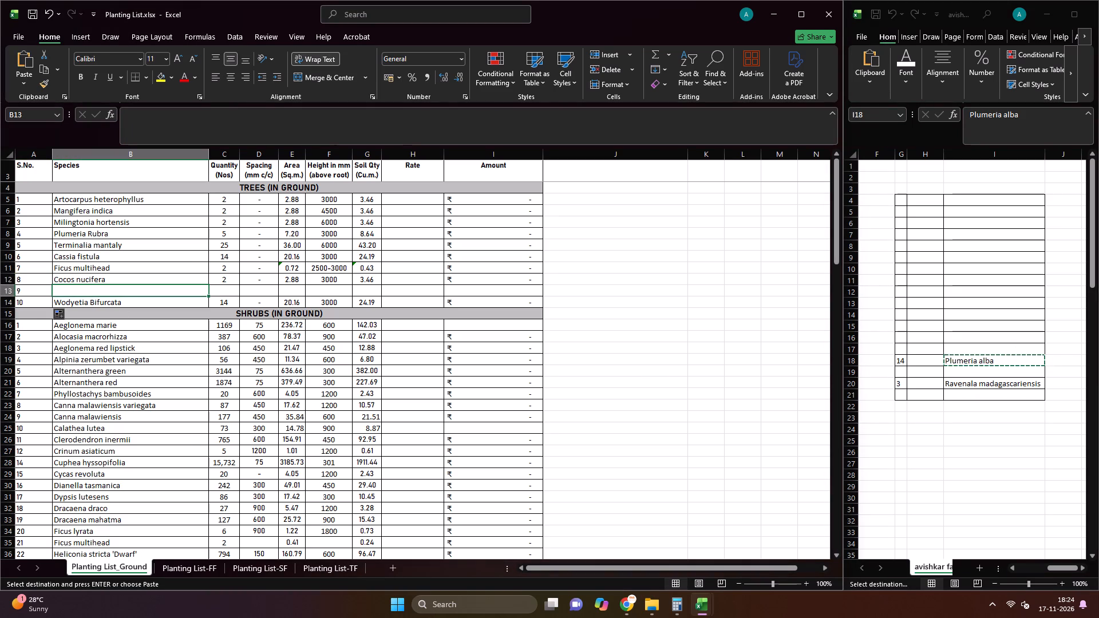
key(ctrl+v)
click(230, 292)
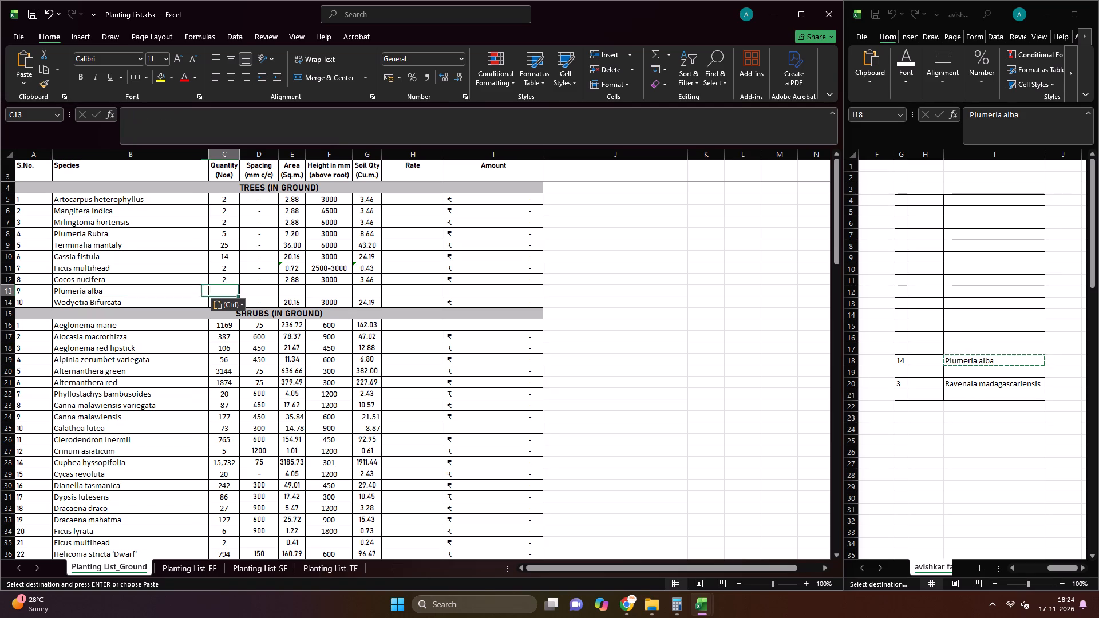
text(14)
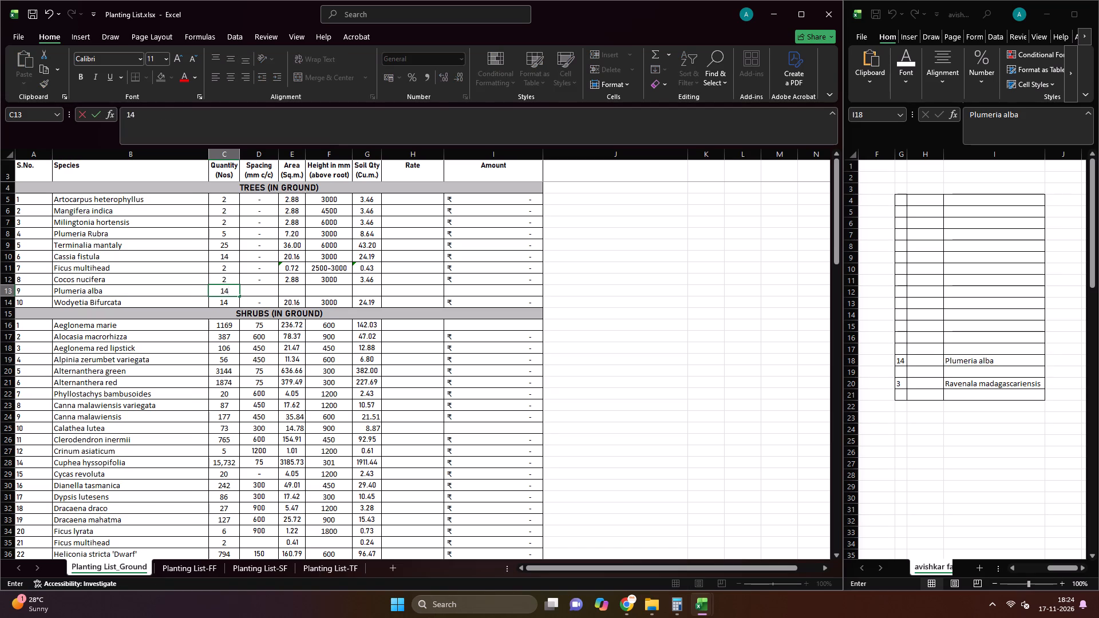
Fill the 3000 mm height from the Cocos nucifera row down into the Plumeria alba row.
click(329, 294)
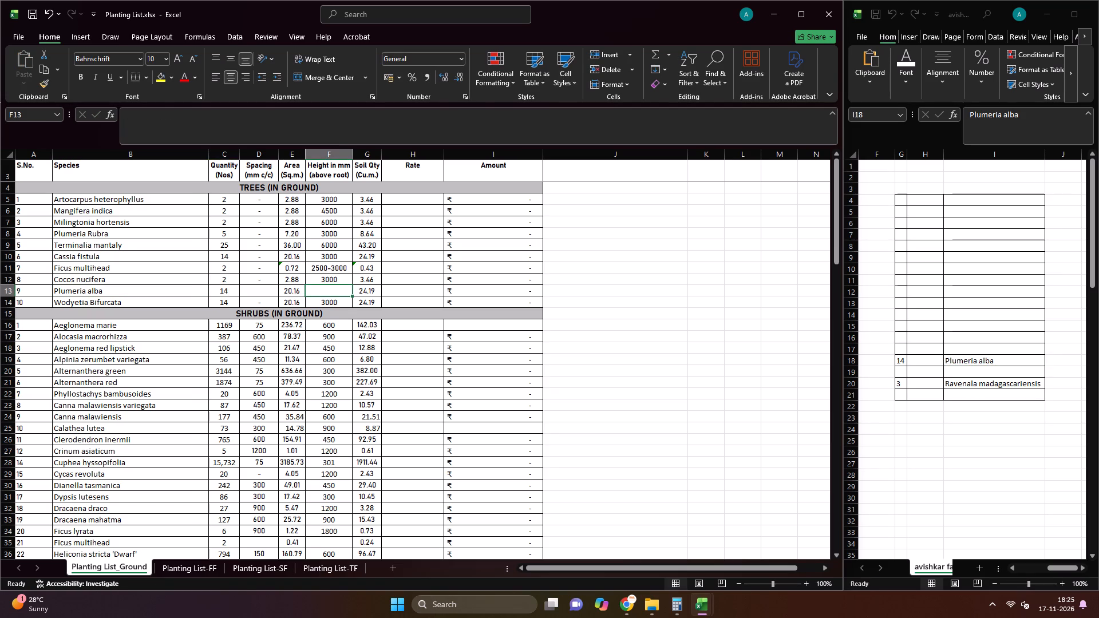
click(335, 278)
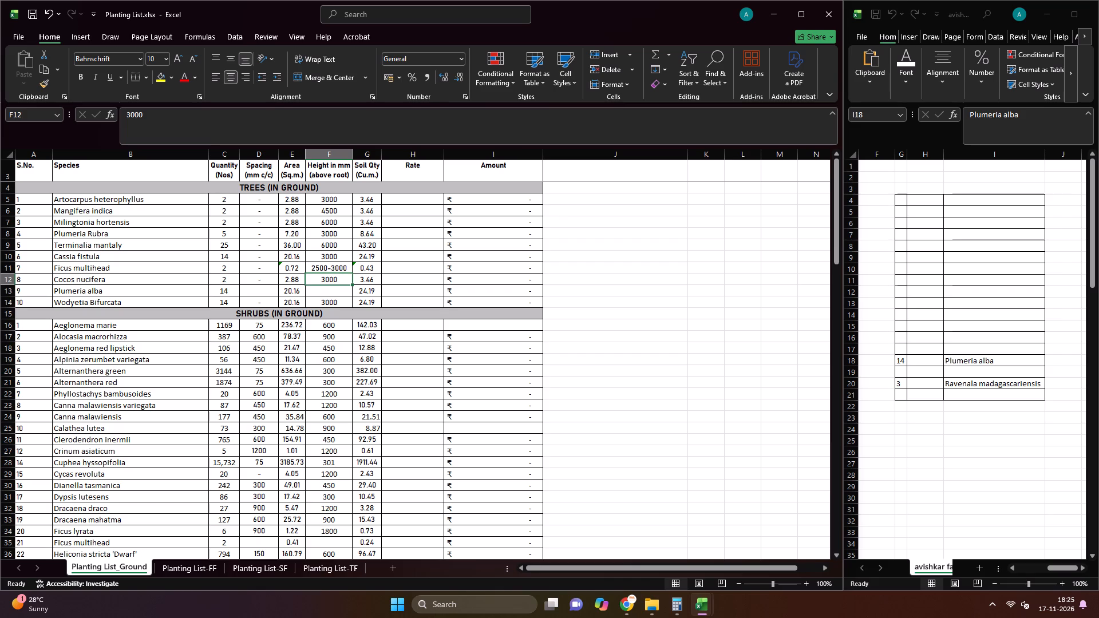
drag(351, 283, 349, 295)
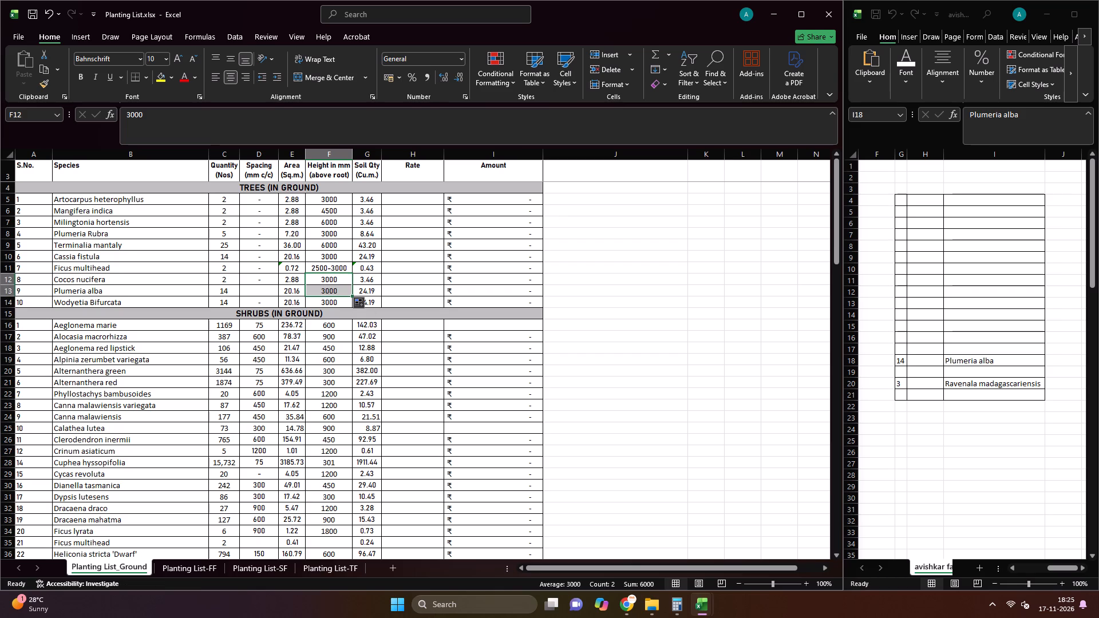
click(465, 295)
key(Escape)
click(662, 311)
key(Escape)
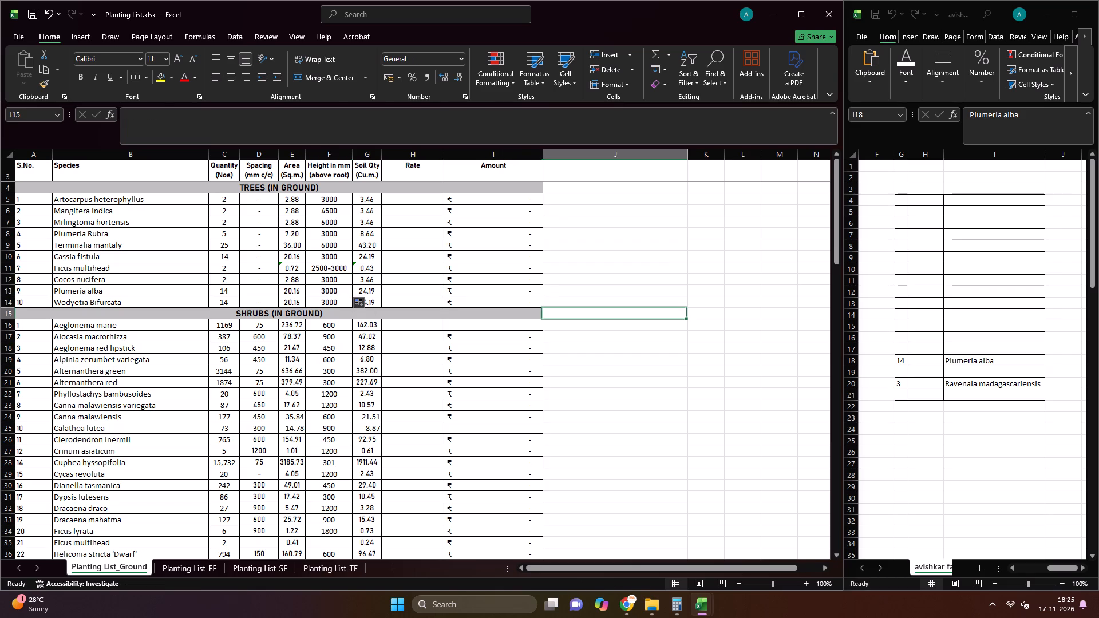
Save the Planting List workbook.
key(ctrl+s)
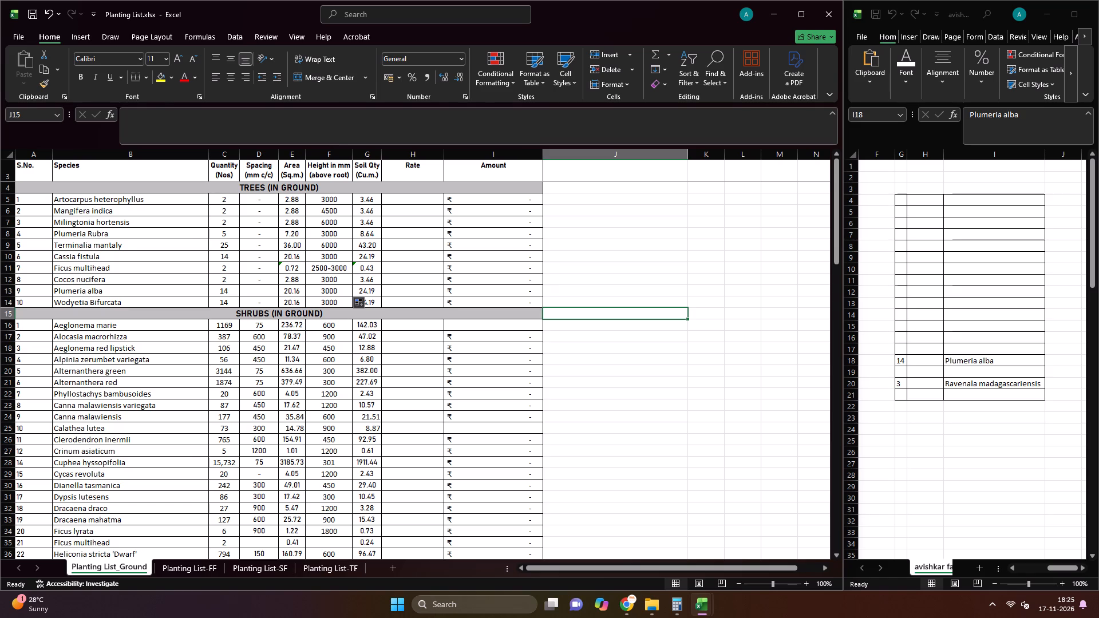
Resize the side-by-side workbook windows so that each takes about half of the display.
middle_drag(622, 347, 642, 393)
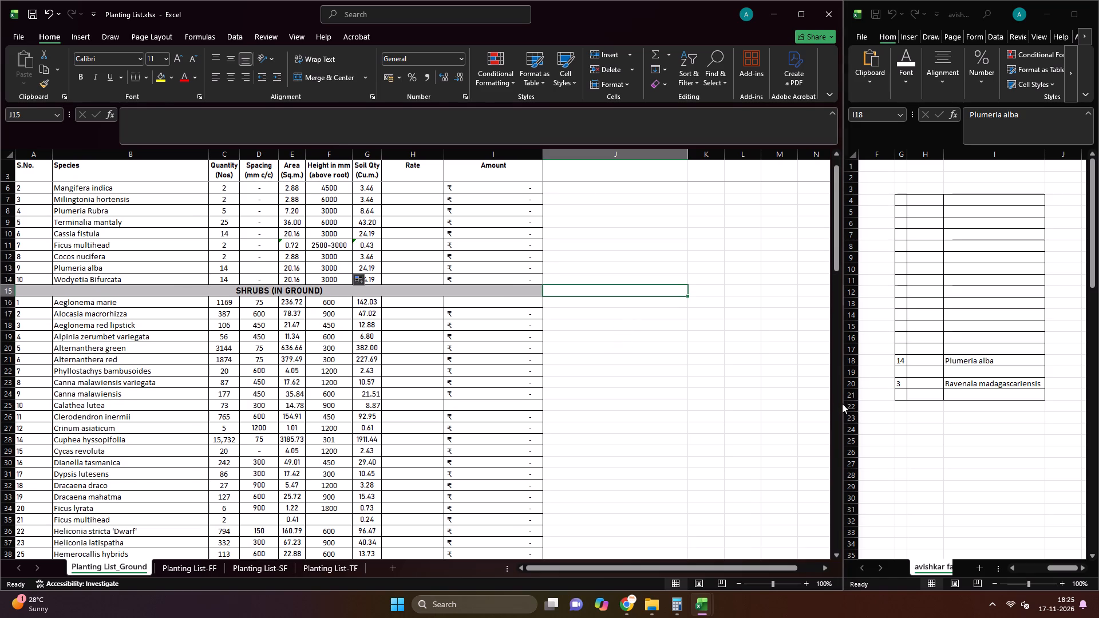
drag(842, 403, 807, 399)
drag(844, 407, 738, 400)
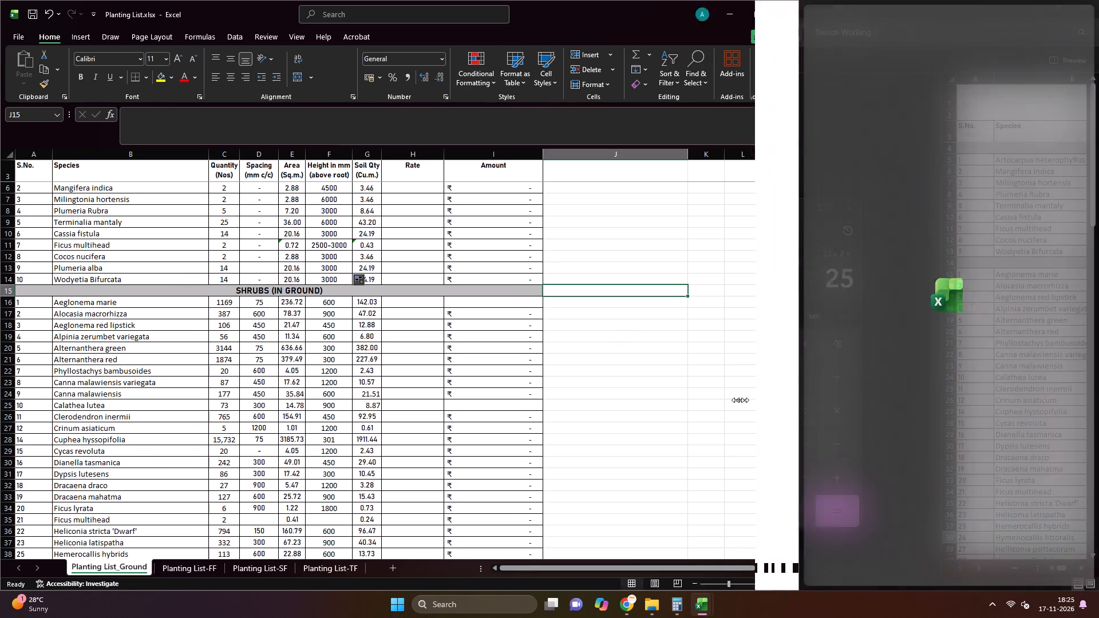
drag(738, 400, 564, 396)
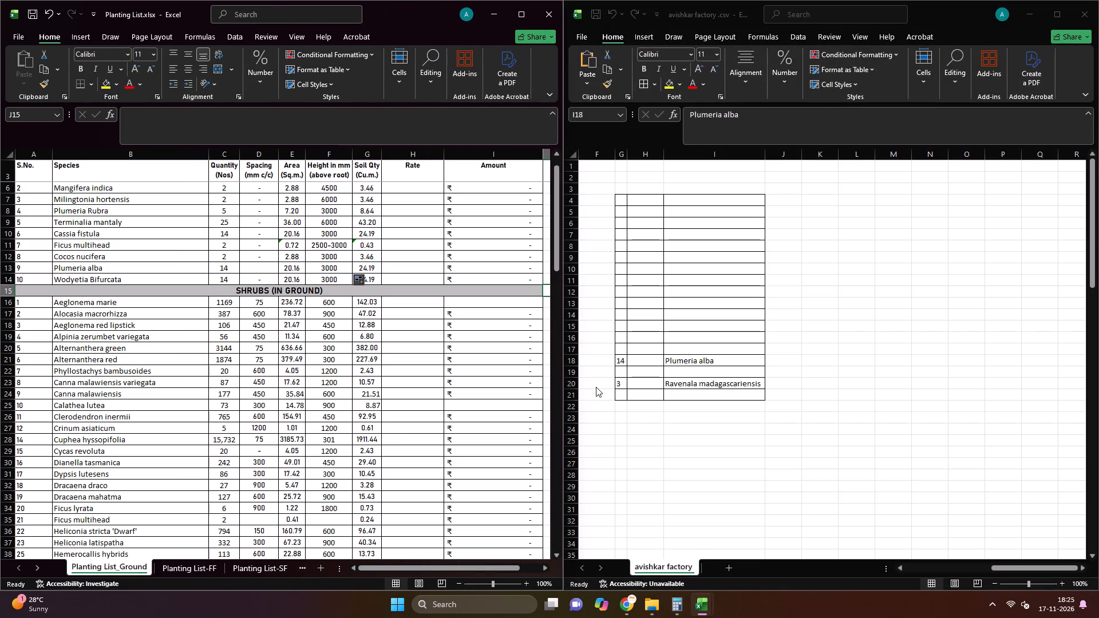
Fit the Amount and Rate columns of Planting List_Ground to their contents.
double_click(544, 159)
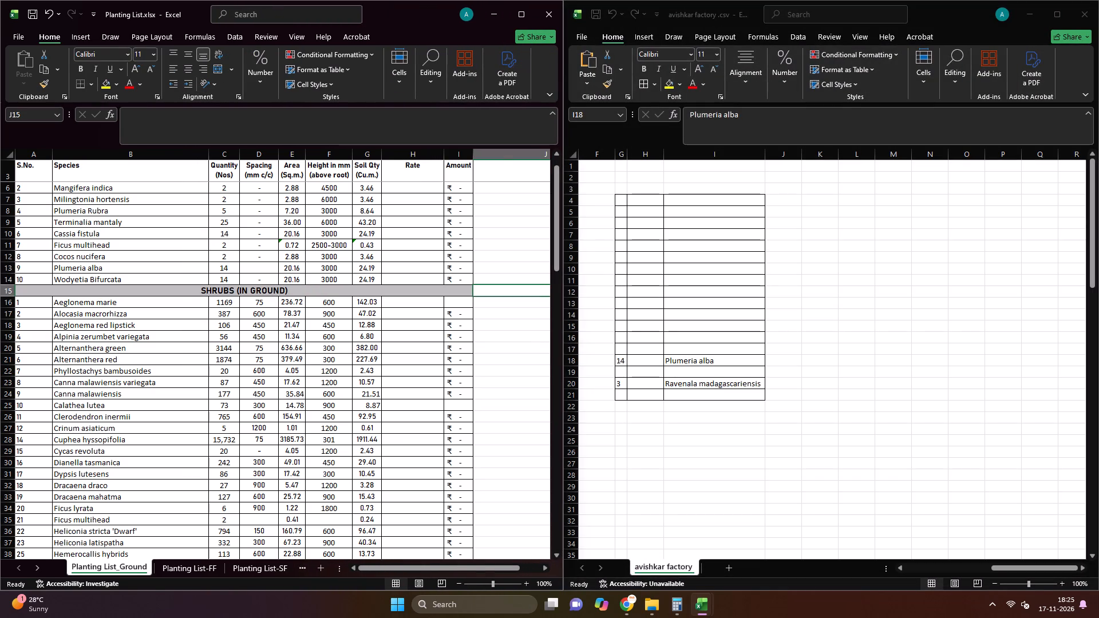
double_click(446, 153)
click(504, 231)
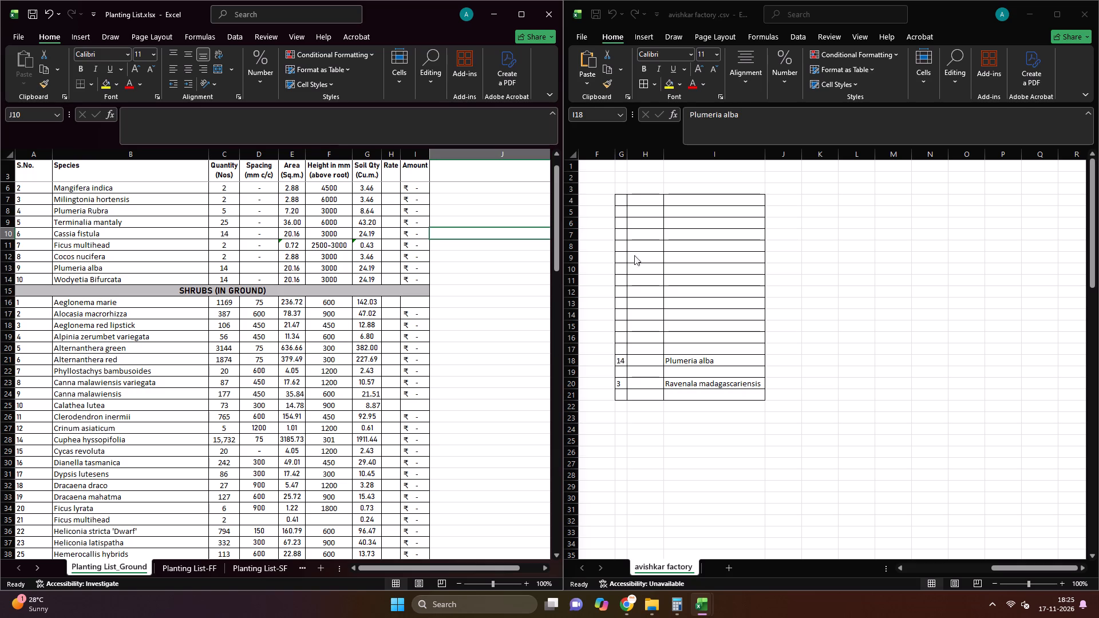
Clear the remaining Plumeria alba and Ravenala madagascariensis entries from range F2:L24 of the avishkar factory sheet.
drag(607, 182, 778, 338)
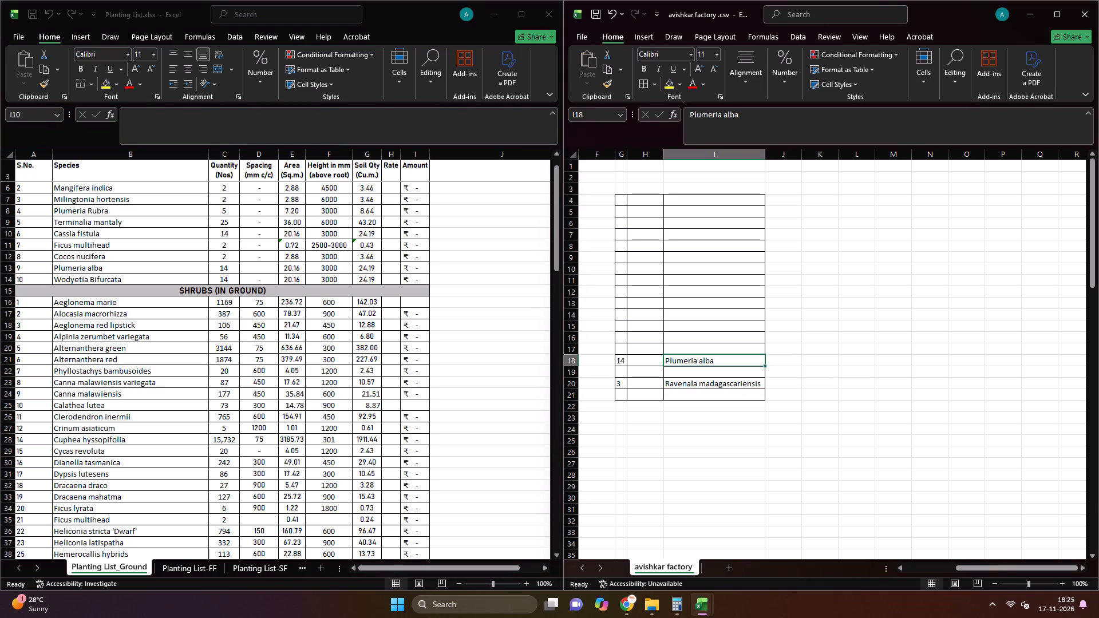
drag(607, 181, 853, 433)
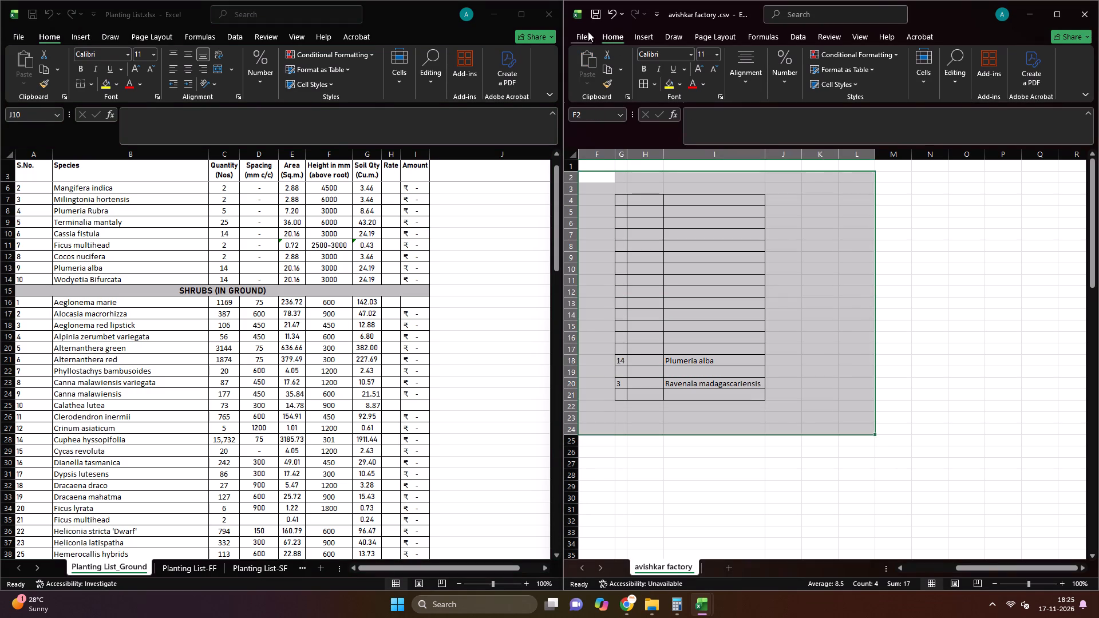
click(611, 35)
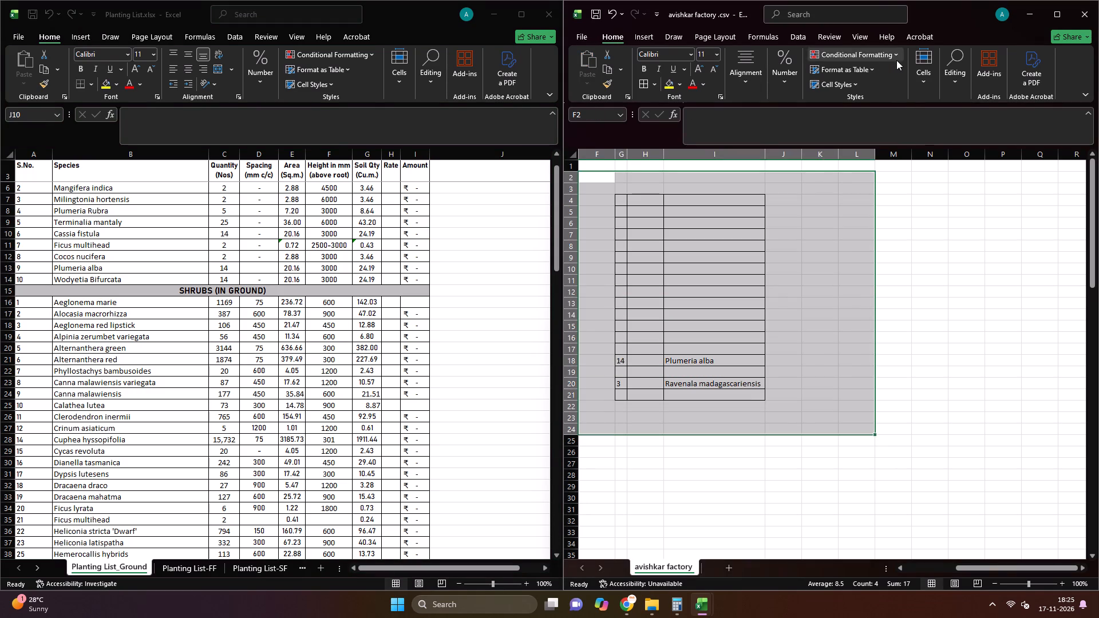
click(902, 58)
click(902, 57)
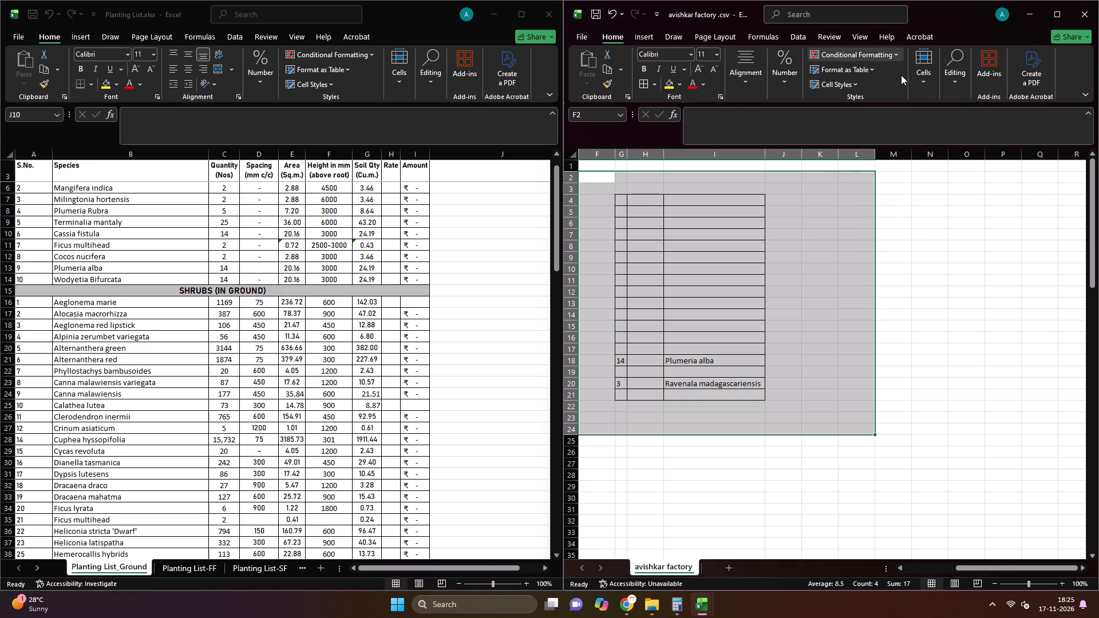
click(892, 72)
click(881, 66)
click(926, 79)
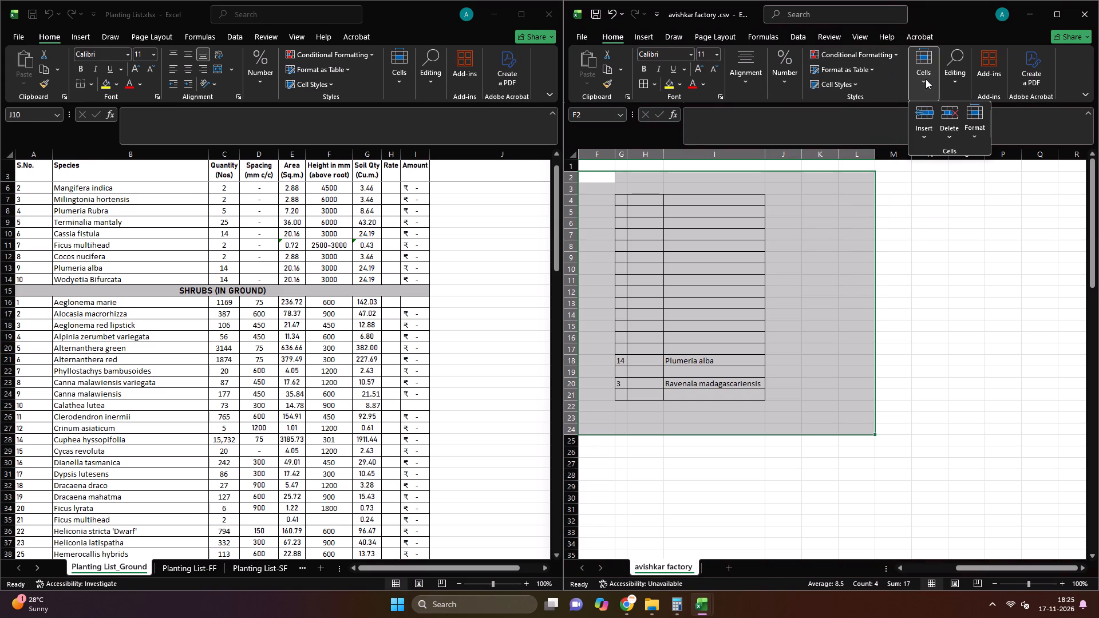
click(926, 79)
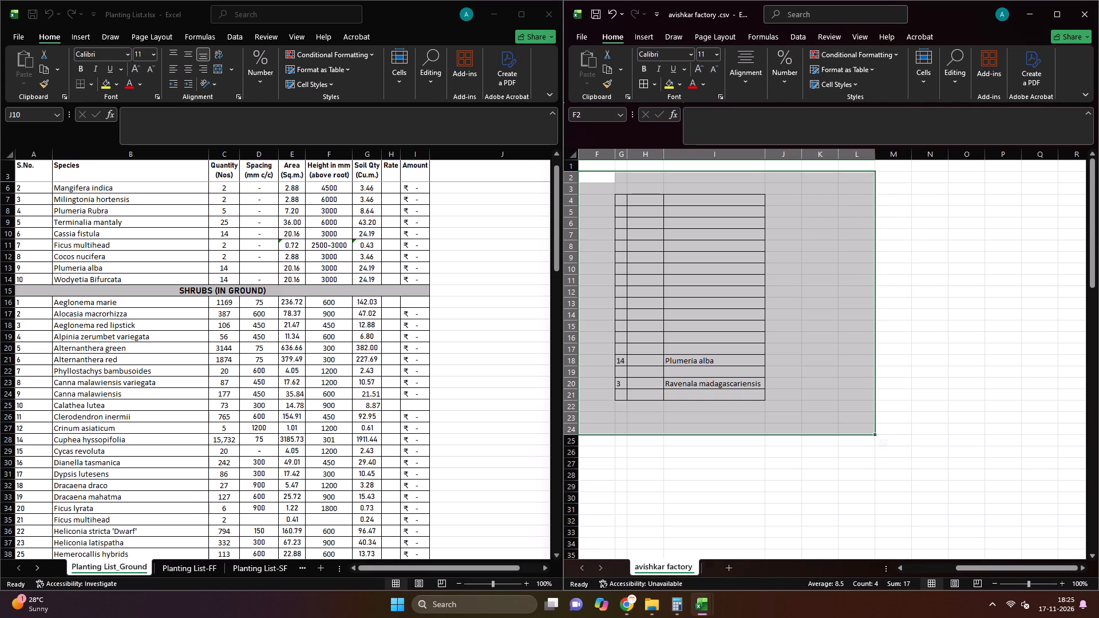
key(Delete)
click(948, 391)
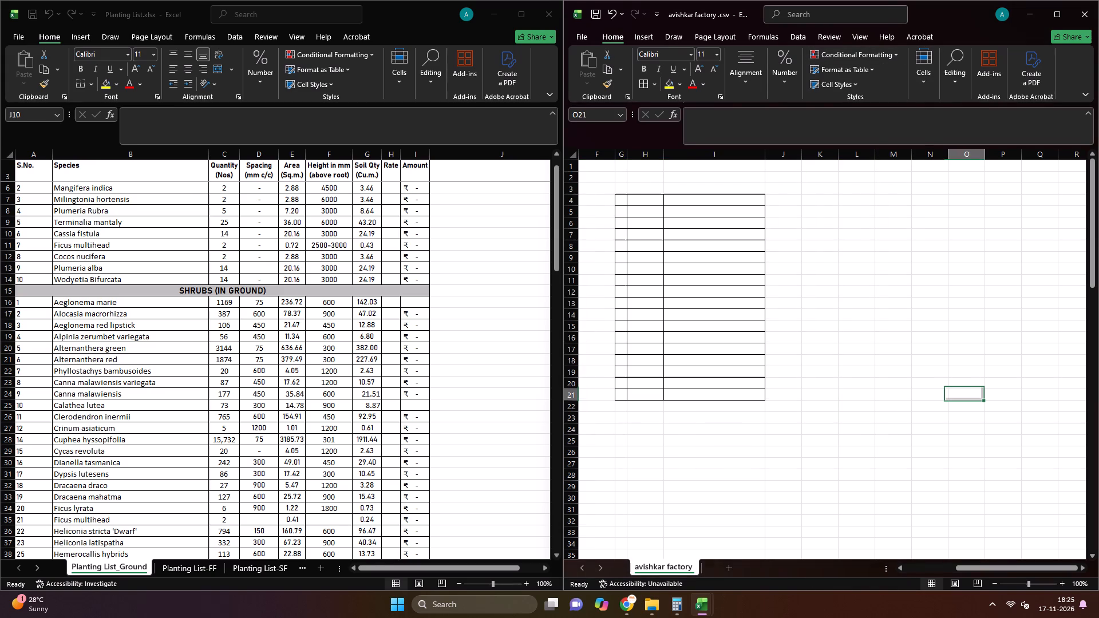
Maximise the avishkar factory workbook and apply the Normal cell style to F3:L26 to remove the empty table's borders.
click(1057, 6)
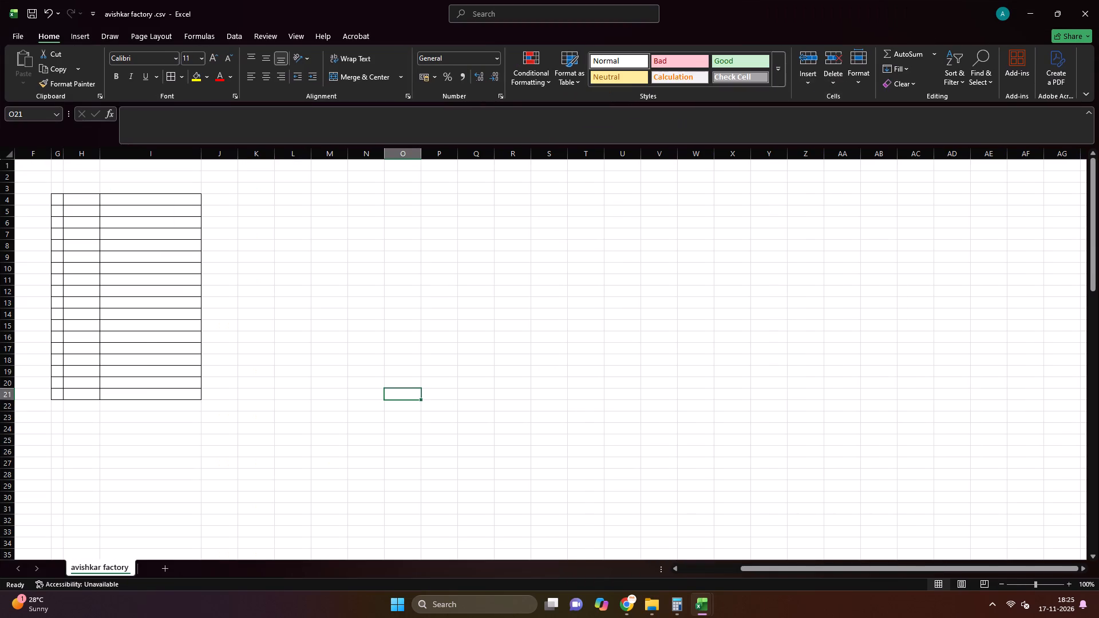
drag(292, 454, 36, 191)
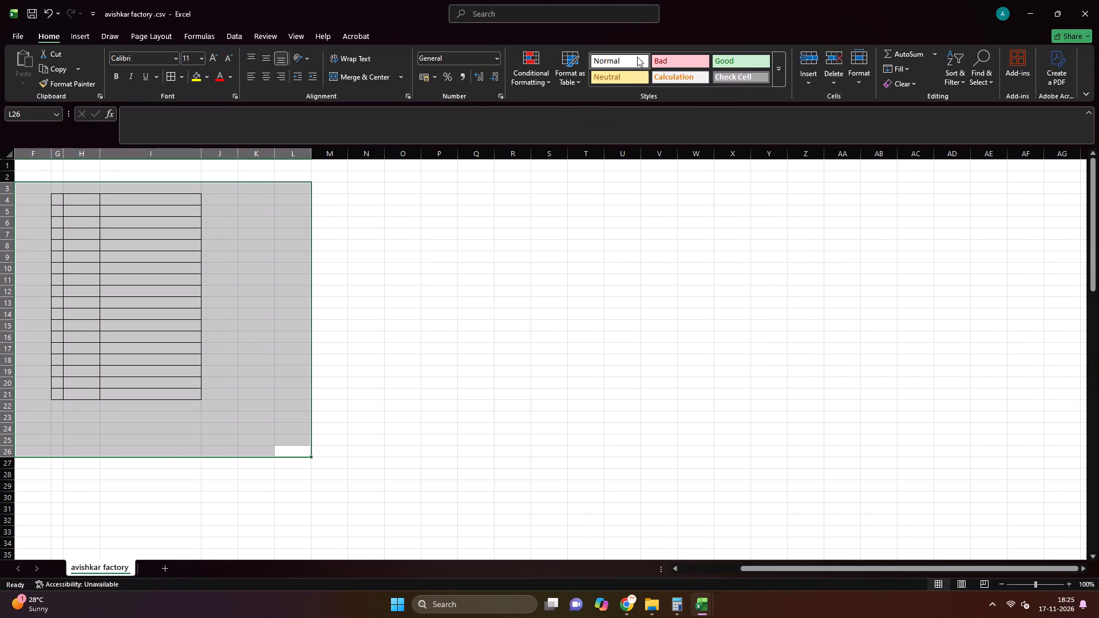
click(637, 53)
click(631, 58)
middle_drag(578, 370, 287, 352)
click(437, 449)
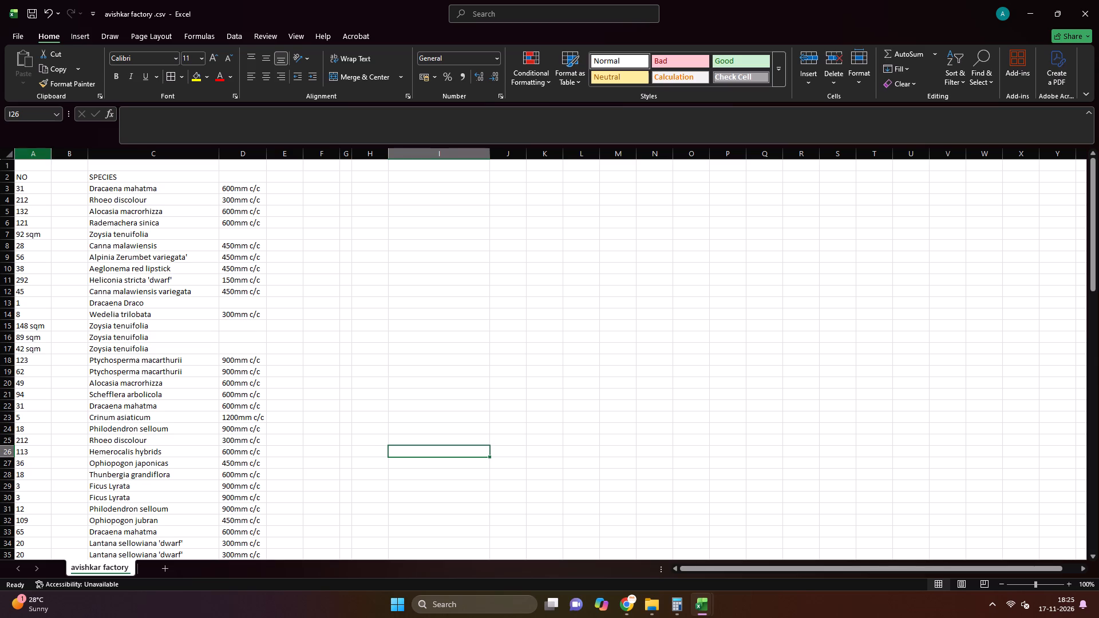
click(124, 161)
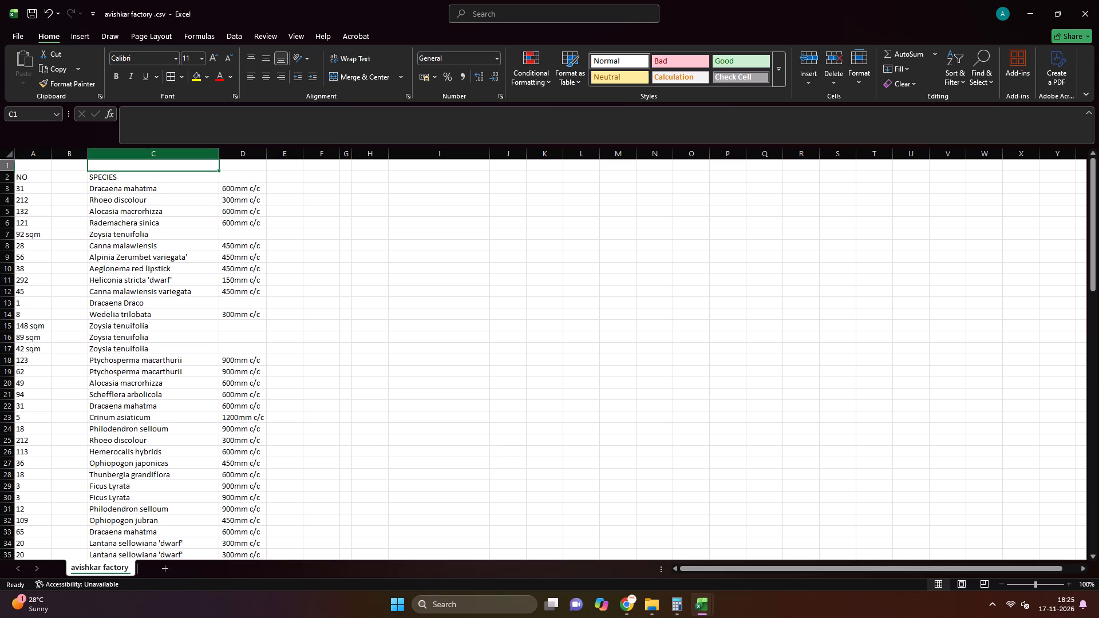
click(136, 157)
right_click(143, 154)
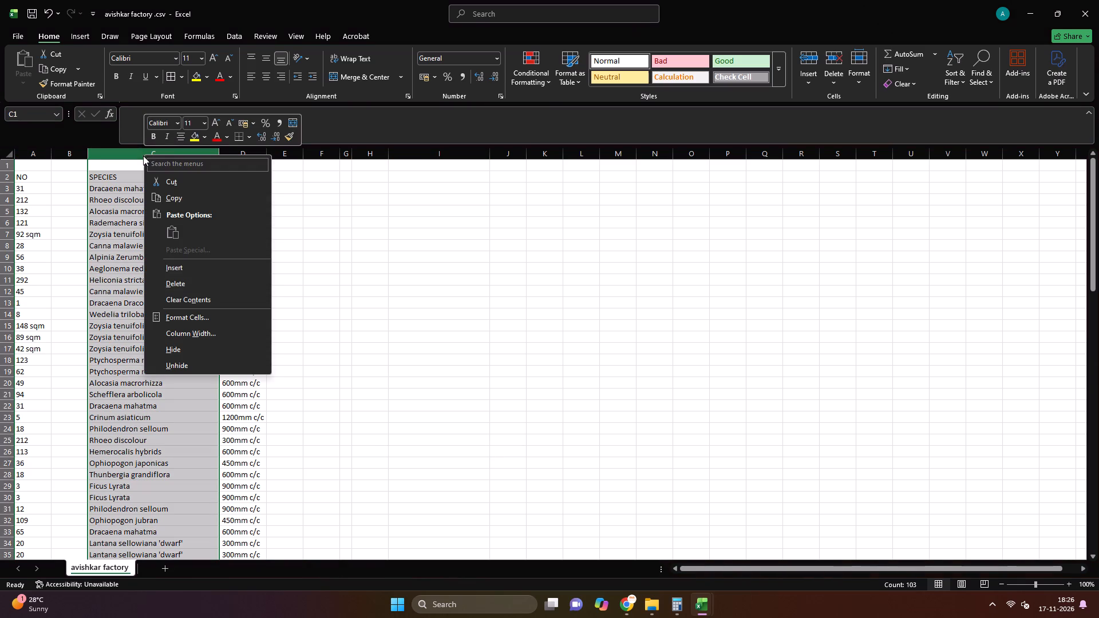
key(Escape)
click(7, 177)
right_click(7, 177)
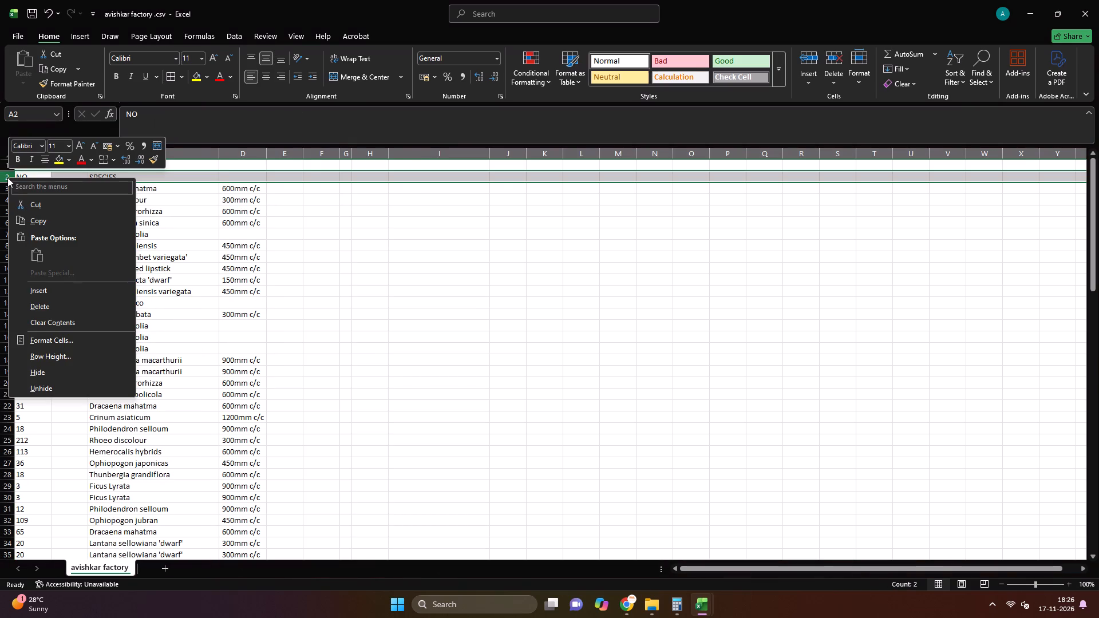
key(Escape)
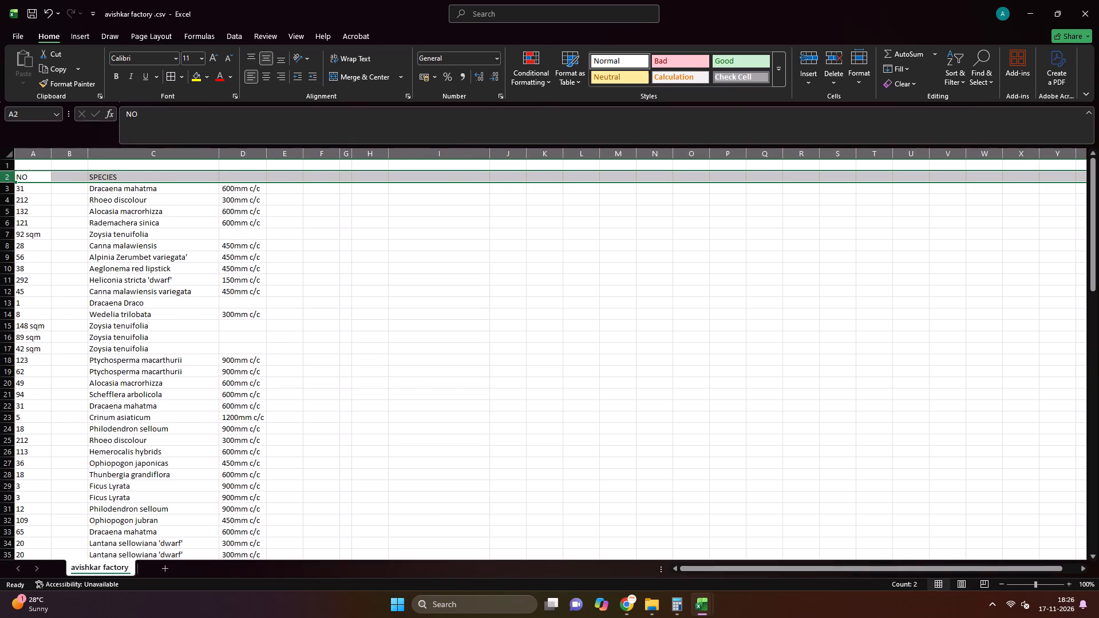
Add a filter to the species column C of the avishkar factory sheet.
click(152, 160)
click(155, 154)
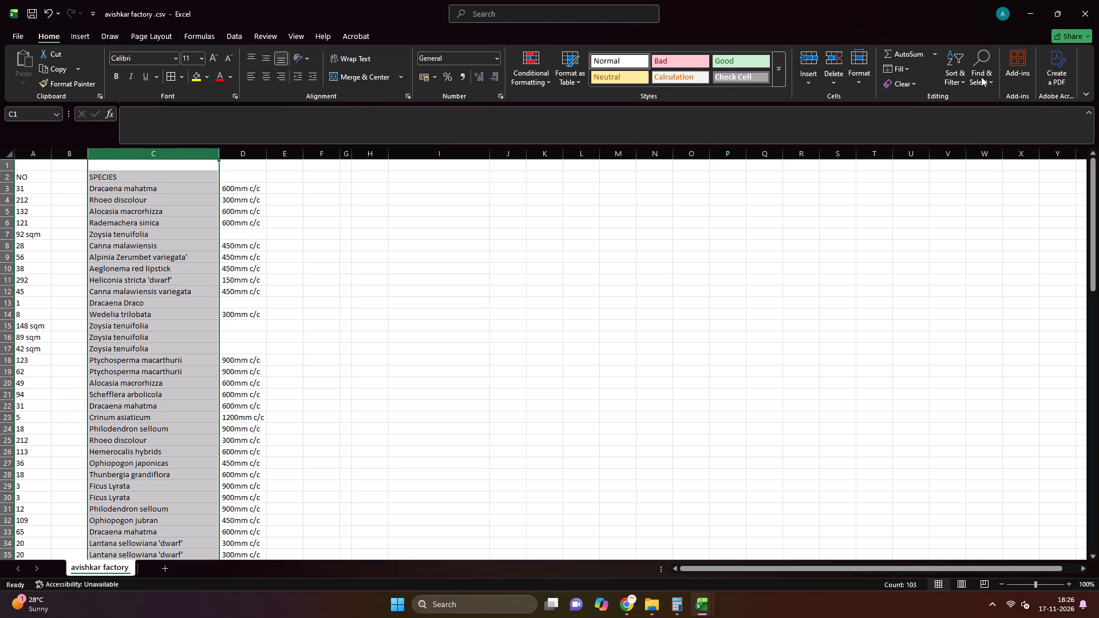
click(954, 80)
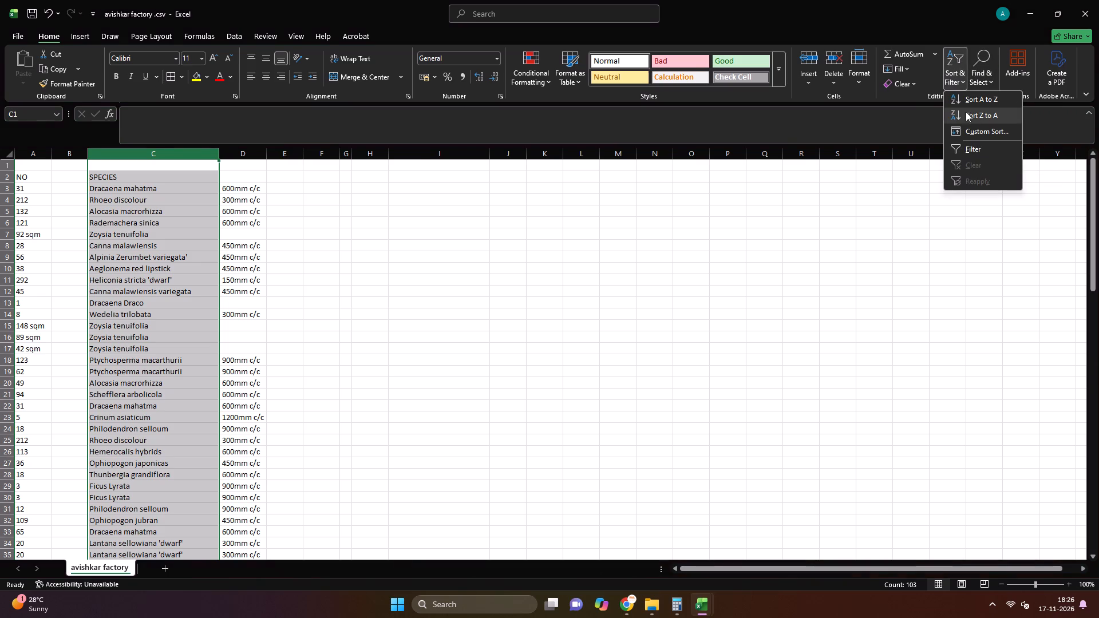
click(975, 151)
key(Escape)
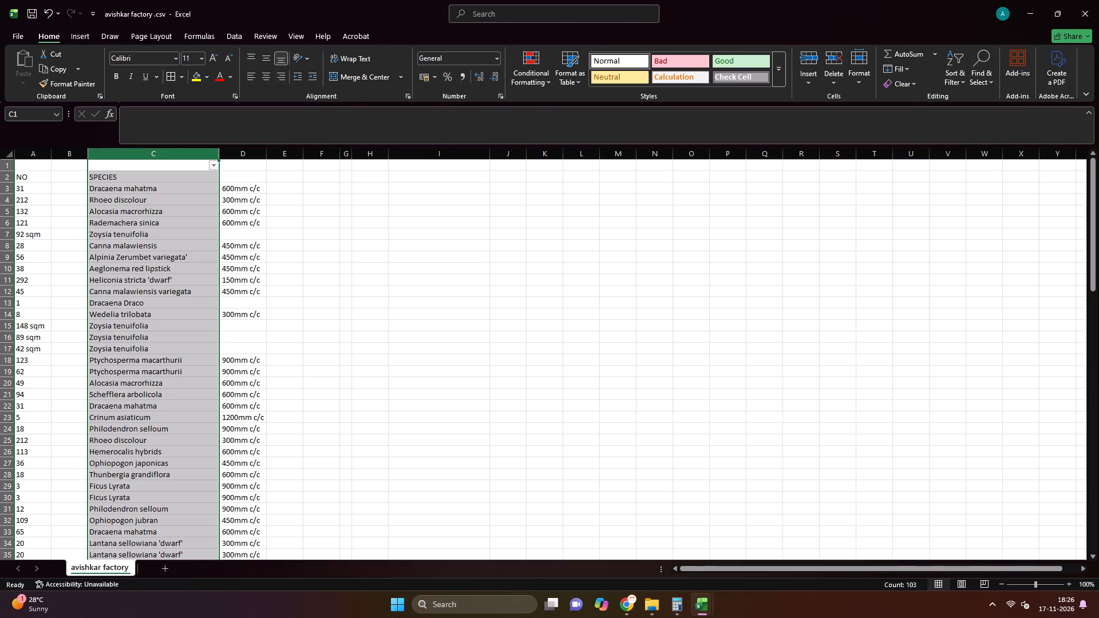
Filter the species column to show only Aeglonema marie.
click(214, 166)
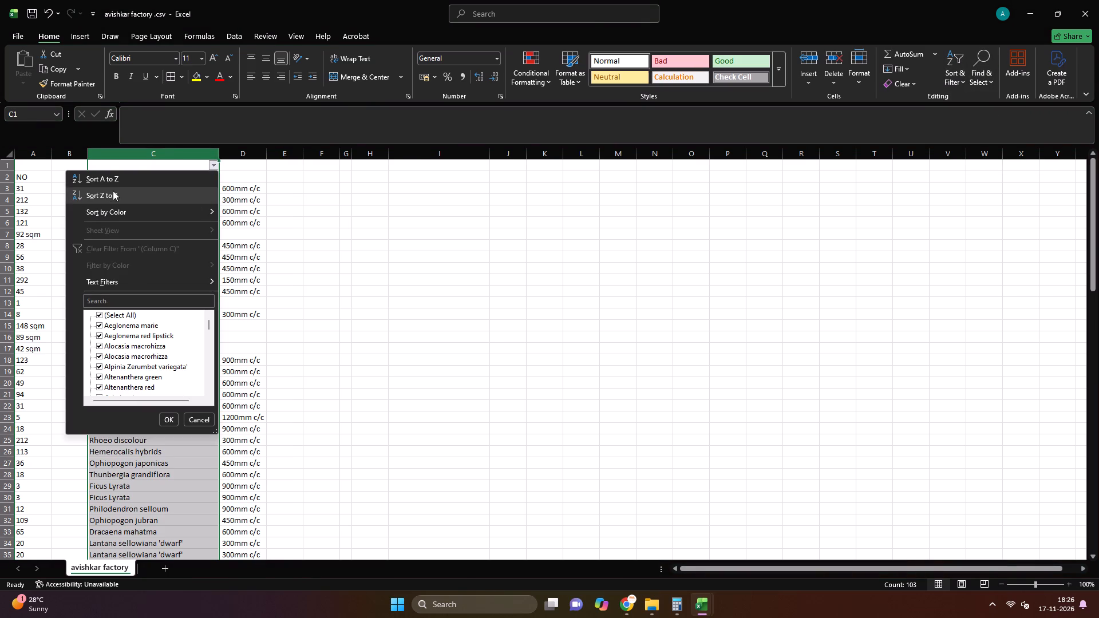
click(115, 314)
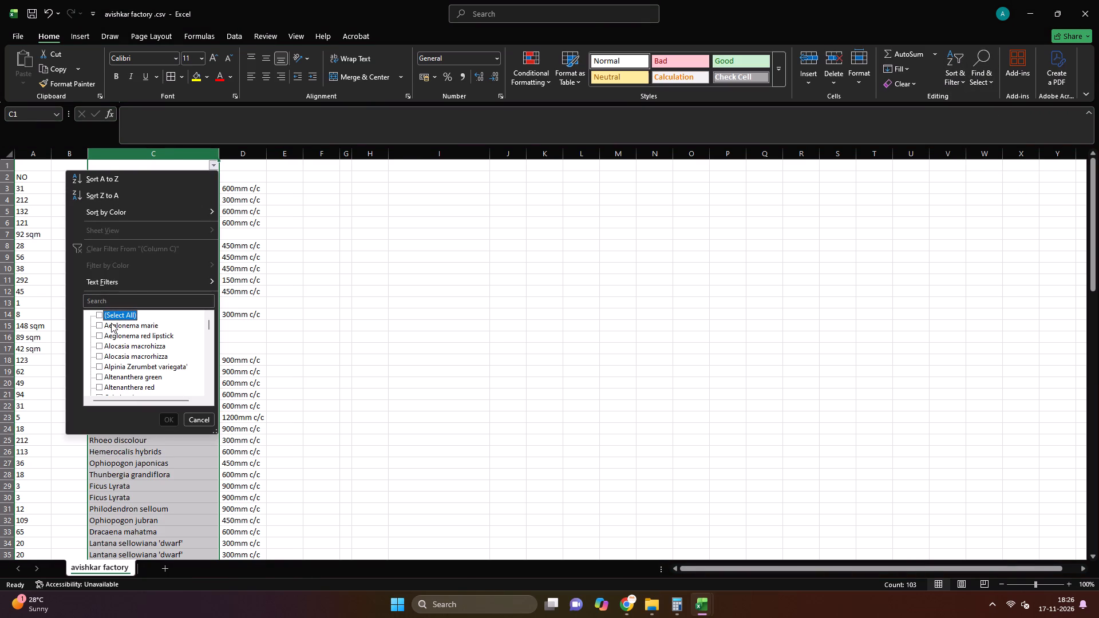
click(111, 323)
click(169, 422)
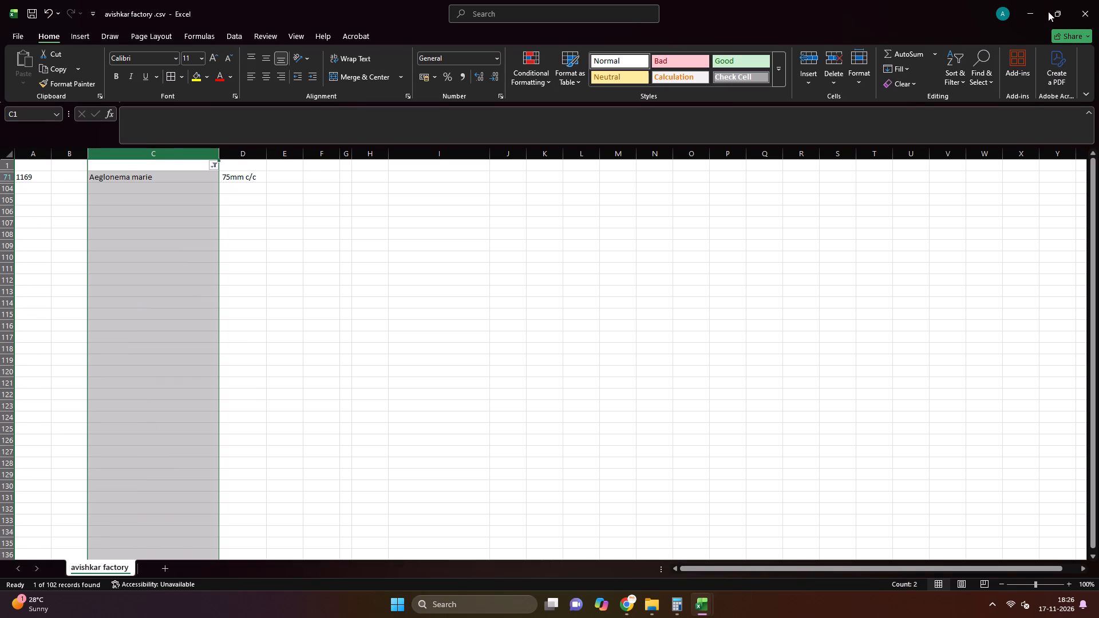
Restore the side-by-side workbook view and clear the Aeglonema marie entry in A71:D71 of the avishkar factory sheet.
click(926, 34)
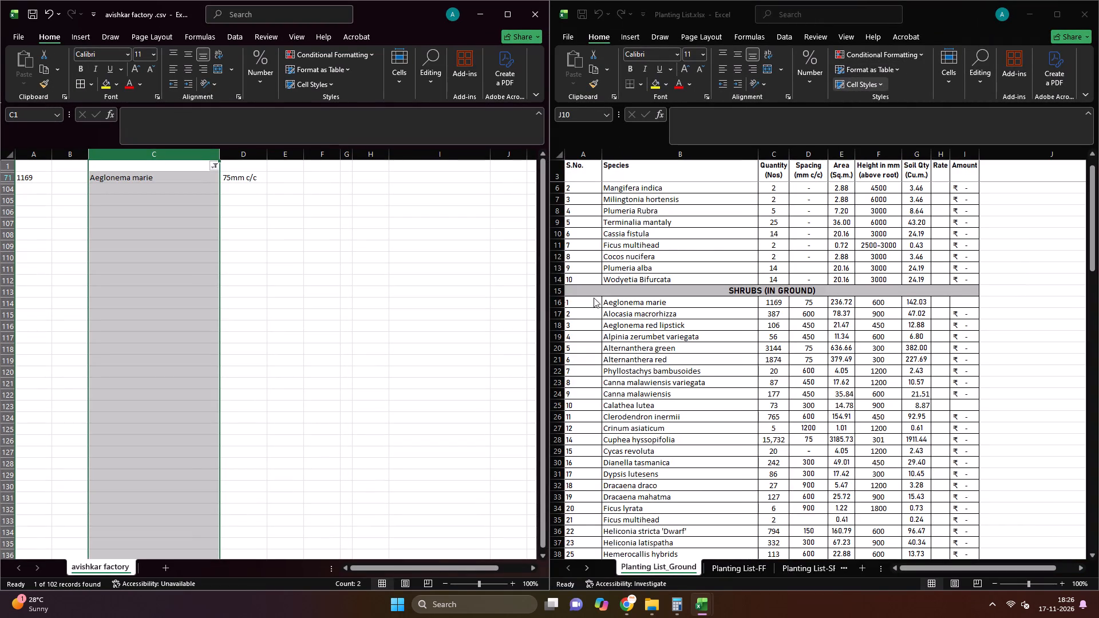
click(60, 211)
drag(33, 175, 218, 183)
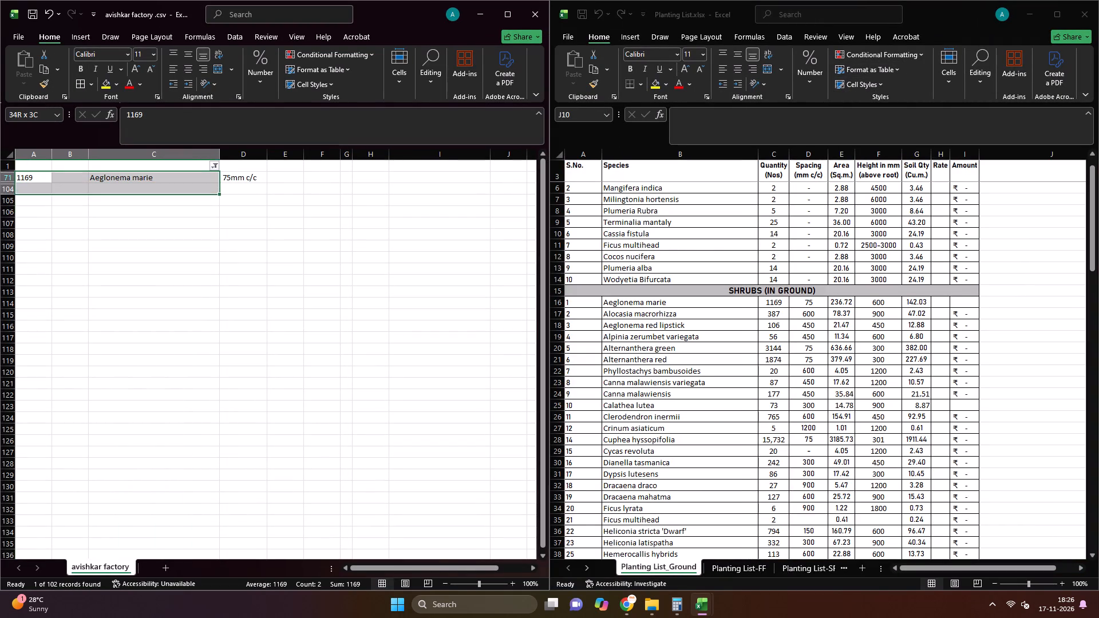
drag(218, 183, 240, 176)
key(Delete)
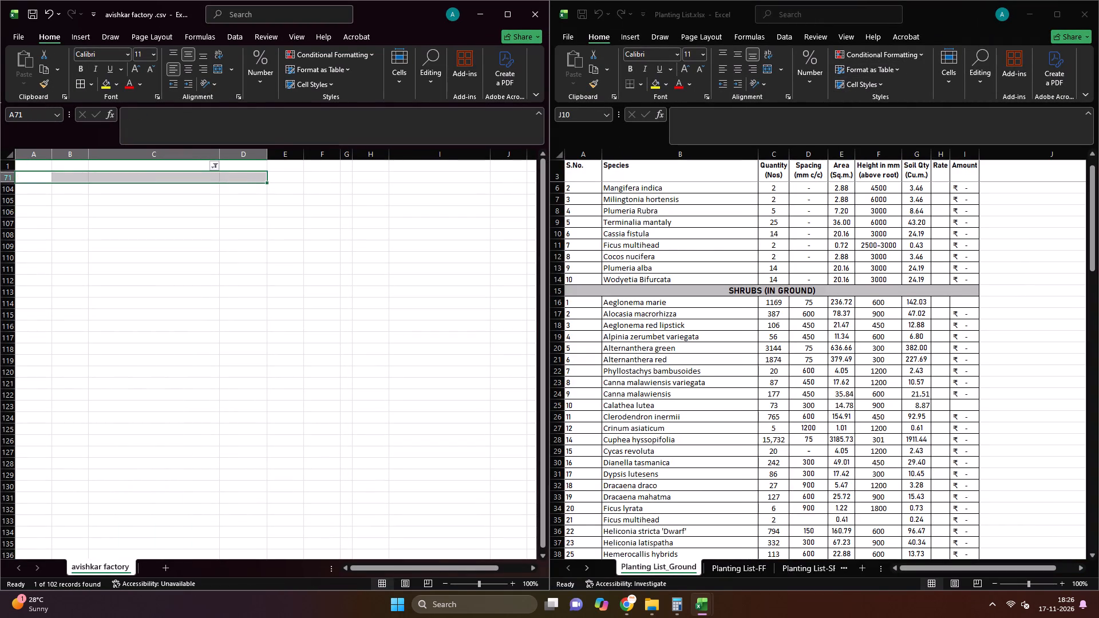
click(278, 280)
Filter the species column to show Aeglonema red lipstick and both spellings, Alocasia macrohizza and Alocasia macrorhizza.
click(215, 167)
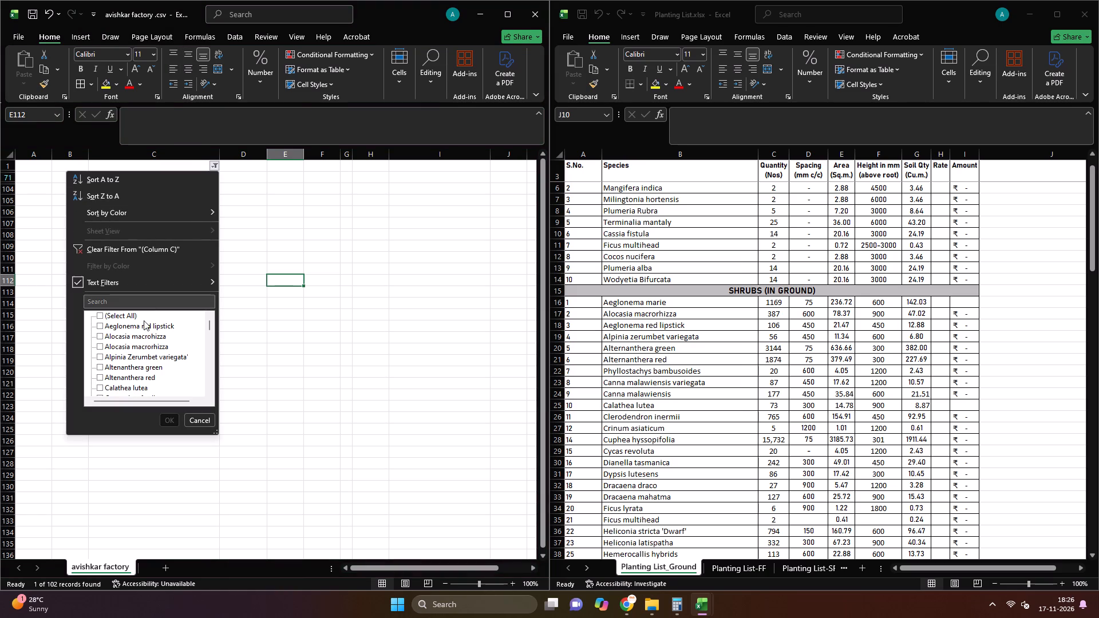
click(143, 325)
click(143, 335)
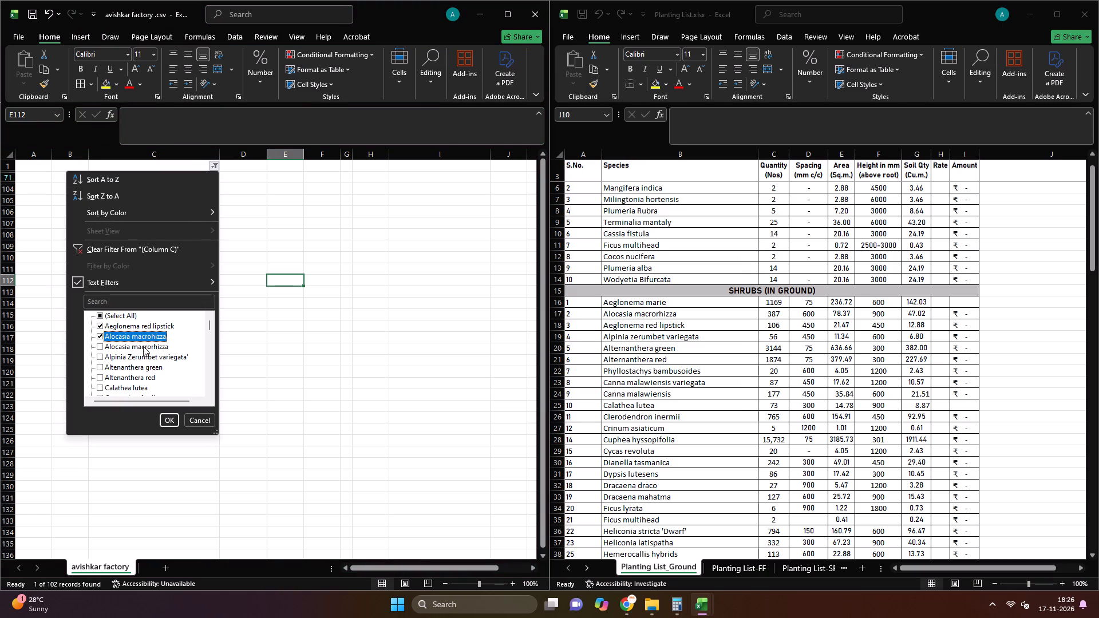
click(143, 346)
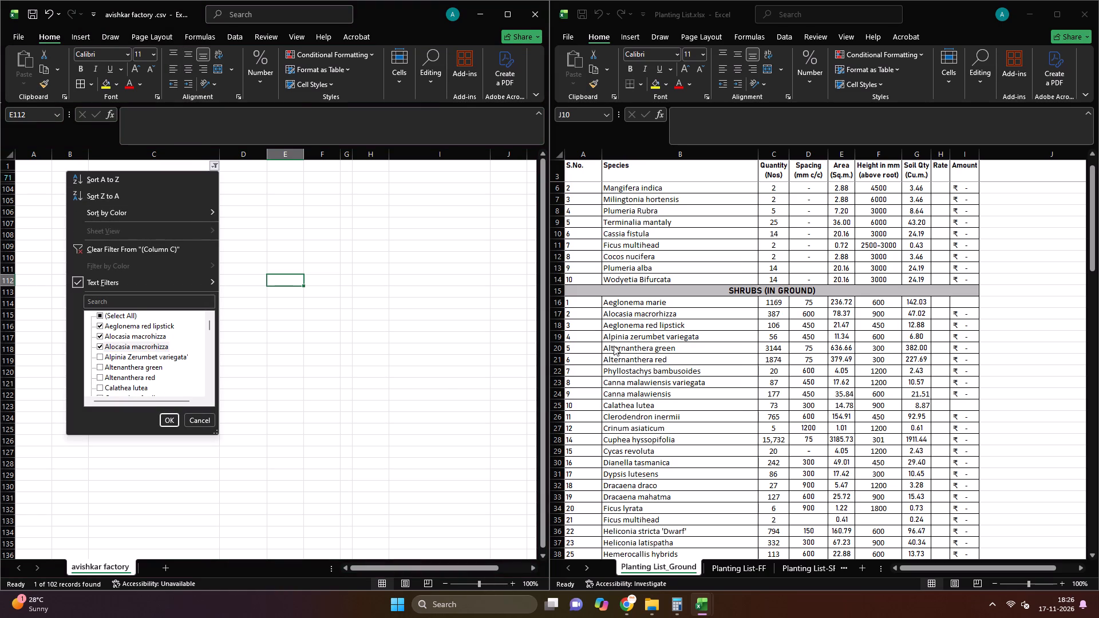
click(169, 417)
click(183, 332)
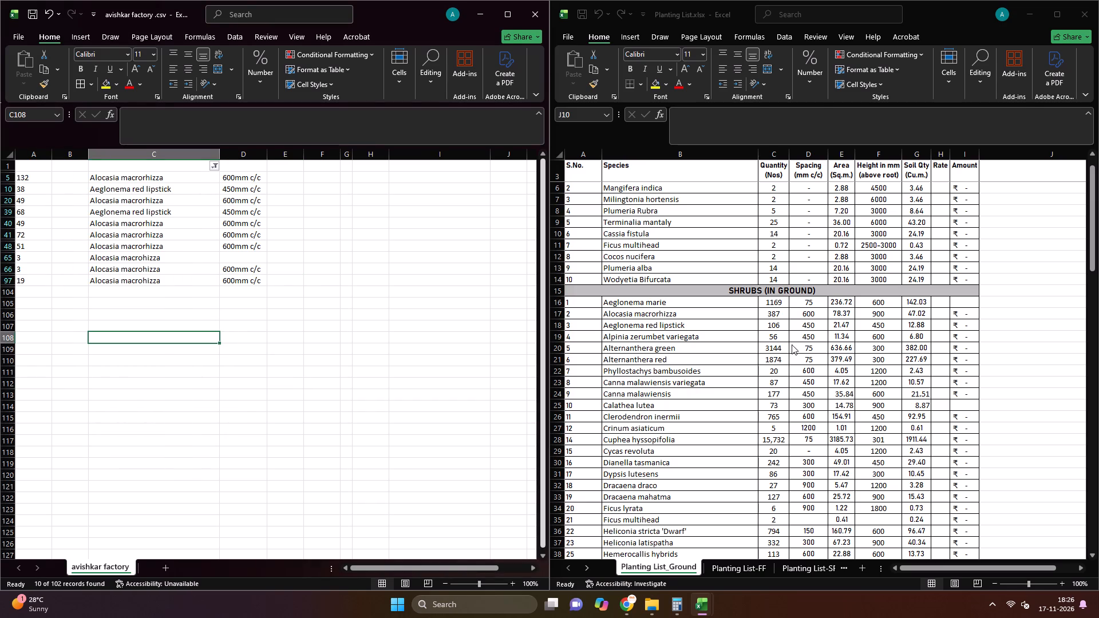
click(224, 335)
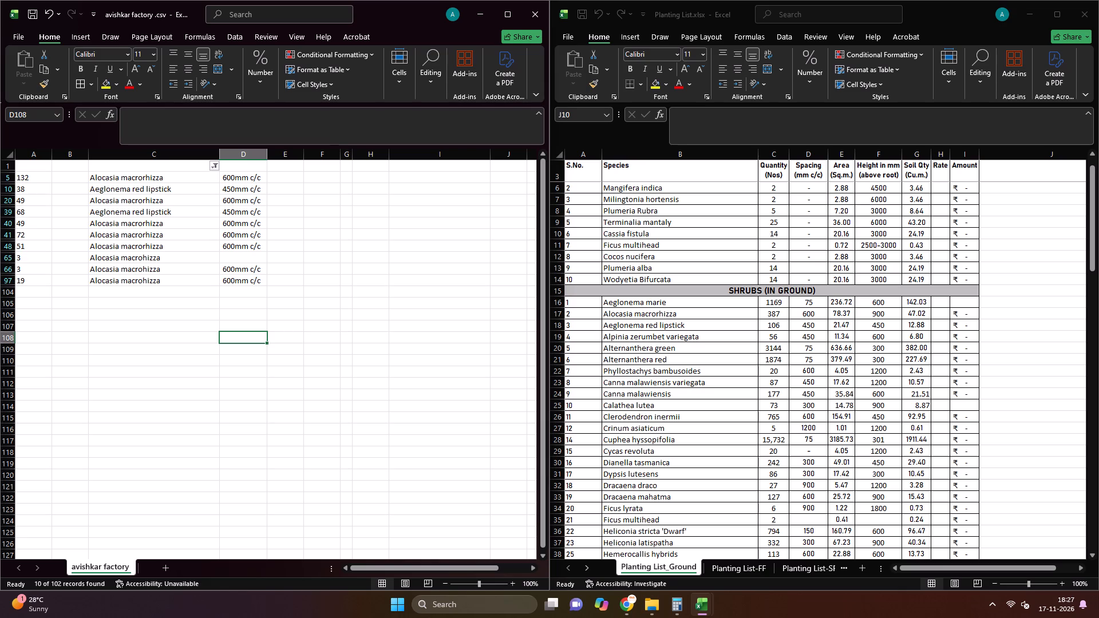
click(316, 181)
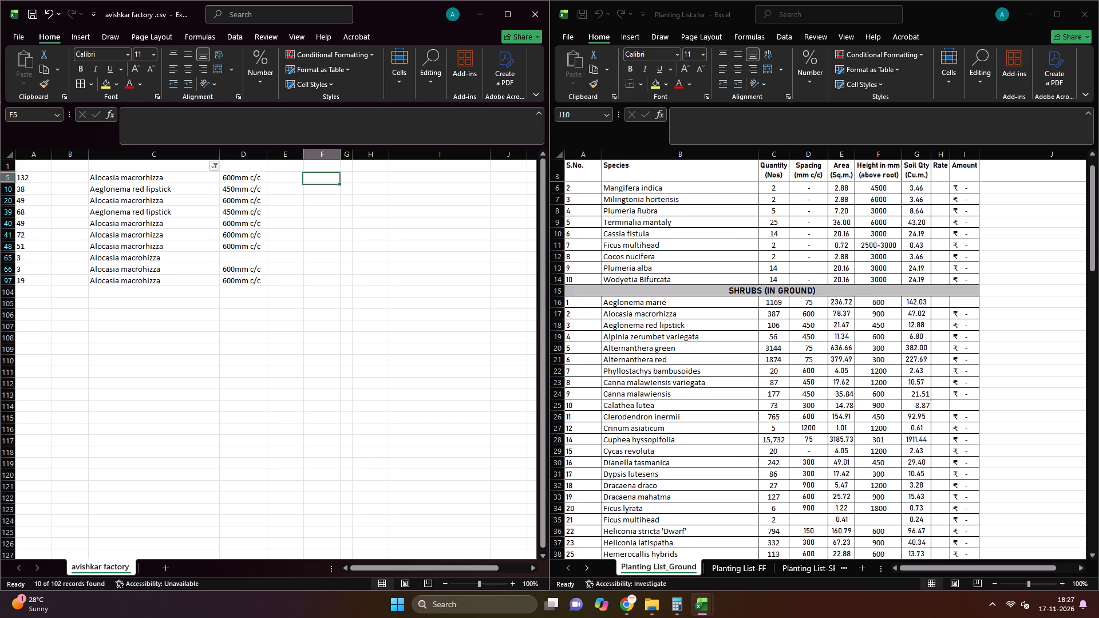
click(289, 367)
key(Escape)
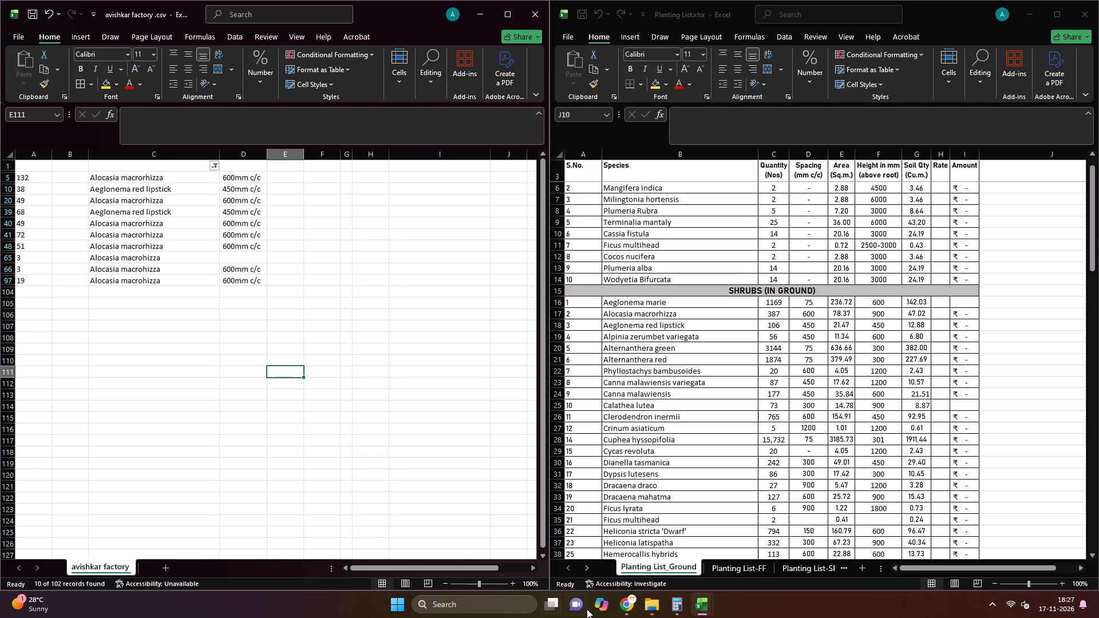
Switch to Calculator, add the Aeglonema red lipstick quantities 68 and 38, and move its window clear of the species and quantity columns.
click(672, 611)
key(Escape)
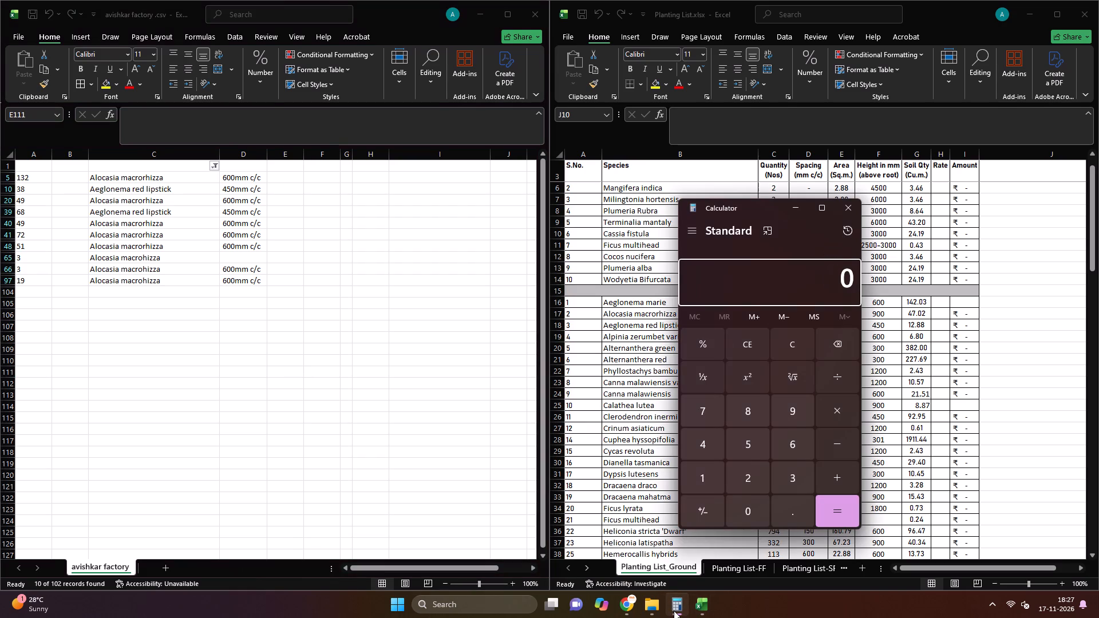
text(68+)
text(38)
key(Return)
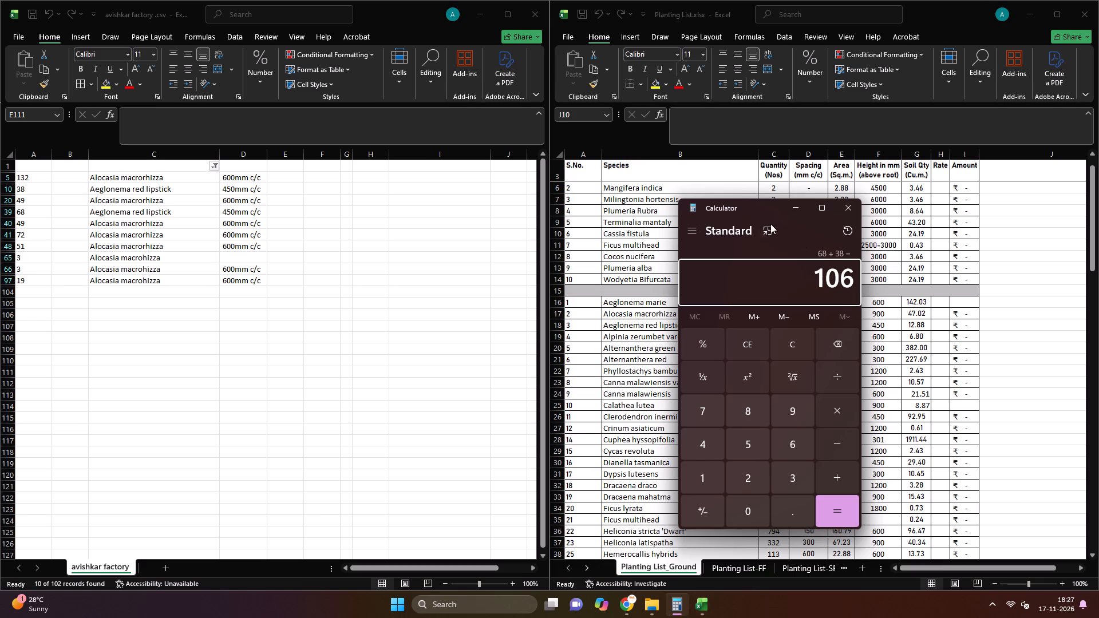
drag(749, 204, 976, 227)
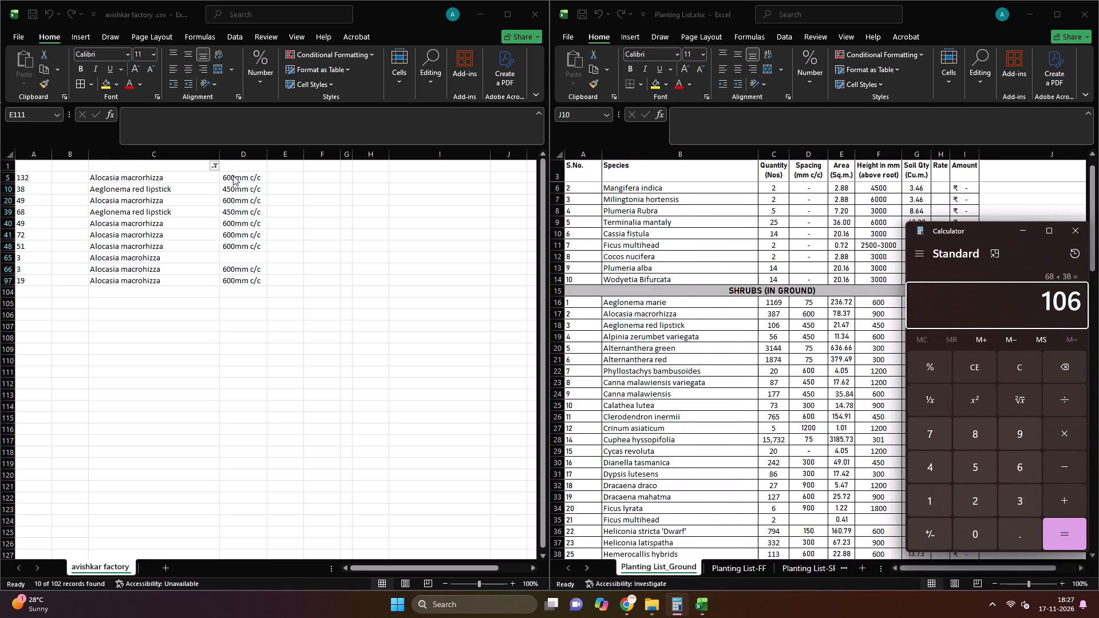
Clear the two Aeglonema red lipstick entries in rows 10 and 39, columns A to D, of the avishkar factory sheet.
click(0, 203)
drag(24, 192, 72, 192)
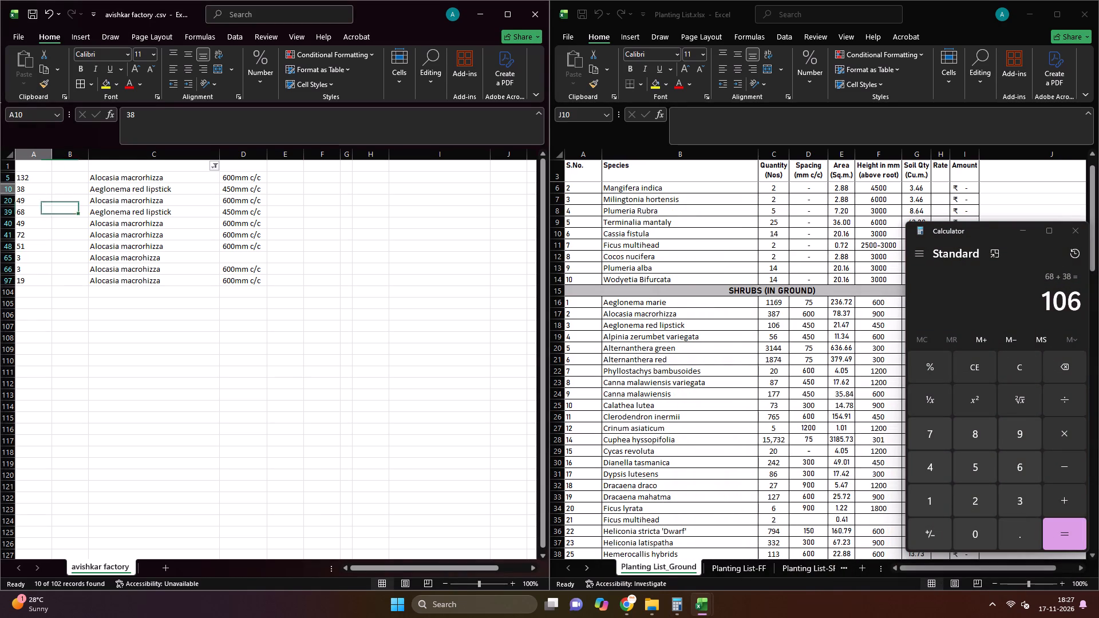
drag(72, 192, 228, 190)
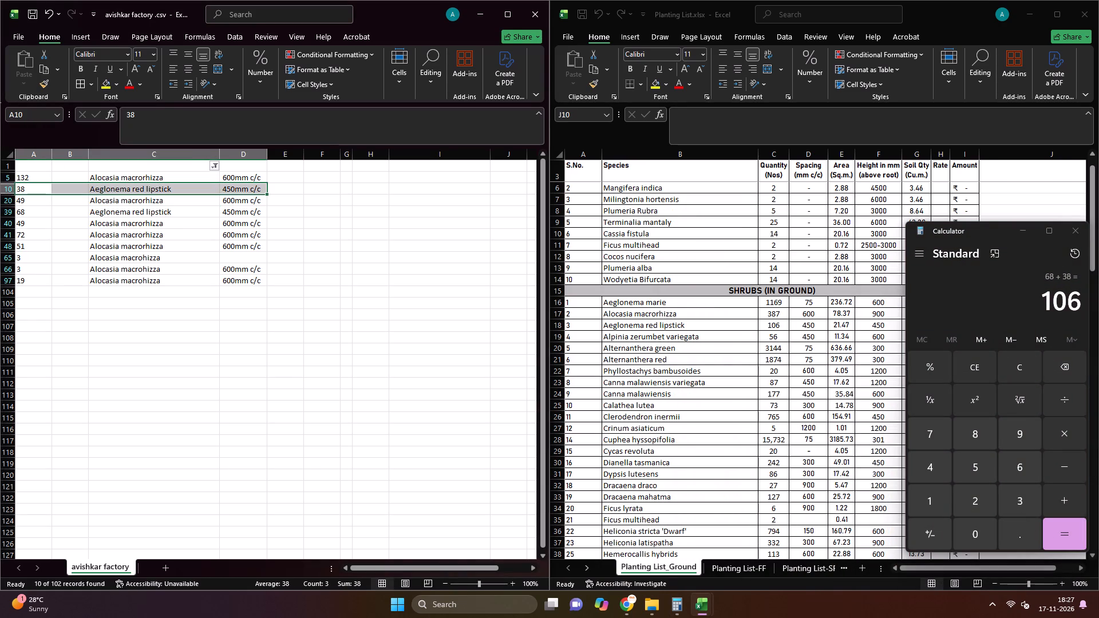
key(Delete)
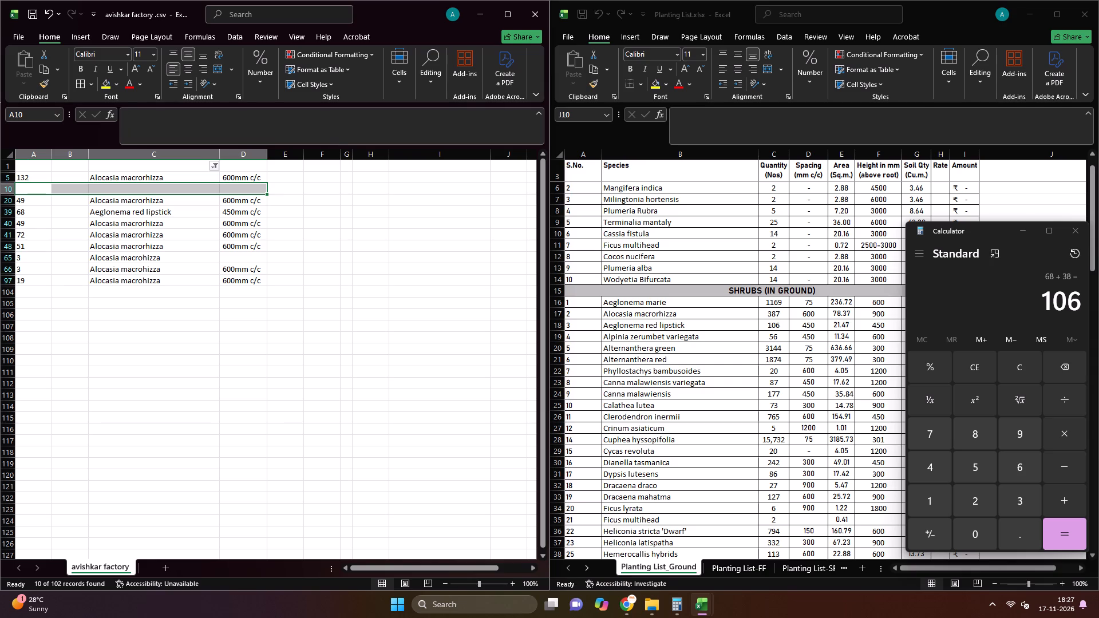
drag(30, 212, 238, 211)
key(Delete)
click(252, 352)
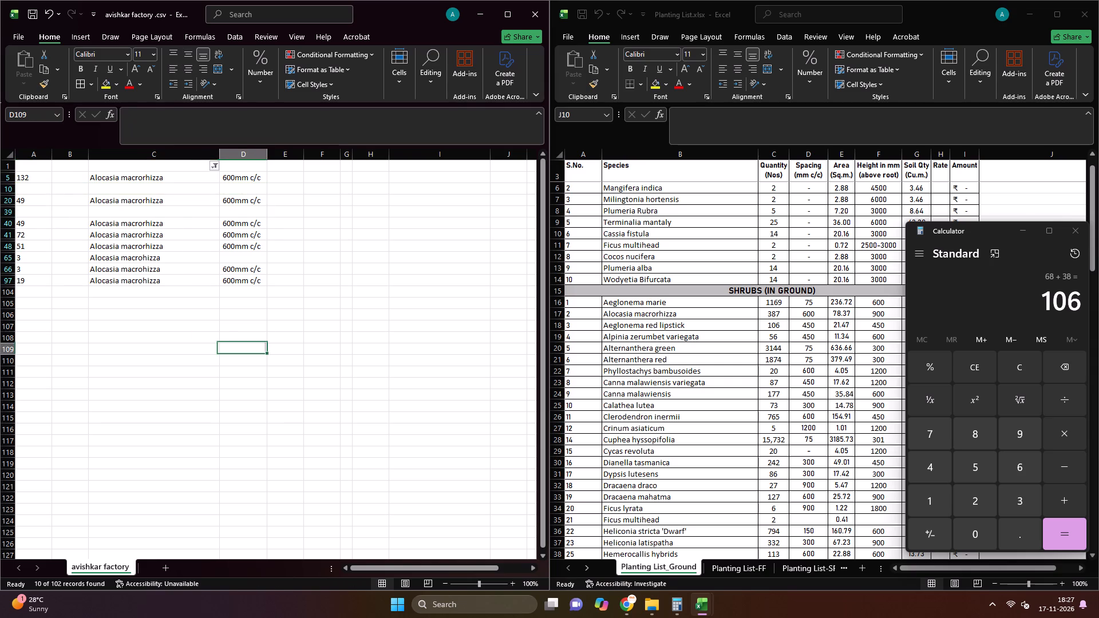
In Calculator, add up the Alocasia macrorhizza quantities 132, 49, 49, 72, 51, 3, 3 and 19.
click(984, 291)
click(999, 303)
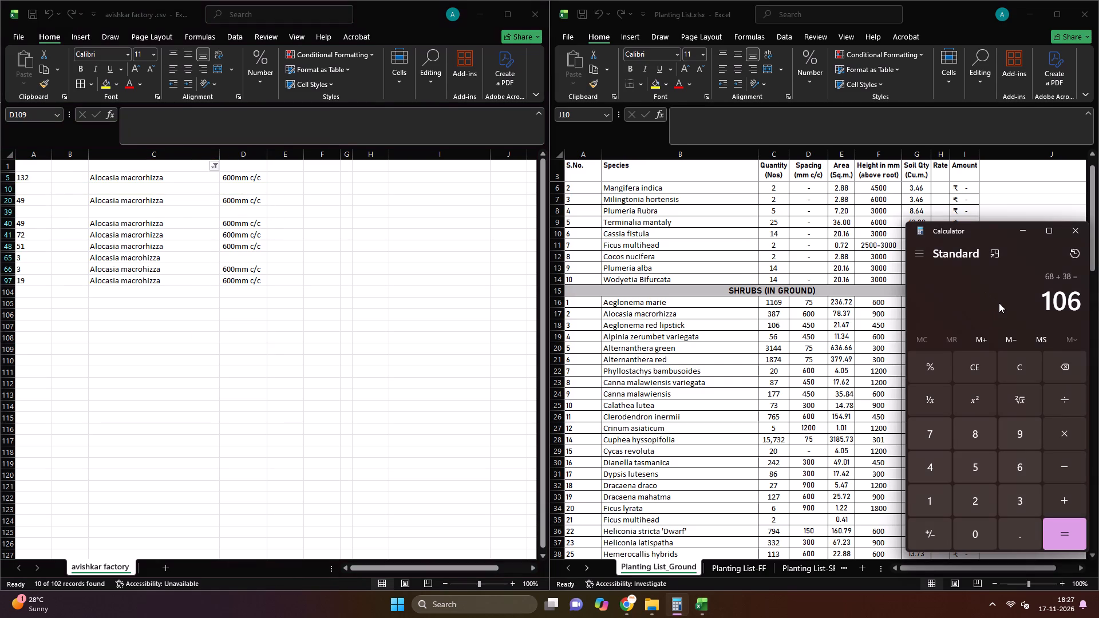
click(999, 289)
key(Escape)
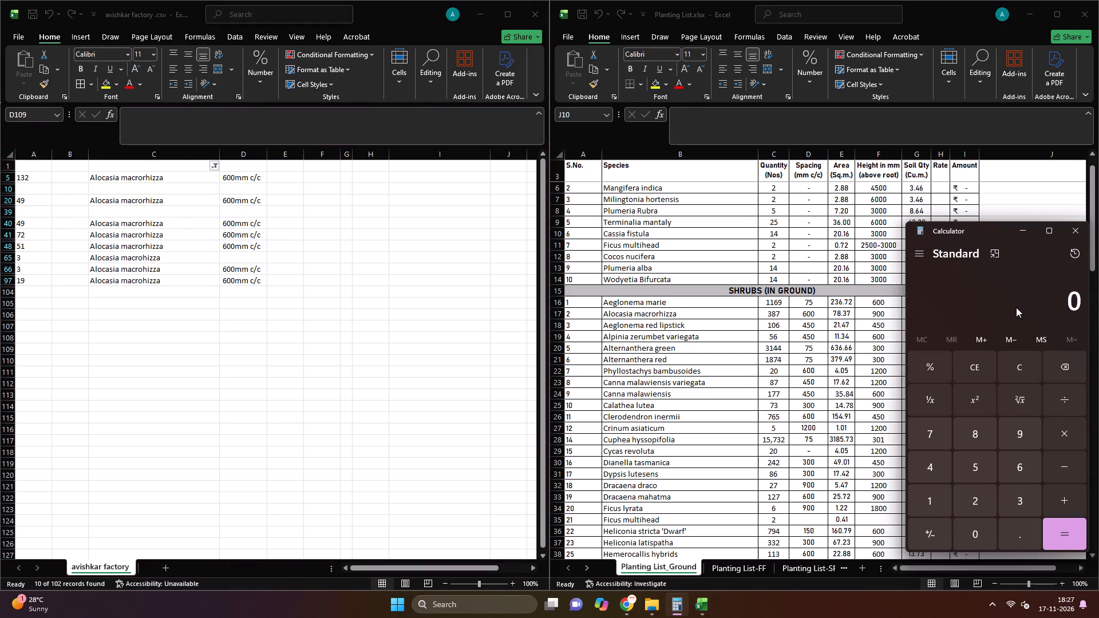
text(132+)
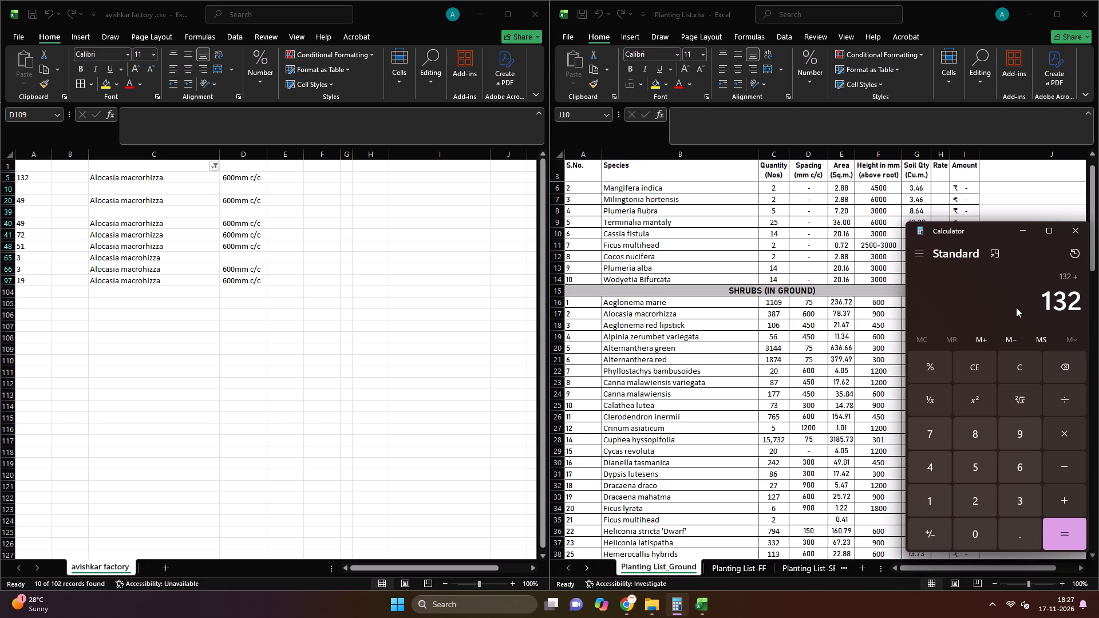
text(47)
key(BackSpace)
text(9+)
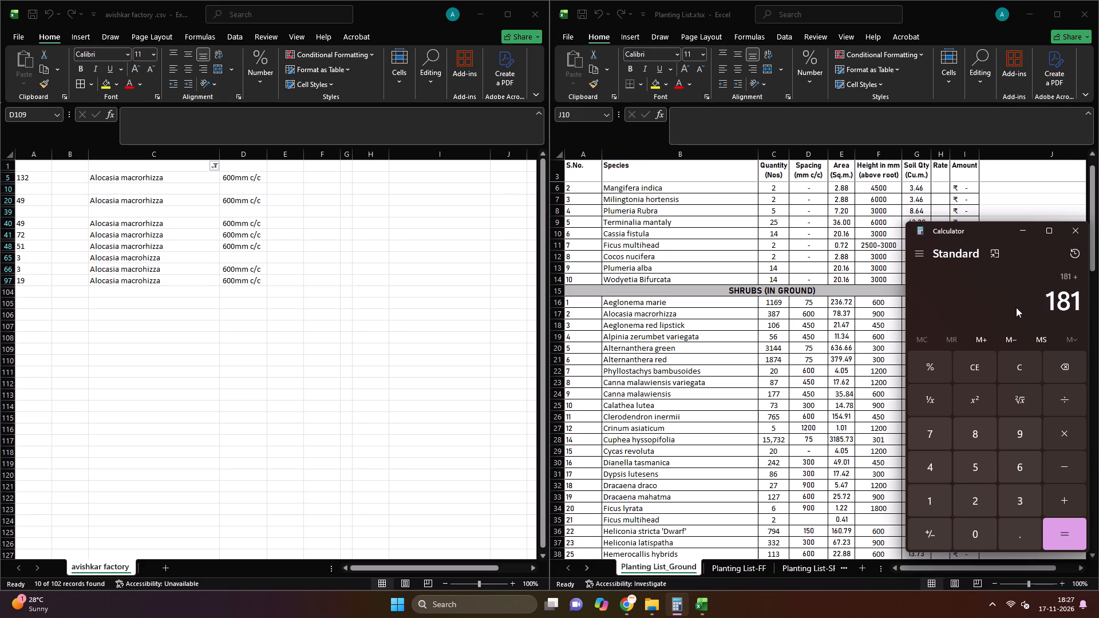
text(49+)
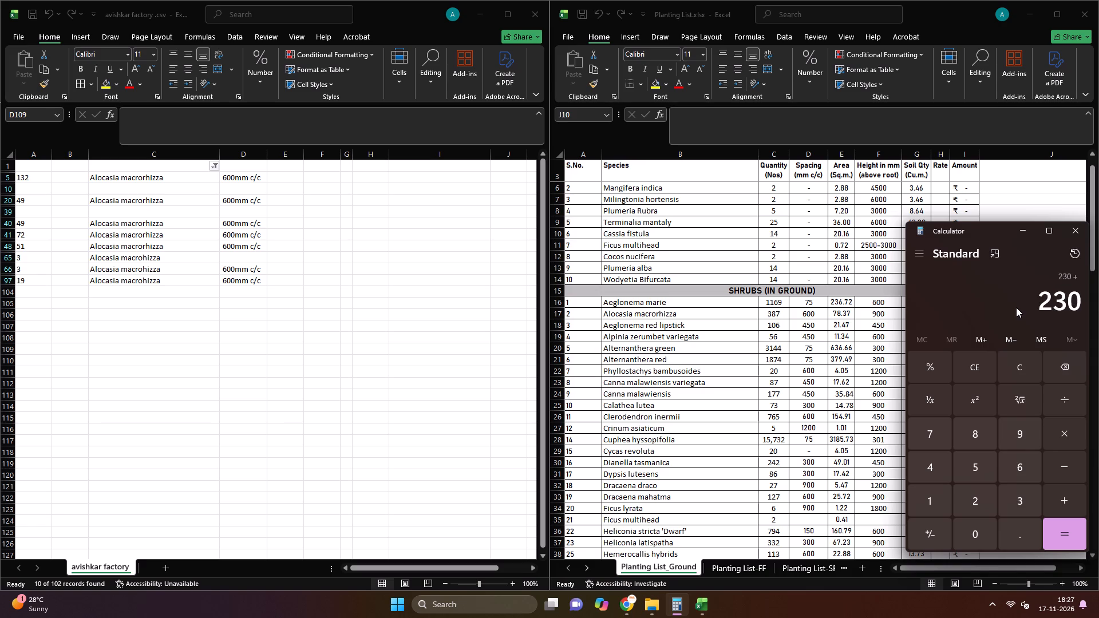
text(72+)
text(++++)
text(51+++)
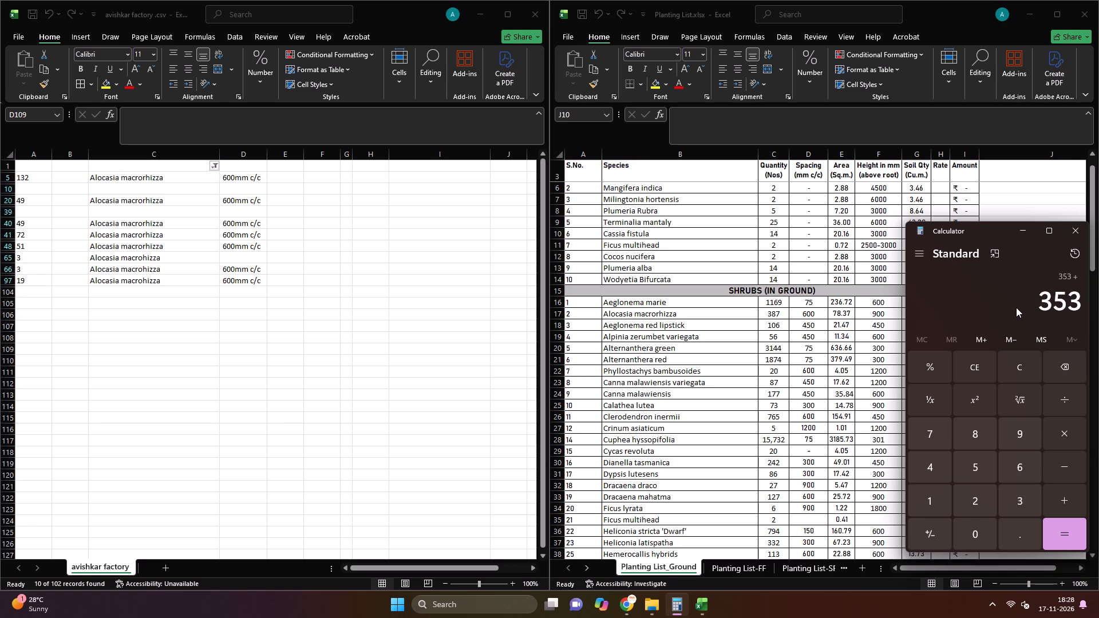
text(3+3)
key(plus)
text(19)
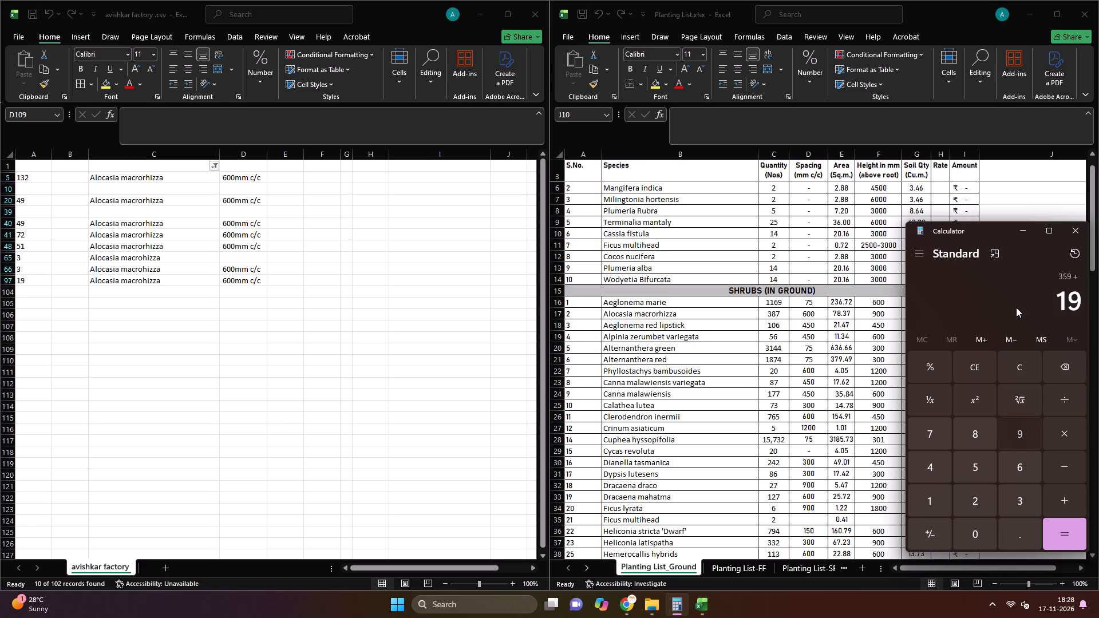
key(plus)
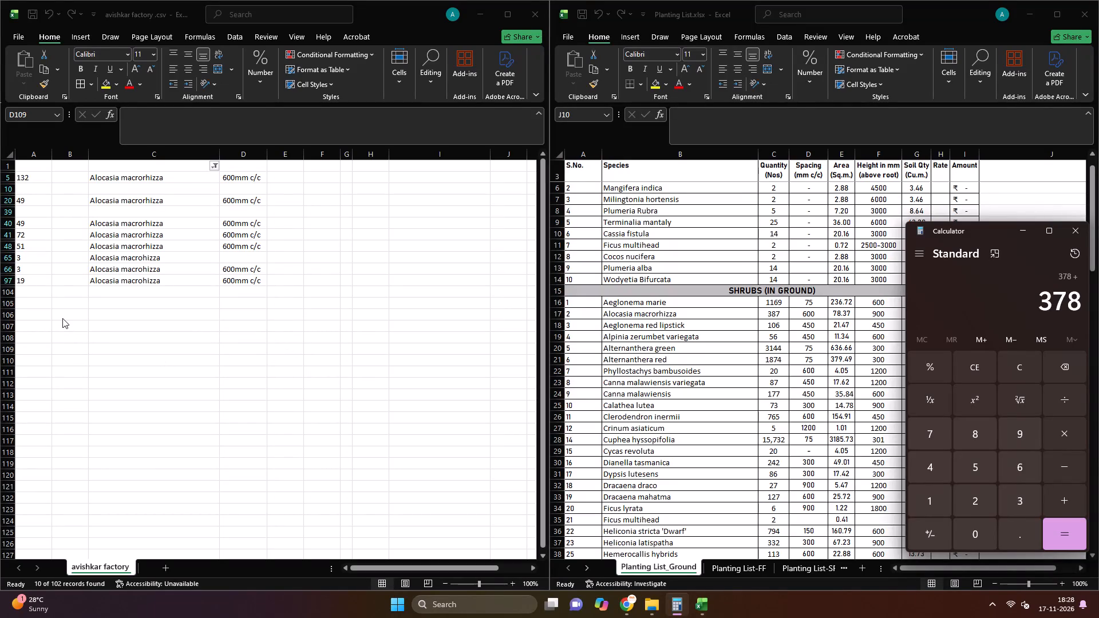
Recheck the Alocasia macrorhizza sum in Calculator by adding the quantities in reverse: 19, 3, 3, 51, 72, 49, 49 and 132.
key(Escape)
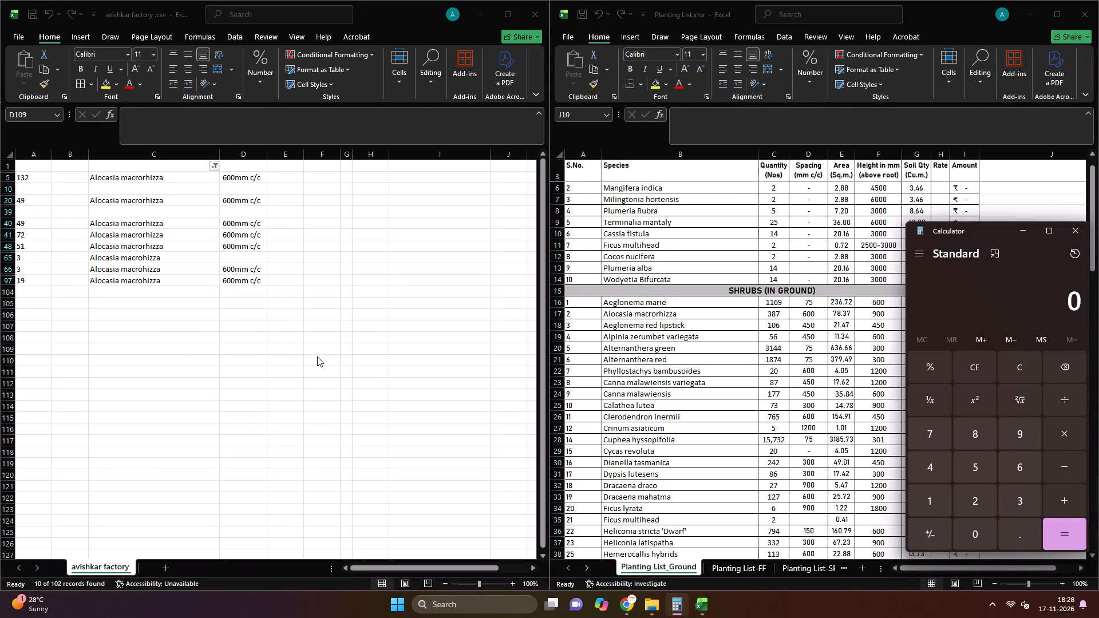
text(19)
key(plus)
text(3+3)
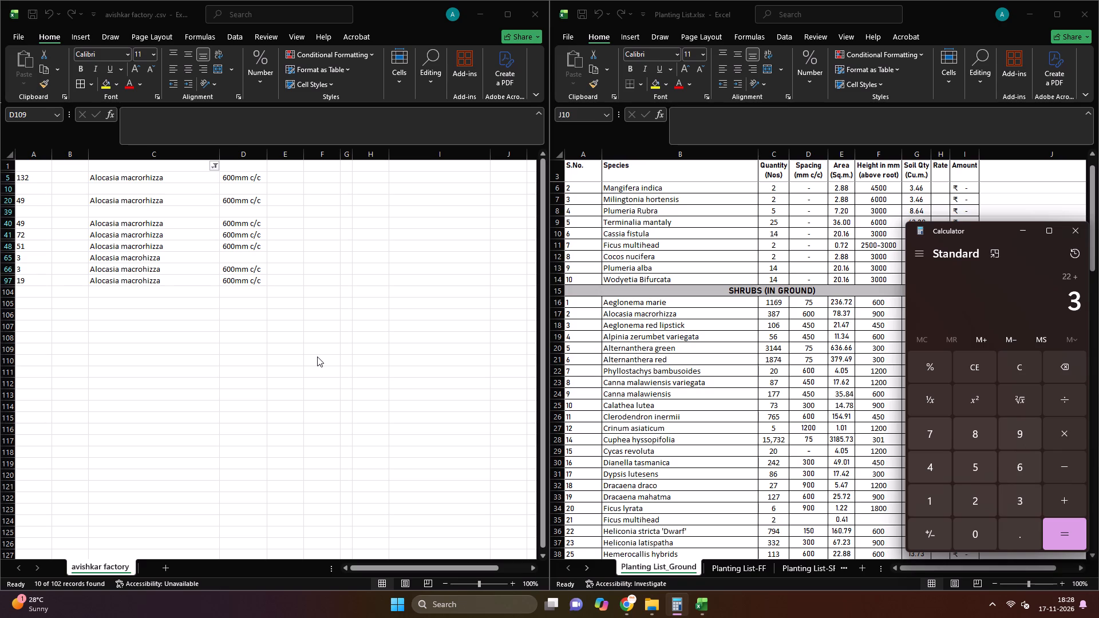
text(+56)
key(BackSpace)
text(1+)
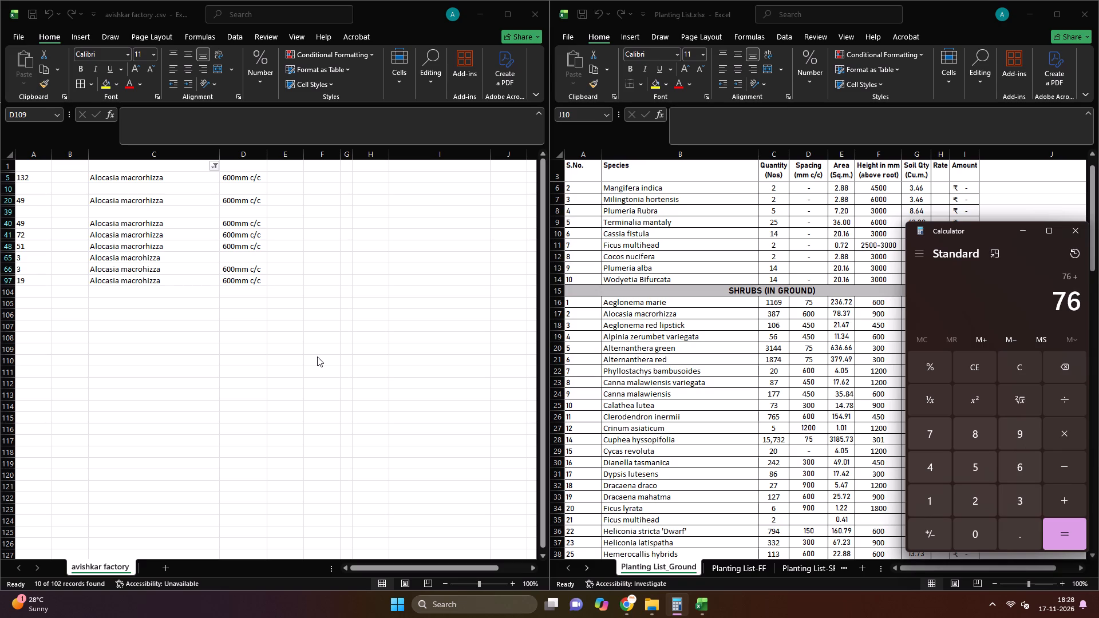
text(72)
key(plus)
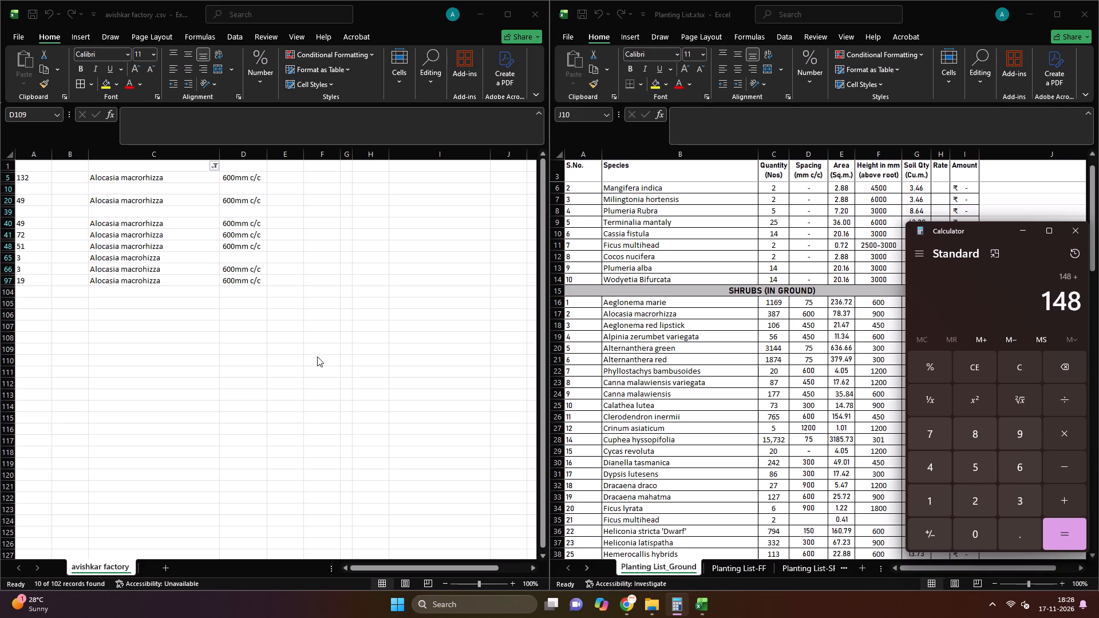
text(49)
key(plus)
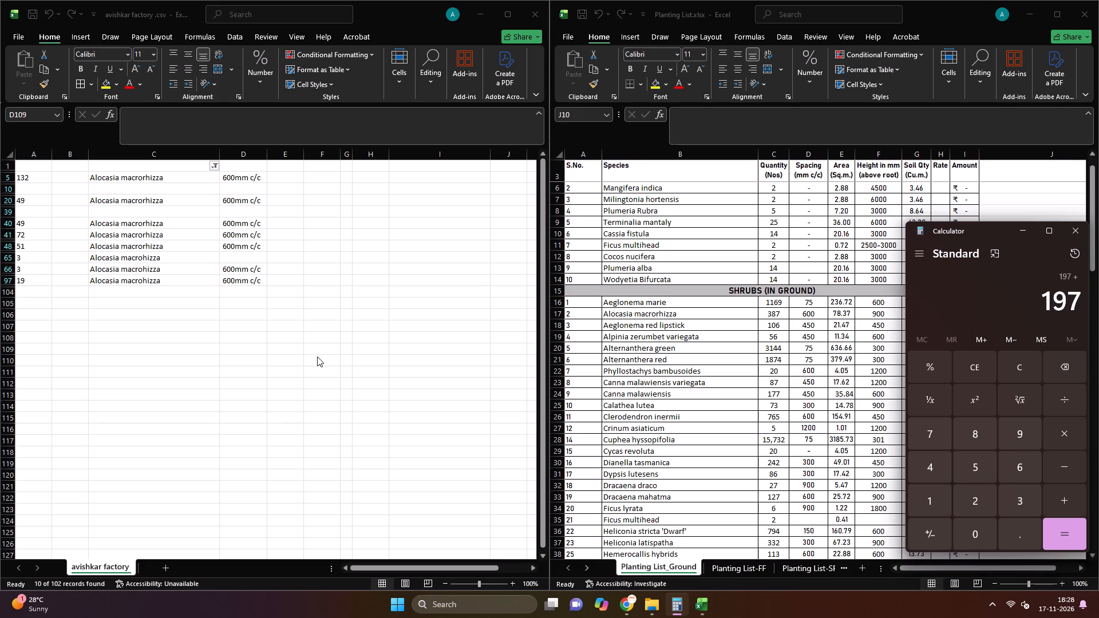
text(49+)
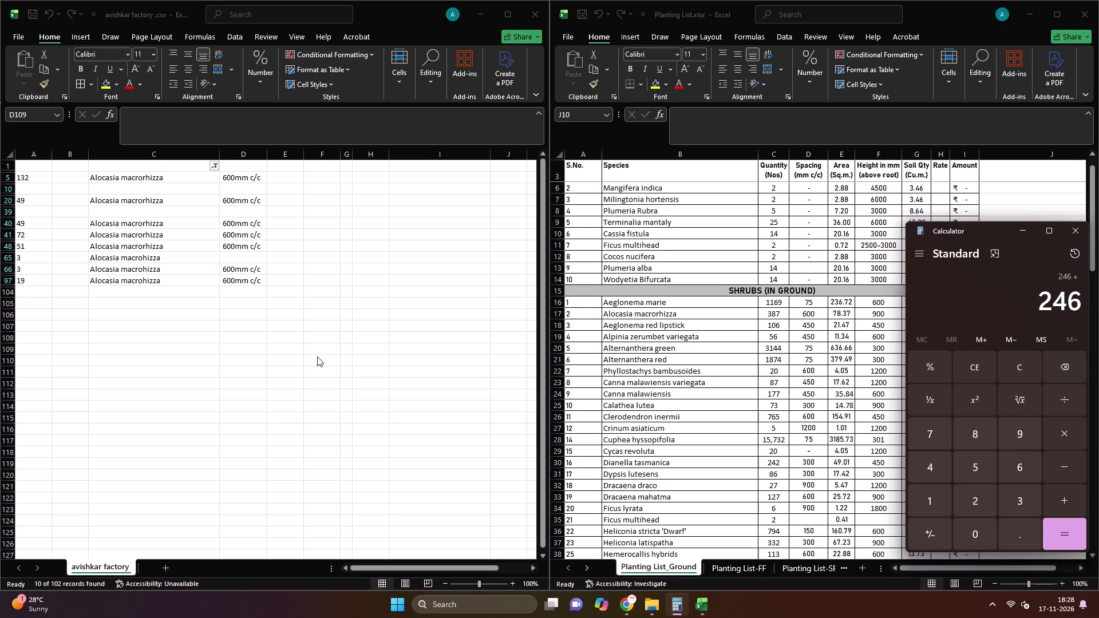
text(132)
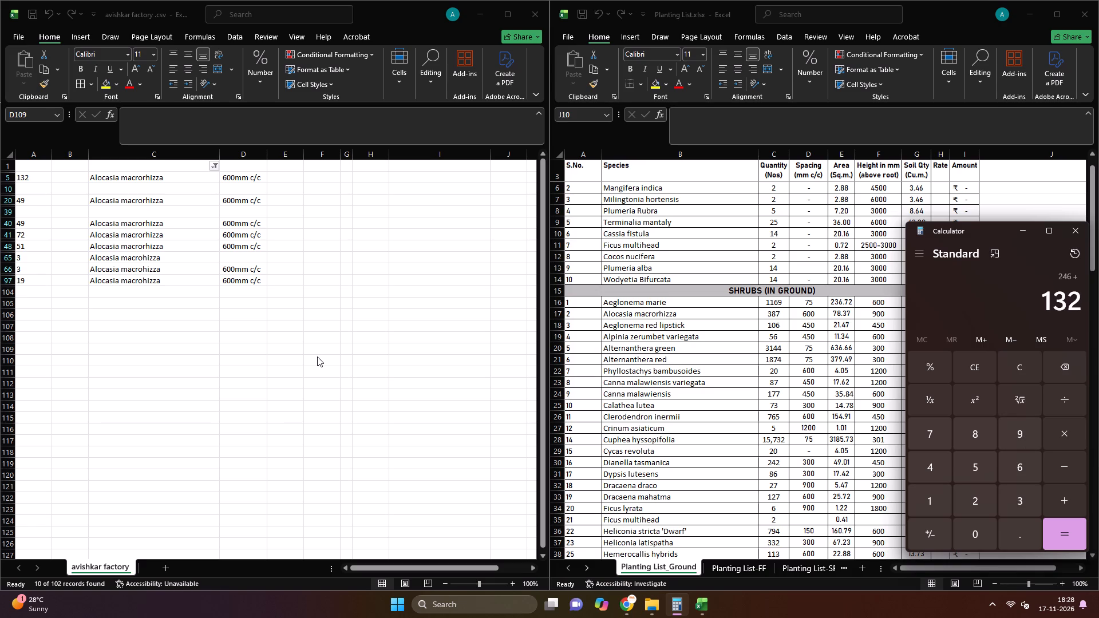
key(Return)
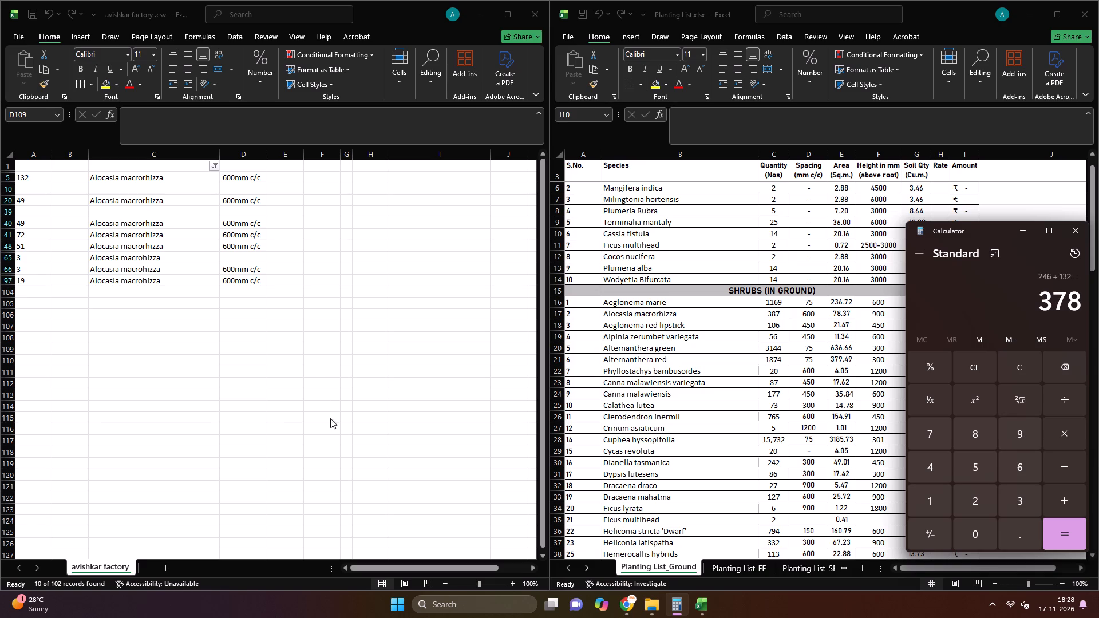
Set the Alocasia macrorhizza quantity to 378 in the shrubs section of Planting List_Ground.
click(760, 336)
click(776, 314)
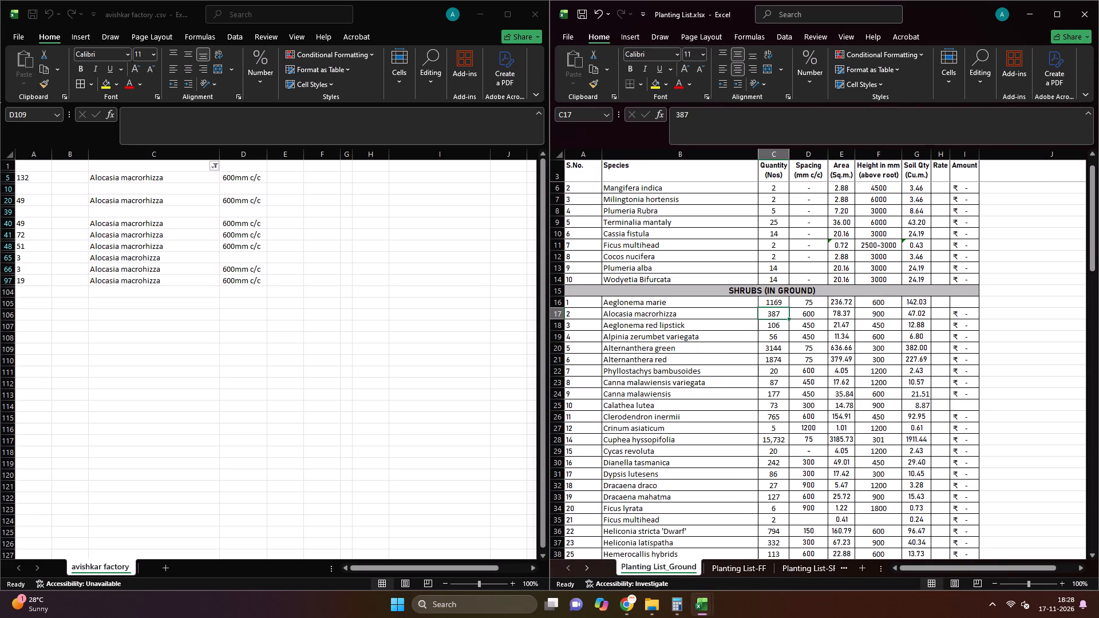
text(378)
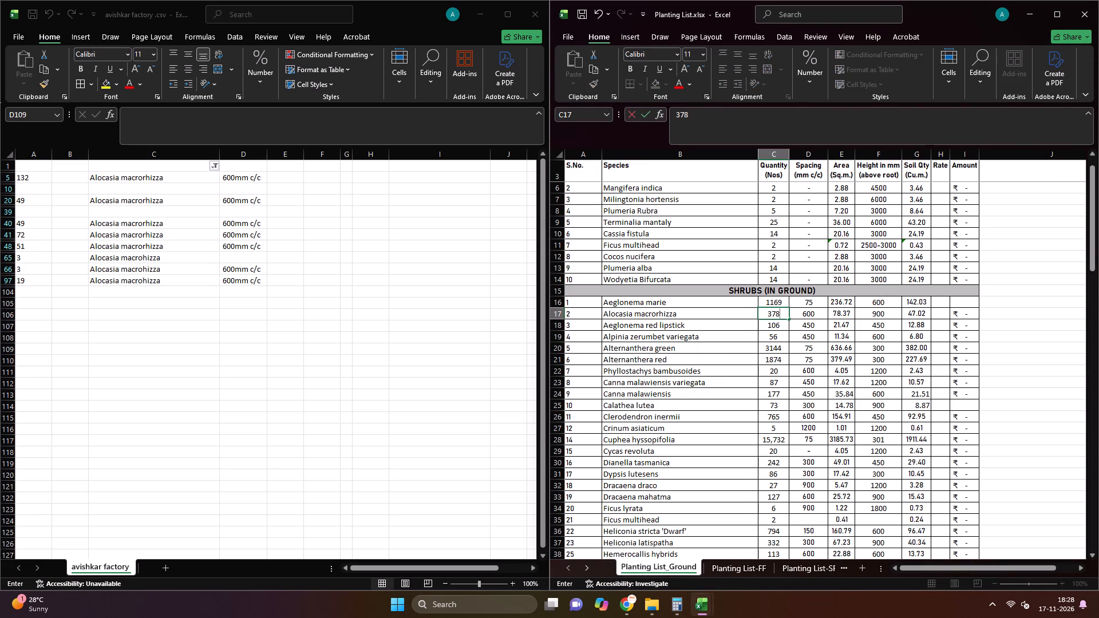
click(734, 318)
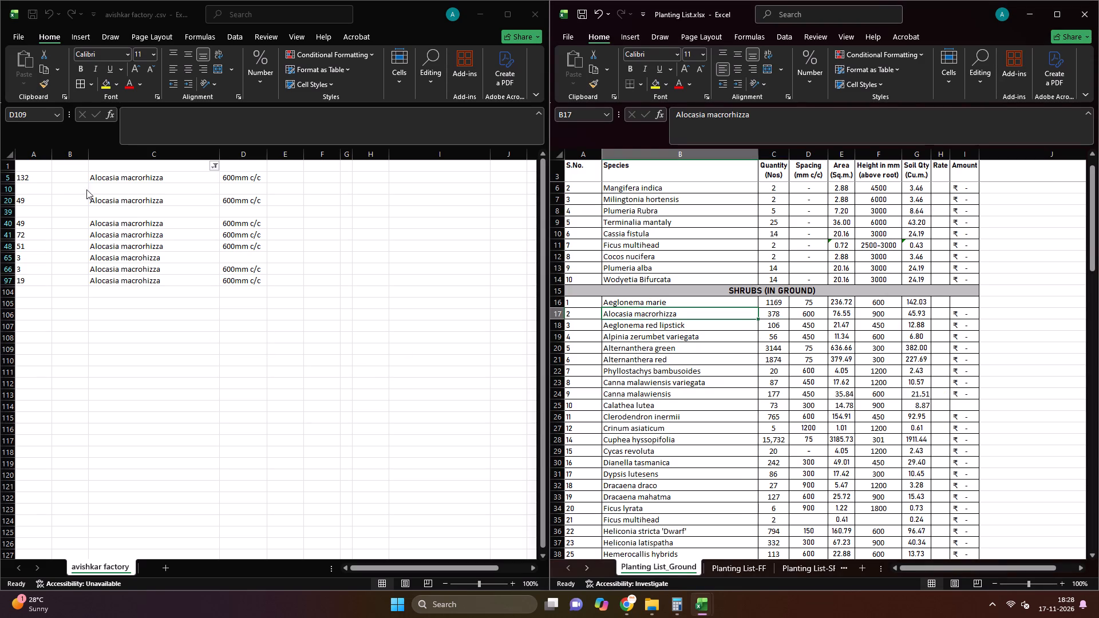
Clear all the filtered Alocasia macrorhizza entries, columns A to E, on the avishkar factory sheet.
click(58, 176)
drag(36, 177, 295, 295)
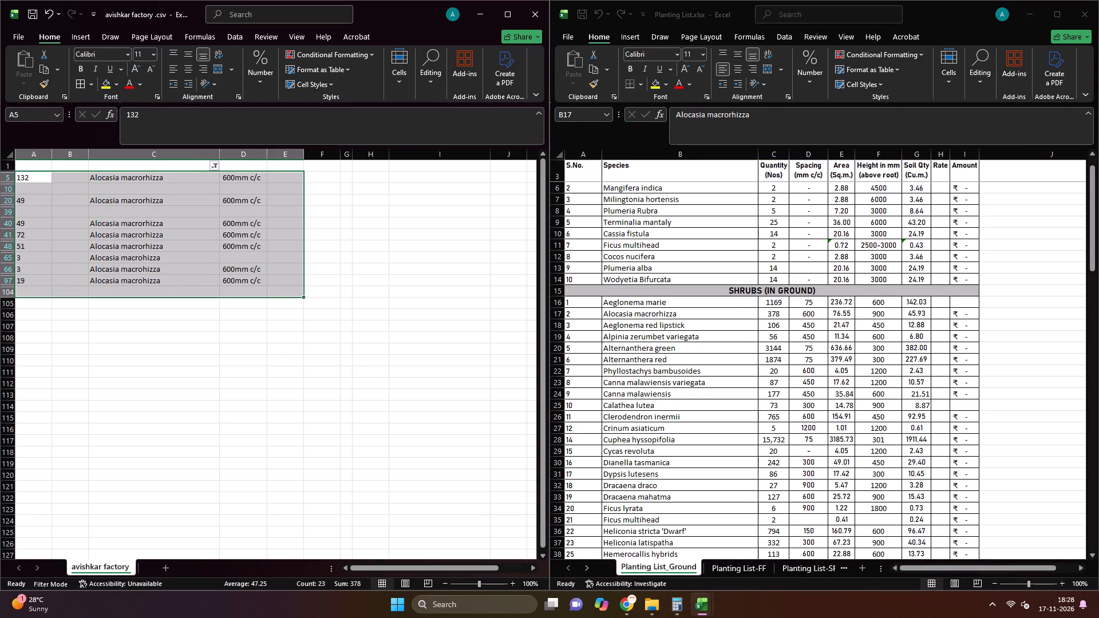
key(Delete)
click(284, 366)
Filter the species column to Alpinia Zerumbet variegata' and clear its entry in row 9, columns A to D.
click(212, 167)
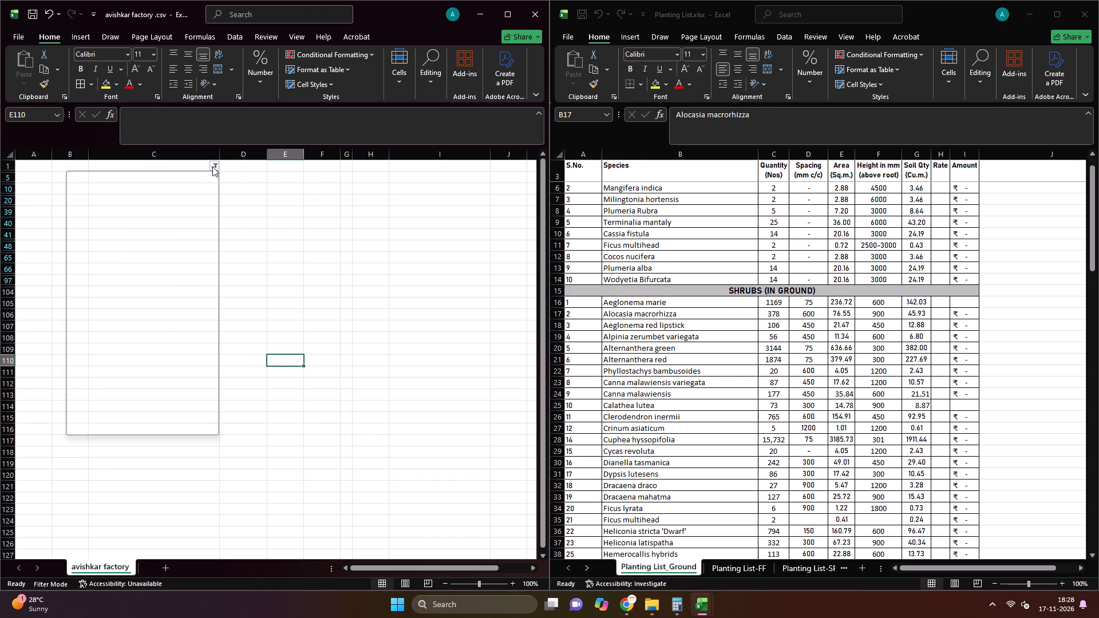
click(130, 327)
click(168, 417)
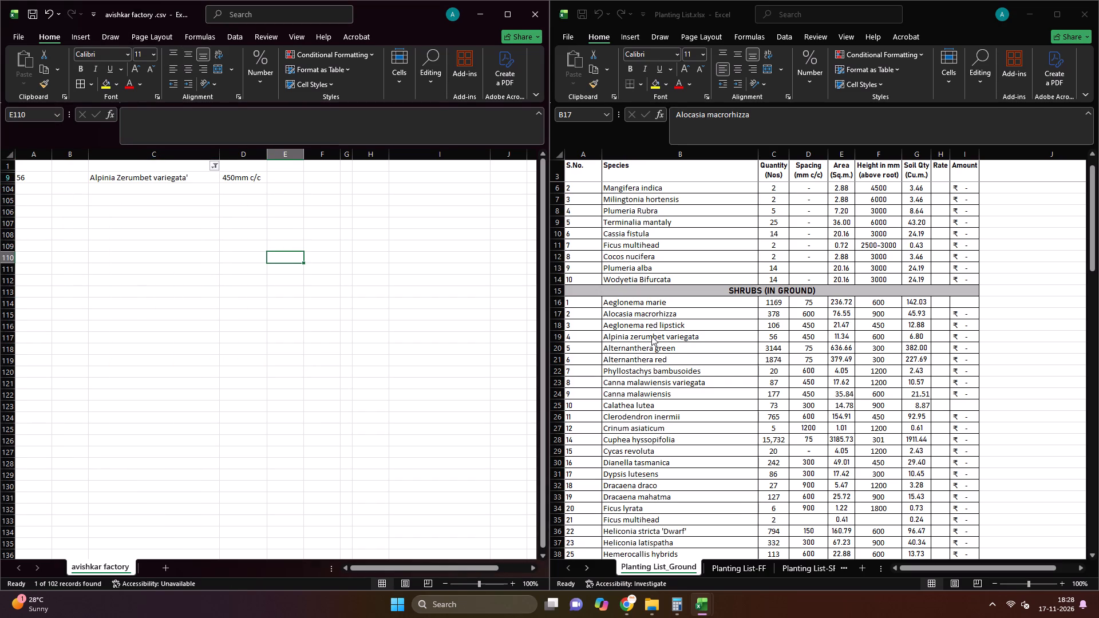
drag(36, 177, 227, 195)
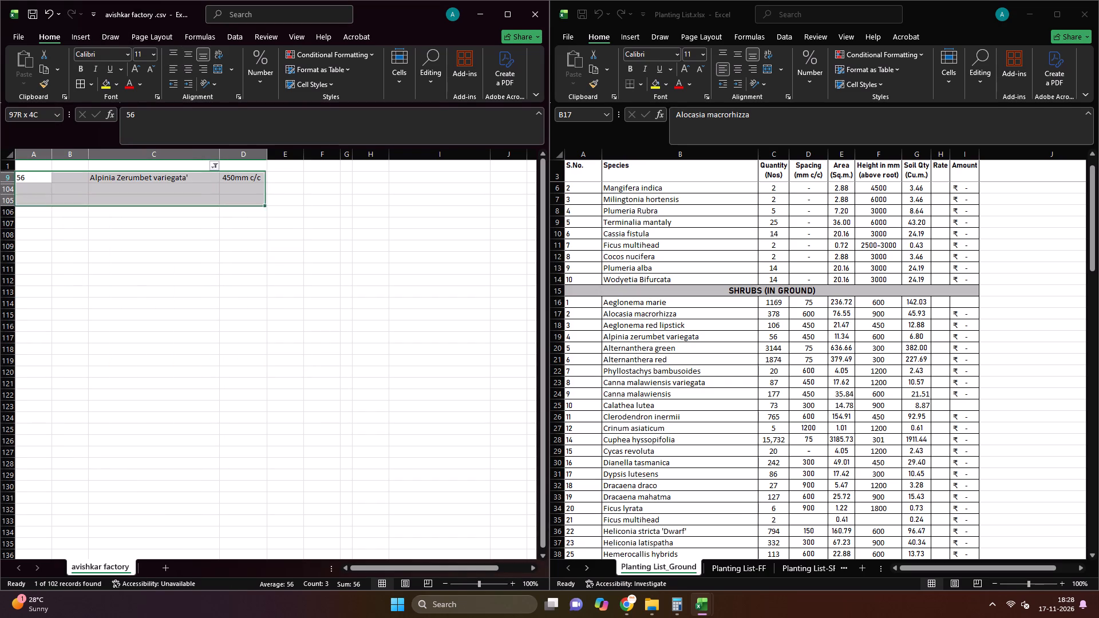
drag(227, 195, 242, 195)
key(Delete)
Filter the avishkar factory species column to show only Canna dwarf yellow.
click(219, 169)
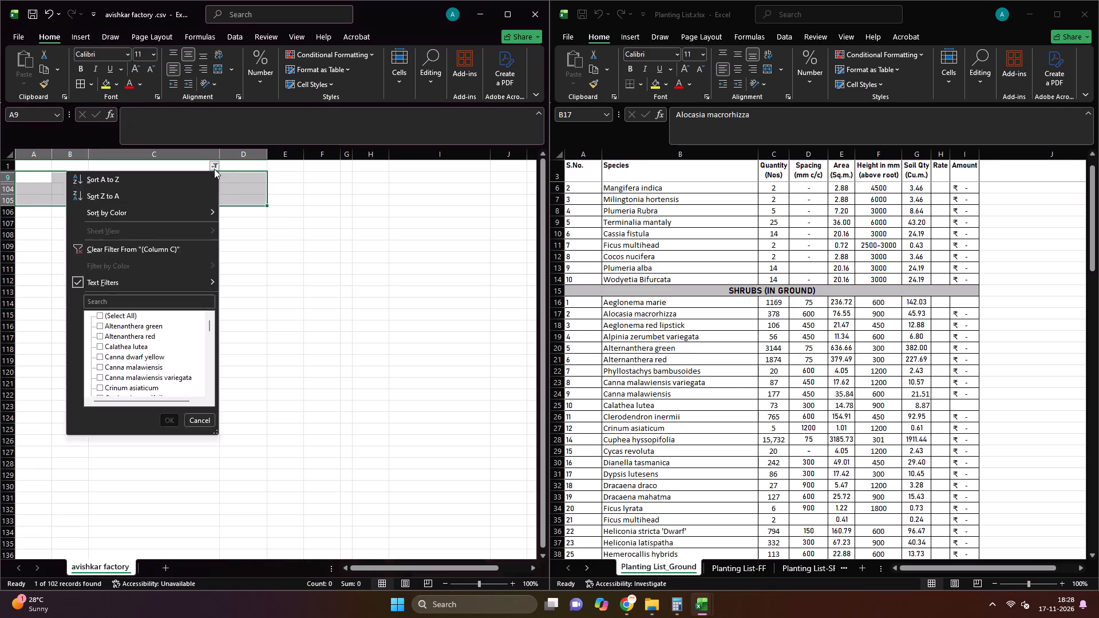
click(214, 169)
click(214, 168)
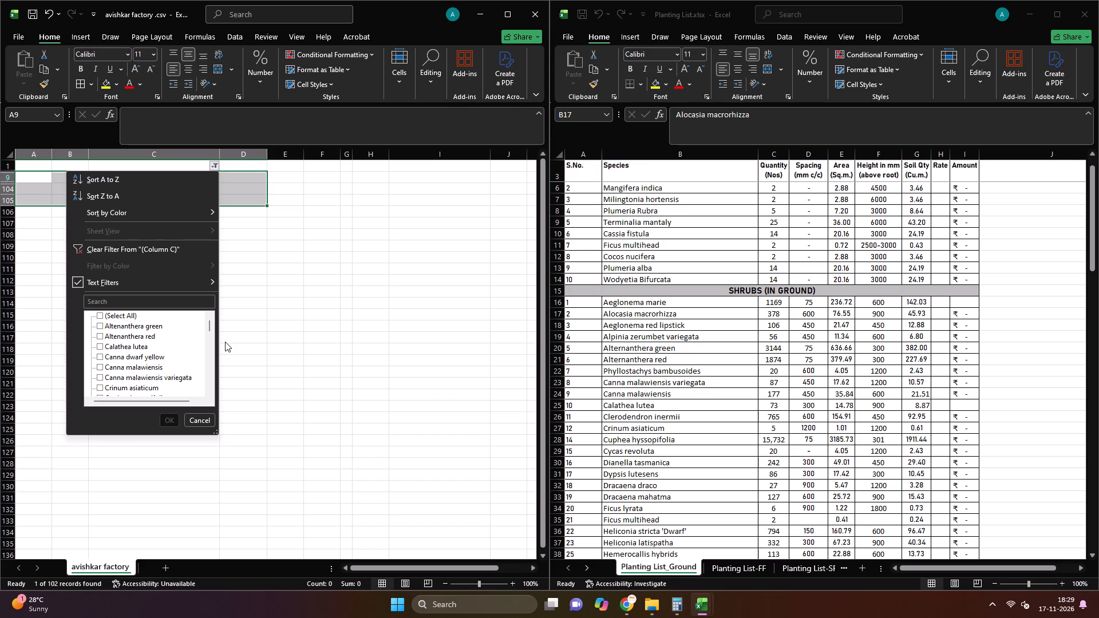
click(156, 357)
click(169, 418)
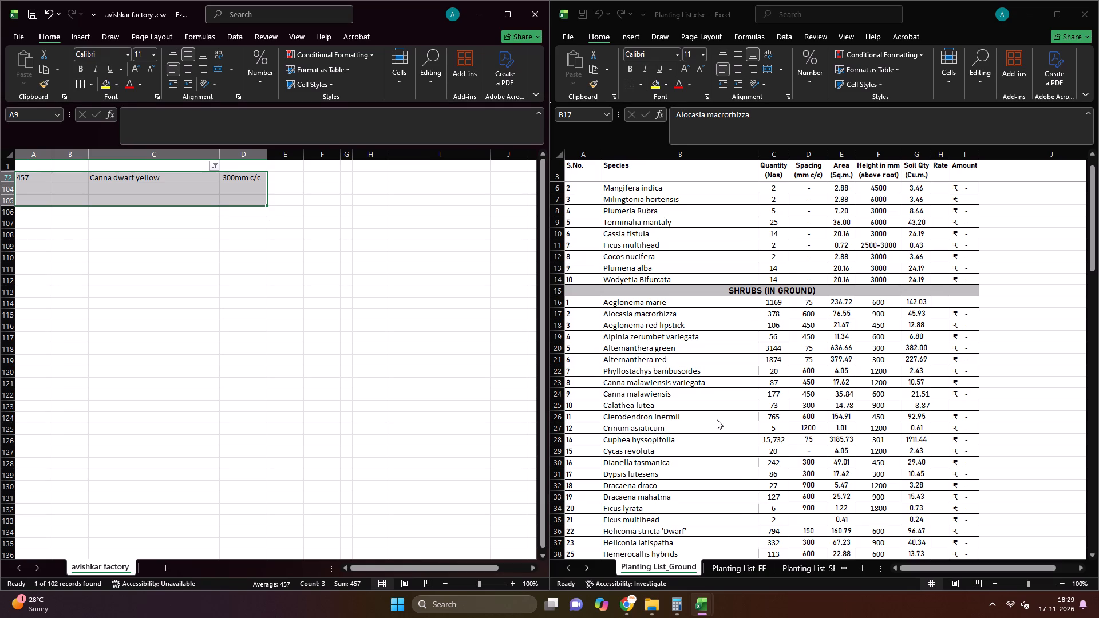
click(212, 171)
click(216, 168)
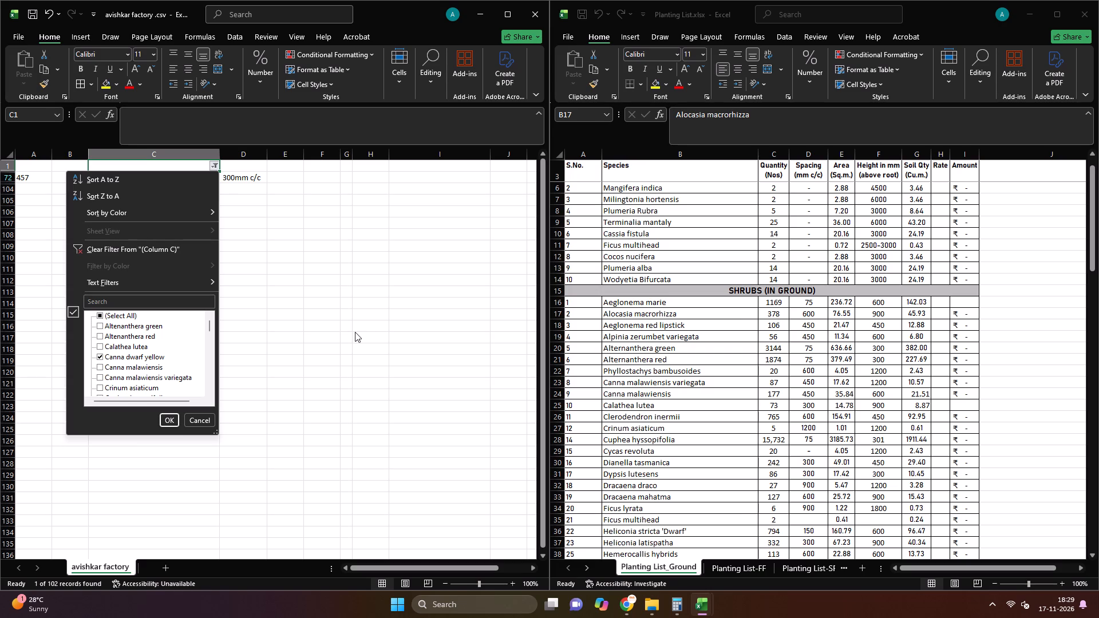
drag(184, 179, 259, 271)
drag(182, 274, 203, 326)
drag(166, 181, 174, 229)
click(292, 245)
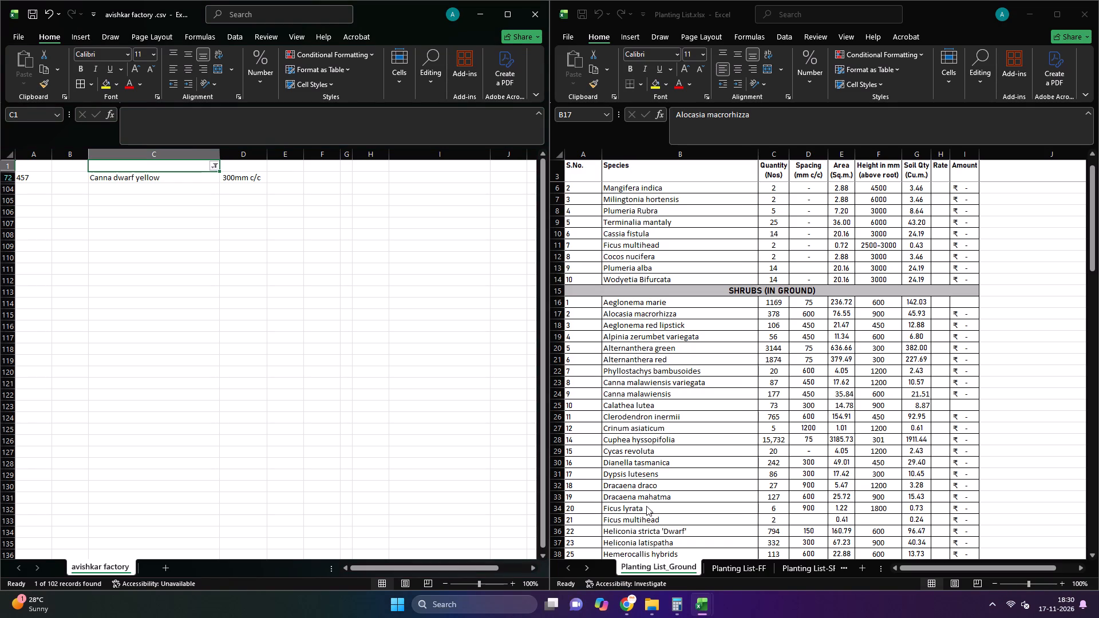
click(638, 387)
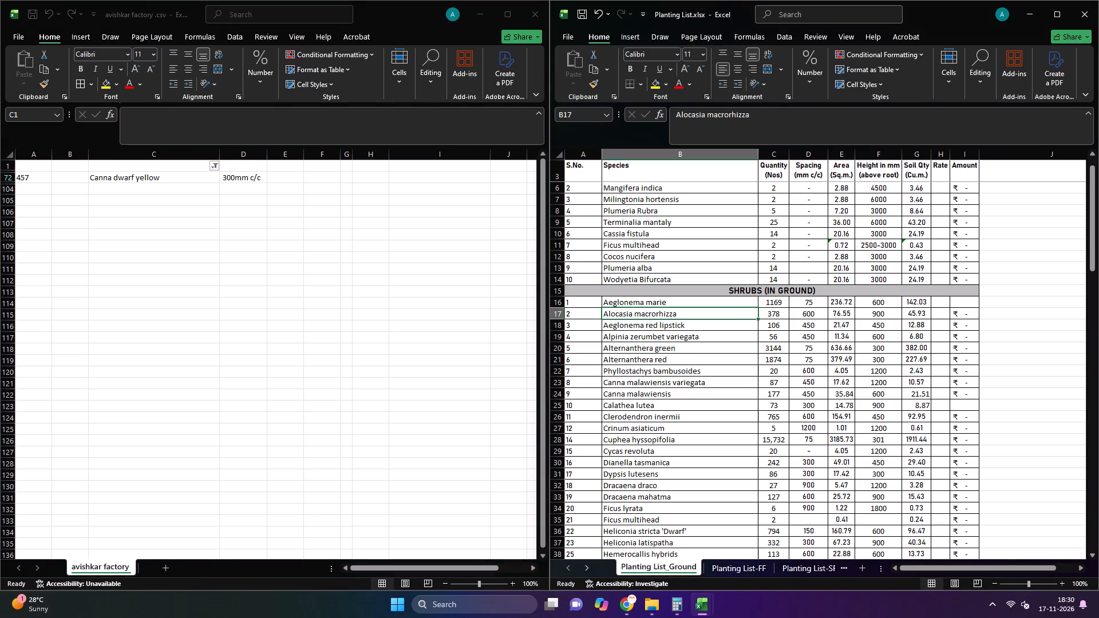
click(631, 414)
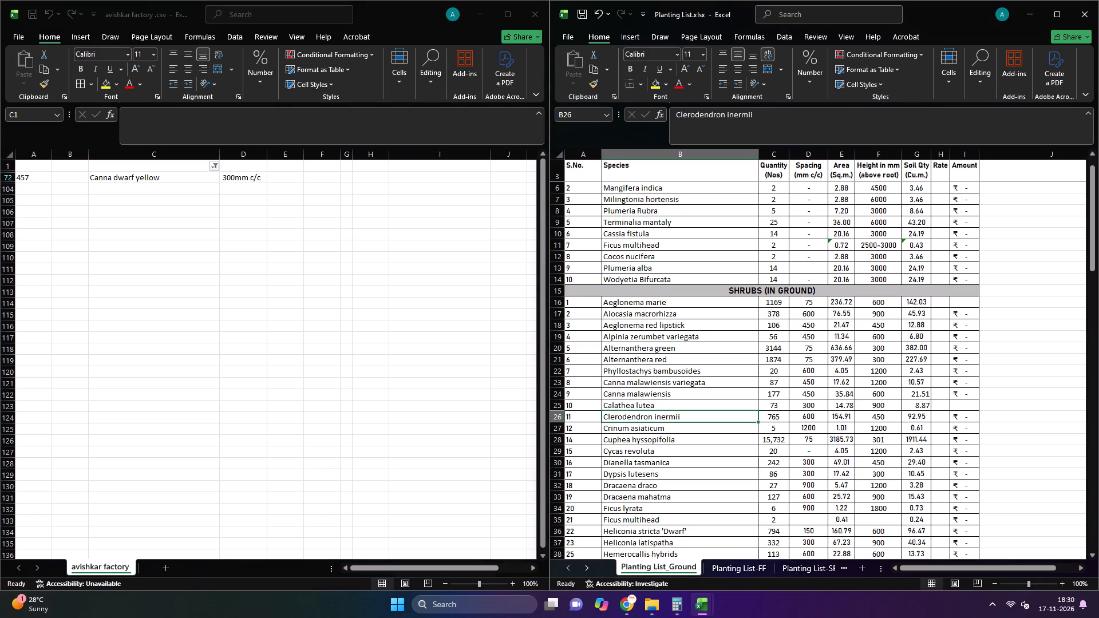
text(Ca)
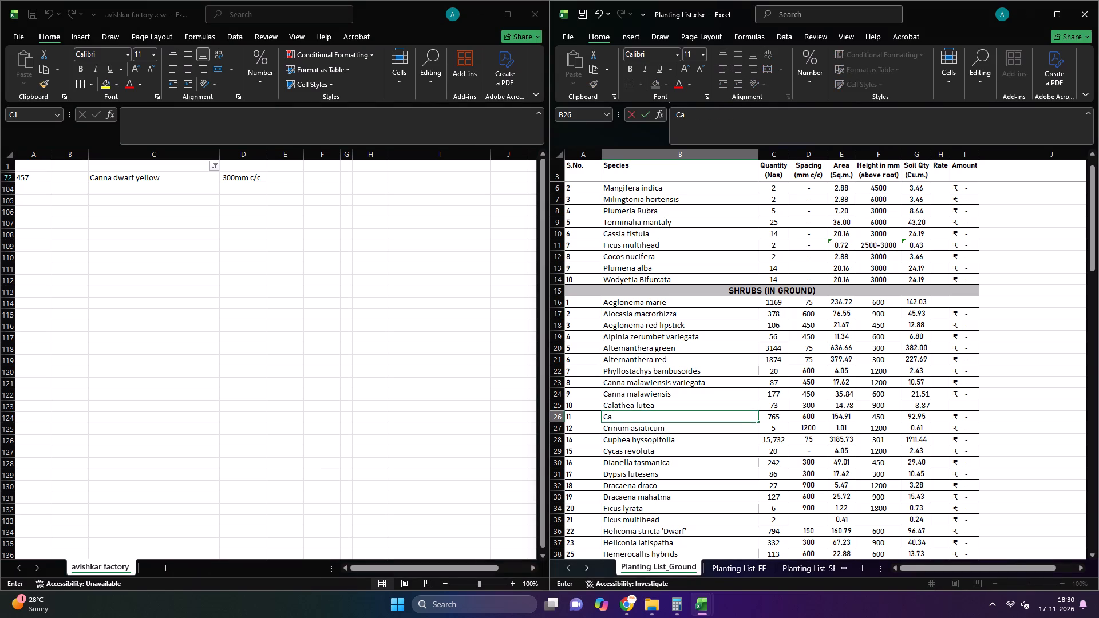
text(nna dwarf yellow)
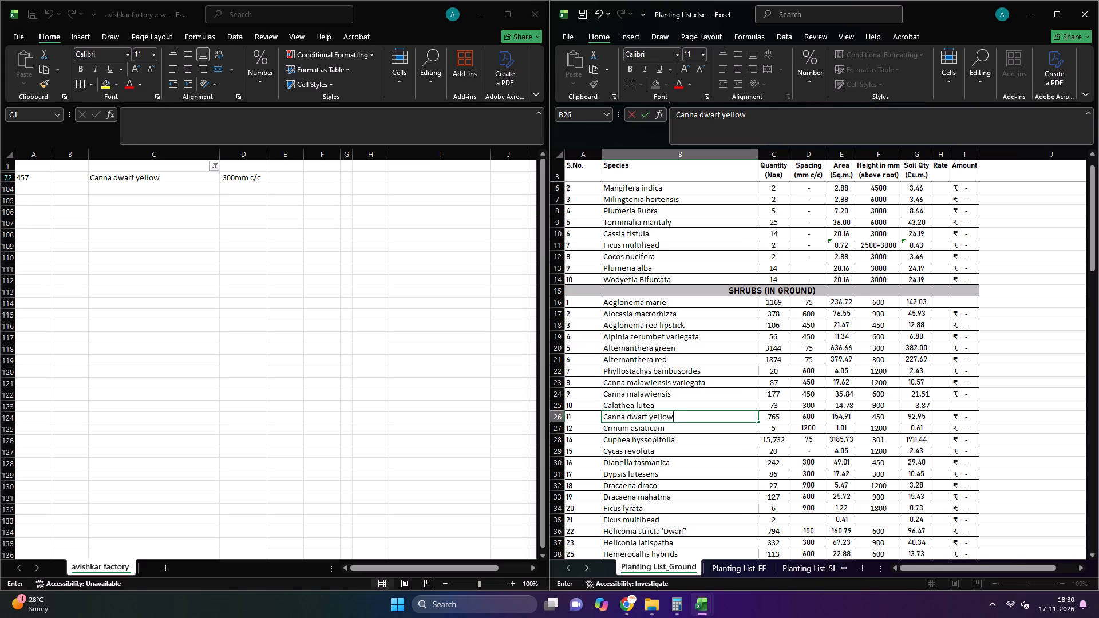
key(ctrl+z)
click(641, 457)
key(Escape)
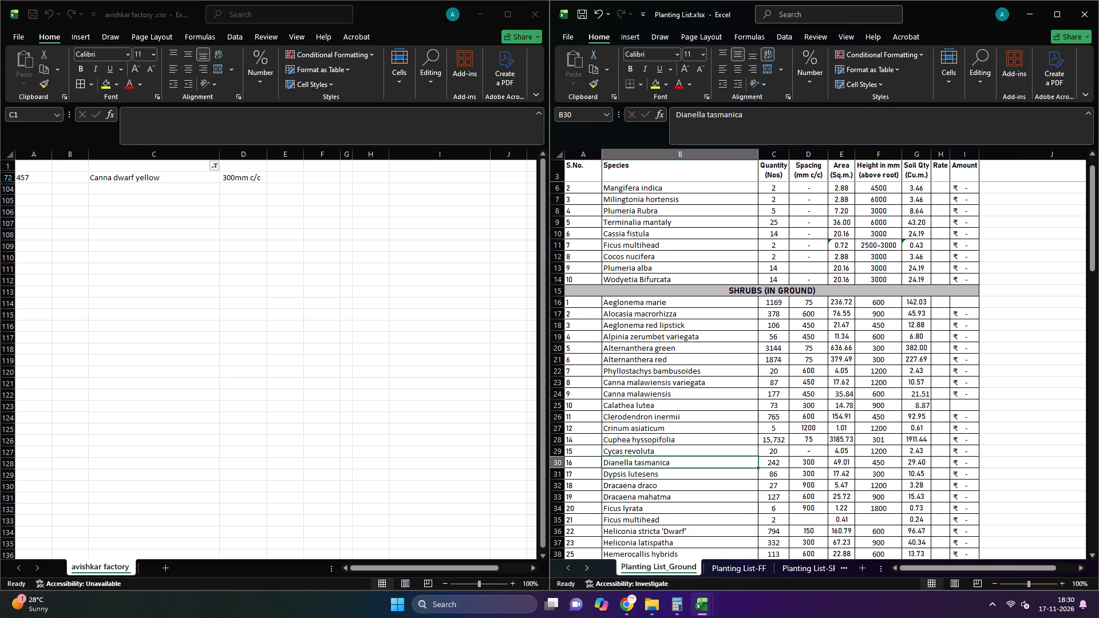
Insert a blank row above Clerodendron inermii in the shrubs section of Planting List_Ground.
click(559, 416)
right_click(559, 415)
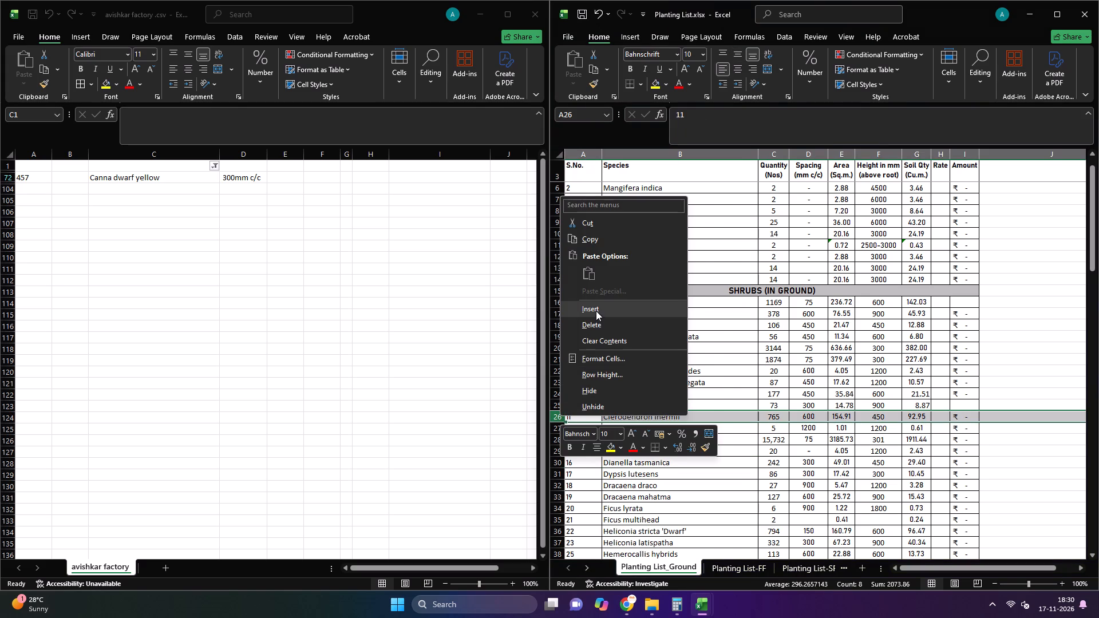
click(596, 311)
click(634, 445)
key(Escape)
Apply borders to all cells from B to I of the blank row 26 in Planting List_Ground.
click(608, 414)
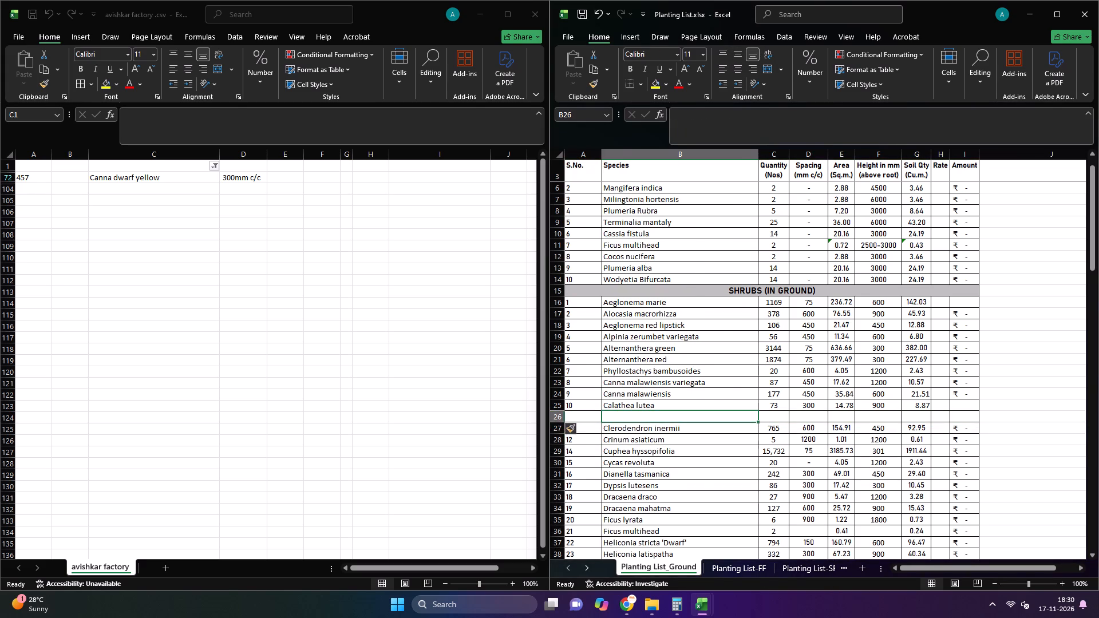
drag(615, 419, 729, 419)
drag(729, 419, 962, 414)
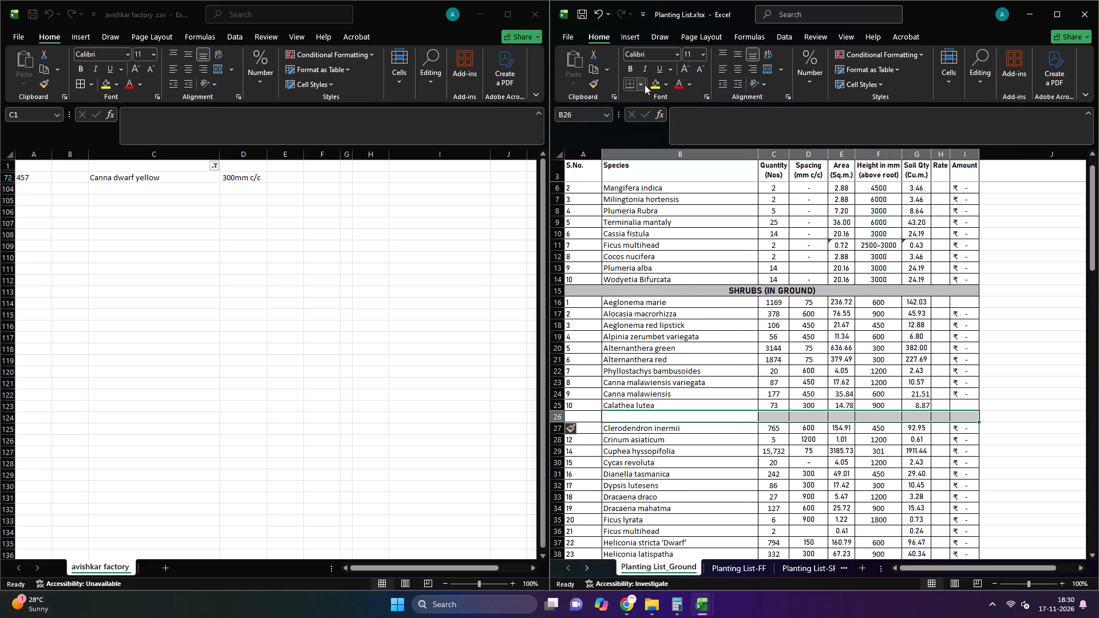
click(643, 84)
click(661, 197)
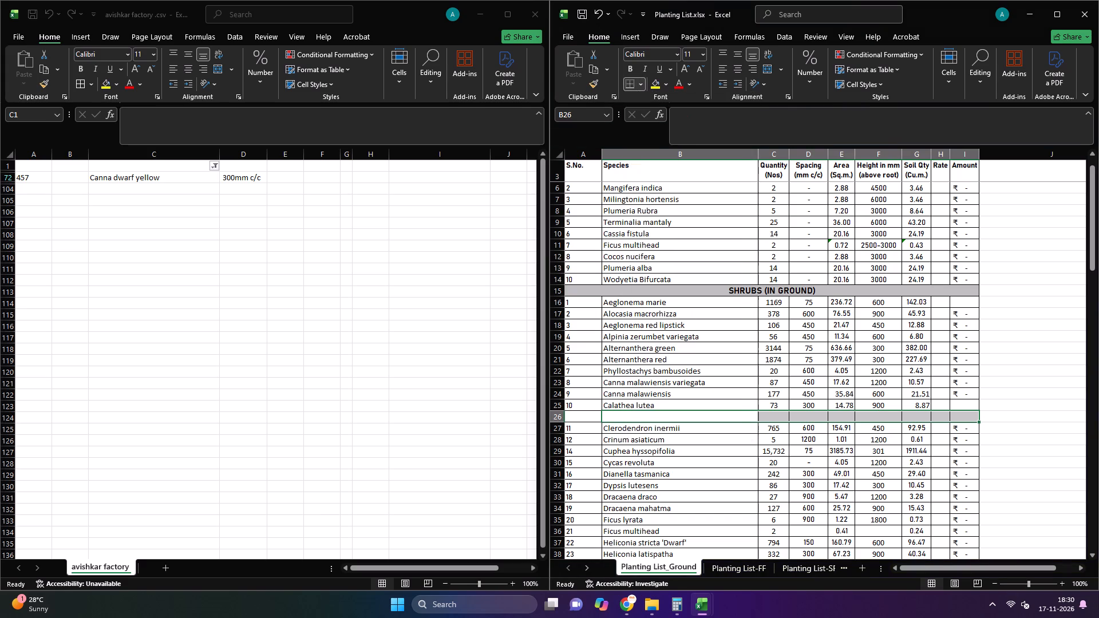
key(Escape)
click(1011, 433)
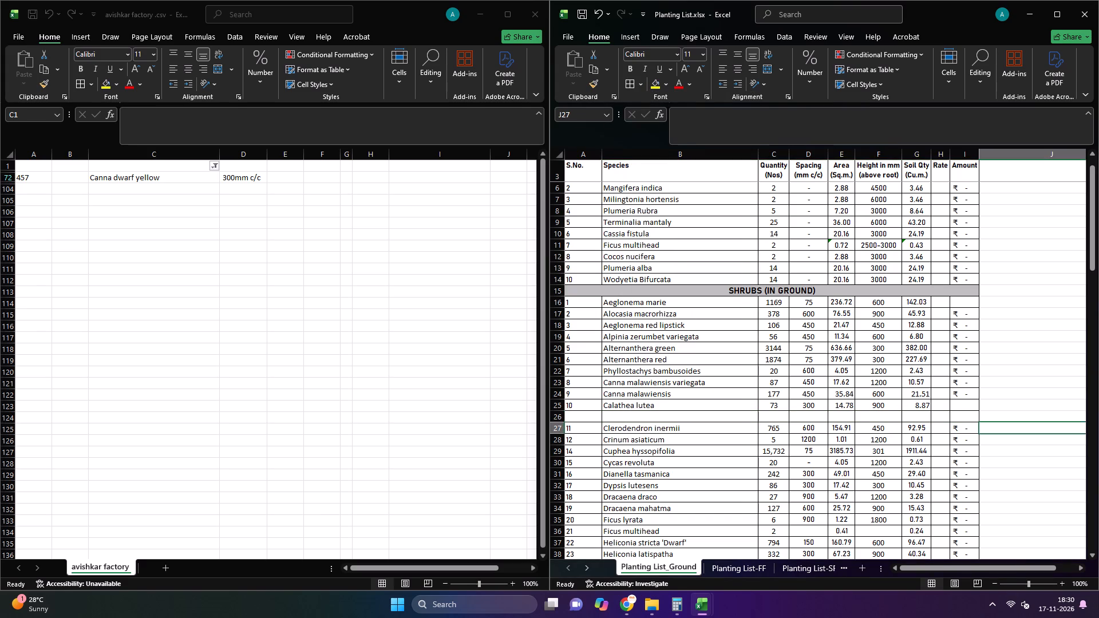
Change the avishkar factory species filter to show only Altenanthera green and Altenanthera red.
click(211, 167)
click(218, 162)
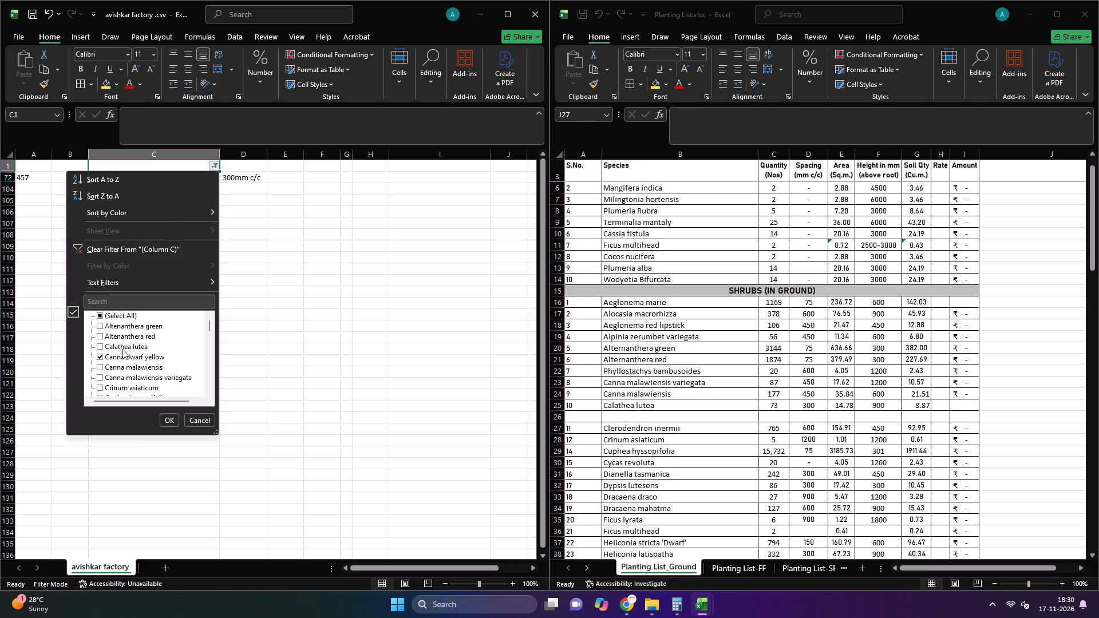
click(101, 358)
click(135, 323)
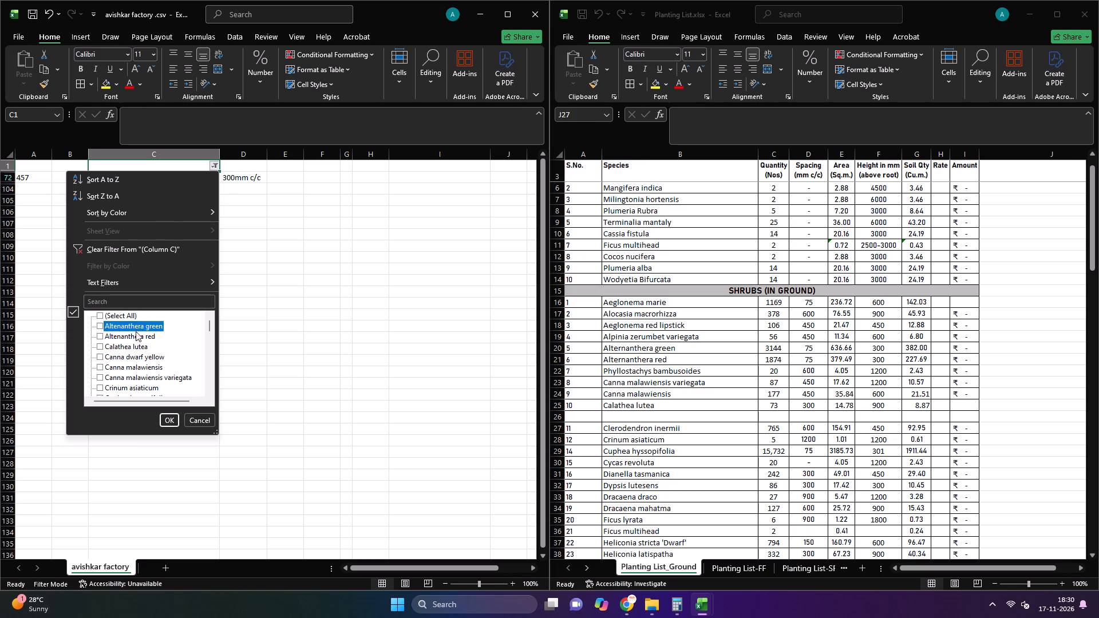
click(136, 335)
click(168, 421)
click(165, 291)
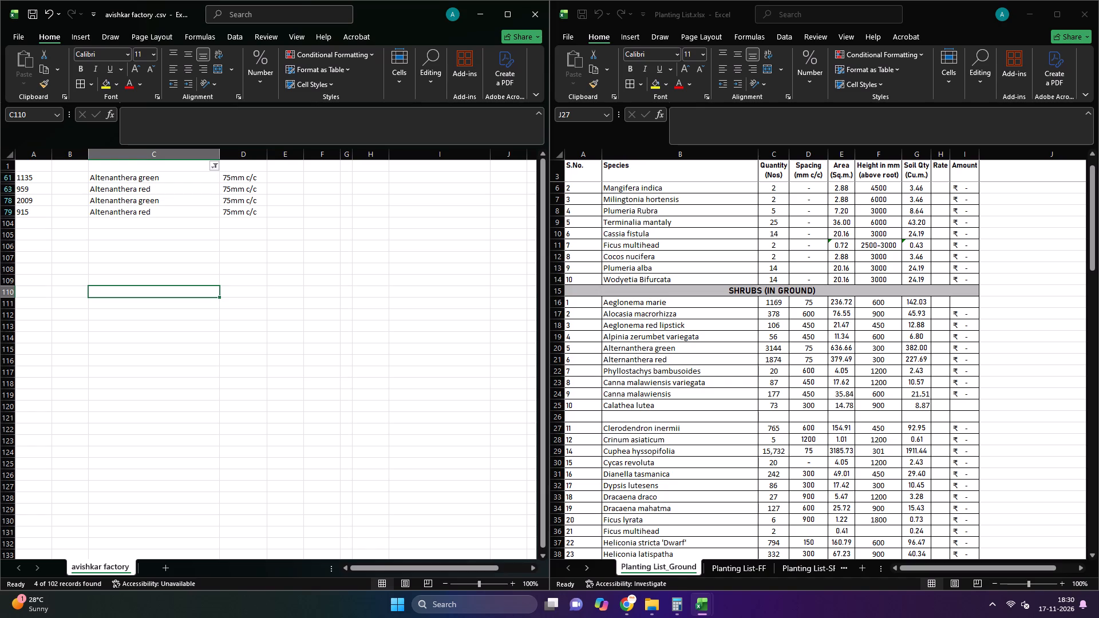
Add the two Altenanthera green quantities, 1135 and 2009, in Calculator to check them against the planting list.
click(669, 611)
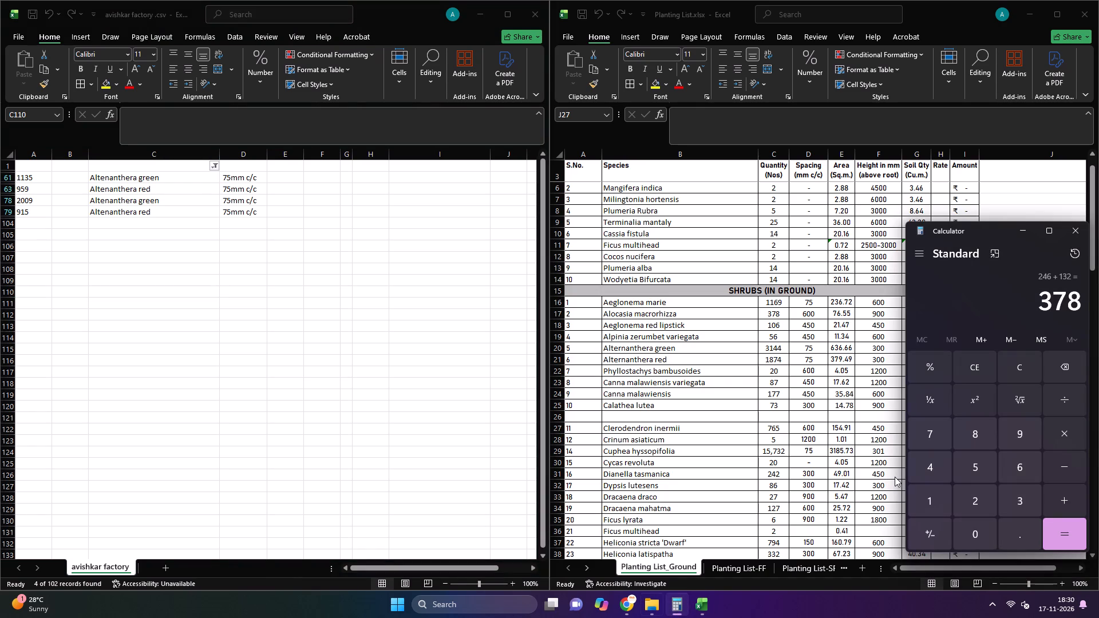
key(Escape)
text(1135+)
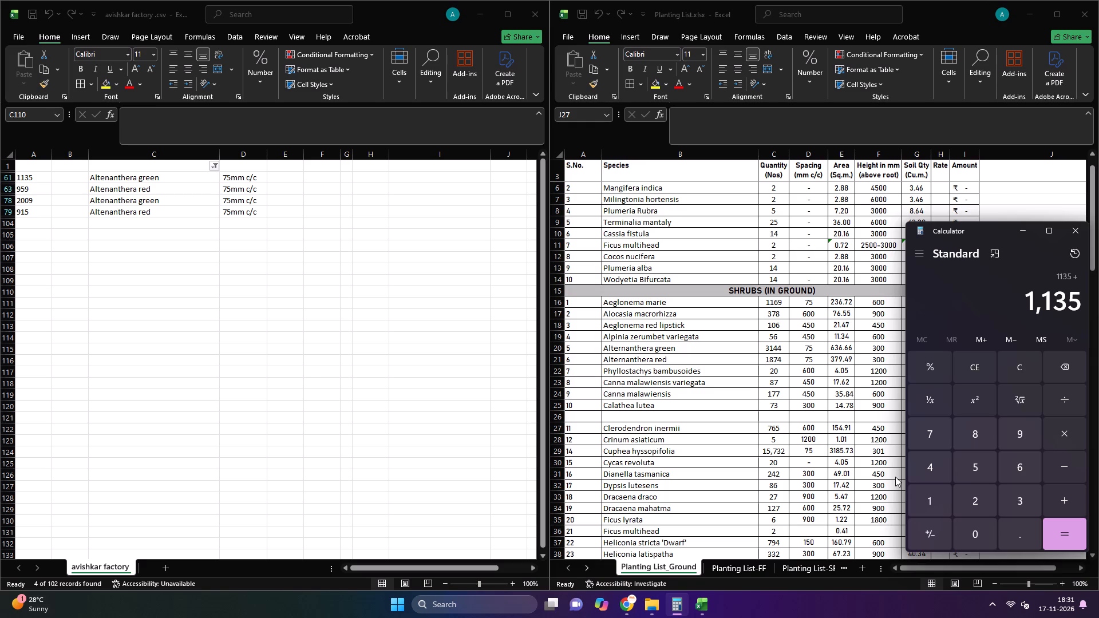
text(2009)
key(Return)
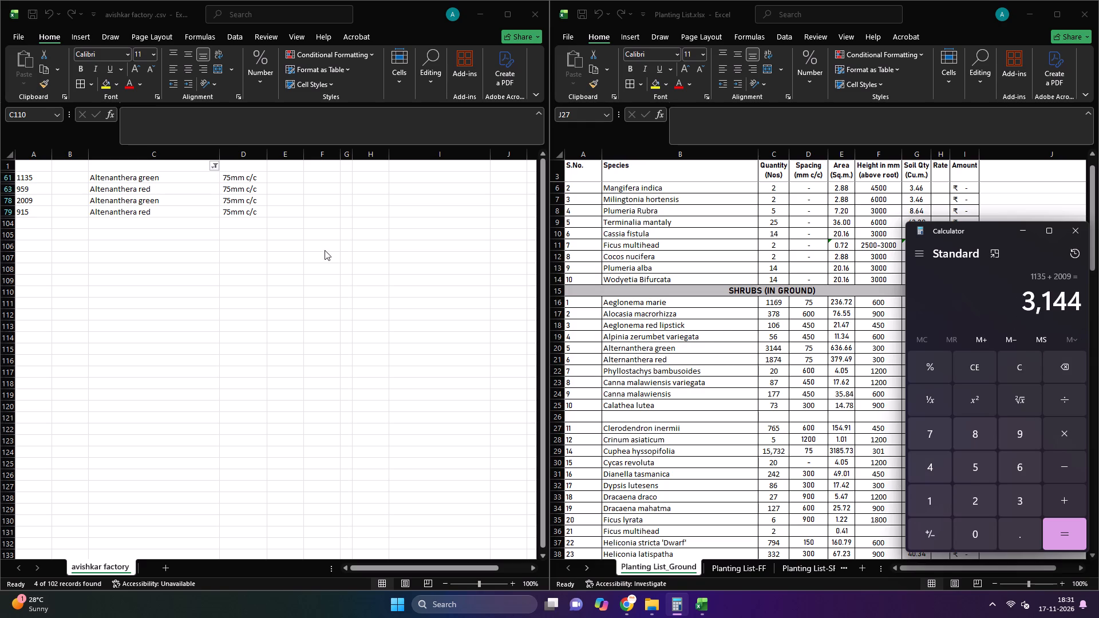
Clear the two Altenanthera green entries in rows 61 and 78, columns A to D, of the avishkar factory sheet.
click(30, 183)
drag(24, 179, 151, 176)
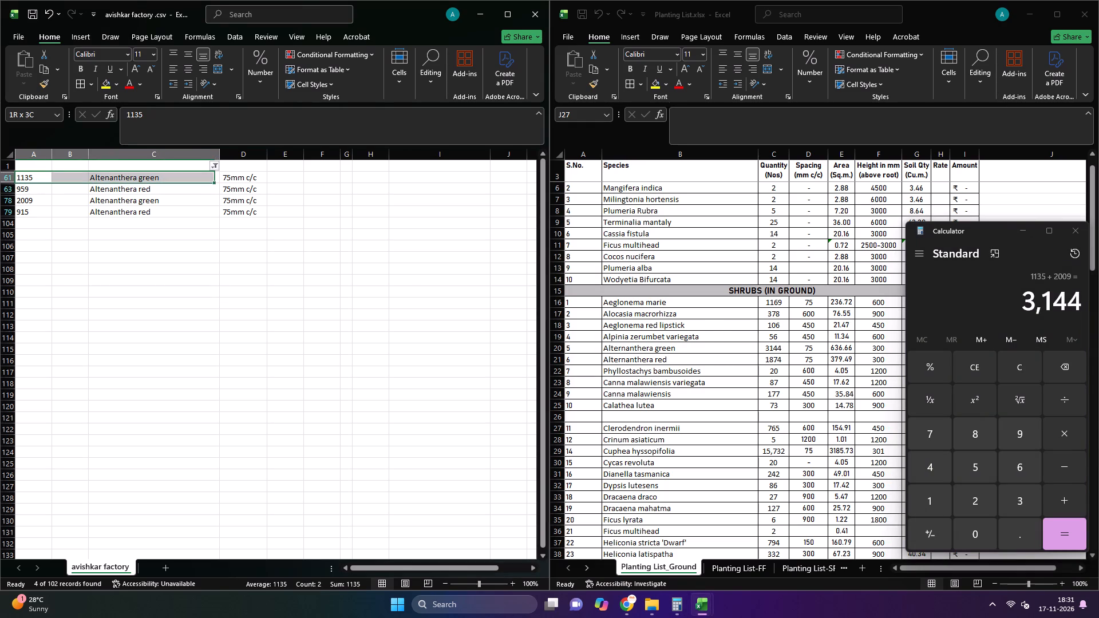
drag(151, 176, 239, 176)
key(Delete)
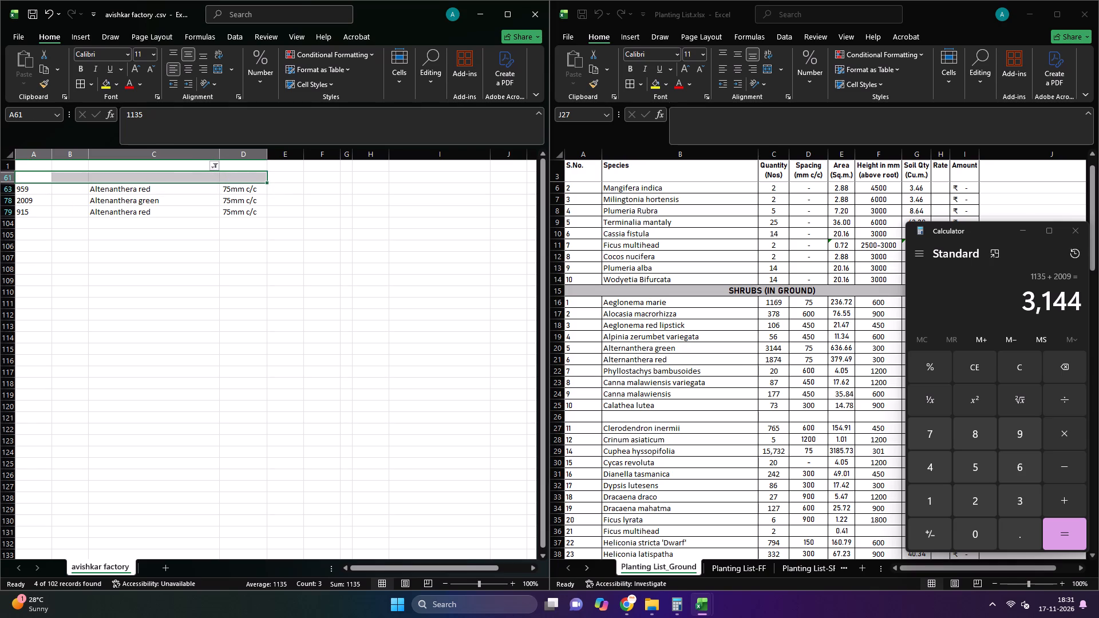
drag(45, 198, 256, 201)
key(Delete)
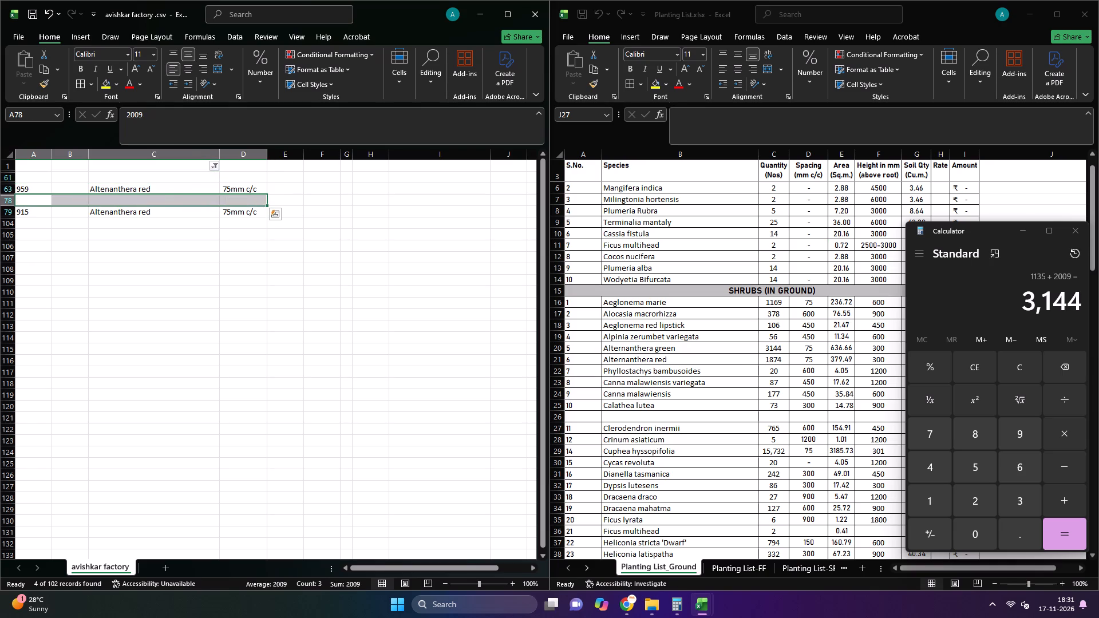
drag(228, 274, 219, 269)
click(98, 256)
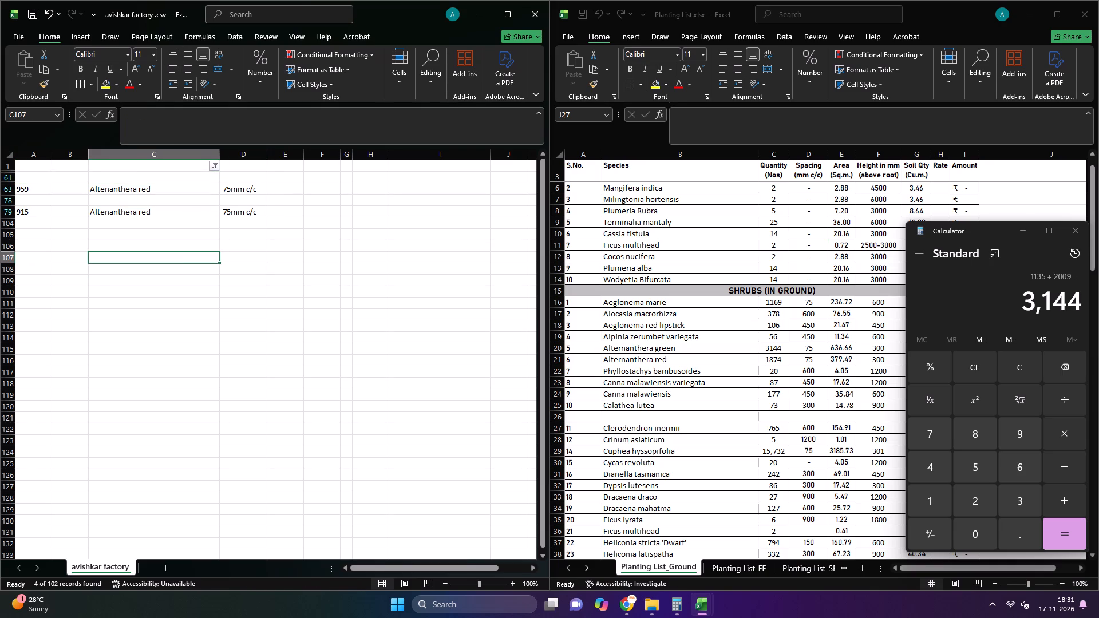
Add the two Altenanthera red quantities, 959 and 915, in Calculator to check them against the planting list.
click(976, 303)
key(Escape)
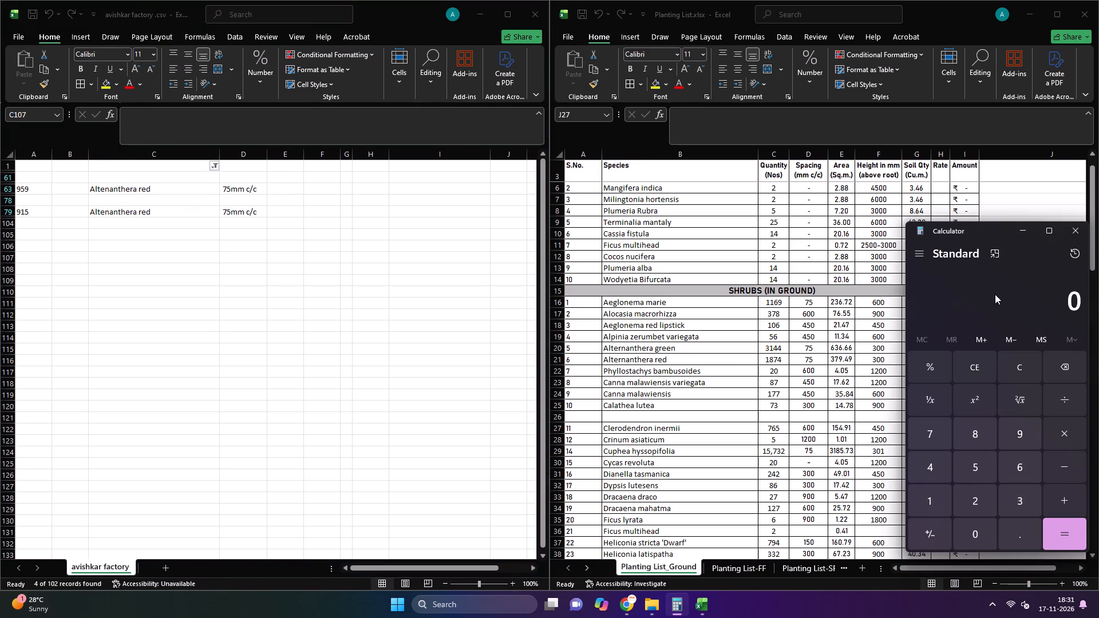
key(9)
text(59+)
text(915)
key(Return)
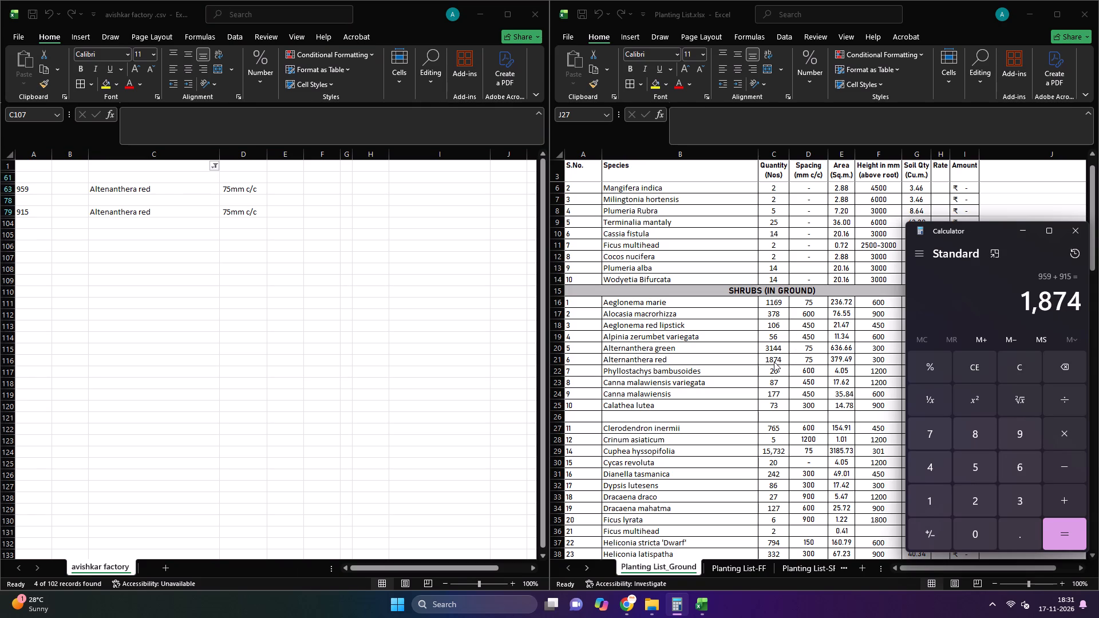
Clear the two Altenanthera red entries in rows 63 and 79 of avishkar factory and put Calculator away.
click(146, 270)
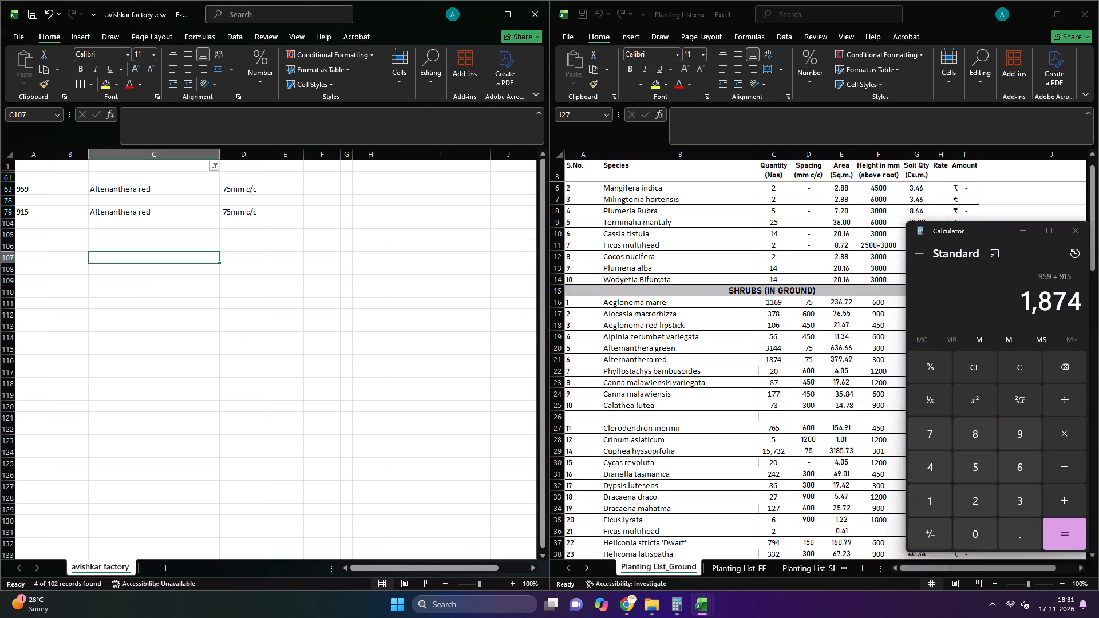
drag(42, 189, 280, 225)
key(Delete)
click(279, 290)
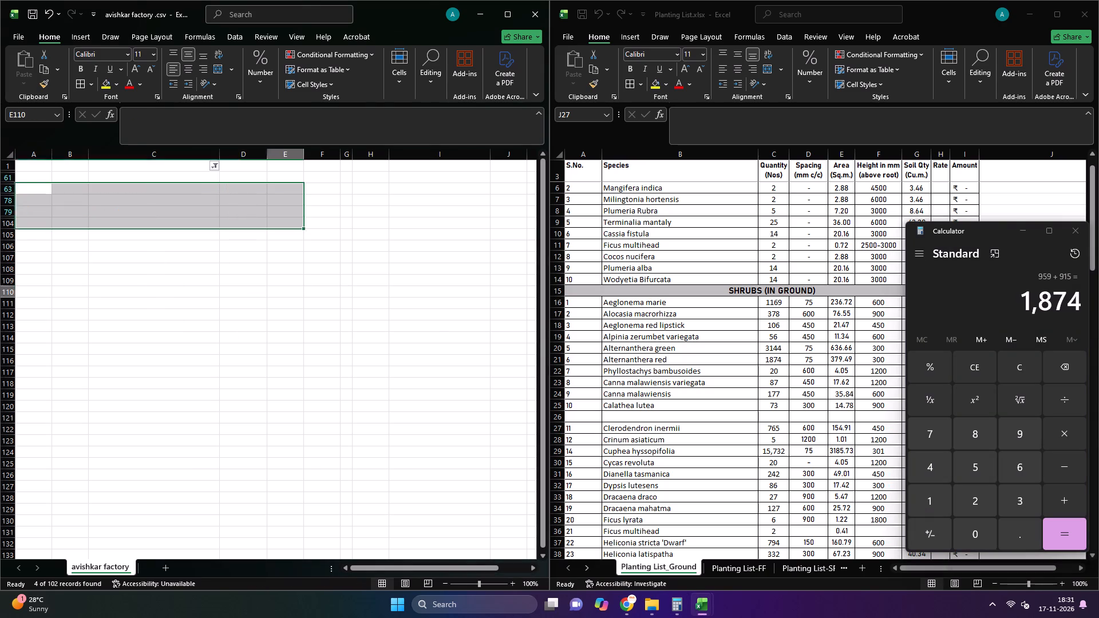
click(1025, 229)
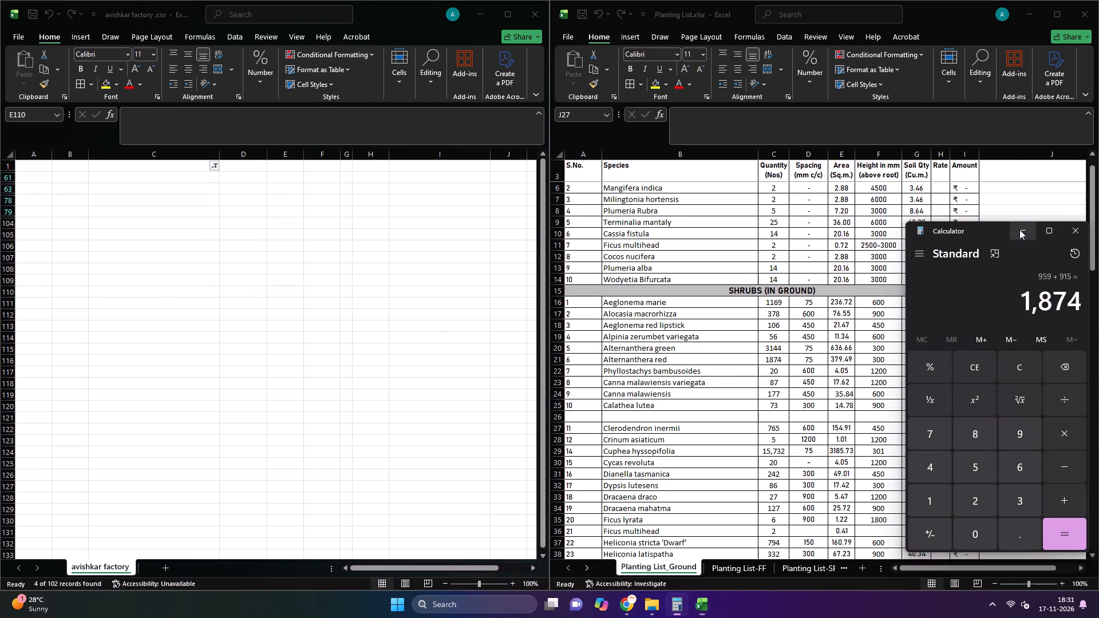
Filter the avishkar factory species column to show only Calathea lutea.
click(214, 169)
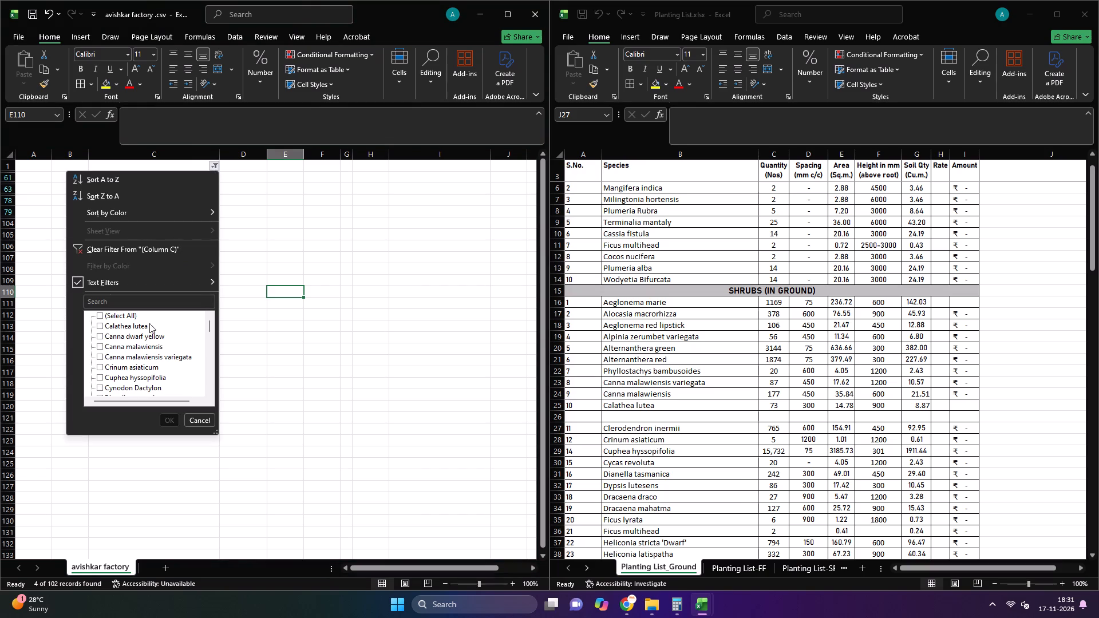
click(139, 328)
click(174, 417)
click(241, 295)
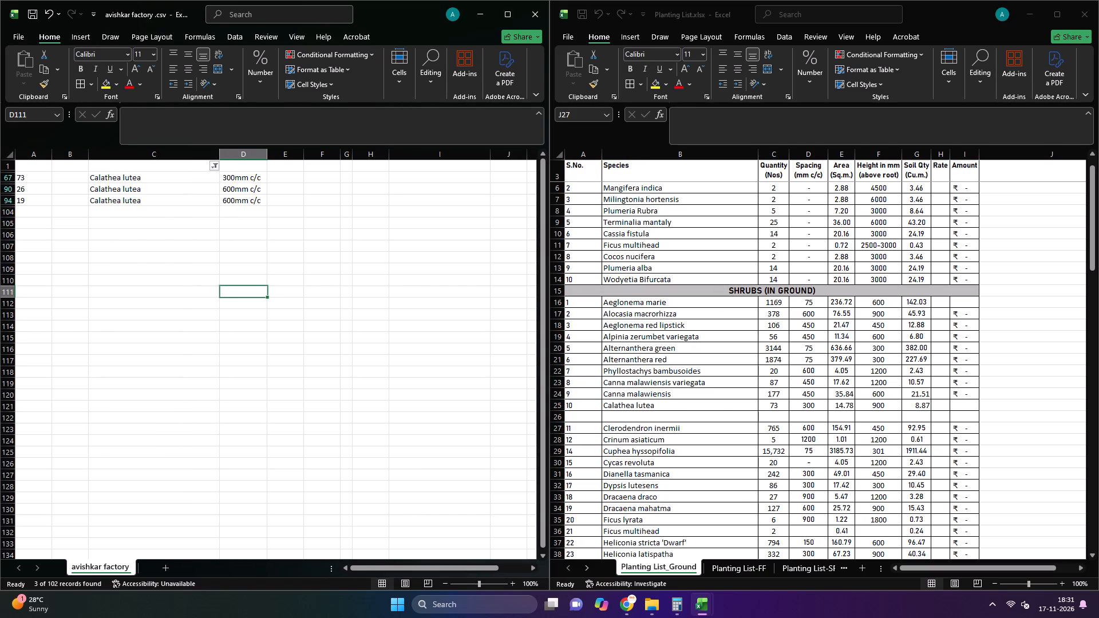
Add the three Calathea lutea quantities, 73, 26 and 19, in Calculator.
click(678, 600)
key(Escape)
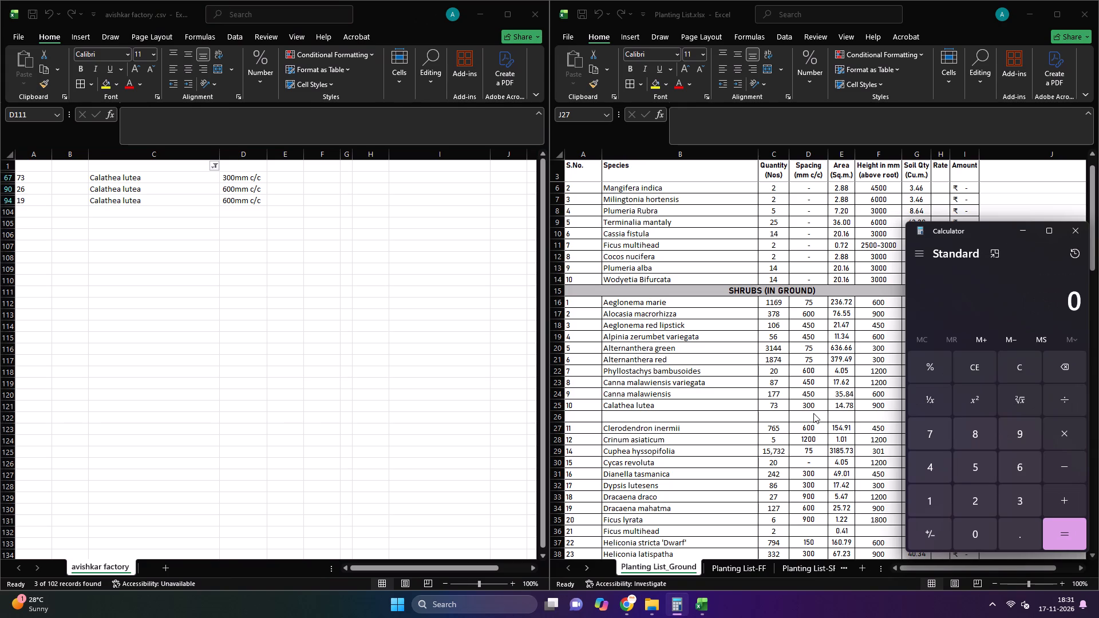
text(73+)
text(26+)
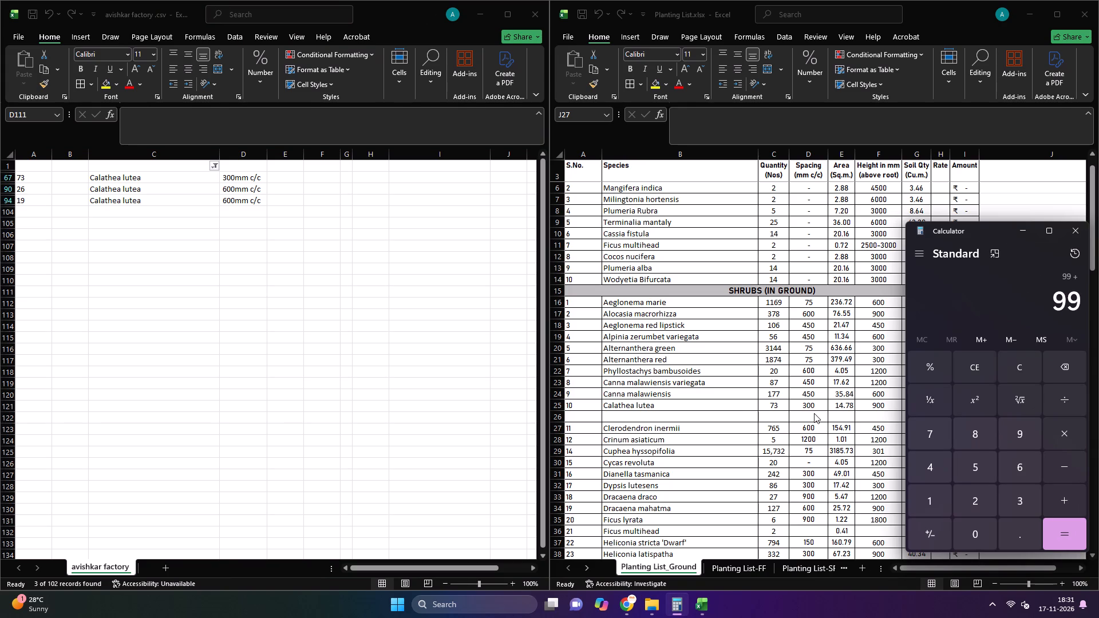
text(19)
key(Return)
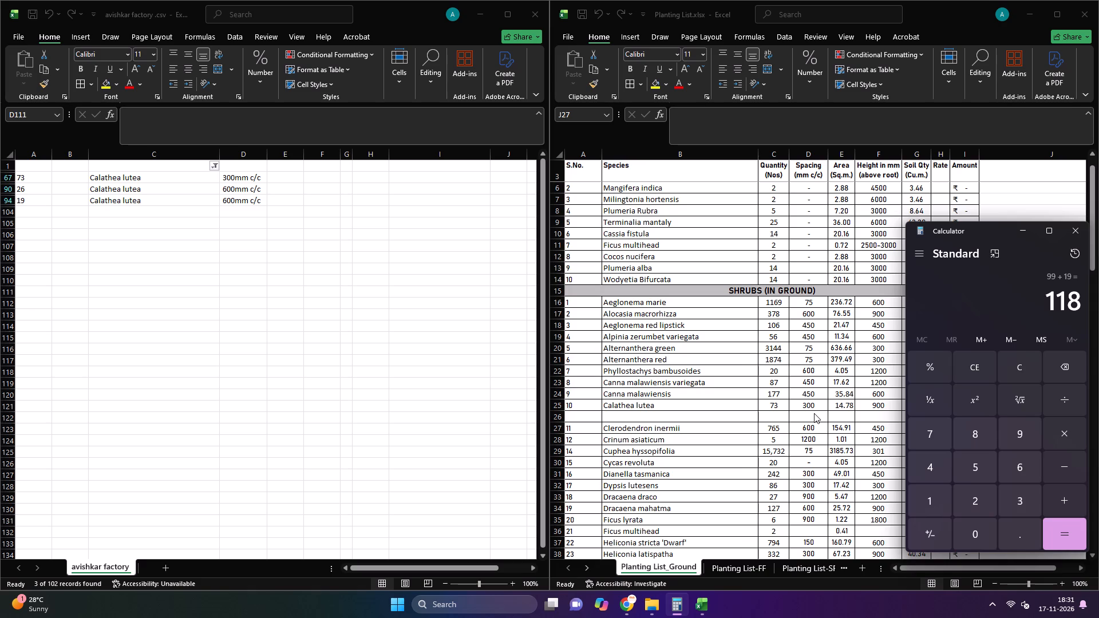
Set the Calathea lutea quantity in row 25 of Planting List_Ground to 118.
click(777, 404)
click(777, 404)
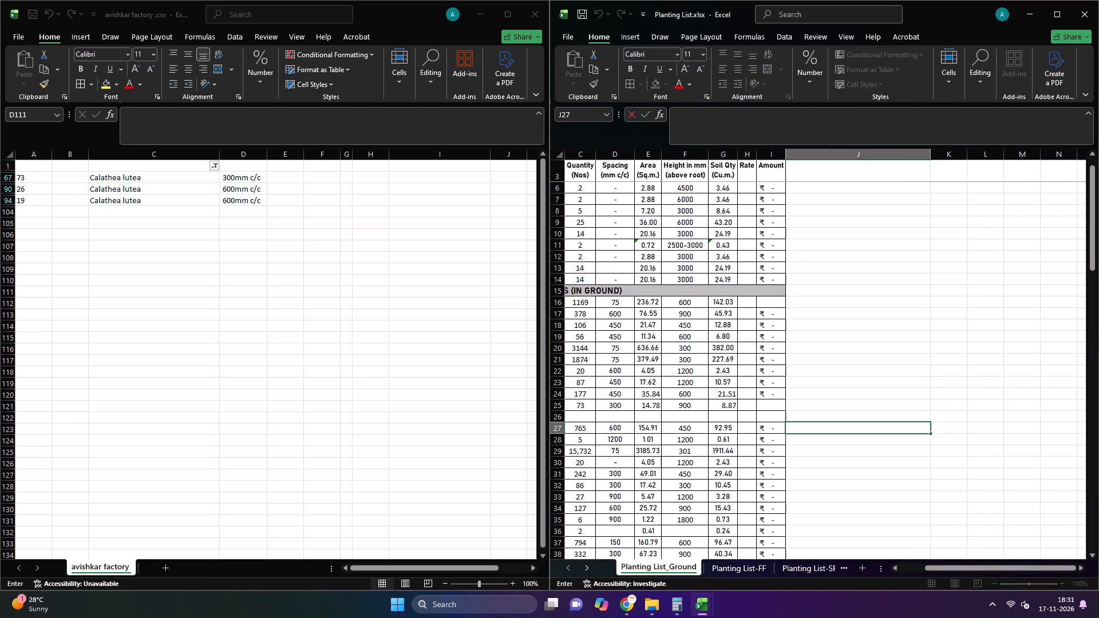
middle_drag(815, 403, 695, 402)
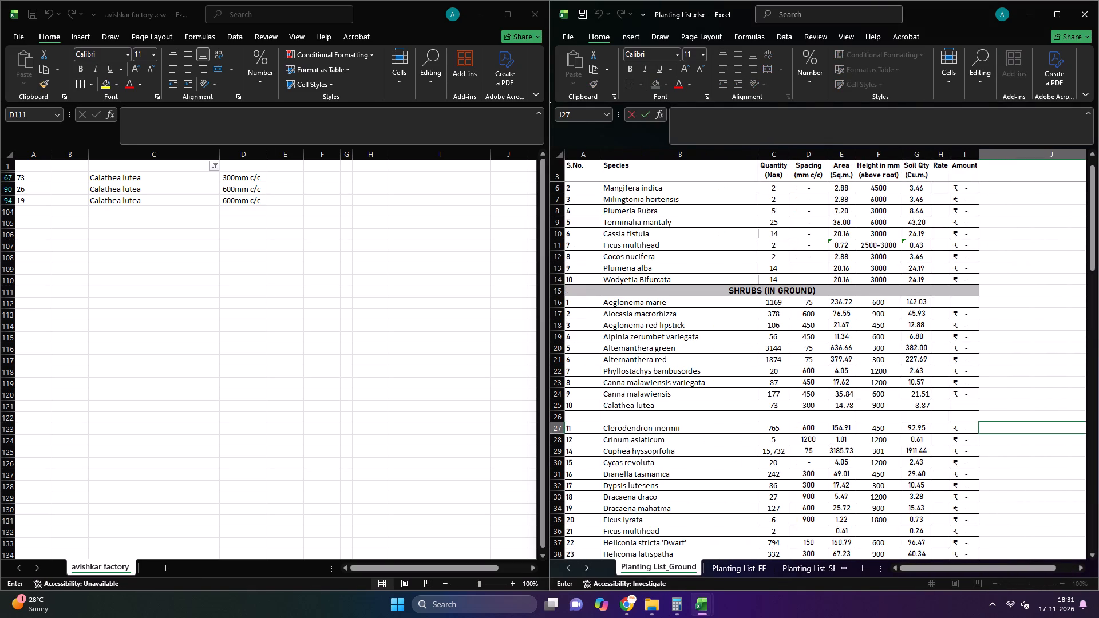
click(768, 402)
text(118)
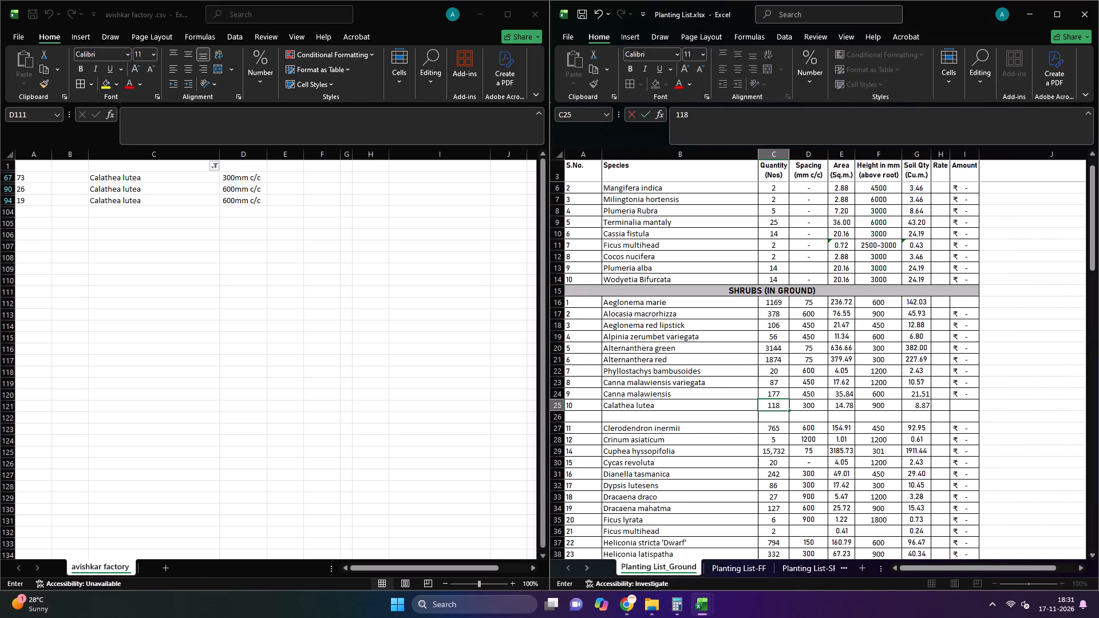
click(717, 406)
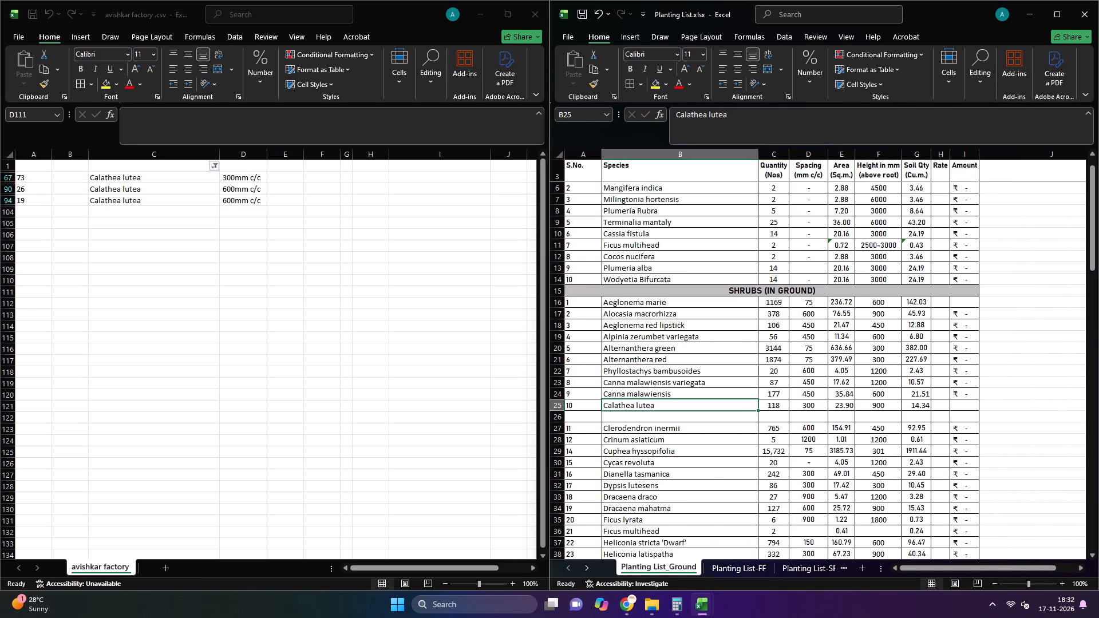
Clear the three Calathea lutea entries in rows 67, 90 and 94, columns A to D, of avishkar factory.
click(673, 599)
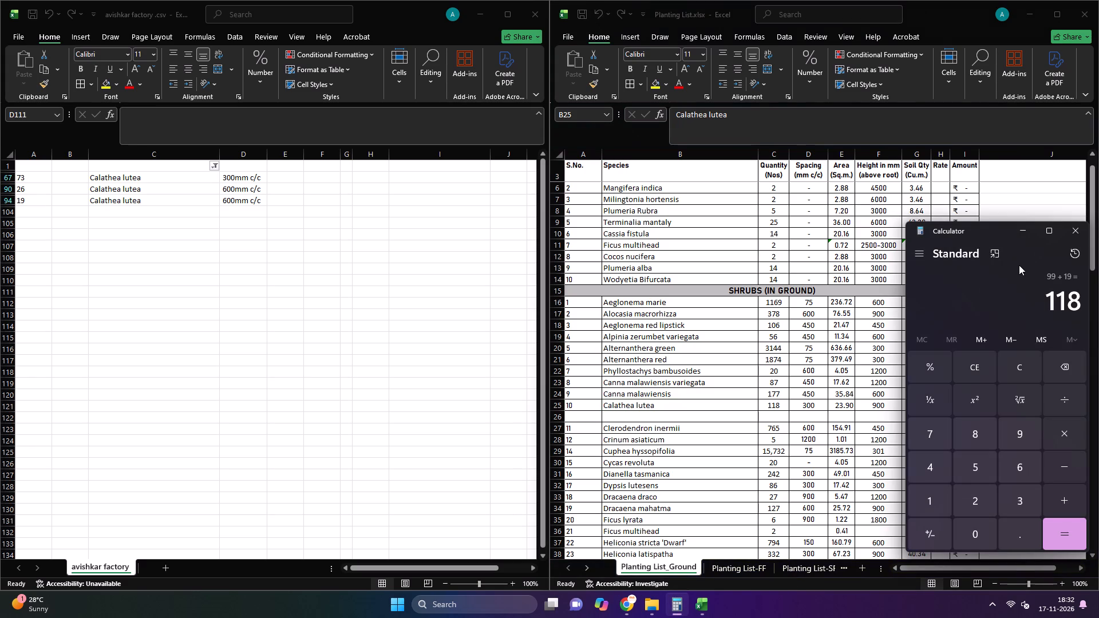
click(997, 298)
click(119, 303)
drag(27, 178, 256, 212)
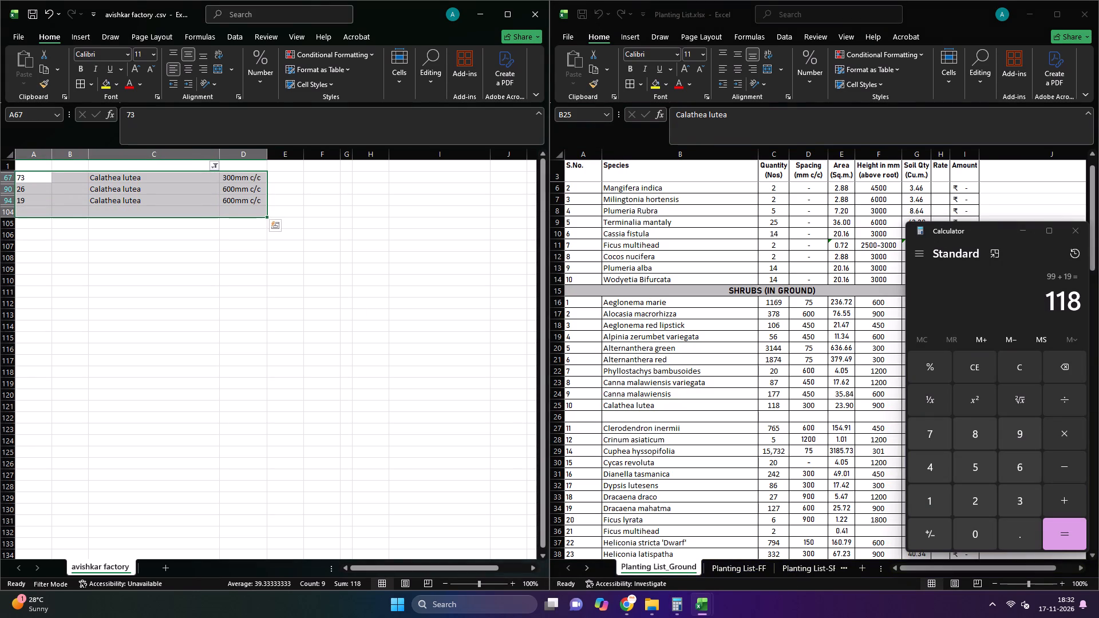
key(Delete)
click(243, 295)
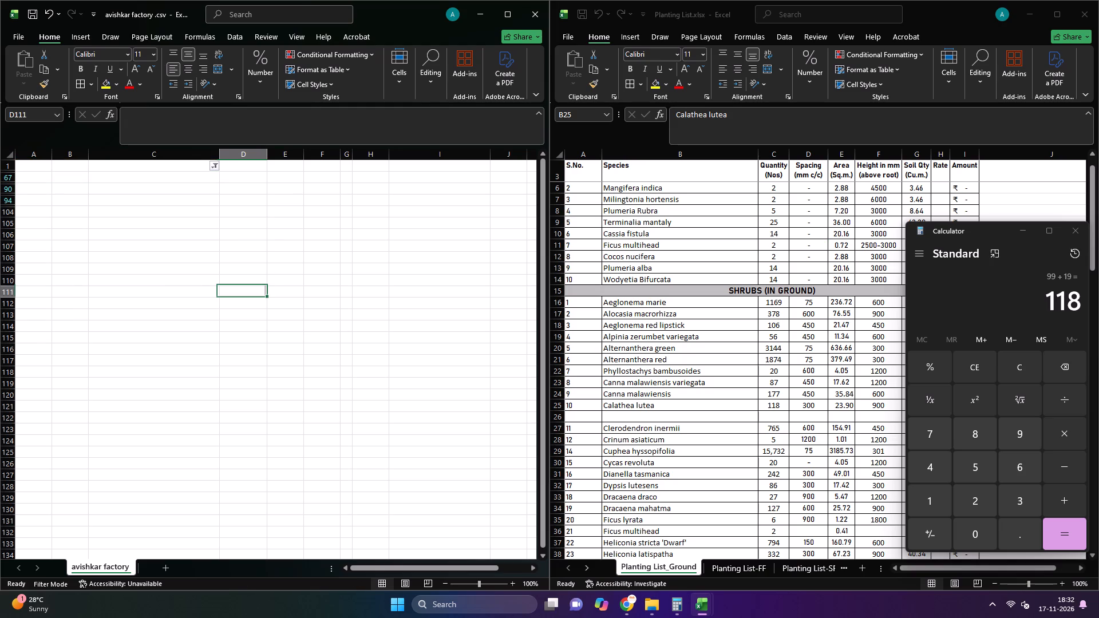
Filter the avishkar factory species column to show only Canna dwarf yellow.
click(212, 165)
click(128, 327)
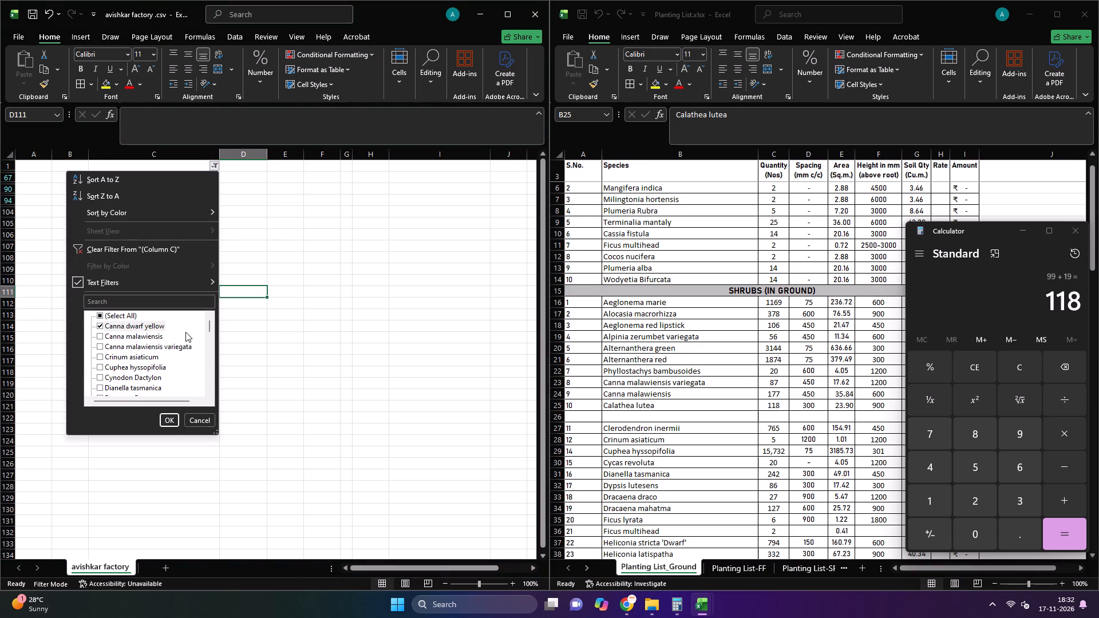
middle_drag(185, 334, 183, 356)
middle_drag(153, 360, 153, 368)
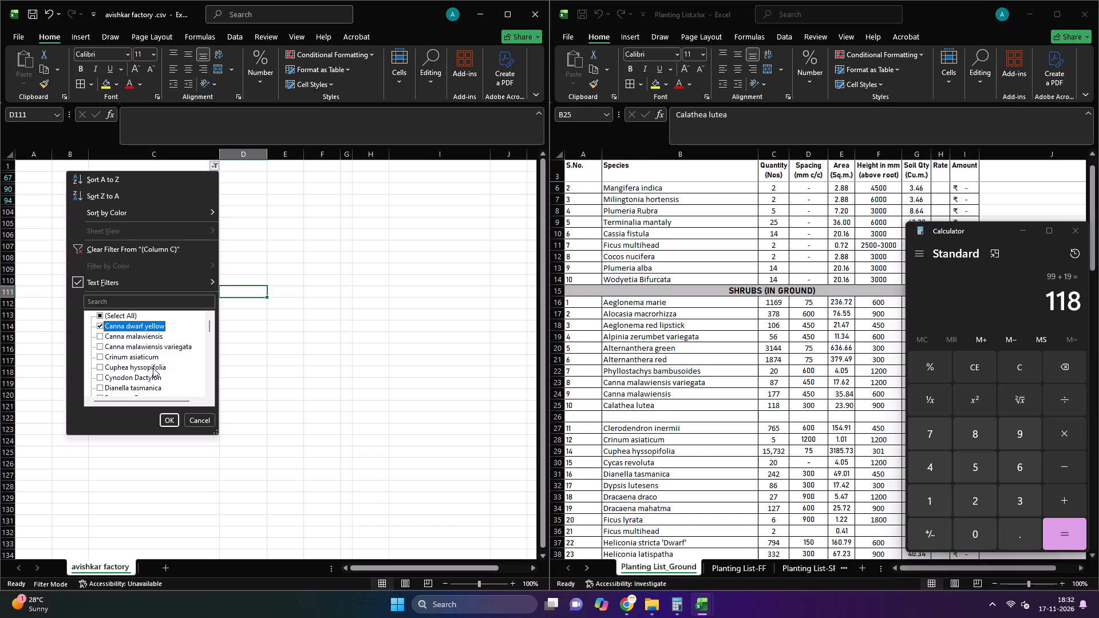
middle_drag(153, 368, 151, 389)
scroll(145, 354, down, 1)
scroll(145, 354, up, 2)
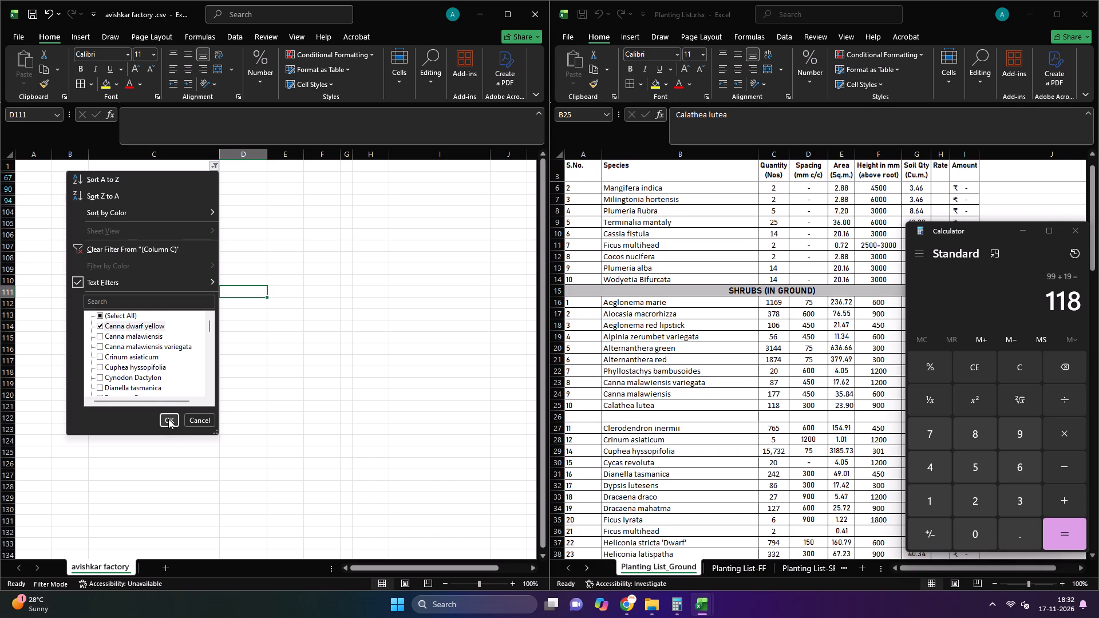
click(166, 417)
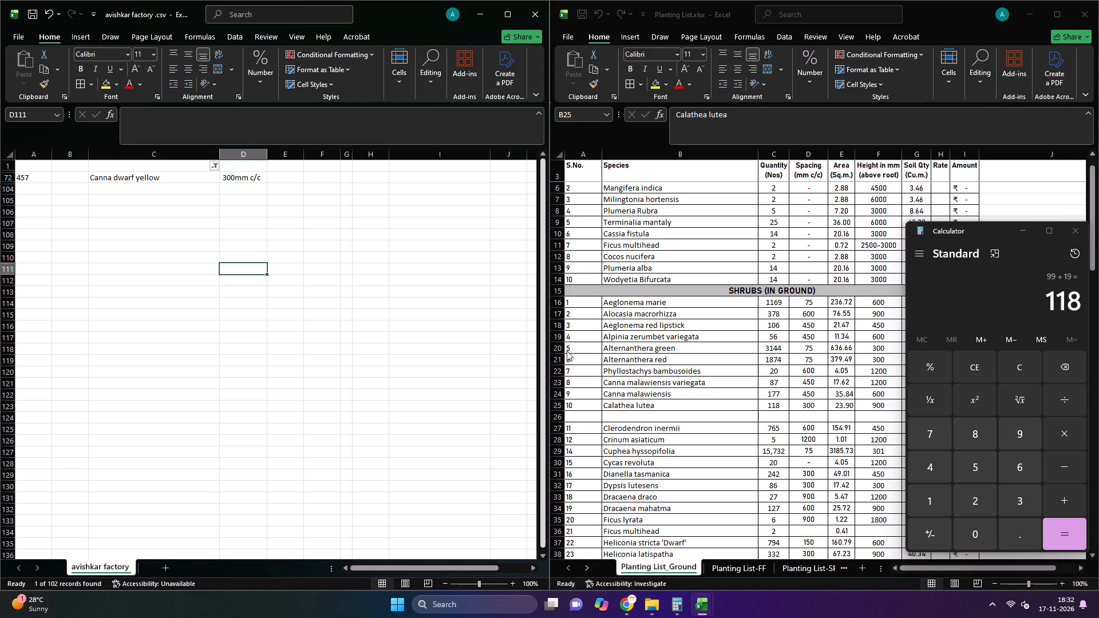
Set the quantity in row 27 of Planting List_Ground to 457.
click(768, 434)
click(766, 430)
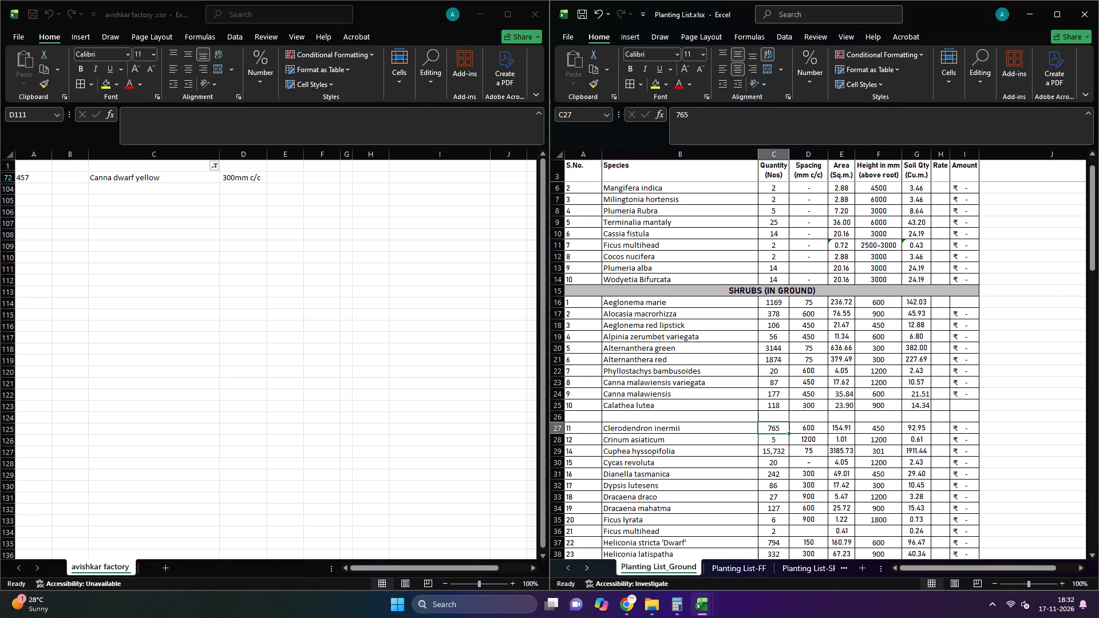
text(457)
click(713, 428)
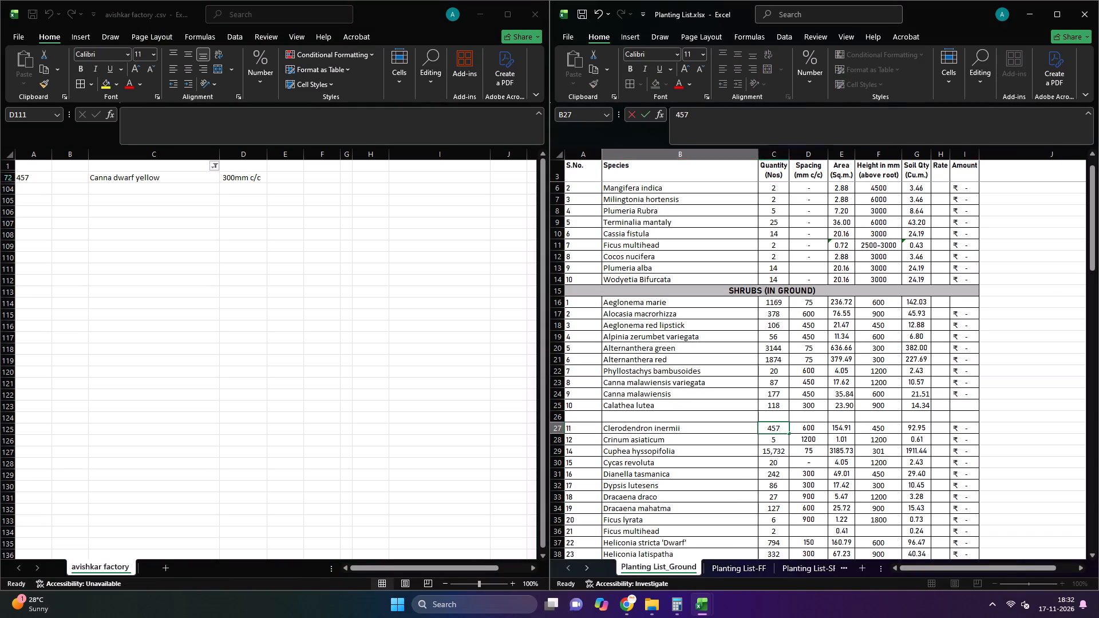
Replace the species name in row 27 with Canna dwarf yellow, copied from cell C72 of avishkar factory.
double_click(657, 429)
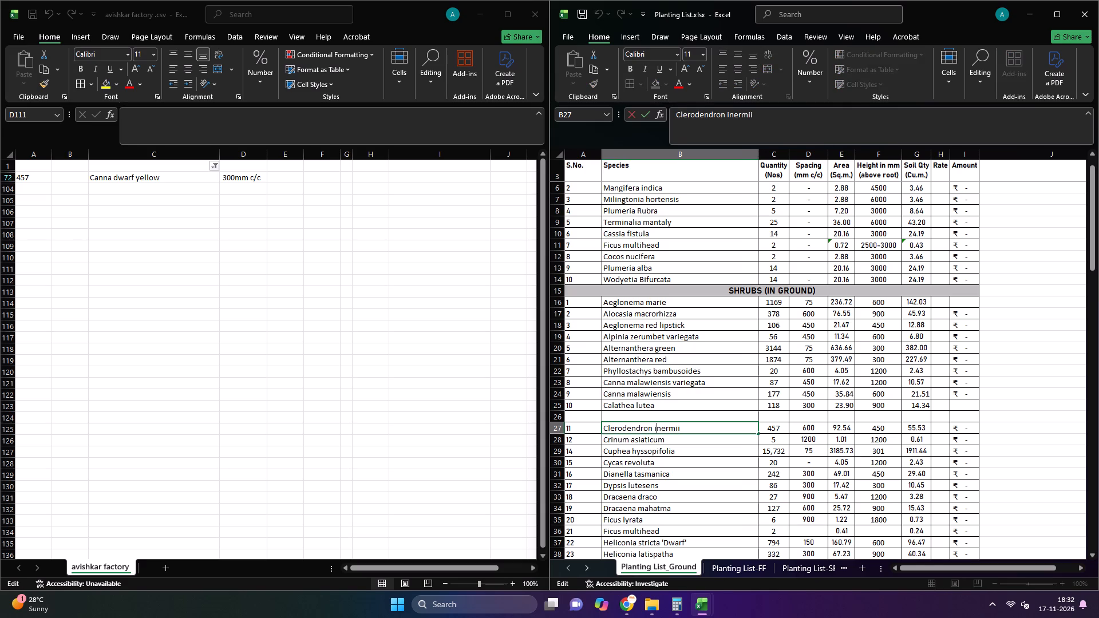
drag(683, 429, 593, 429)
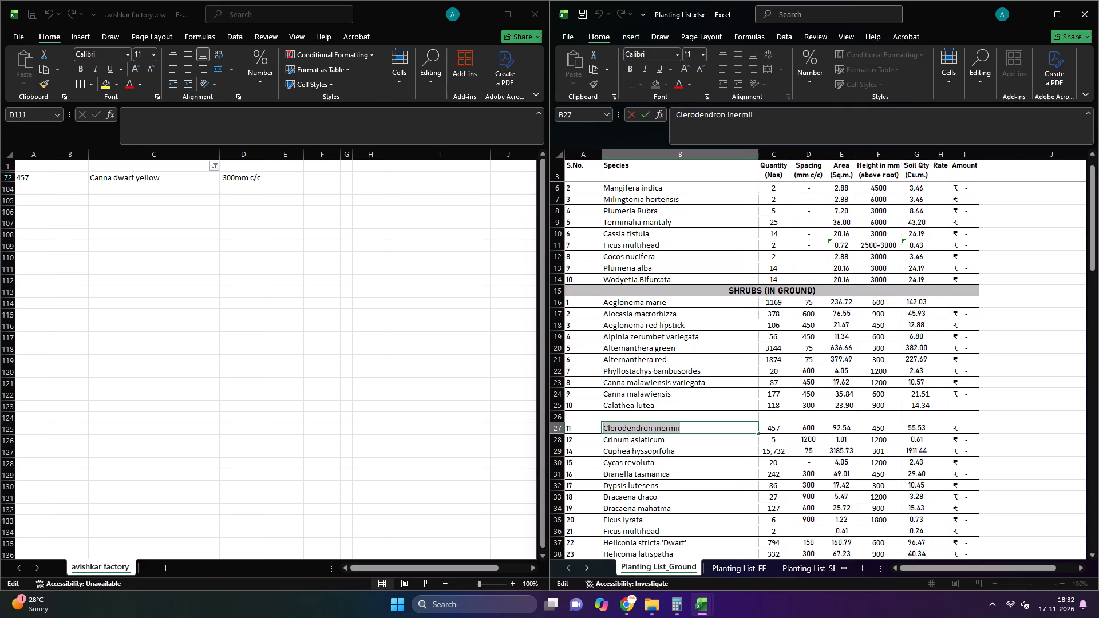
text(Ca)
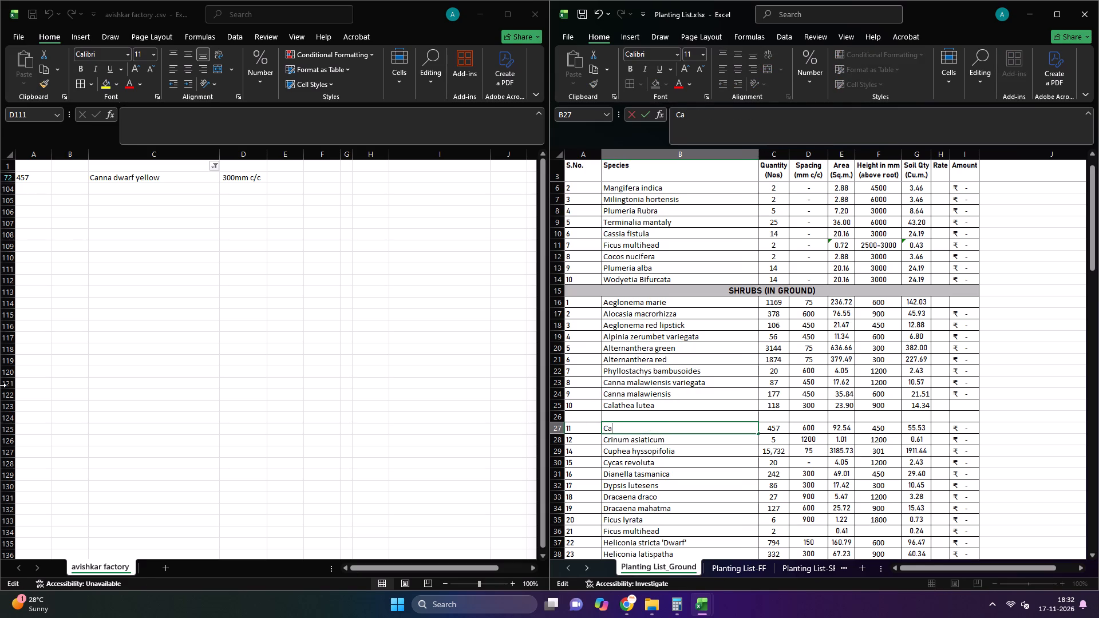
double_click(121, 177)
key(ctrl+c)
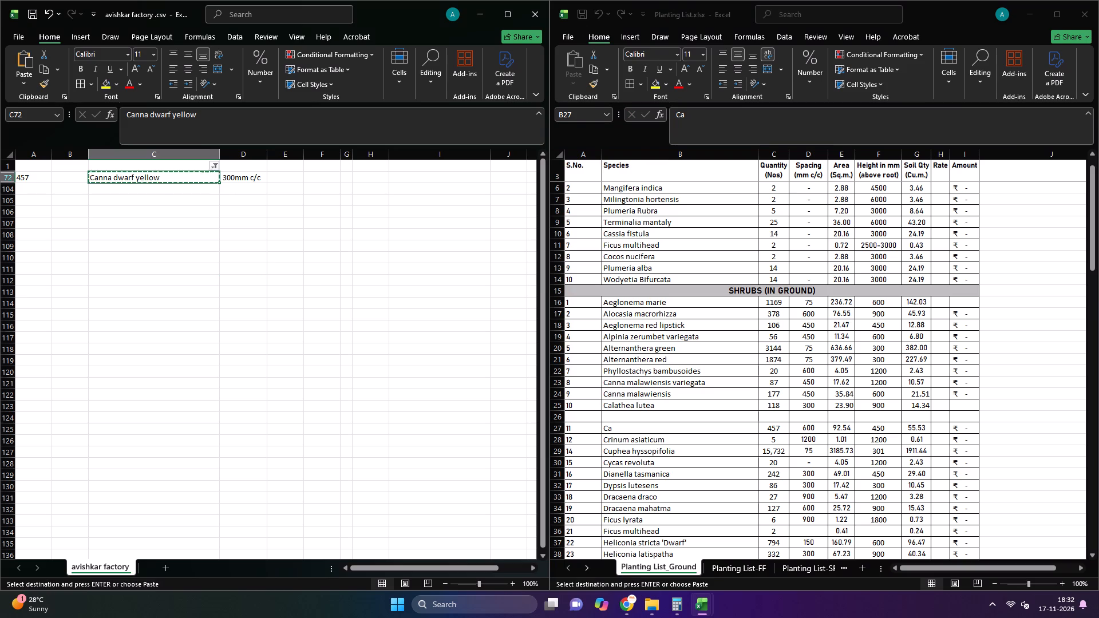
click(634, 430)
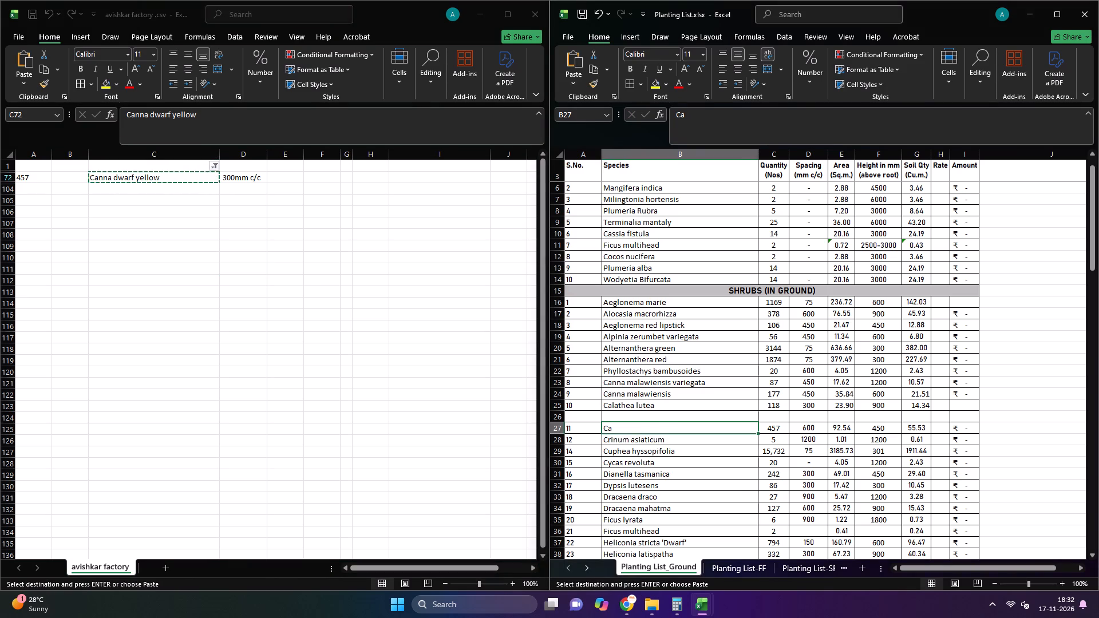
key(ctrl+v)
click(603, 413)
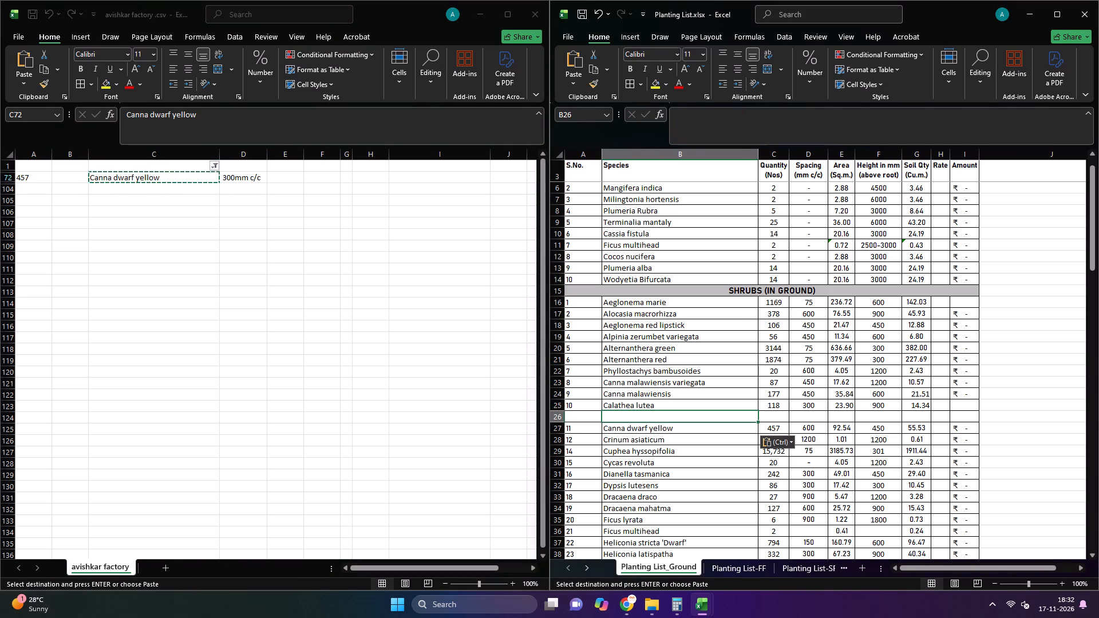
key(Escape)
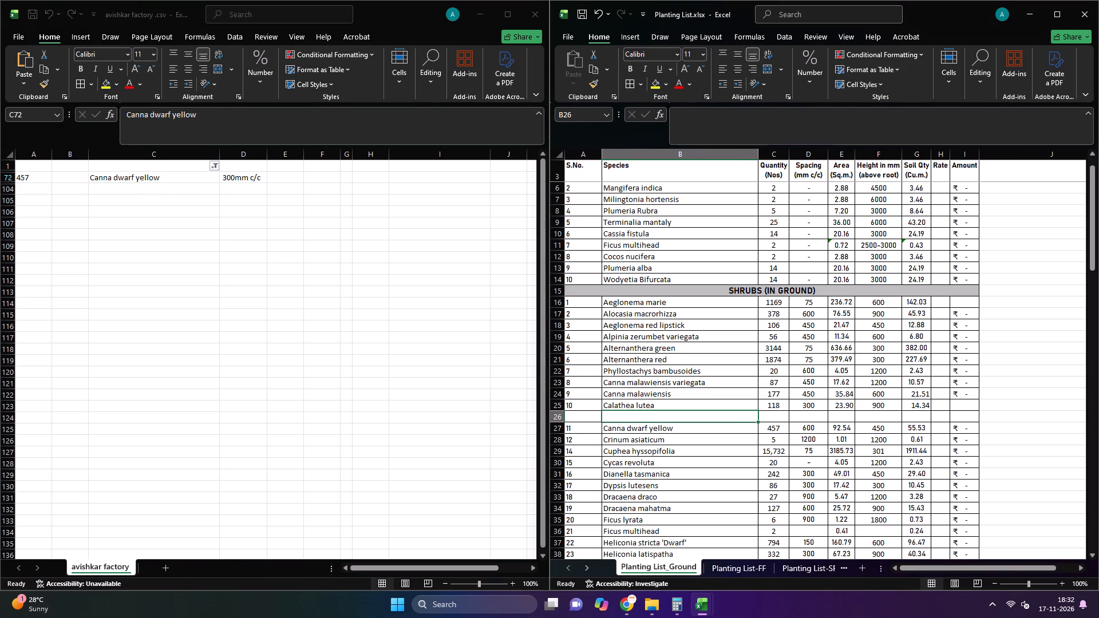
Set the Canna dwarf yellow spacing in row 27 of Planting List_Ground to 300 mm.
click(811, 430)
text(300)
click(774, 418)
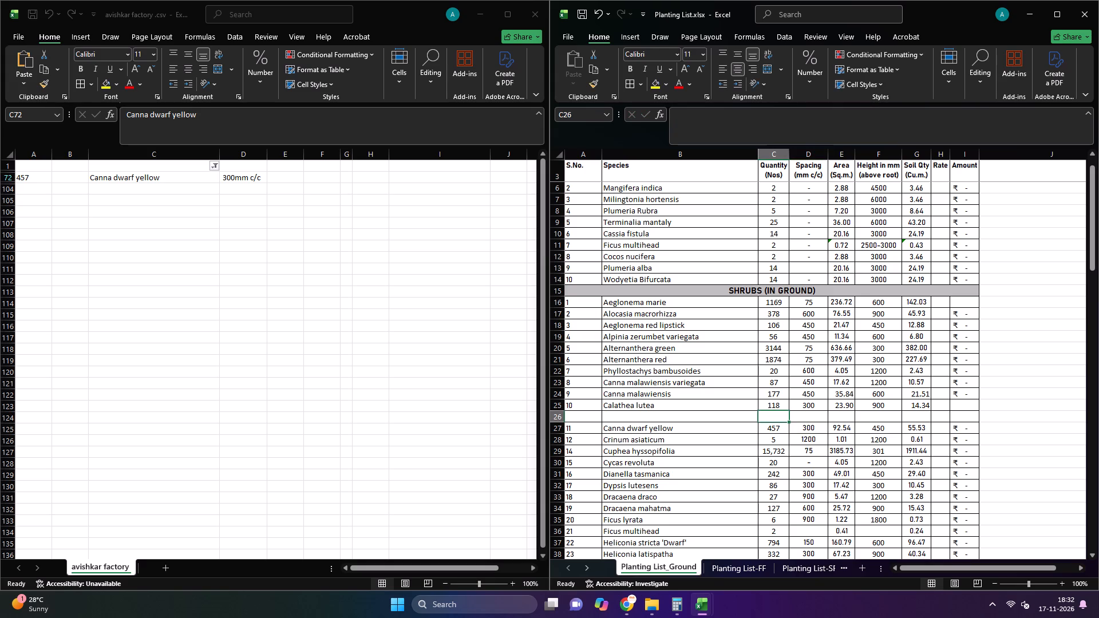
key(Escape)
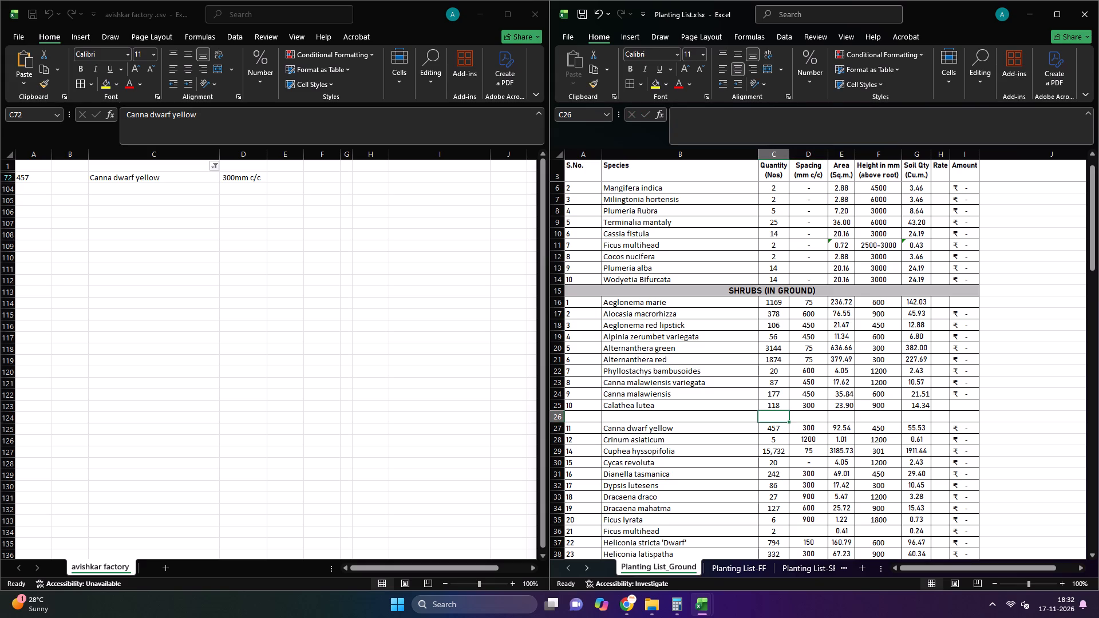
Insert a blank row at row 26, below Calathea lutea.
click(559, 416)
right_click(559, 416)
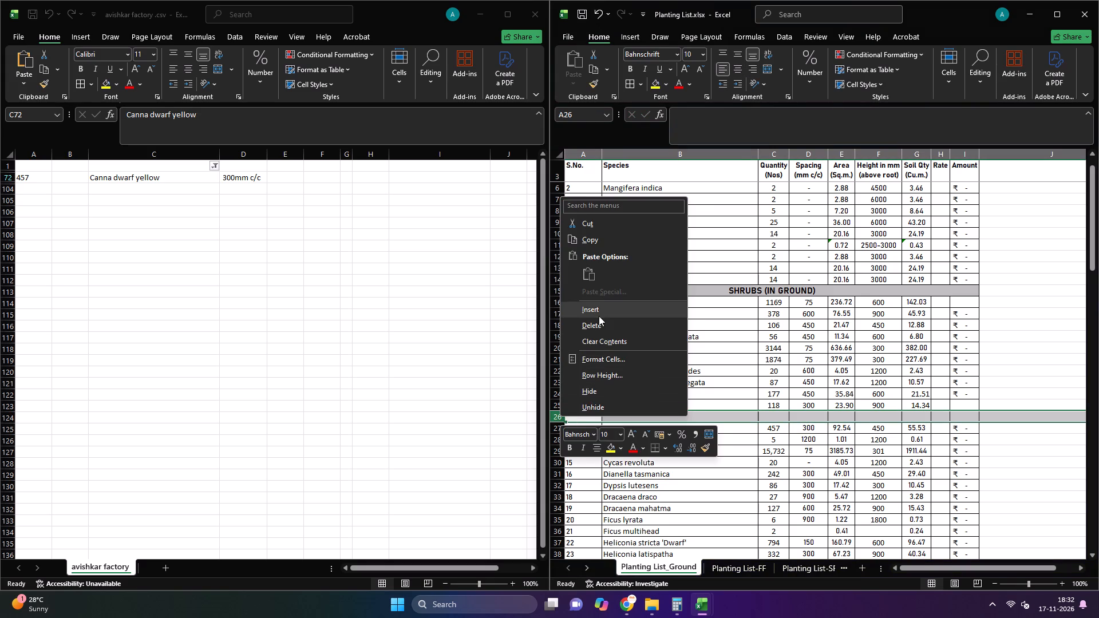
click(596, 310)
Delete blank rows 26 and 27 between Calathea lutea and Canna dwarf yellow.
click(557, 417)
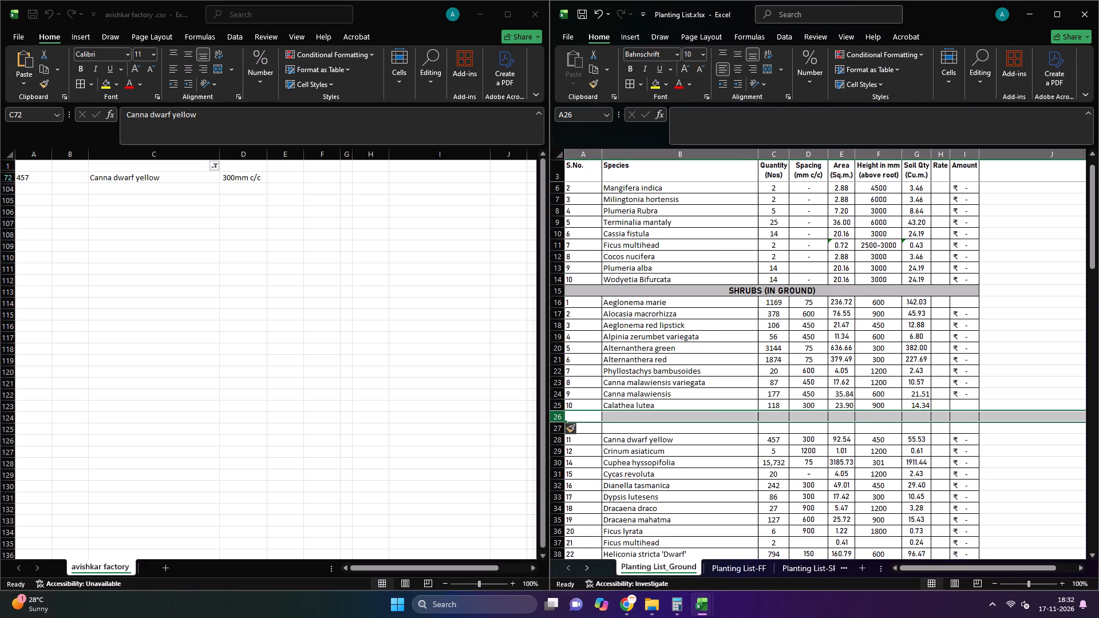
drag(563, 414, 558, 429)
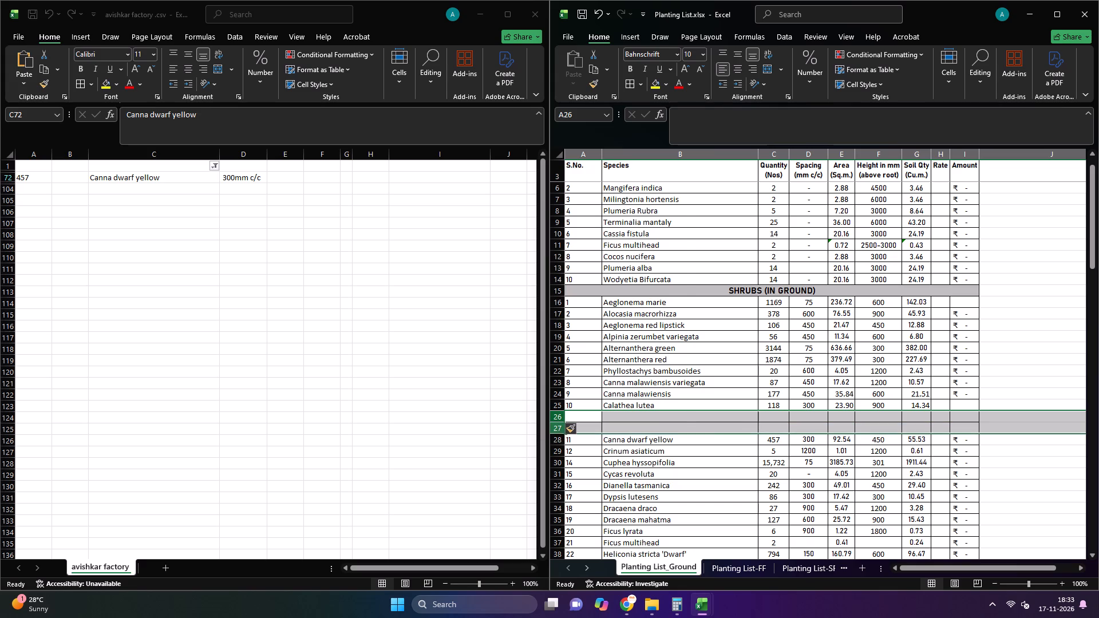
right_click(558, 429)
click(609, 339)
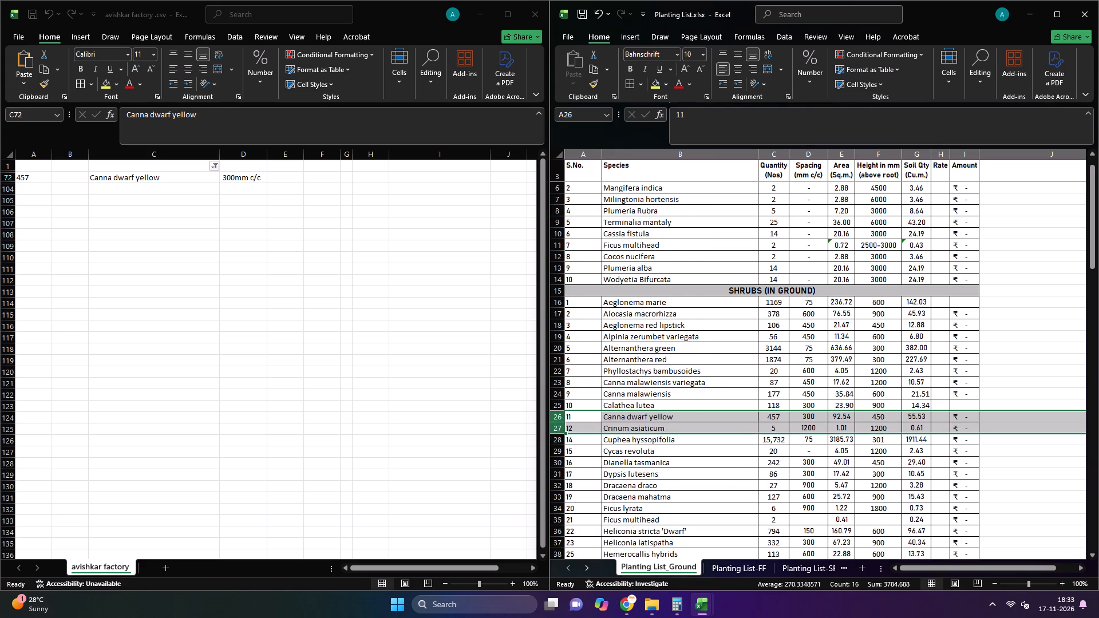
click(706, 448)
Apply cell borders to the Calathea lutea and Canna dwarf yellow rows, columns B to I.
drag(611, 404, 967, 421)
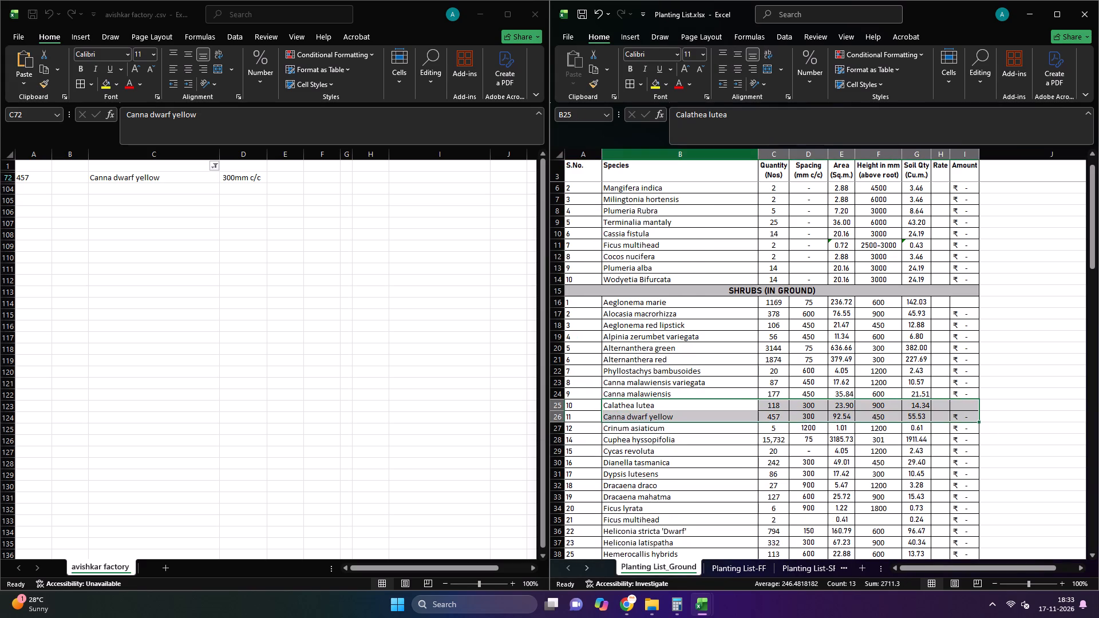
click(624, 83)
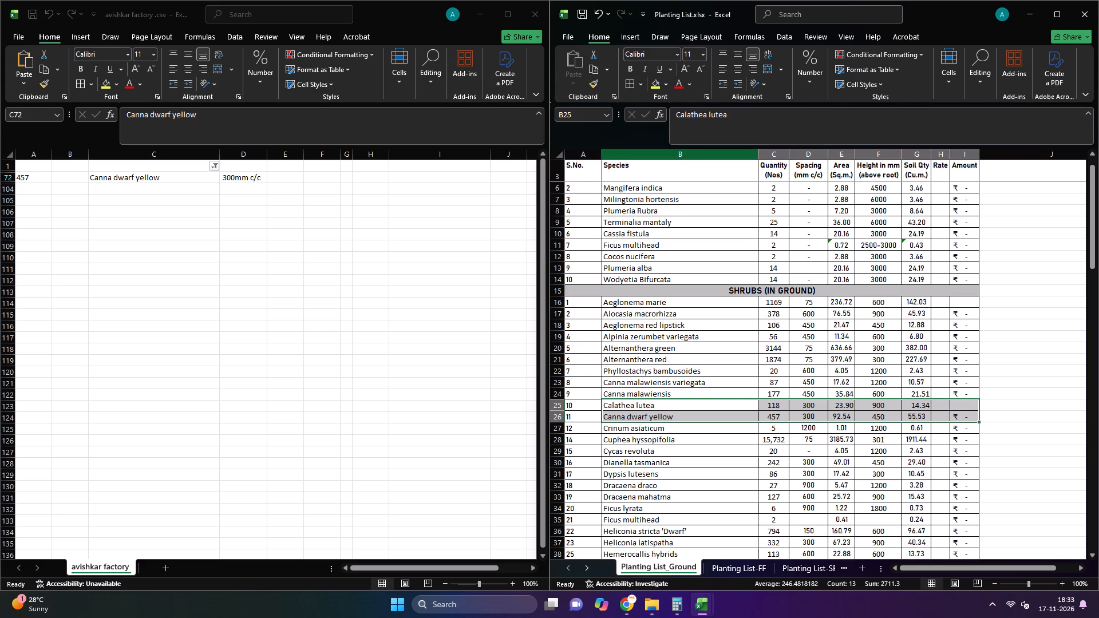
Narrow the avishkar factory window so the Planting List window beside it gets more width.
drag(550, 352, 373, 343)
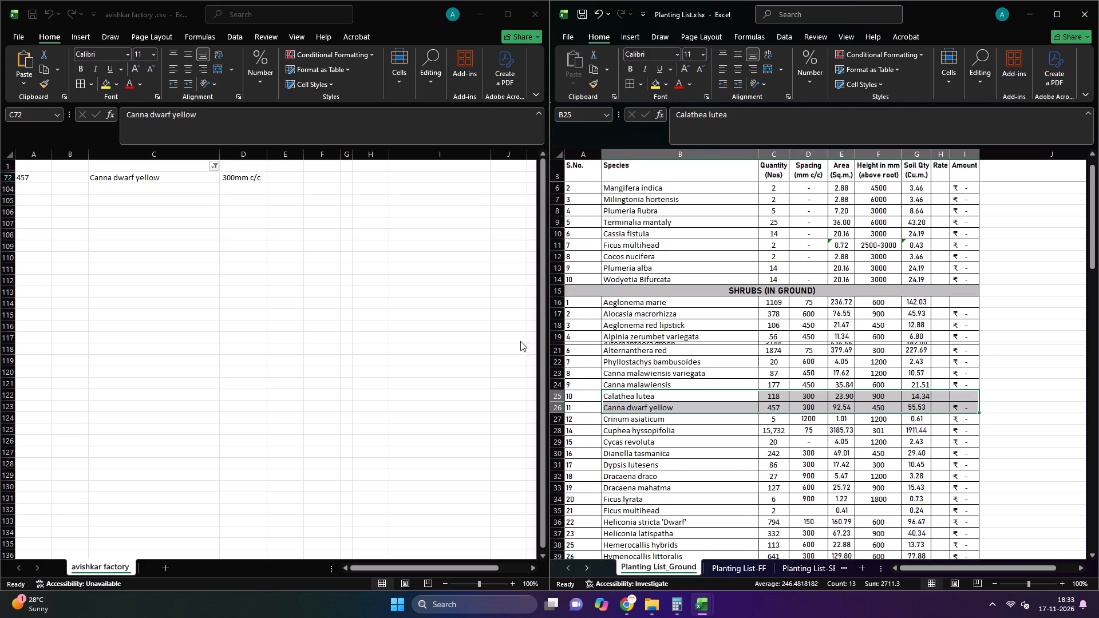
drag(550, 352, 496, 354)
click(502, 326)
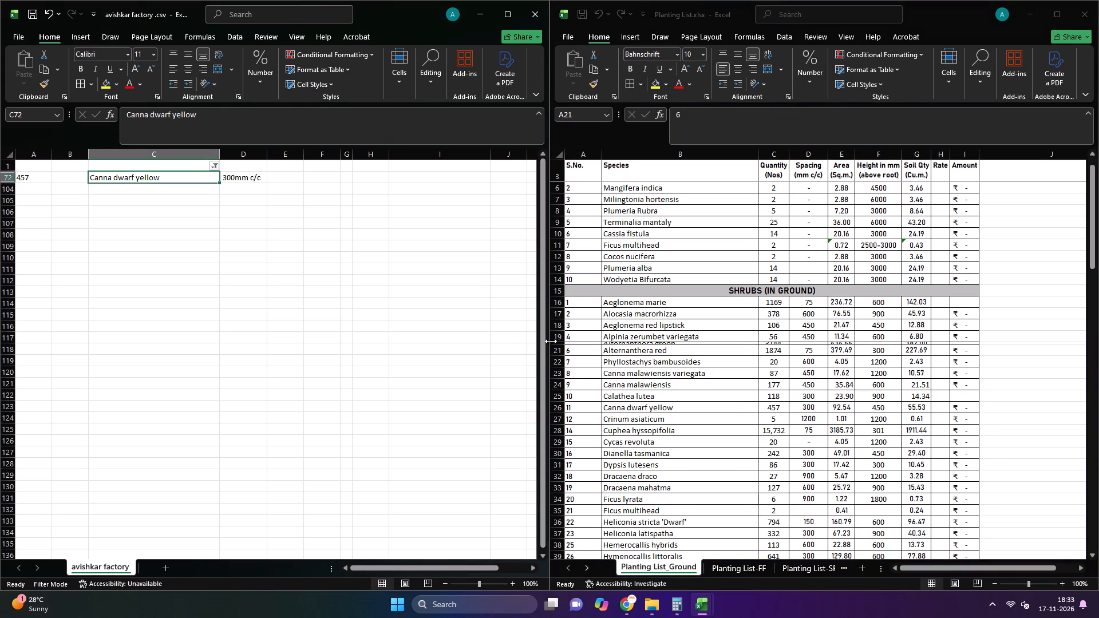
drag(552, 342, 318, 315)
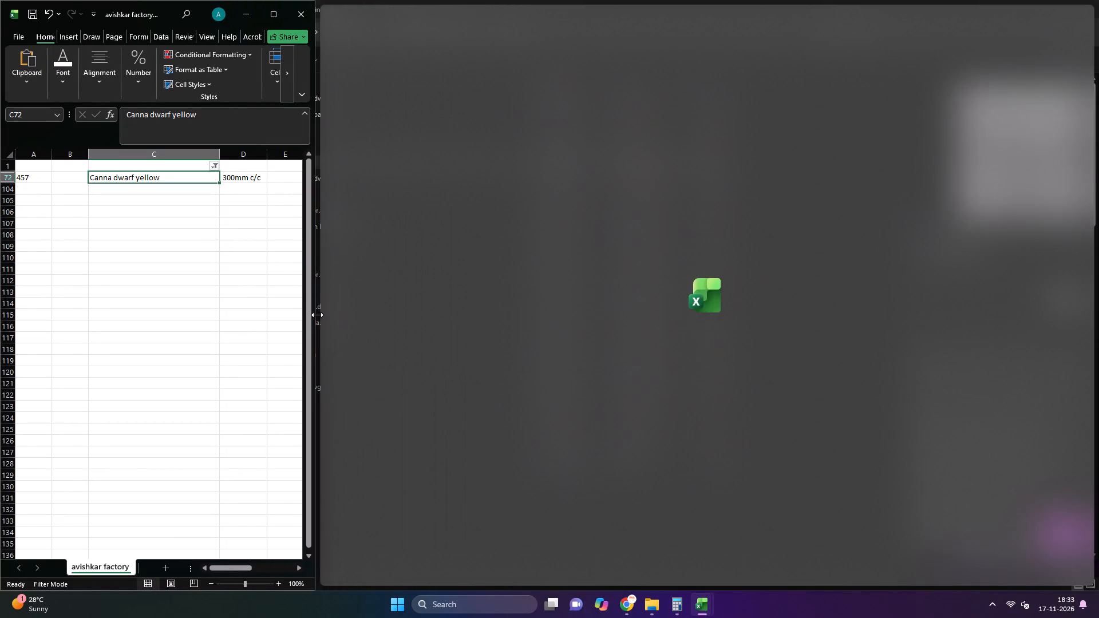
Clear the Canna dwarf yellow entry in row 72, columns A to D, of avishkar factory.
click(153, 293)
drag(37, 180, 248, 188)
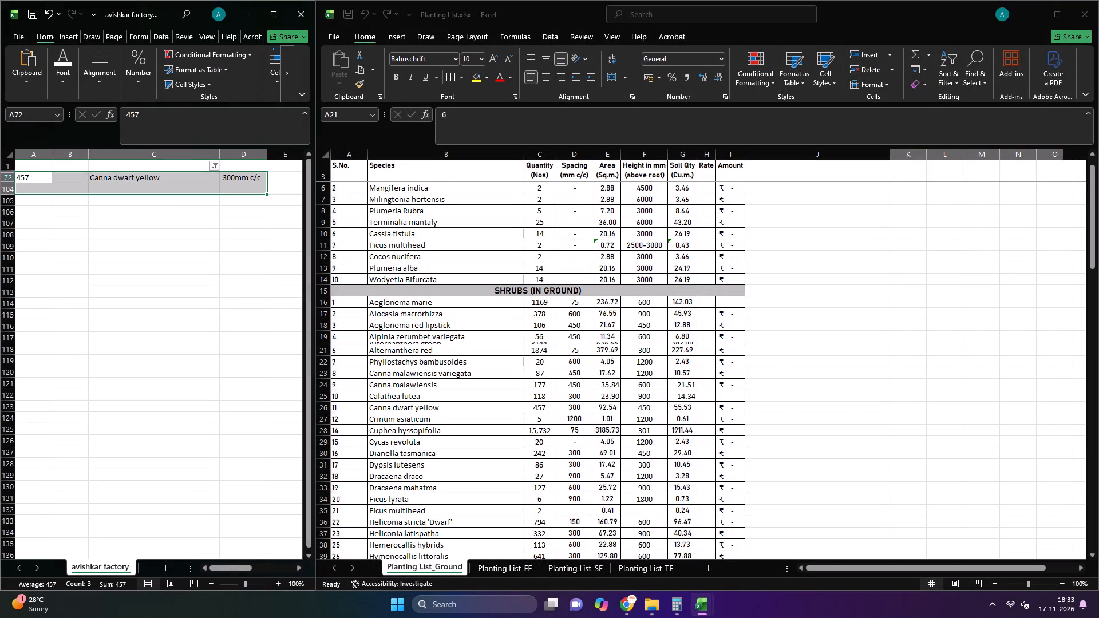
key(Delete)
click(208, 285)
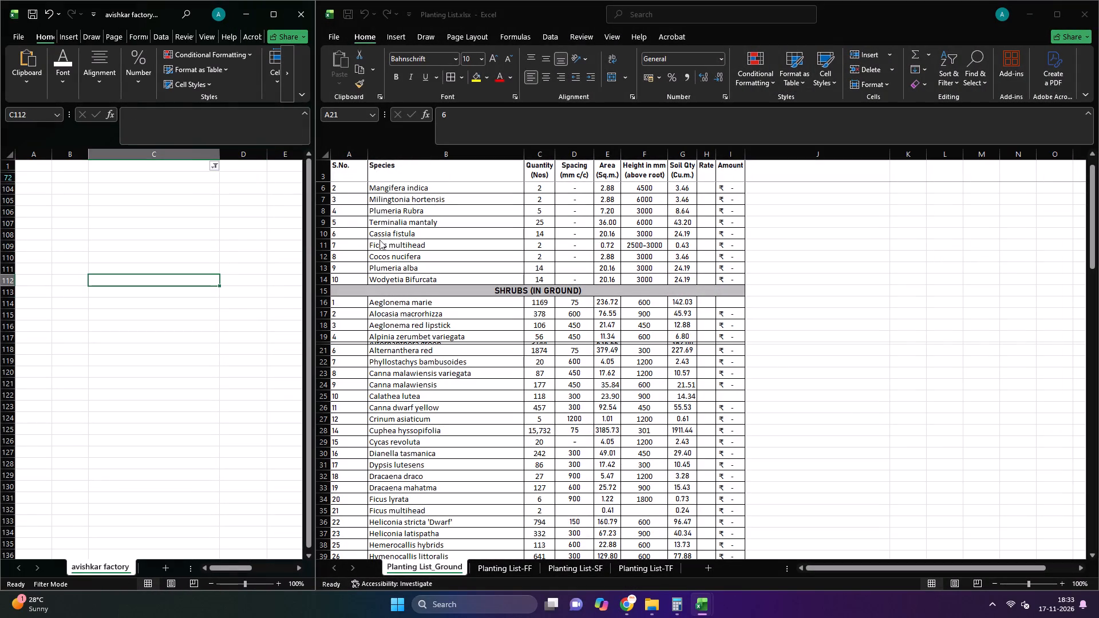
Restore the squashed Alternanthera green row, row 20 of Planting List_Ground, by auto-fitting its height.
click(325, 342)
double_click(325, 342)
click(325, 342)
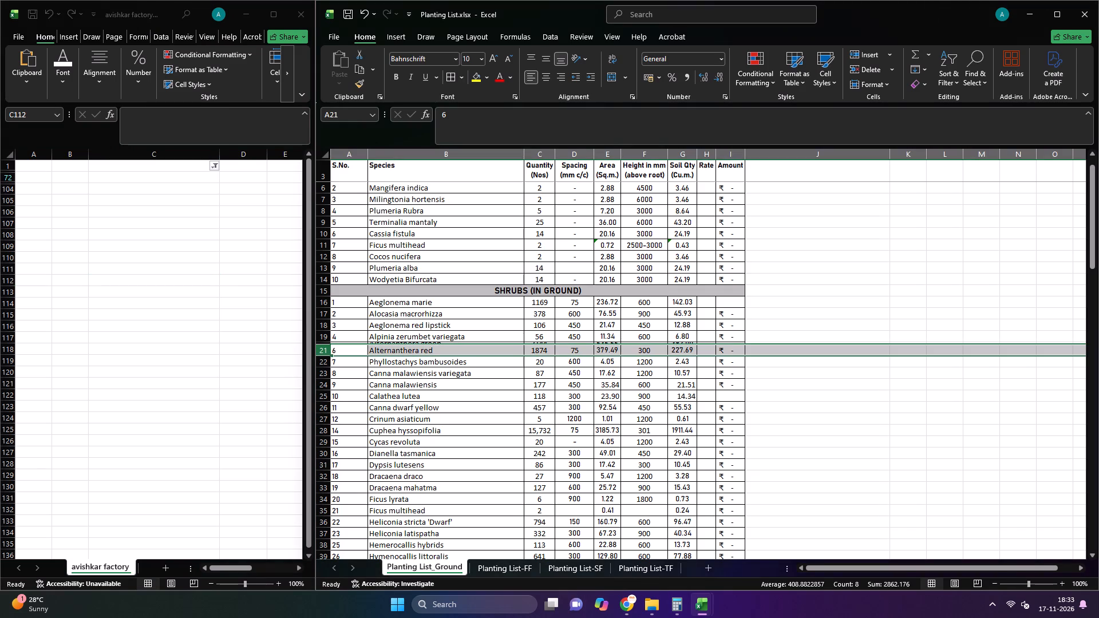
click(326, 343)
triple_click(326, 344)
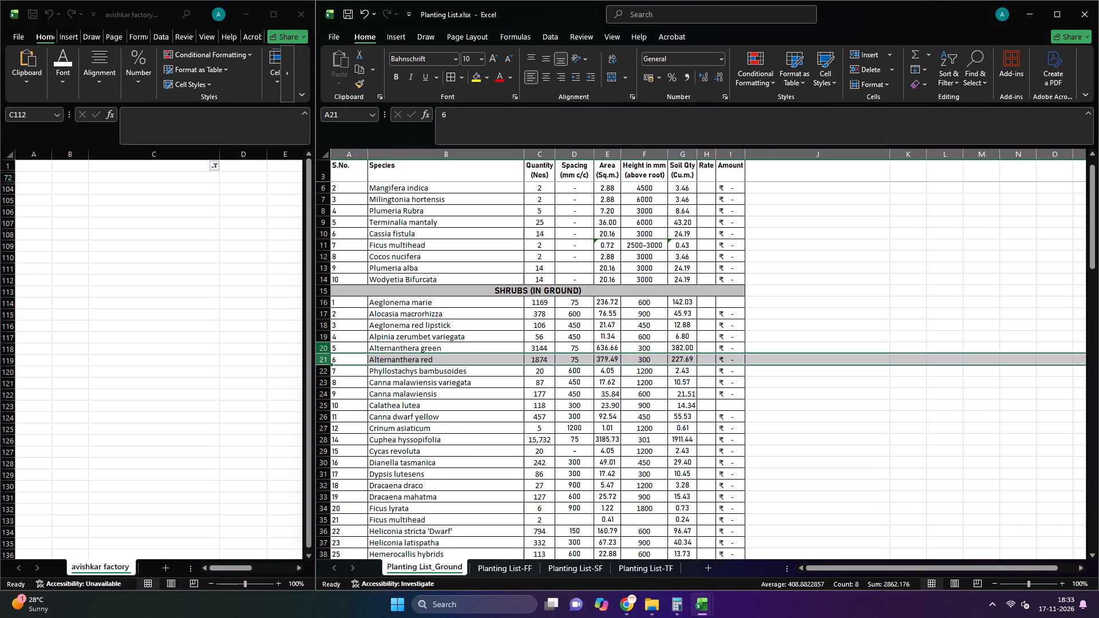
key(Escape)
middle_drag(802, 419, 805, 442)
click(809, 444)
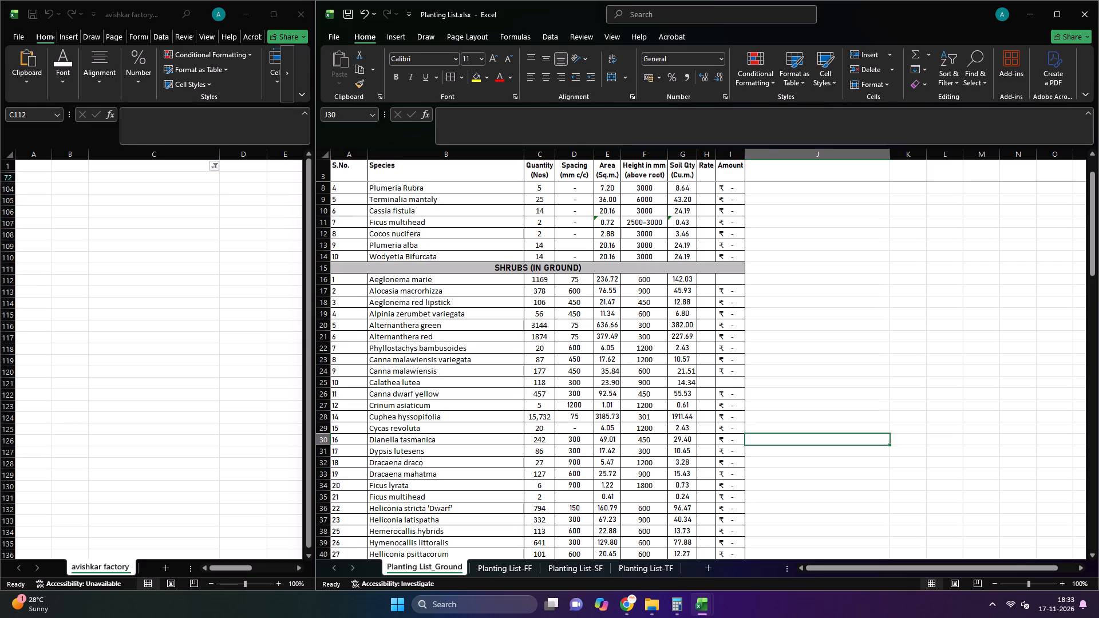
Filter the avishkar factory species column to show only Canna malawiensis.
click(192, 332)
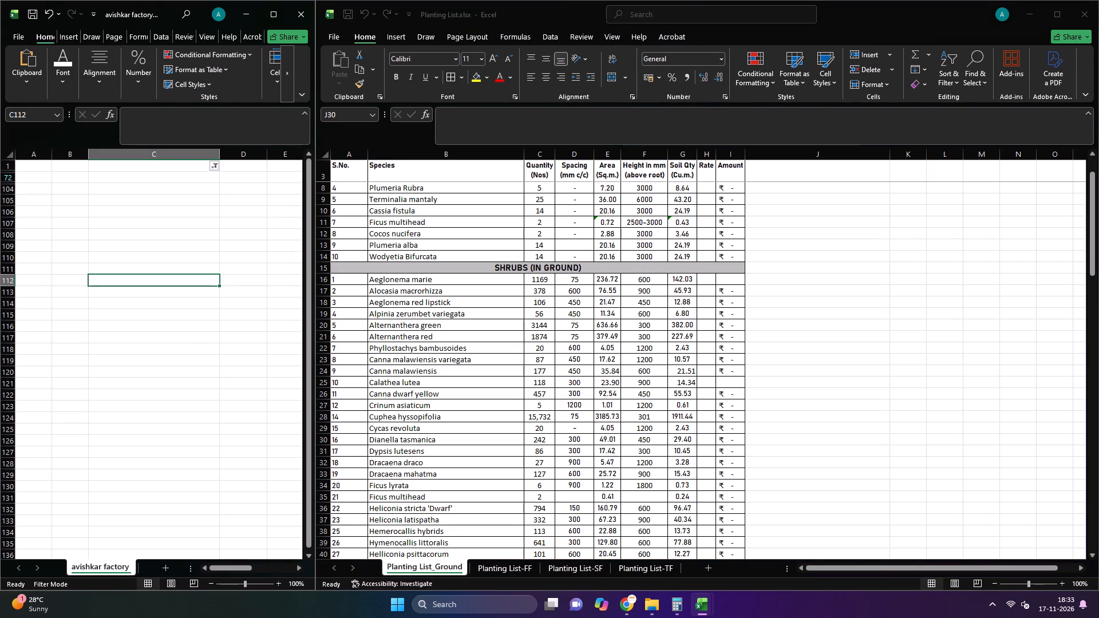
click(216, 166)
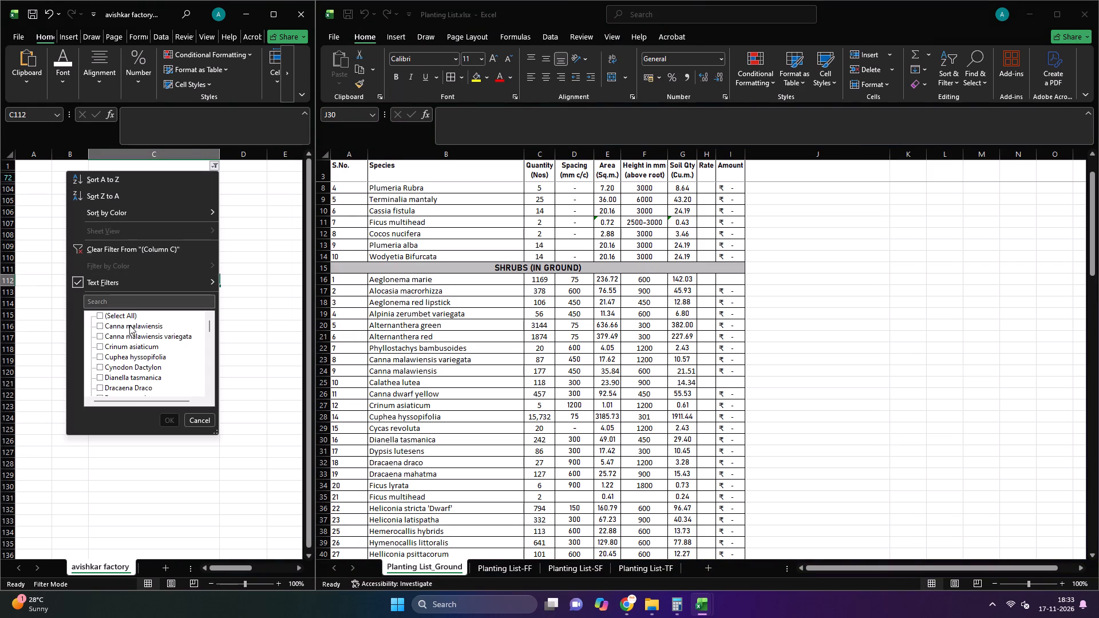
click(129, 325)
click(169, 424)
click(101, 312)
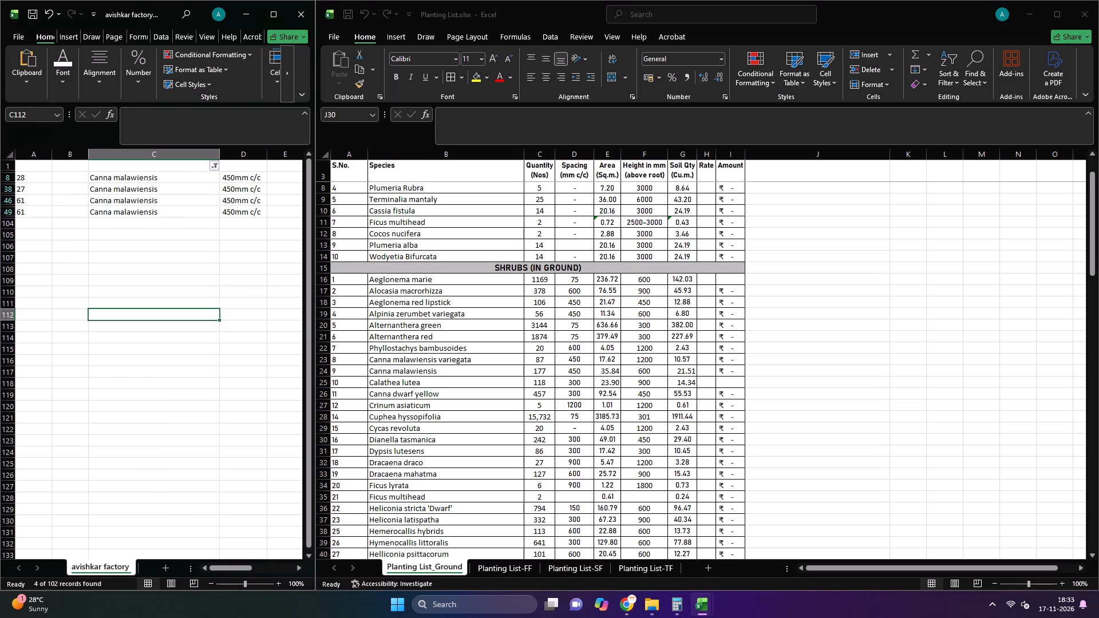
click(104, 265)
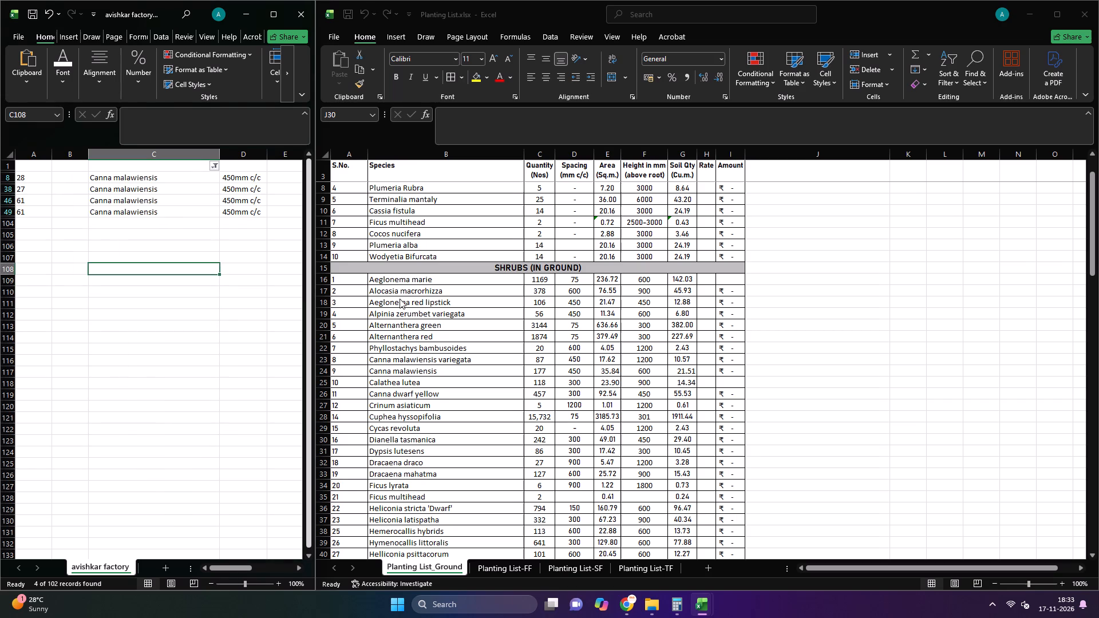
Switch to Calculator to total the filtered Canna malawiensis quantities.
click(680, 604)
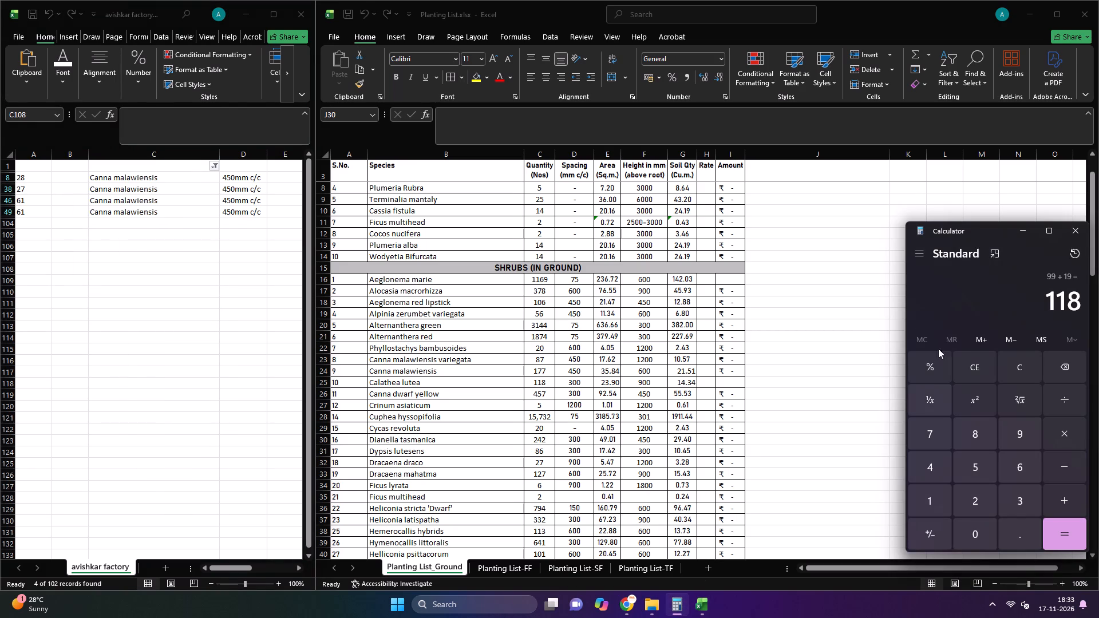
click(976, 284)
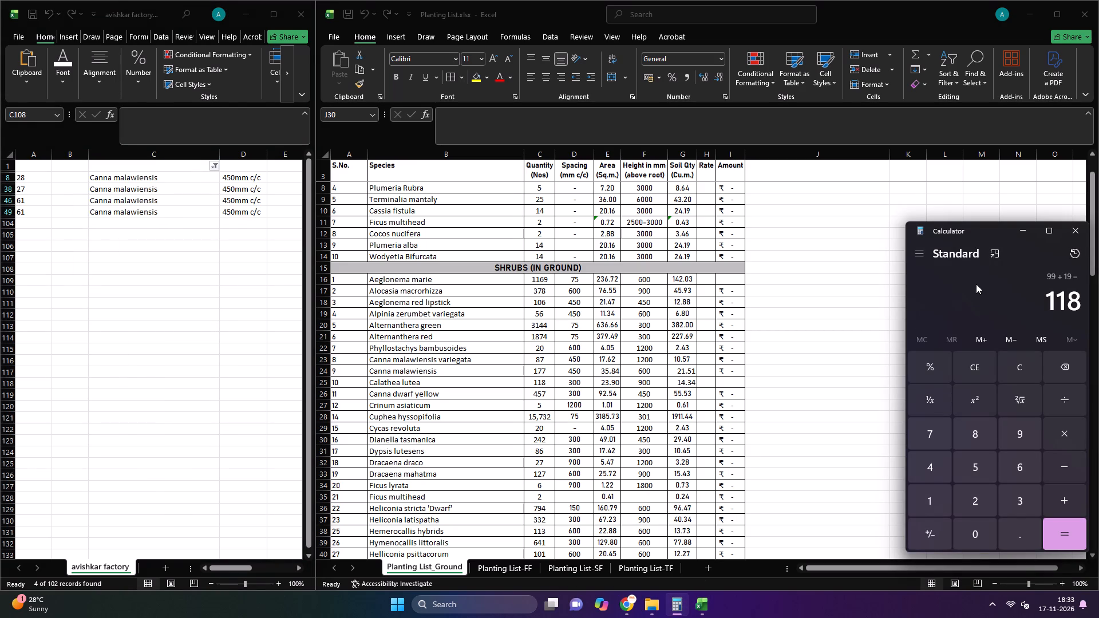
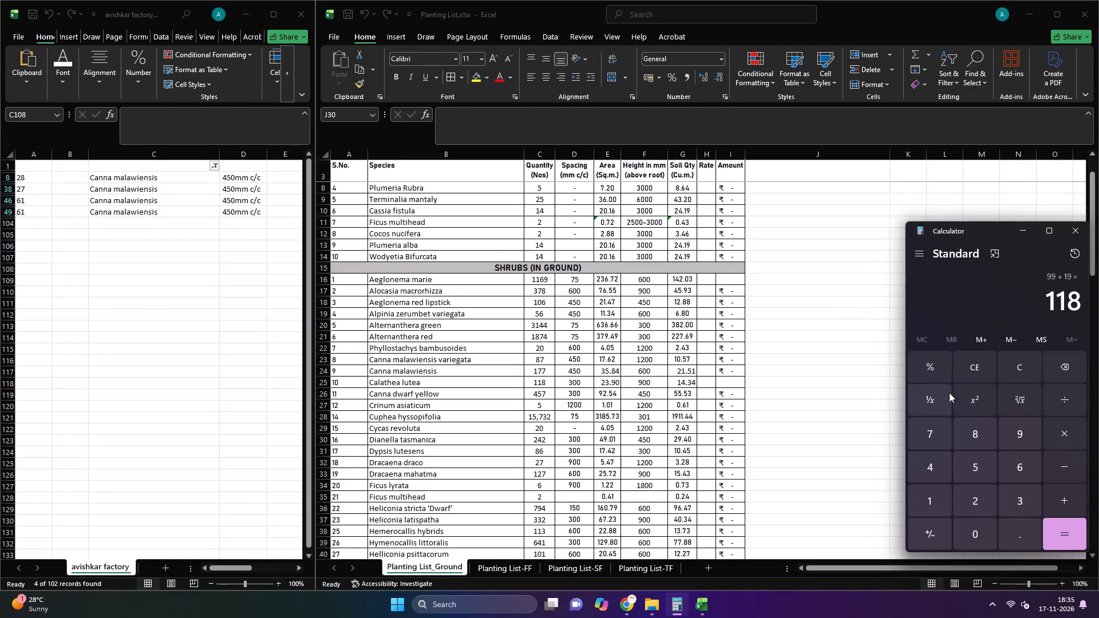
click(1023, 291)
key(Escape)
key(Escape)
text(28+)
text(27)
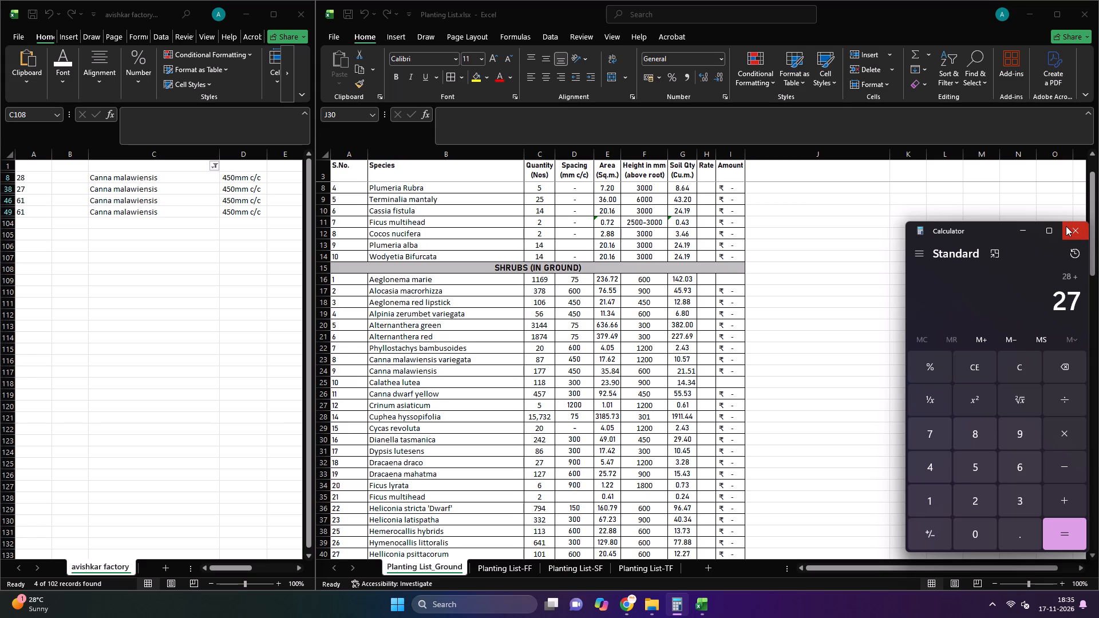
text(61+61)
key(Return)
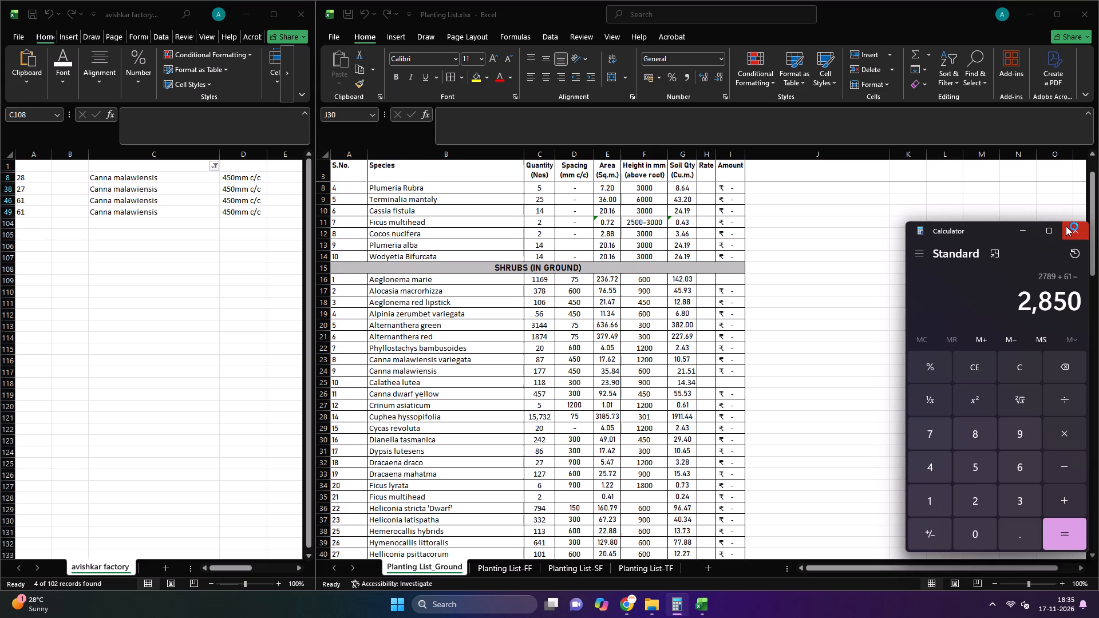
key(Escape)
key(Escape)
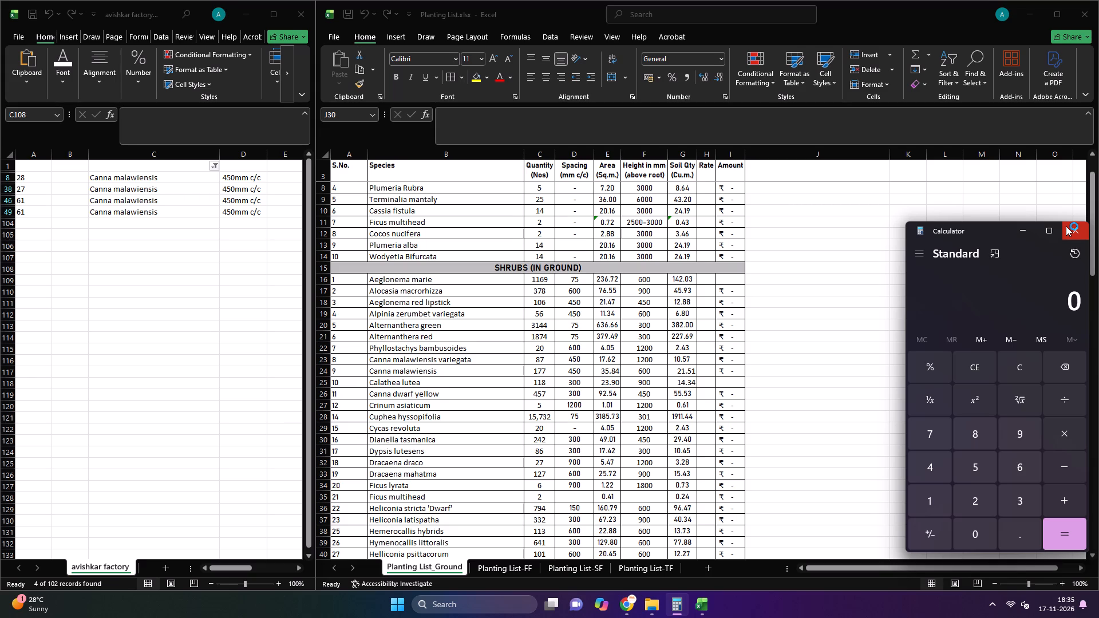
Total the filtered Canna malawiensis quantities in Calculator as 28 + 27 + 61 + 61.
text(28+)
text(27+)
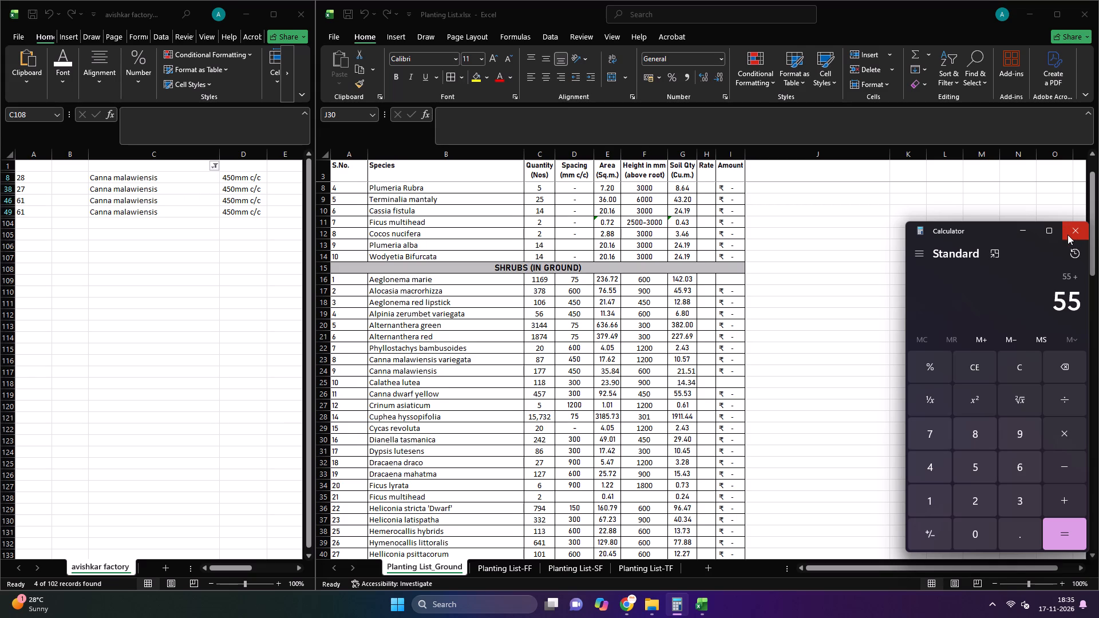
text(61+61)
key(Return)
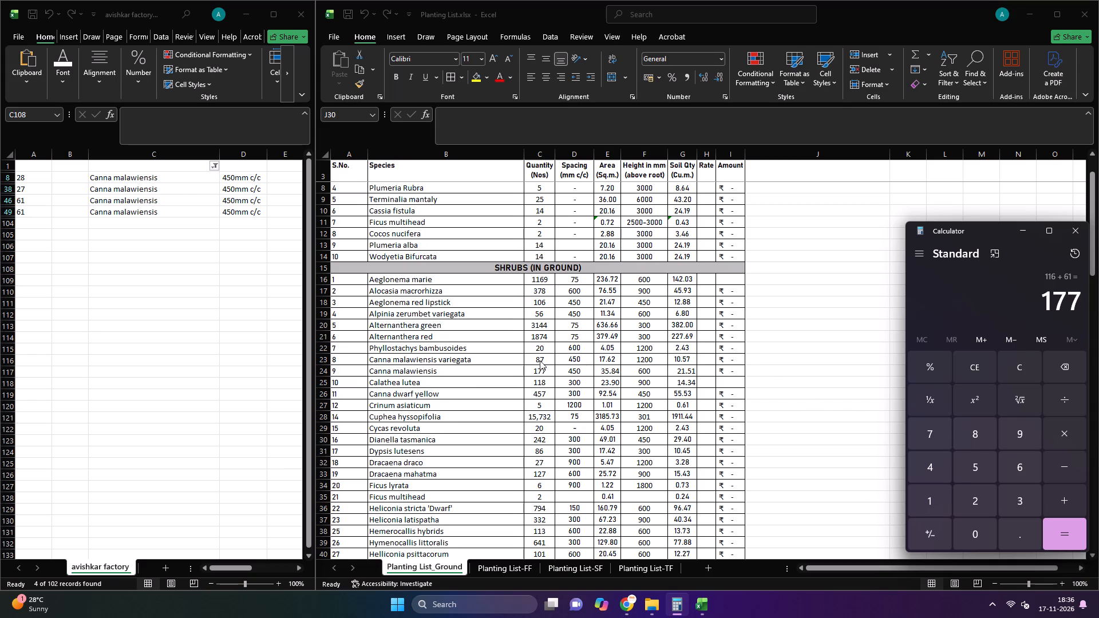
Switch to the avishkar factory workbook and clear the four filtered Canna malawiensis entries, columns A to D.
drag(141, 237, 127, 234)
drag(25, 180, 242, 247)
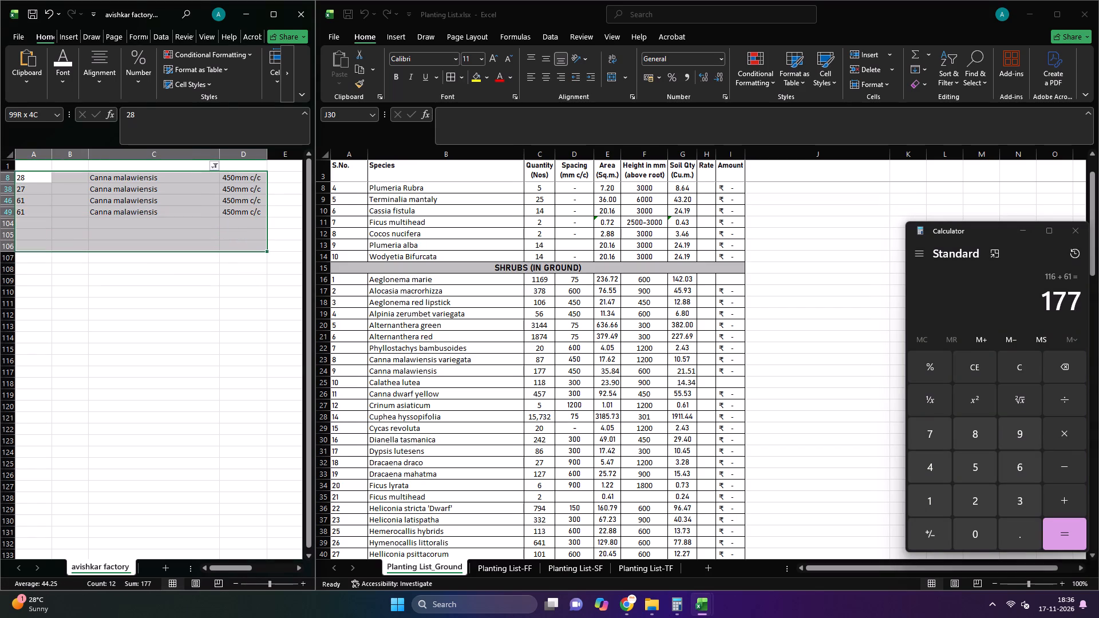
drag(242, 247, 246, 248)
key(Delete)
click(227, 271)
Filter the avishkar factory species column to show only Canna malawiensis variegata.
click(216, 166)
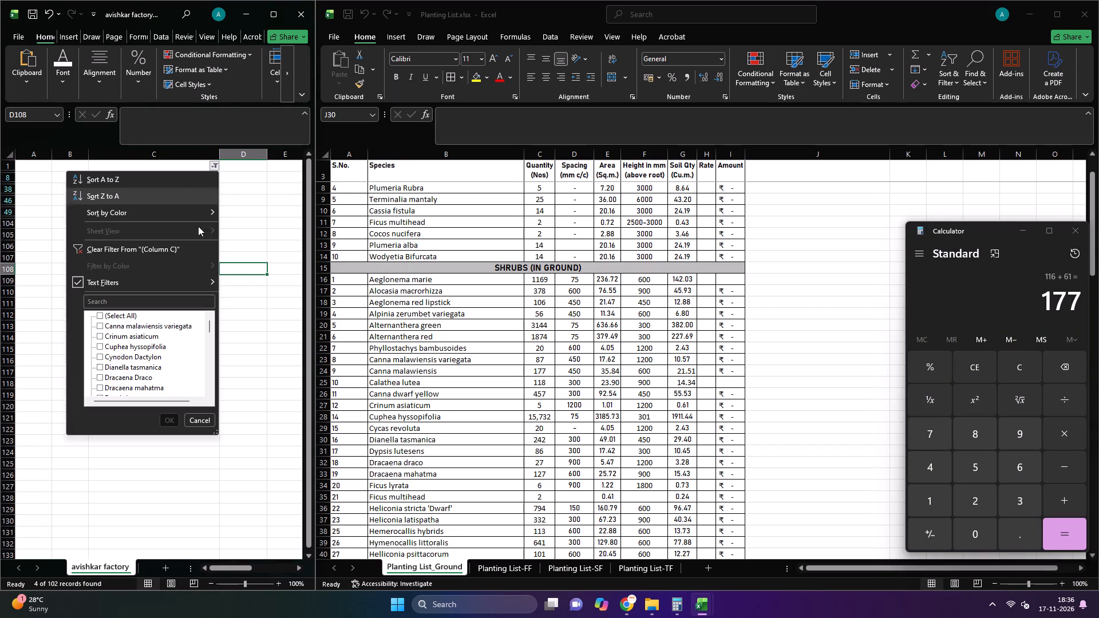
click(155, 327)
click(164, 421)
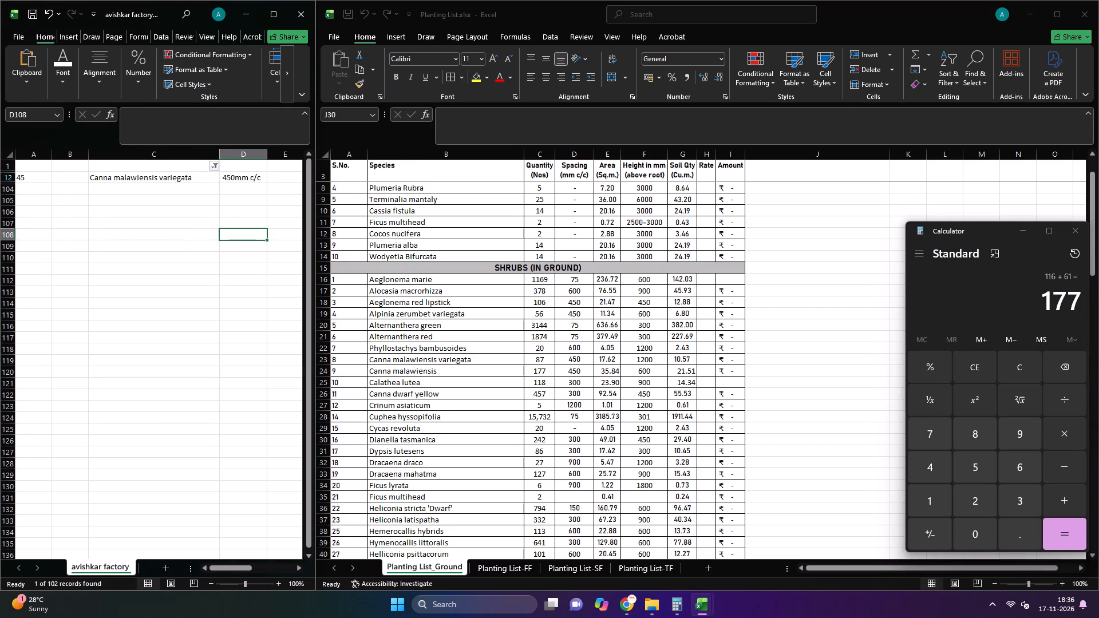
click(165, 382)
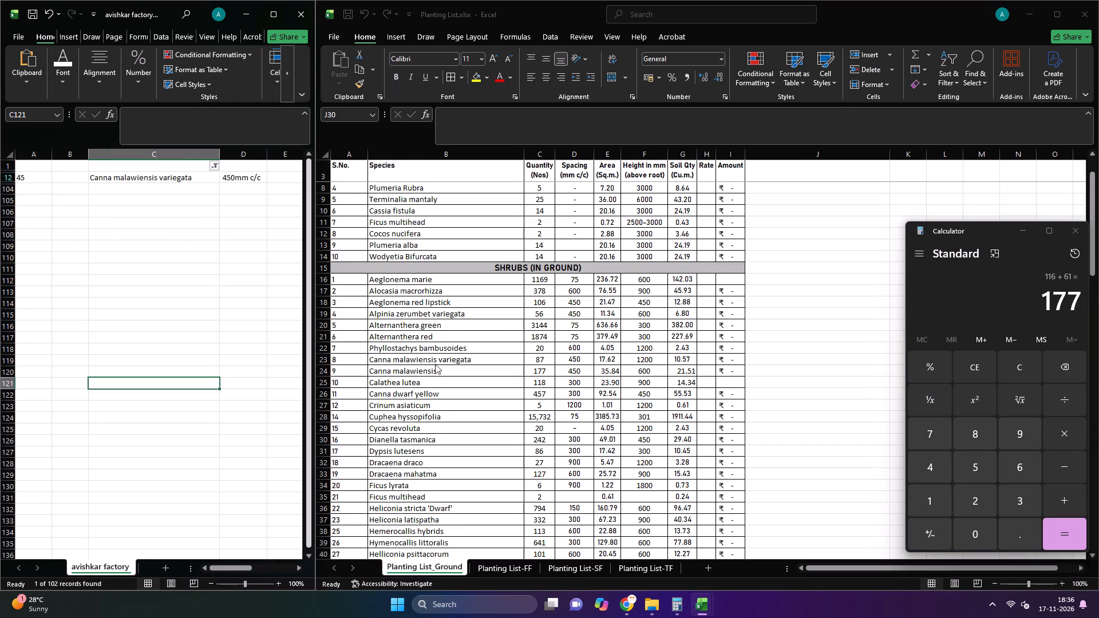
click(238, 226)
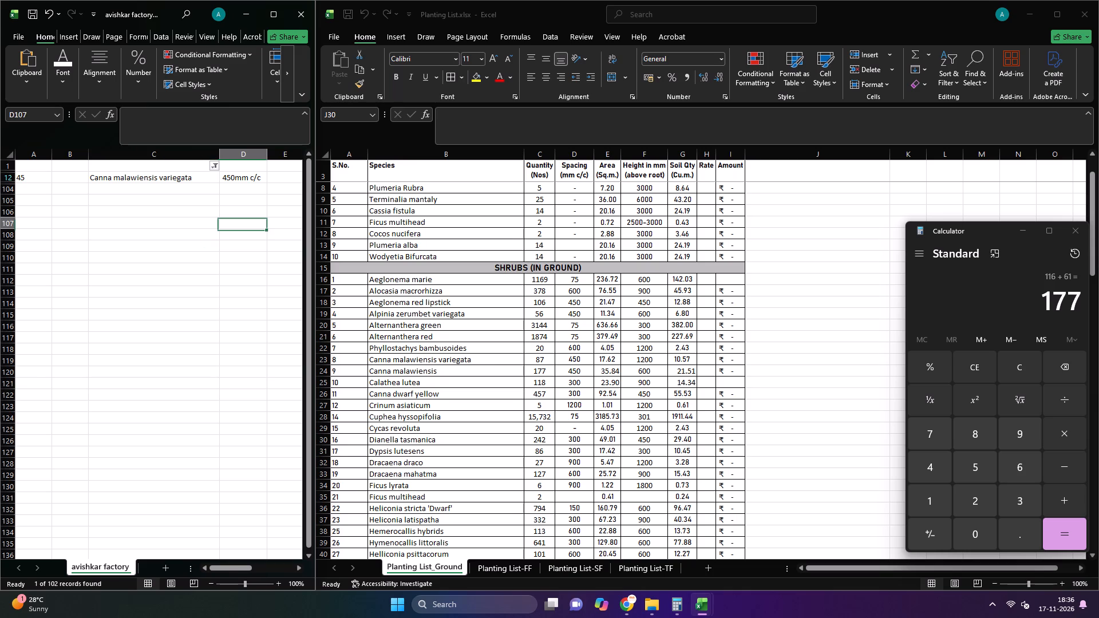
click(21, 184)
click(46, 177)
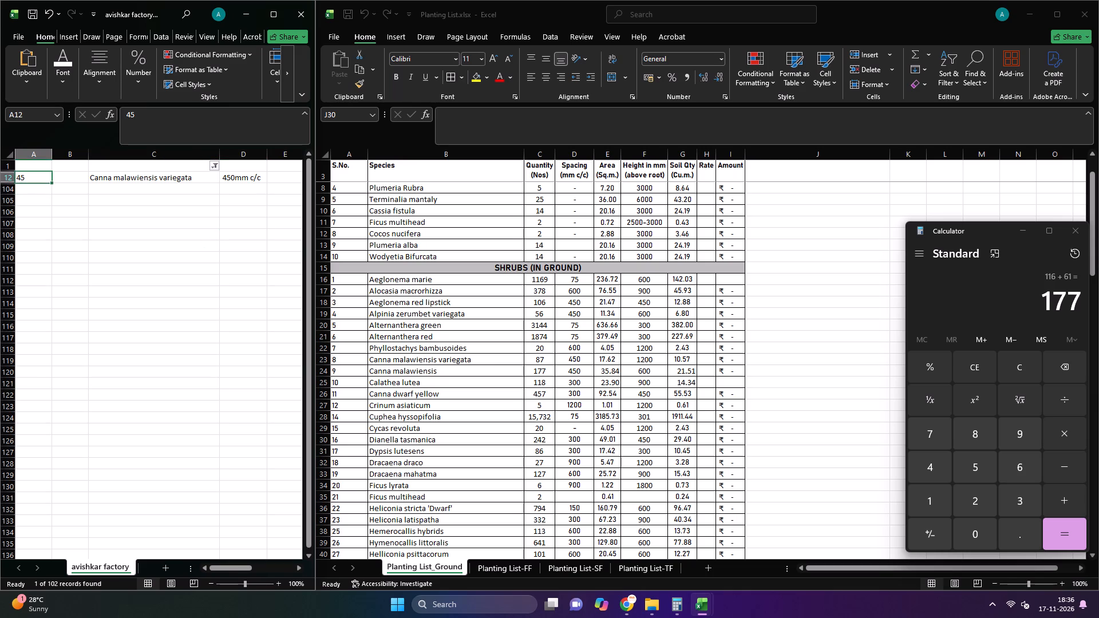
click(108, 244)
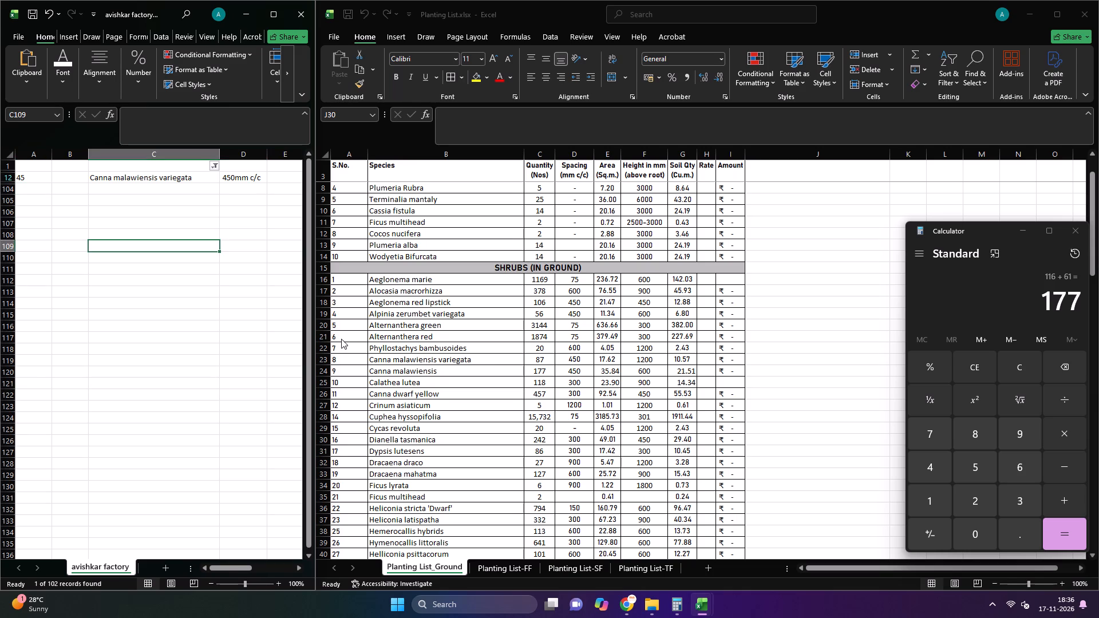
Set the Canna malawiensis variegata quantity, cell C23 of Planting List_Ground, to 45.
click(534, 357)
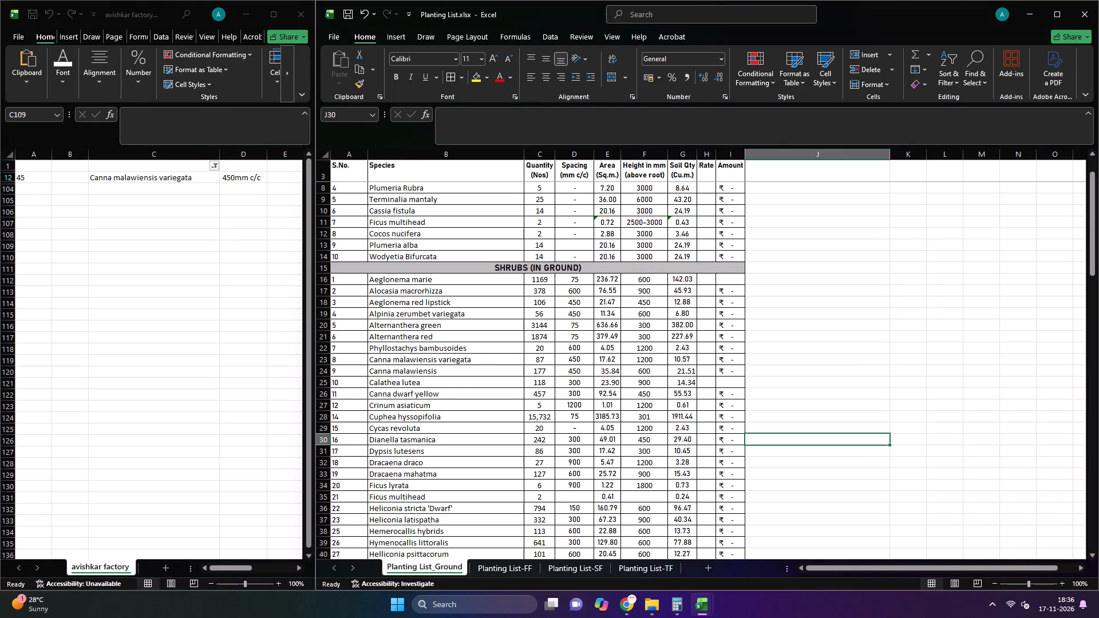
click(533, 359)
text(45)
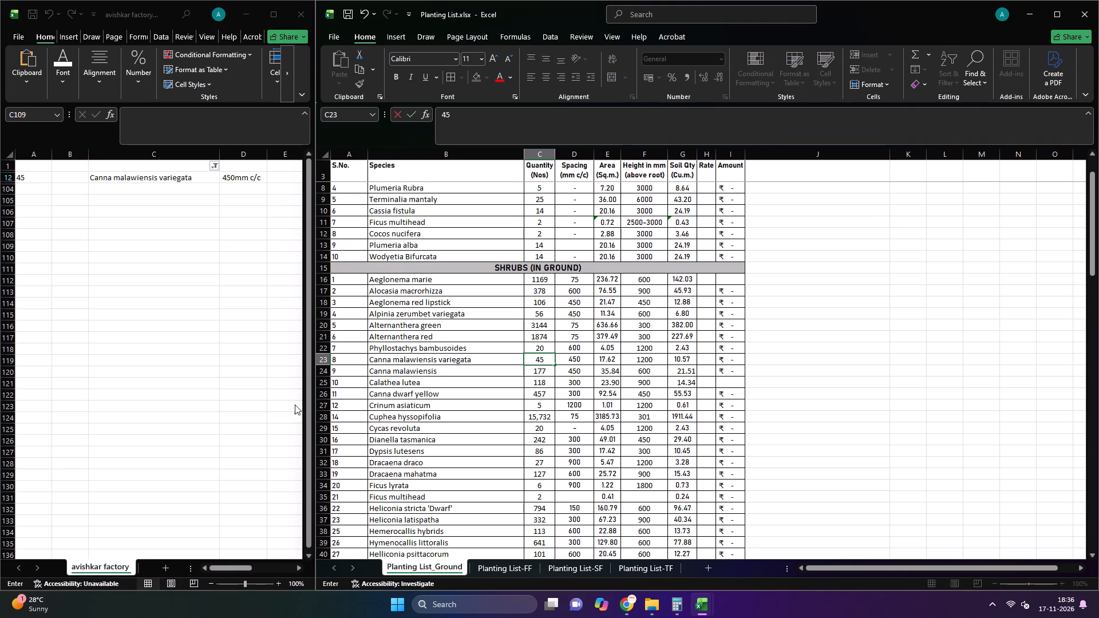
click(462, 420)
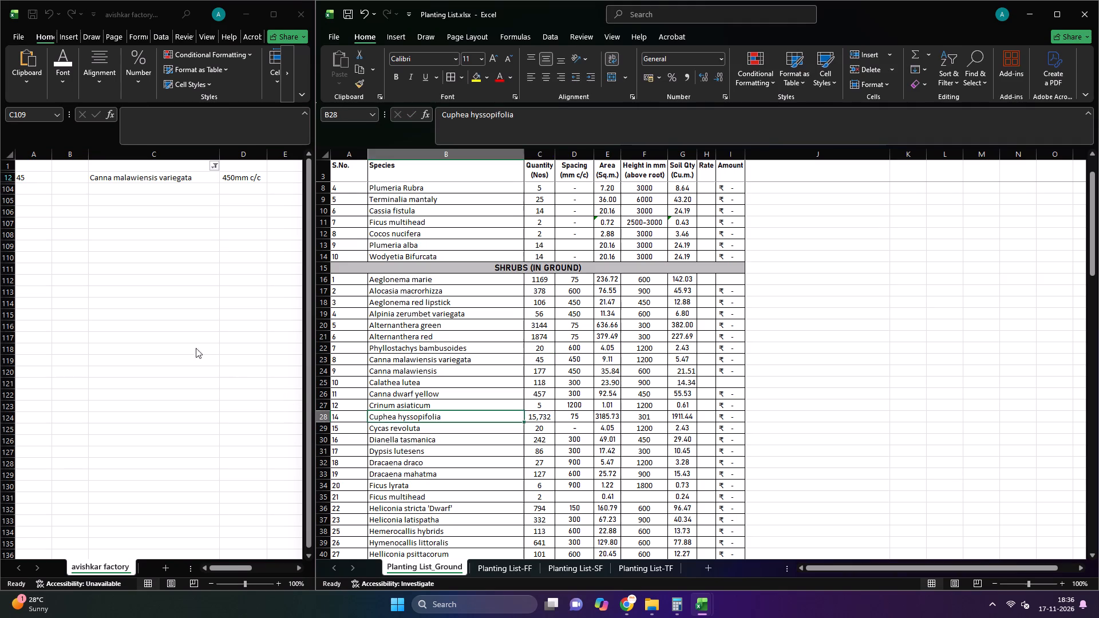
Clear the Canna malawiensis variegata entry in row 12, columns A to D, of avishkar factory.
click(189, 344)
click(179, 318)
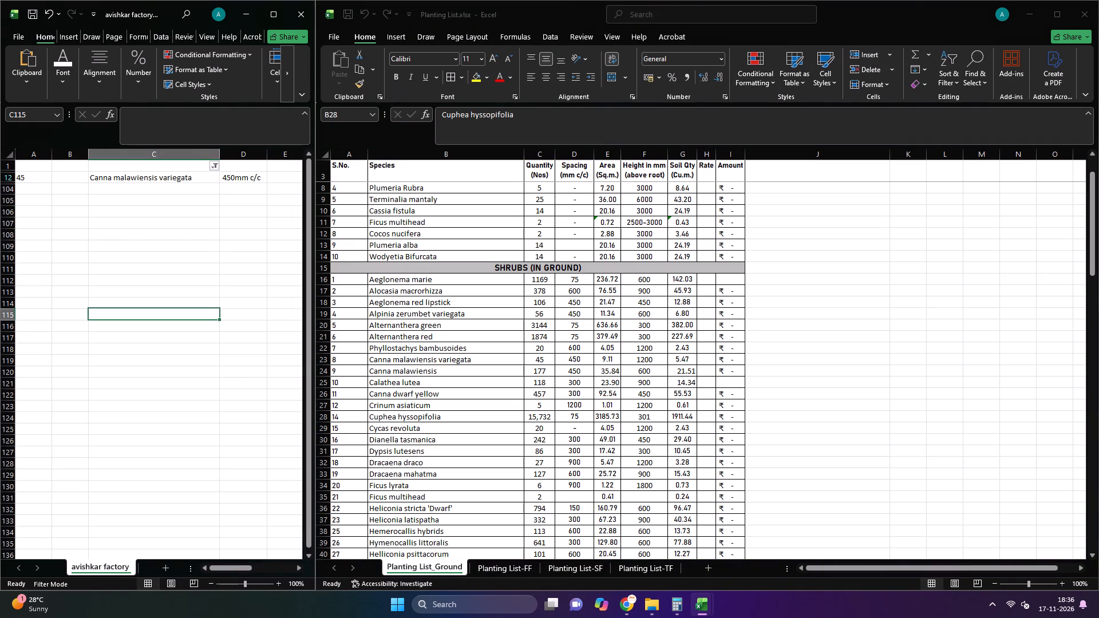
drag(27, 178, 247, 193)
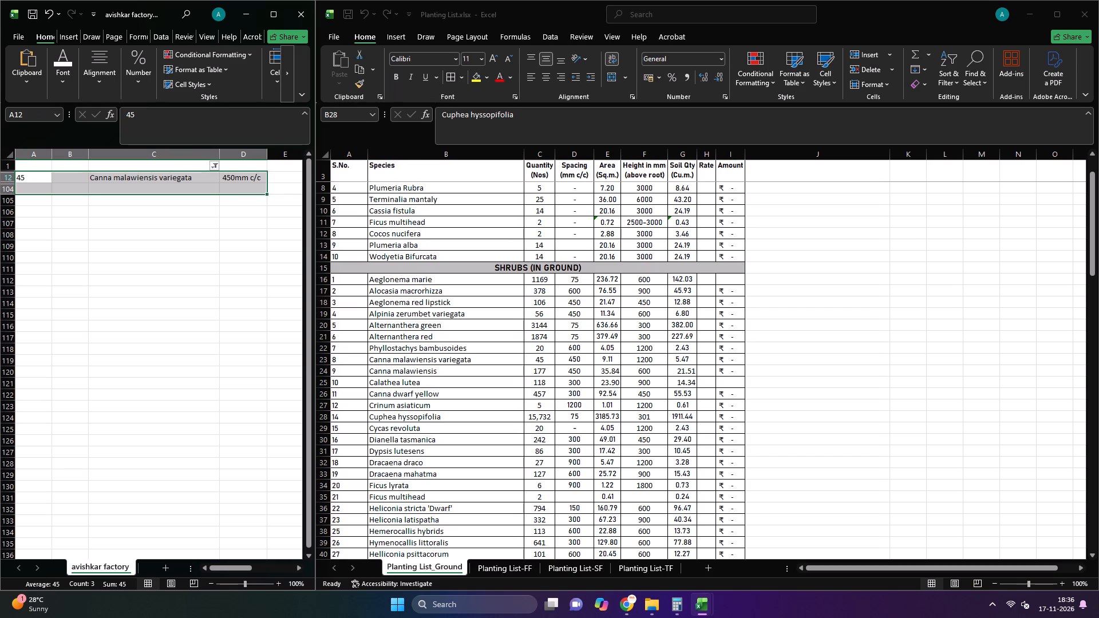
key(Delete)
Filter the avishkar factory species column to show only Crinum asiaticum.
click(215, 167)
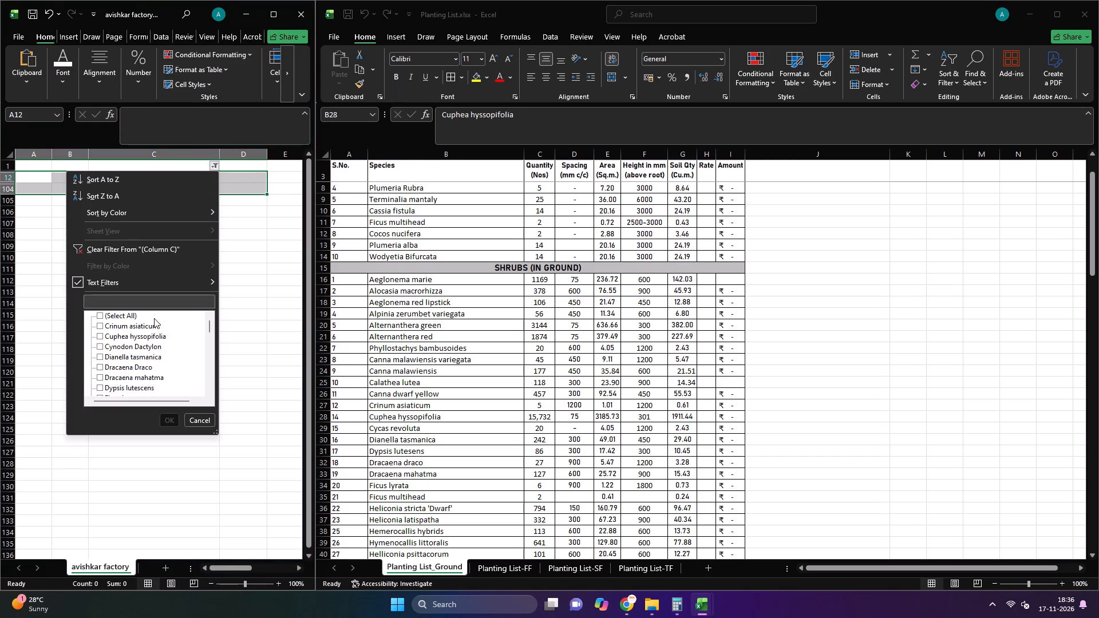
click(146, 326)
click(159, 415)
click(165, 421)
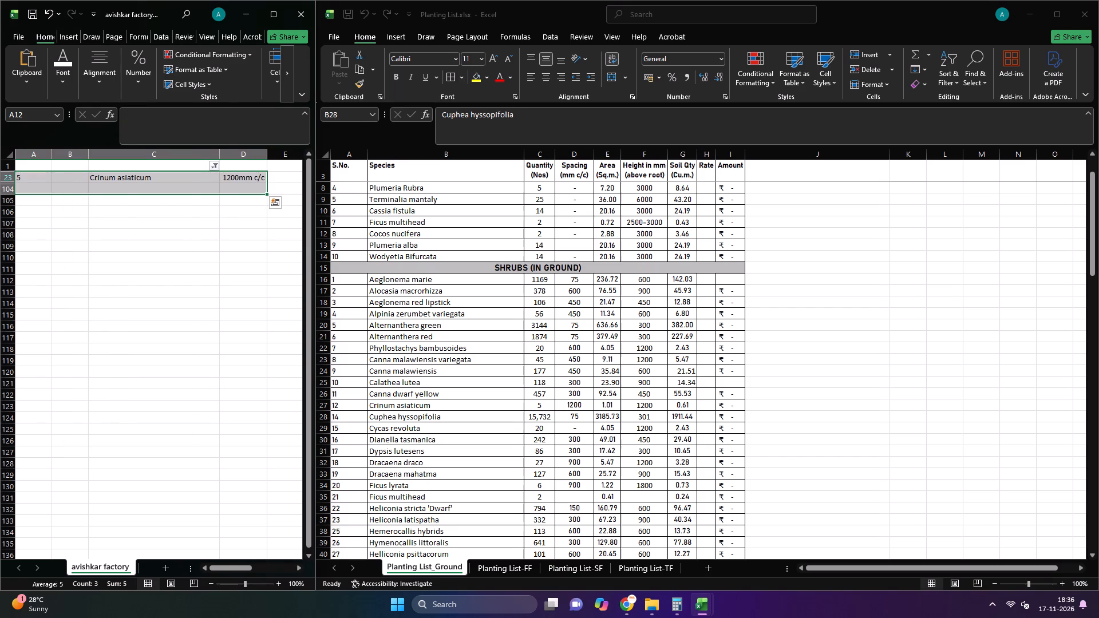
click(133, 290)
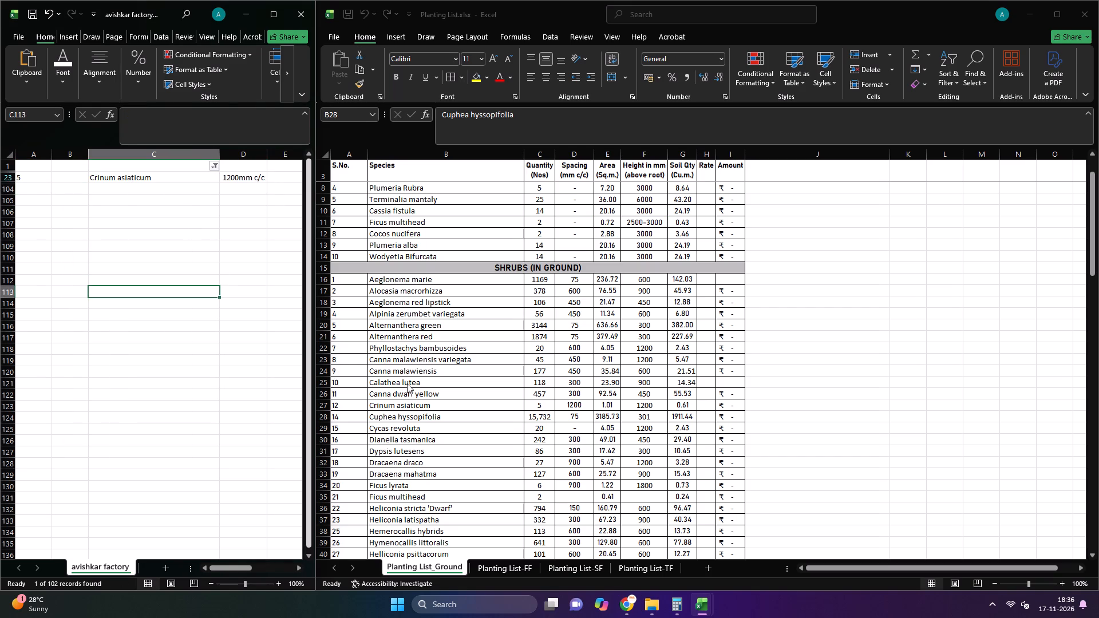
click(128, 318)
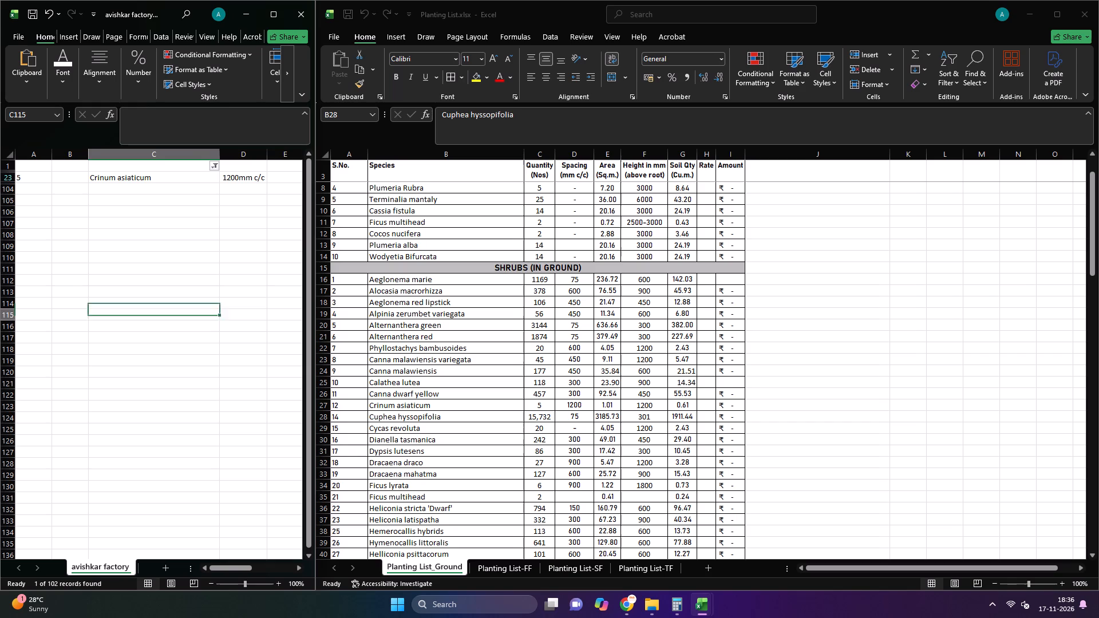
Clear the Crinum asiaticum entry in row 23, columns A to D, of avishkar factory.
drag(33, 173, 255, 223)
key(Delete)
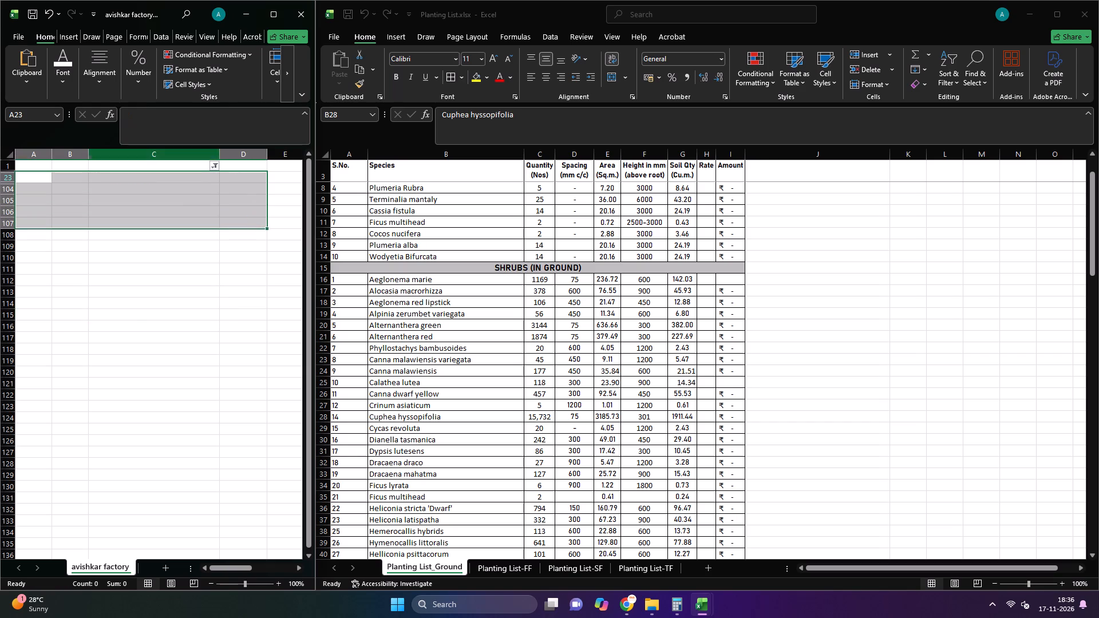
Filter the avishkar factory species column to show only Cuphea hyssopifolia.
click(212, 168)
click(140, 329)
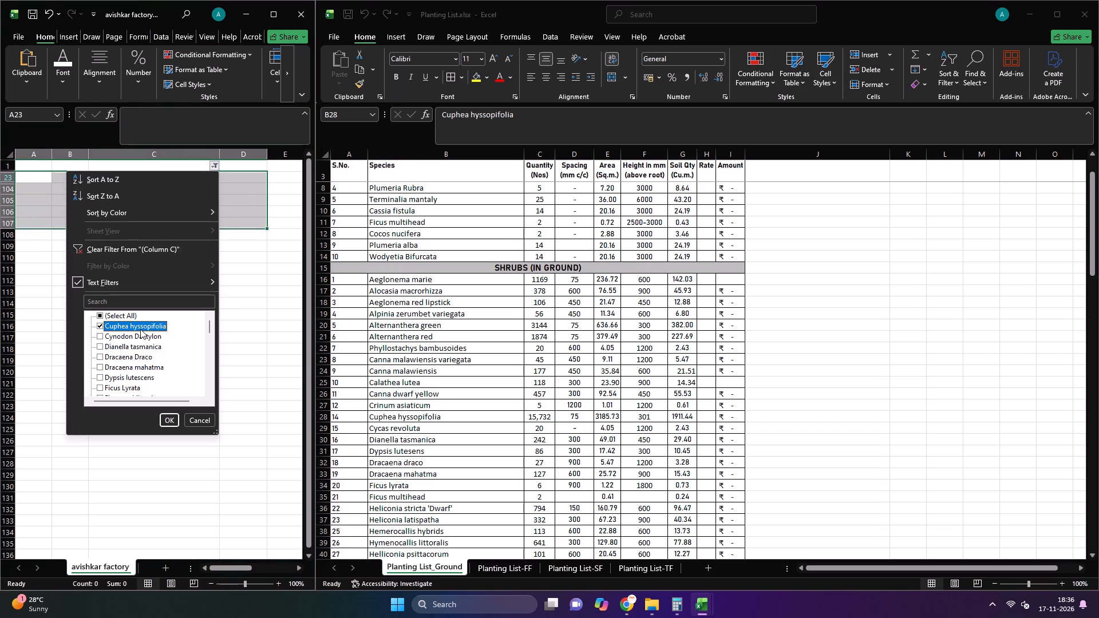
click(175, 425)
click(171, 425)
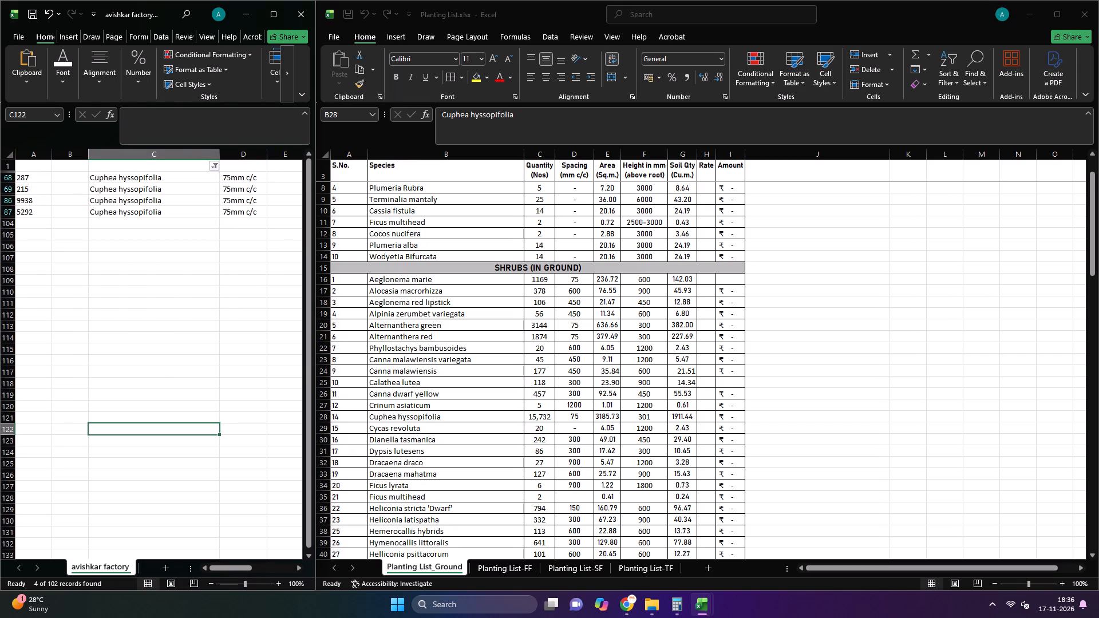
click(216, 168)
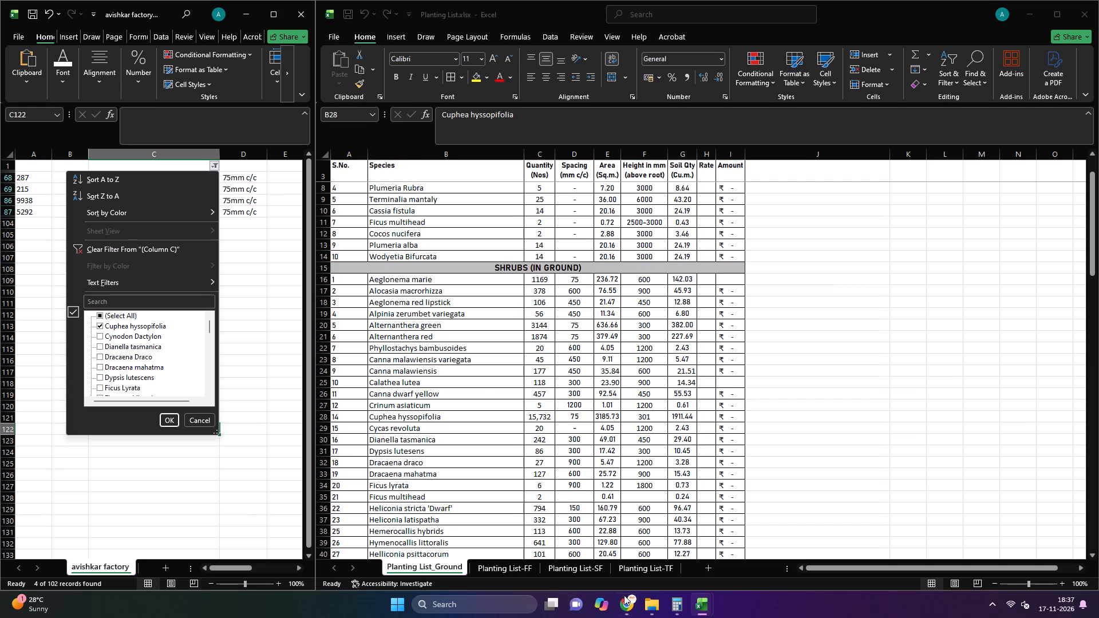
Switch to Calculator and total the Cuphea hyssopifolia quantities as 5292 + 9938 + 215 + 257.
click(675, 611)
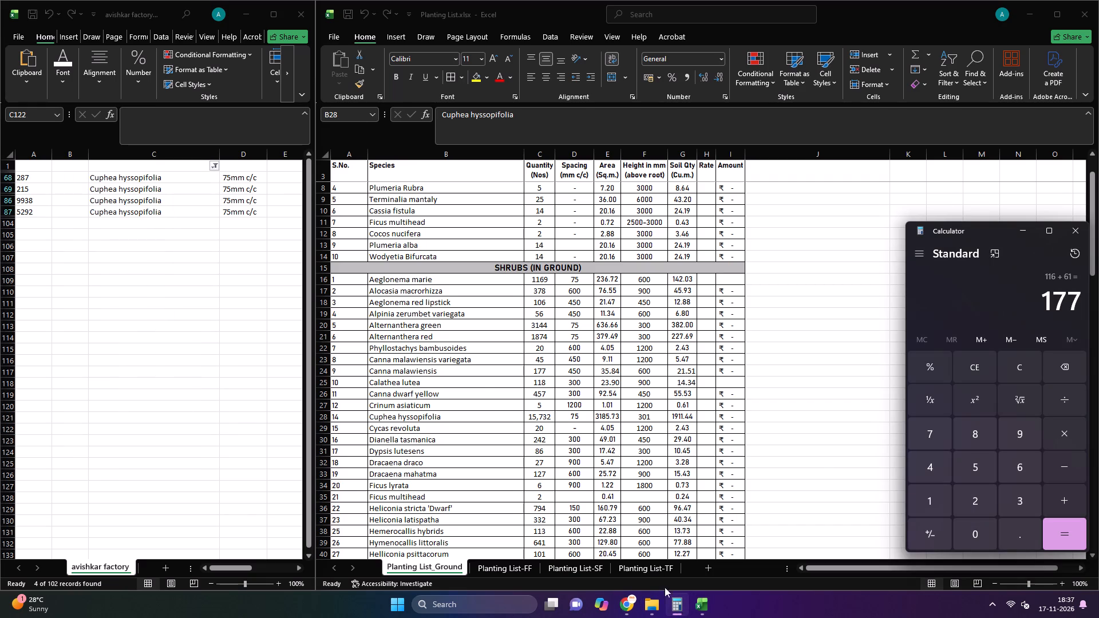
key(Escape)
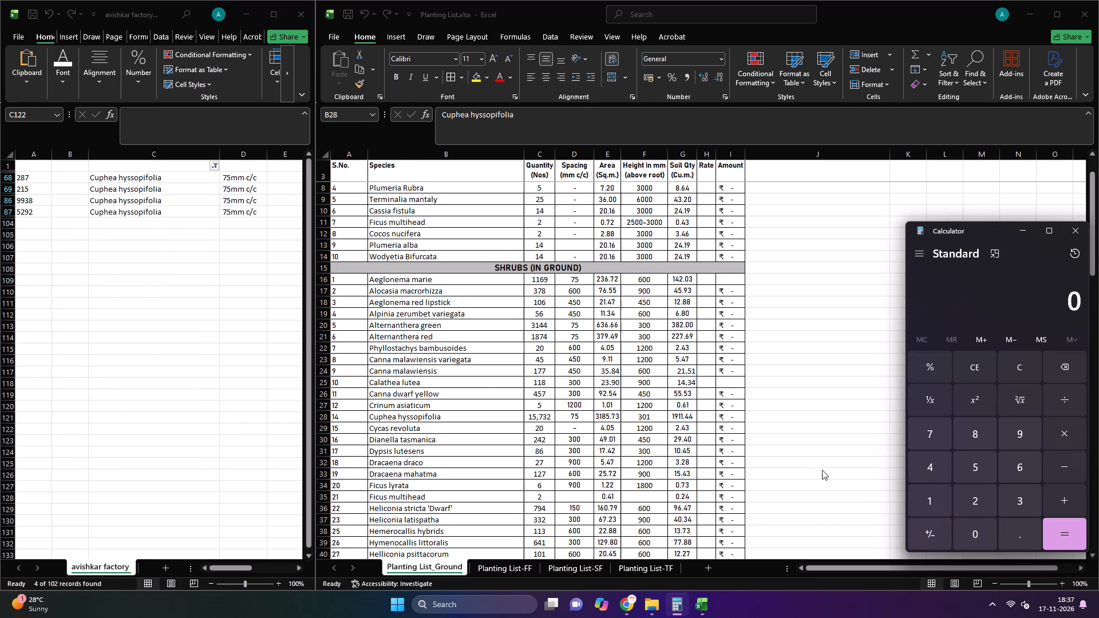
text(52)
text(92)
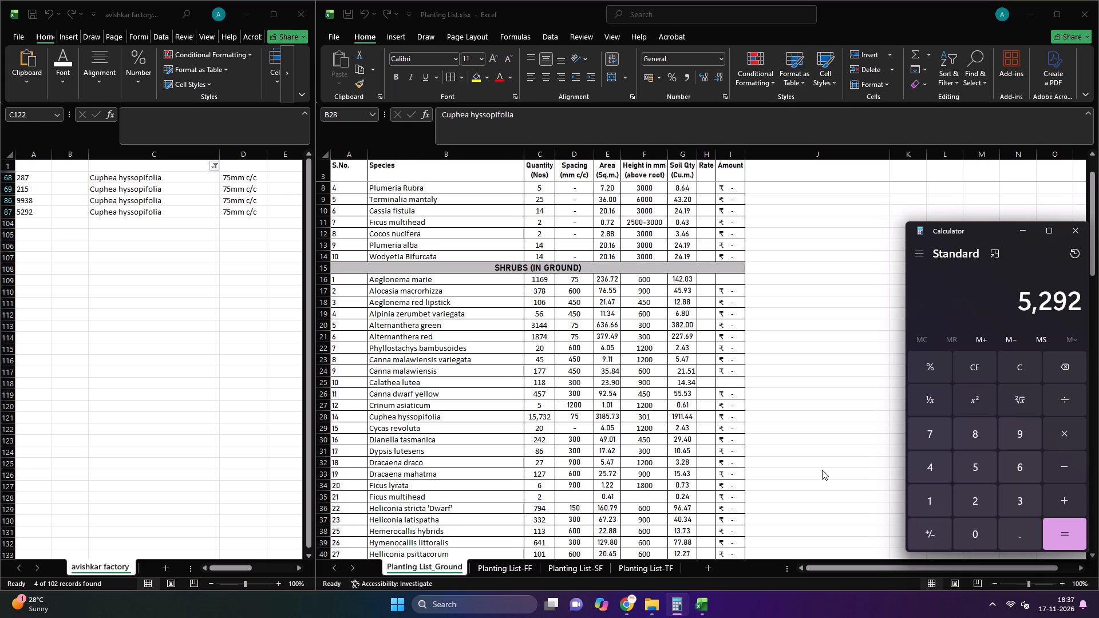
key(plus)
text(99)
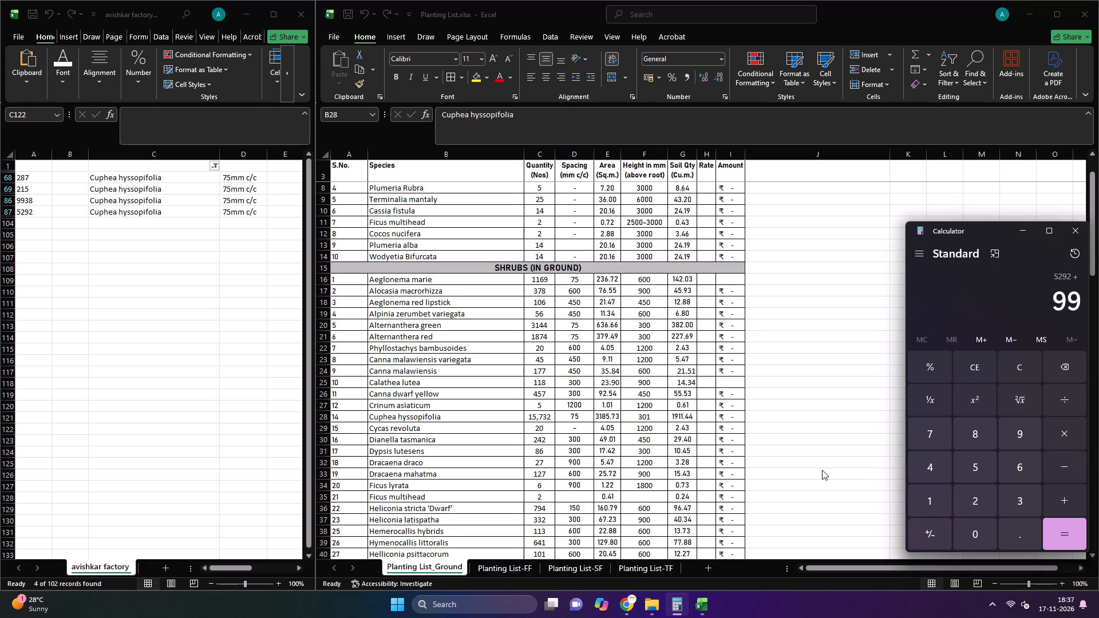
text(38)
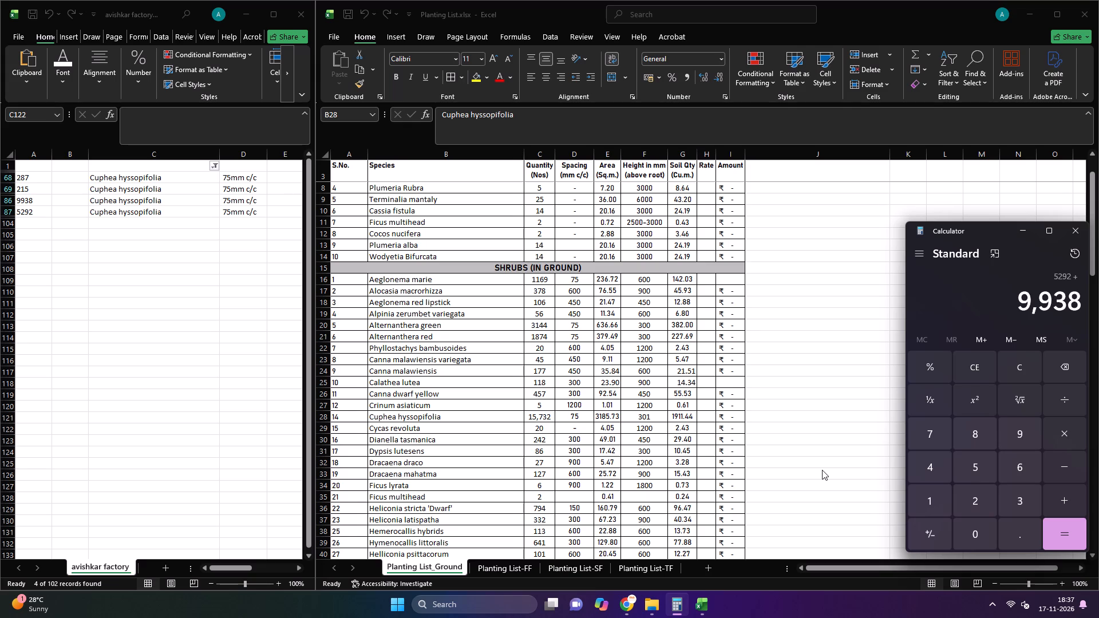
text(+215+)
text(257)
key(Return)
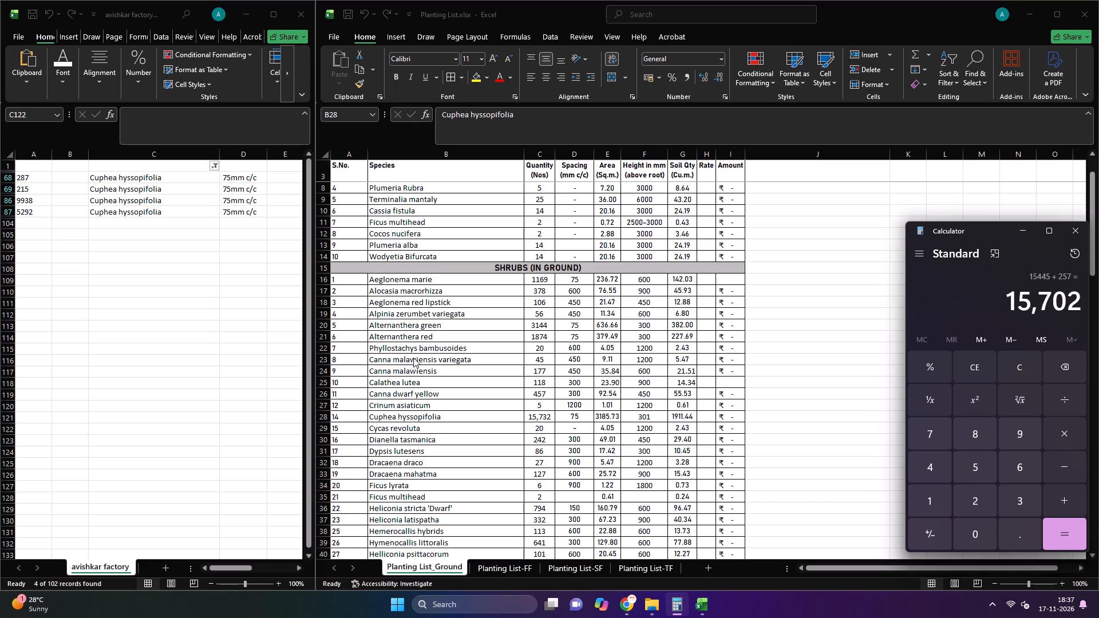
Set the Cuphea hyssopifolia quantity in Planting List_Ground to 15702.
click(535, 418)
click(535, 418)
click(545, 418)
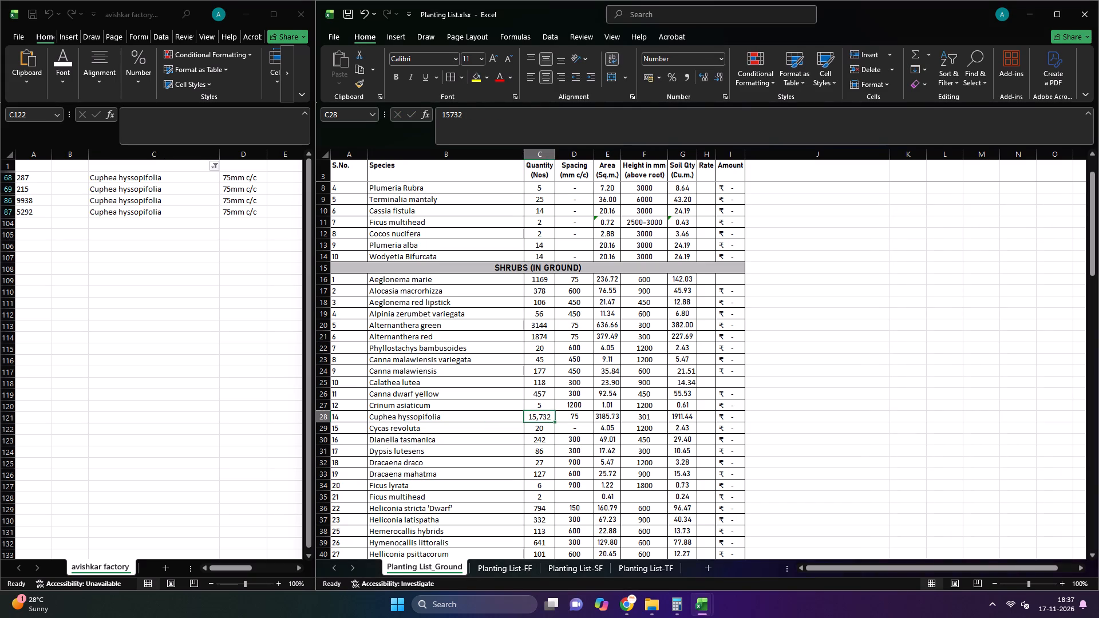
text(15702)
click(505, 391)
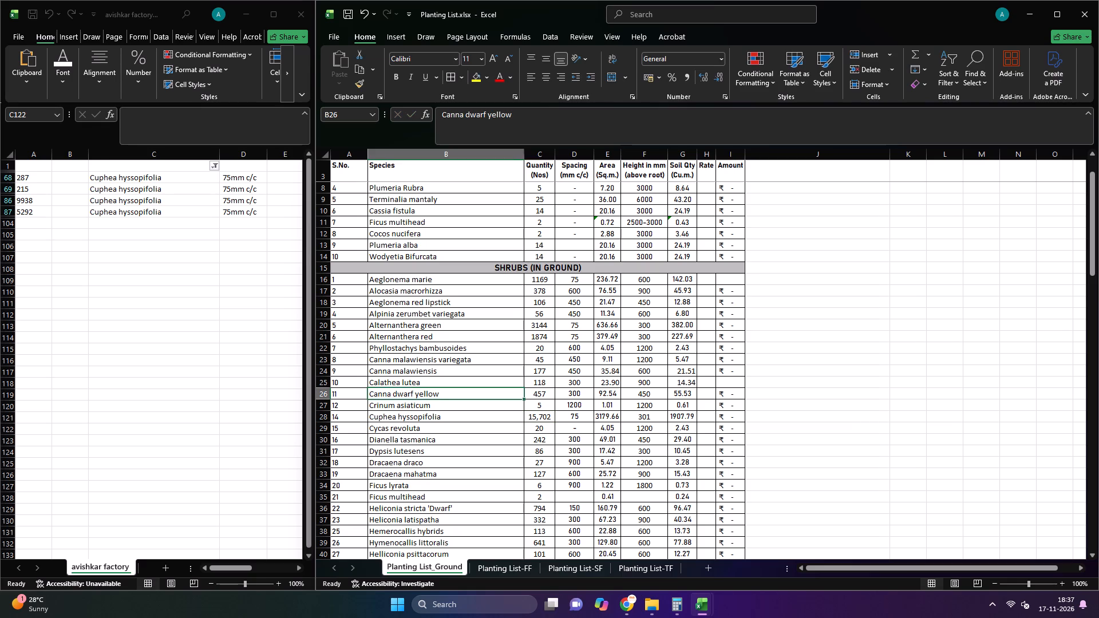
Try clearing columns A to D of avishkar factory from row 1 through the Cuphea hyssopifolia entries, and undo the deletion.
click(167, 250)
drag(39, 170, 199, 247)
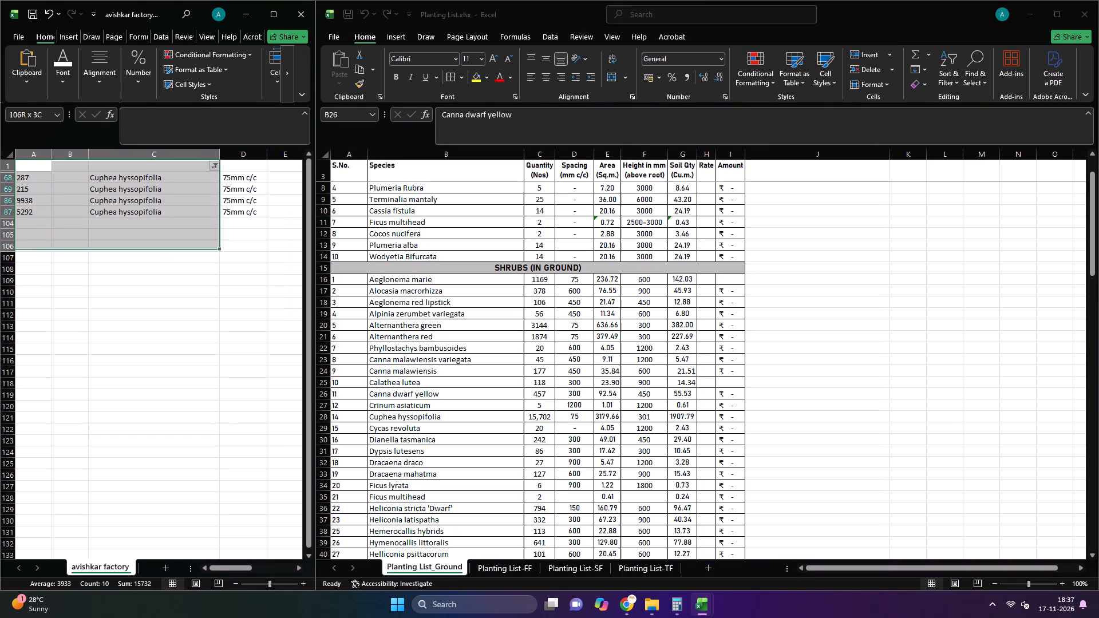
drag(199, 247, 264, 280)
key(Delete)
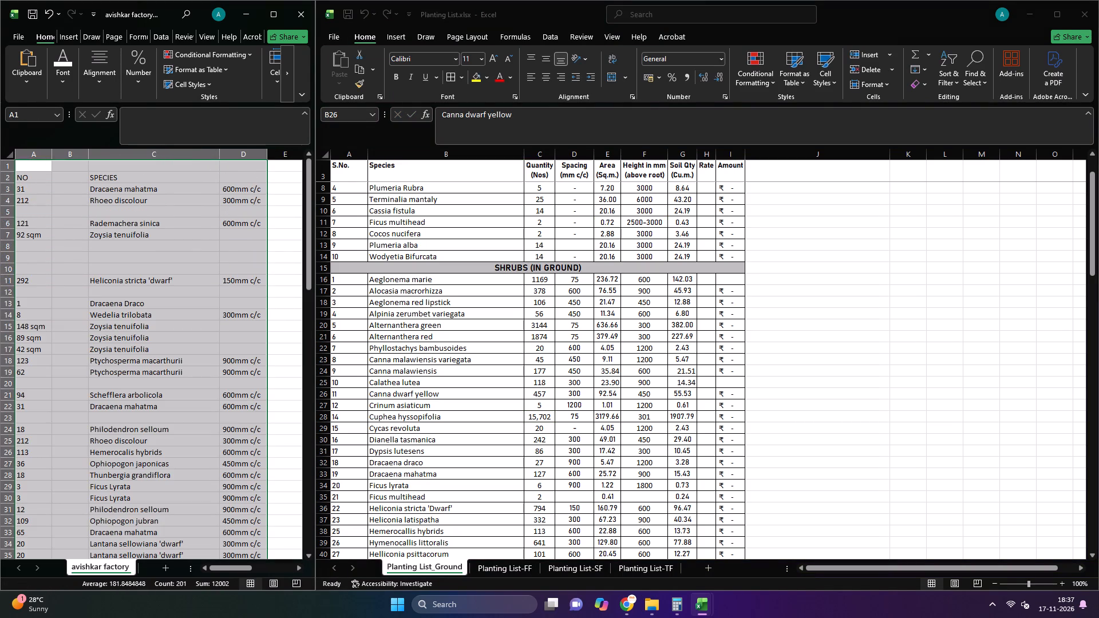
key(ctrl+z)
Clear the filtered Cuphea hyssopifolia entries in rows 68, 69, 86 and 87, columns A to D, of avishkar factory.
click(181, 344)
drag(38, 181, 94, 189)
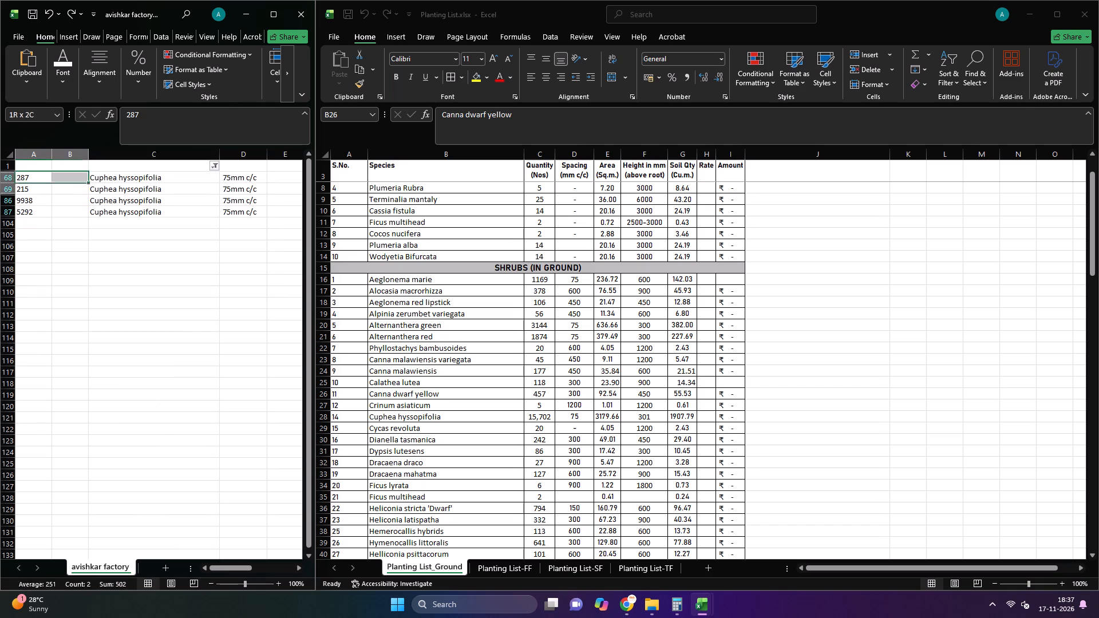
drag(94, 189, 239, 236)
key(Delete)
drag(219, 294, 219, 286)
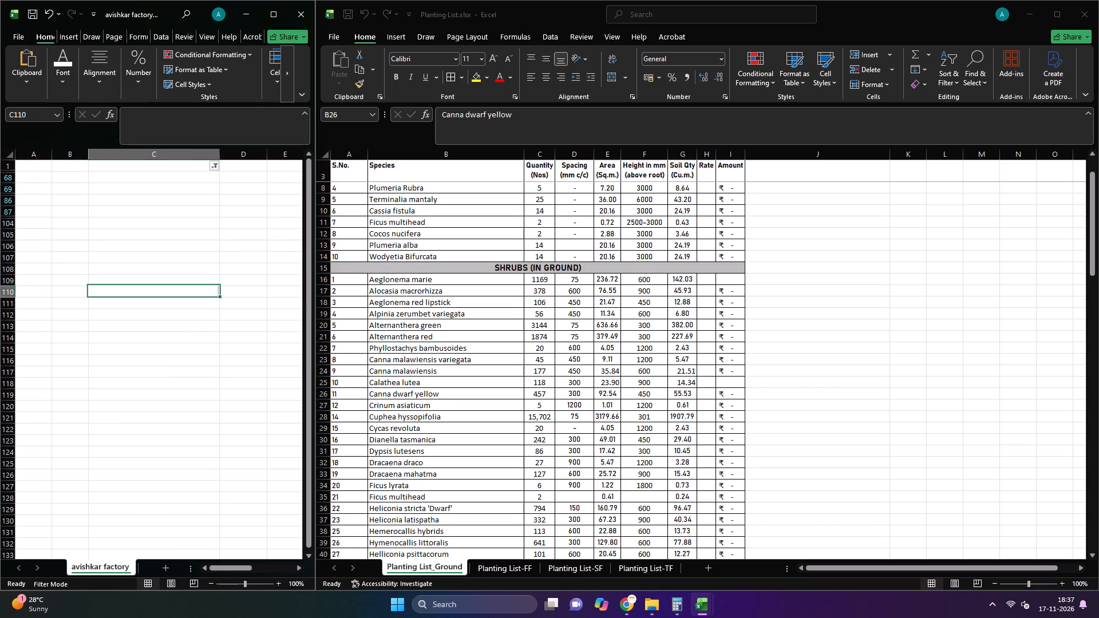
Filter the avishkar factory species column to show only Cynodon Dactylon.
click(215, 165)
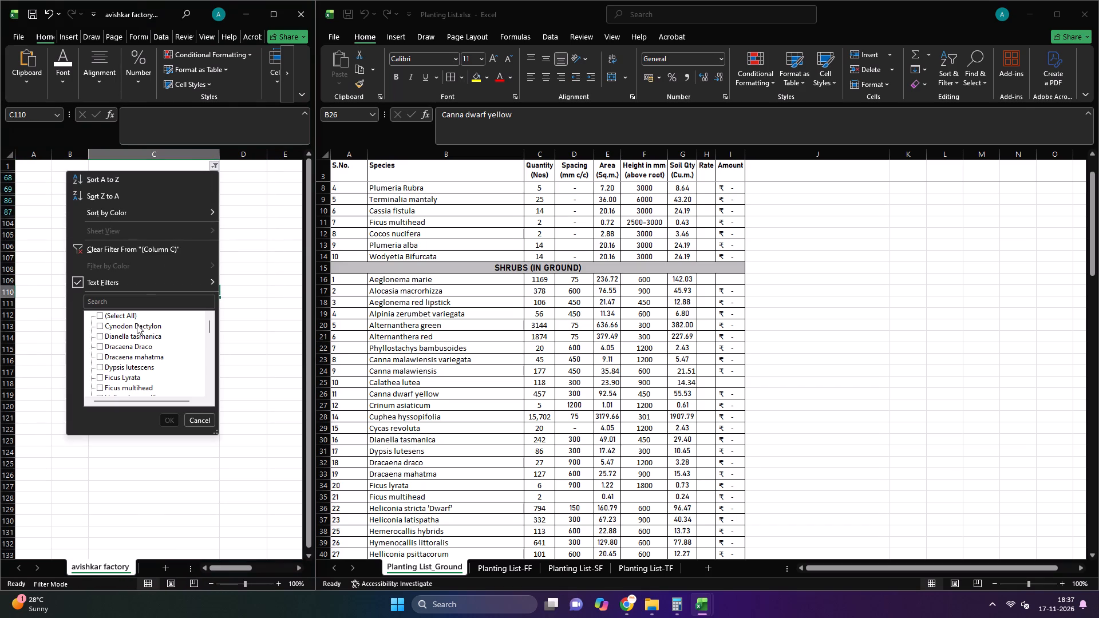
click(137, 324)
click(173, 424)
click(138, 332)
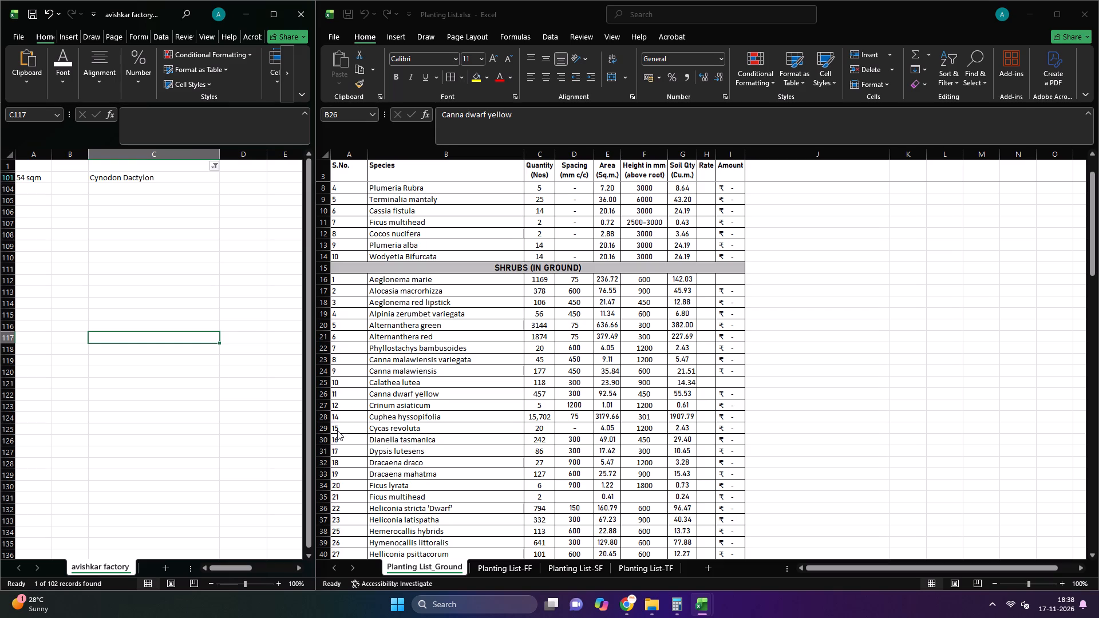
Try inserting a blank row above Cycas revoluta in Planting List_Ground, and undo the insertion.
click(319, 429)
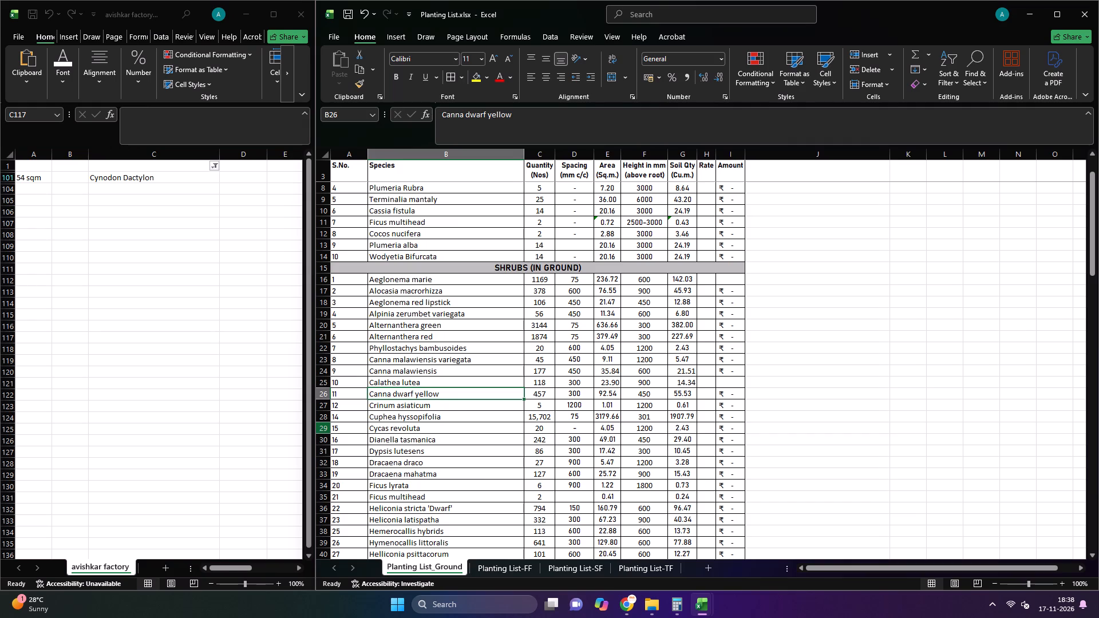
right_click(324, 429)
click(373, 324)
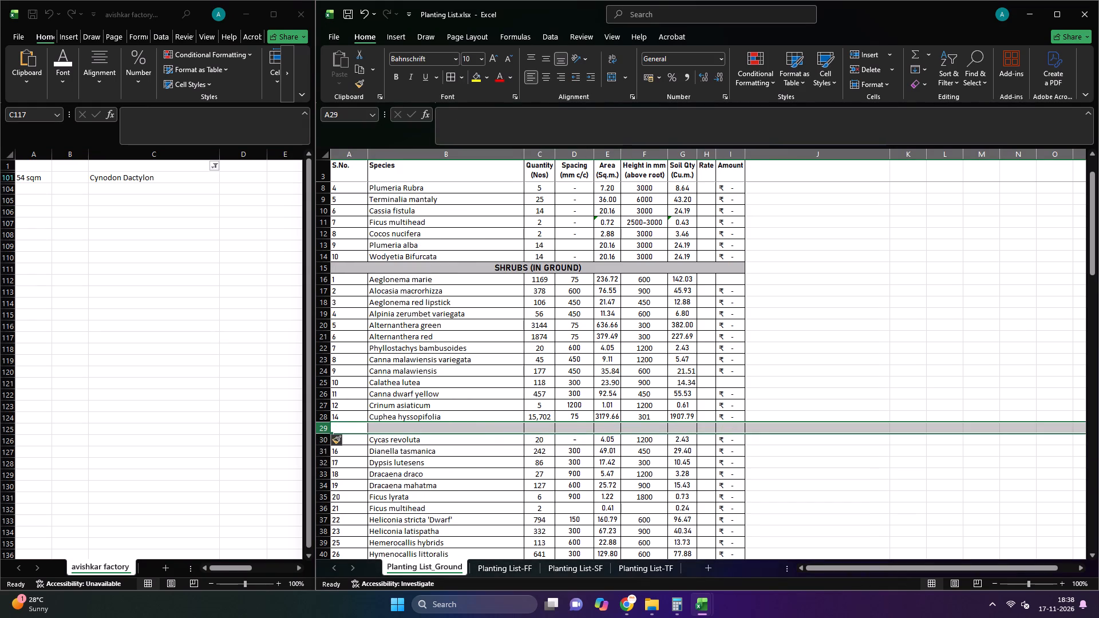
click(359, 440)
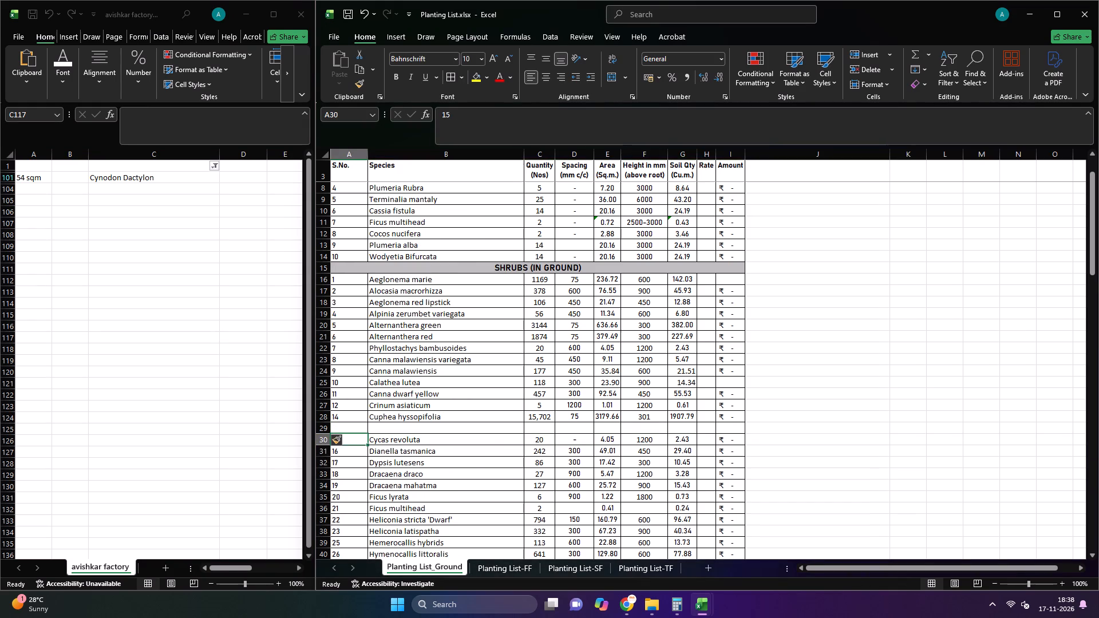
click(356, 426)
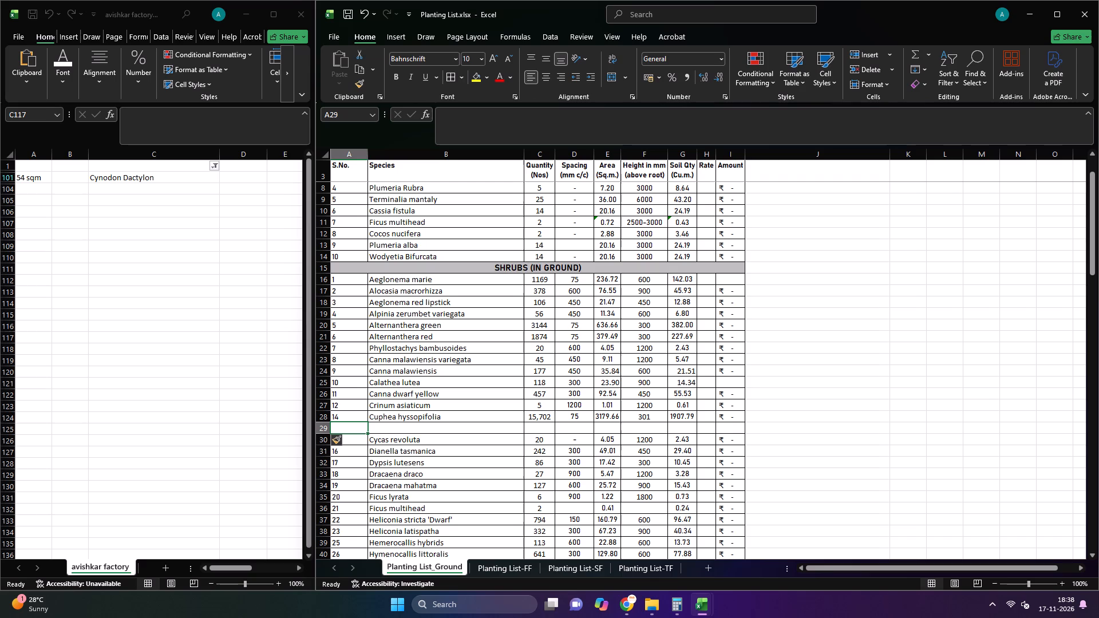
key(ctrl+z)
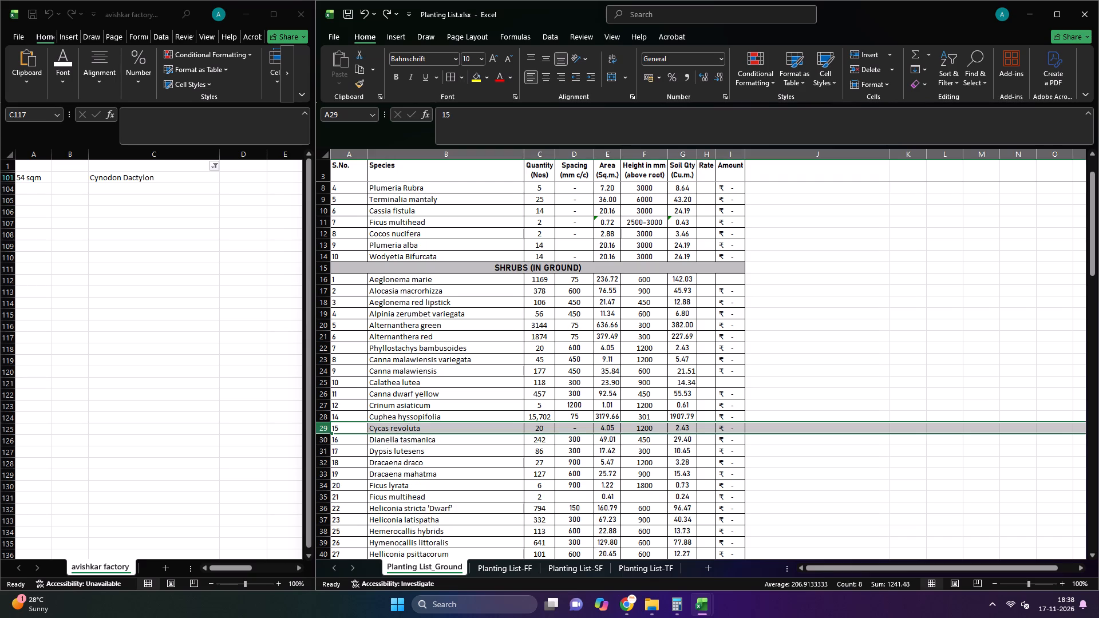
Insert a row above Dianella tasmanica in Planting List_Ground and fill it down from the Cycas revoluta row, columns A to I.
click(326, 437)
right_click(326, 437)
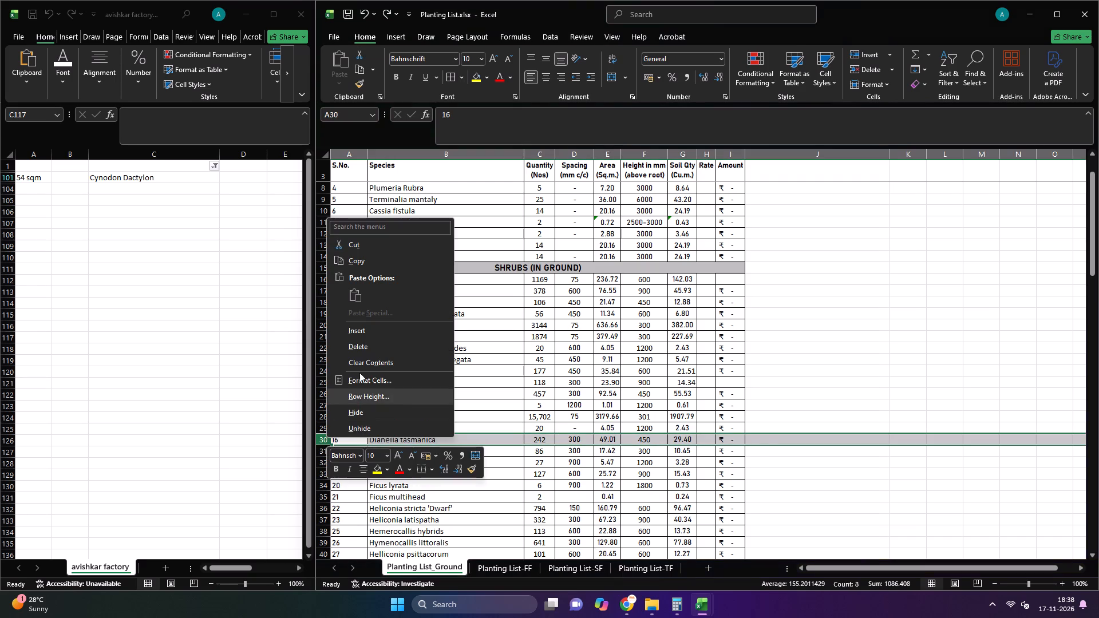
click(366, 330)
click(401, 435)
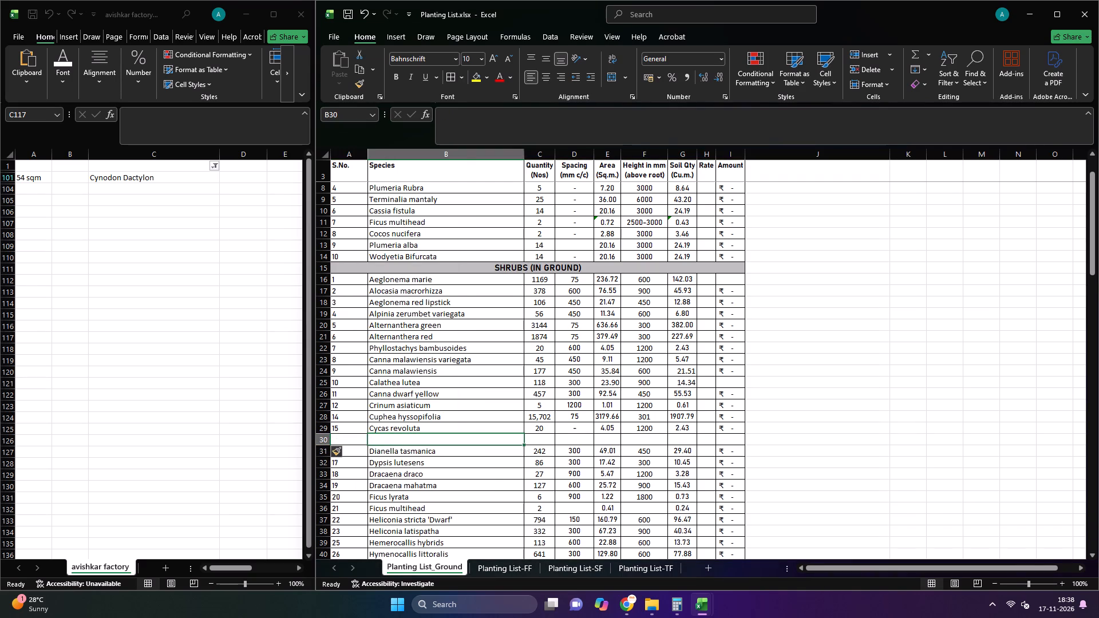
drag(346, 429, 728, 427)
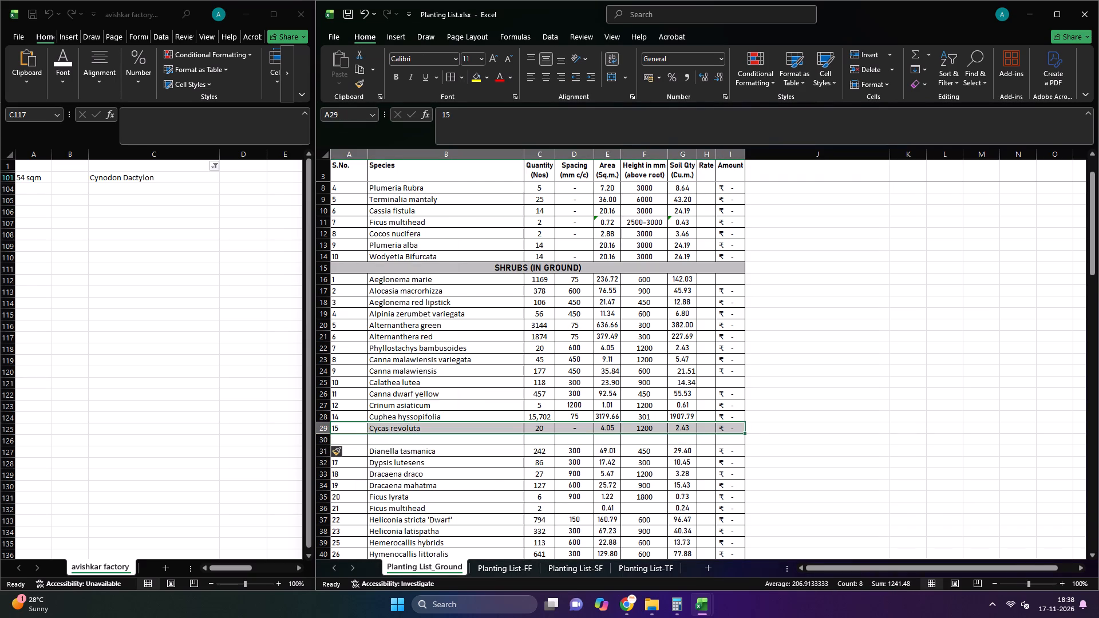
drag(743, 433, 742, 442)
click(794, 390)
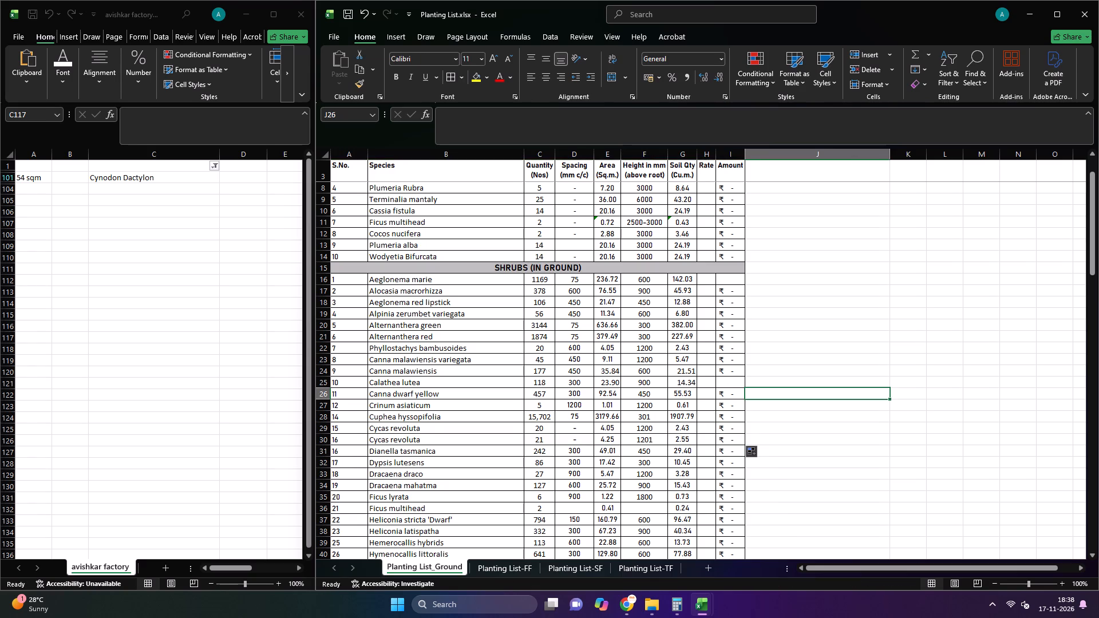
Copy the species name Cynodon Dactylon from avishkar factory into the species cell of the new row 30 in Planting List_Ground.
double_click(128, 175)
key(ctrl+c)
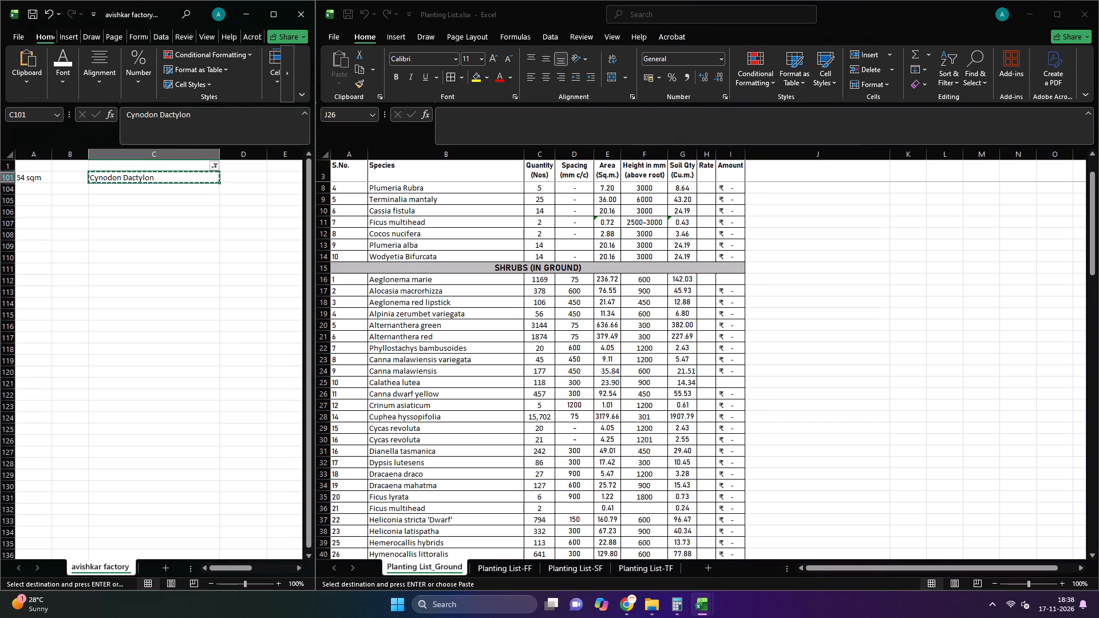
double_click(411, 437)
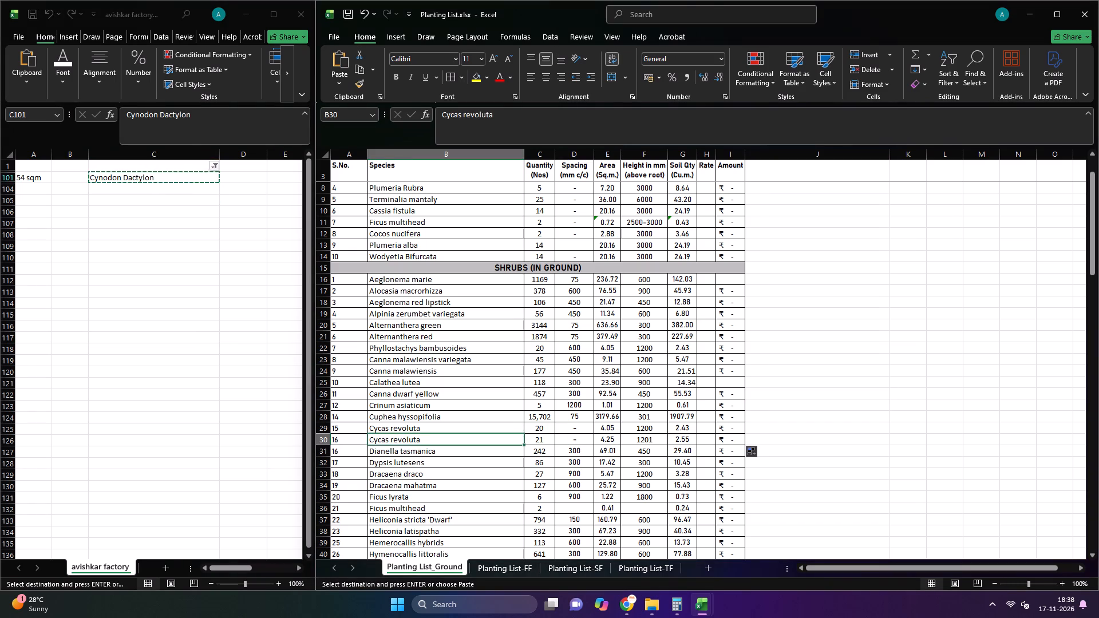
key(ctrl+v)
click(457, 450)
key(Escape)
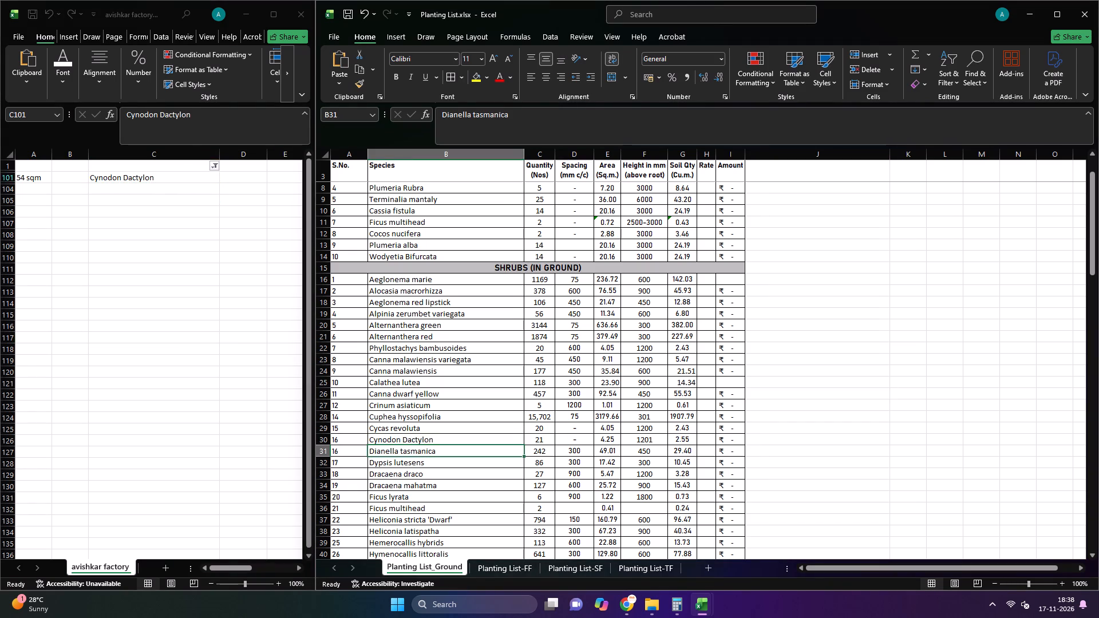
Copy only the number 54 from the Cynodon Dactylon entry in avishkar factory into its quantity cell in Planting List_Ground.
click(540, 439)
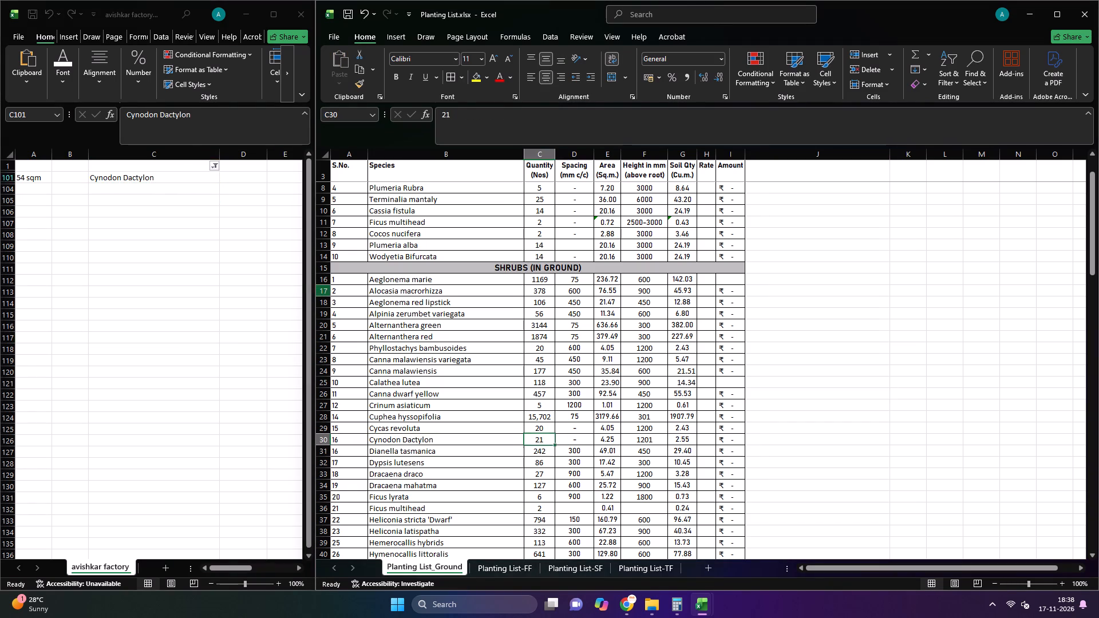
key(Escape)
triple_click(24, 179)
click(24, 179)
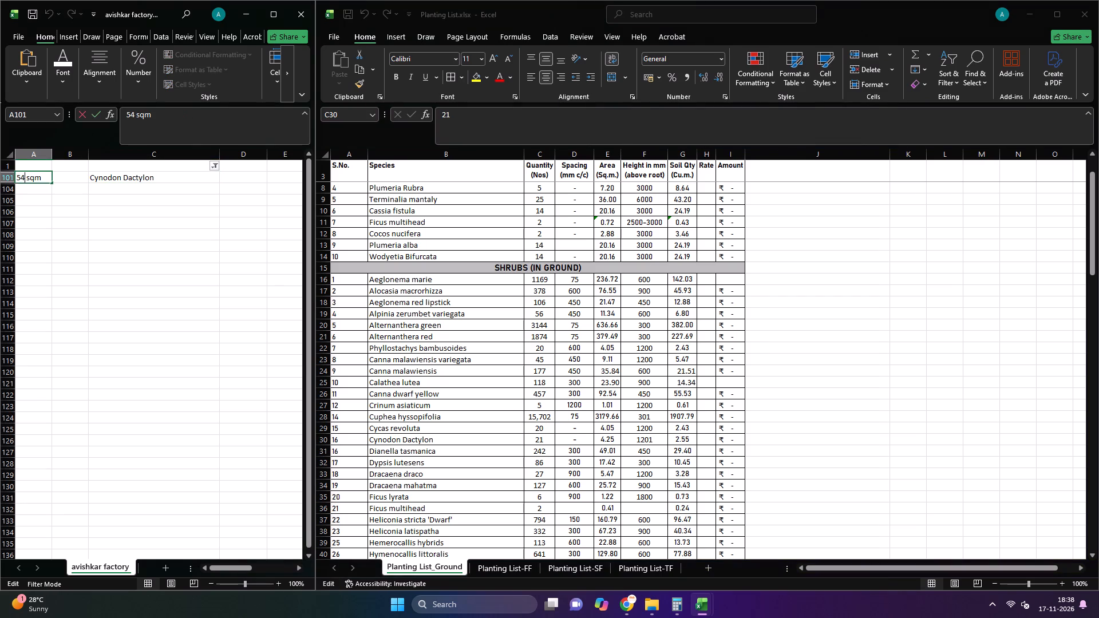
drag(25, 179, 1, 179)
key(ctrl+c)
click(107, 290)
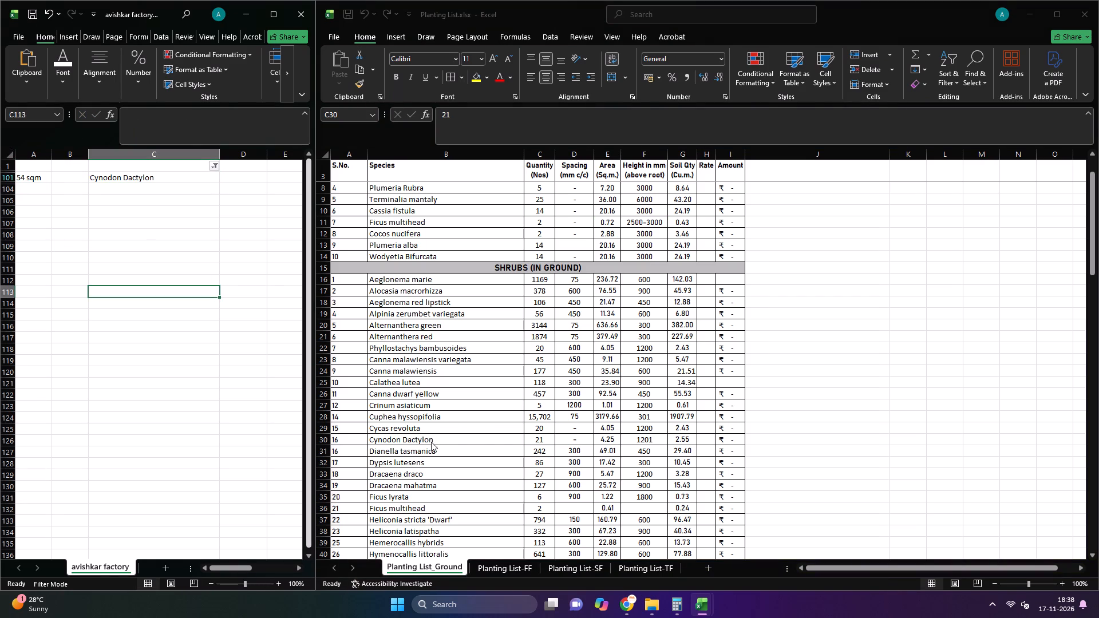
click(539, 442)
key(ctrl+v)
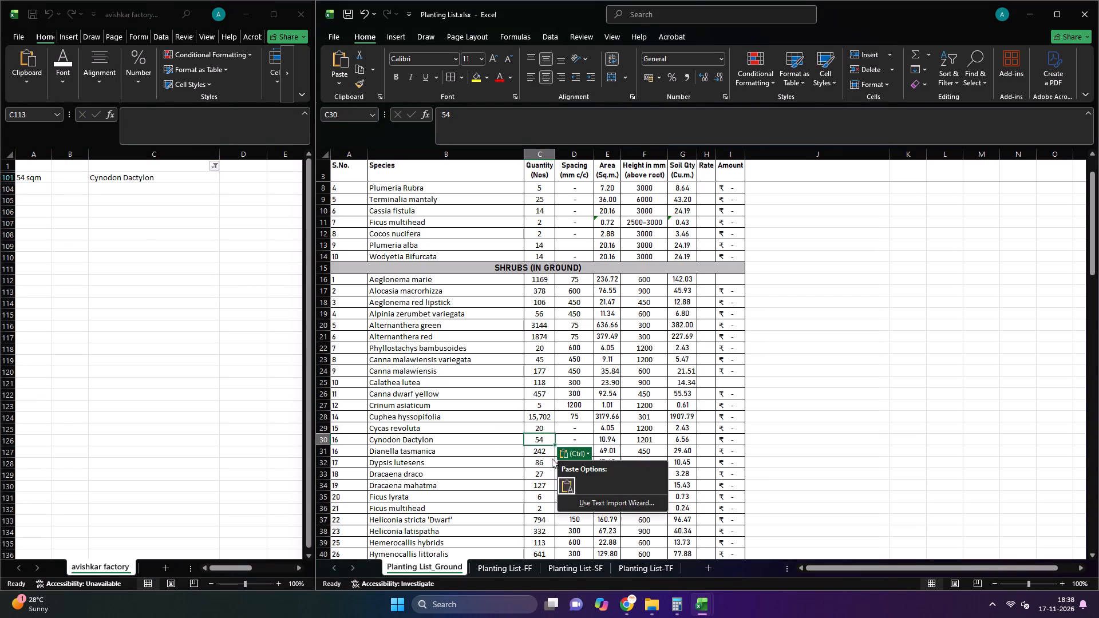
click(389, 450)
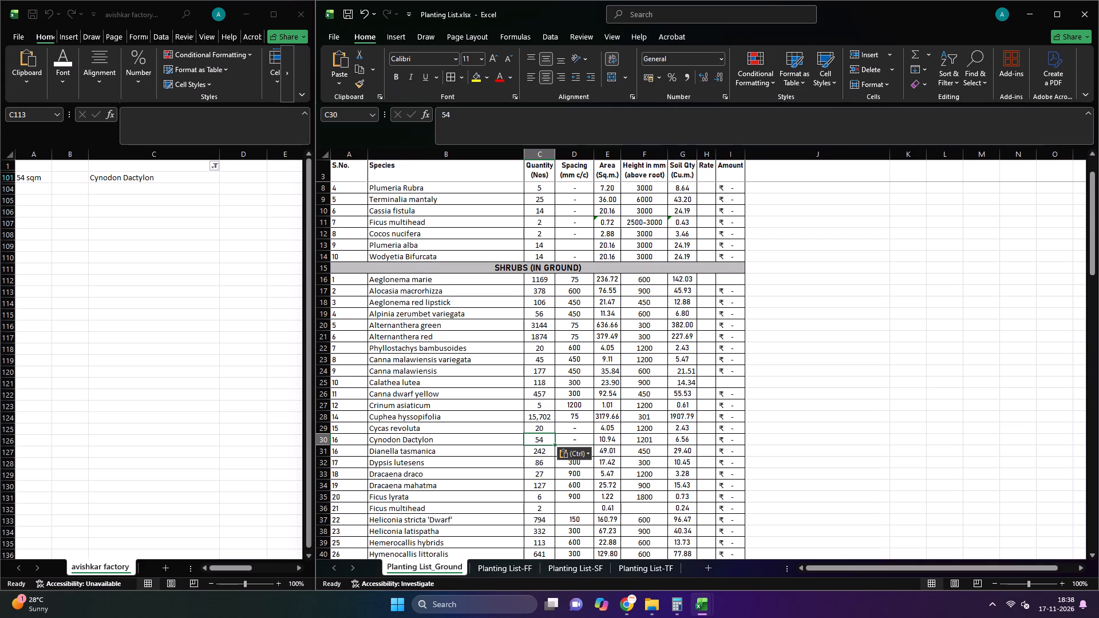
Set the Cynodon Dactylon height in Planting List_Ground to carpet.
click(571, 443)
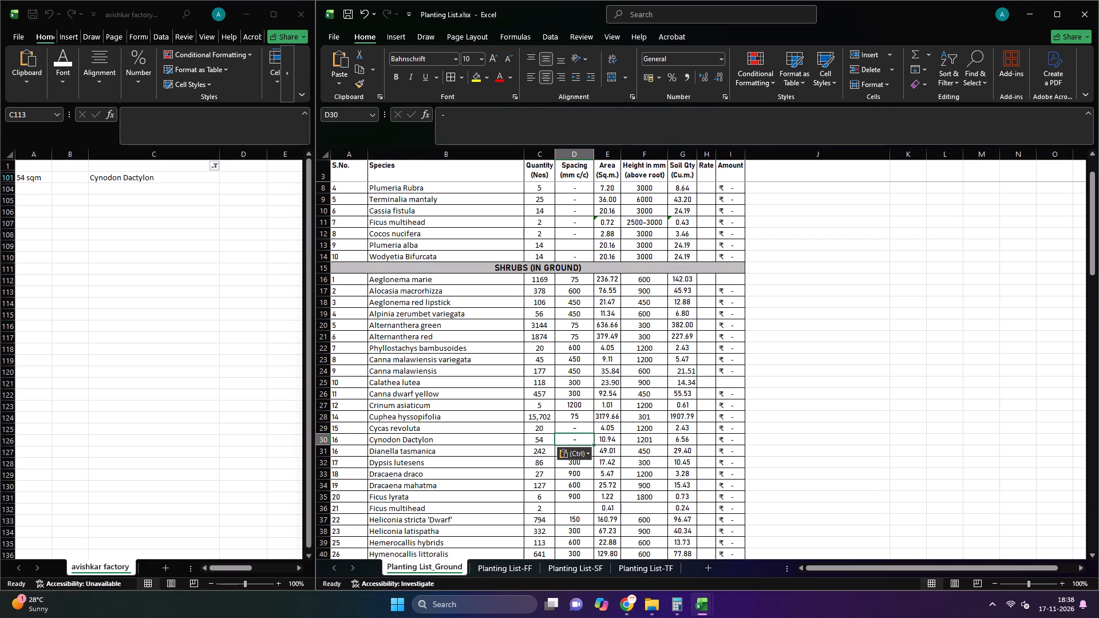
click(645, 442)
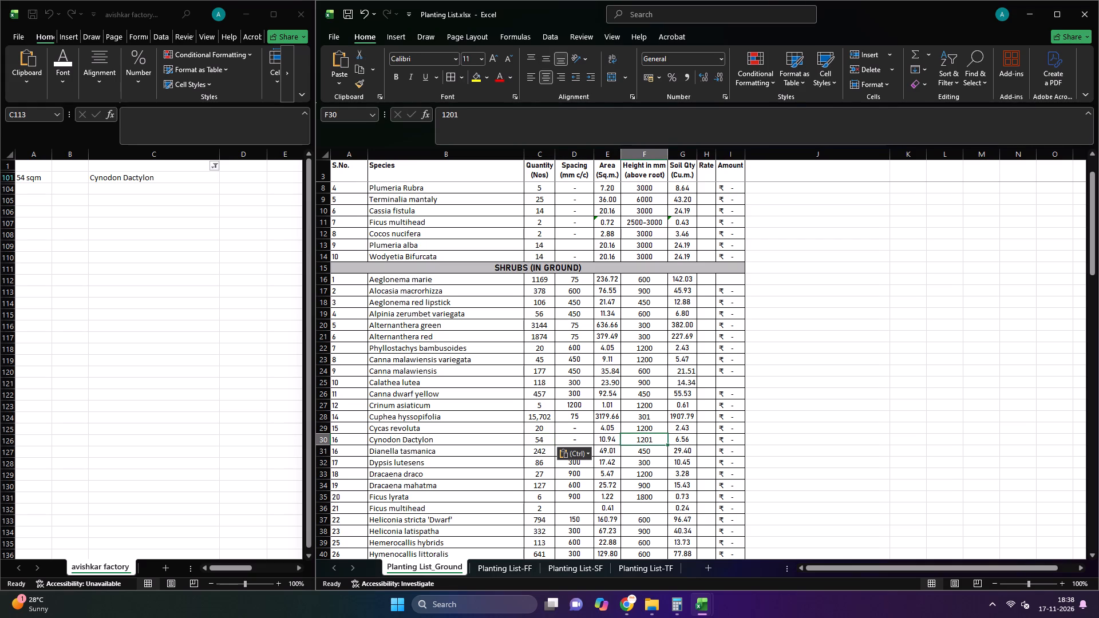
text(carpet)
click(833, 413)
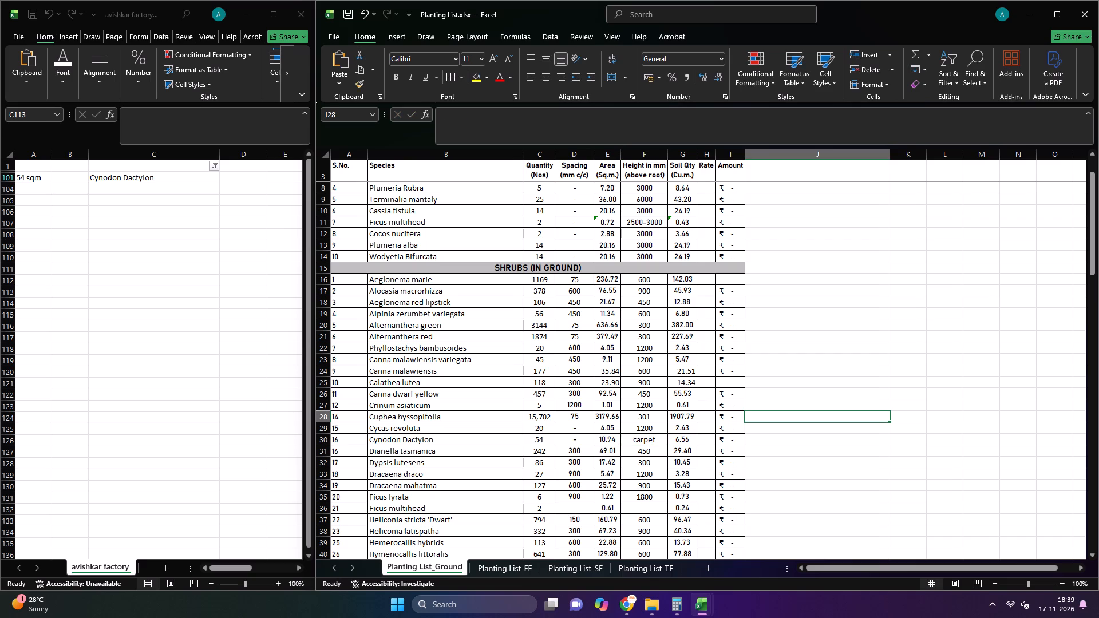
Clear the Cynodon Dactylon entry in row 101 of avishkar factory.
click(134, 275)
drag(34, 181, 191, 193)
key(Delete)
click(218, 240)
Filter the avishkar factory species column to show only Dianella tasmanica.
click(215, 167)
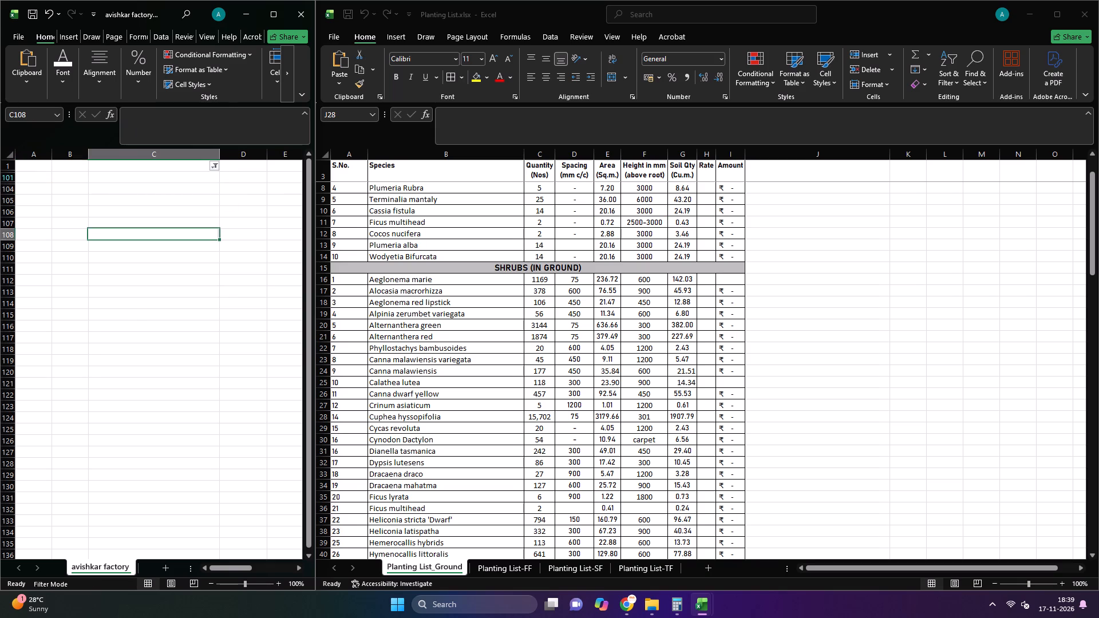
click(133, 326)
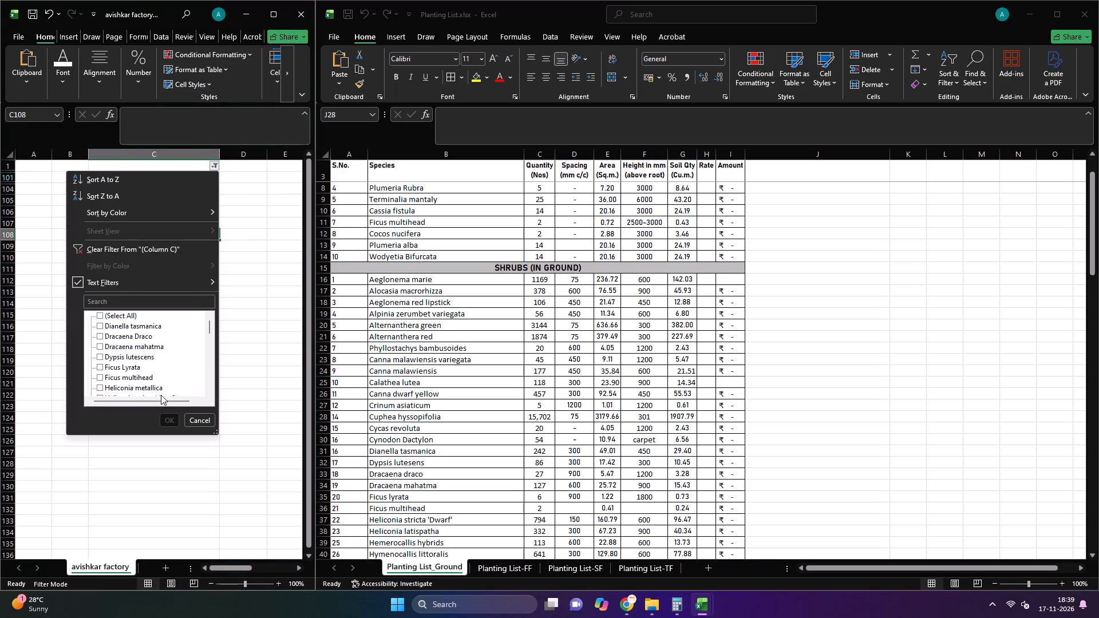
click(140, 327)
click(168, 420)
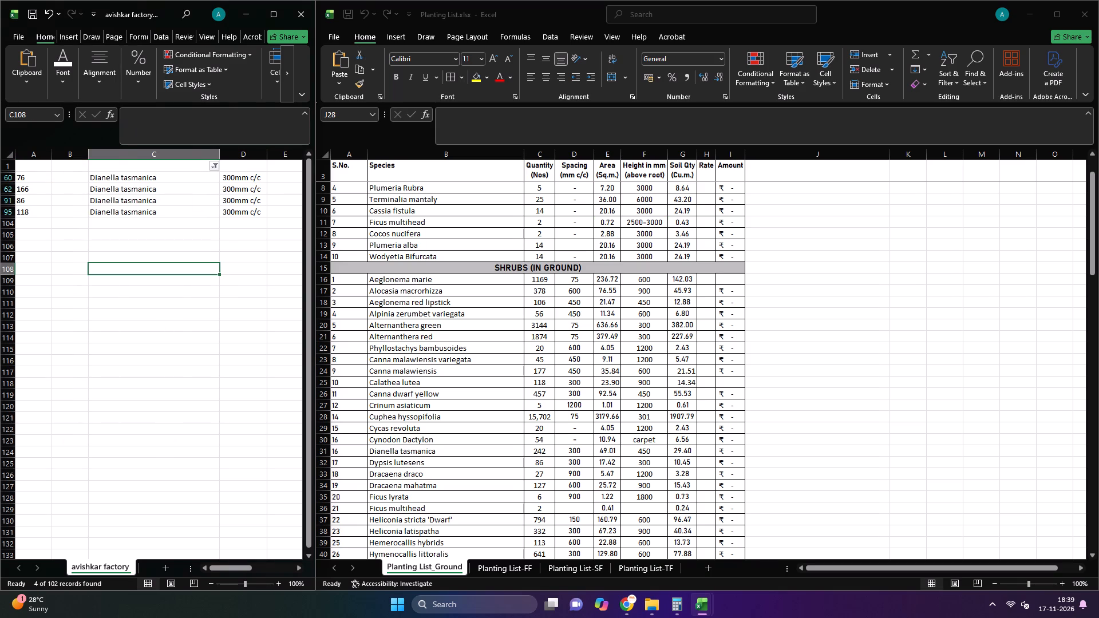
click(165, 334)
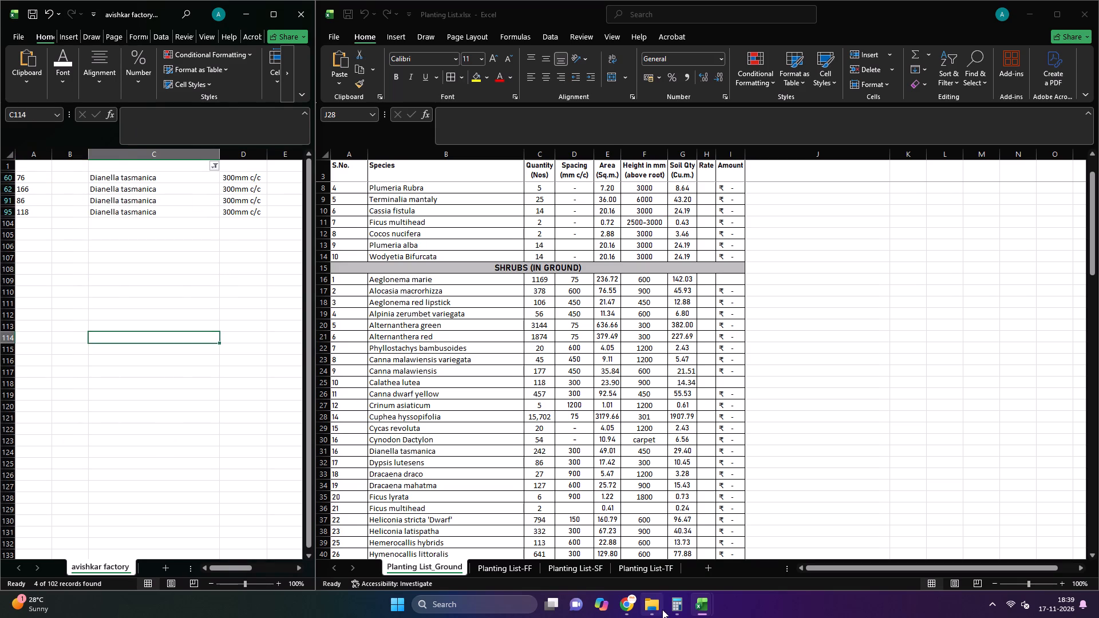
Add the filtered Dianella tasmanica quantities 118, 86, 166 and 76 in Calculator.
click(673, 601)
key(Escape)
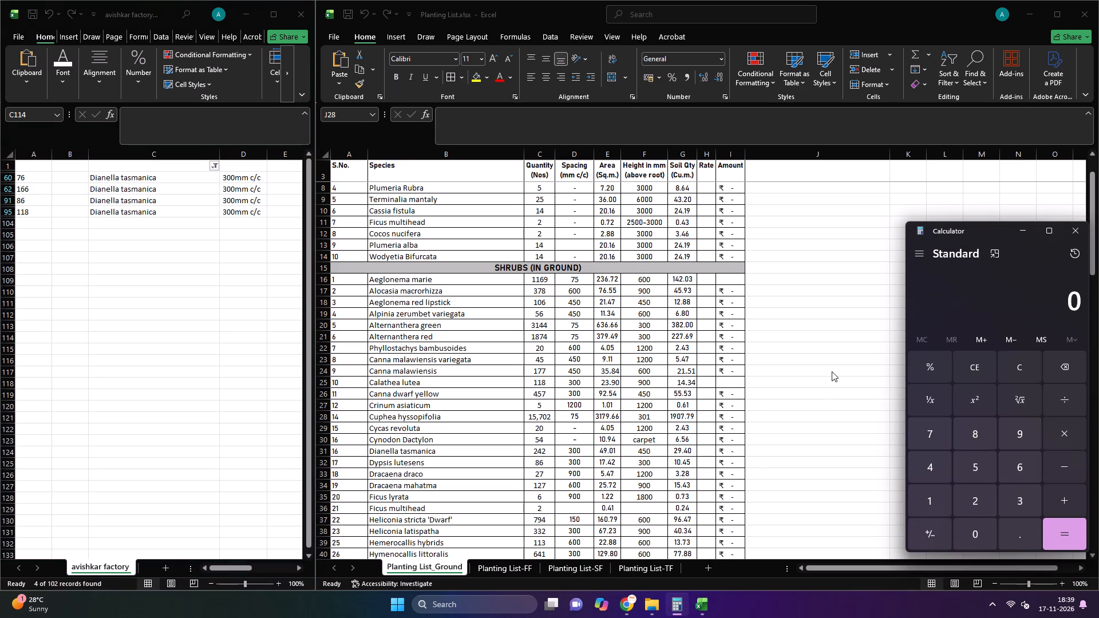
text(118+)
text(86)
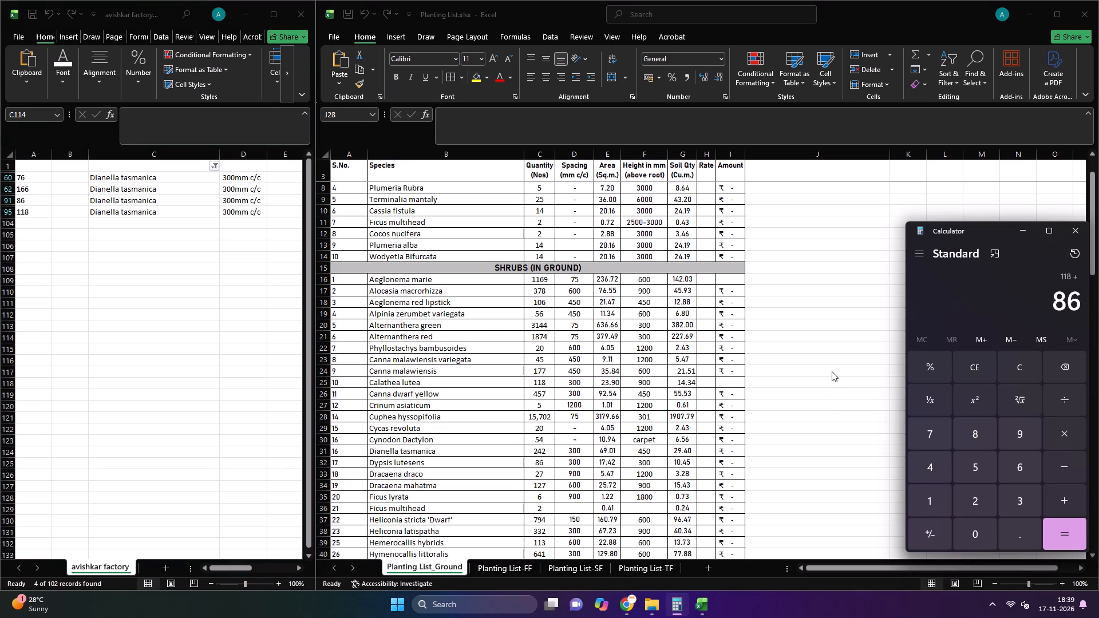
key(plus)
text(11)
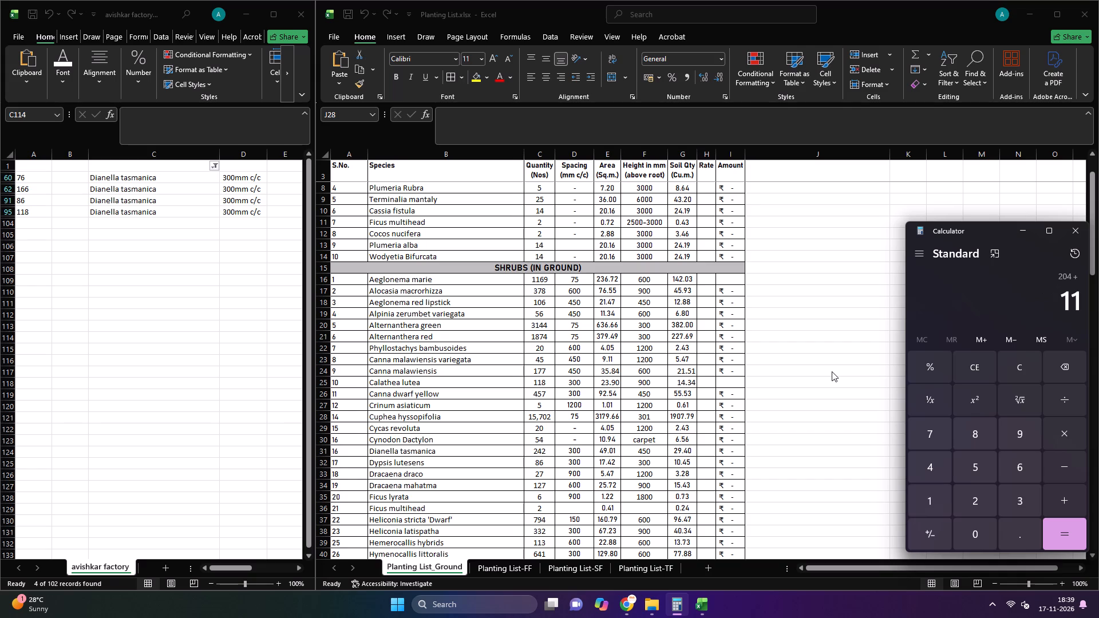
key(BackSpace)
text(66)
key(plus)
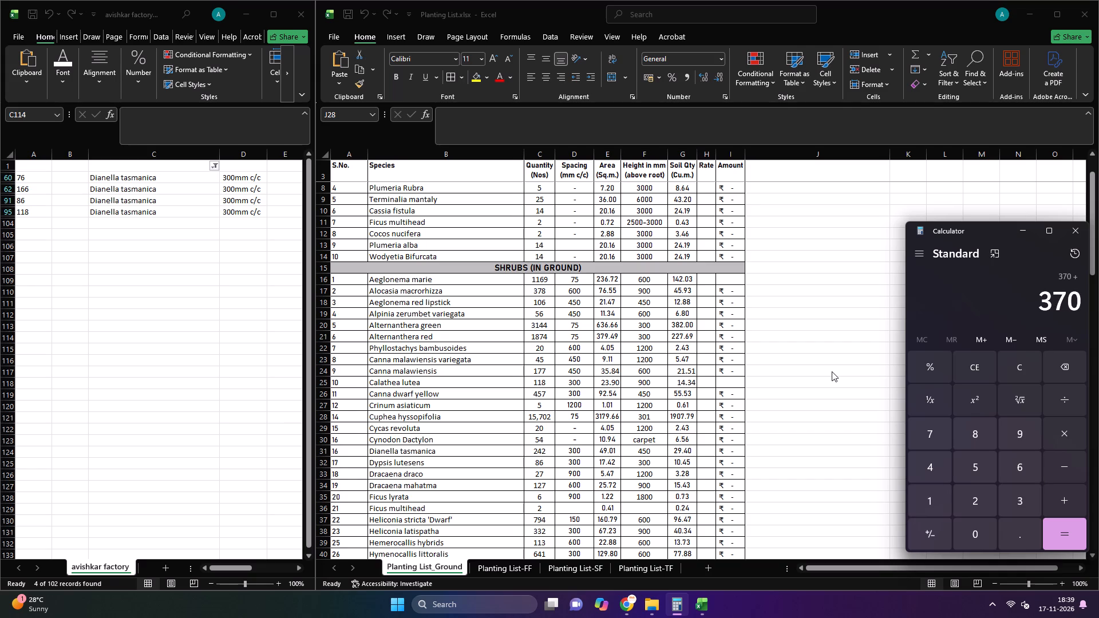
text(76)
key(Return)
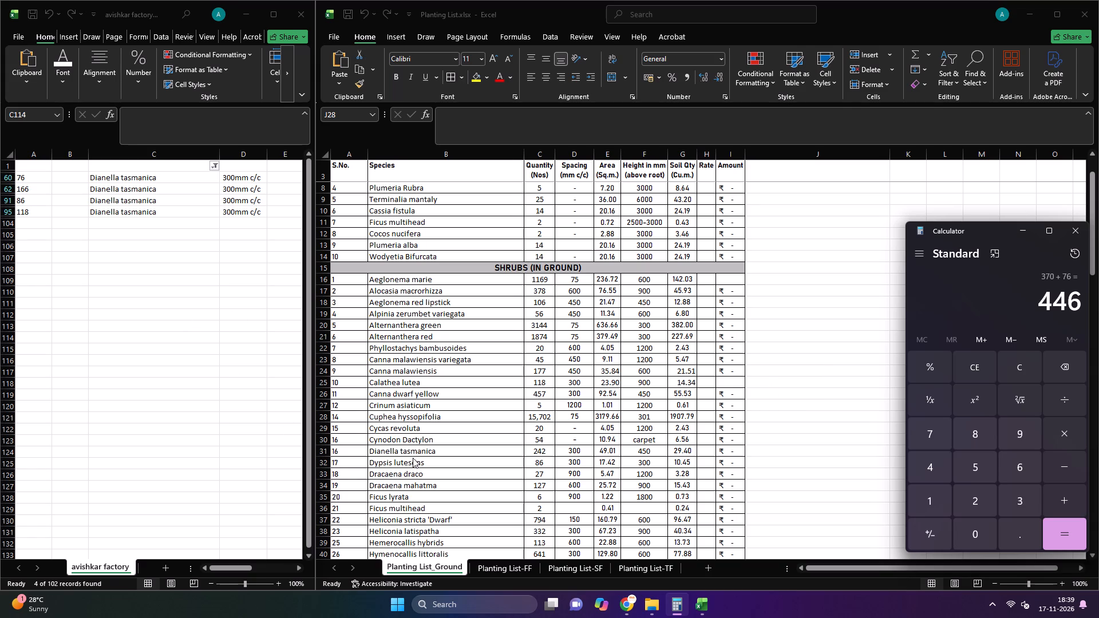
Set the Dianella tasmanica quantity in Planting List_Ground to 446.
double_click(541, 453)
text(446)
click(585, 482)
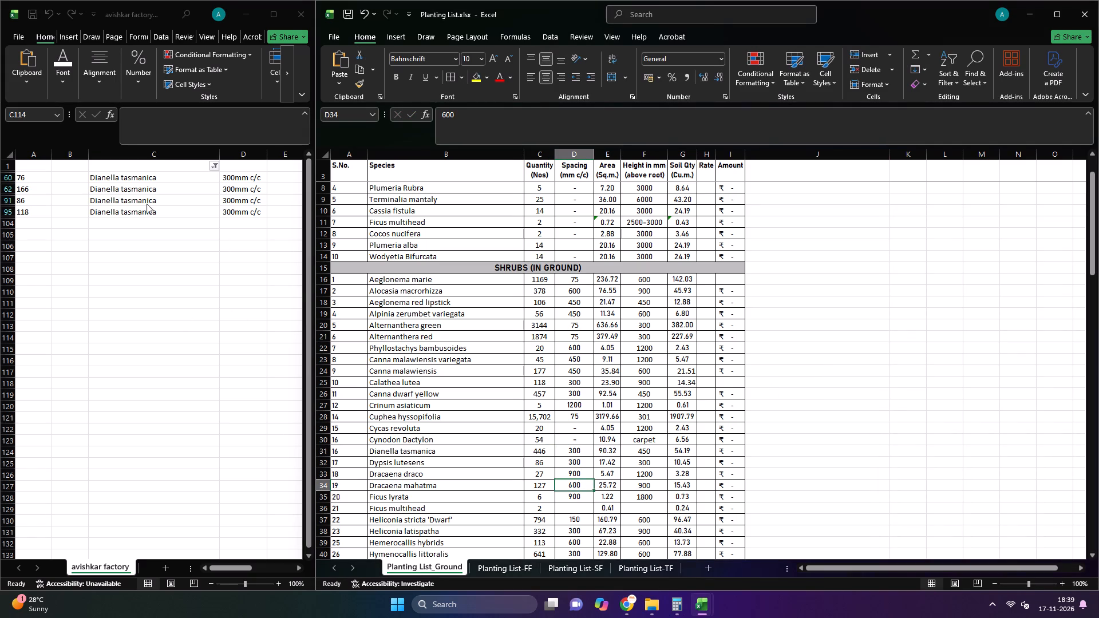
Clear the four Dianella tasmanica entries in rows 60, 62, 91 and 95 of avishkar factory.
click(36, 179)
drag(33, 179, 247, 236)
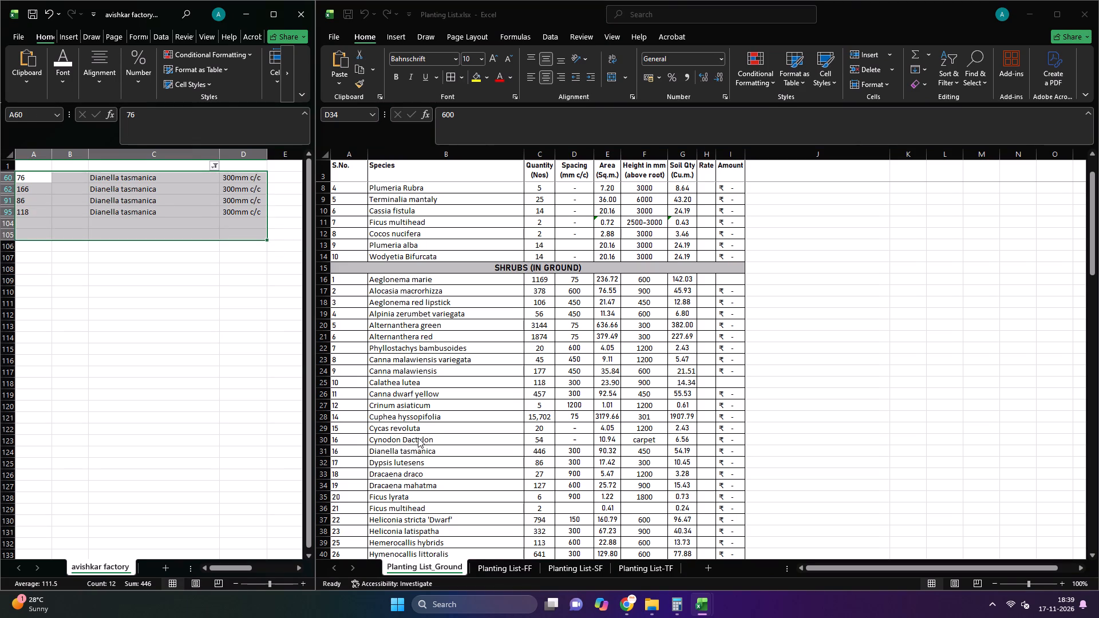
key(Delete)
click(247, 333)
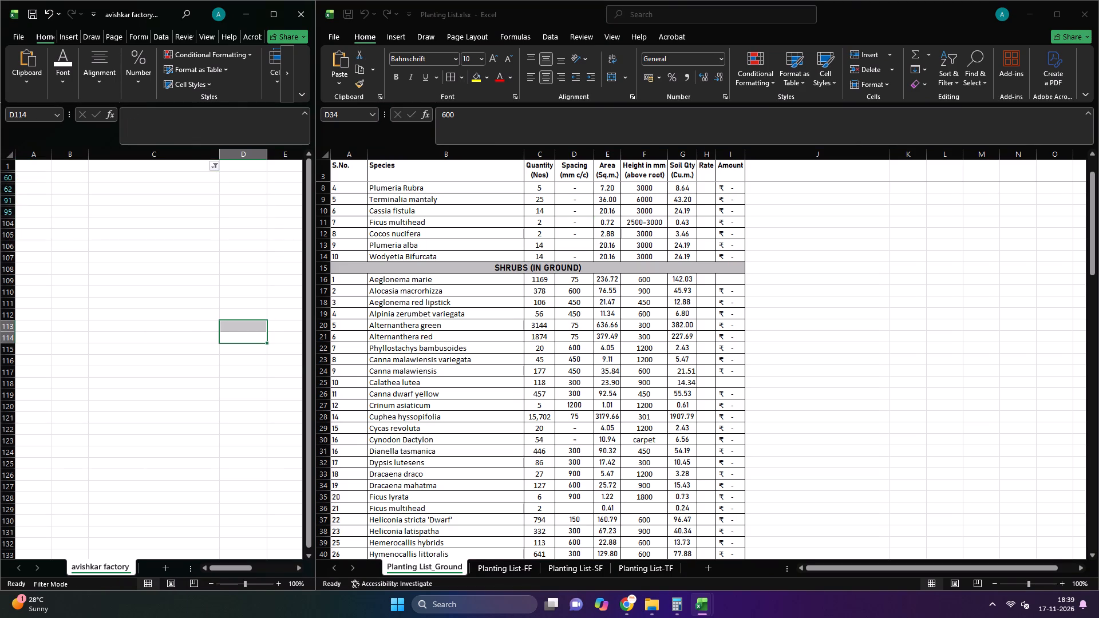
Filter avishkar factory to Dracaena Draco, check it against Planting List_Ground and clear its entries in rows 13, 52 and 53.
click(213, 164)
click(143, 326)
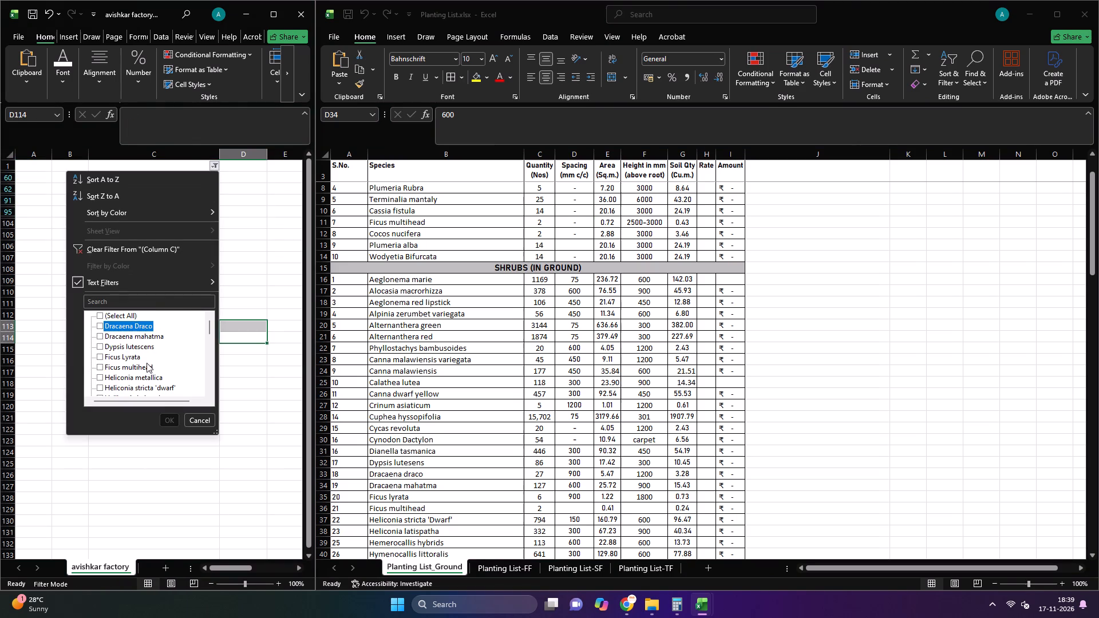
click(175, 425)
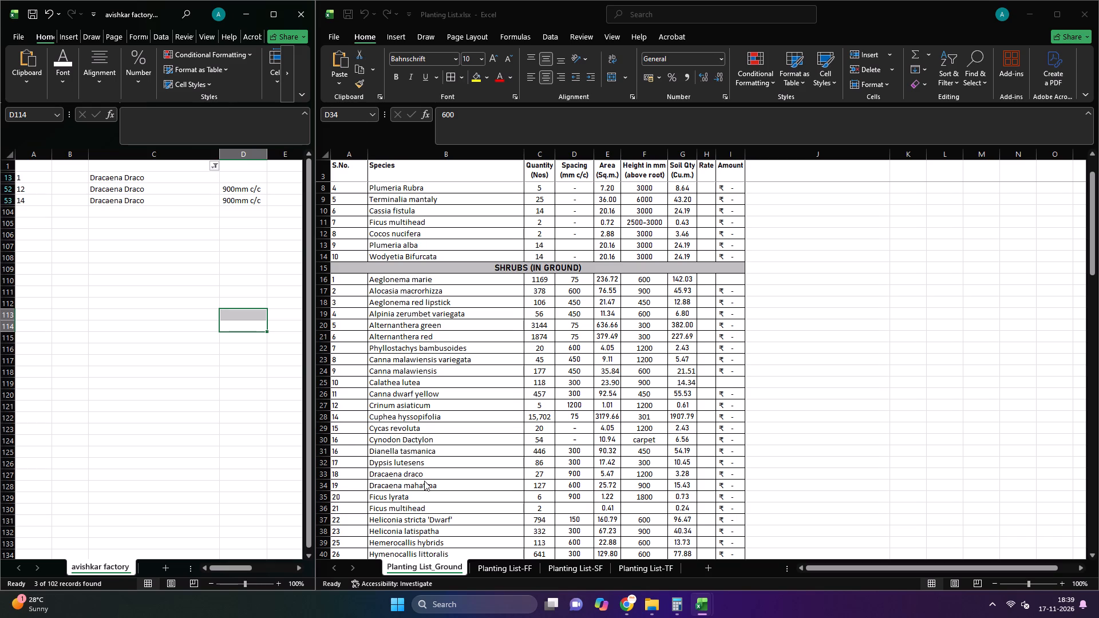
drag(115, 267, 112, 256)
drag(31, 180, 183, 218)
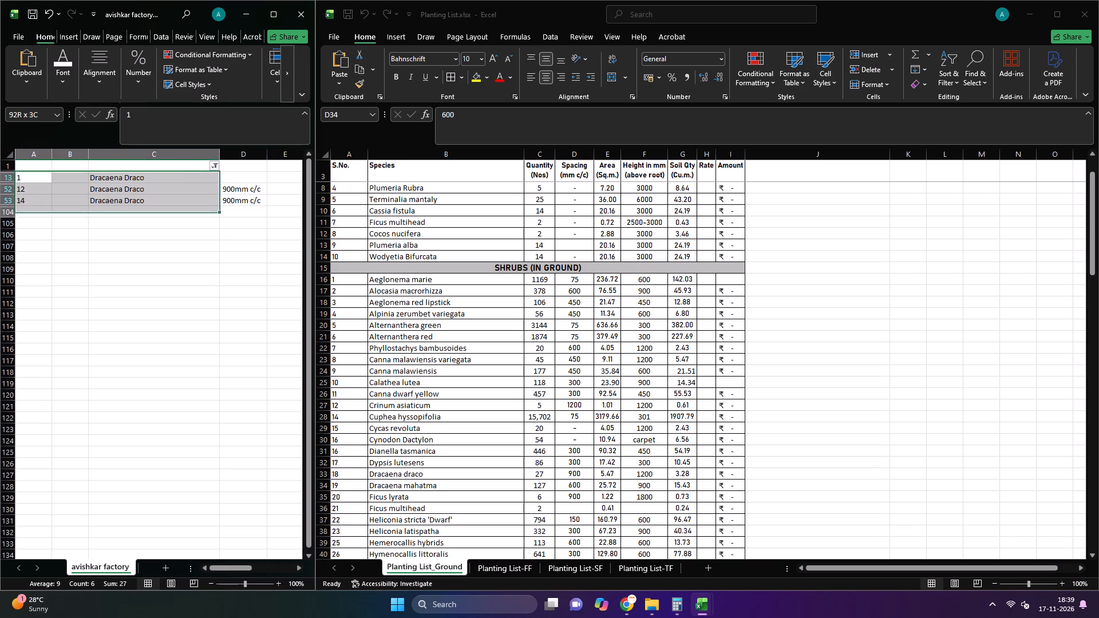
drag(183, 218, 251, 255)
key(Delete)
Filter avishkar factory to Dracaena mahatma, check it against Planting List_Ground and clear its entries in rows 3, 22 and 33.
click(211, 166)
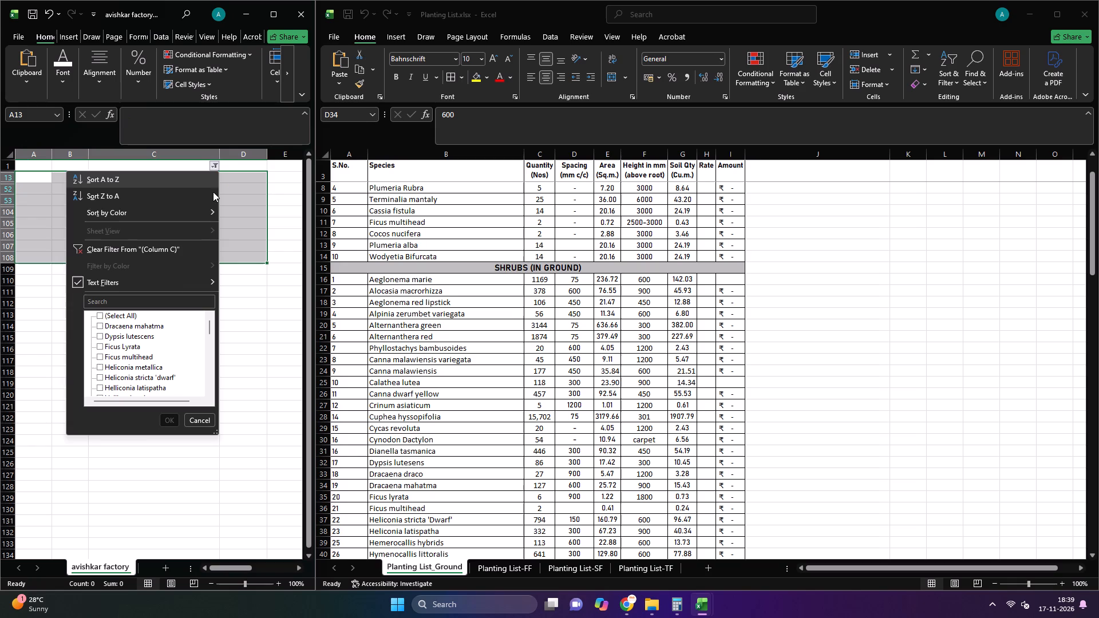
click(125, 328)
click(163, 422)
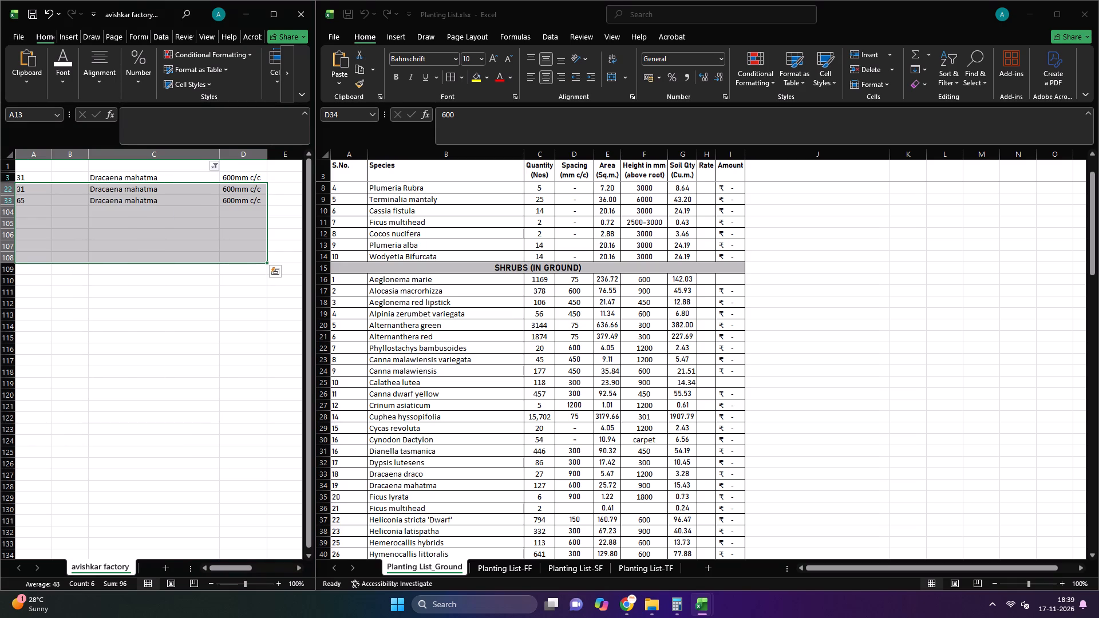
click(197, 349)
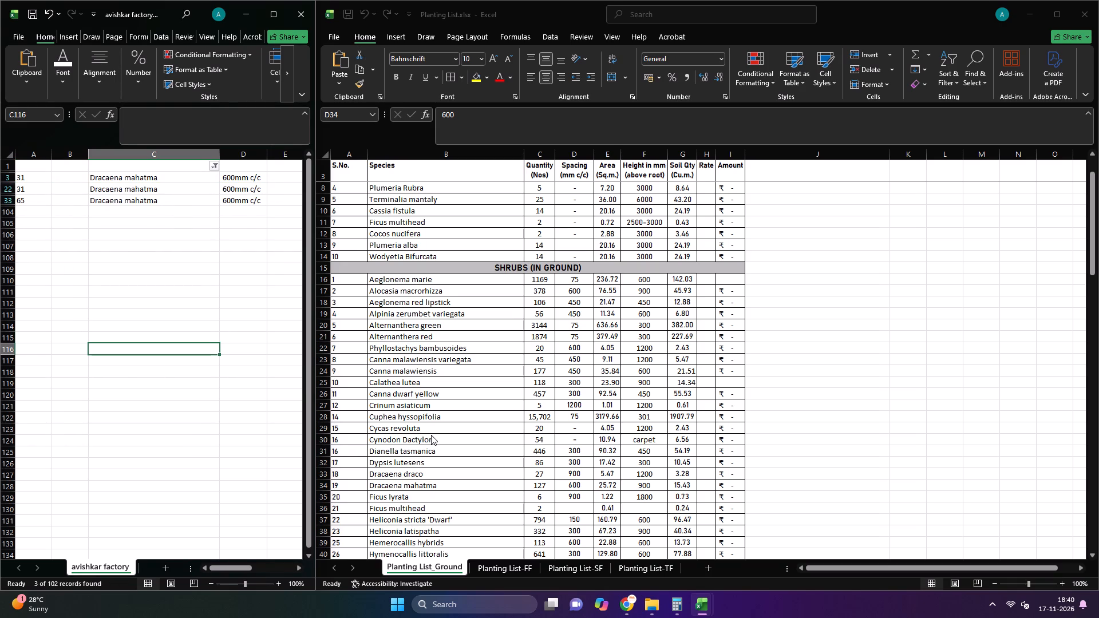
middle_drag(431, 435, 433, 443)
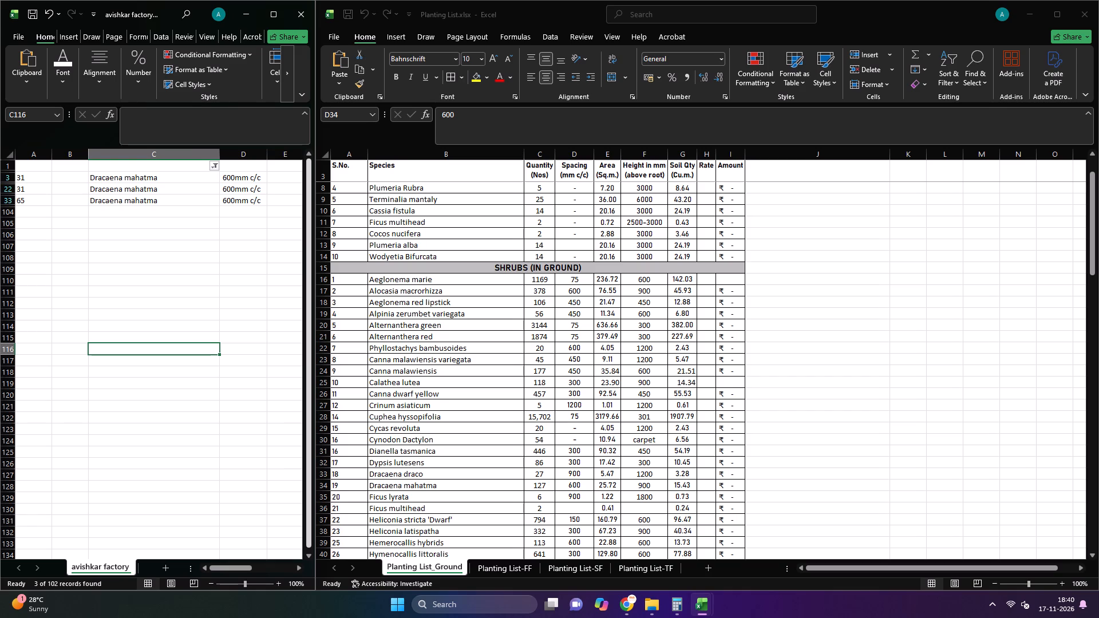
drag(25, 177, 239, 246)
key(Delete)
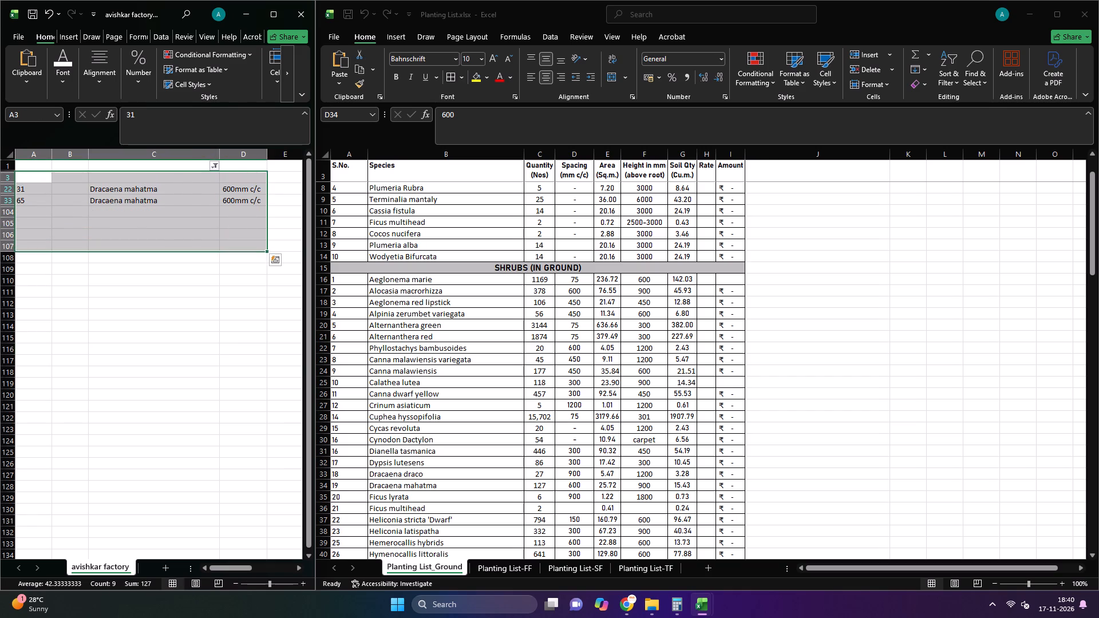
drag(196, 294, 193, 276)
Filter avishkar factory to Dypsis lutescens, check it against Planting List_Ground and clear its entry in row 73.
click(215, 172)
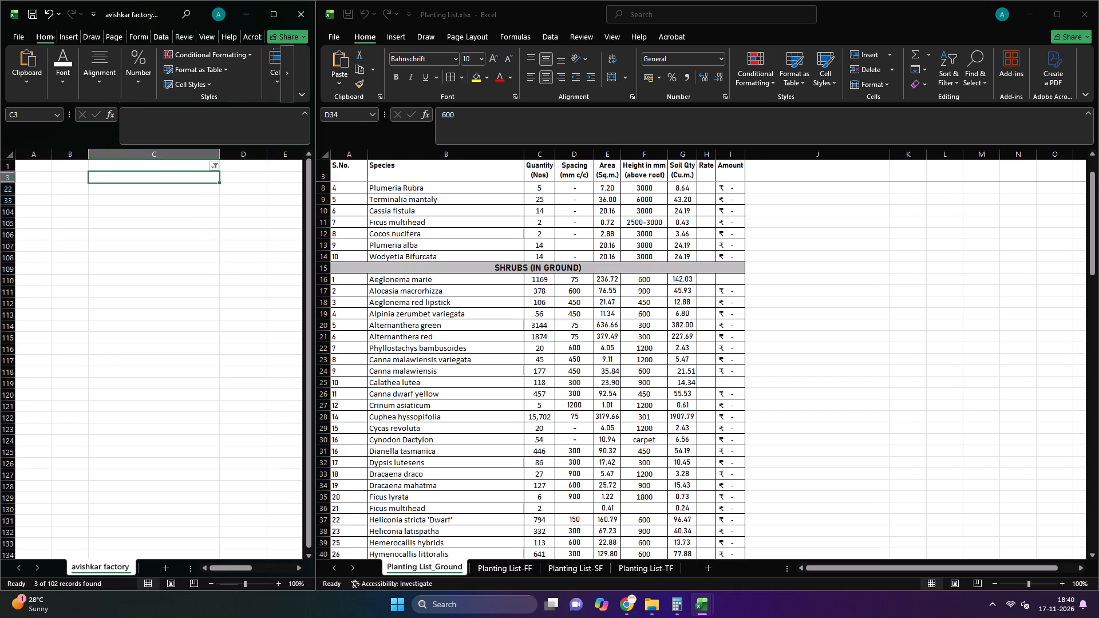
click(215, 167)
click(149, 327)
click(173, 423)
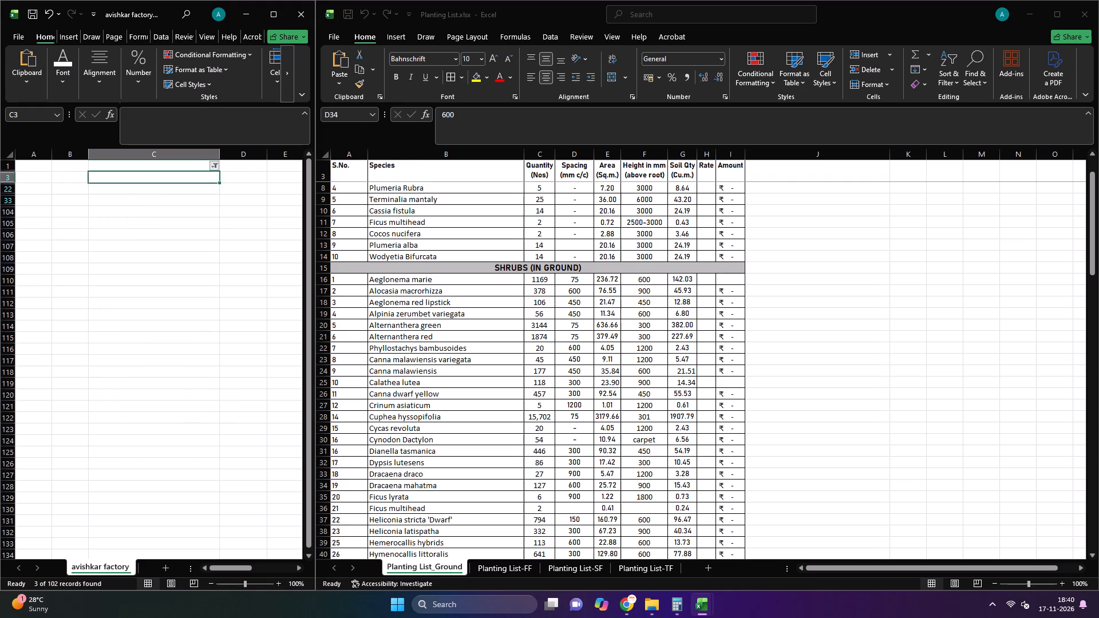
click(188, 336)
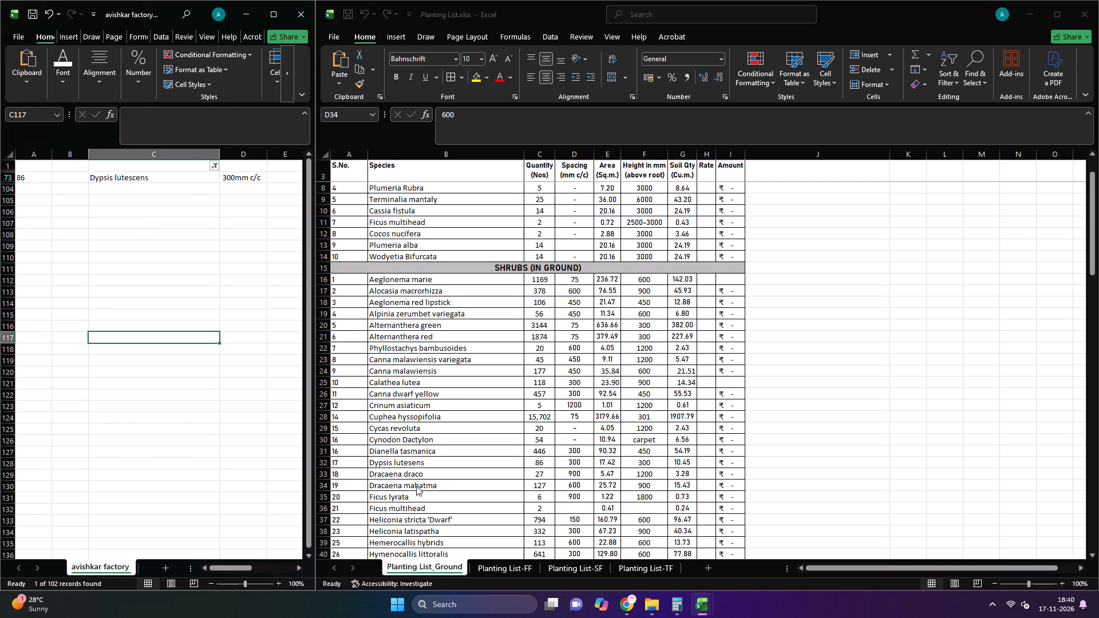
click(114, 240)
drag(48, 180, 227, 232)
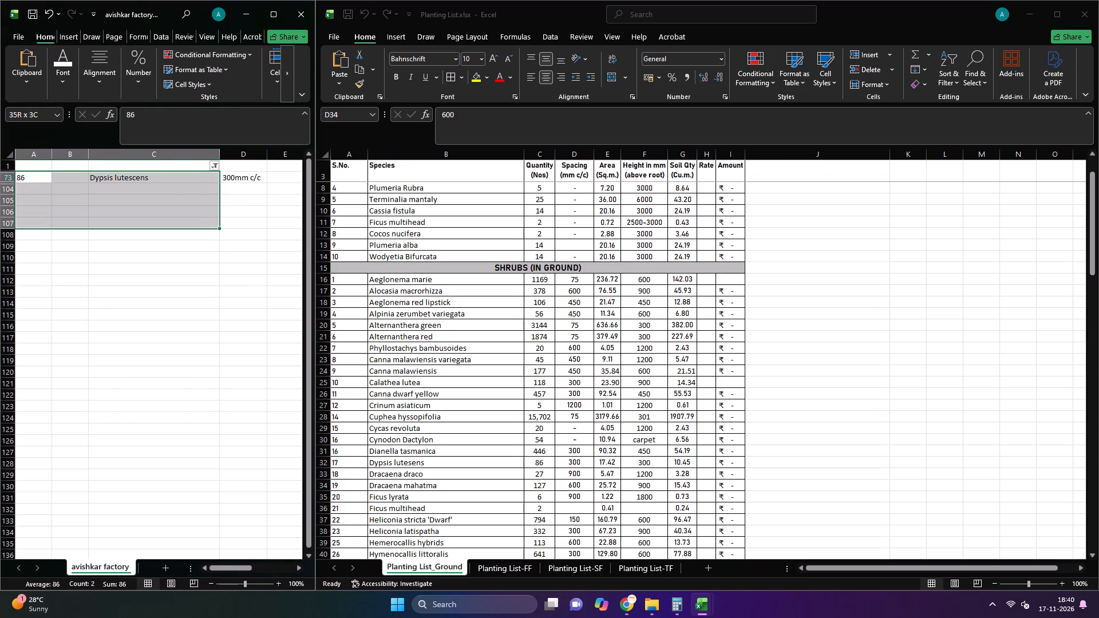
drag(227, 232, 261, 244)
key(Delete)
Filter avishkar factory to Ficus Lyrata, check it against Planting List_Ground and clear its entries in rows 29 and 30.
click(216, 165)
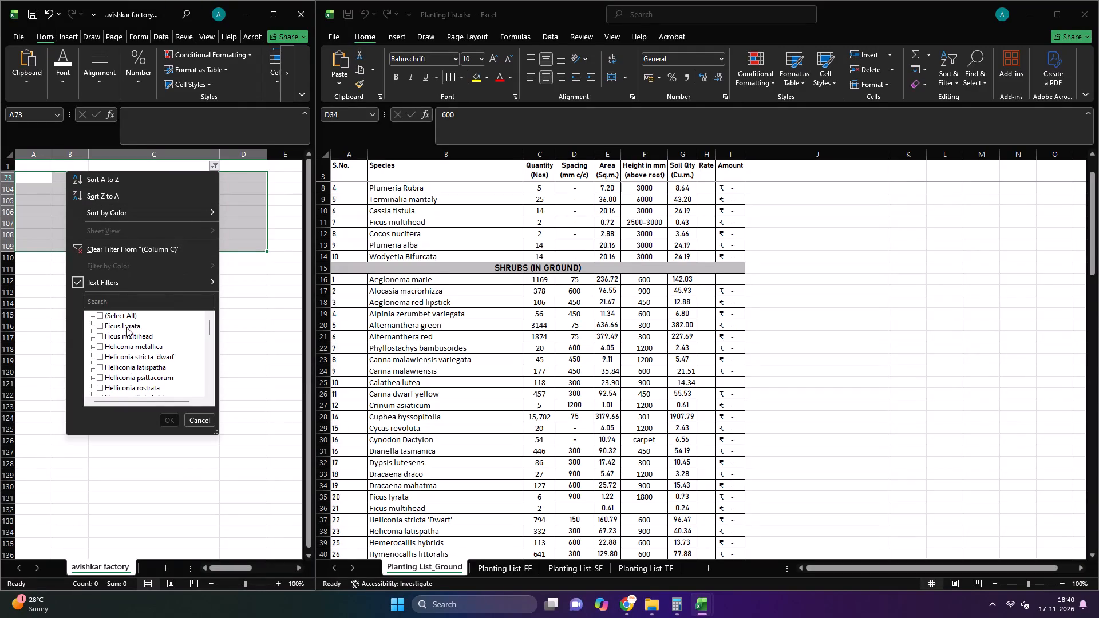
click(117, 323)
click(169, 421)
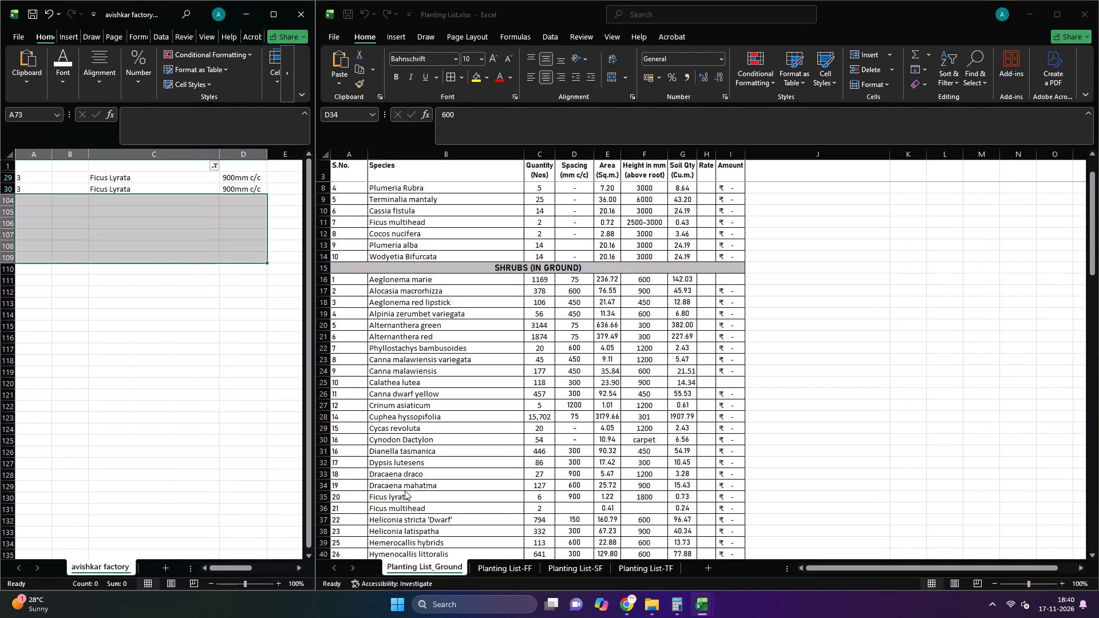
drag(28, 183, 234, 245)
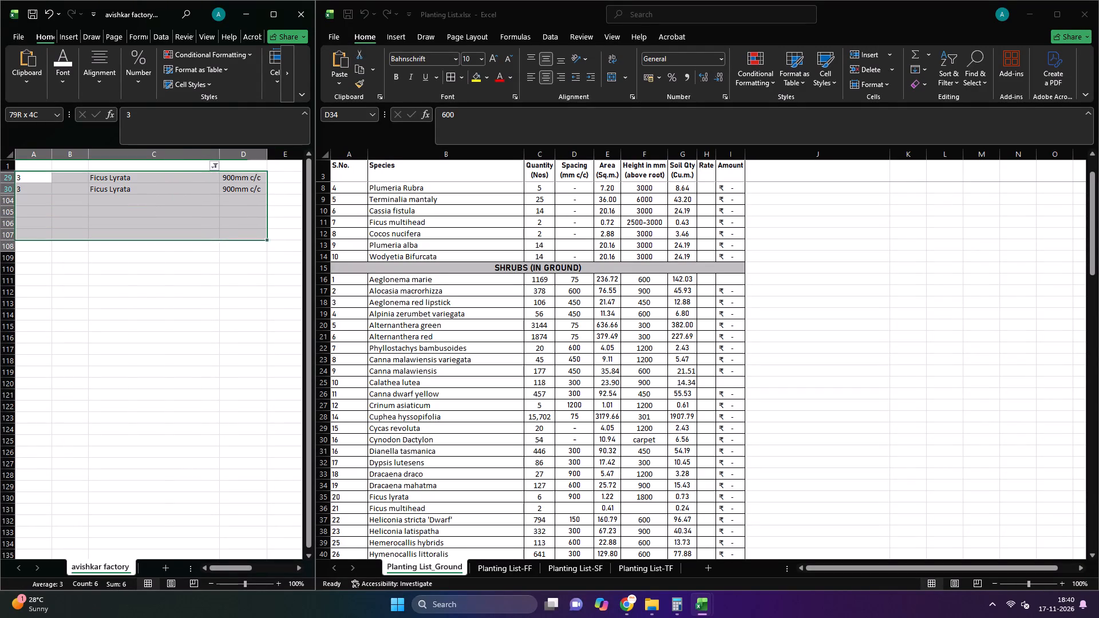
drag(234, 245, 250, 255)
Filter the avishkar factory species column to show only Ficus multihead.
click(214, 171)
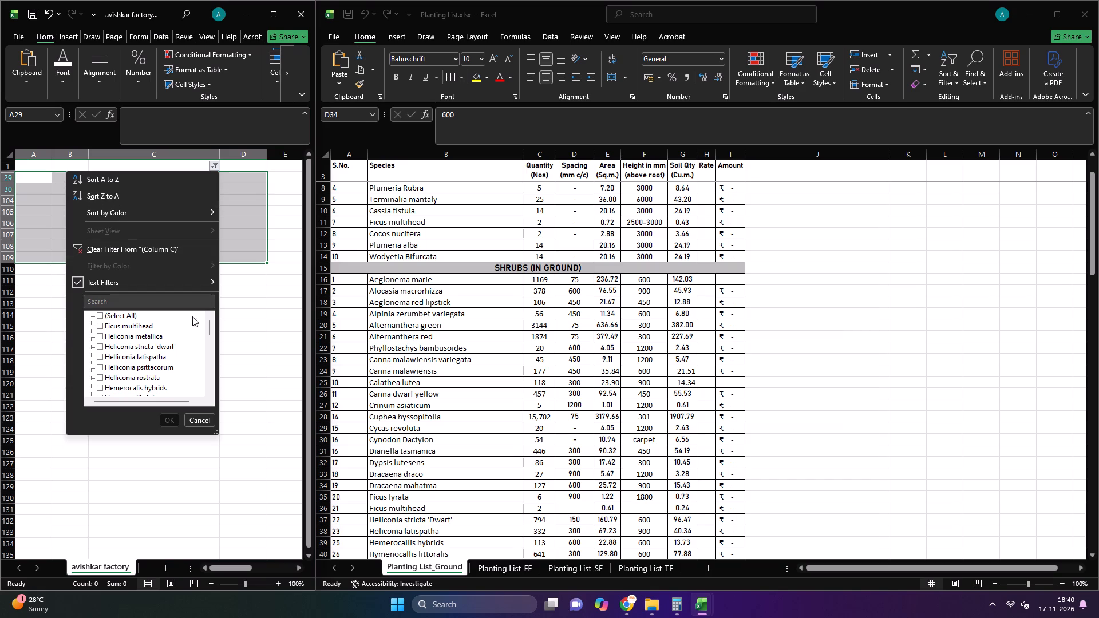
click(149, 327)
click(172, 421)
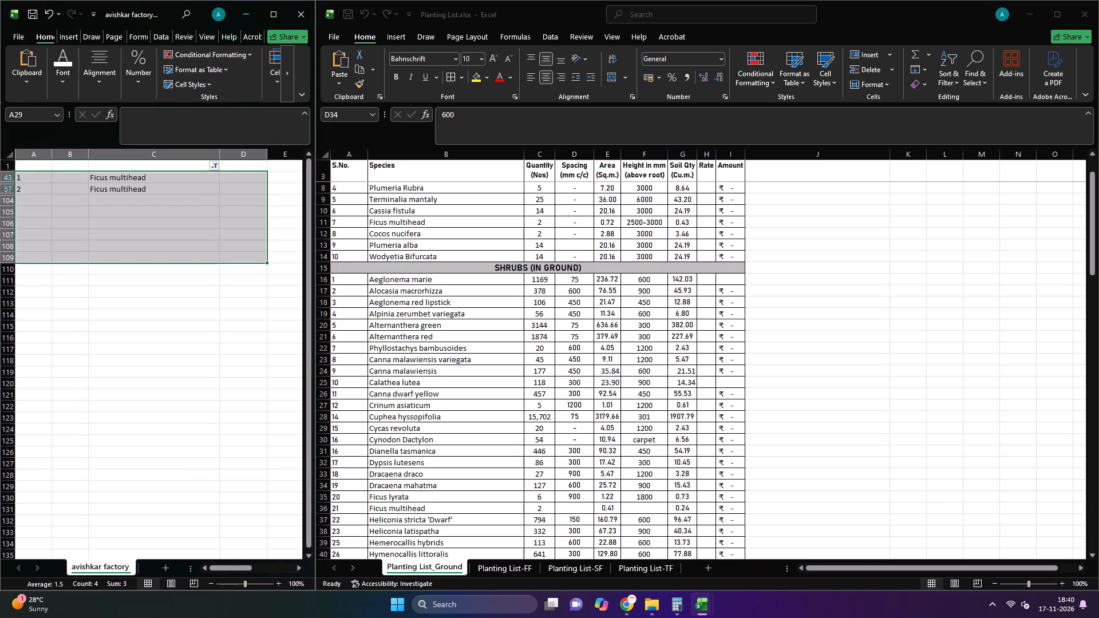
Set the Ficus multihead quantity in the shrubs section of Planting List_Ground to 3.
double_click(536, 510)
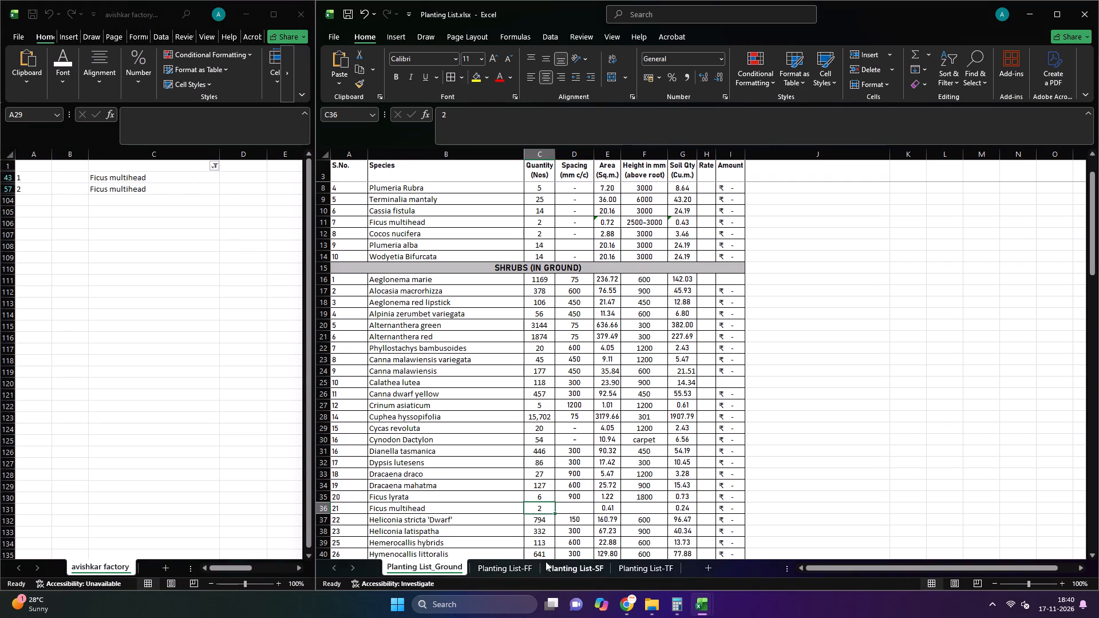
key(3)
click(462, 490)
Clear the Ficus multihead entries in rows 43 and 57 of avishkar factory.
drag(176, 271, 147, 261)
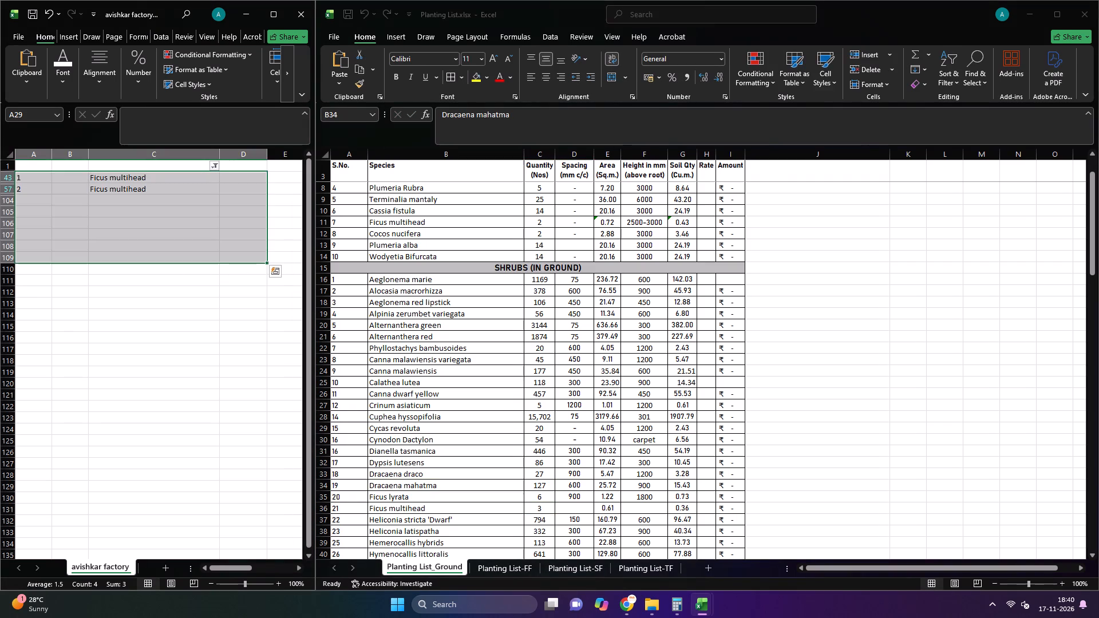
drag(30, 177, 147, 196)
key(Delete)
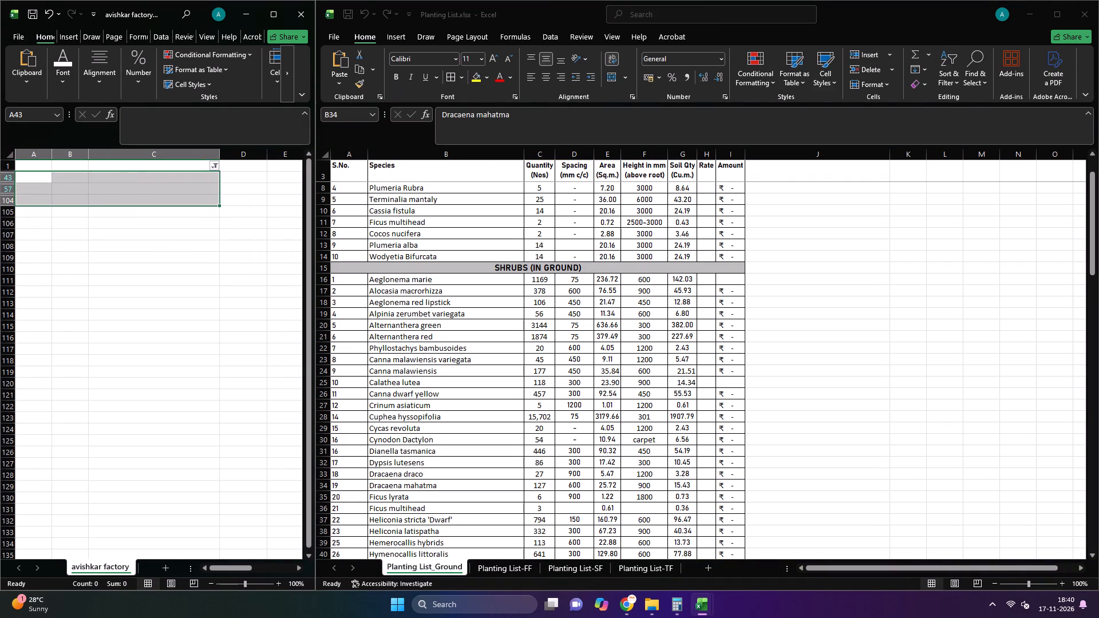
click(197, 320)
Filter the avishkar factory species column to show only Heliconia metallica.
click(209, 164)
click(213, 166)
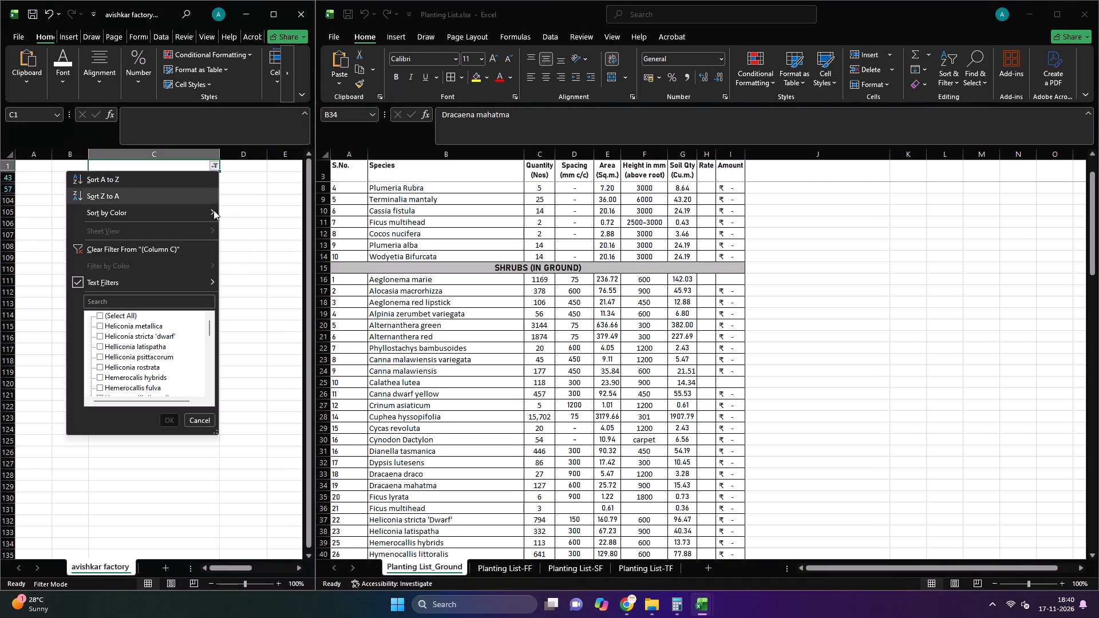
click(135, 327)
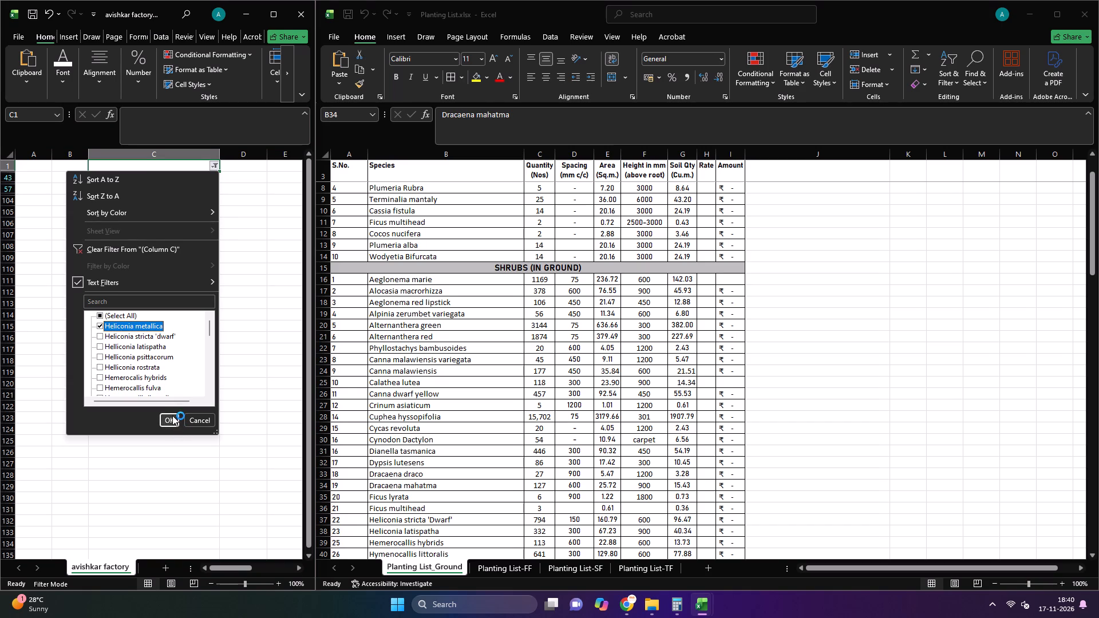
click(172, 415)
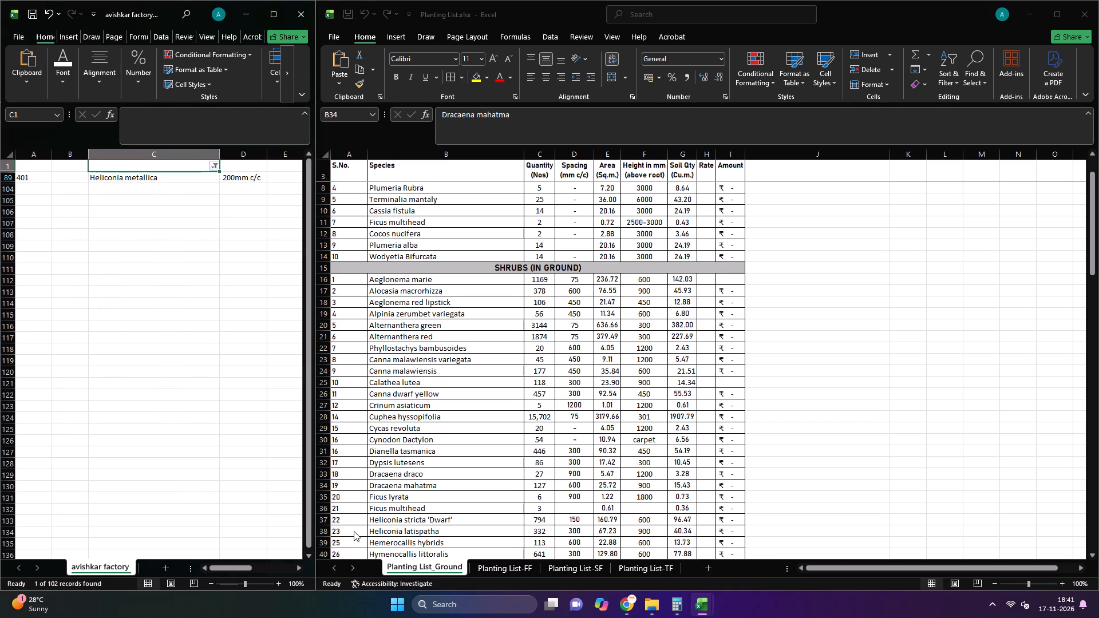
Insert an empty row above Heliconia latispatha in the shrubs section of Planting List_Ground.
middle_drag(449, 433, 455, 460)
middle_drag(451, 461, 445, 503)
click(444, 503)
middle_drag(435, 415, 443, 472)
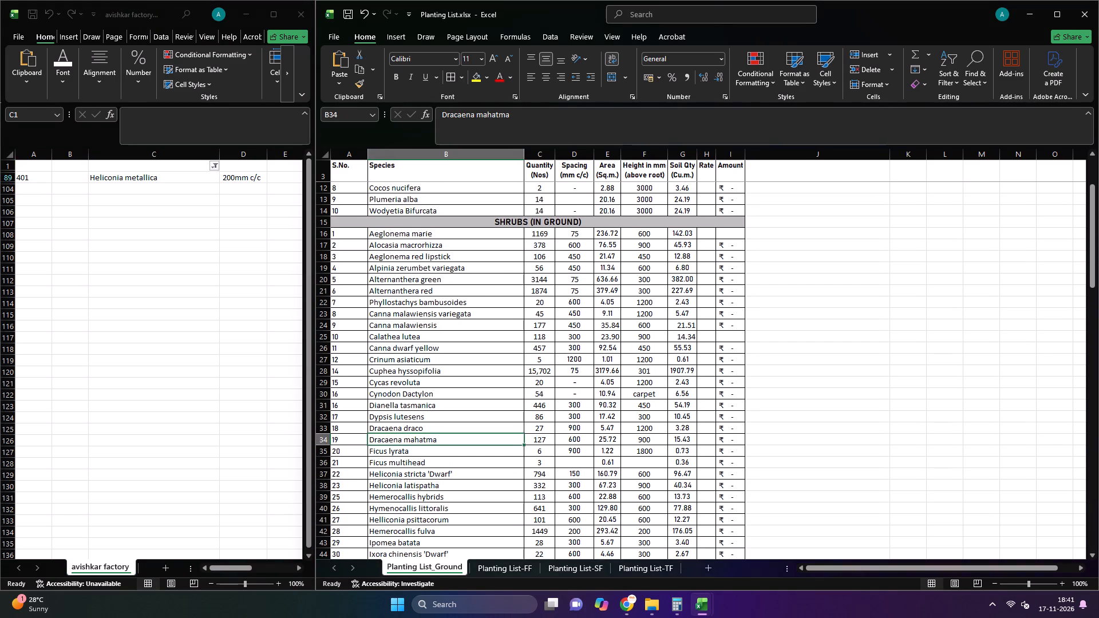
click(327, 499)
right_click(326, 498)
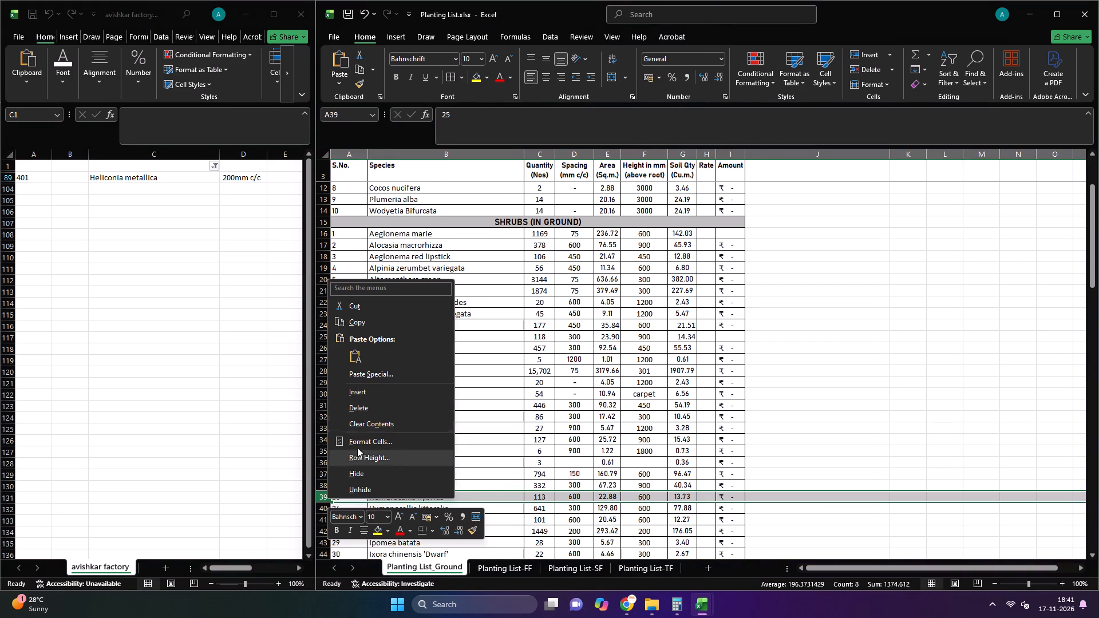
click(563, 399)
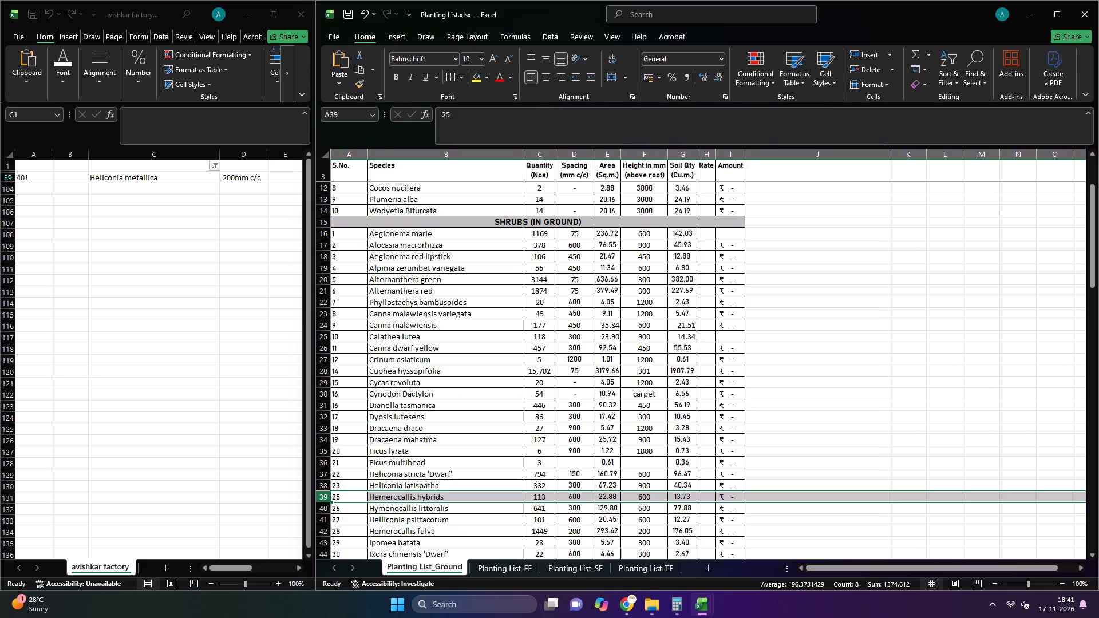
click(331, 476)
click(430, 474)
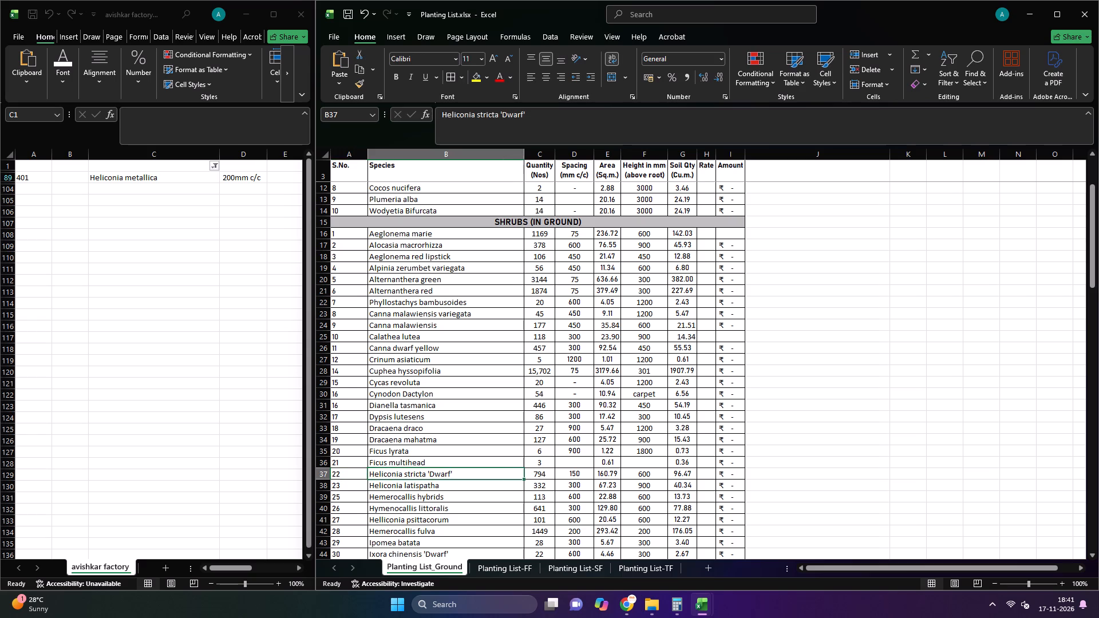
click(324, 489)
click(323, 486)
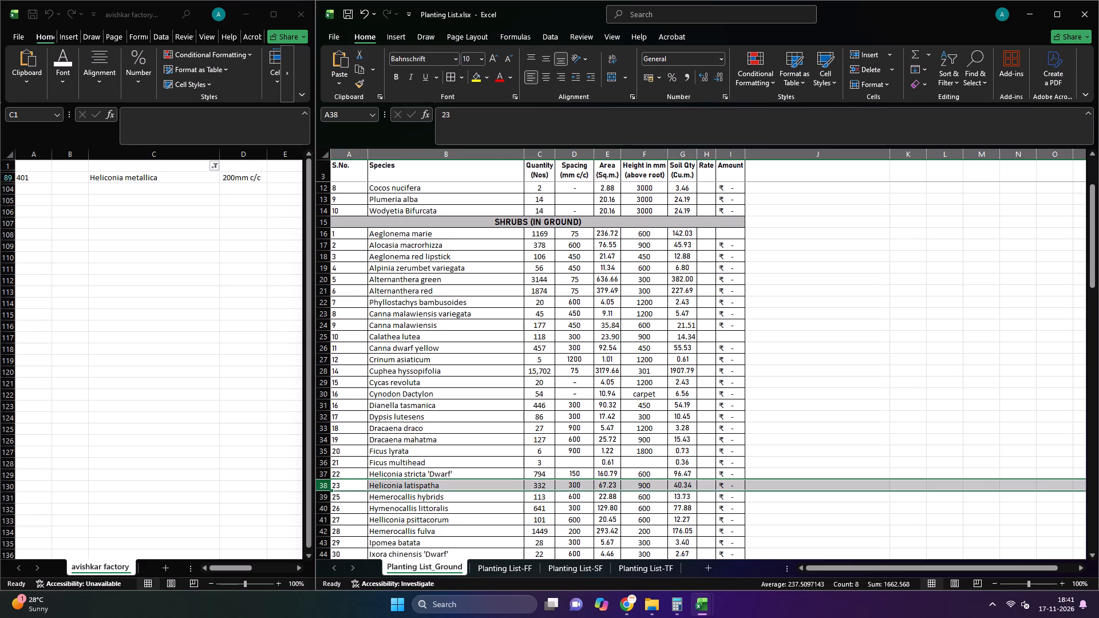
right_click(323, 486)
click(363, 375)
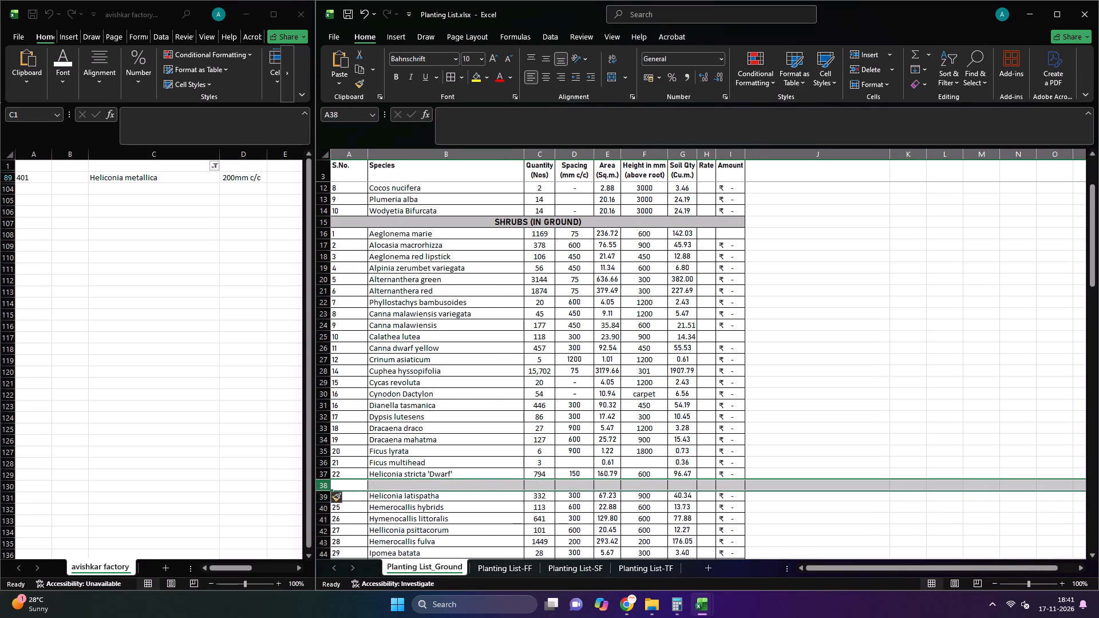
Fill the new row 38 with the contents and formulas of the Heliconia stricta 'Dwarf' row above it.
drag(405, 514, 401, 505)
drag(362, 478, 361, 477)
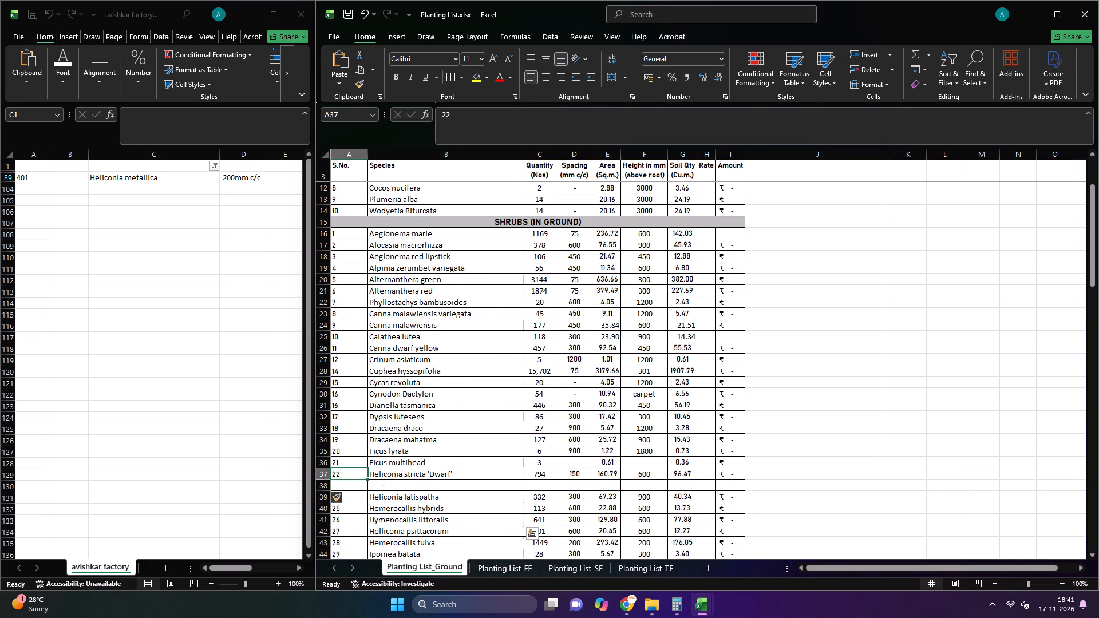
drag(361, 477, 730, 477)
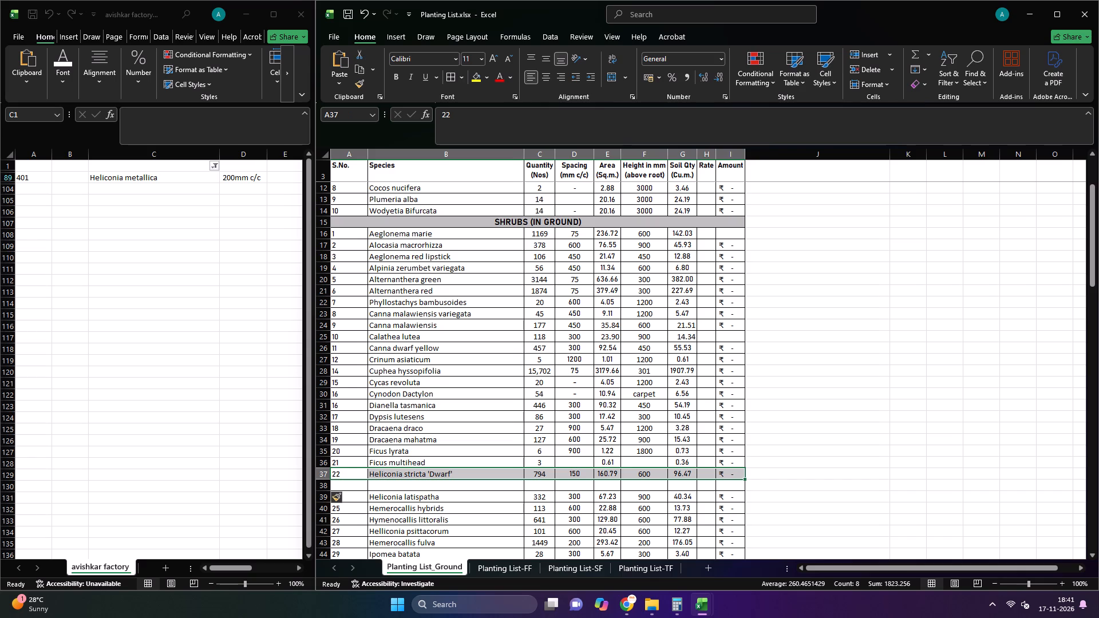
drag(743, 479, 738, 492)
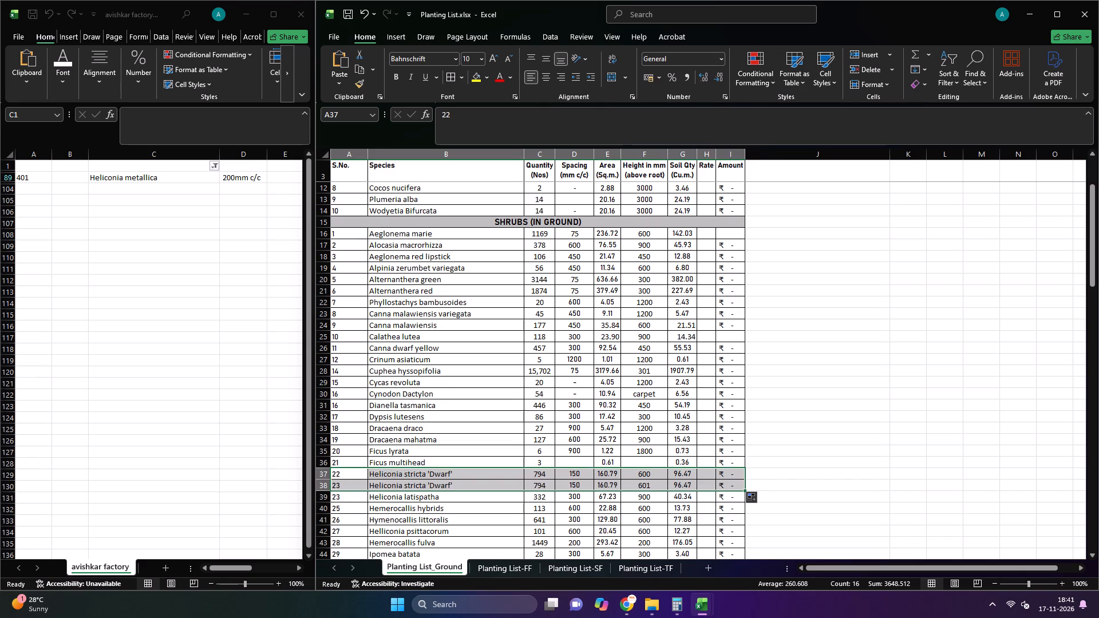
Set the spacing in row 38 to 200 mm c/c and the height to 600 mm.
click(578, 485)
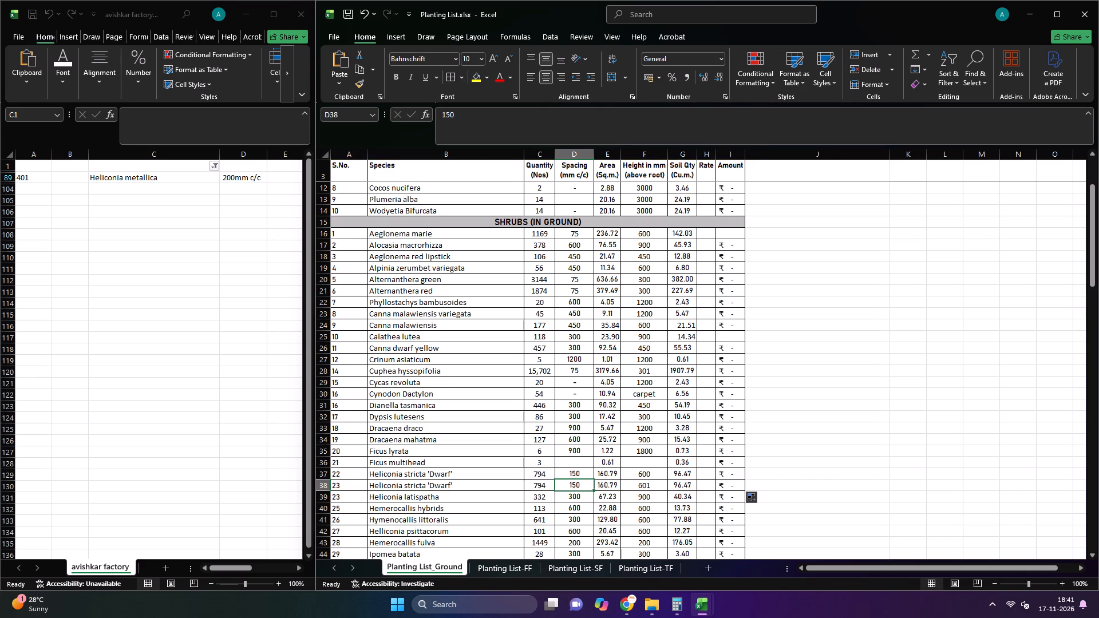
text(200)
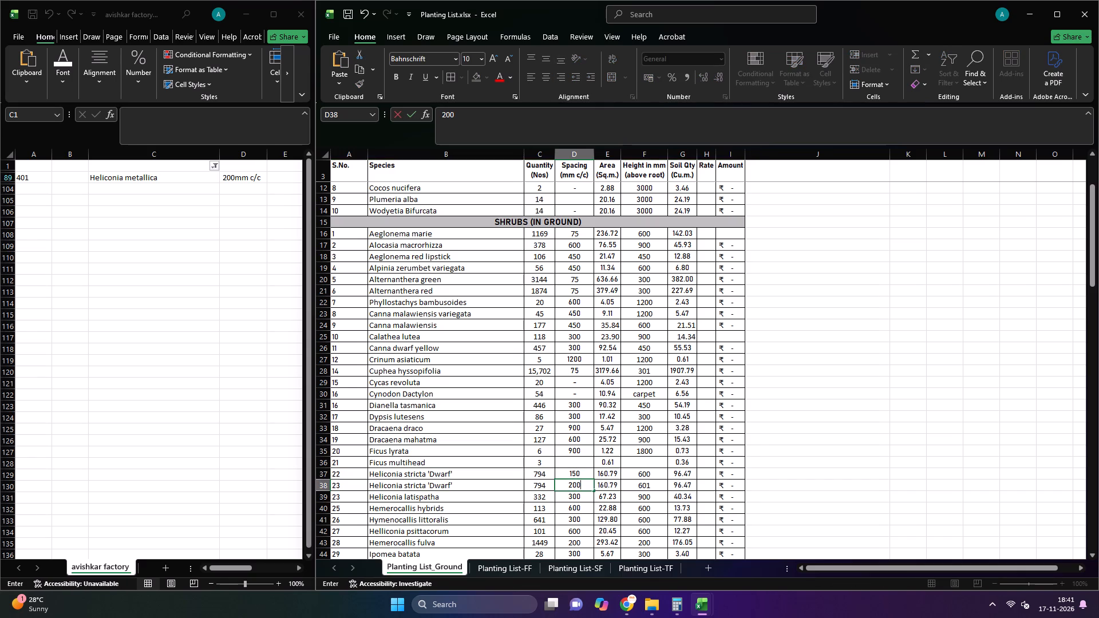
click(648, 484)
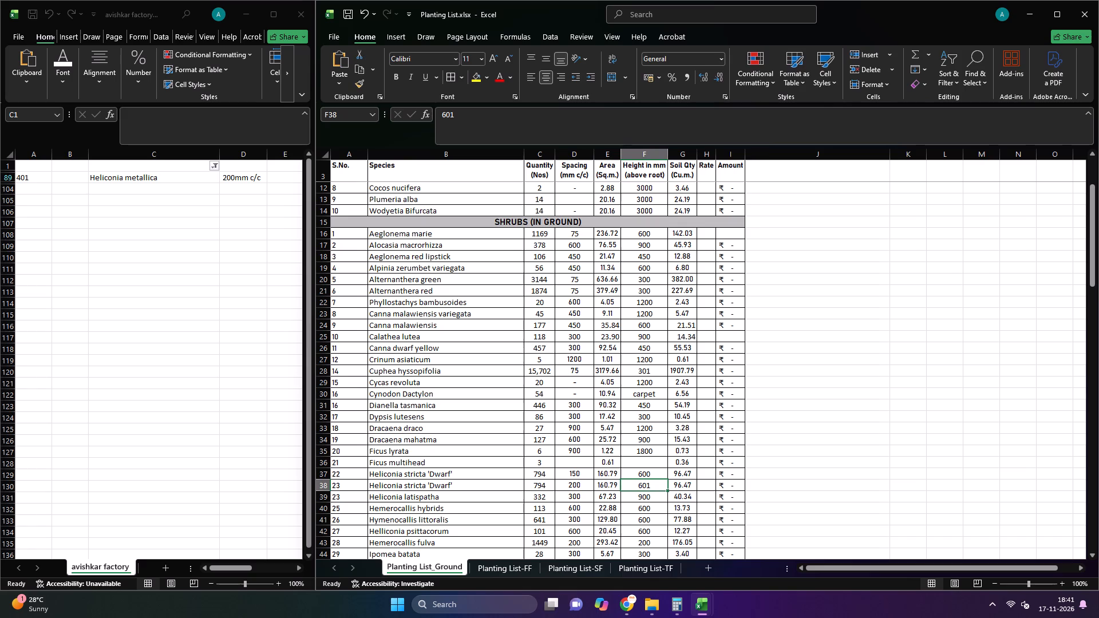
text(600)
click(647, 490)
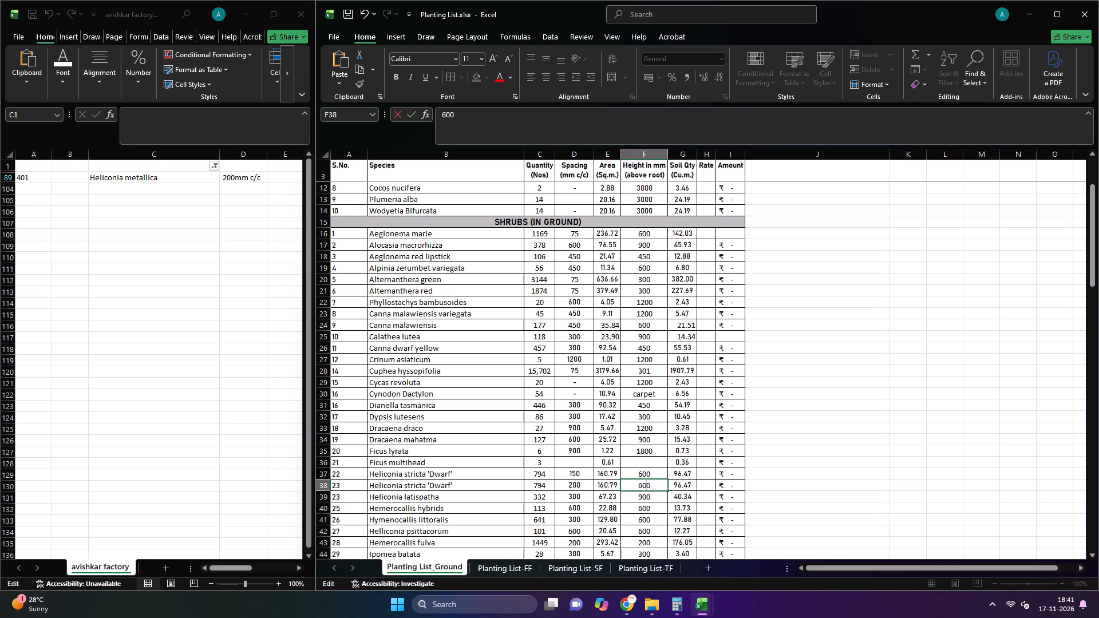
Replace the species name in row 38 with Heliconia metallica, copied from the avishkar factory sheet.
click(548, 484)
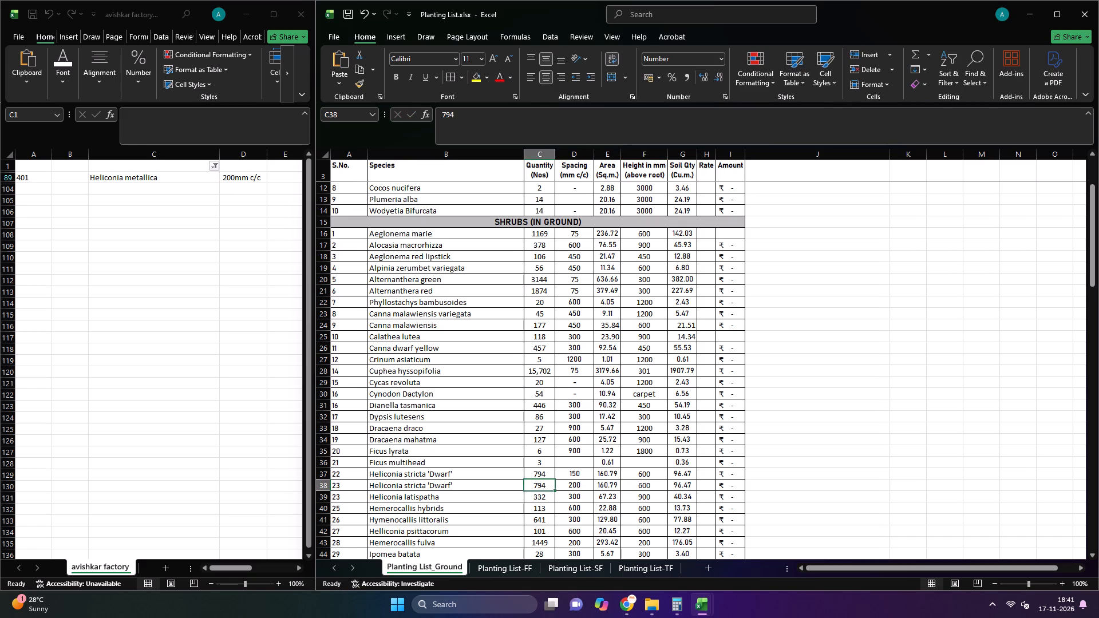
double_click(160, 180)
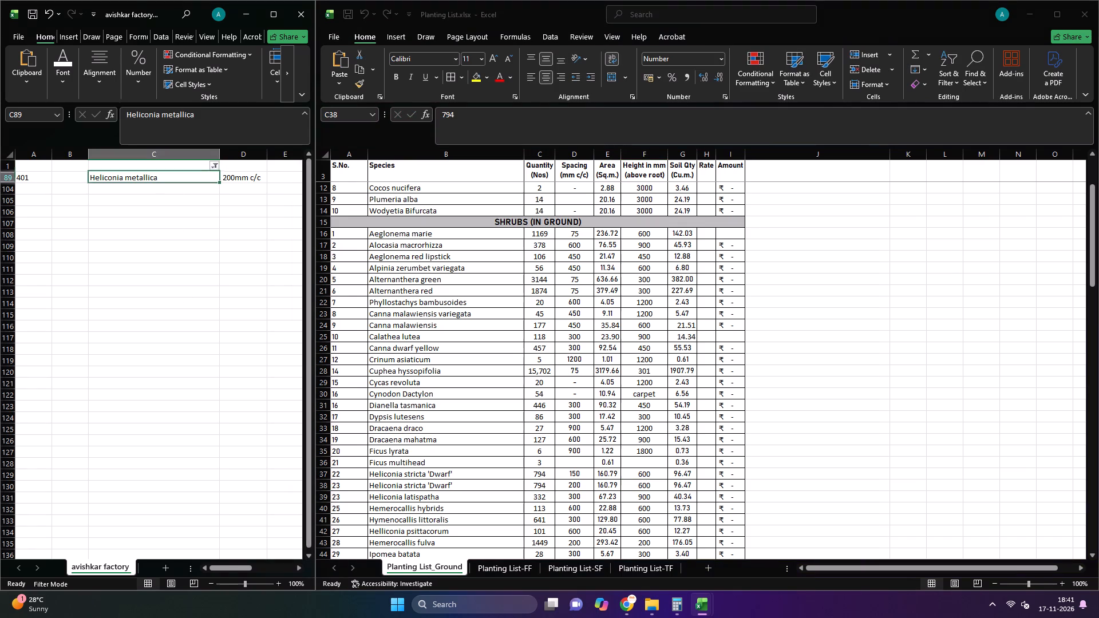
key(ctrl+c)
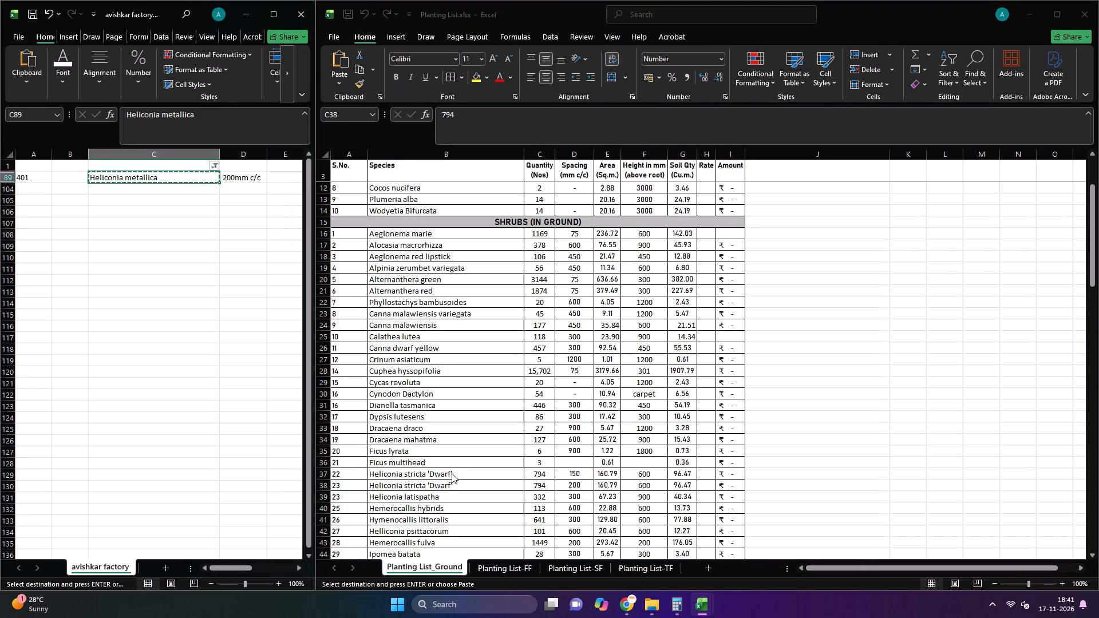
click(484, 483)
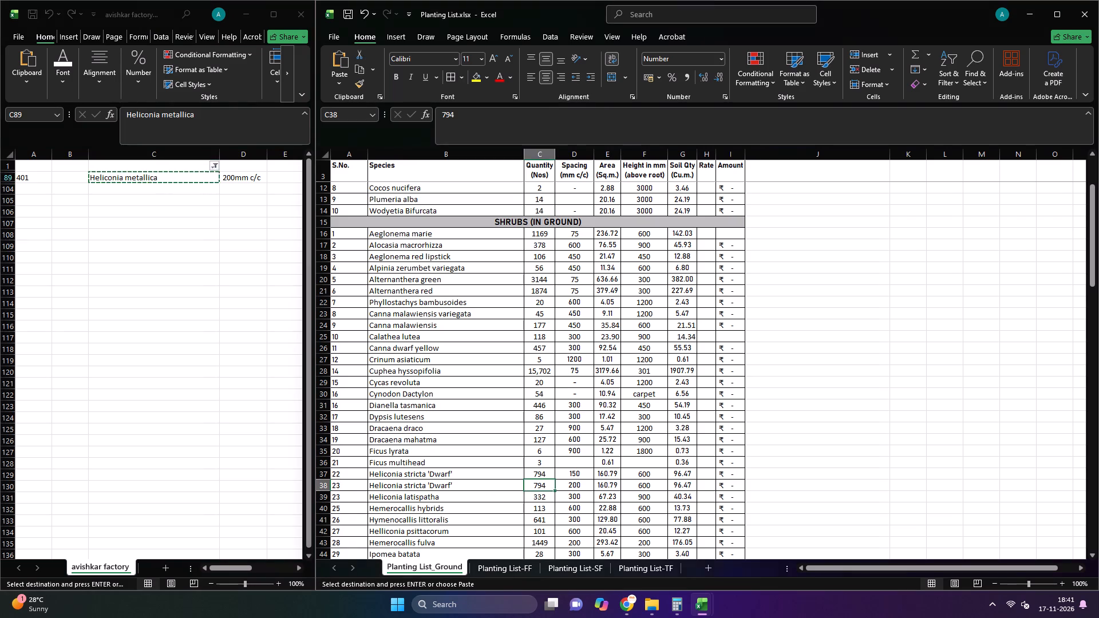
click(484, 483)
key(ctrl+v)
click(488, 501)
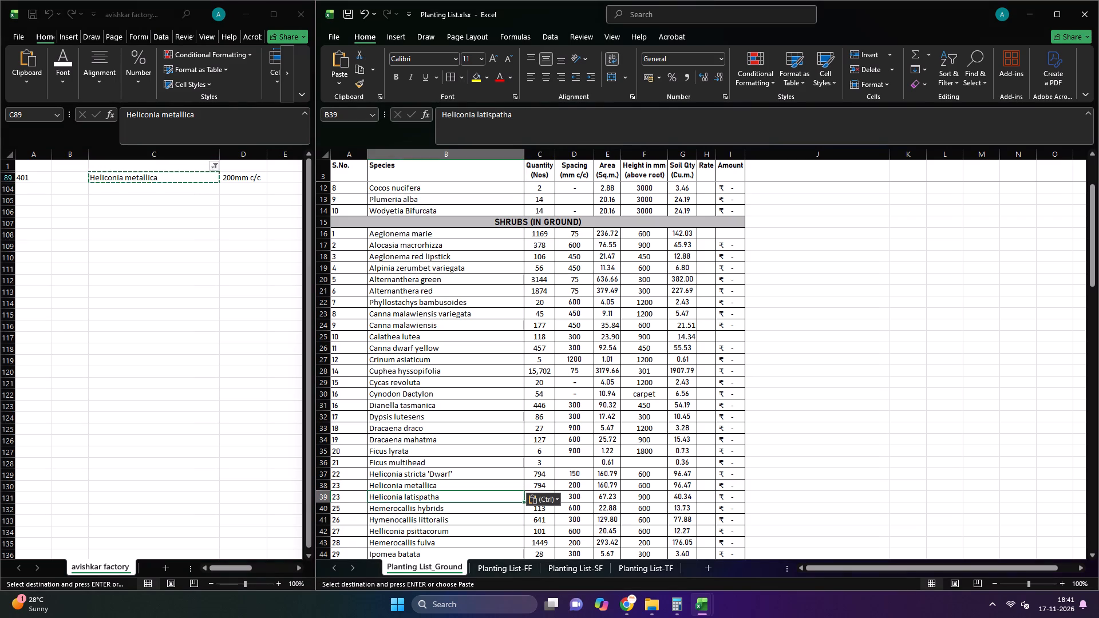
Set the Heliconia metallica quantity in row 38 of Planting List_Ground to 401.
click(535, 485)
text(40)
key(1)
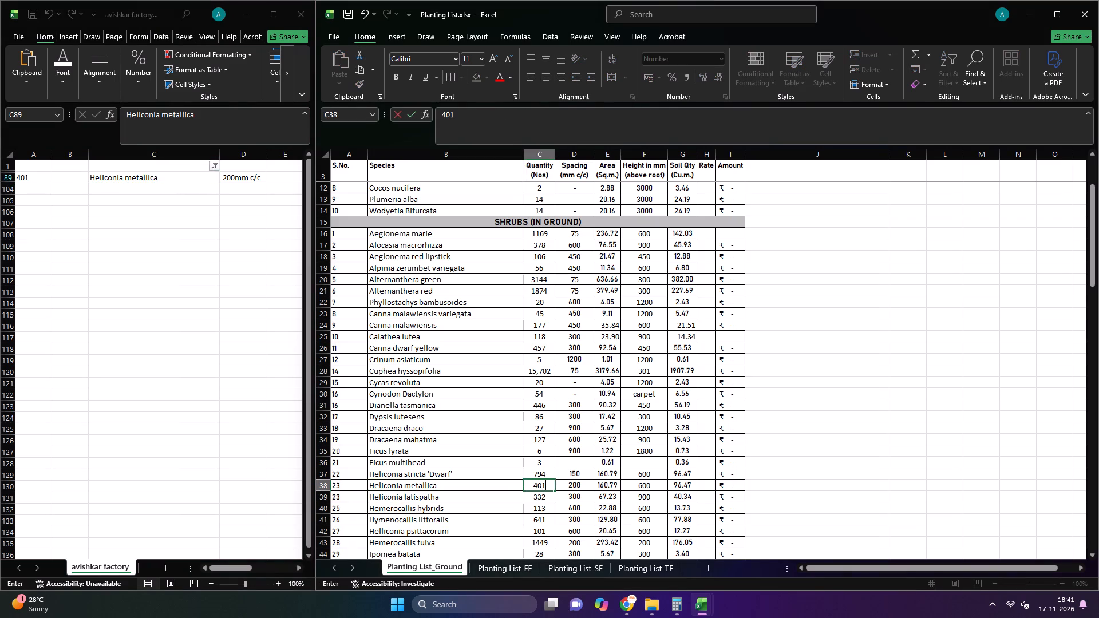
click(923, 419)
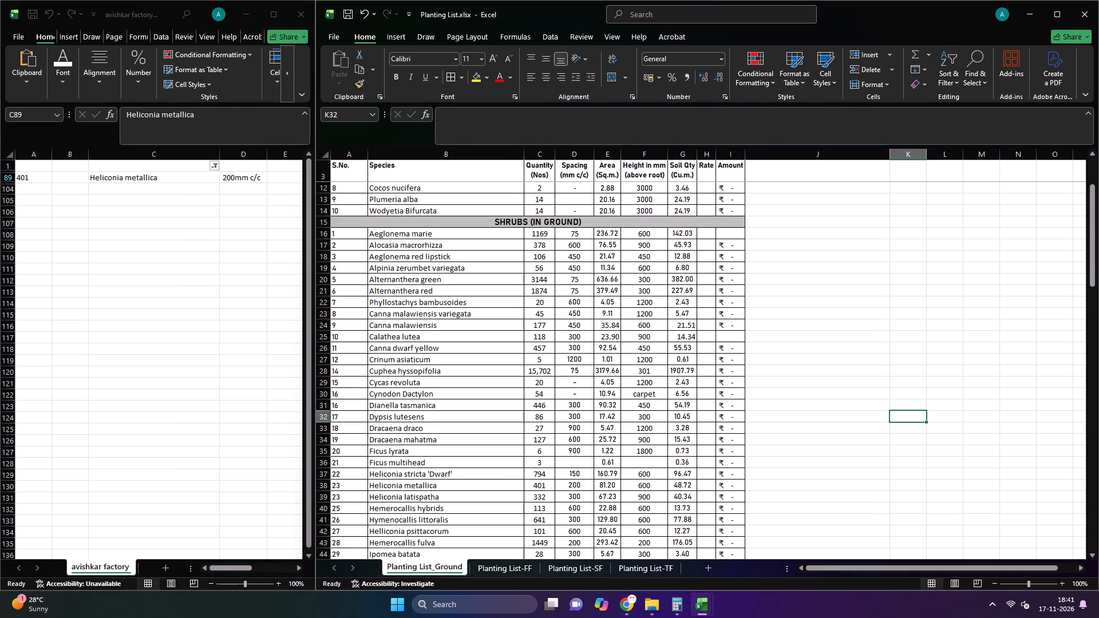
Clear the Heliconia metallica quantity, name and spacing in row 89 of avishkar factory.
click(175, 283)
drag(26, 180, 242, 183)
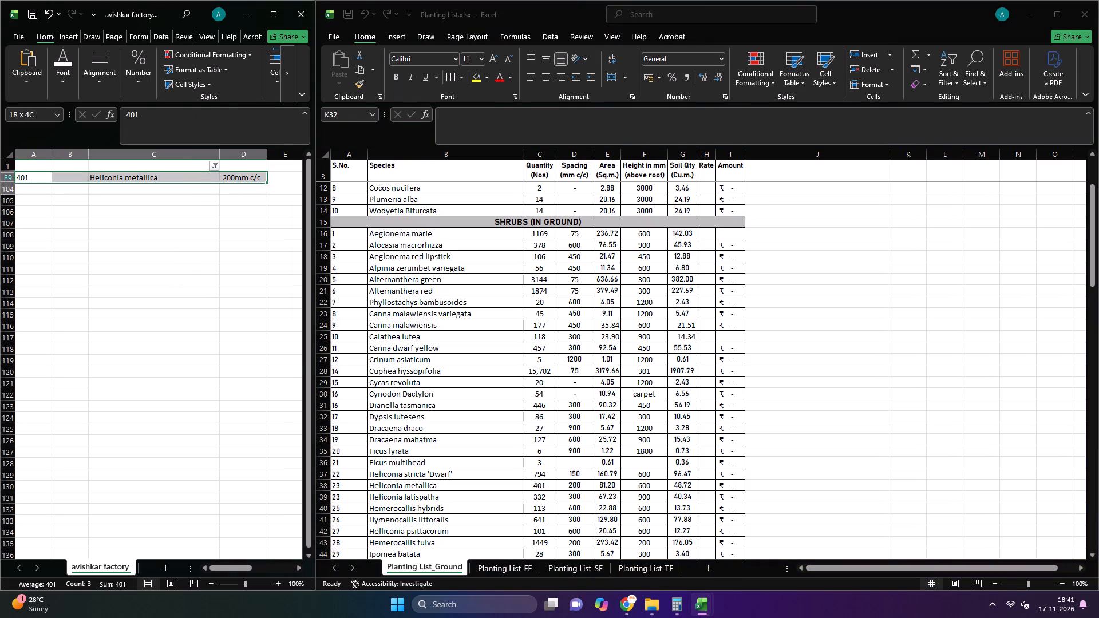
drag(242, 183, 247, 185)
key(Delete)
click(214, 300)
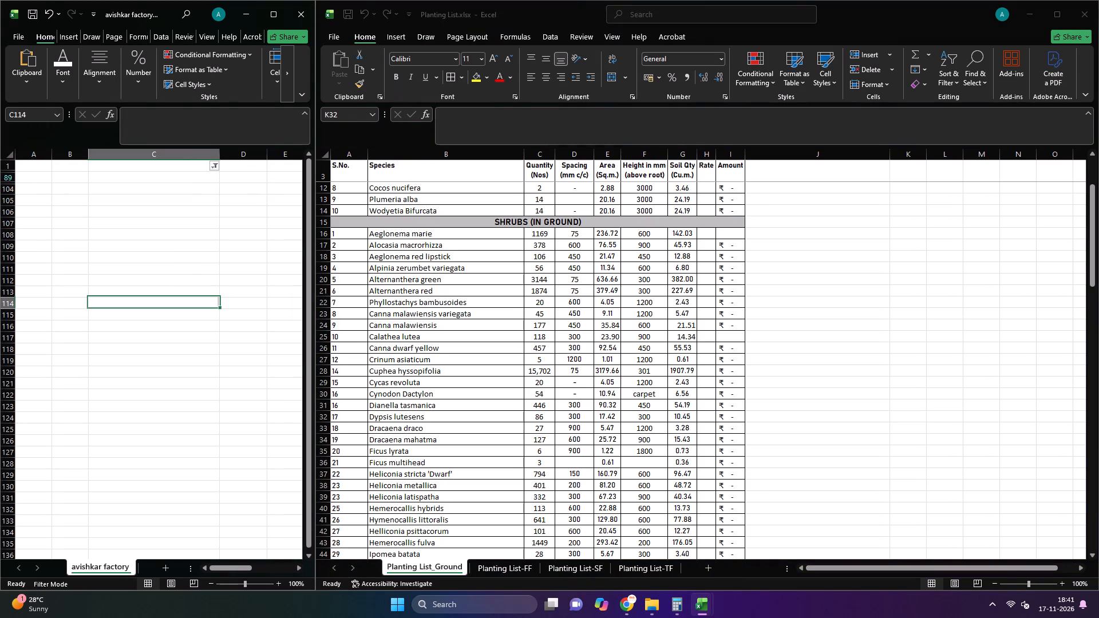
Examine the species remaining in the avishkar factory filter list and compare them with the shrubs in Planting List_Ground.
click(214, 167)
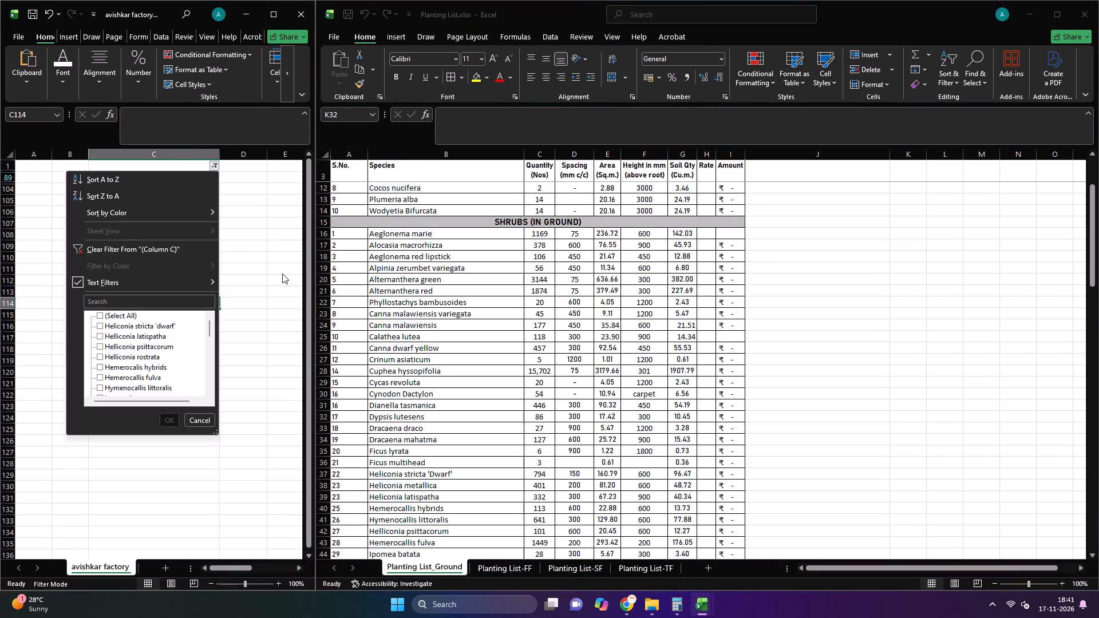
click(152, 331)
click(137, 323)
click(131, 335)
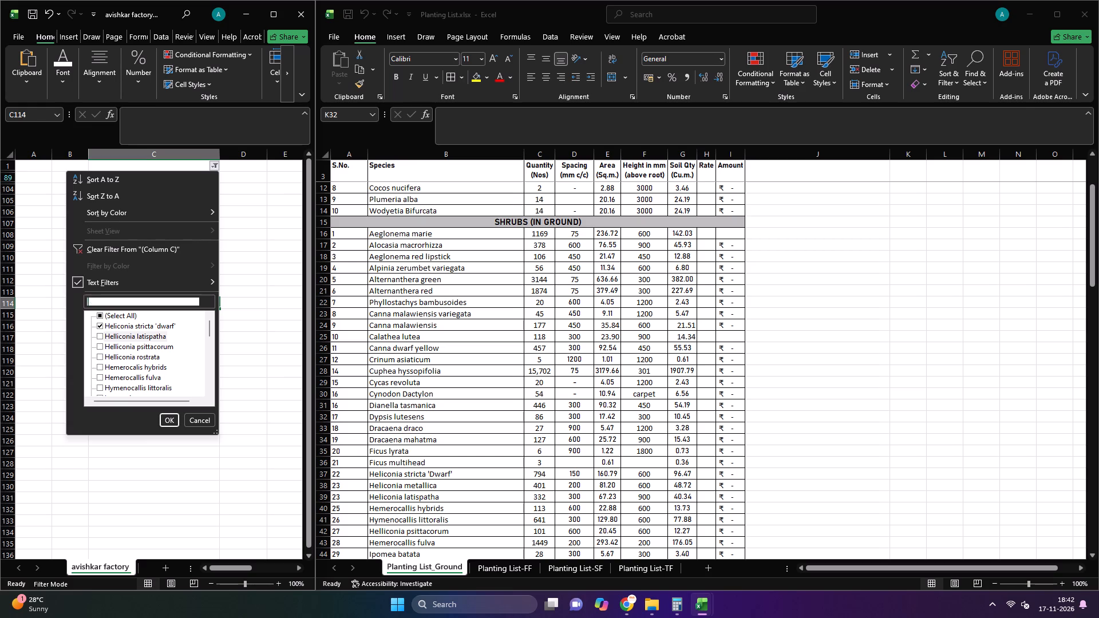
click(116, 327)
scroll(121, 340, down, 1)
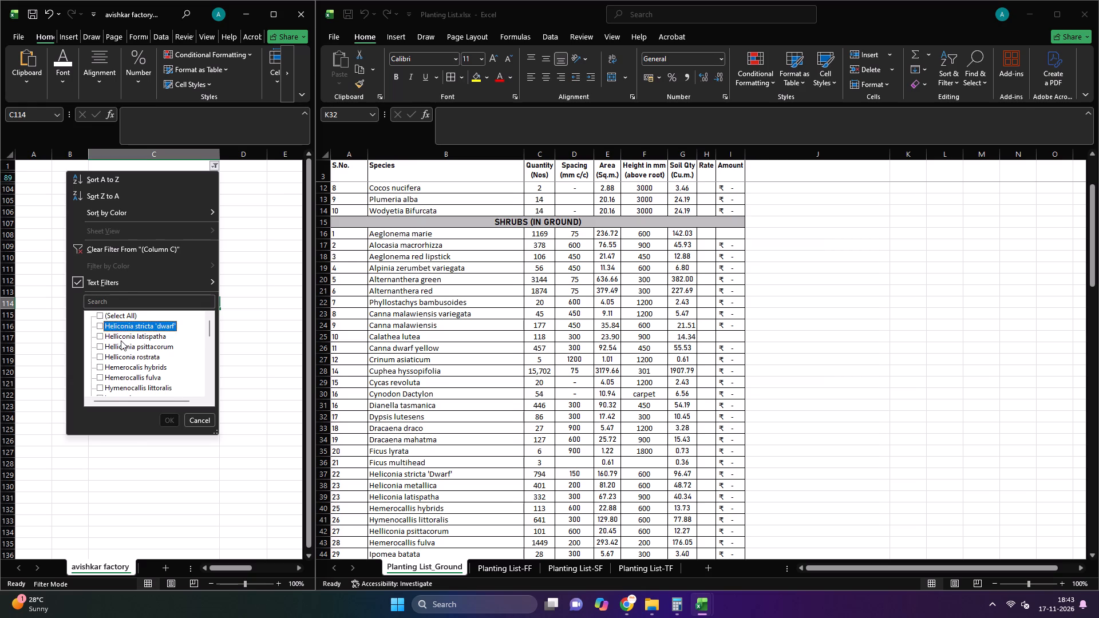
scroll(124, 344, up, 1)
drag(209, 332, 207, 339)
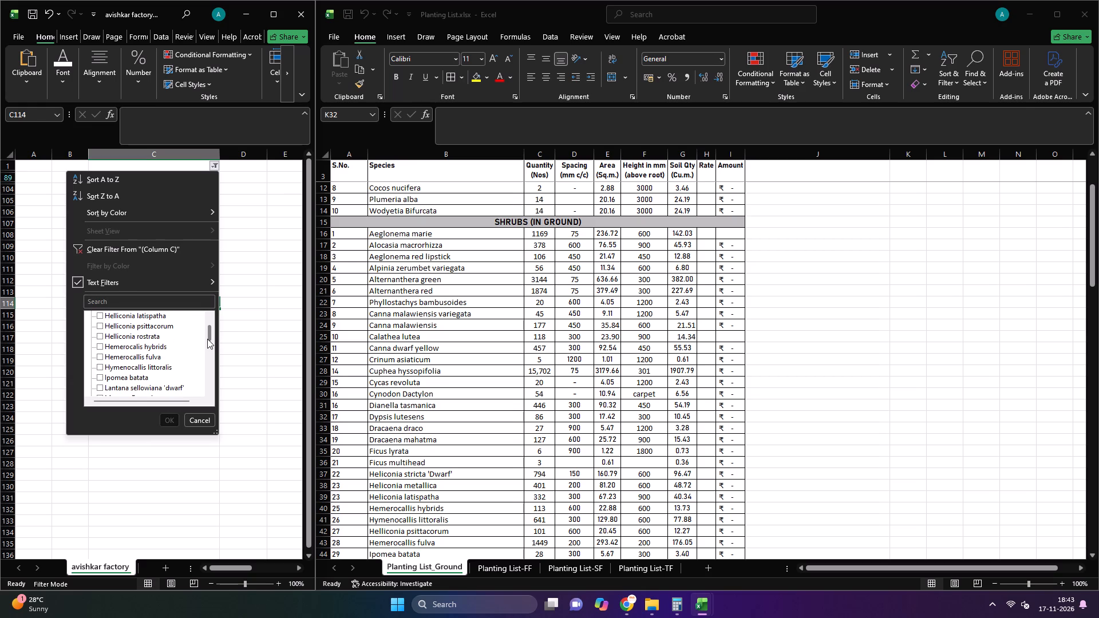
drag(207, 339, 207, 347)
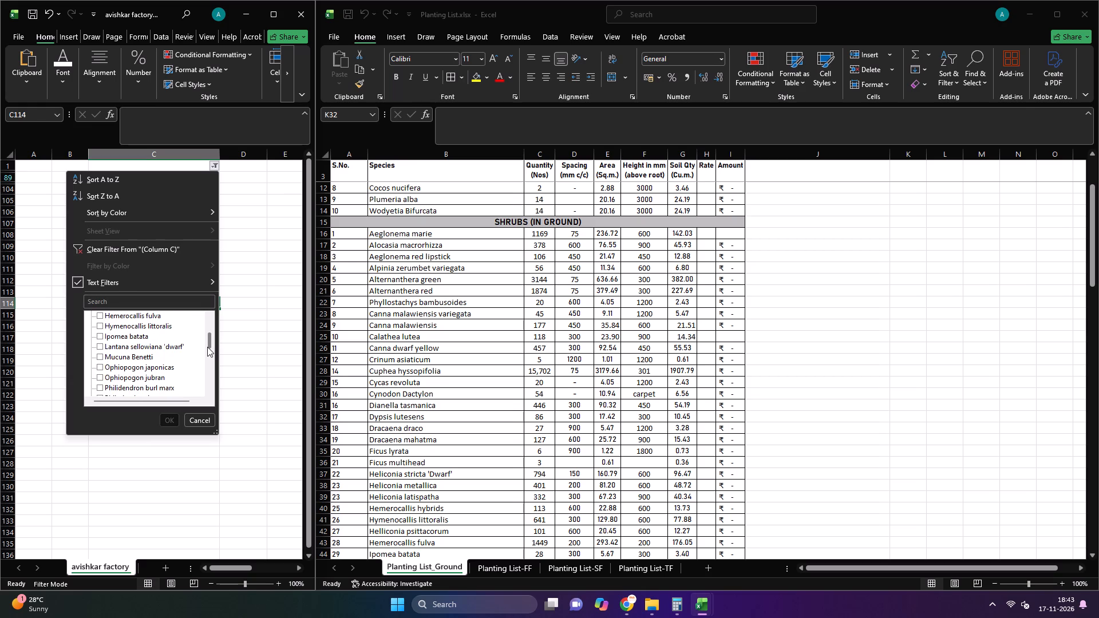
drag(207, 347, 207, 348)
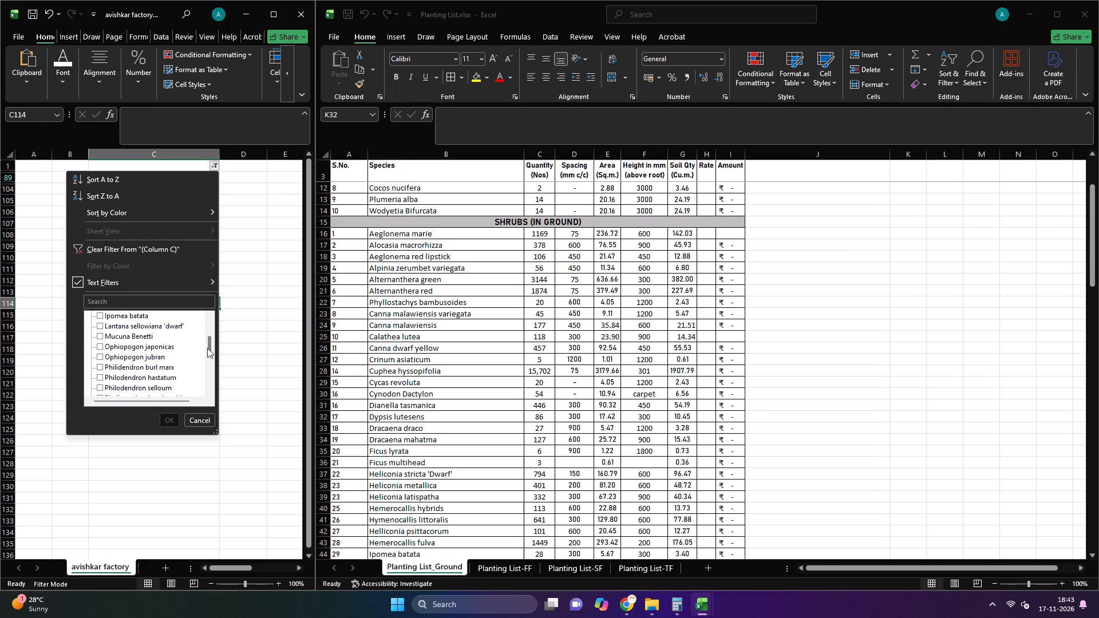
drag(207, 348, 208, 352)
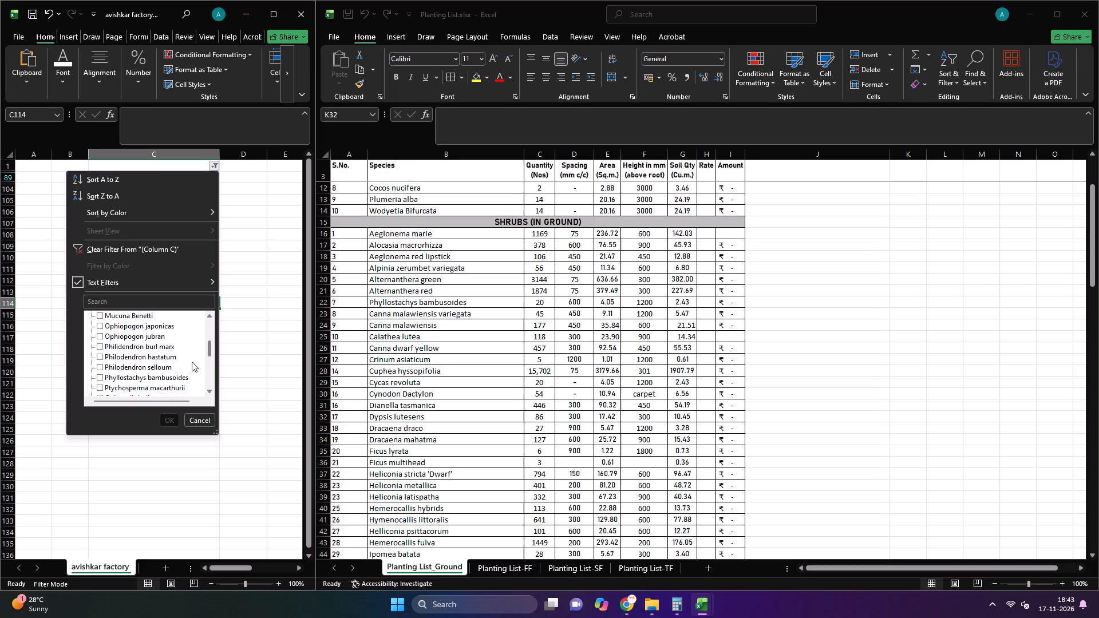
click(210, 351)
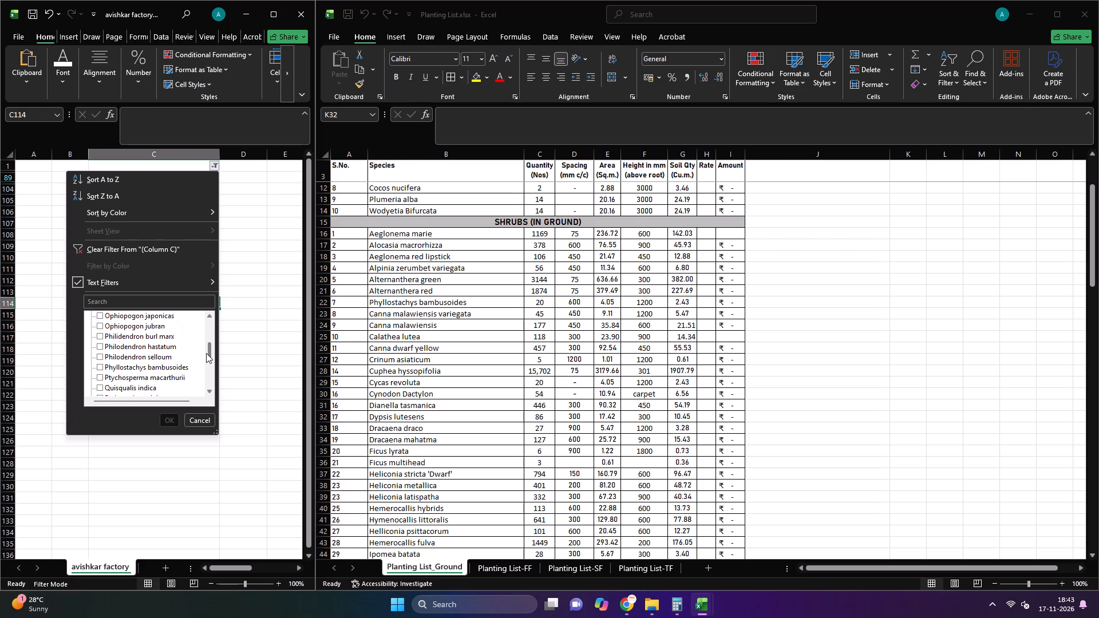
click(442, 389)
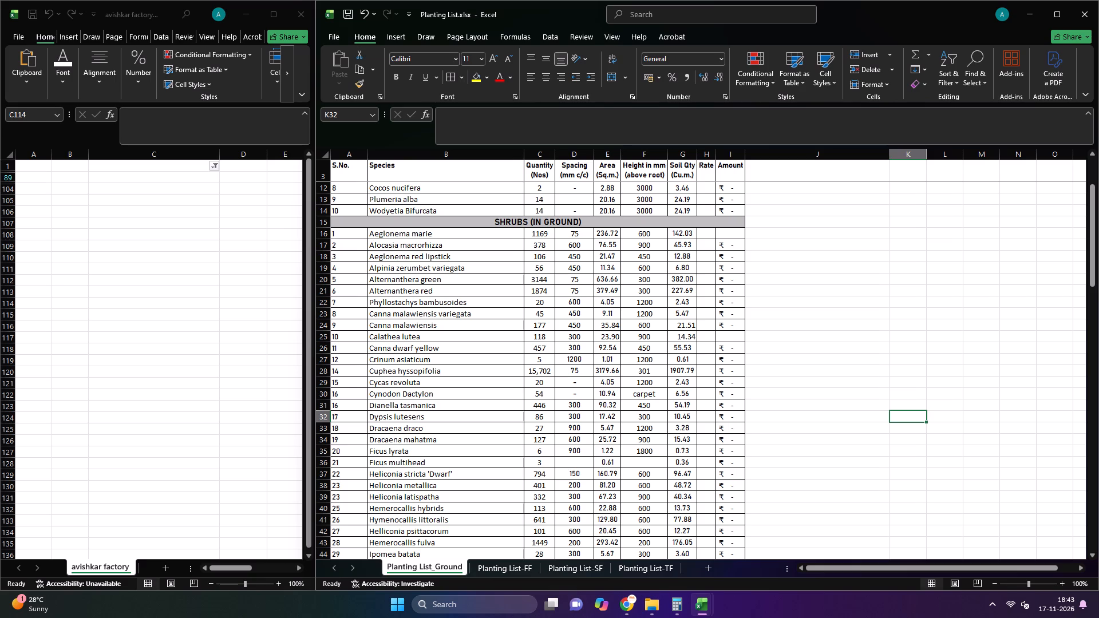
scroll(499, 344, down, 1)
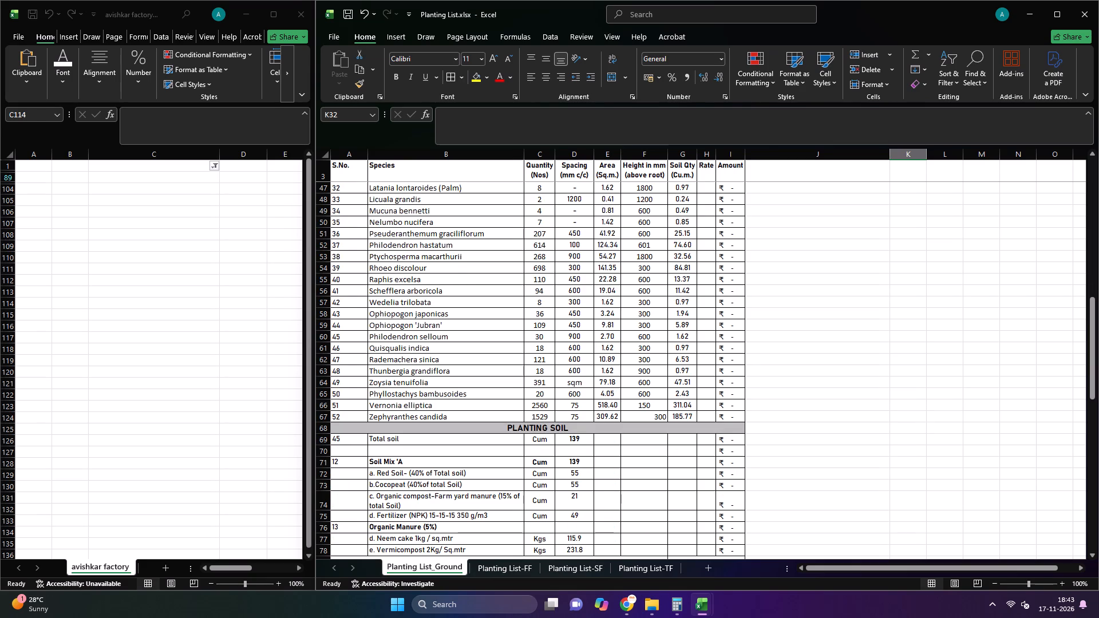
scroll(481, 397, up, 1)
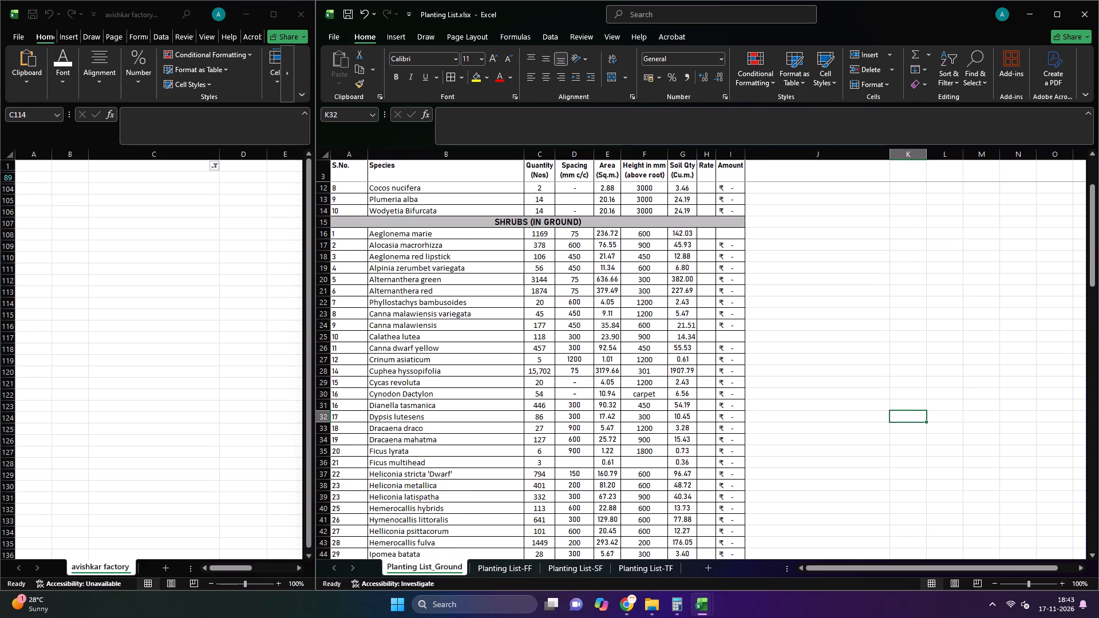
Add 94 and 49 in Calculator and compare the sum with the Pseuderanthemum graciliflorum quantity in Planting List_Ground.
click(501, 380)
middle_click(490, 350)
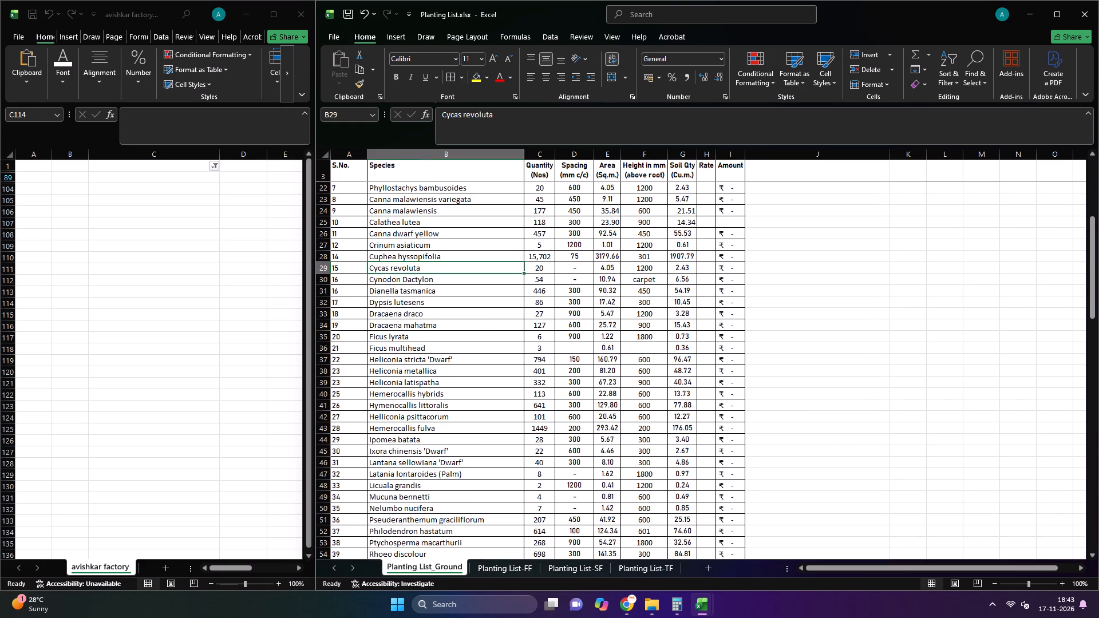
click(464, 524)
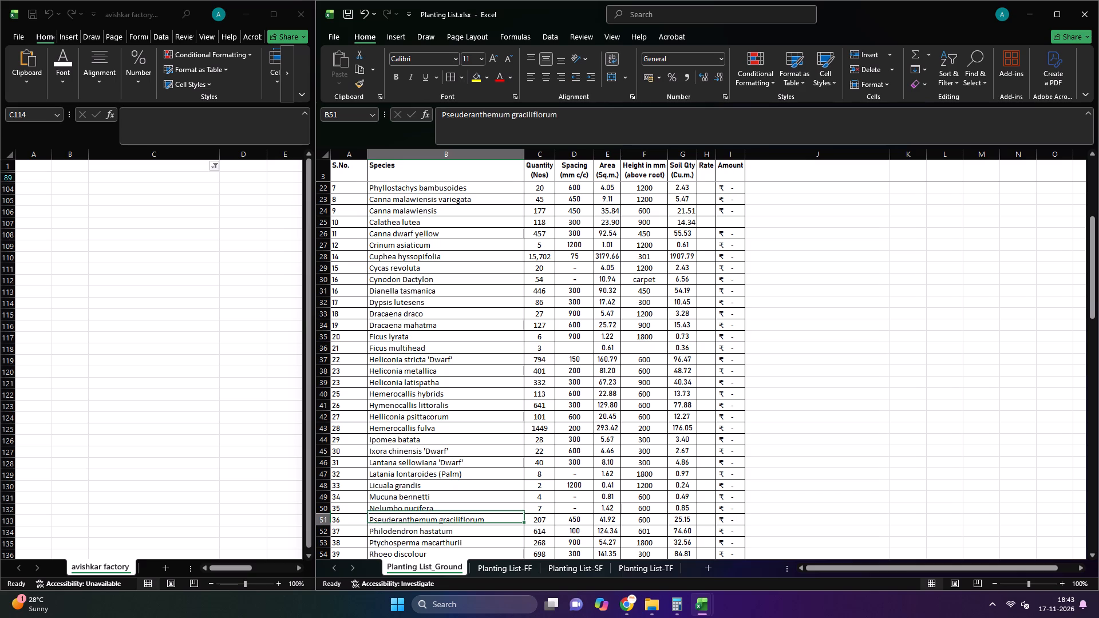
click(675, 600)
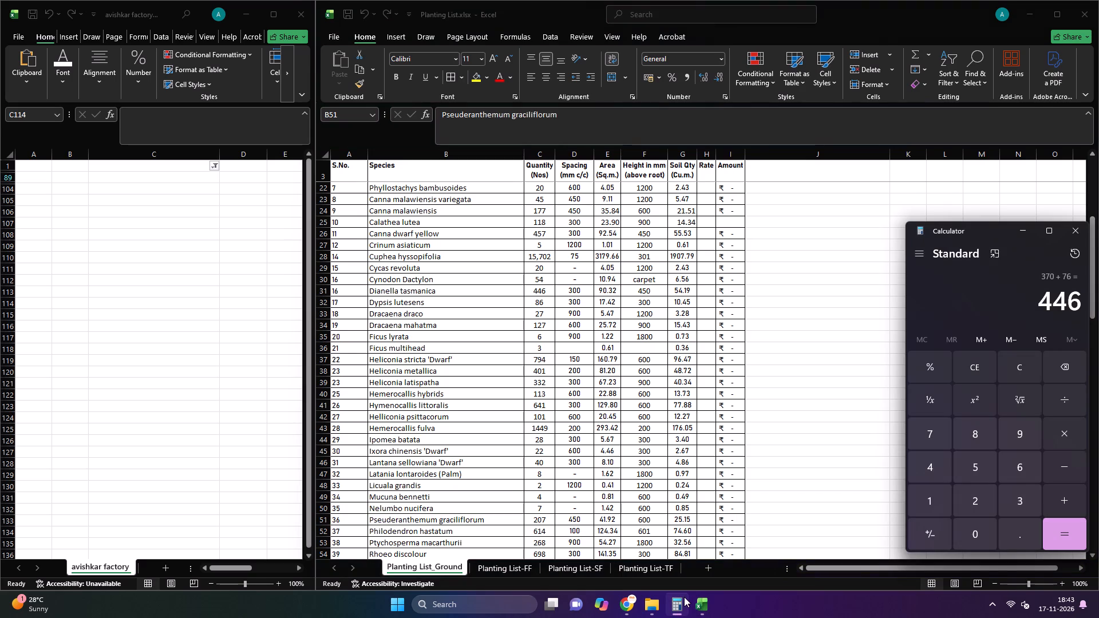
key(Escape)
text(49)
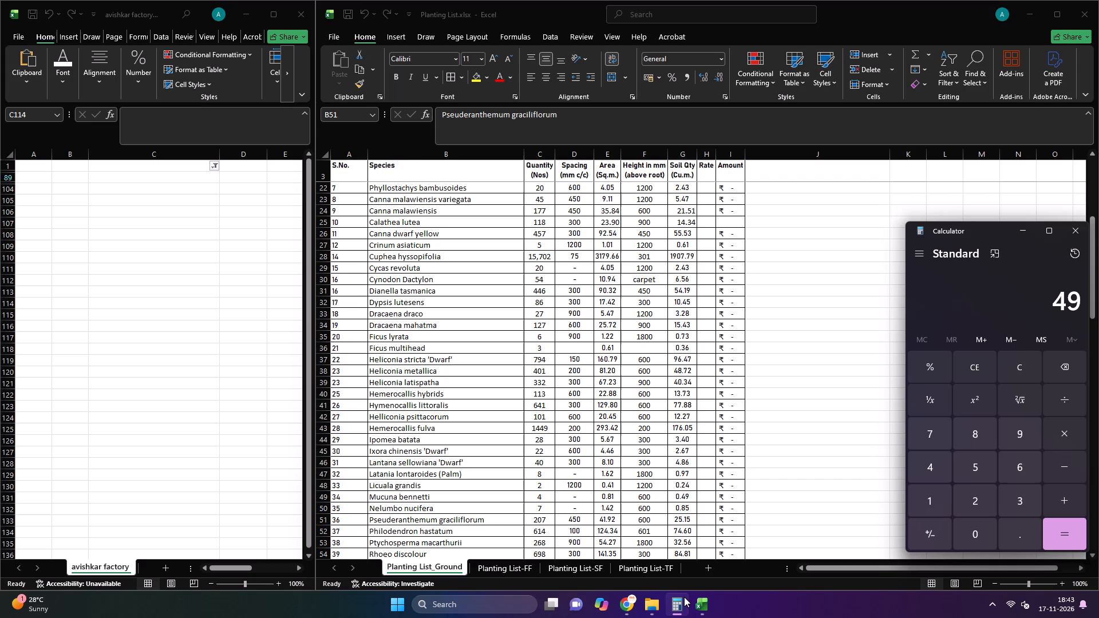
key(Escape)
text(94+49)
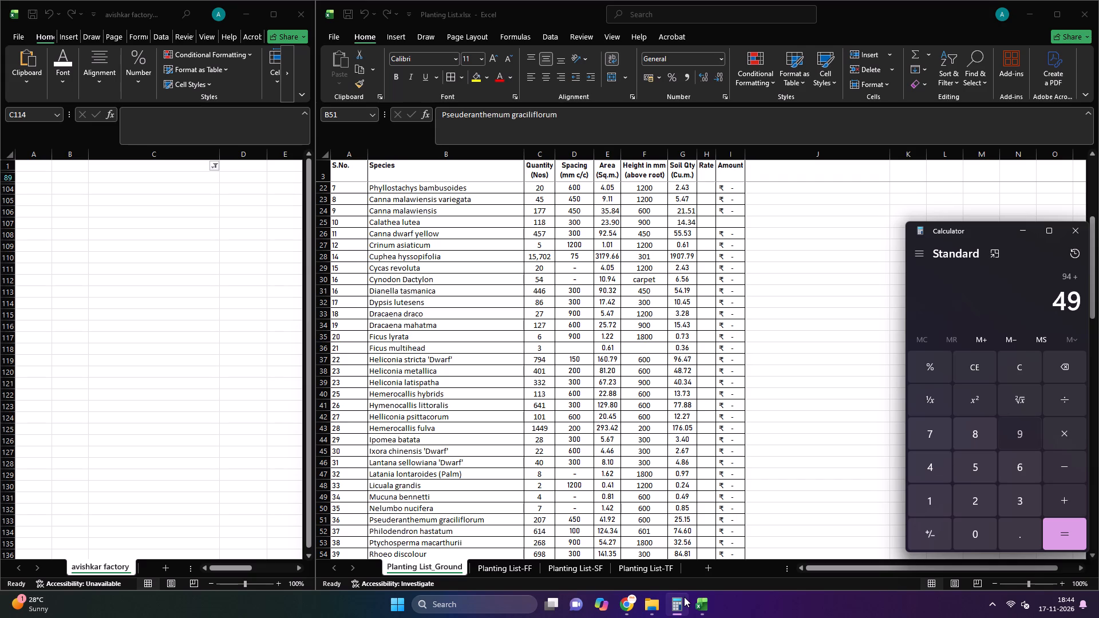
key(Return)
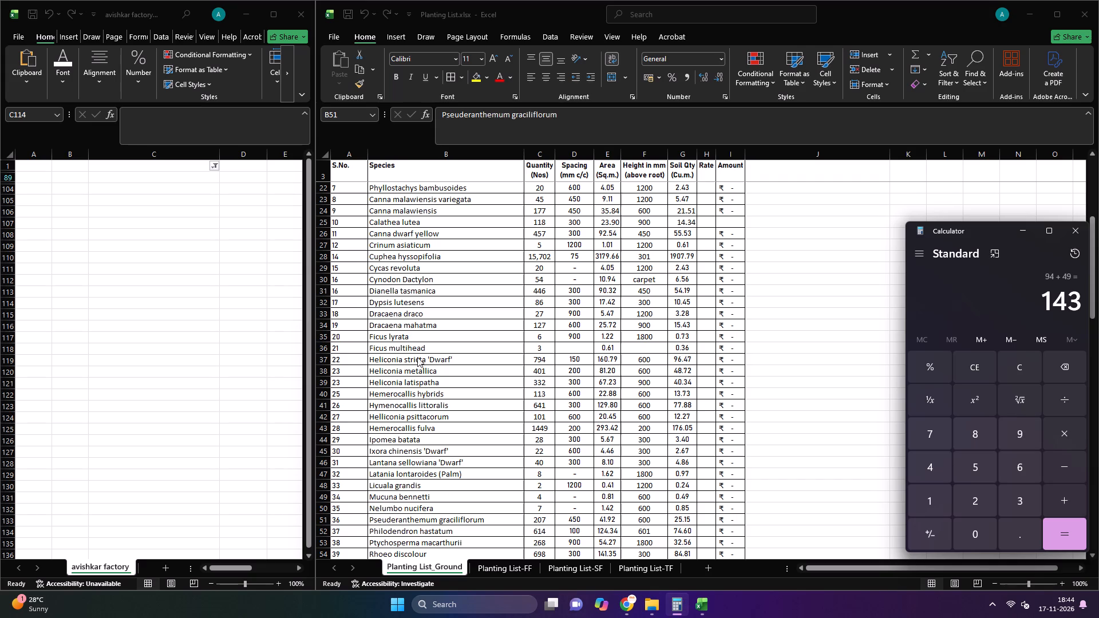
click(518, 517)
click(536, 521)
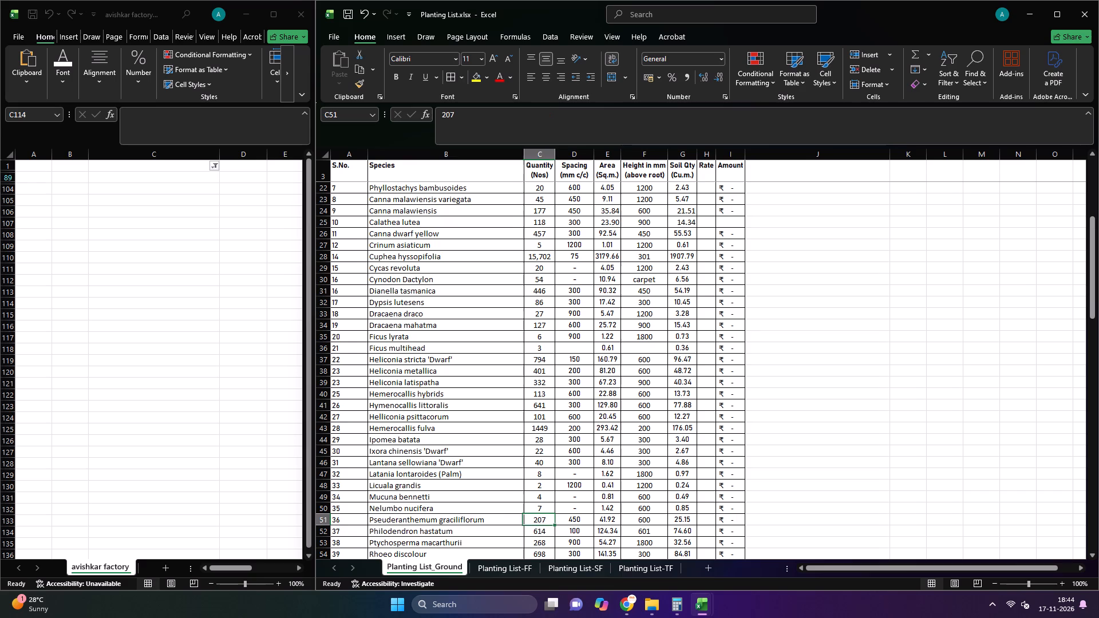
click(500, 523)
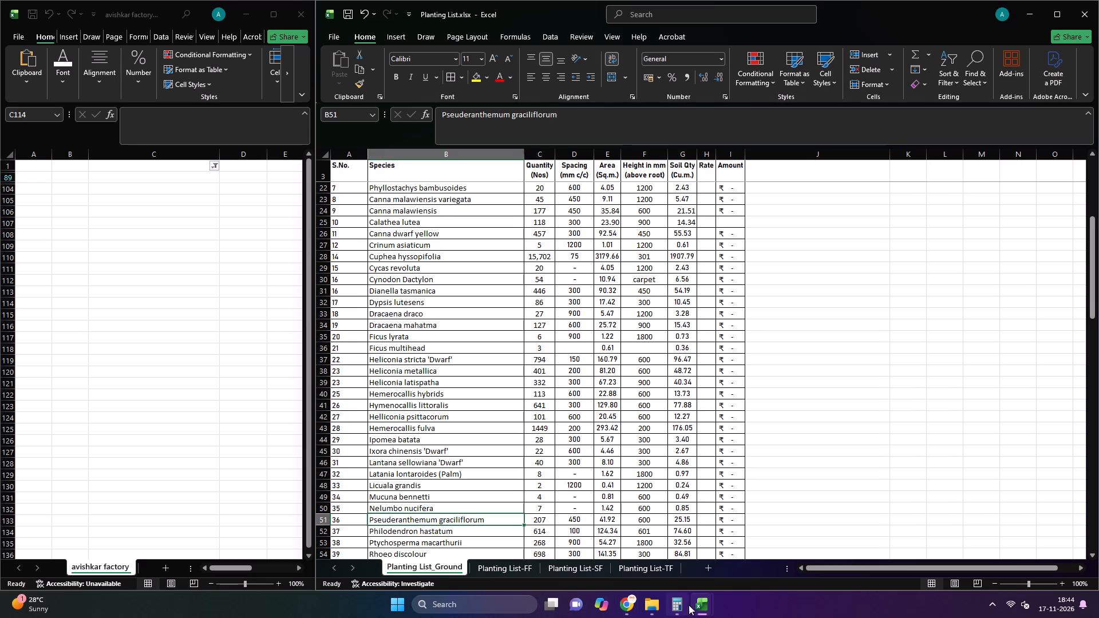
Save the Planting List workbook.
click(640, 606)
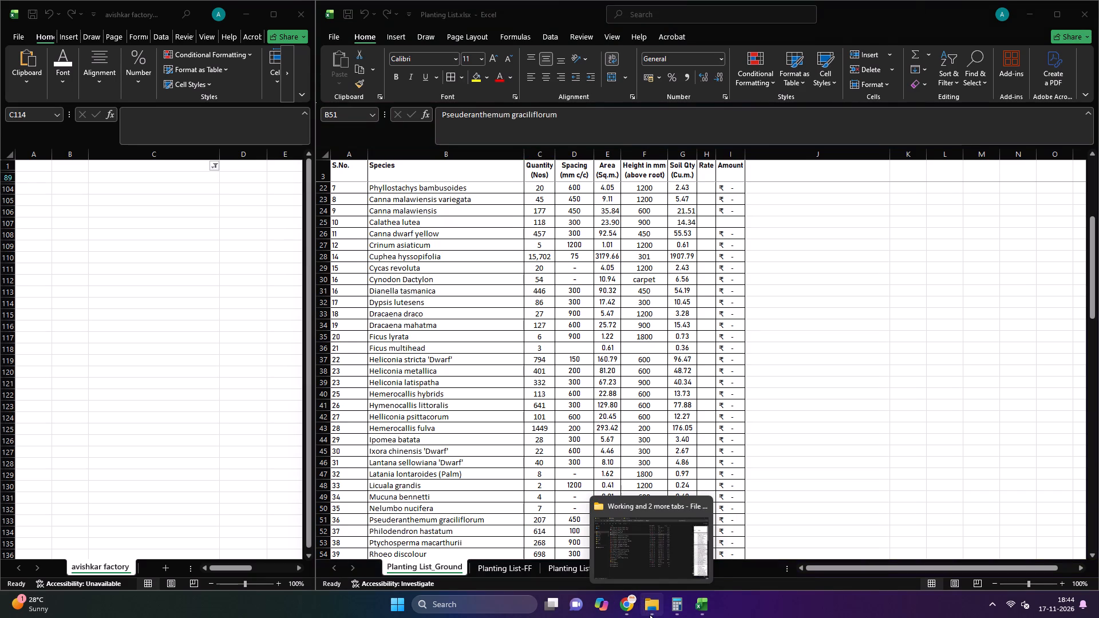
click(204, 349)
key(Escape)
click(435, 334)
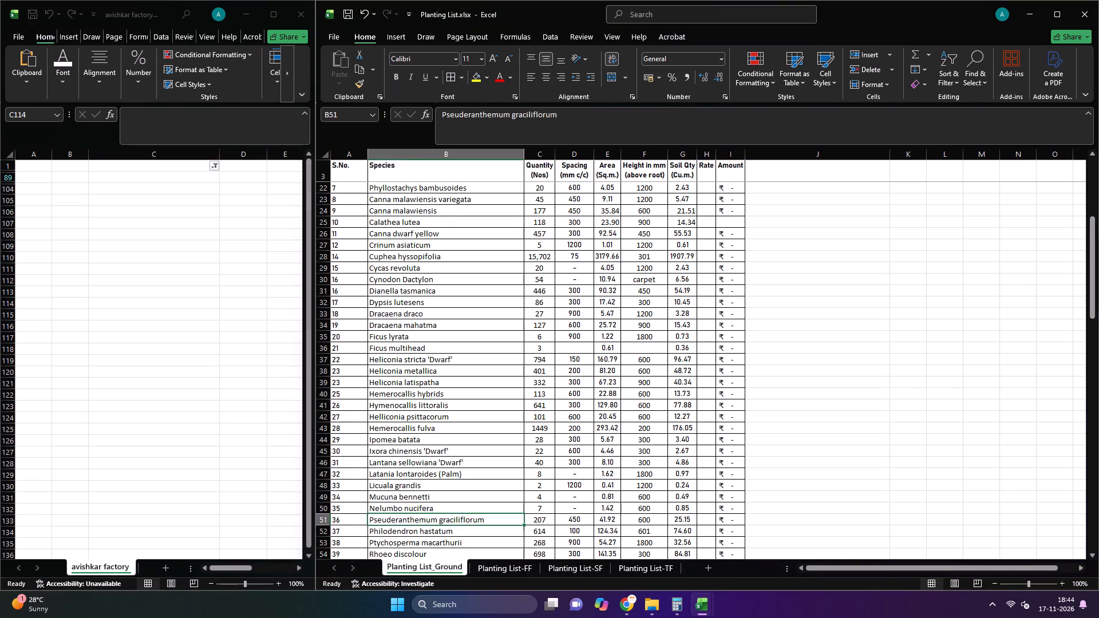
key(Escape)
click(435, 334)
key(ctrl+s)
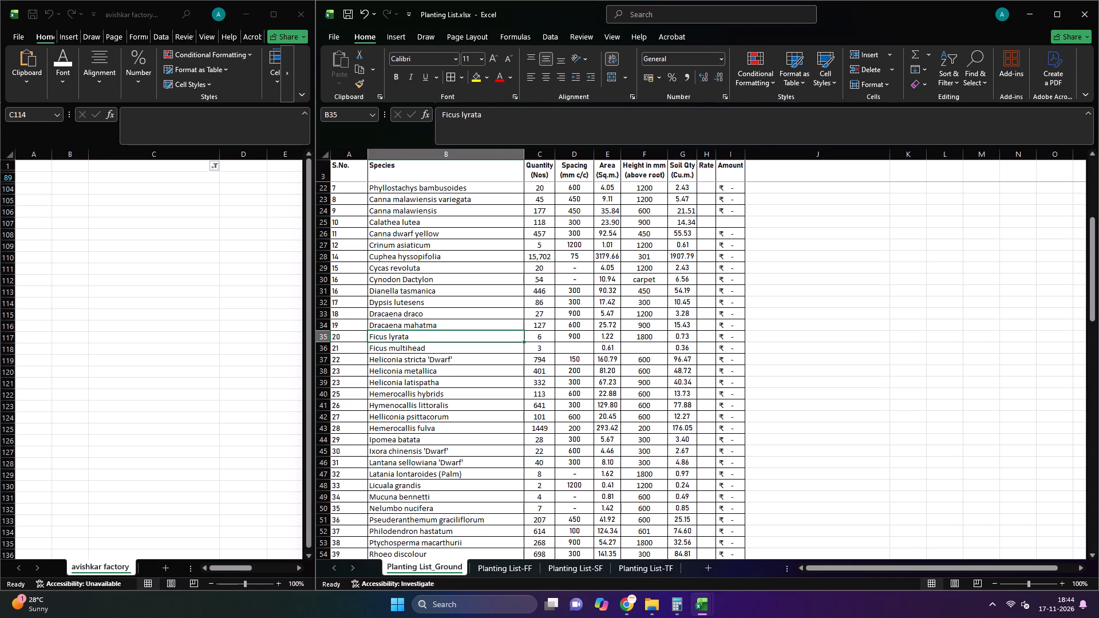
key(Escape)
Open the drawing AOS-RNA-LP-401 - Planting Plan - Ground Floor.dwg from the project's Working folder.
click(655, 611)
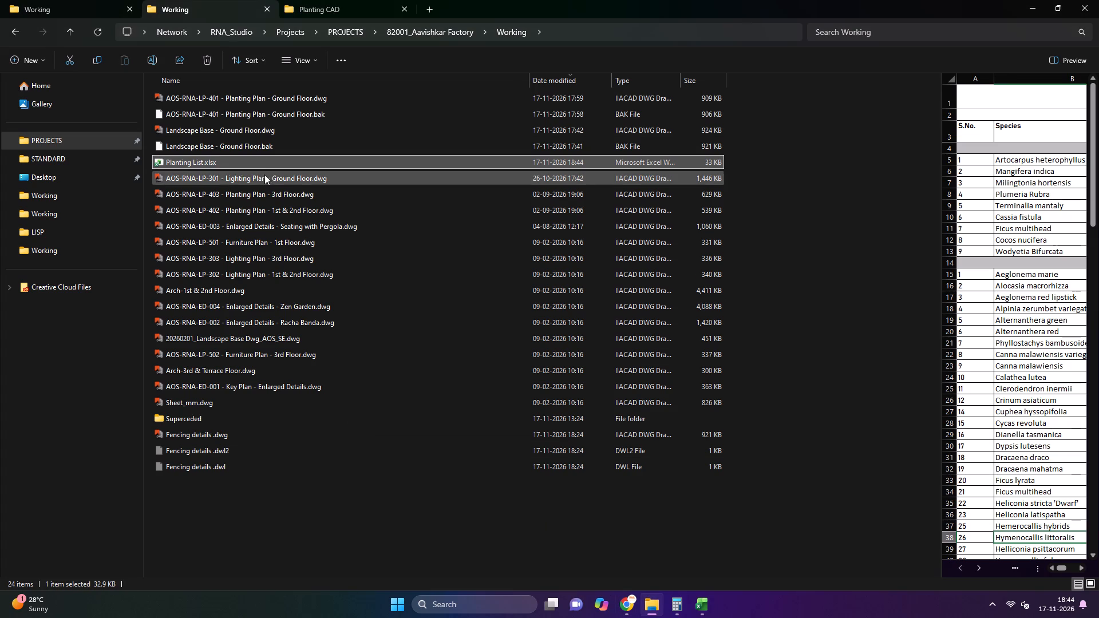
double_click(272, 100)
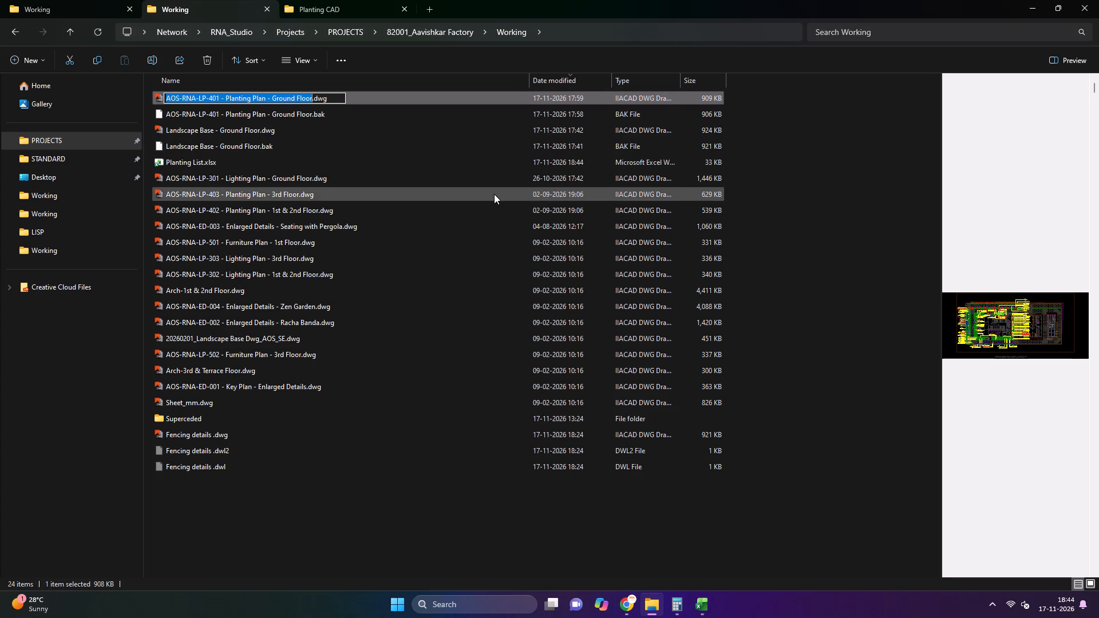
click(365, 540)
double_click(334, 96)
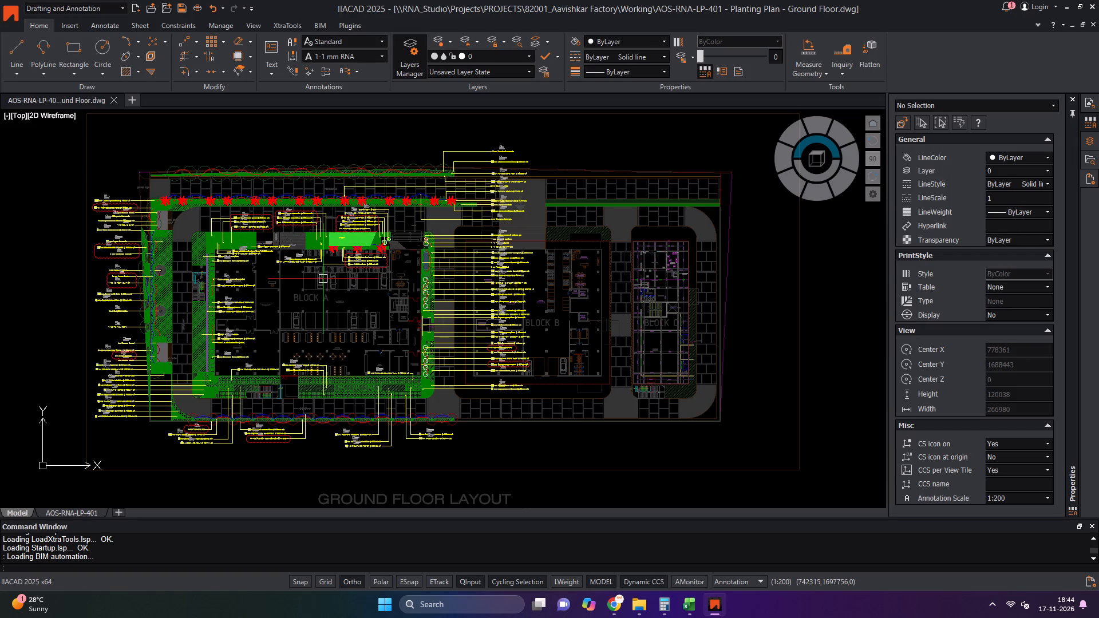
Search the ground floor planting plan's annotations for "pseuderanthemum".
key(ctrl+f)
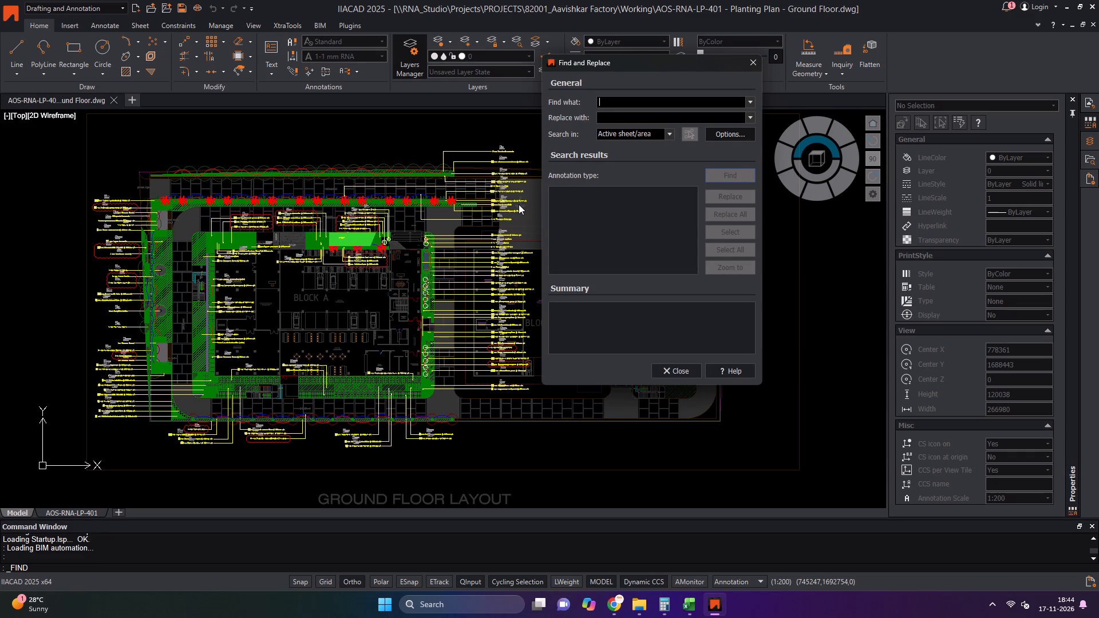
text(pse)
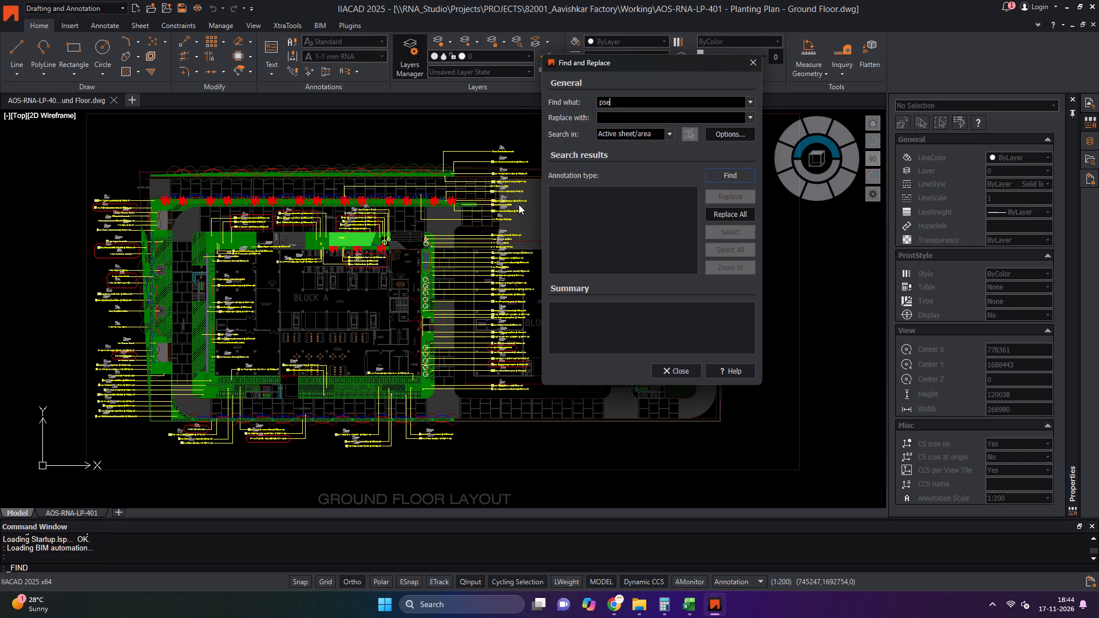
key(u)
text(der)
text(anth)
text(emum)
key(Return)
triple_click(731, 179)
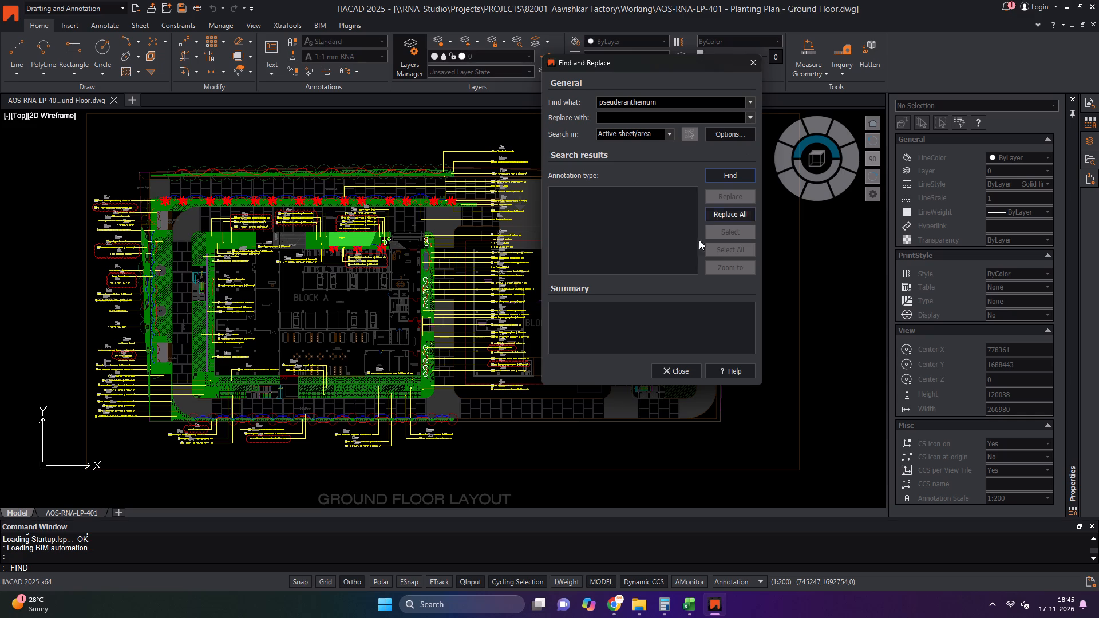
click(667, 374)
key(Escape)
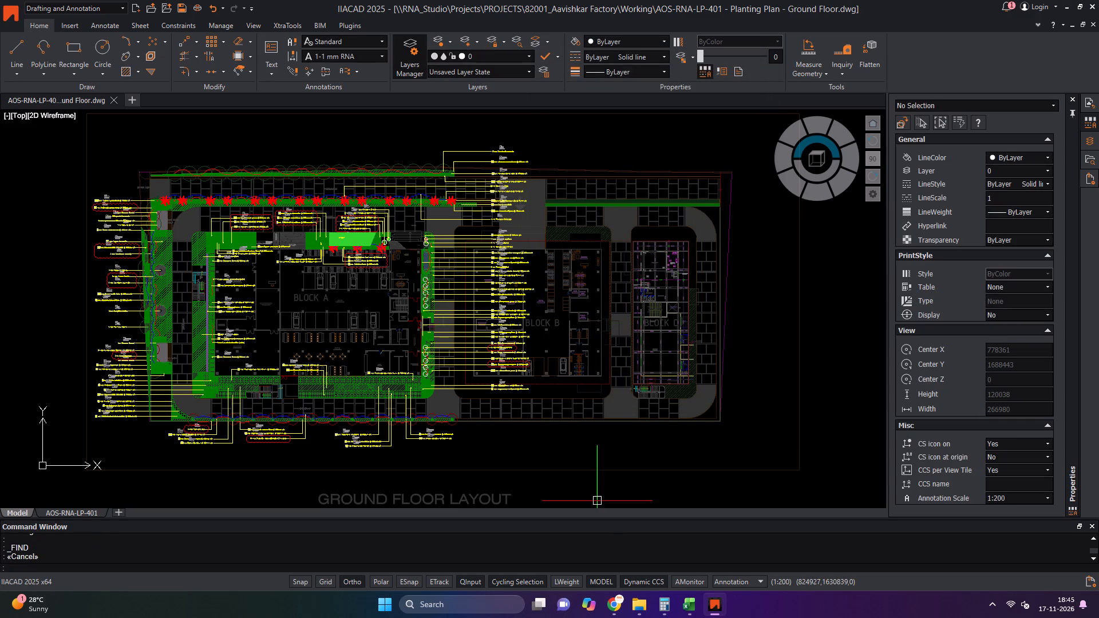
Back in Excel, examine the species left in the avishkar factory column C filter and compare them with Planting List_Ground.
click(686, 611)
click(646, 549)
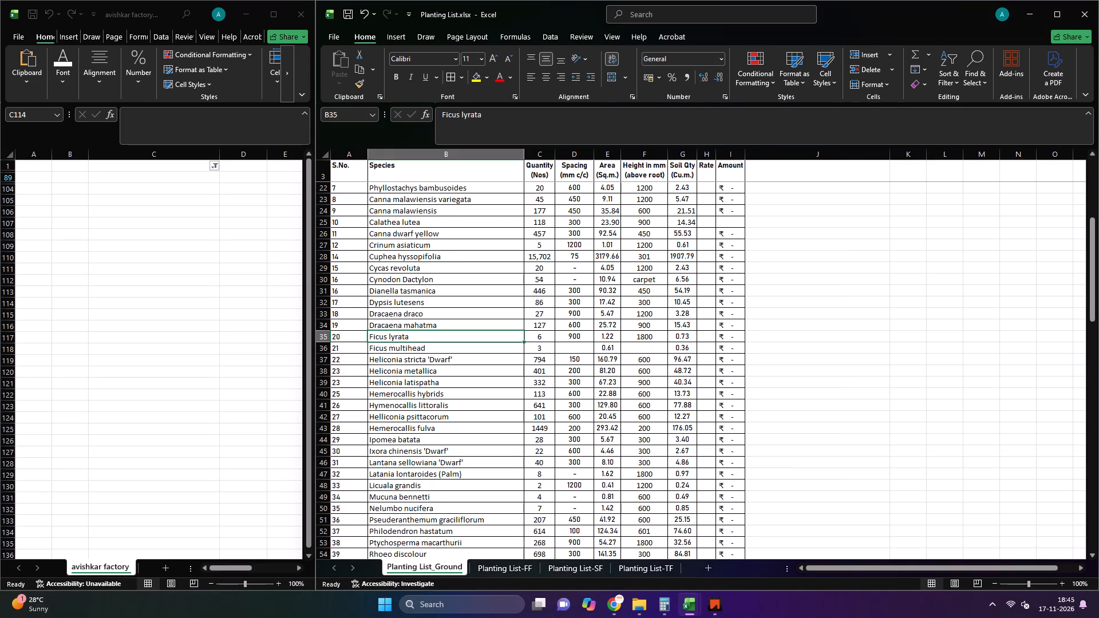
click(227, 345)
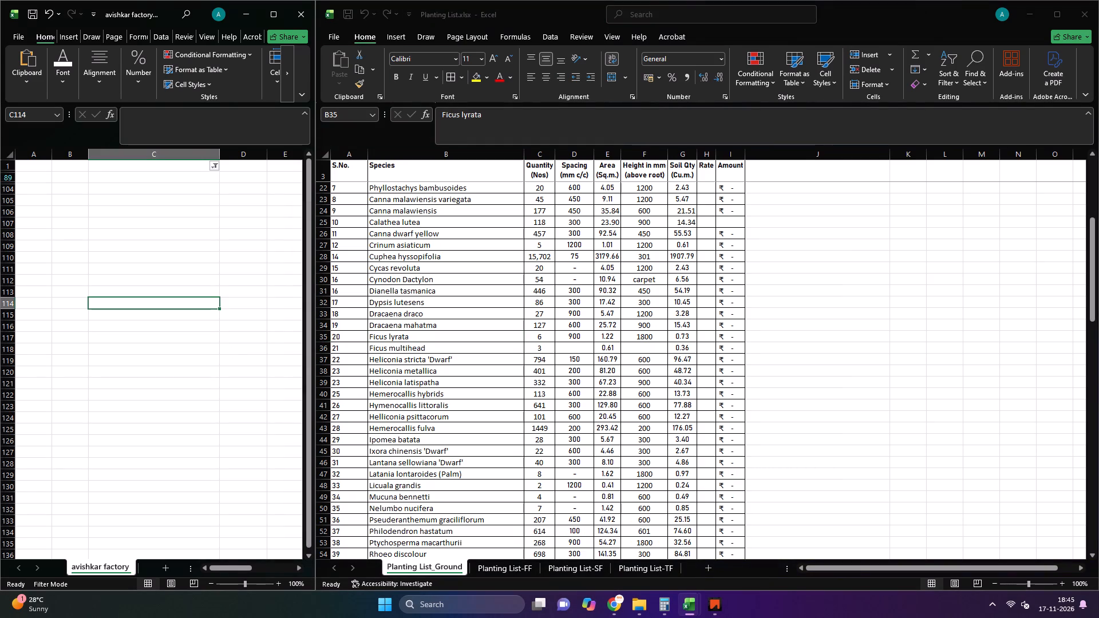
scroll(216, 366, up, 5)
click(198, 248)
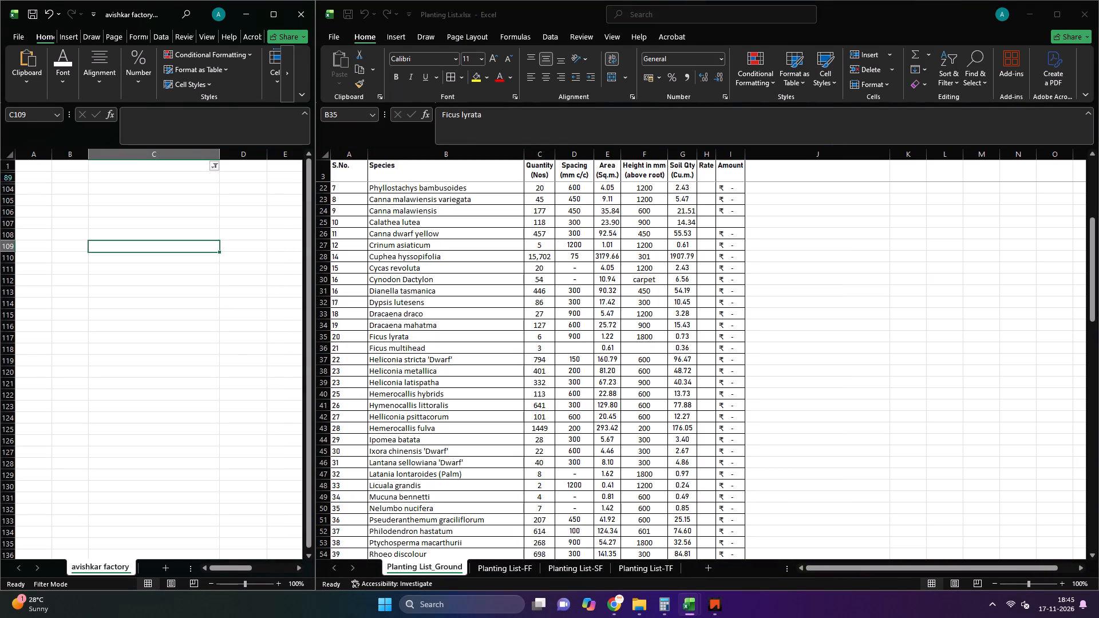
click(214, 166)
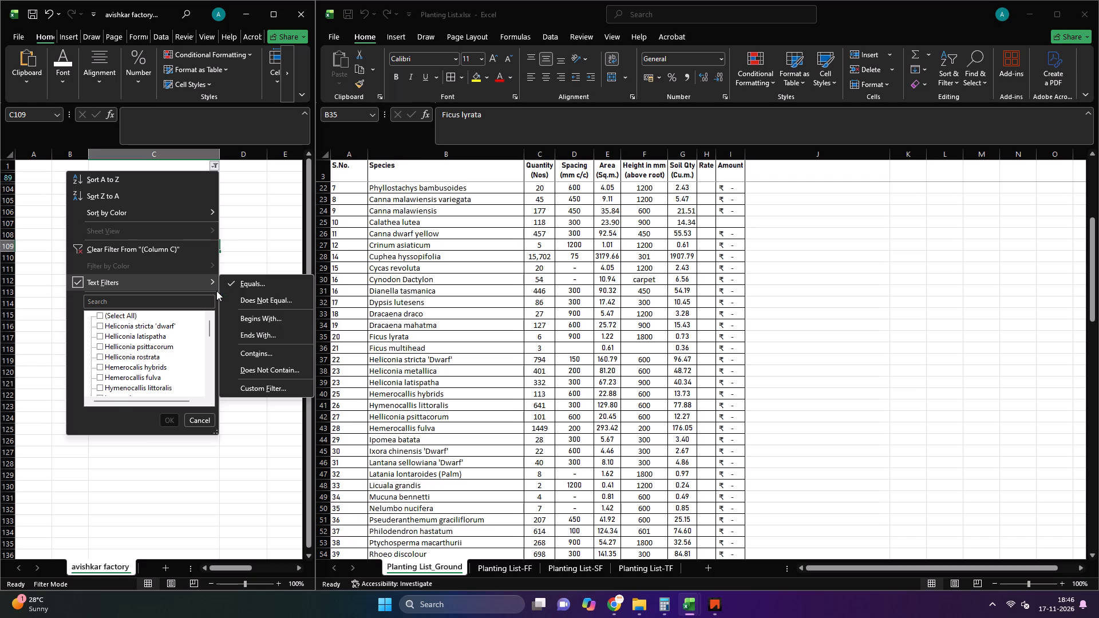
click(157, 385)
key(Escape)
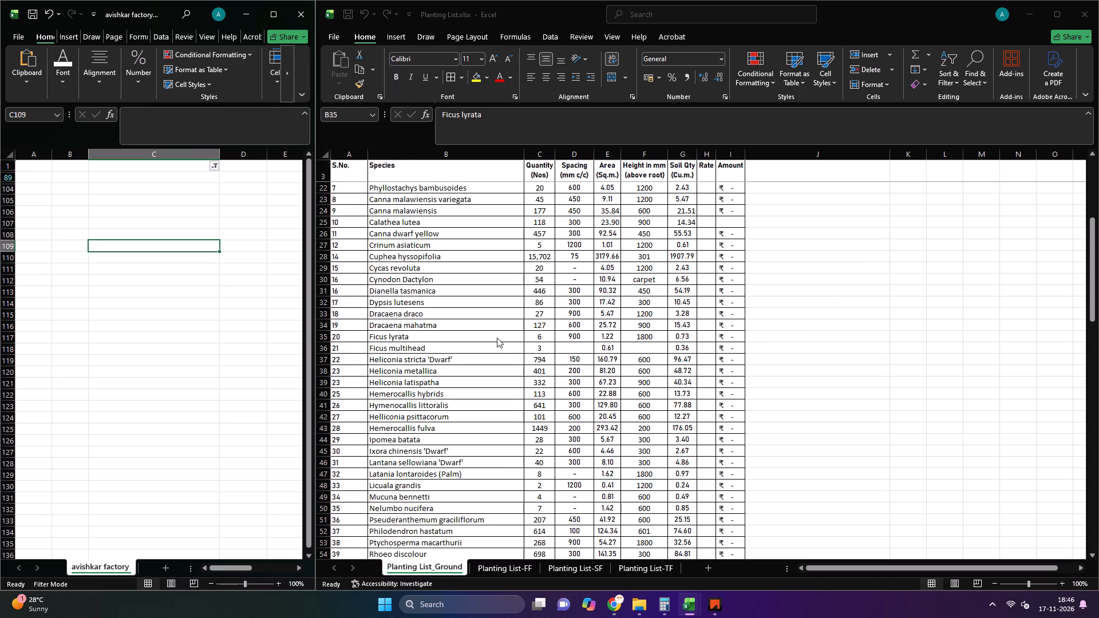
scroll(446, 321, down, 1)
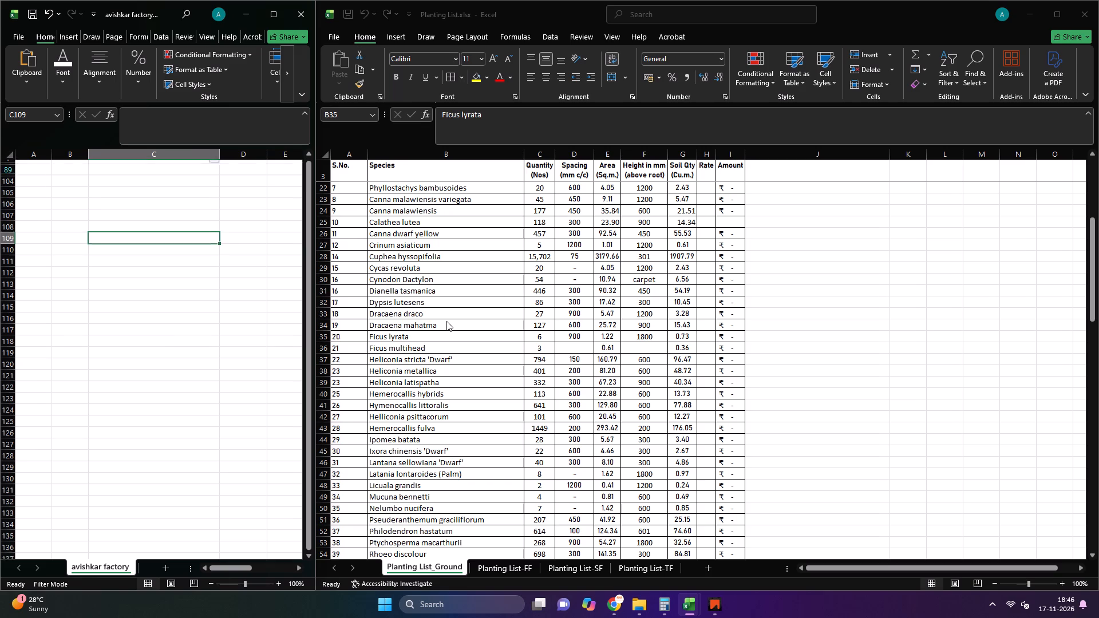
scroll(446, 321, down, 2)
scroll(445, 331, up, 12)
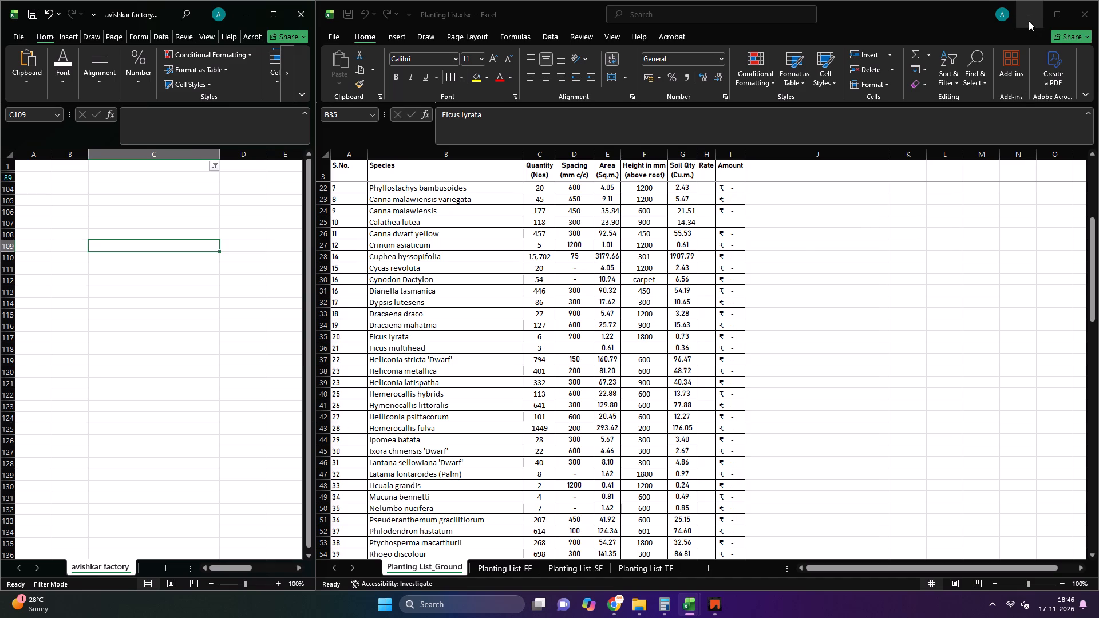
Close the Planting List workbook.
click(900, 283)
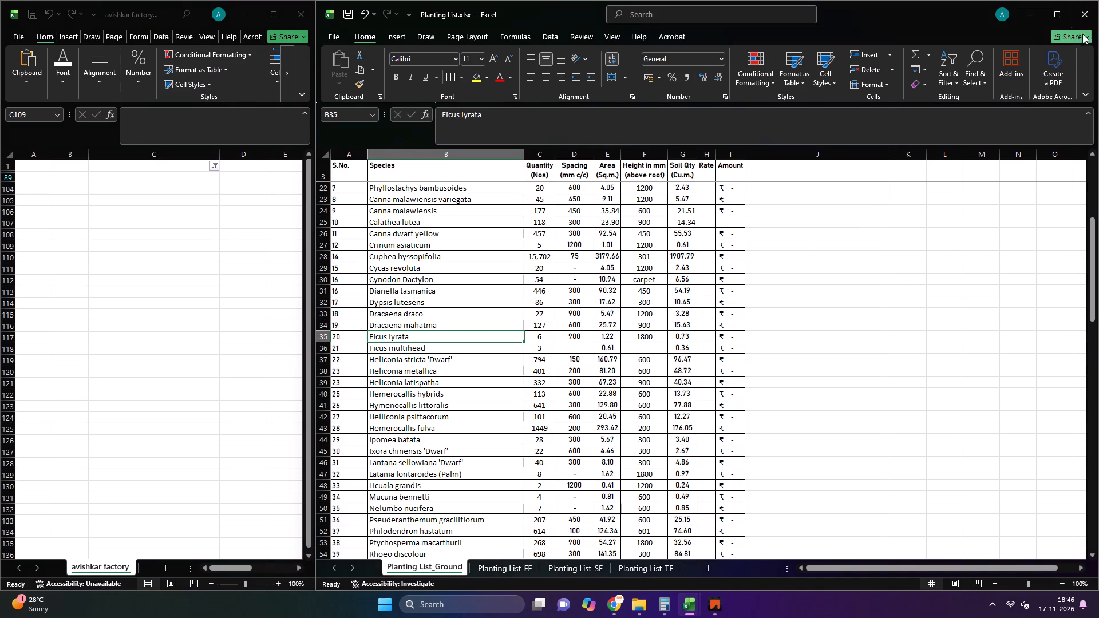
click(1078, 13)
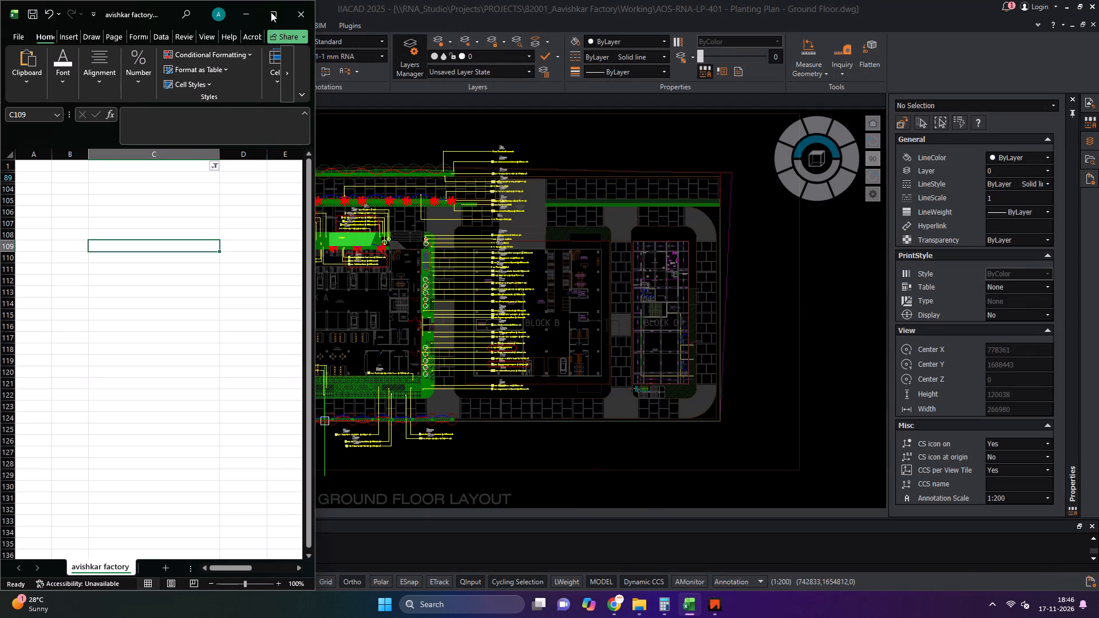
Maximise the avishkar factory workbook and undo its edits as far back as possible, including the Heliconia metallica clearing in row 89.
click(271, 7)
key(ctrl+z)
key(ctrl+z)
key(ctrl+z)
key(ctrl+z)
key(ctrl+z)
key(ctrl+z)
key(ctrl+z)
key(ctrl+z)
key(ctrl+z)
key(ctrl+z)
key(ctrl+z)
key(ctrl+z)
key(ctrl+z)
key(ctrl+z)
key(ctrl+z)
key(ctrl+z)
key(ctrl+z)
key(ctrl+z)
key(ctrl+z)
key(ctrl+z)
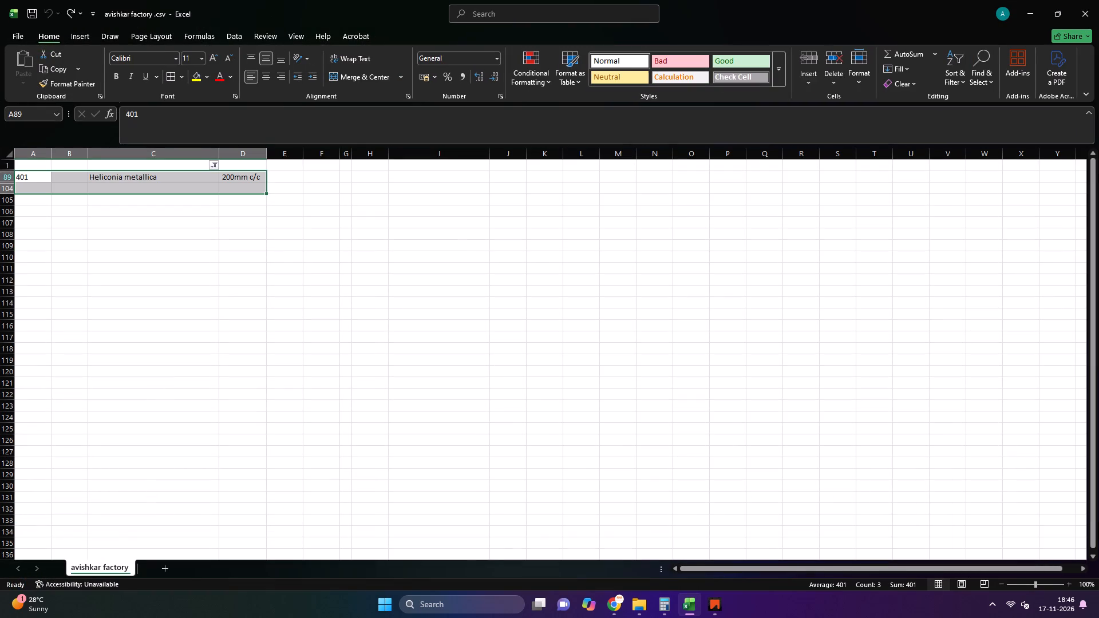
key(ctrl+z)
key(ctrl+z)
key(ctrl+z)
key(ctrl+z)
key(ctrl+z)
key(ctrl+z)
key(ctrl+z)
key(ctrl+z)
key(ctrl+z)
key(ctrl+z)
key(ctrl+z)
key(ctrl+z)
key(ctrl+z)
key(ctrl+z)
key(ctrl+z)
key(ctrl+z)
key(ctrl+z)
key(ctrl+z)
key(ctrl+z)
key(ctrl+z)
key(ctrl+z)
key(ctrl+z)
key(ctrl+z)
key(ctrl+z)
key(ctrl+z)
key(ctrl+z)
key(ctrl+z)
key(ctrl+z)
key(ctrl+z)
key(ctrl+z)
key(ctrl+z)
key(ctrl+z)
key(ctrl+z)
key(ctrl+z)
key(ctrl+z)
key(ctrl+z)
Close the avishkar factory workbook without saving its changes.
click(1034, 15)
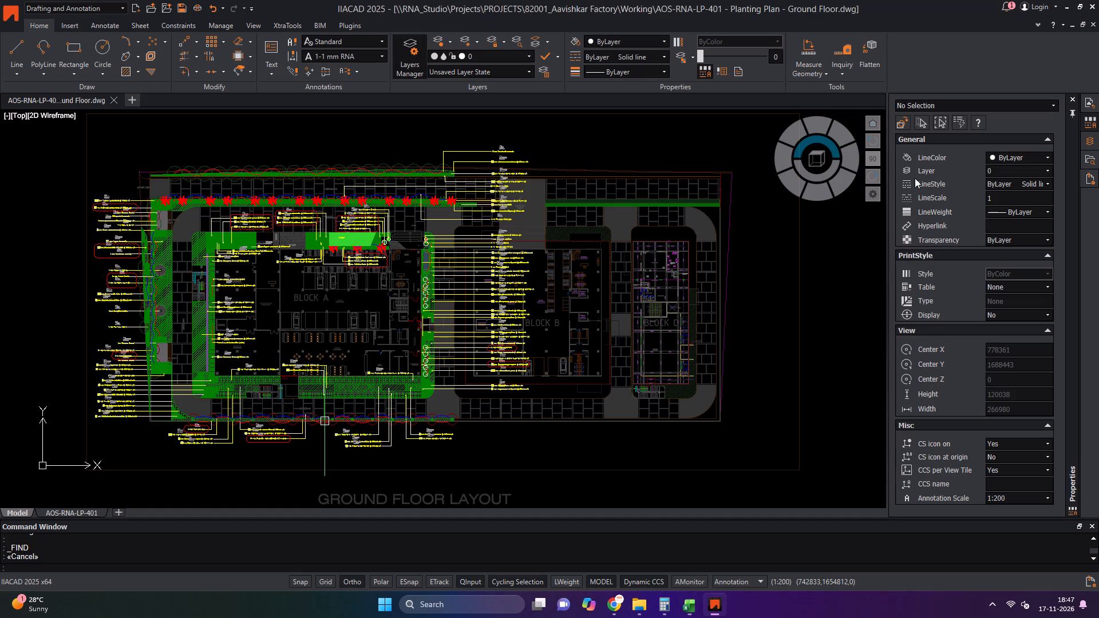
click(695, 606)
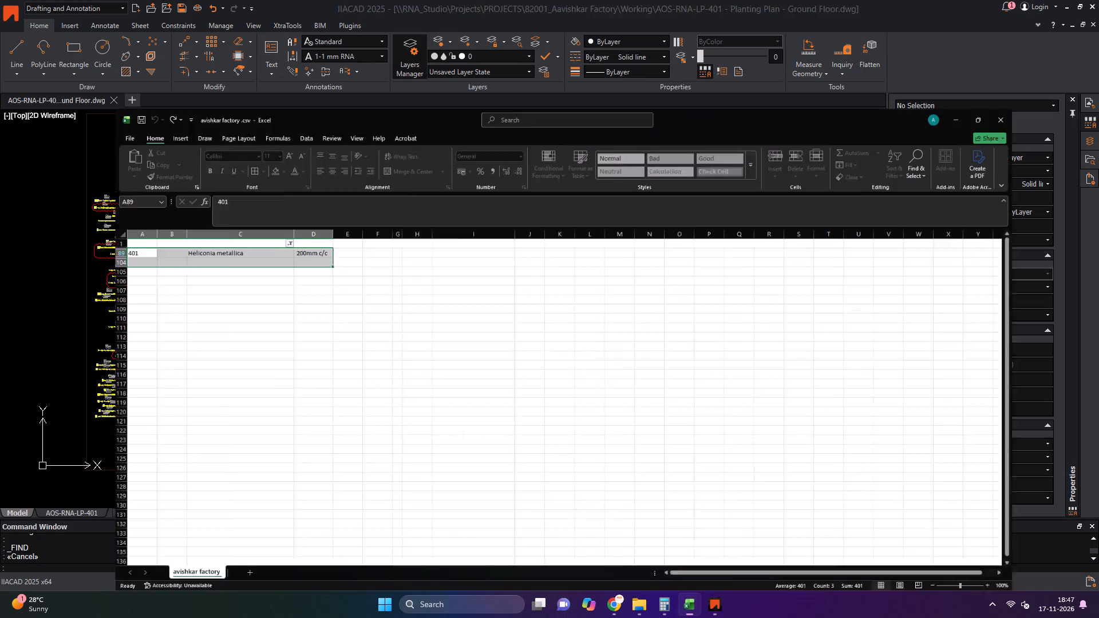
click(1082, 7)
click(603, 326)
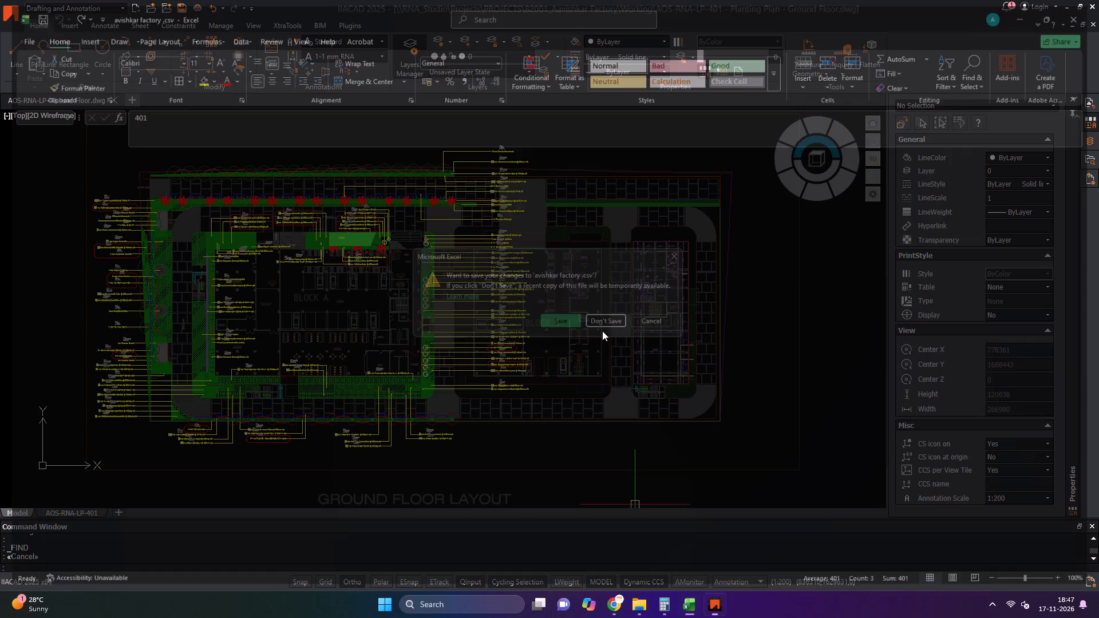
Clear the view to the desktop and reopen the avishkar factory .csv file from there.
click(1072, 6)
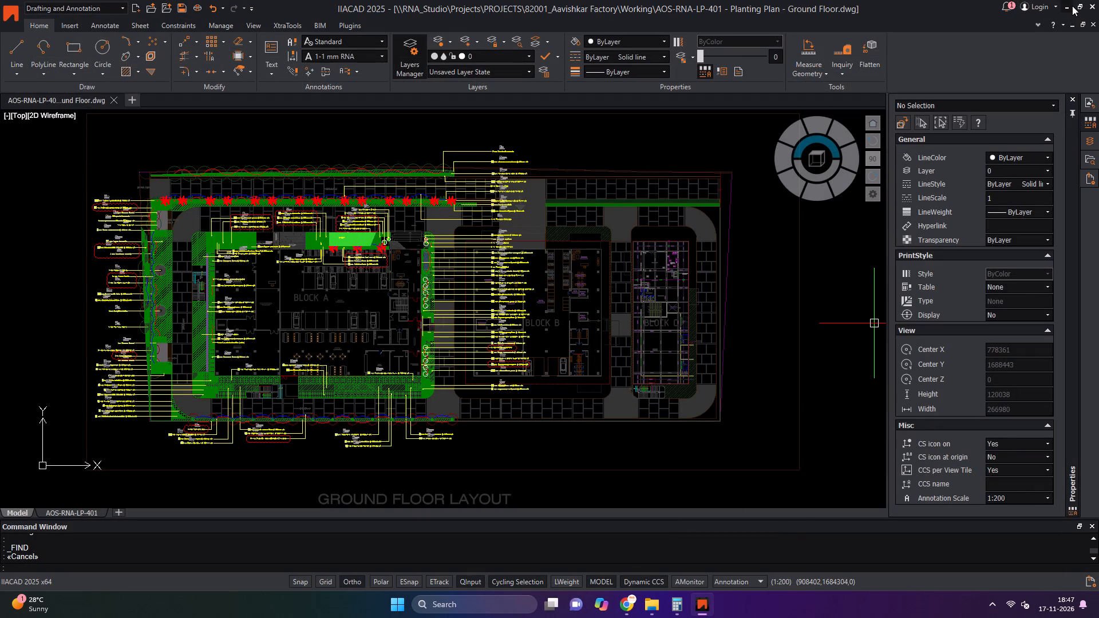
click(845, 215)
click(1027, 6)
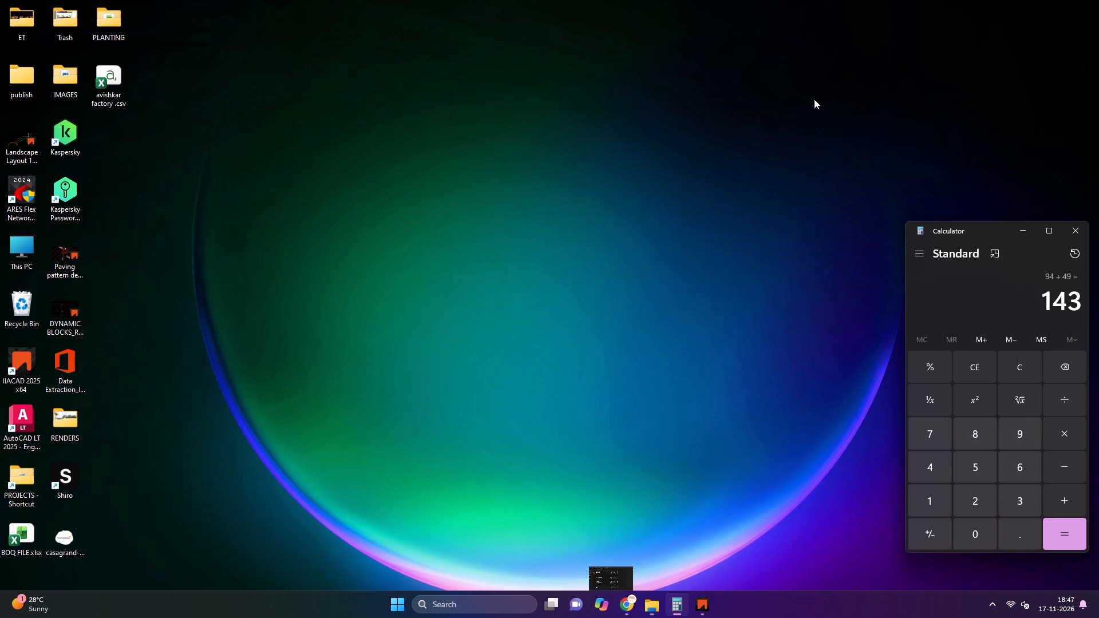
drag(647, 210, 628, 210)
double_click(120, 90)
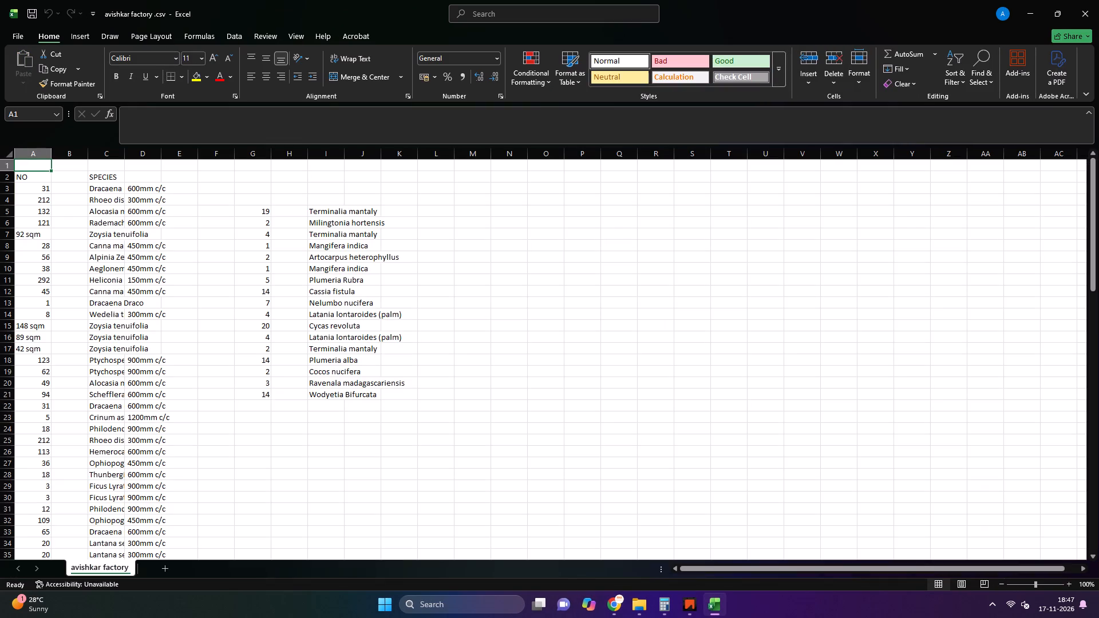
Auto-fit columns B and C of the avishkar factory sheet so the full species names can be read.
click(238, 303)
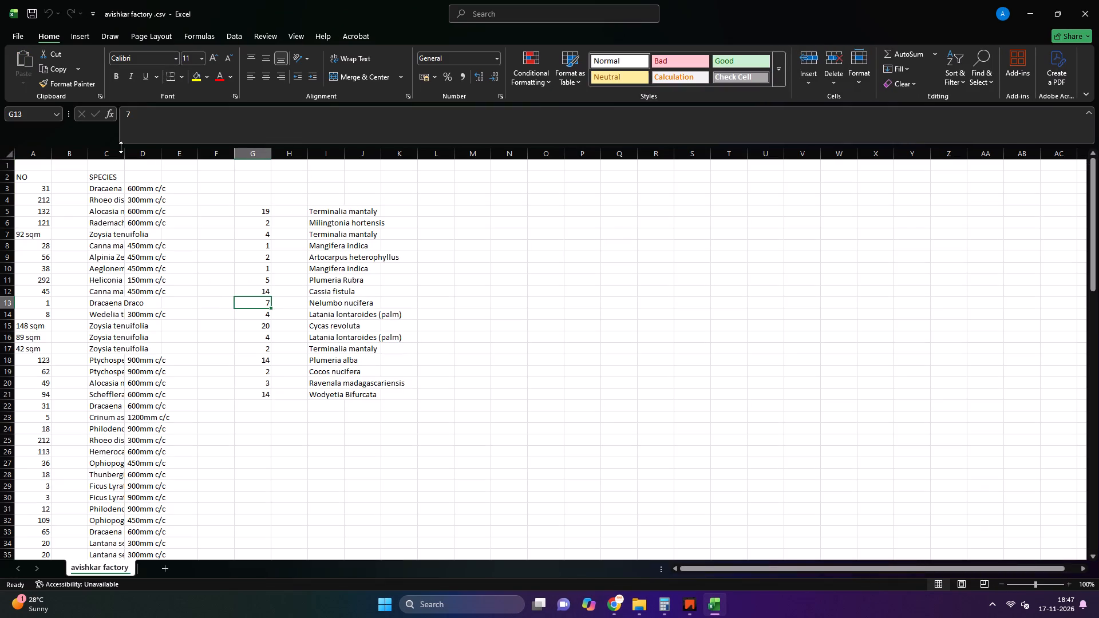
double_click(88, 154)
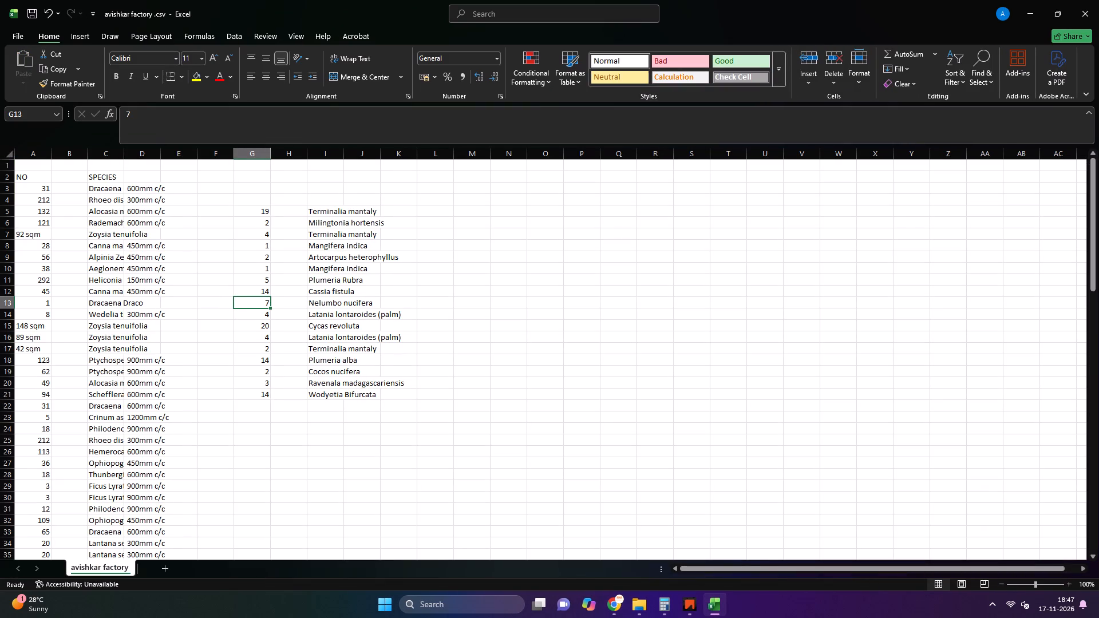
double_click(124, 152)
click(496, 462)
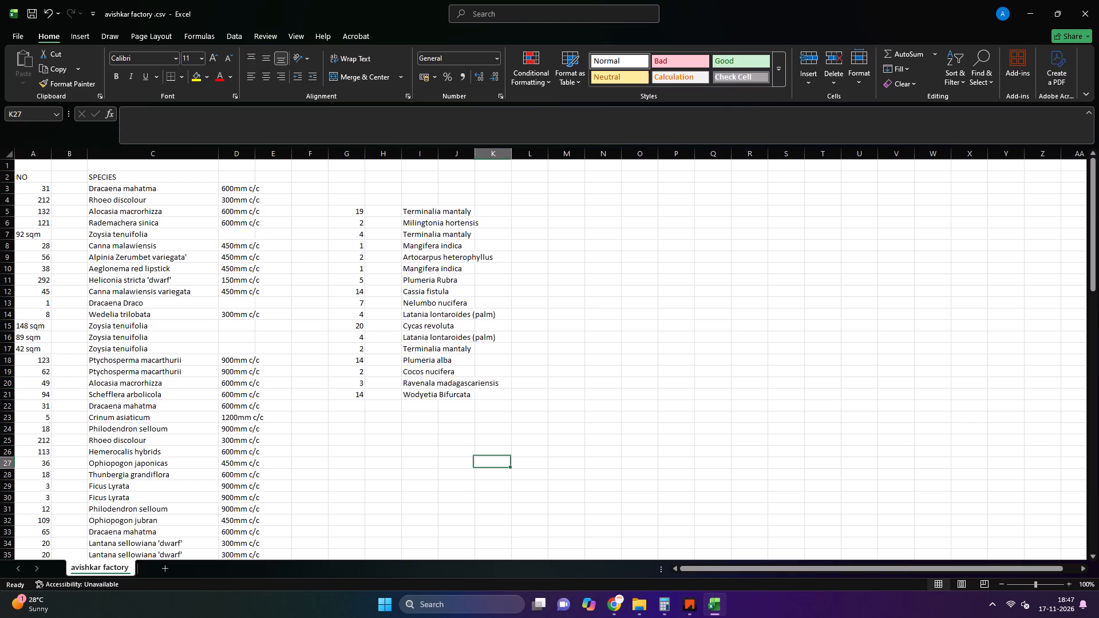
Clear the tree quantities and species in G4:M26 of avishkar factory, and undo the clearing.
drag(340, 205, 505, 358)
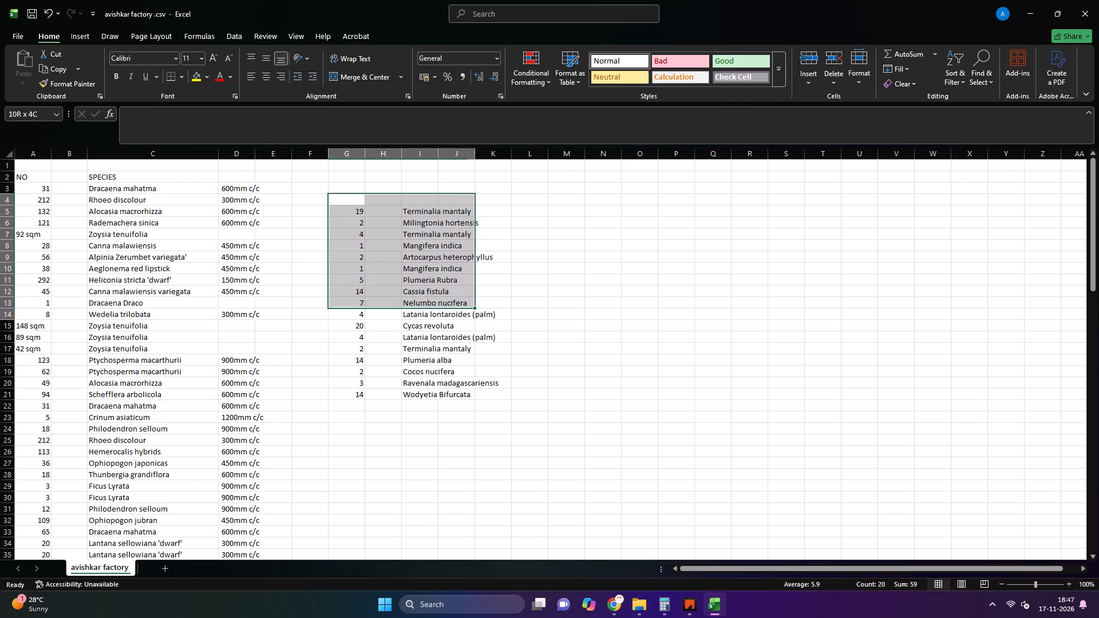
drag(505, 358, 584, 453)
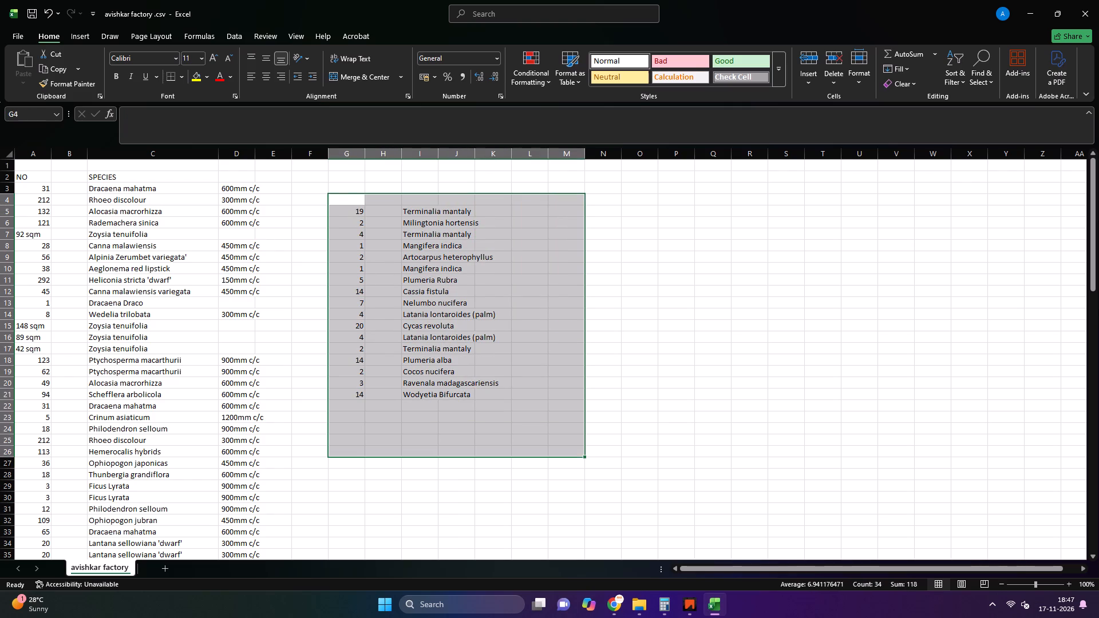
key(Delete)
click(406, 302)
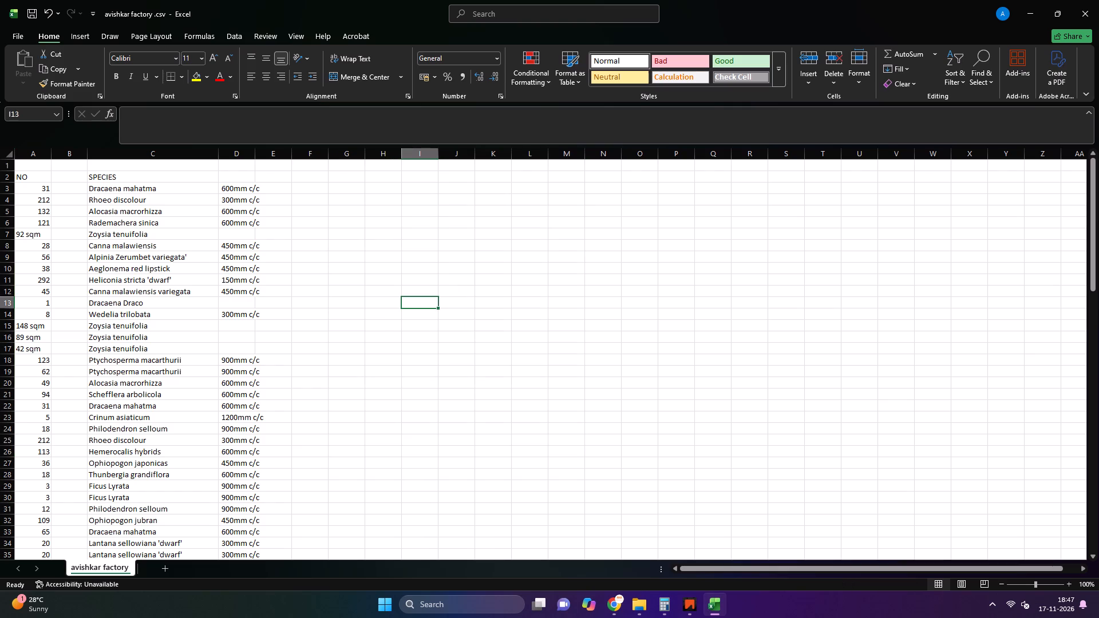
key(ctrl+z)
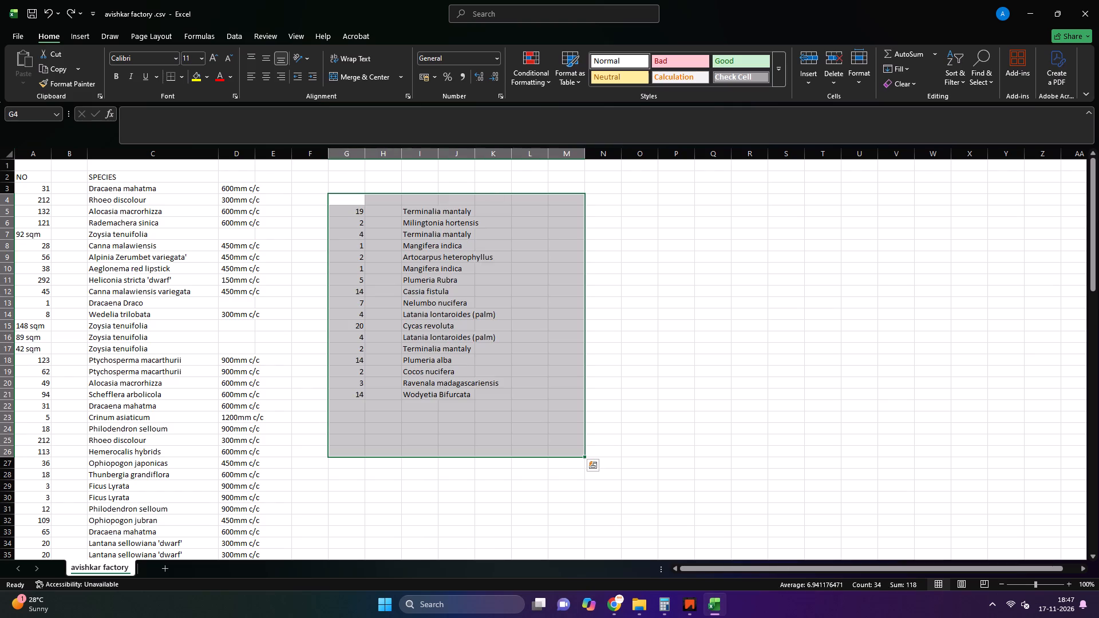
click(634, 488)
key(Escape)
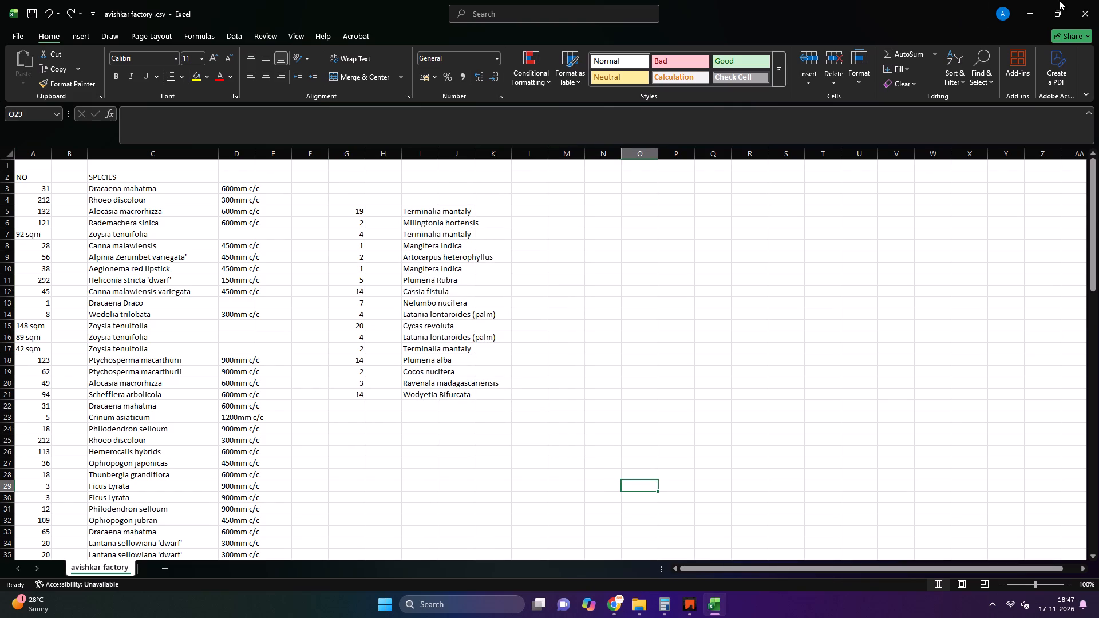
Open Planting List.xlsx from the project's Working folder and arrange it side by side with the avishkar factory workbook.
click(1059, 9)
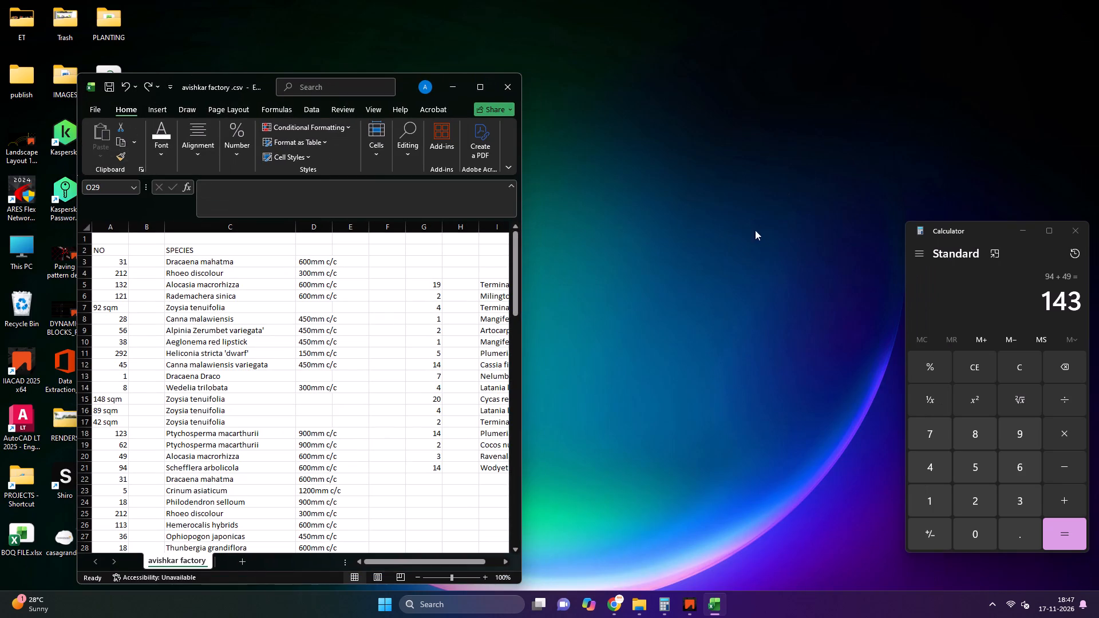
click(763, 230)
click(634, 606)
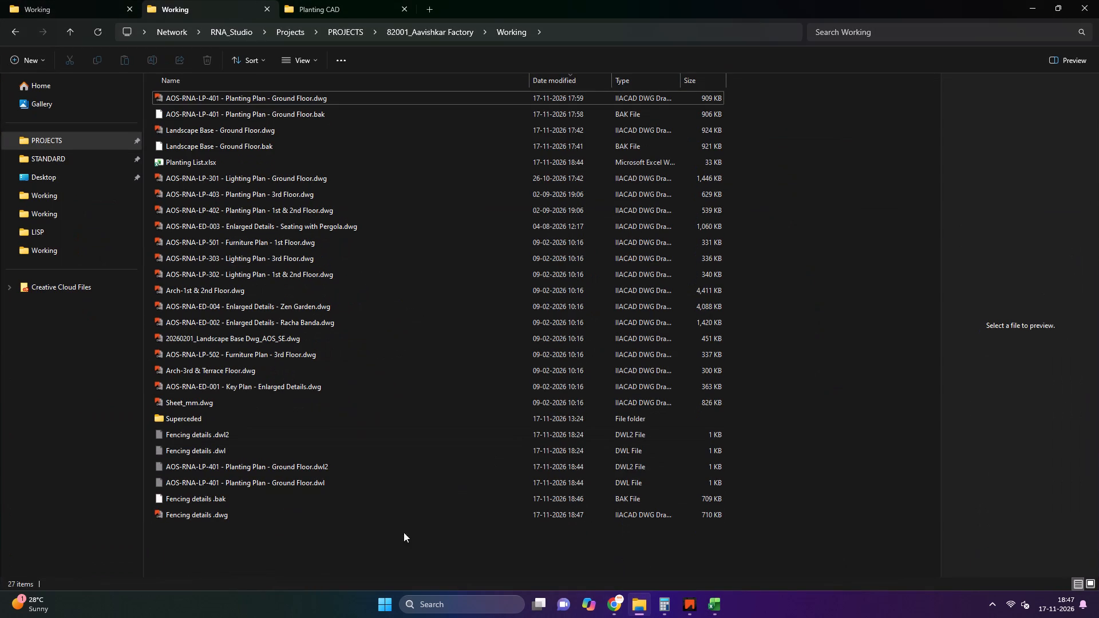
click(344, 560)
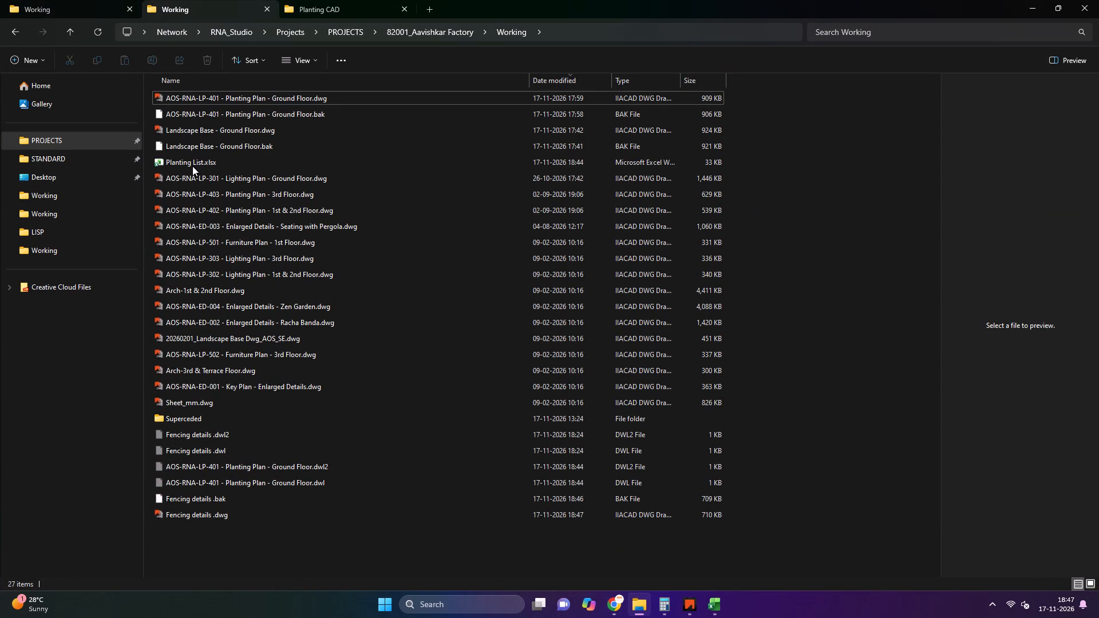
double_click(192, 166)
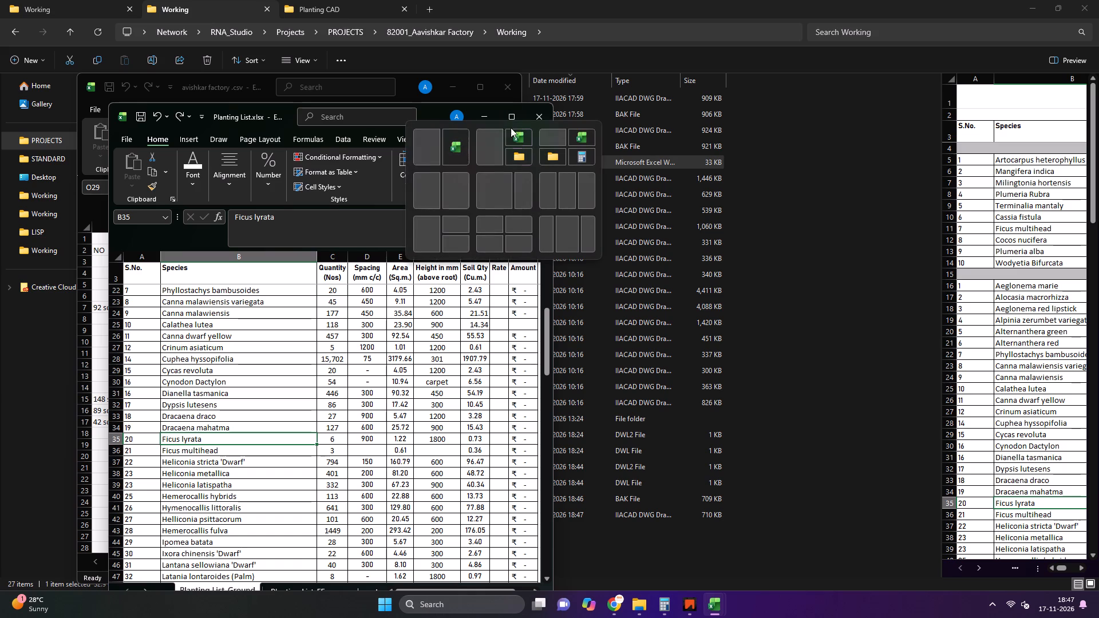
click(485, 197)
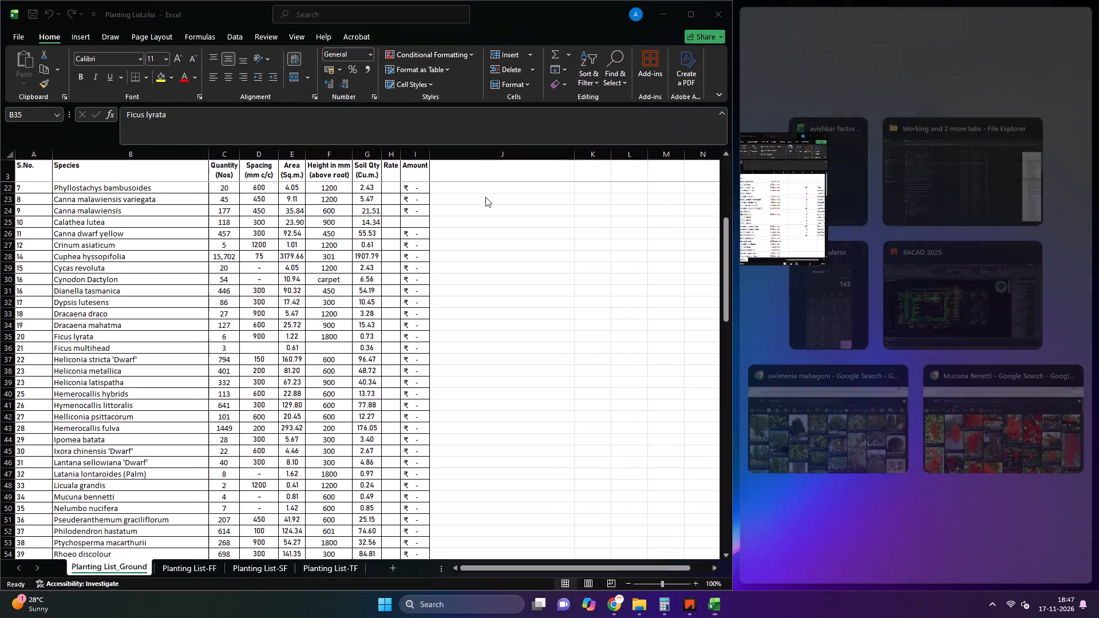
click(820, 193)
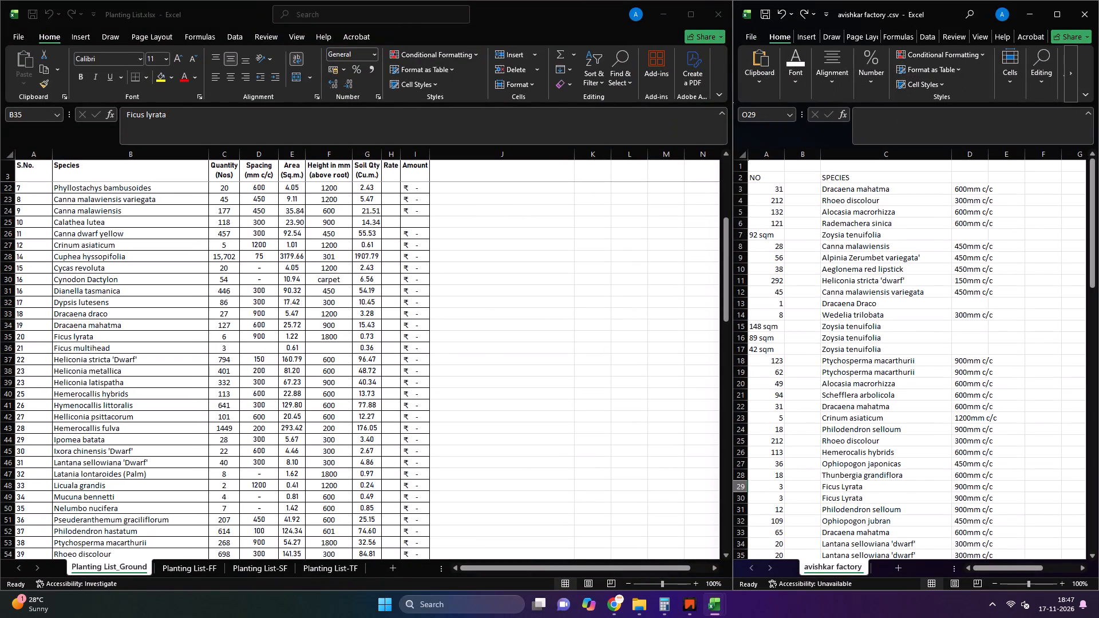
Check the avishkar factory tree list against TREES (IN GROUND) in Planting List_Ground and clear the matched entries in G5:K9.
middle_drag(925, 363, 978, 370)
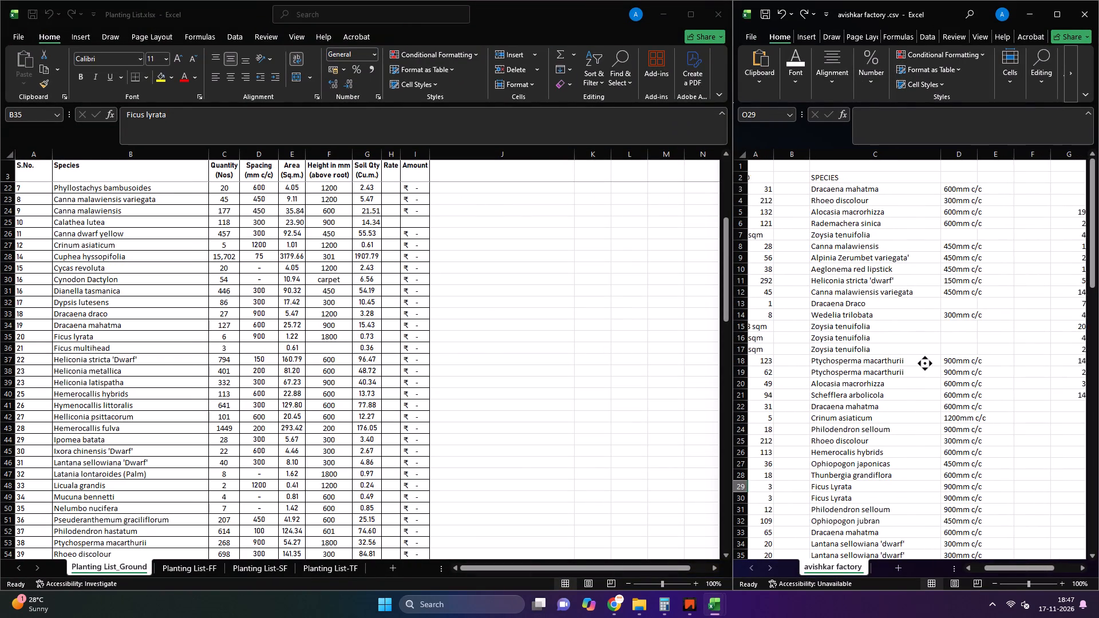
middle_drag(978, 370, 1015, 377)
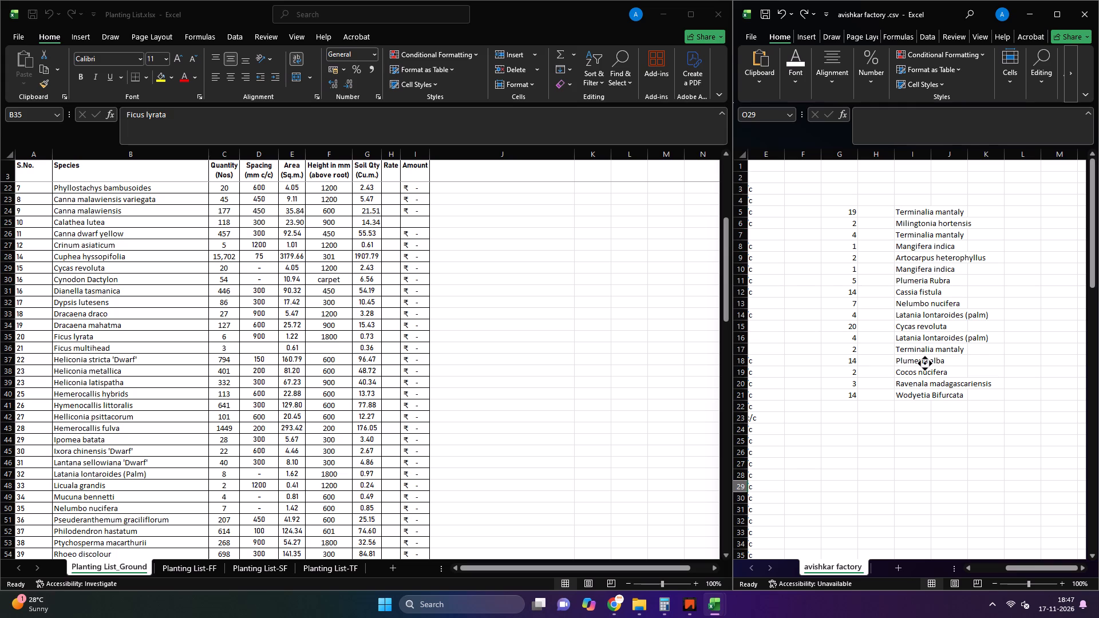
click(275, 326)
scroll(191, 318, up, 6)
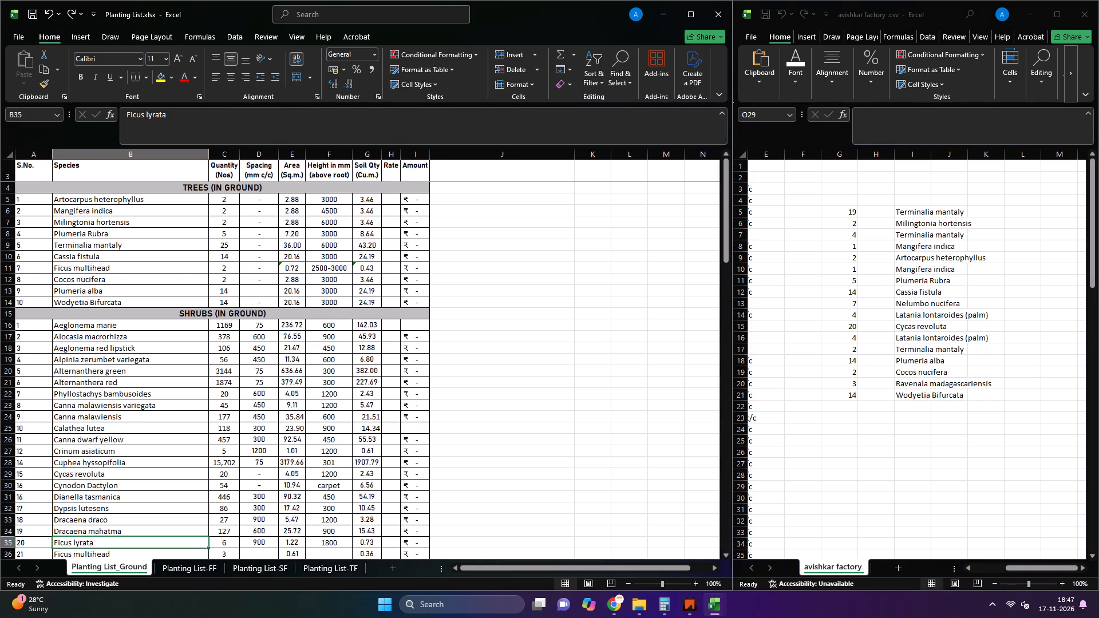
drag(833, 205, 901, 209)
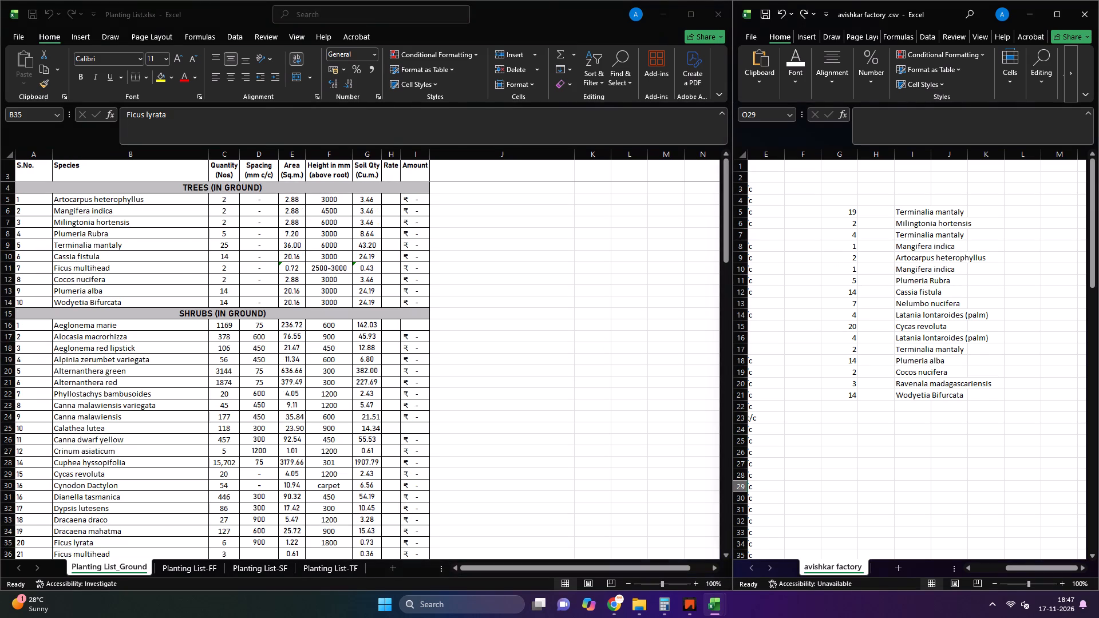
drag(901, 209, 918, 212)
drag(841, 207, 991, 268)
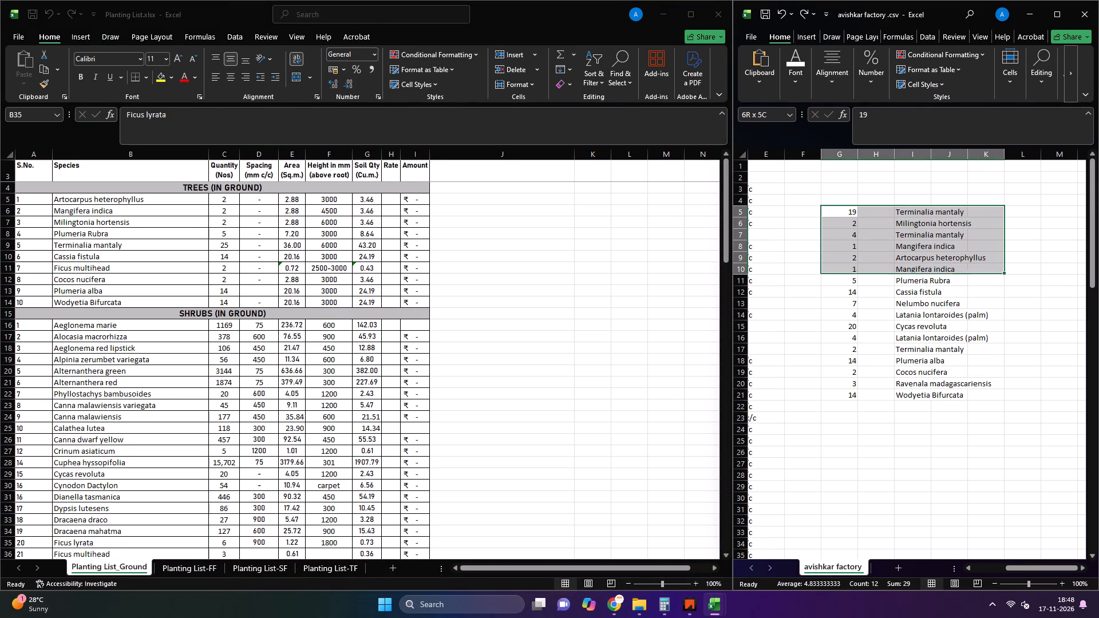
drag(991, 268, 991, 279)
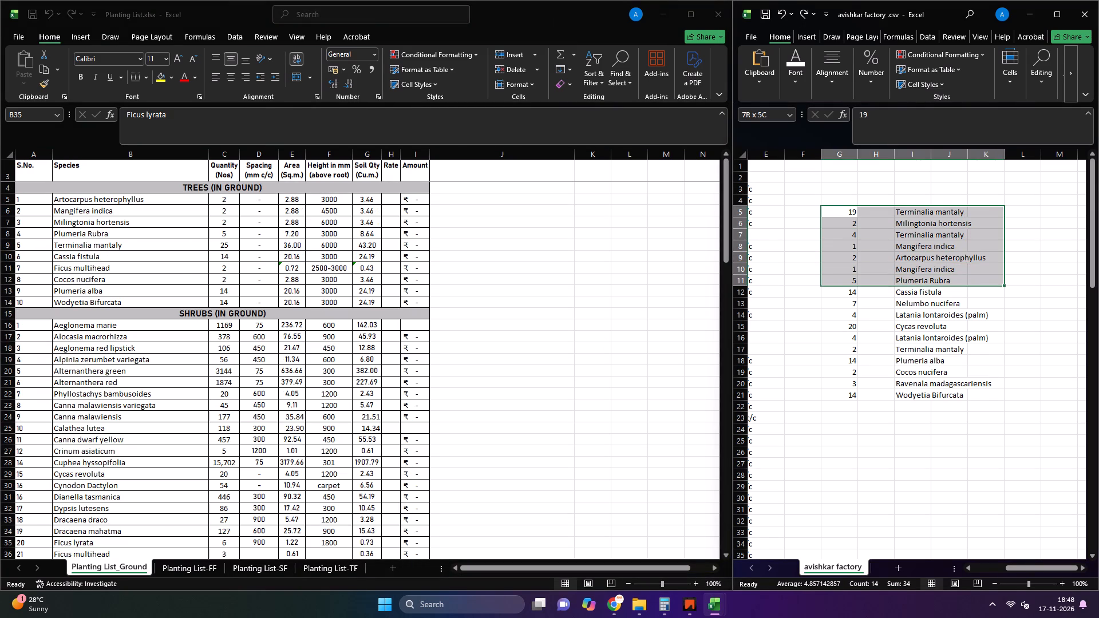
drag(991, 279, 991, 279)
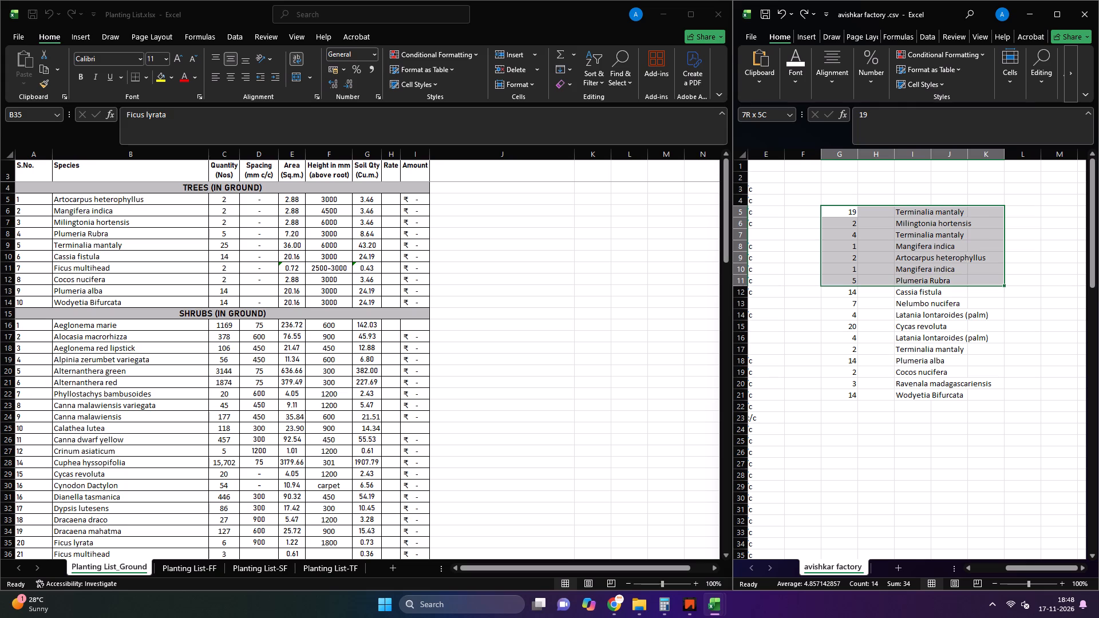
drag(991, 279, 993, 252)
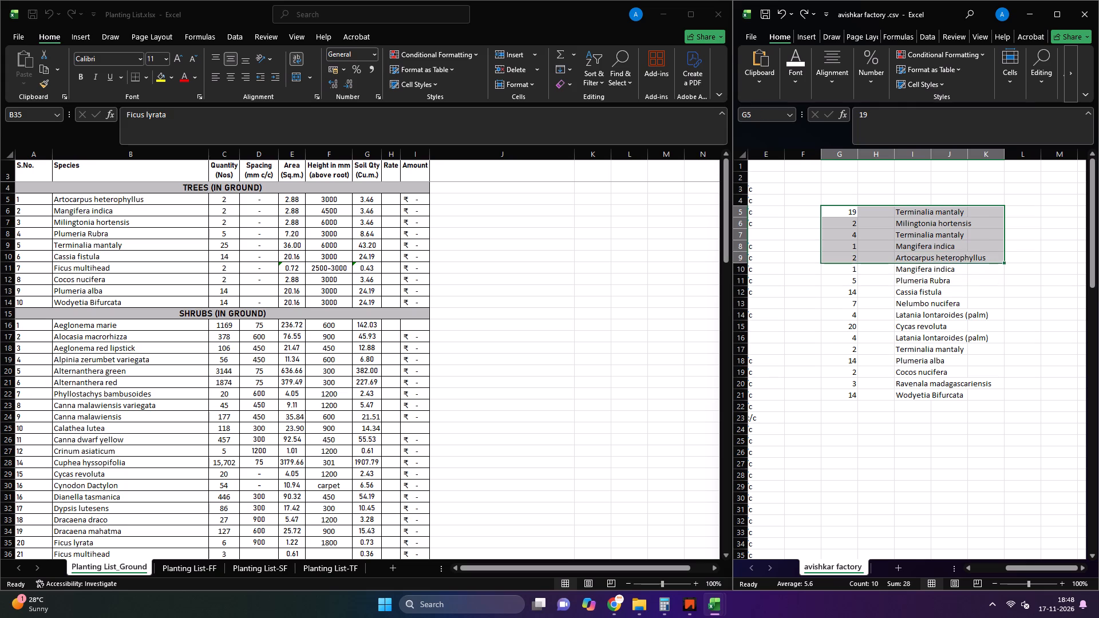
key(Delete)
Clear the Mangifera indica, Plumeria Rubra and Cassia fistula entries with their quantities in rows 10 to 12 of avishkar factory.
drag(858, 268, 945, 265)
key(Delete)
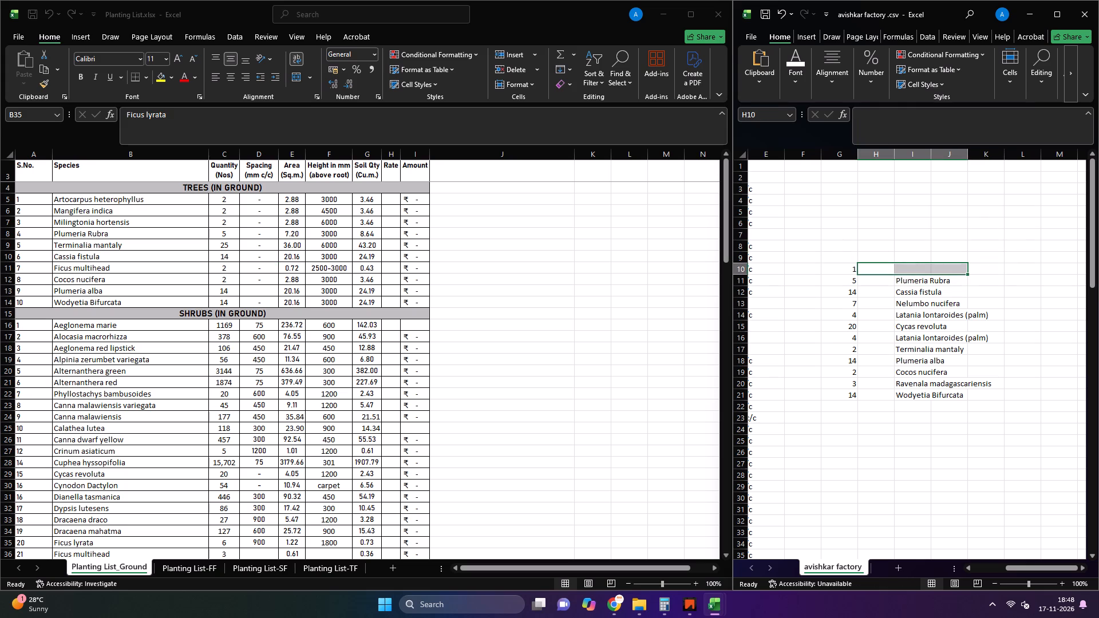
drag(844, 266, 943, 266)
key(Delete)
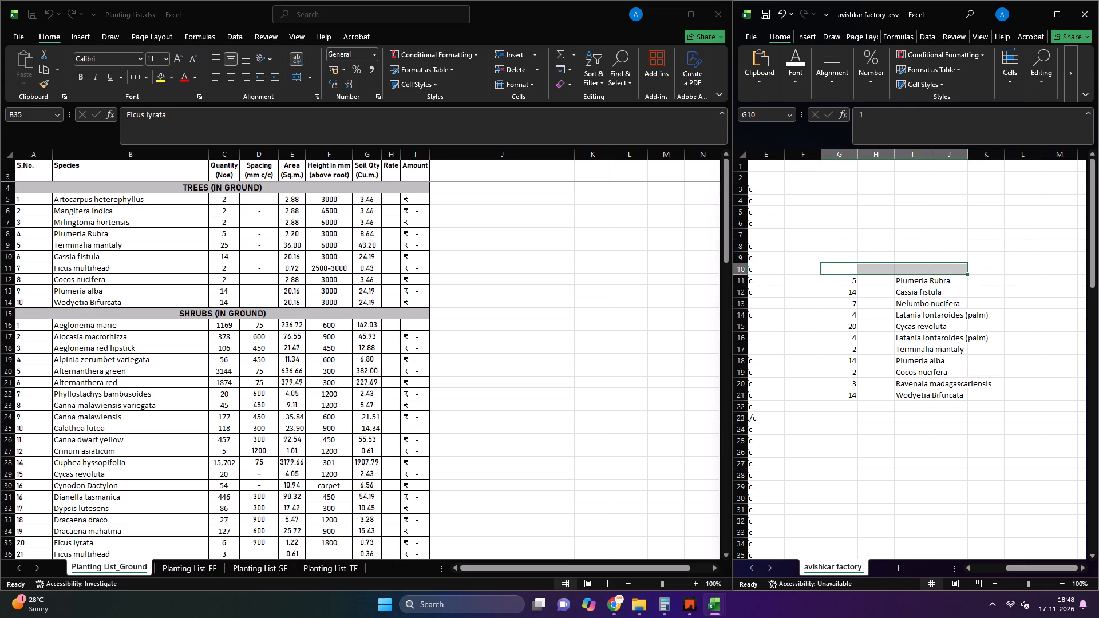
drag(851, 281, 977, 278)
key(Delete)
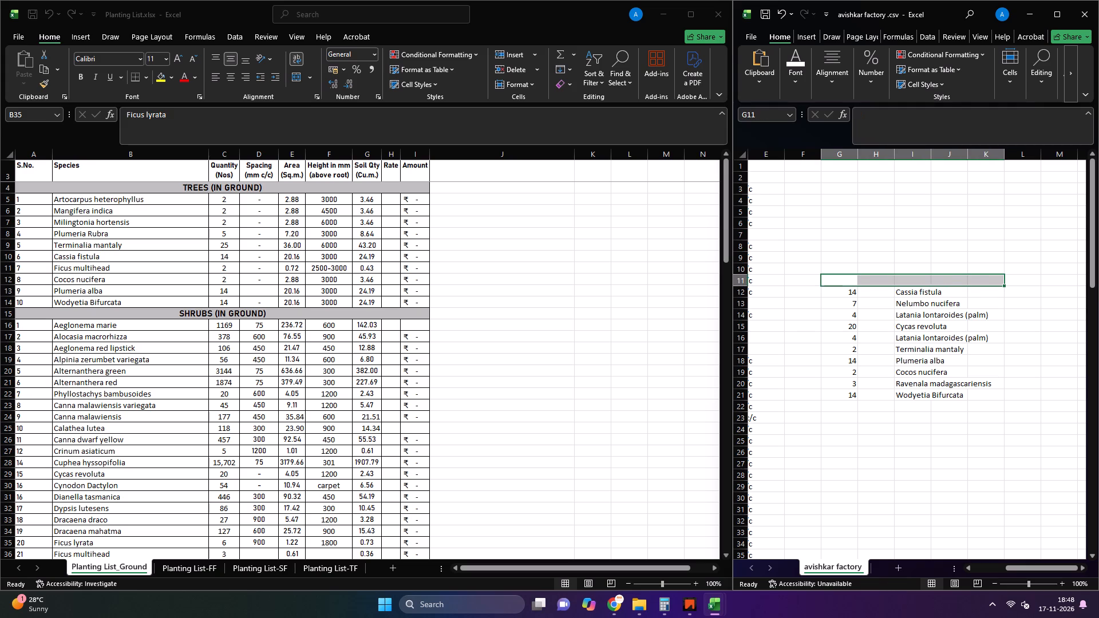
drag(853, 295, 997, 295)
key(Delete)
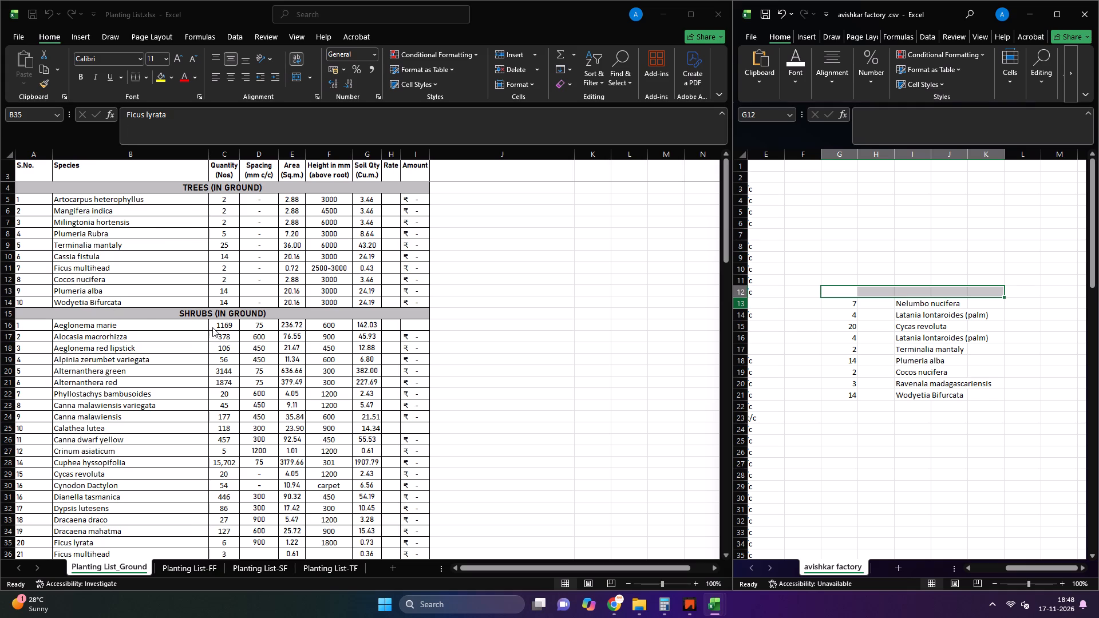
Clear the Terminalia mantaly entry and its quantity in row 17 of avishkar factory.
click(816, 340)
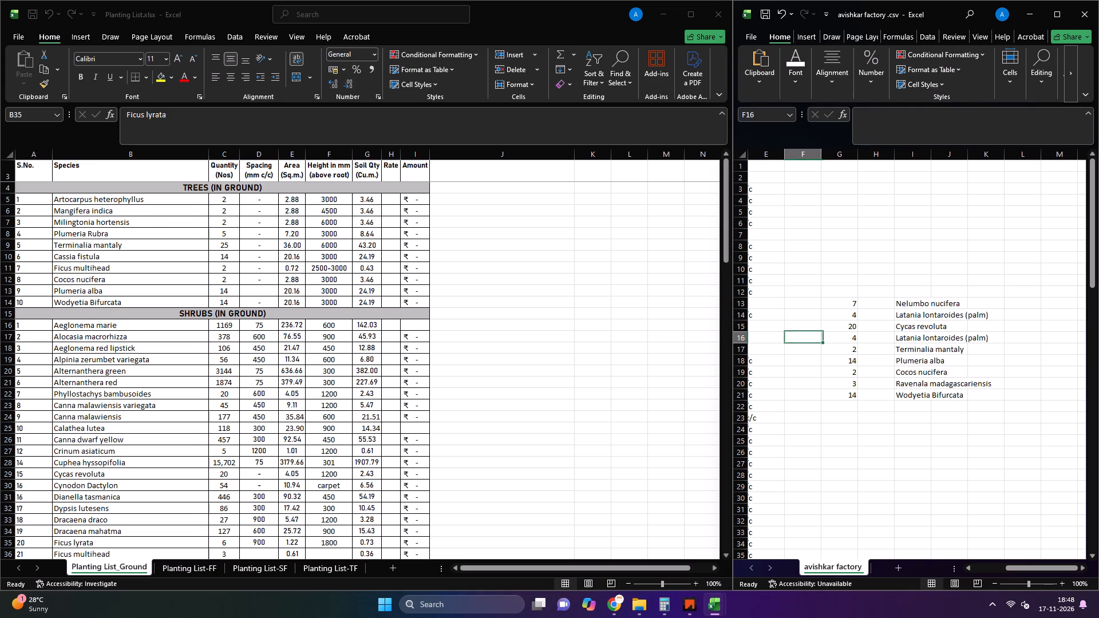
drag(853, 350, 943, 350)
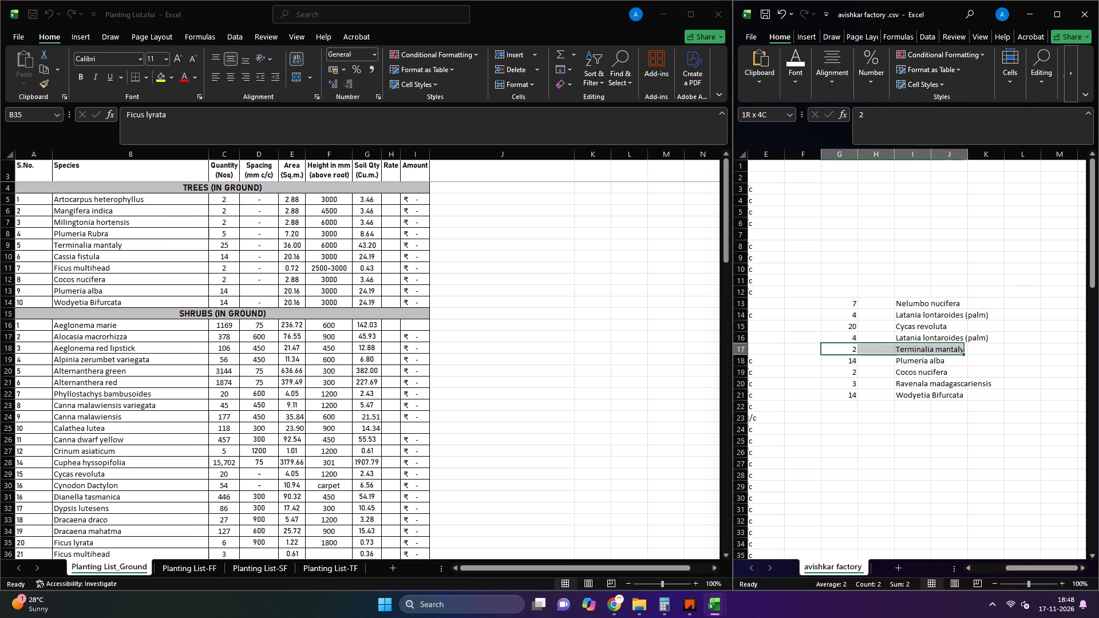
drag(943, 350, 943, 349)
key(Delete)
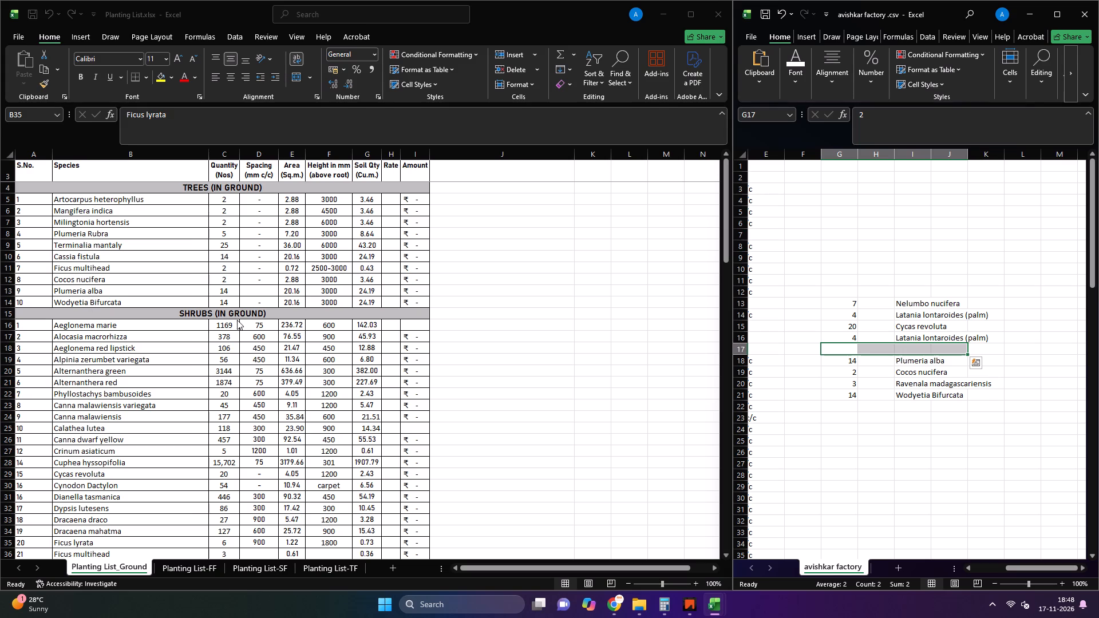
Insert a blank row above Wodyetia Bifurcata in the TREES (IN GROUND) section of Planting List_Ground.
click(520, 324)
middle_drag(94, 322, 96, 393)
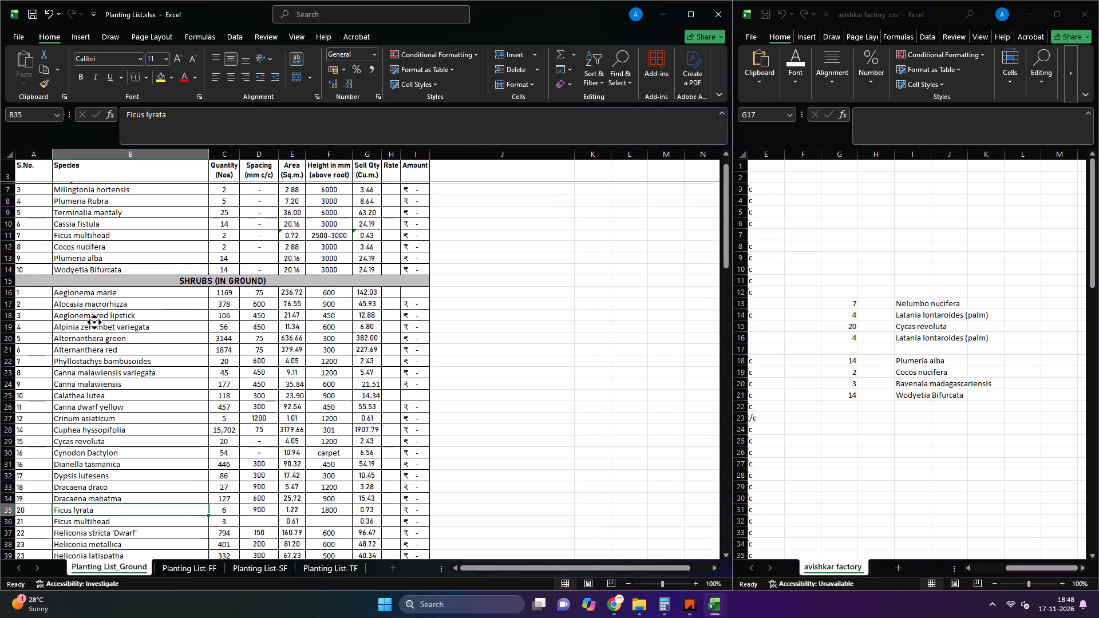
middle_drag(96, 393, 96, 398)
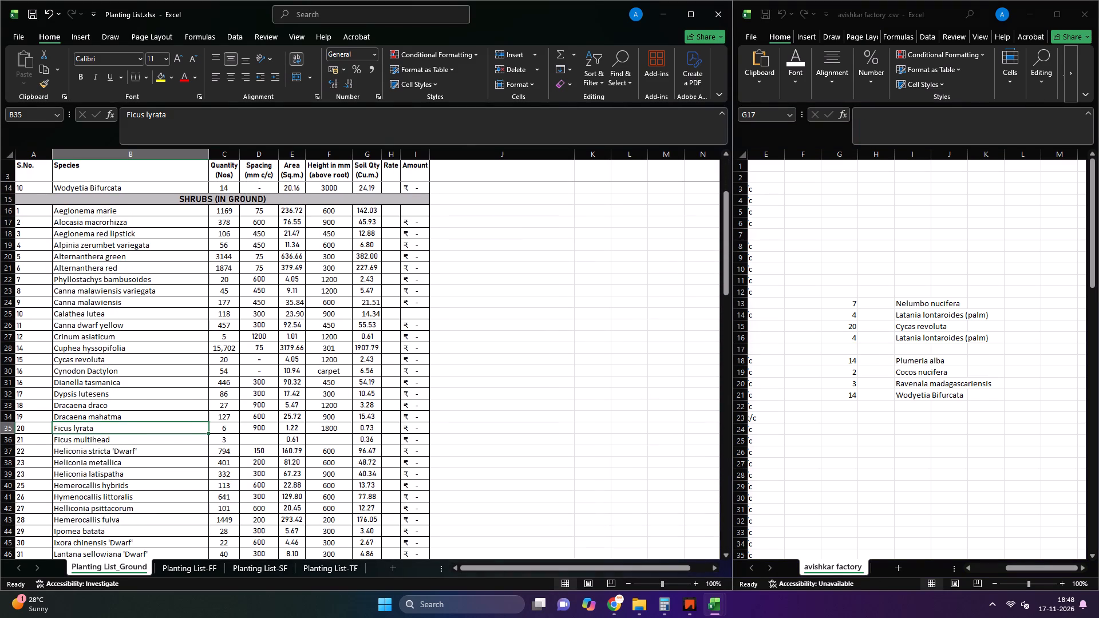
scroll(105, 441, up, 1)
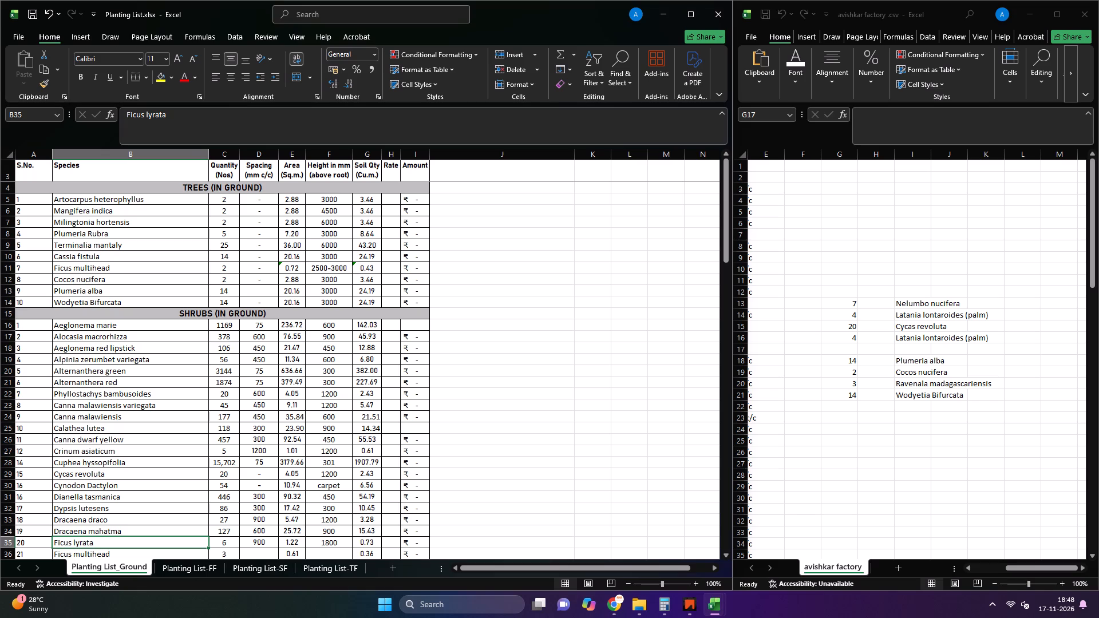
click(131, 293)
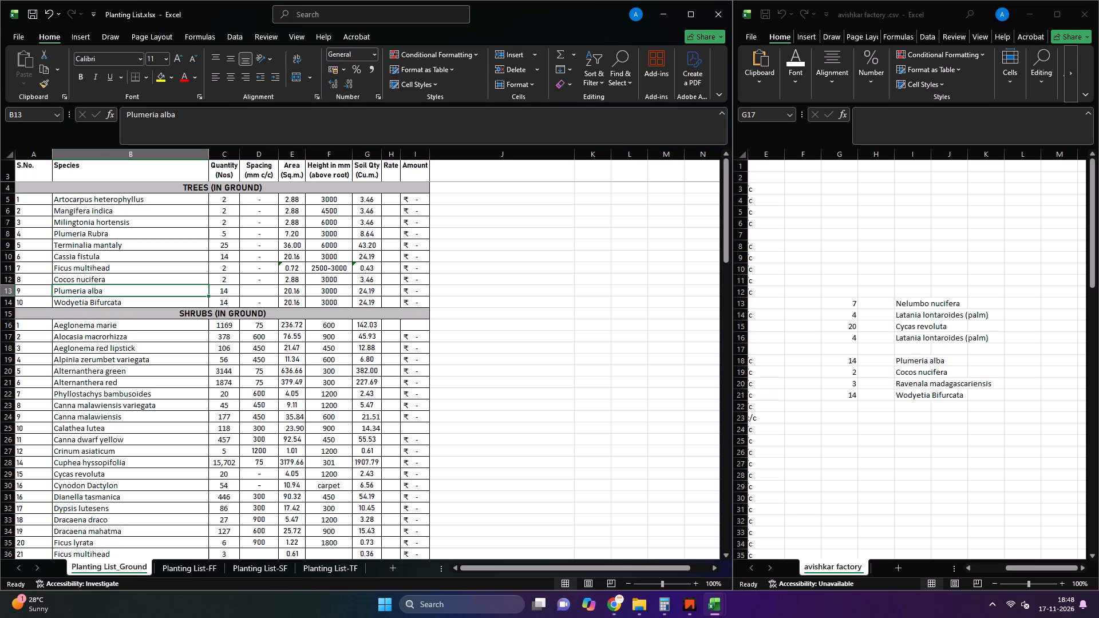
click(7, 303)
right_click(8, 302)
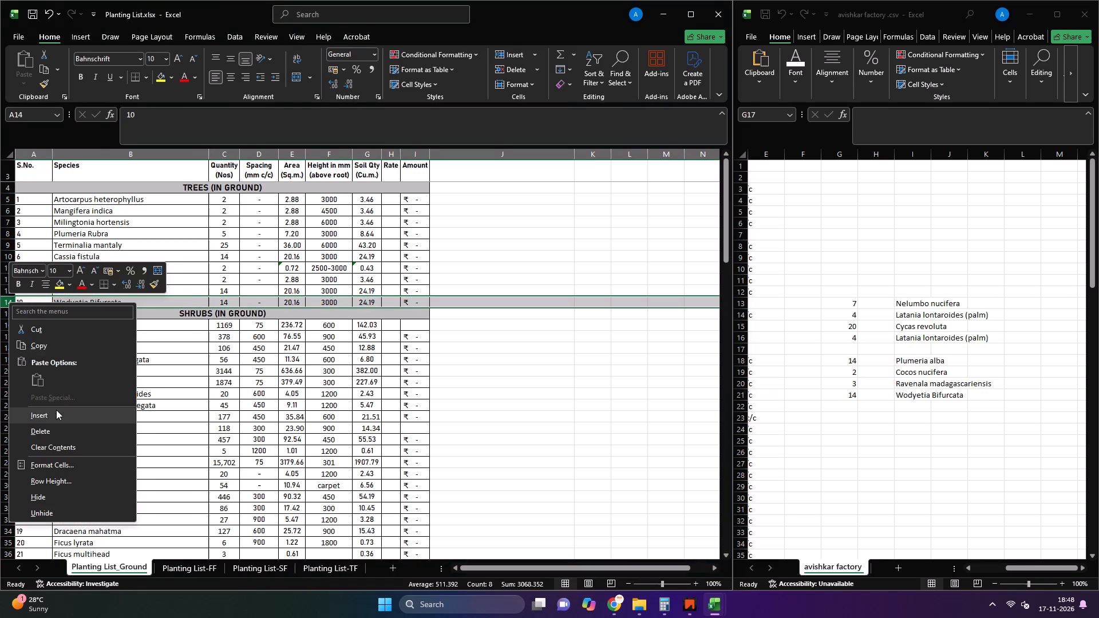
click(56, 410)
click(556, 371)
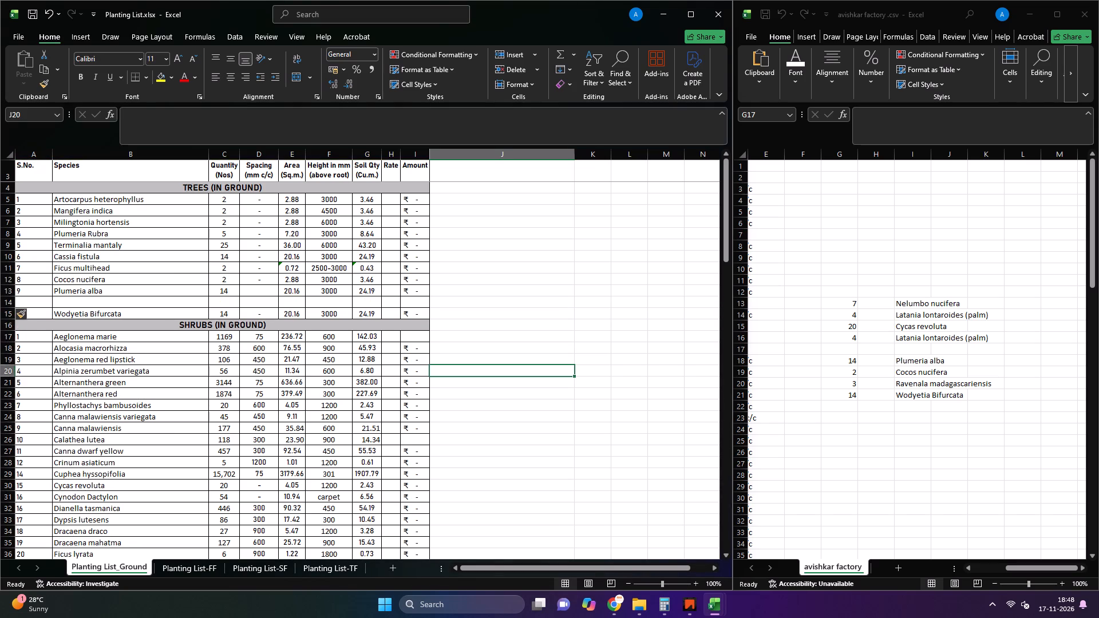
Renumber the S.No. column of TREES (IN GROUND) as a series from 1 to 11 in A5:A15.
click(31, 302)
click(29, 199)
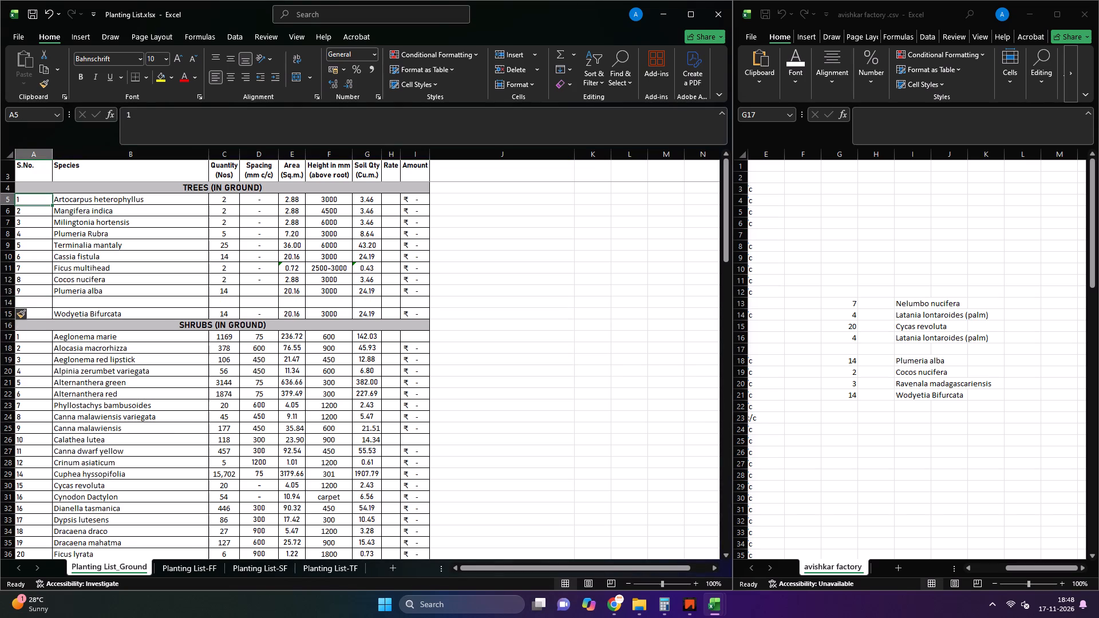
drag(50, 204, 37, 308)
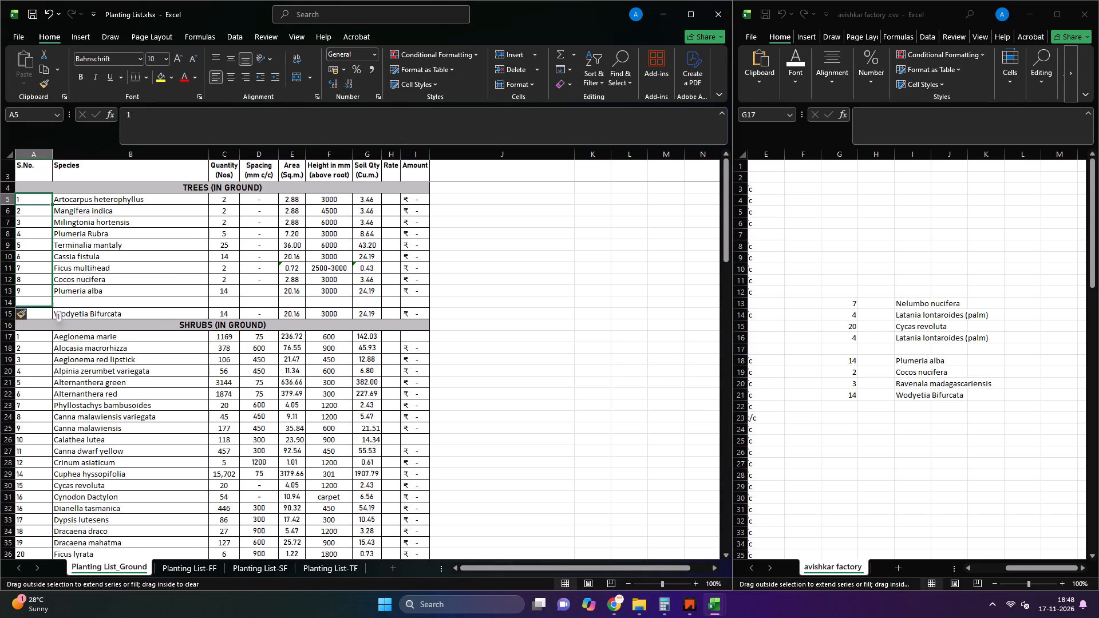
drag(37, 308, 38, 318)
click(65, 334)
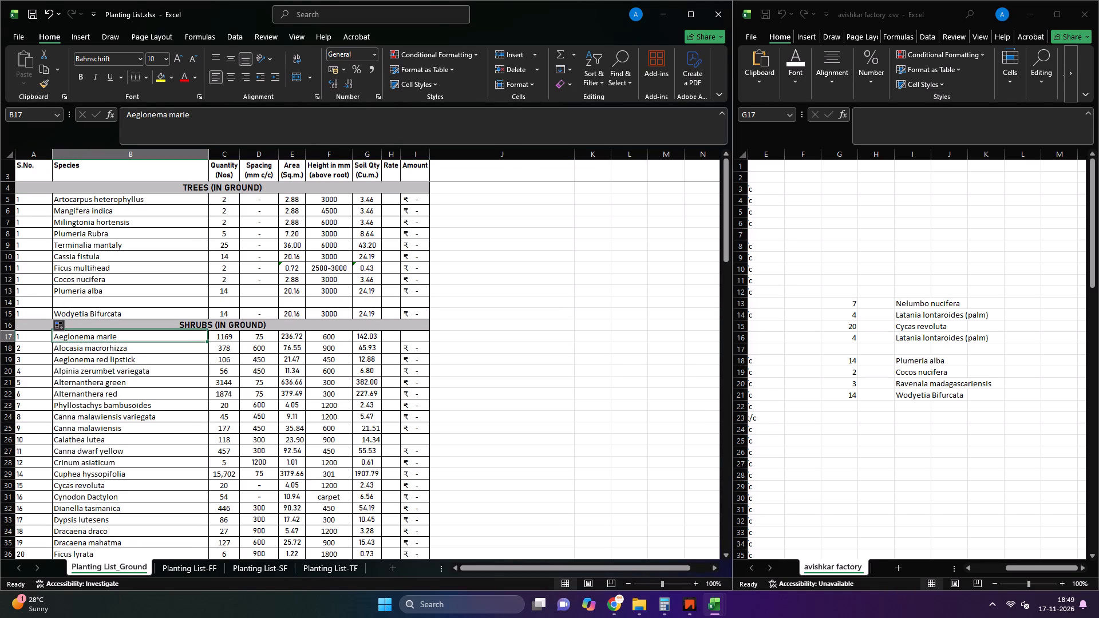
click(44, 312)
click(61, 323)
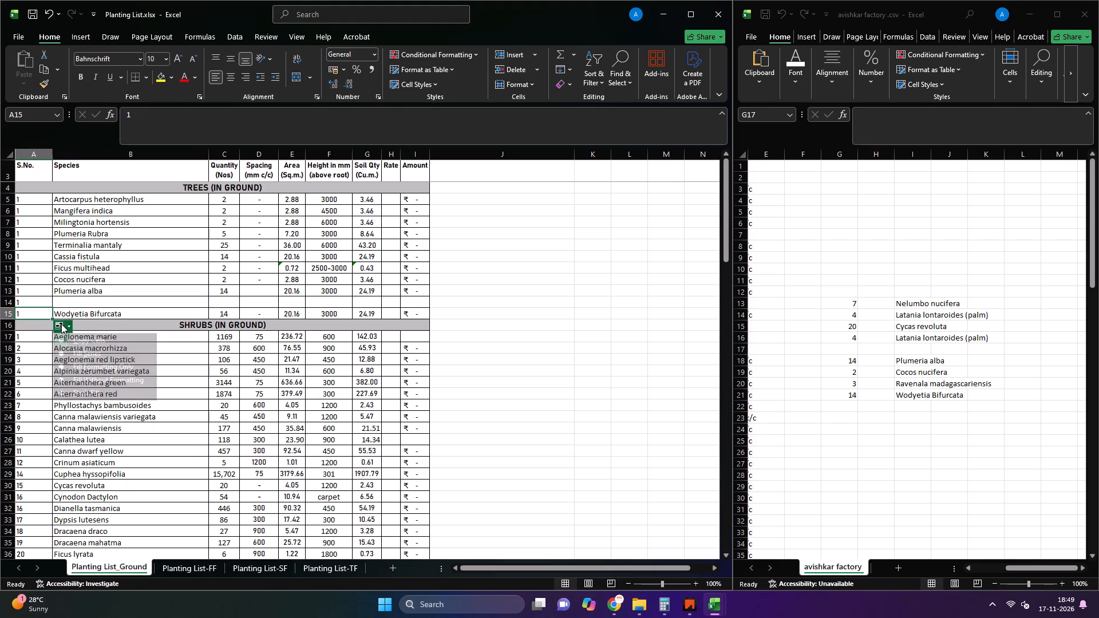
click(78, 348)
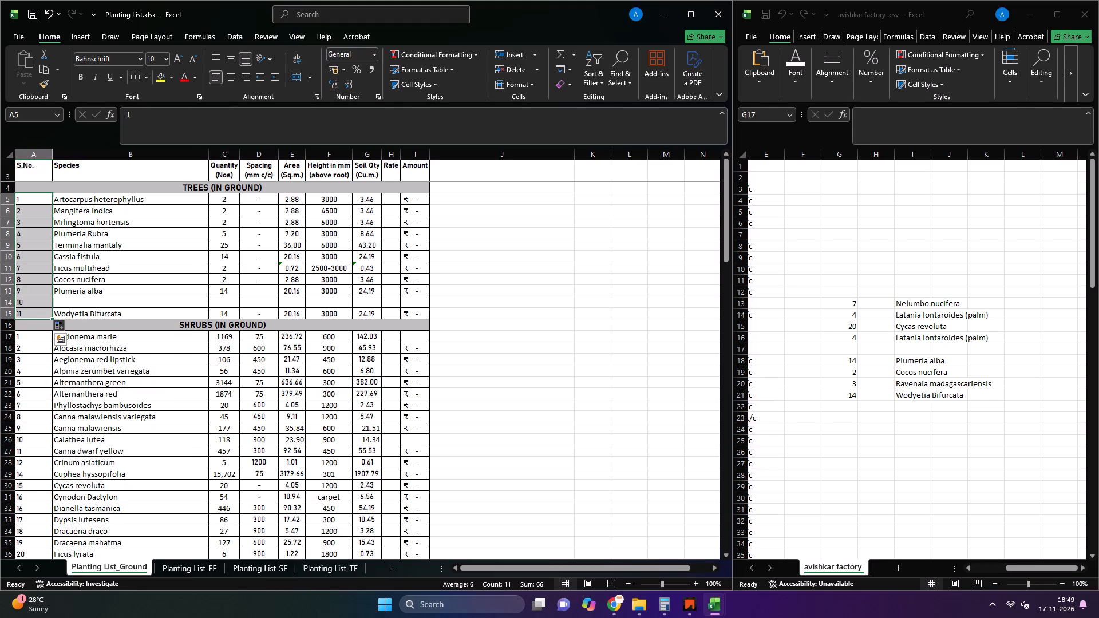
Fill row 14 with Ravenala madagascariensis copied from avishkar factory, quantity 3 and height 3000, and save Planting List.xlsx.
click(81, 303)
click(904, 363)
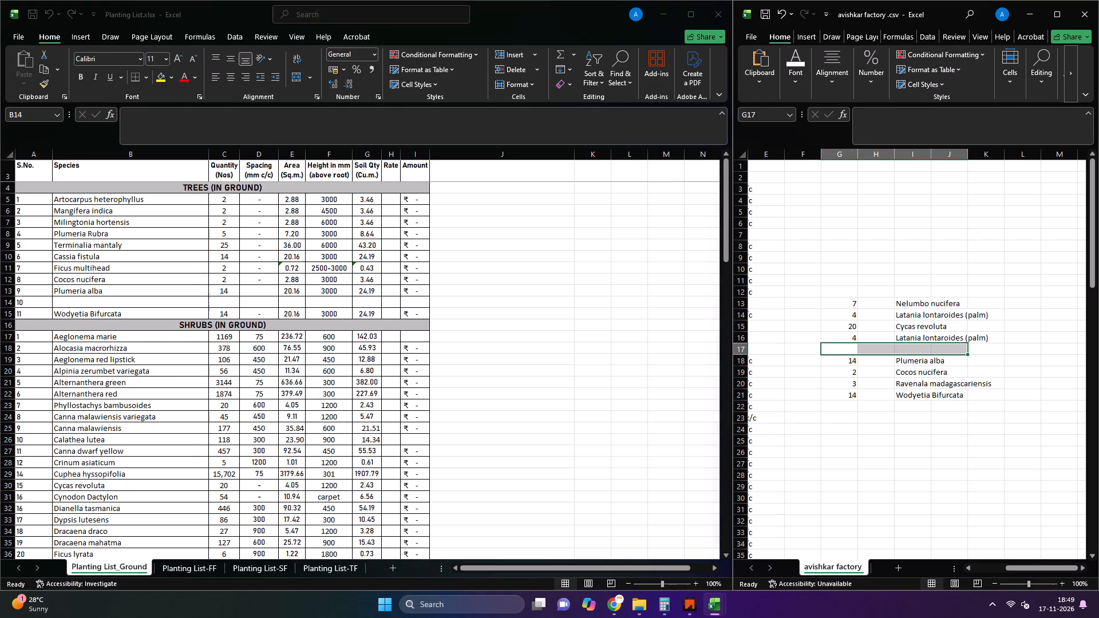
click(914, 385)
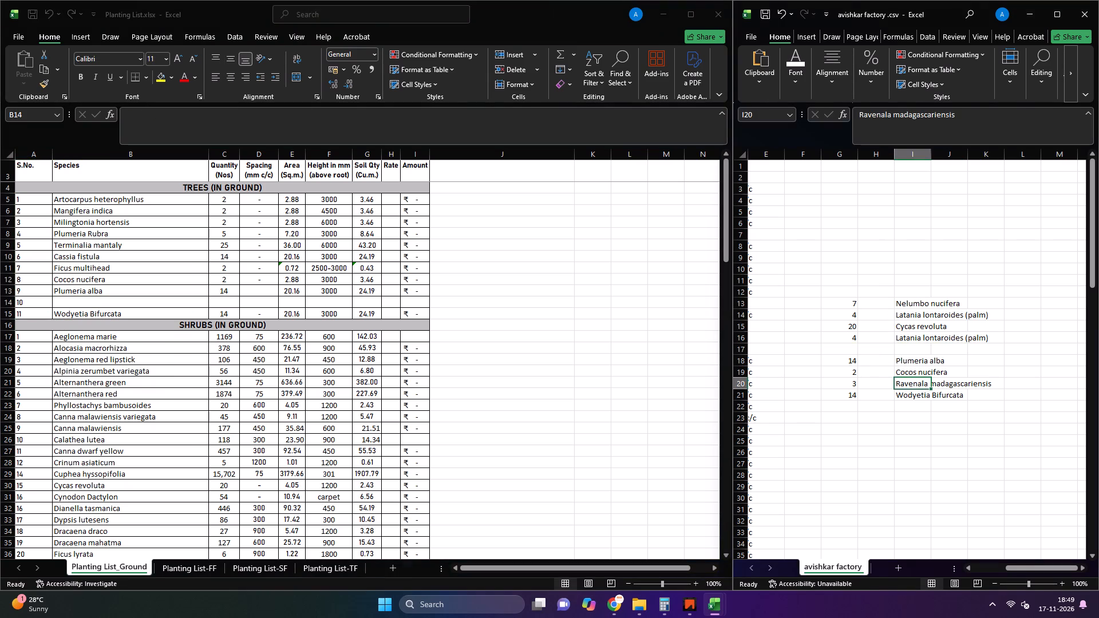
key(ctrl+c)
click(86, 299)
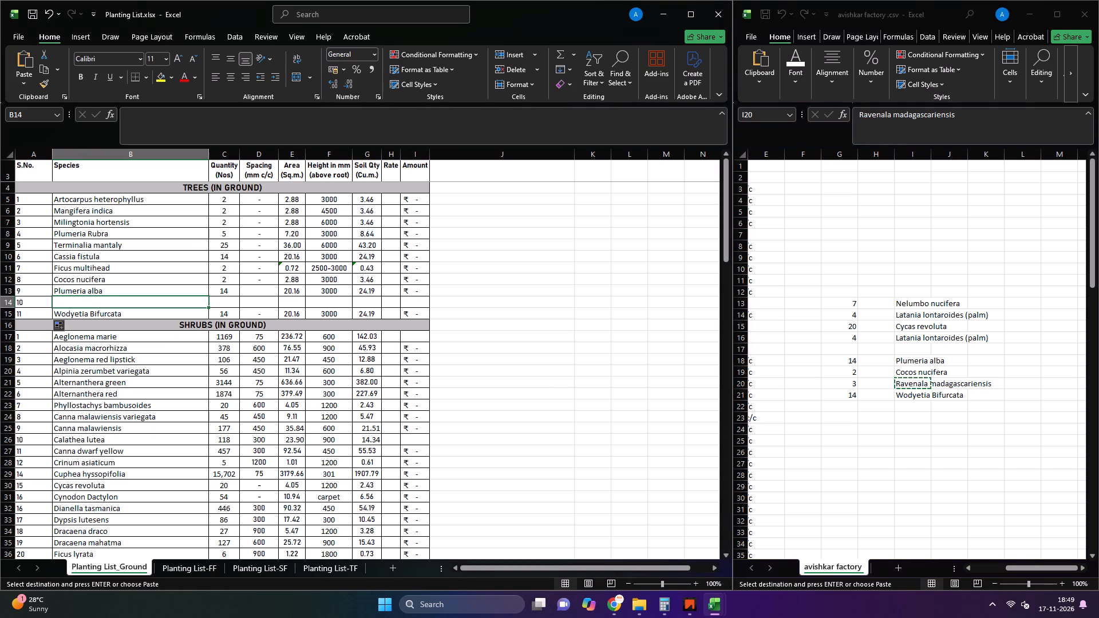
key(ctrl+v)
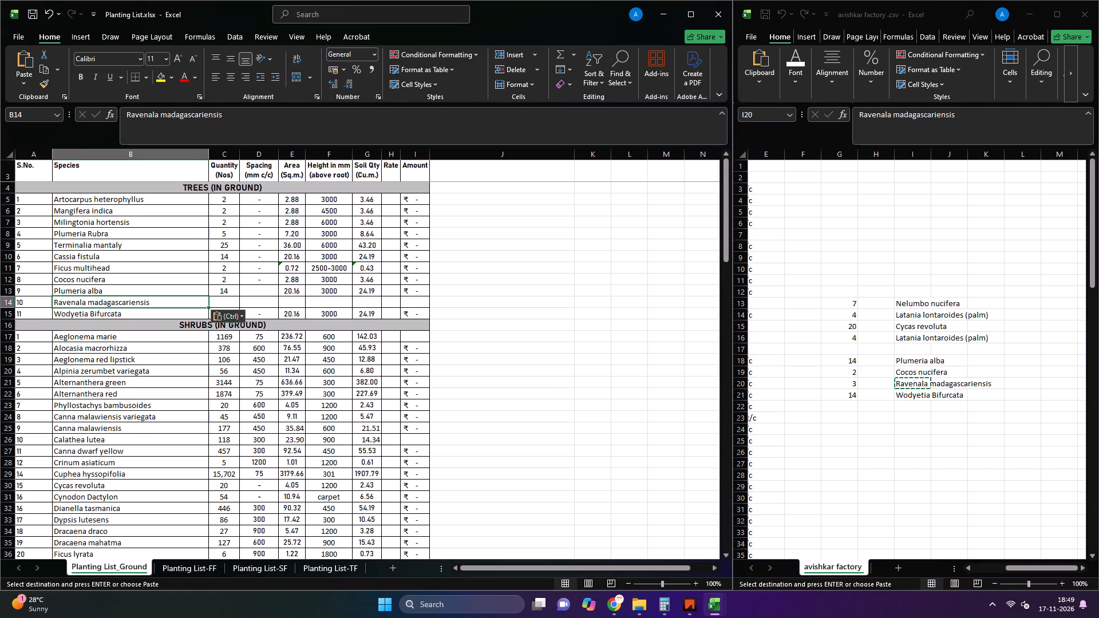
click(228, 300)
key(3)
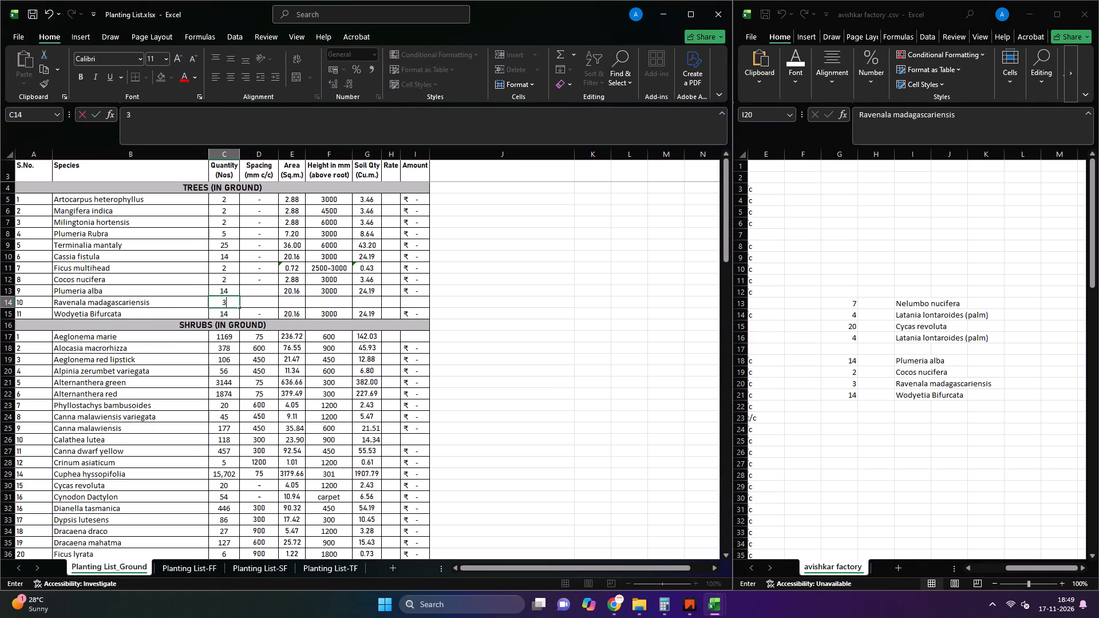
click(263, 303)
click(331, 302)
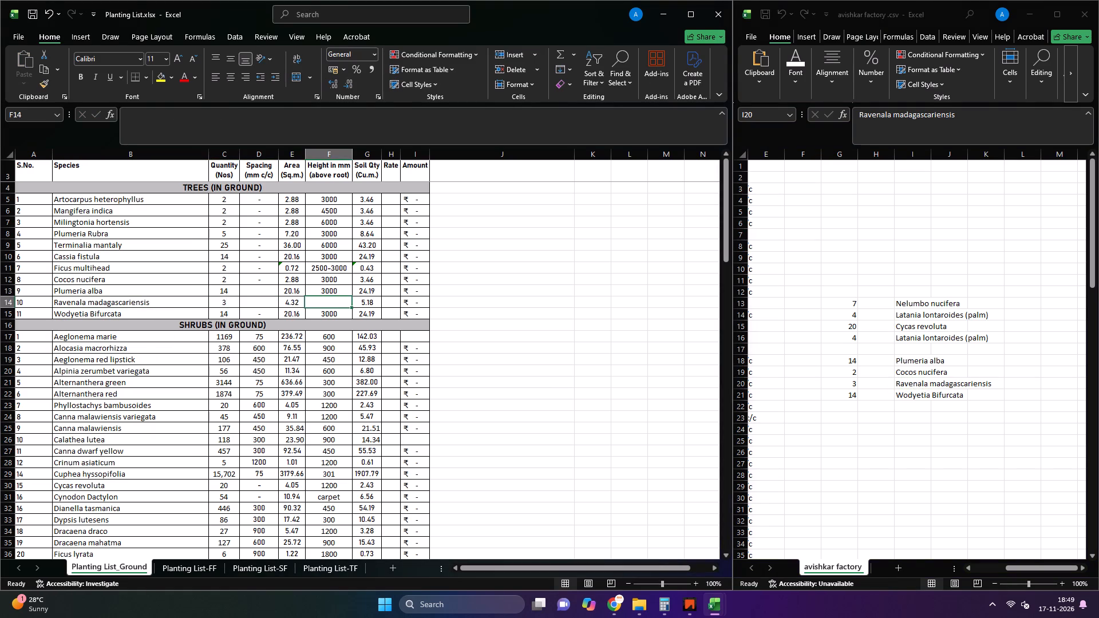
click(340, 291)
drag(350, 294, 348, 306)
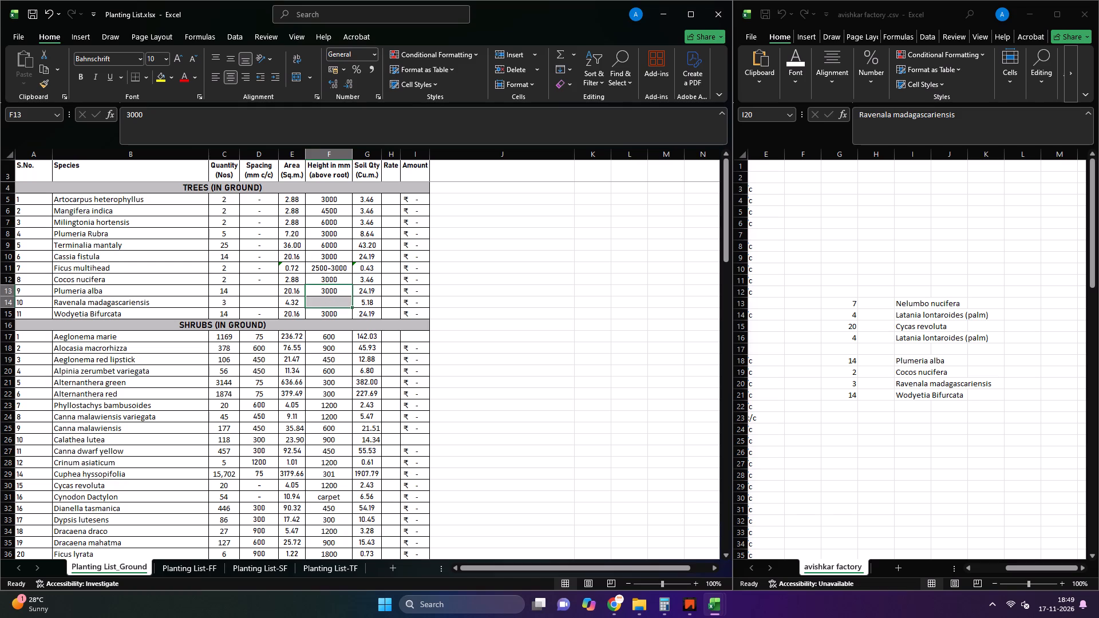
click(466, 319)
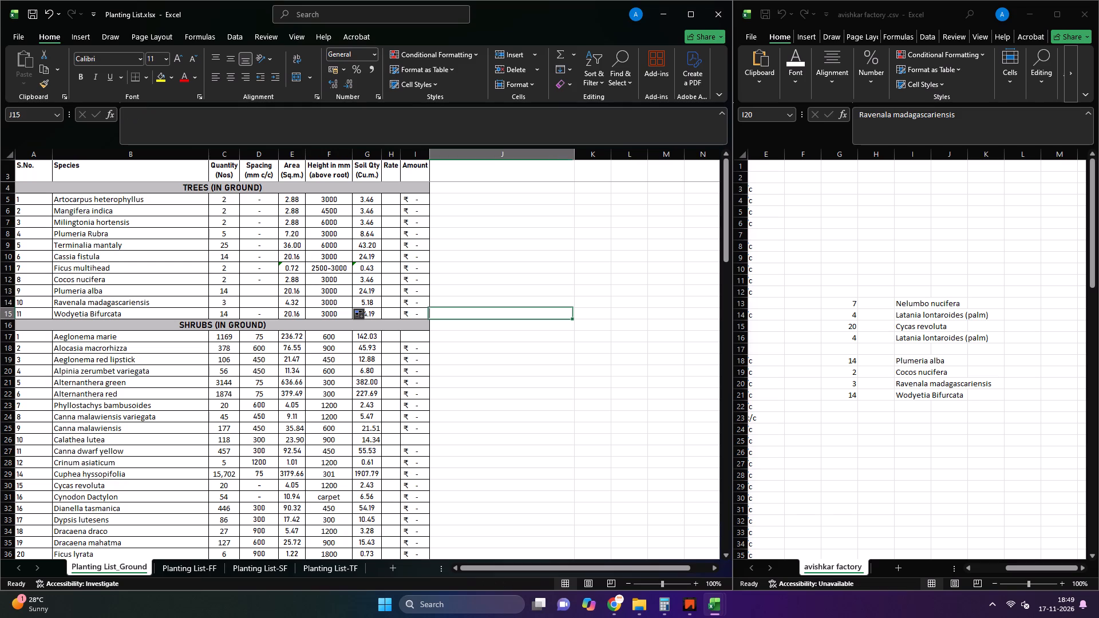
key(Escape)
key(ctrl+s)
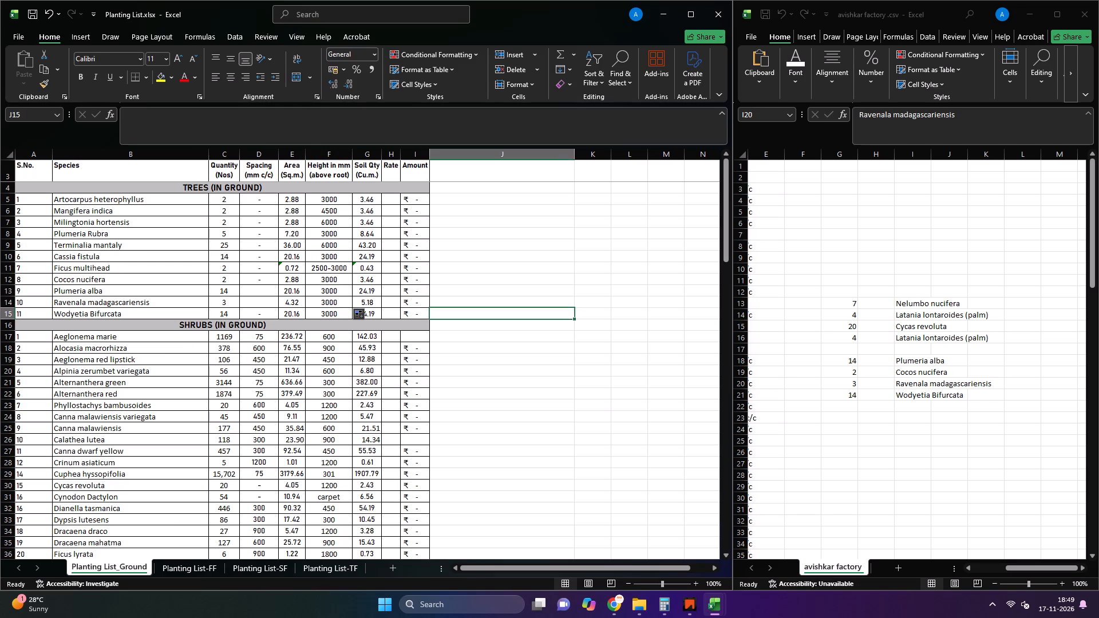
key(Escape)
Clear the Ravenala madagascariensis, Cocos nucifera, Plumeria alba and Wodyetia Bifurcata entries with their quantities in rows 18 to 21 of avishkar factory.
click(868, 380)
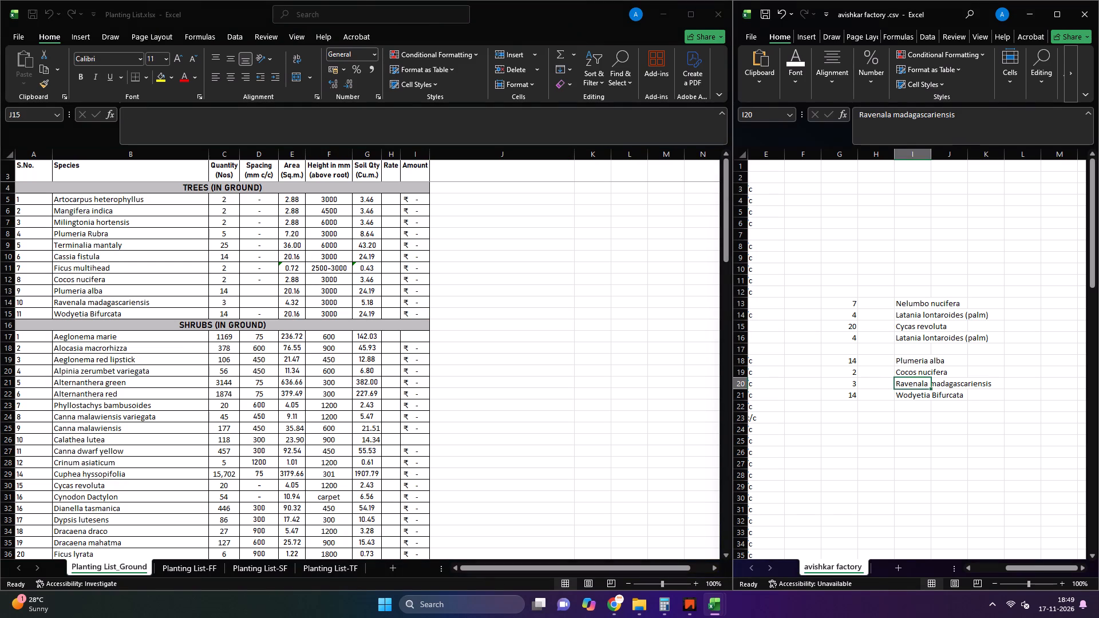
drag(848, 383, 914, 384)
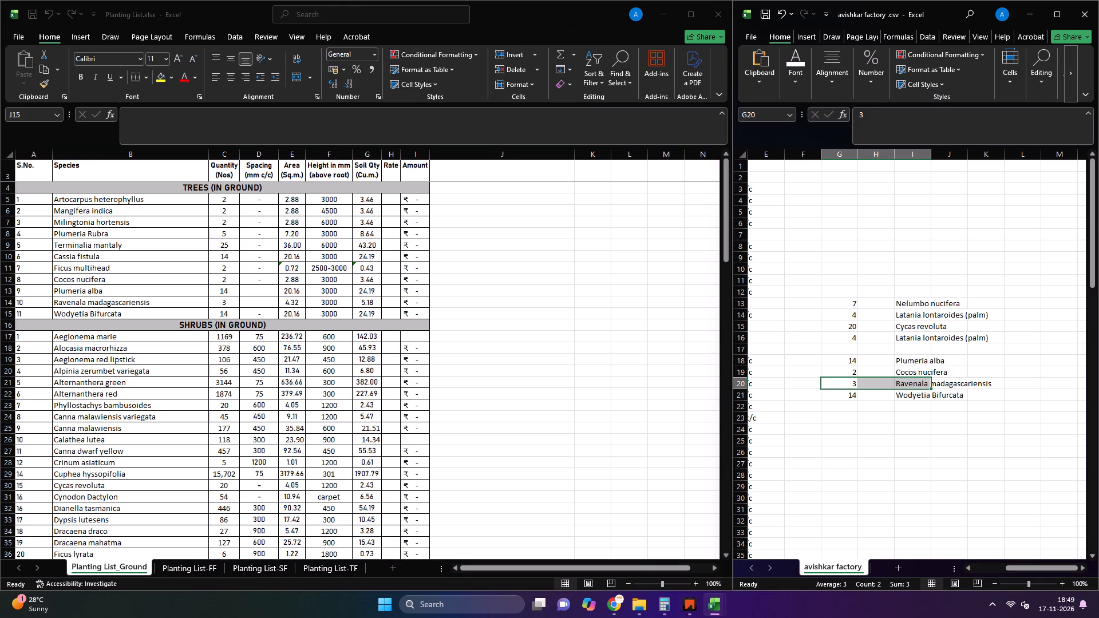
key(Delete)
drag(852, 372, 926, 369)
key(Delete)
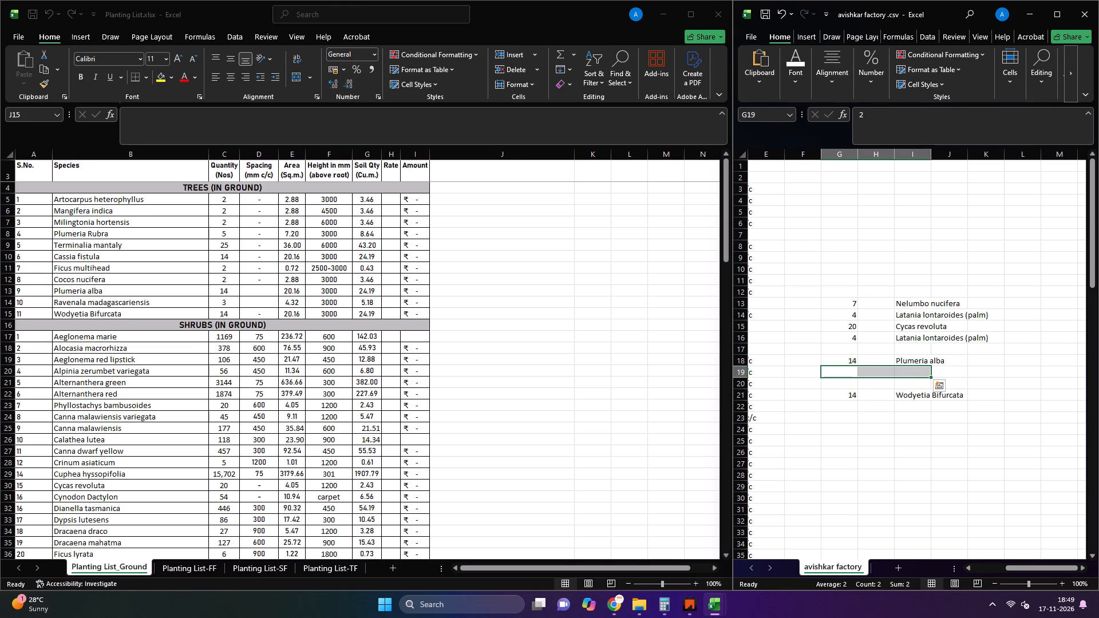
drag(844, 361, 929, 366)
key(Delete)
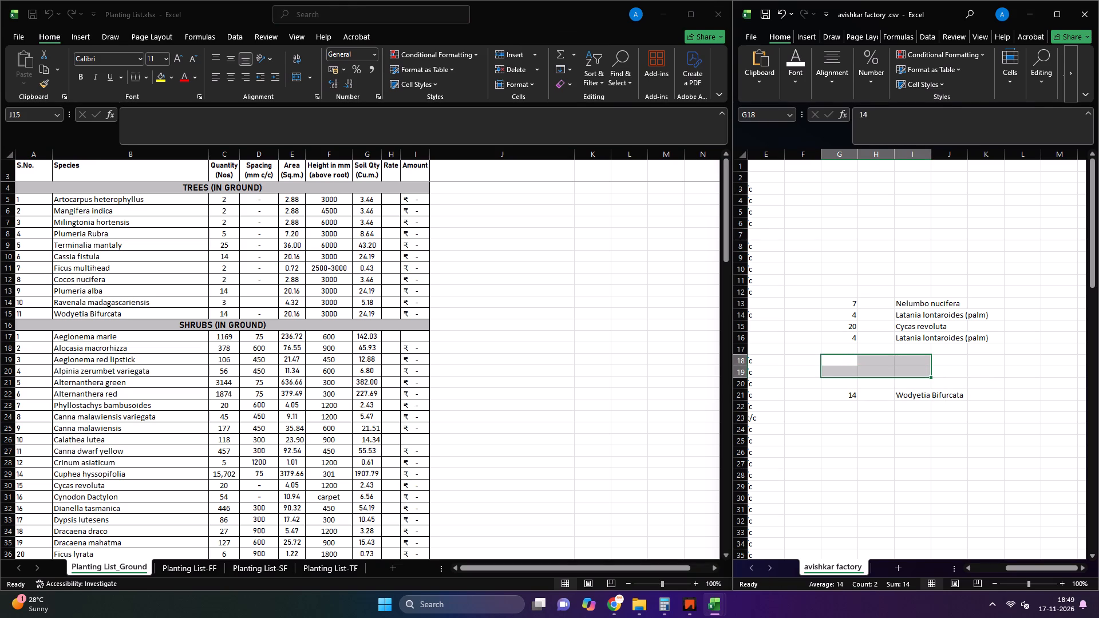
drag(840, 400, 983, 395)
key(Delete)
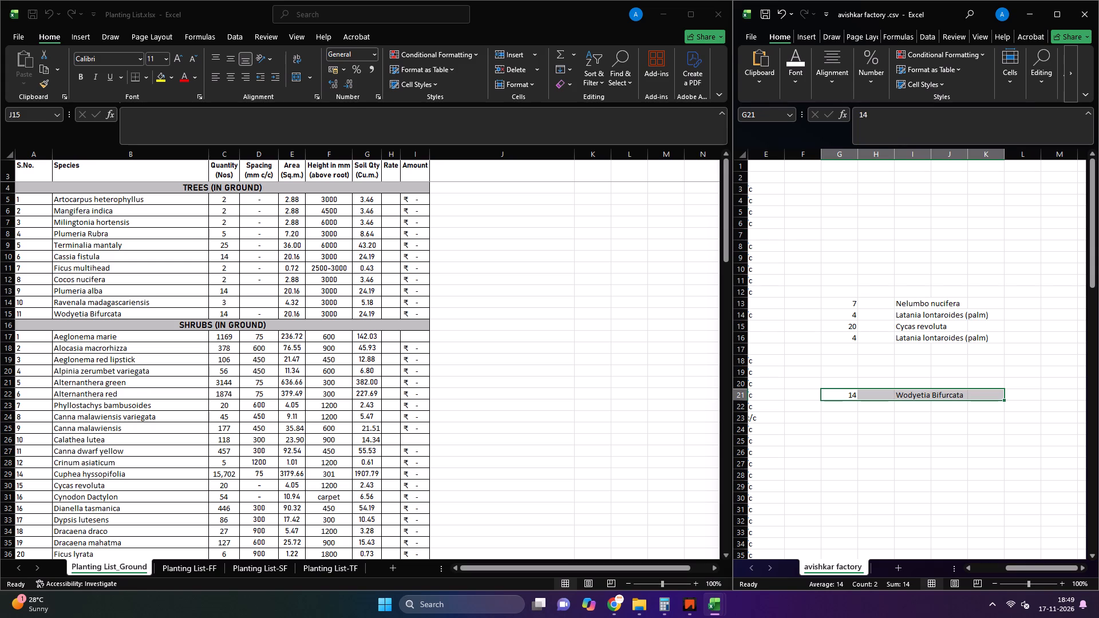
Move the remaining Nelumbo nucifera, Latania lontaroides and Cycas revoluta entries from G13:K17 to A104:E108, directly below the main plant list.
drag(848, 302, 1008, 353)
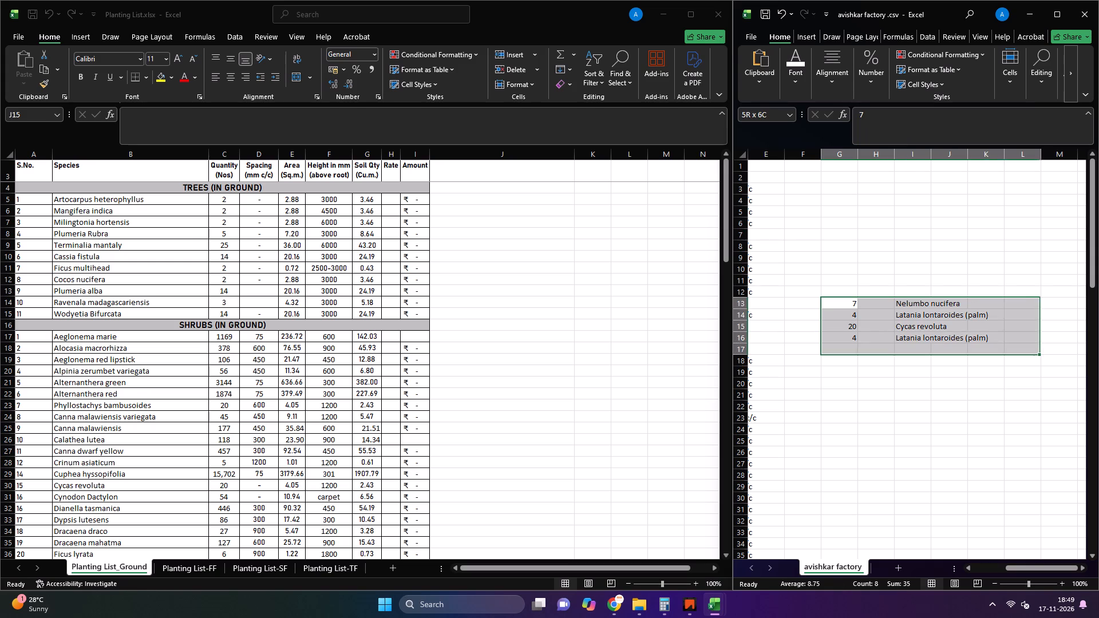
drag(1008, 353, 1004, 353)
drag(871, 295, 865, 332)
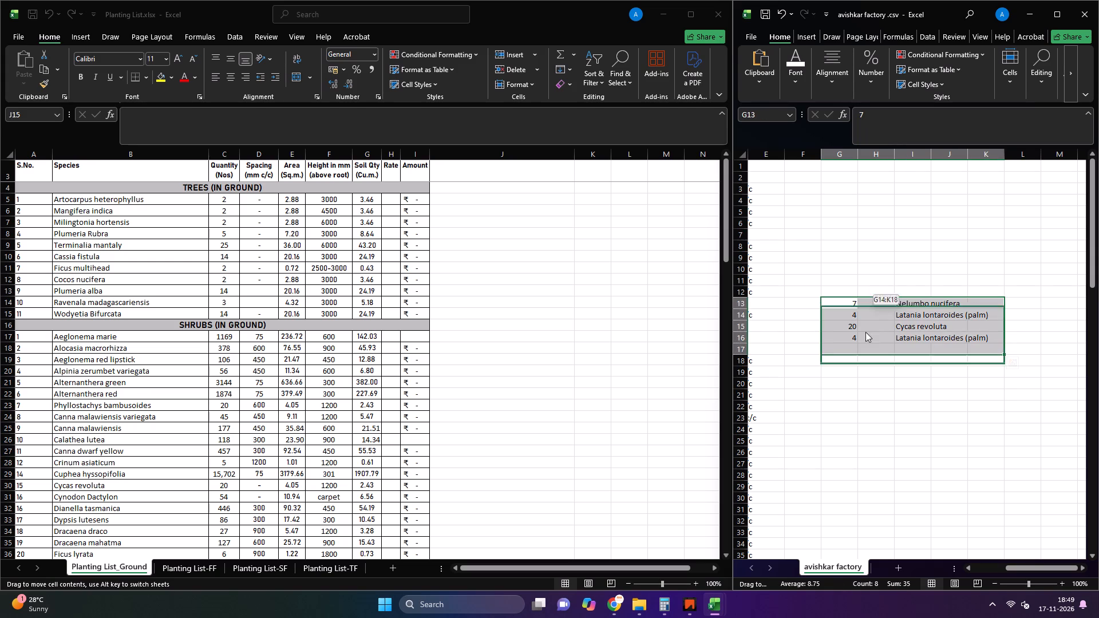
drag(865, 332, 733, 319)
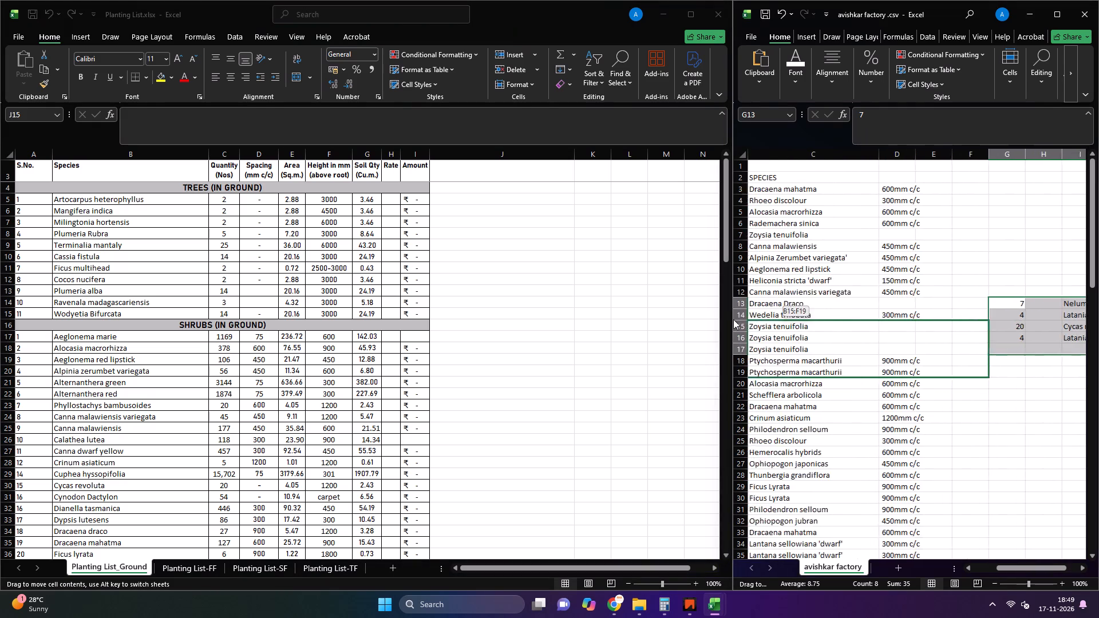
drag(733, 319, 787, 457)
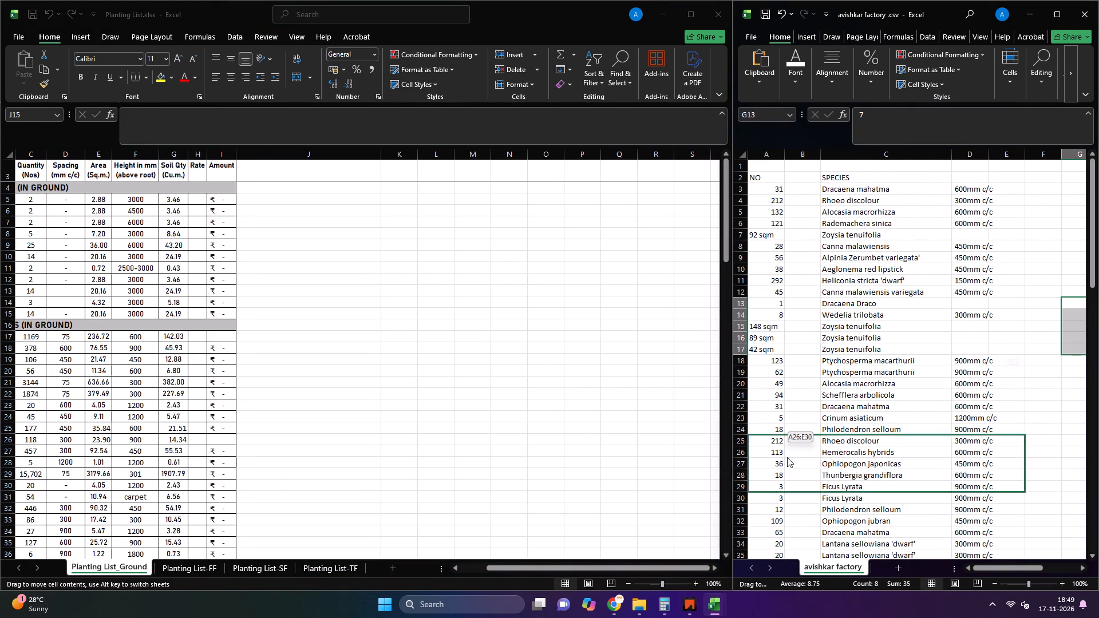
drag(787, 457, 797, 585)
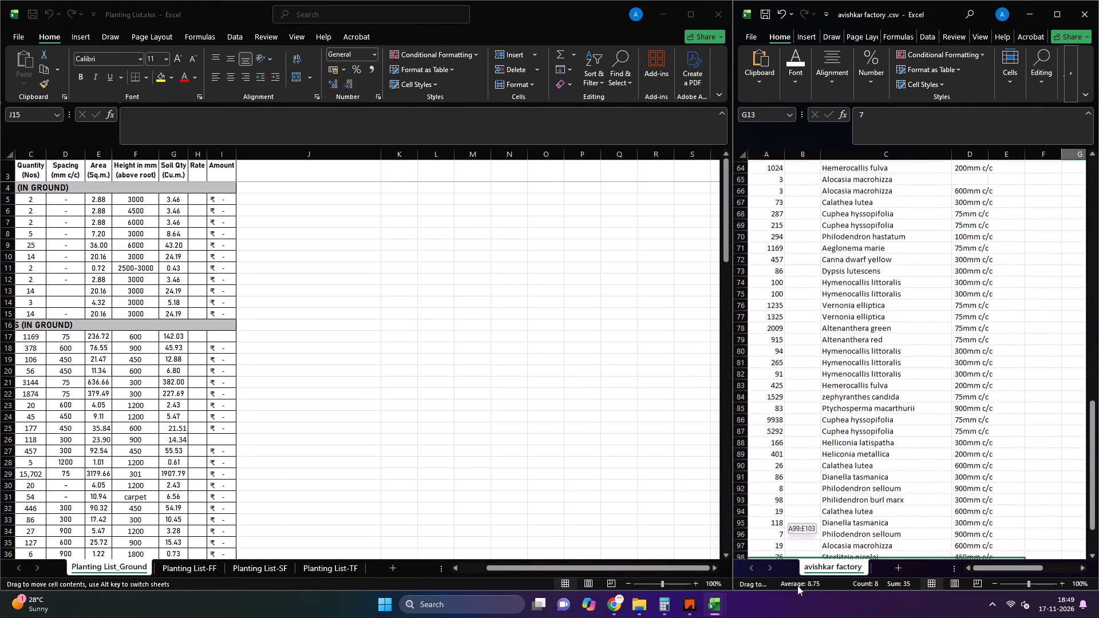
drag(797, 585, 786, 338)
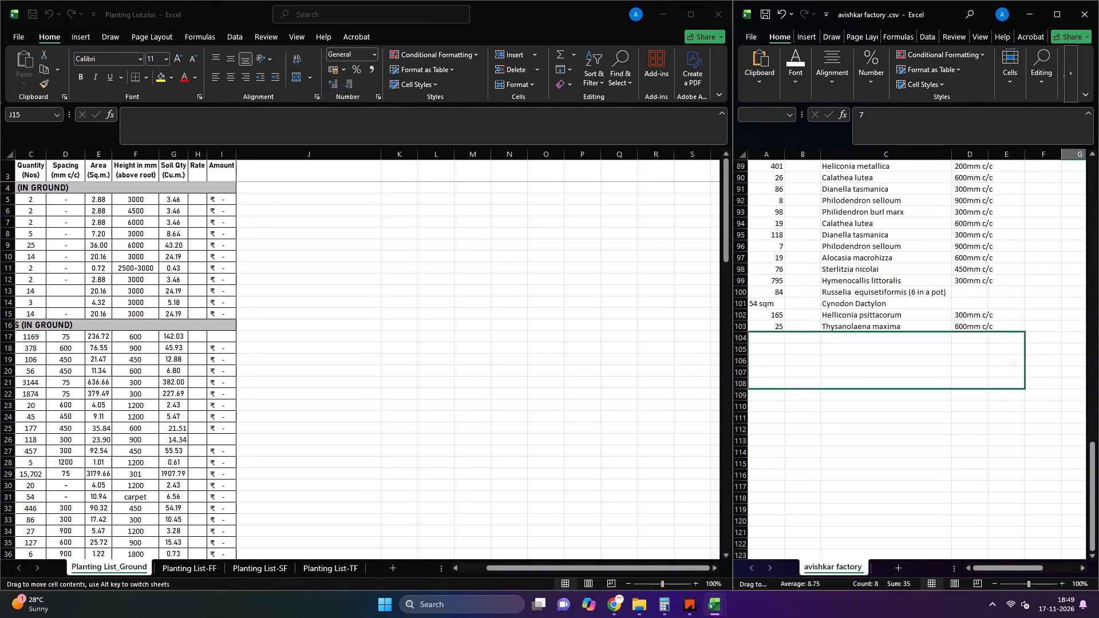
click(827, 452)
scroll(837, 359, up, 1)
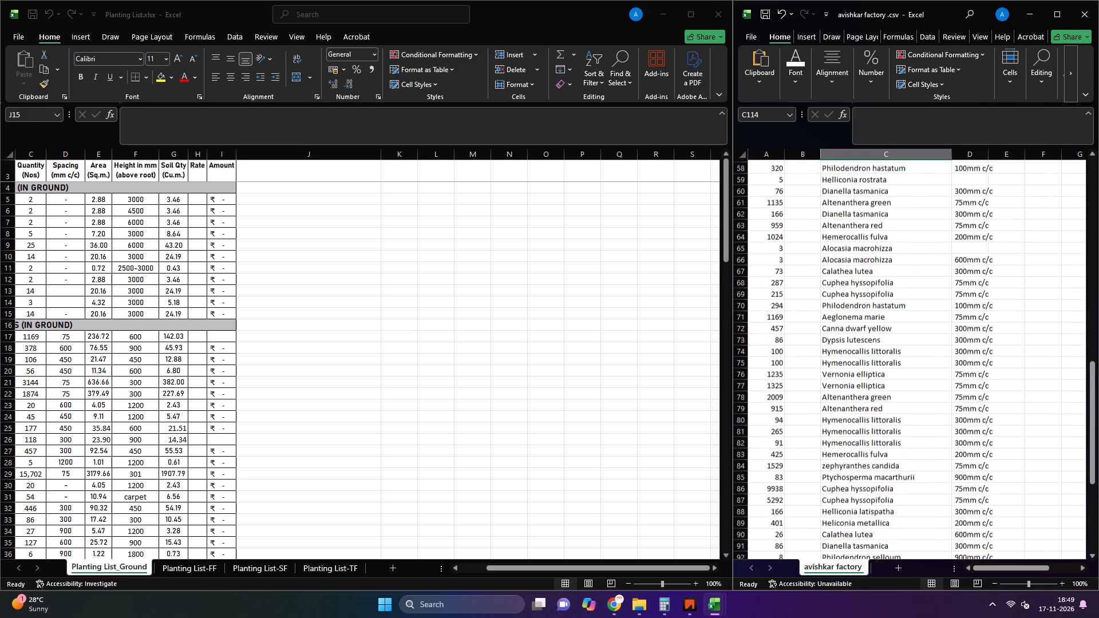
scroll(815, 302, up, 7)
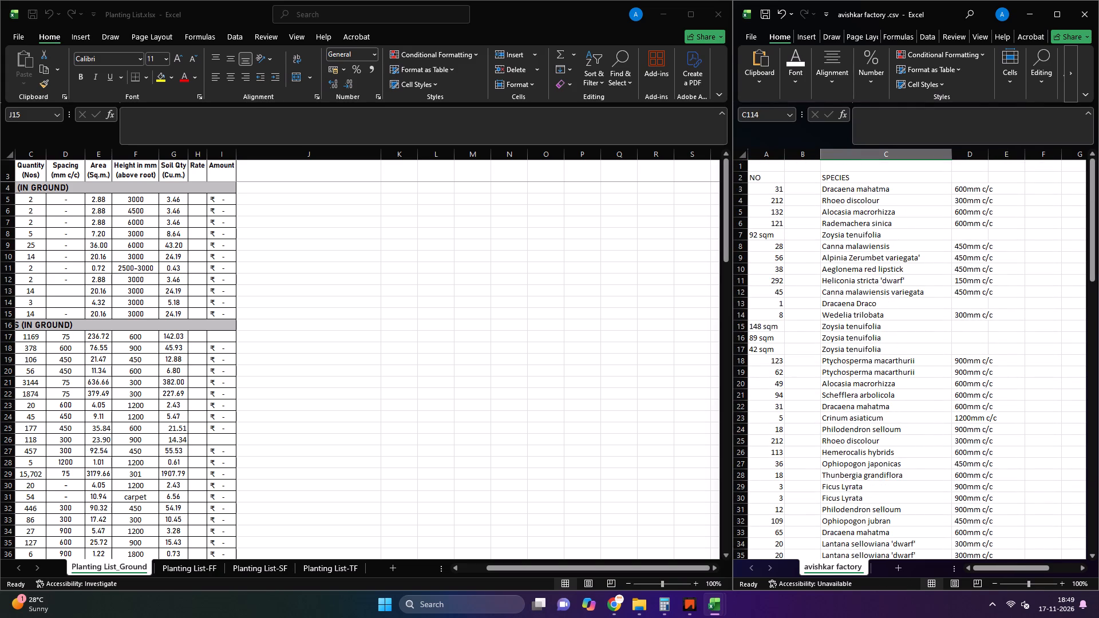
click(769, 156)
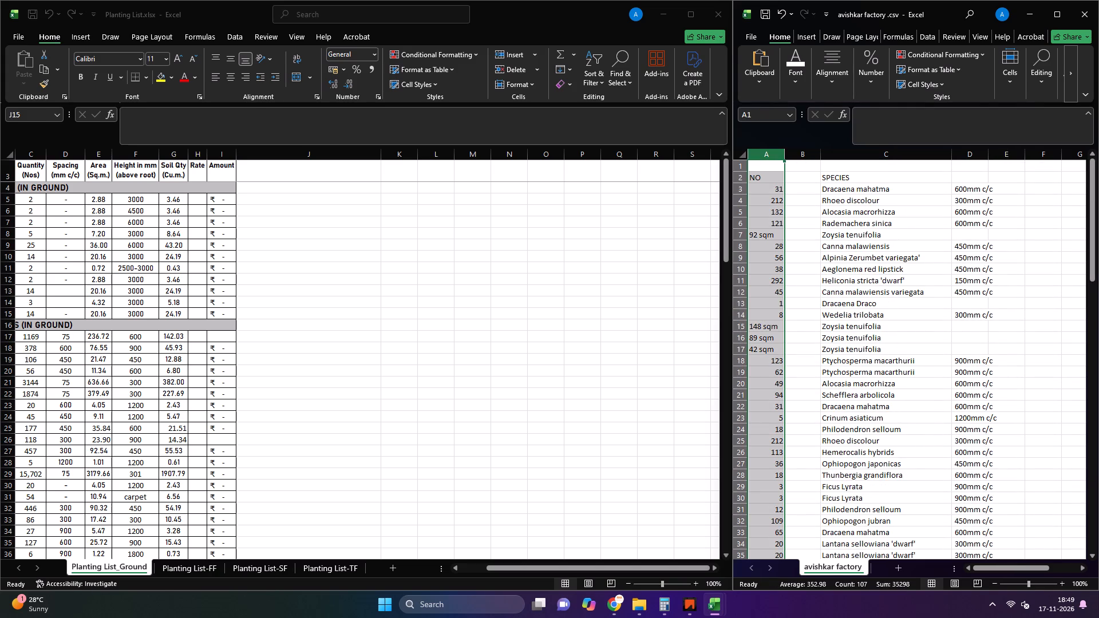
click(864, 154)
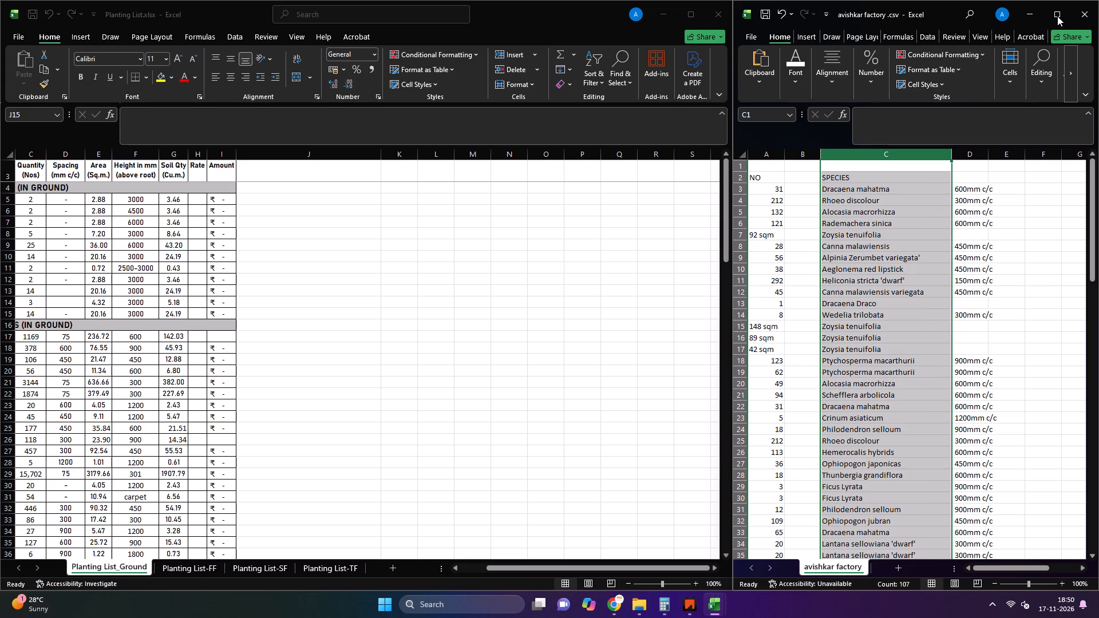
Save and close Planting List.xlsx, and maximize the avishkar factory window.
click(453, 307)
key(ctrl+s)
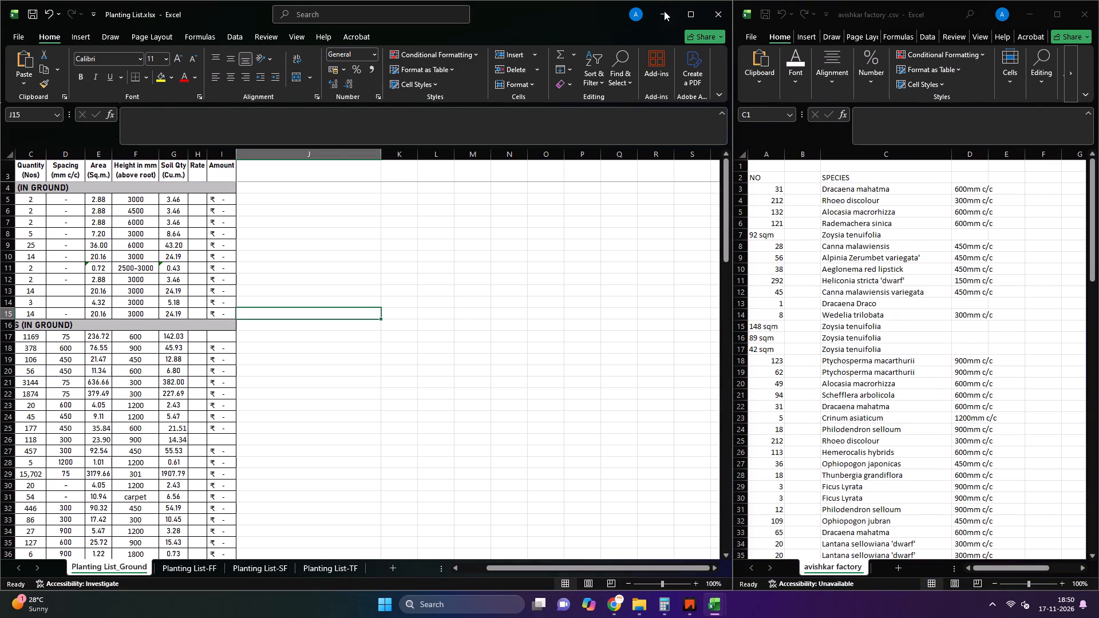
click(716, 11)
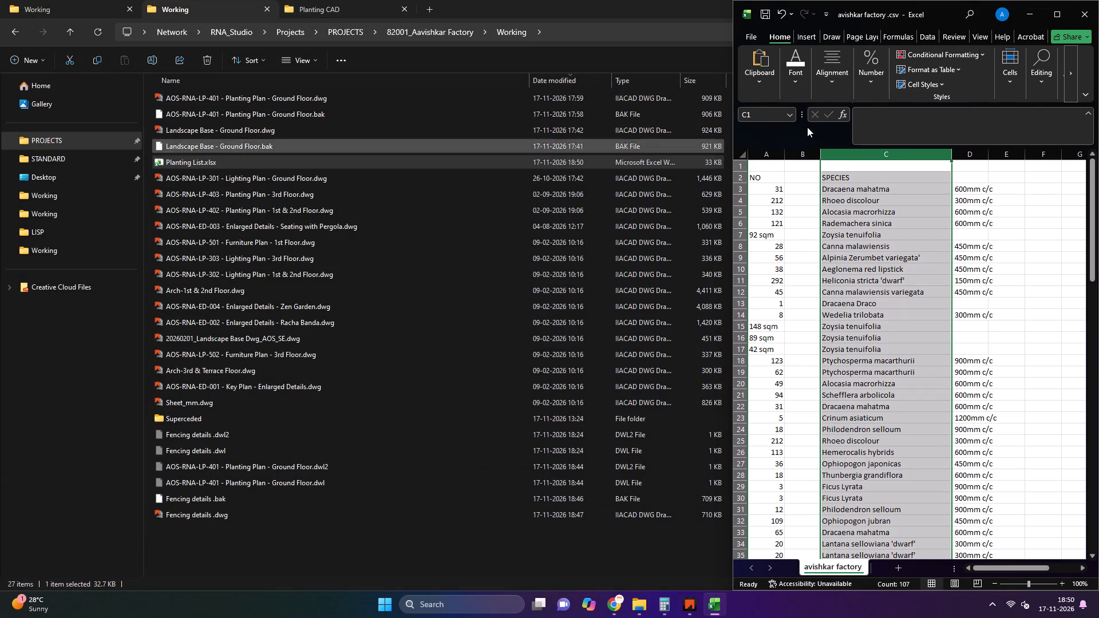
click(1064, 7)
click(718, 321)
key(Escape)
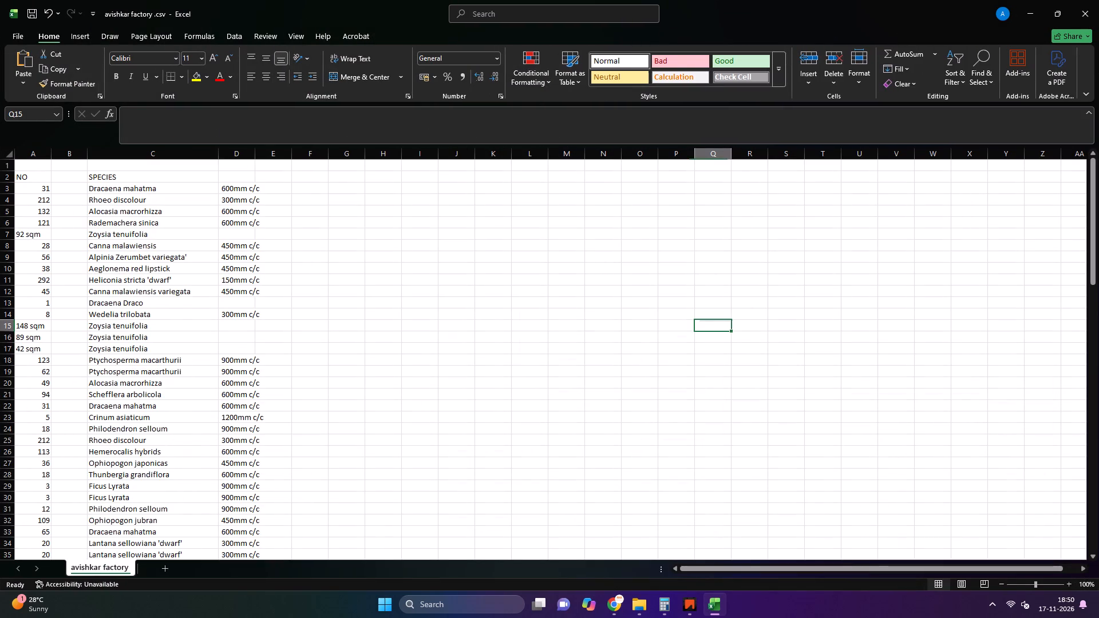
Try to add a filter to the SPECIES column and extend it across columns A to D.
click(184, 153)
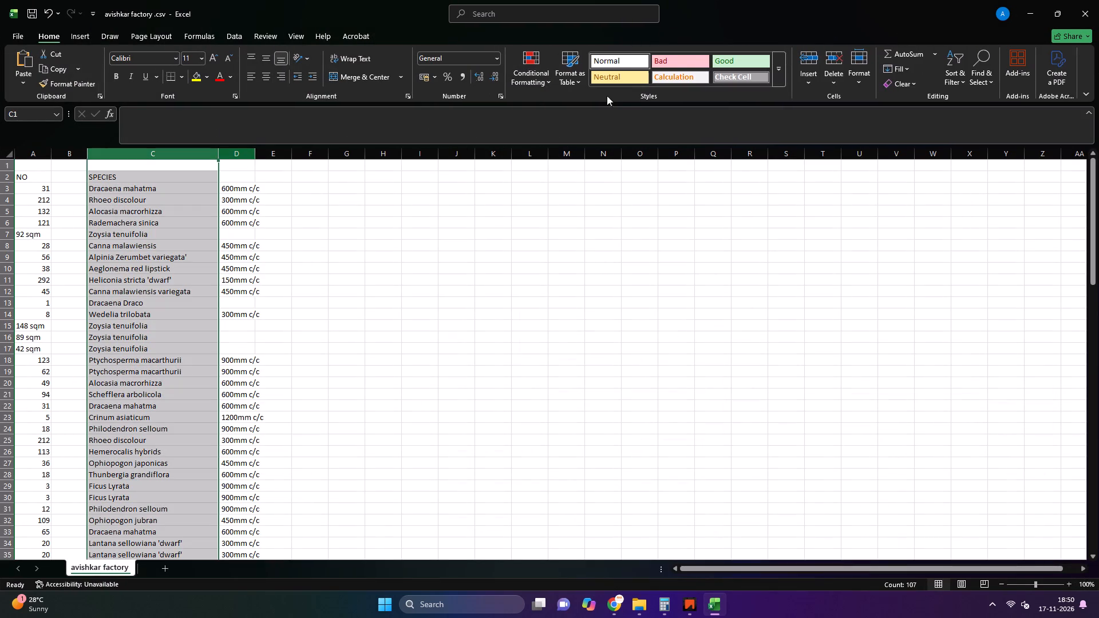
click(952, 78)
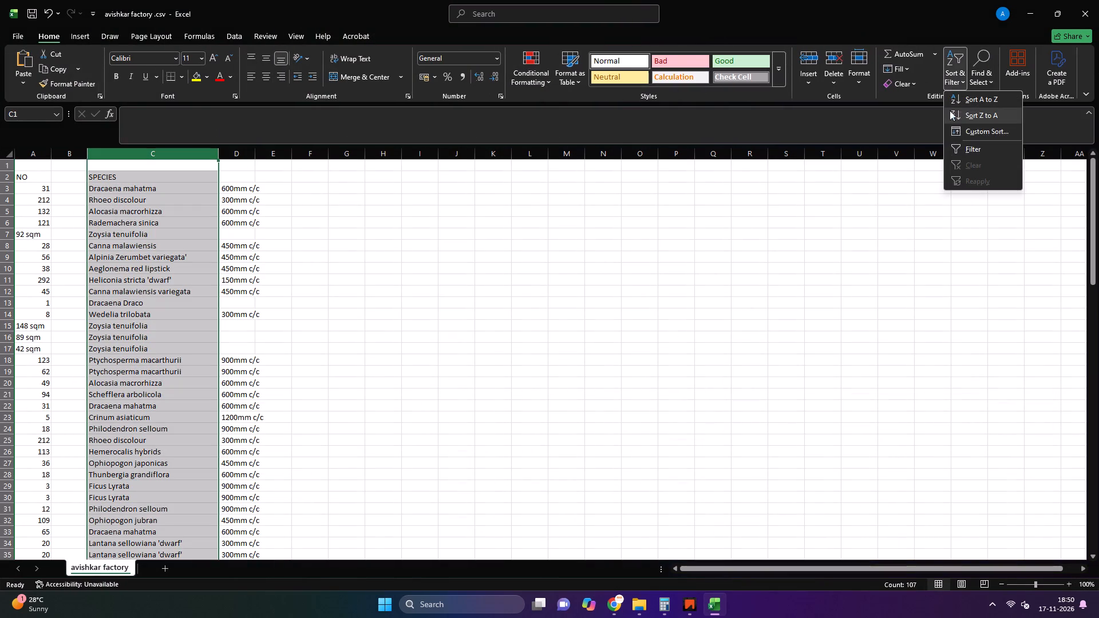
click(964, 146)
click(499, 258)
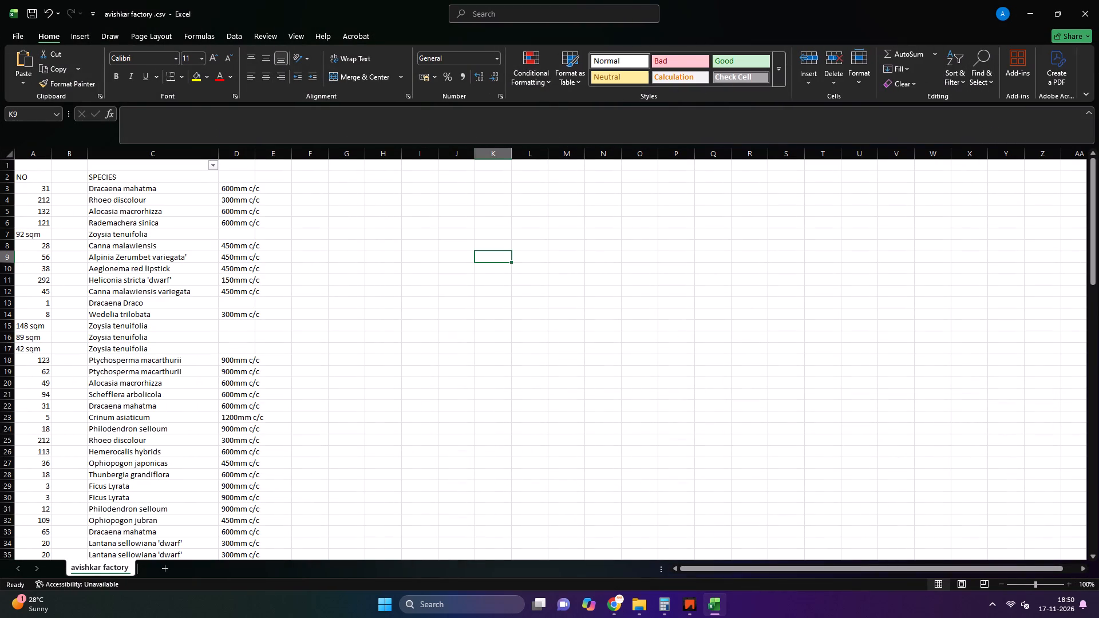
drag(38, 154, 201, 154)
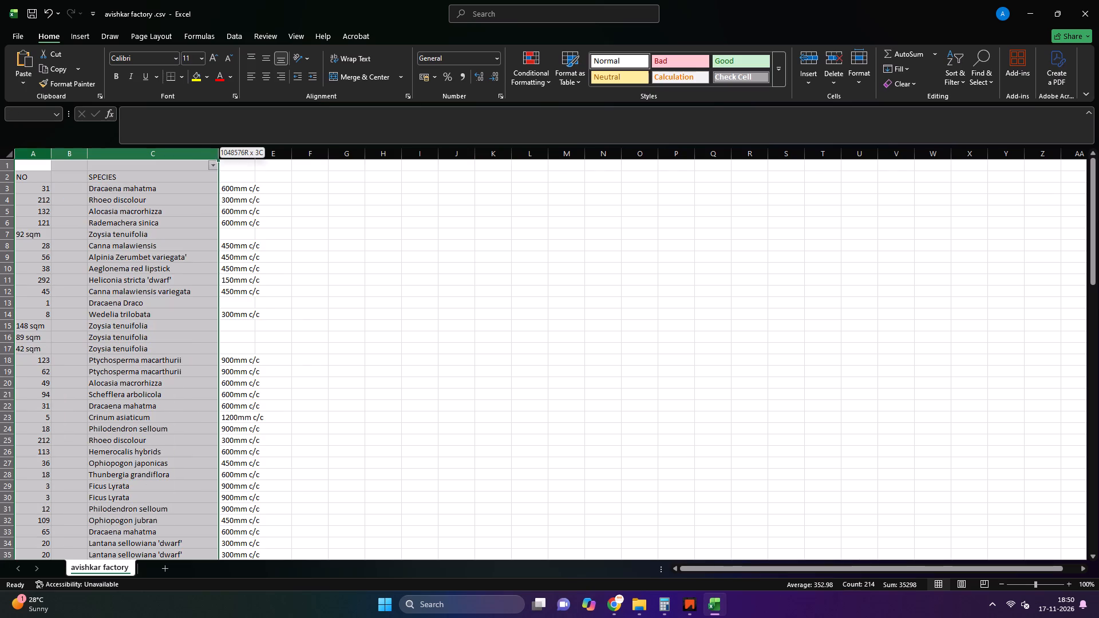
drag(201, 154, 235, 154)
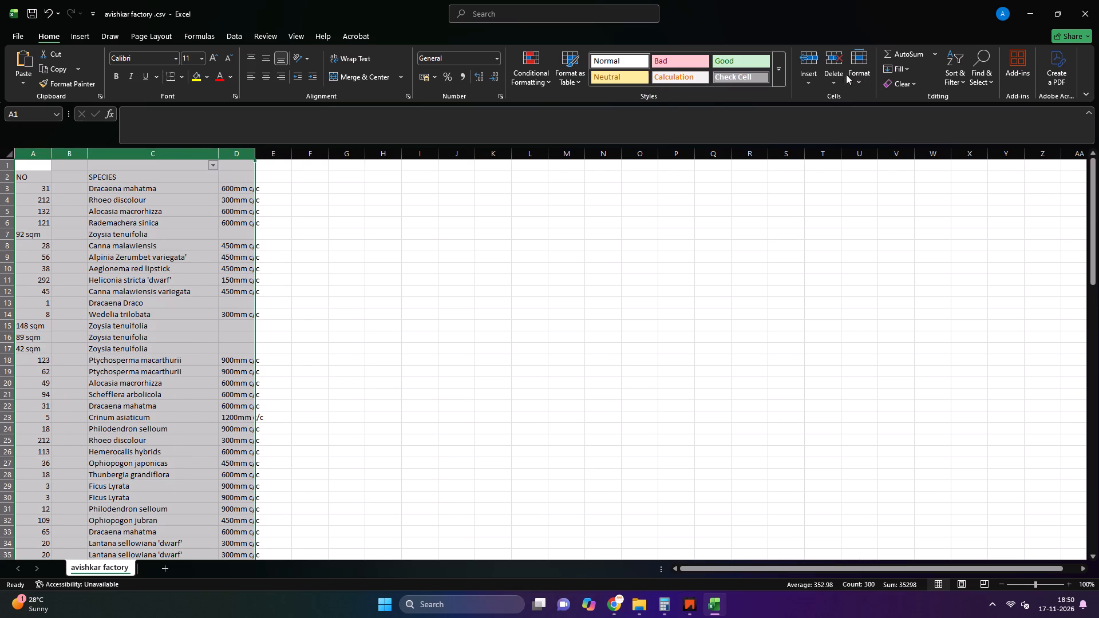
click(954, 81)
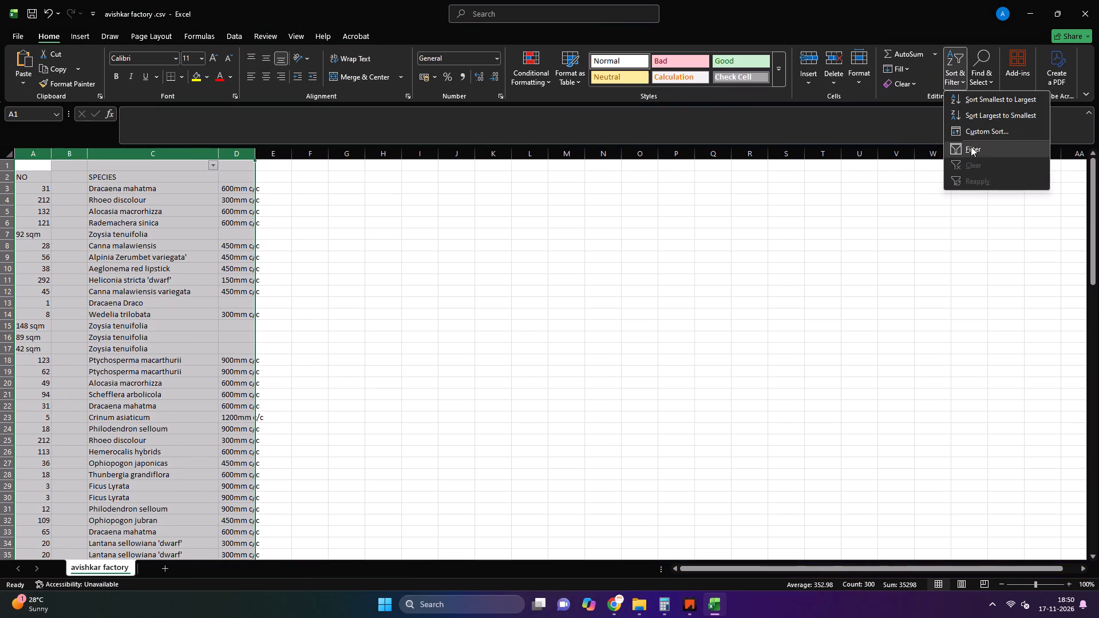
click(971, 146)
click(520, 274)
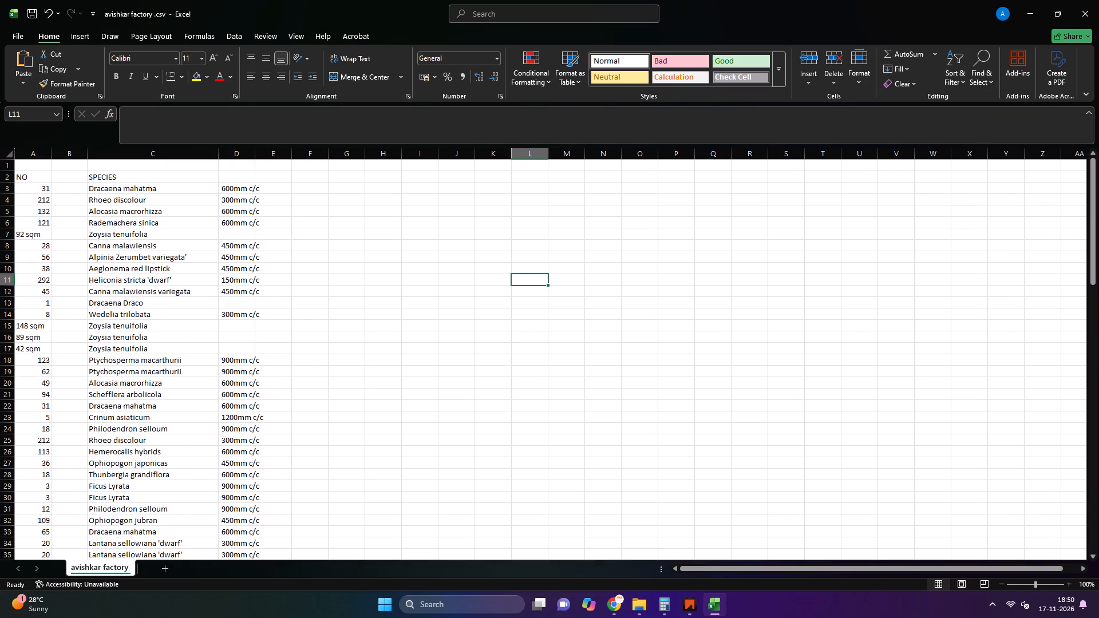
Fit the species and spacing columns' widths to their contents and delete the empty column B.
double_click(255, 153)
double_click(219, 150)
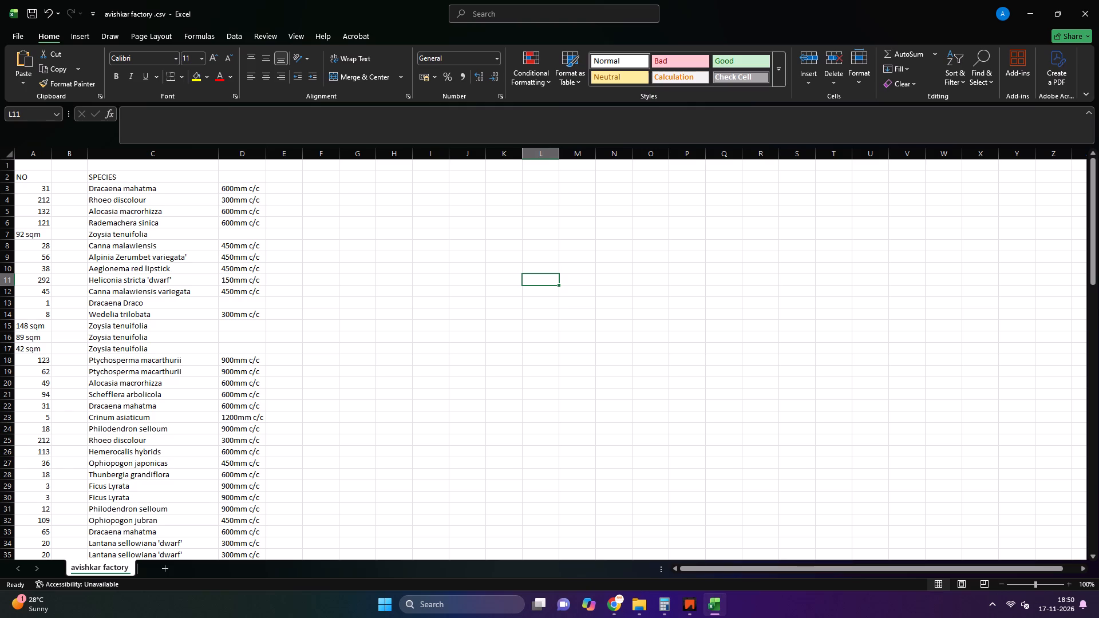
click(79, 157)
right_click(79, 157)
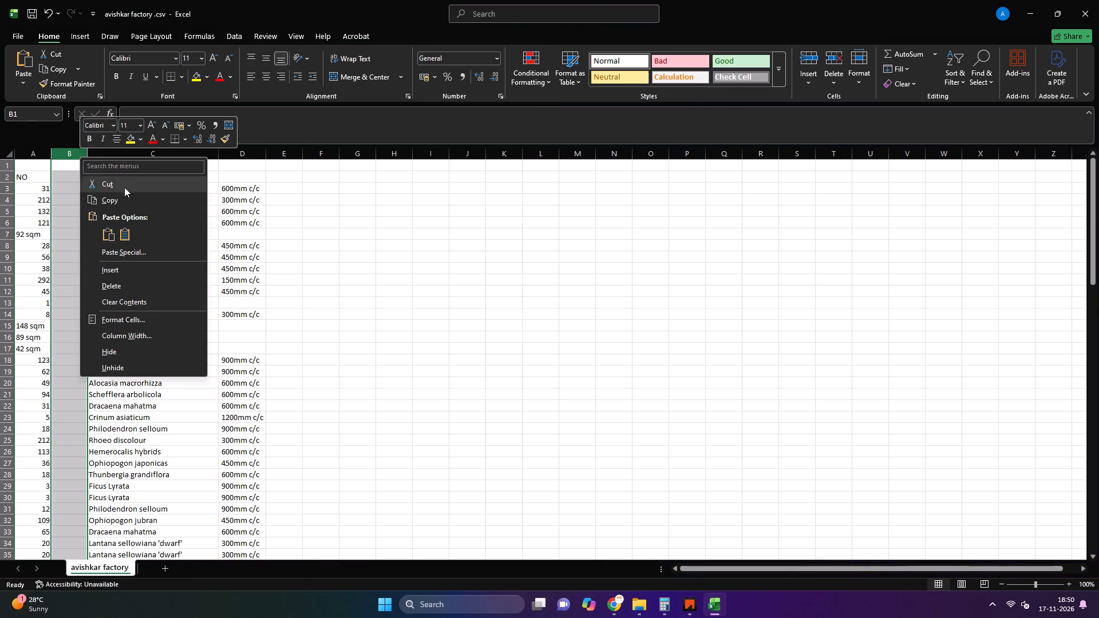
click(161, 288)
click(386, 247)
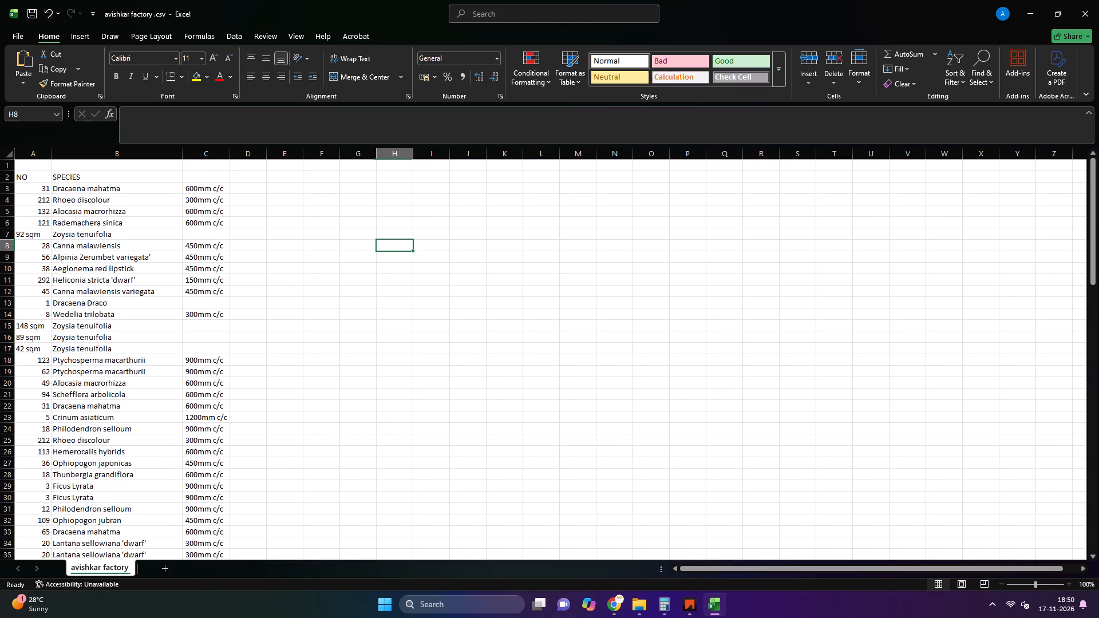
Left-align the quantities in the NO column.
click(34, 157)
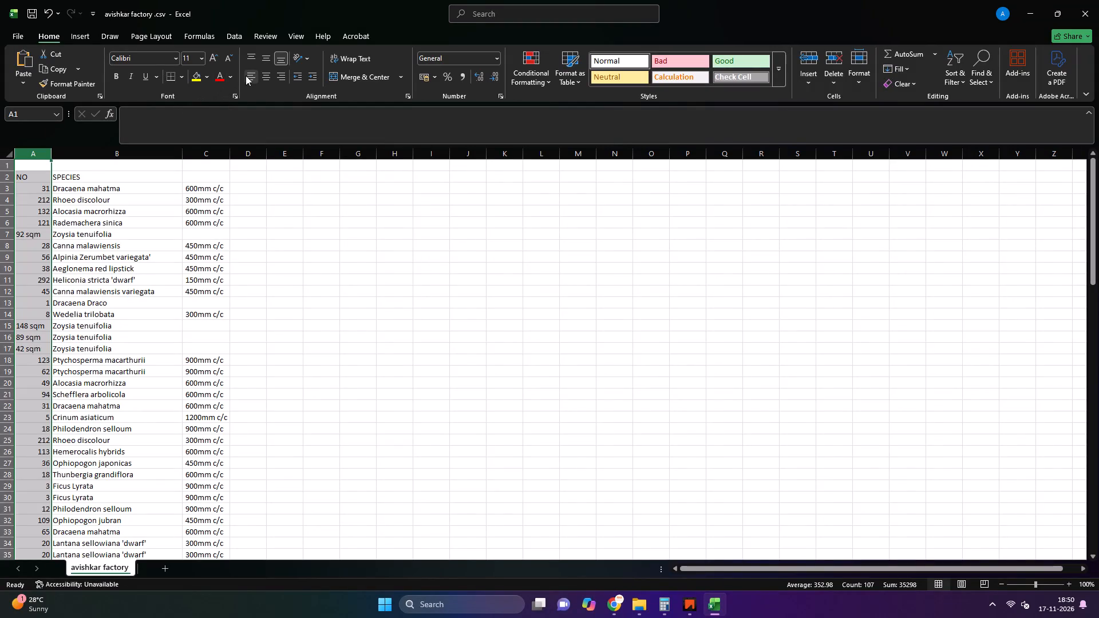
click(246, 76)
click(402, 291)
key(Escape)
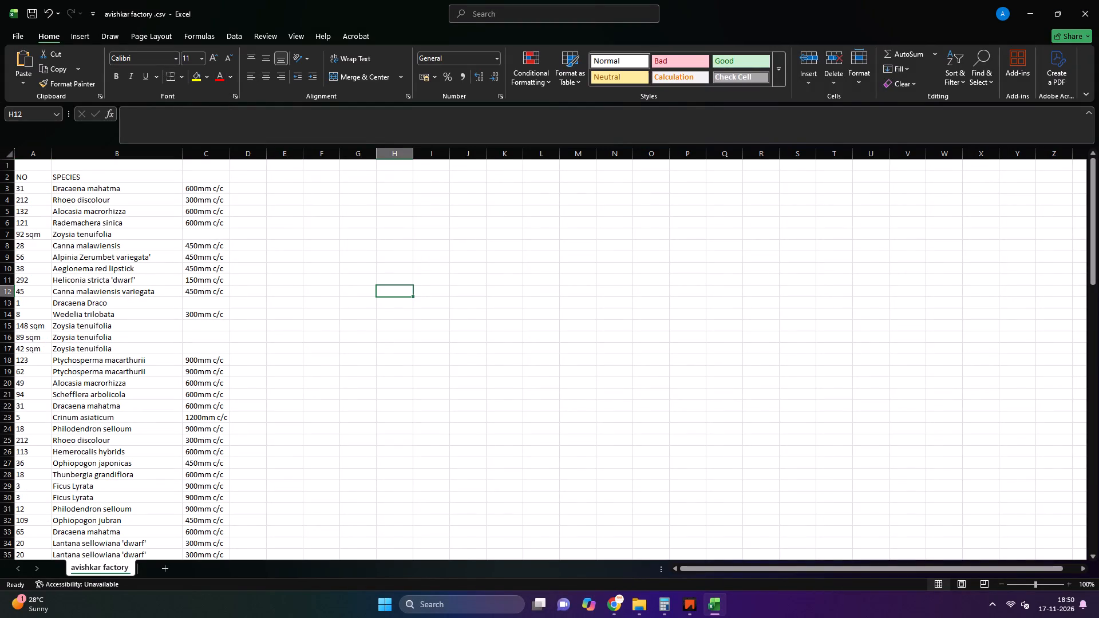
Add a filter to the SPECIES column and show only the Aeglonema marie entries.
click(90, 190)
click(112, 157)
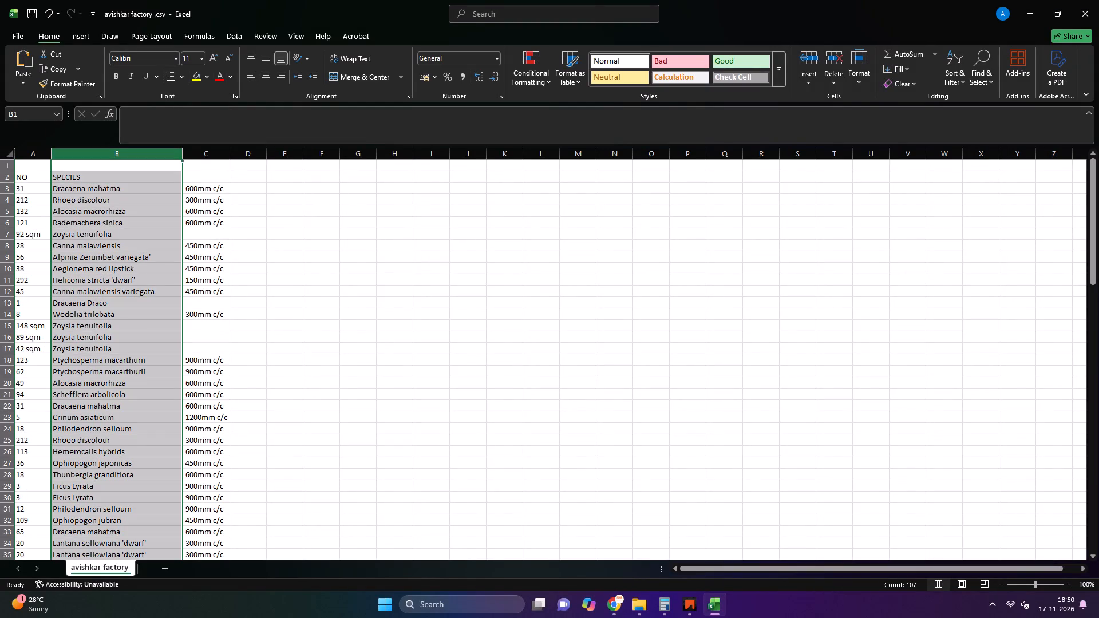
click(977, 88)
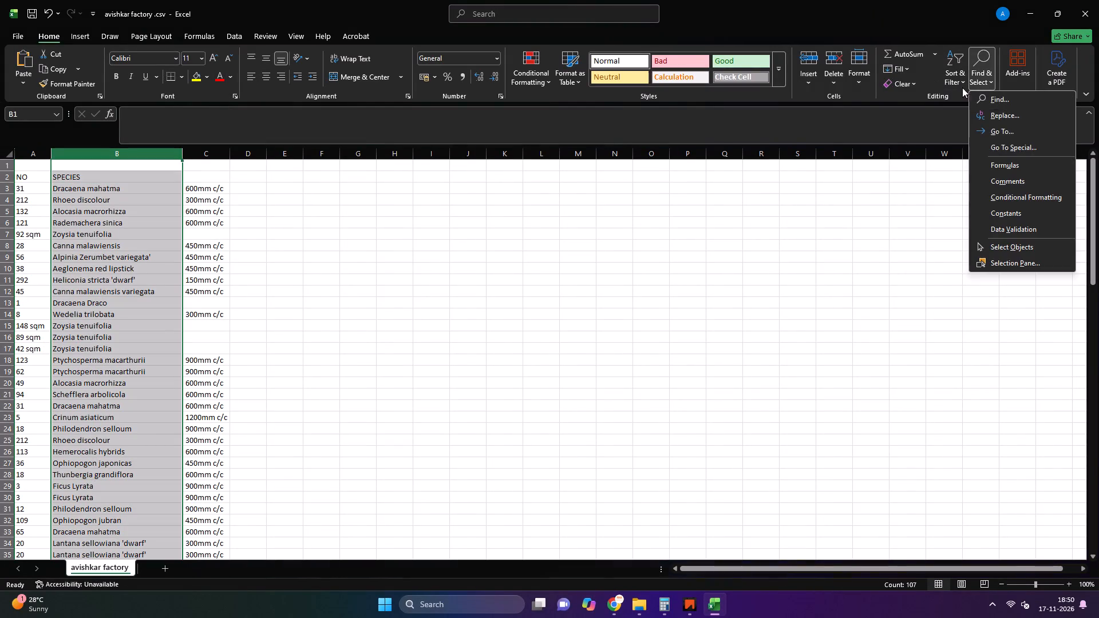
click(951, 87)
click(971, 150)
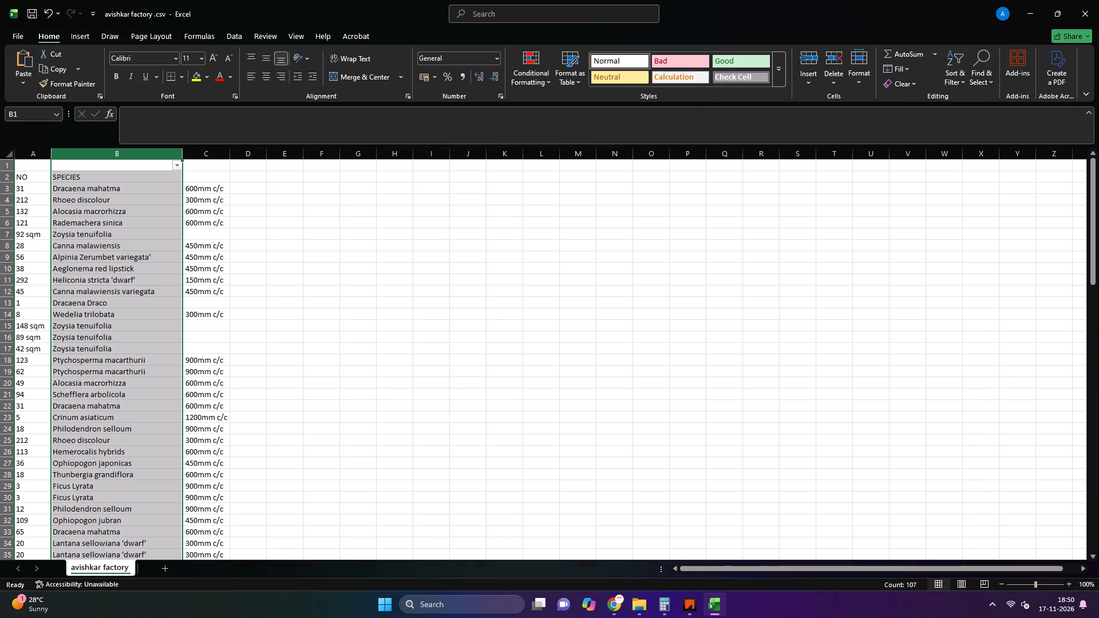
click(441, 297)
click(179, 165)
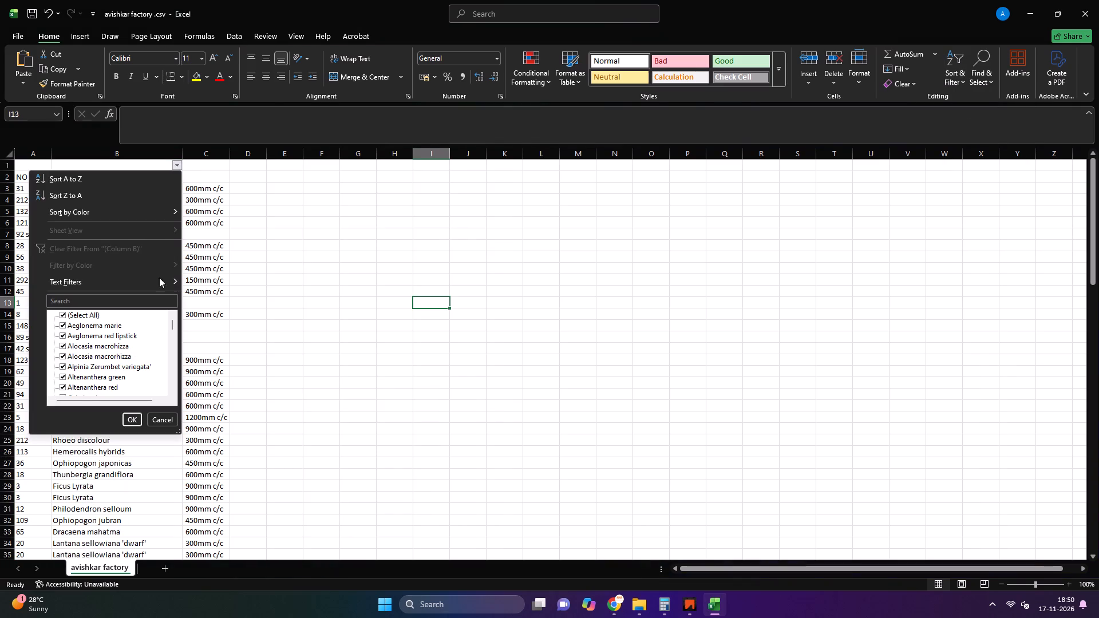
click(60, 315)
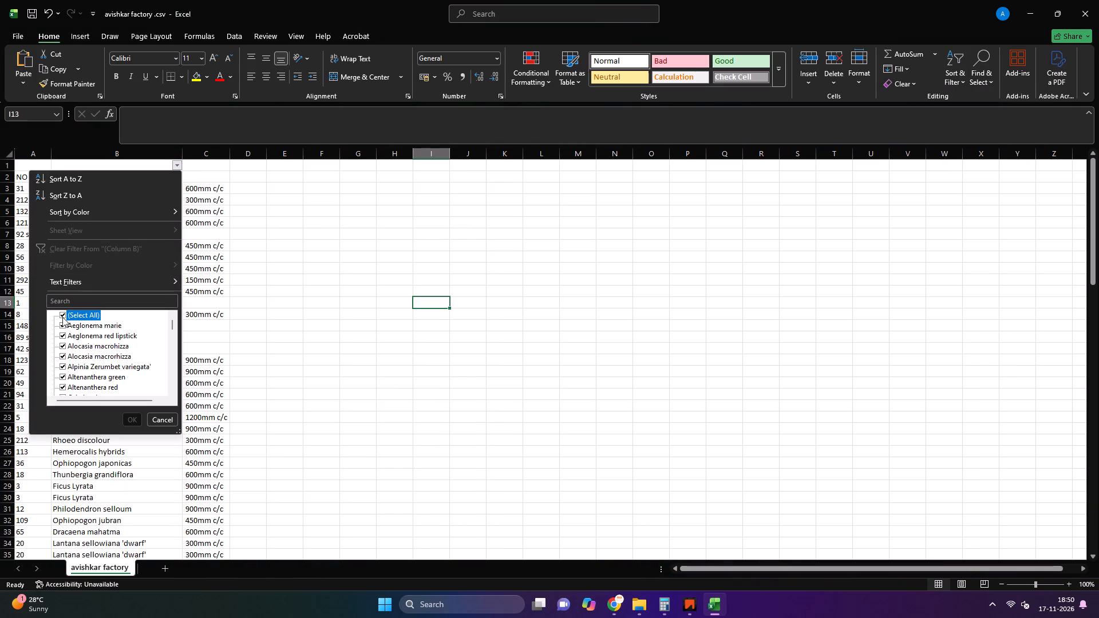
click(76, 327)
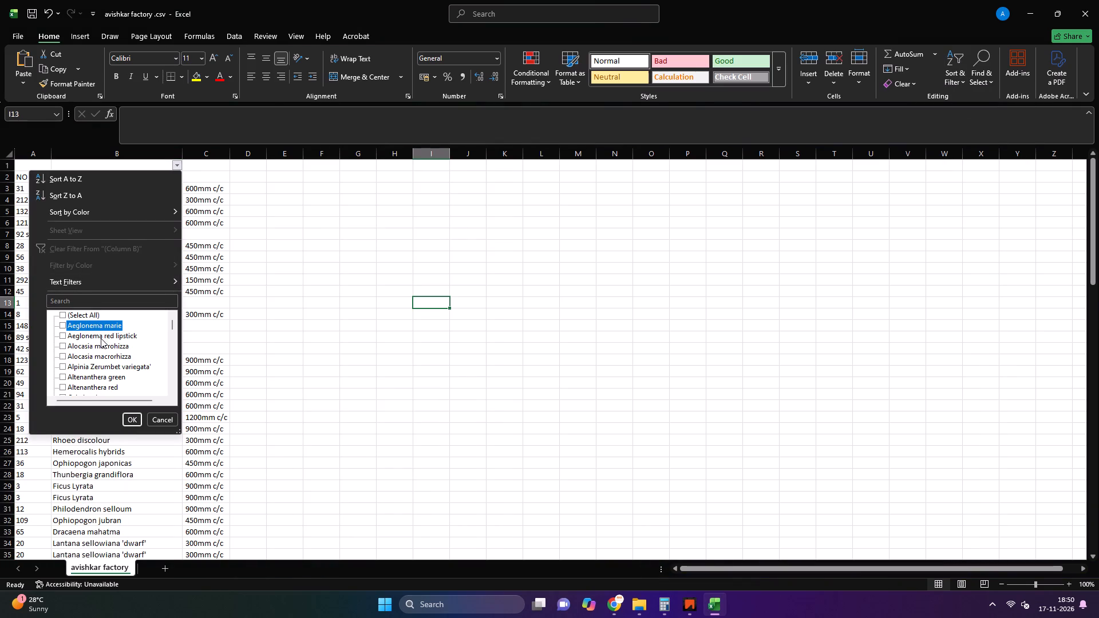
click(132, 417)
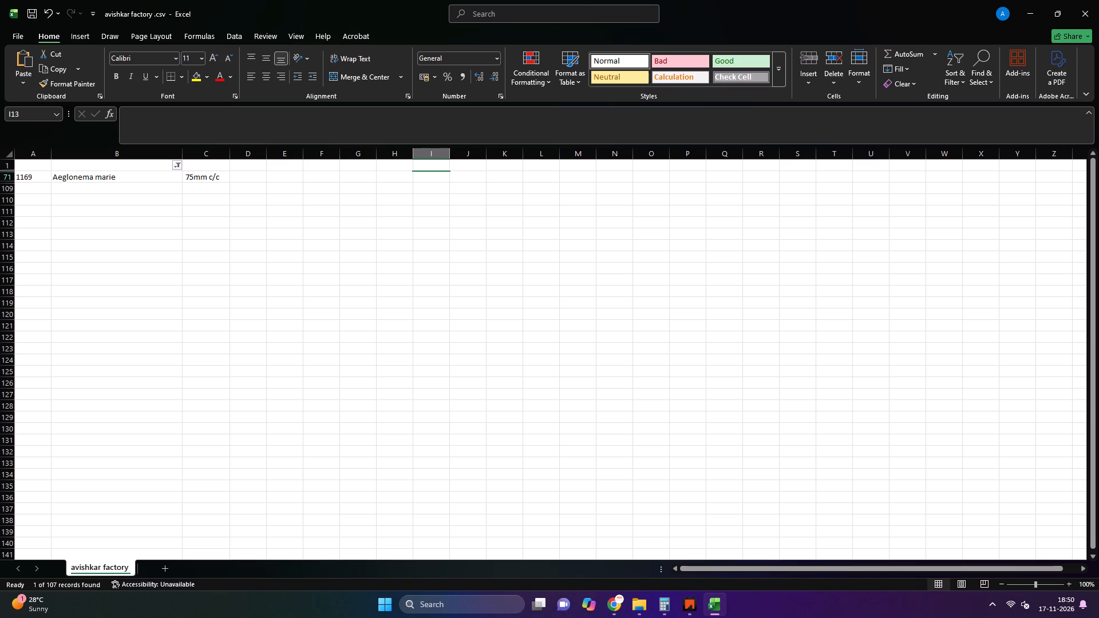
Change the species filter to show only Aeglonema red lipstick instead of Aeglonema marie.
click(176, 166)
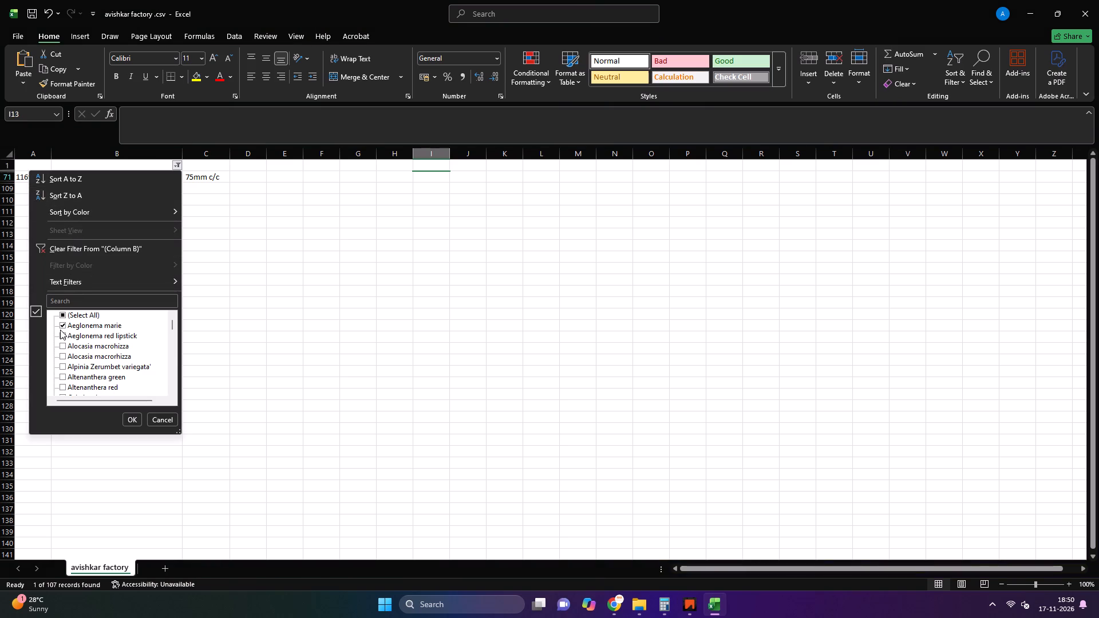
click(62, 324)
click(68, 334)
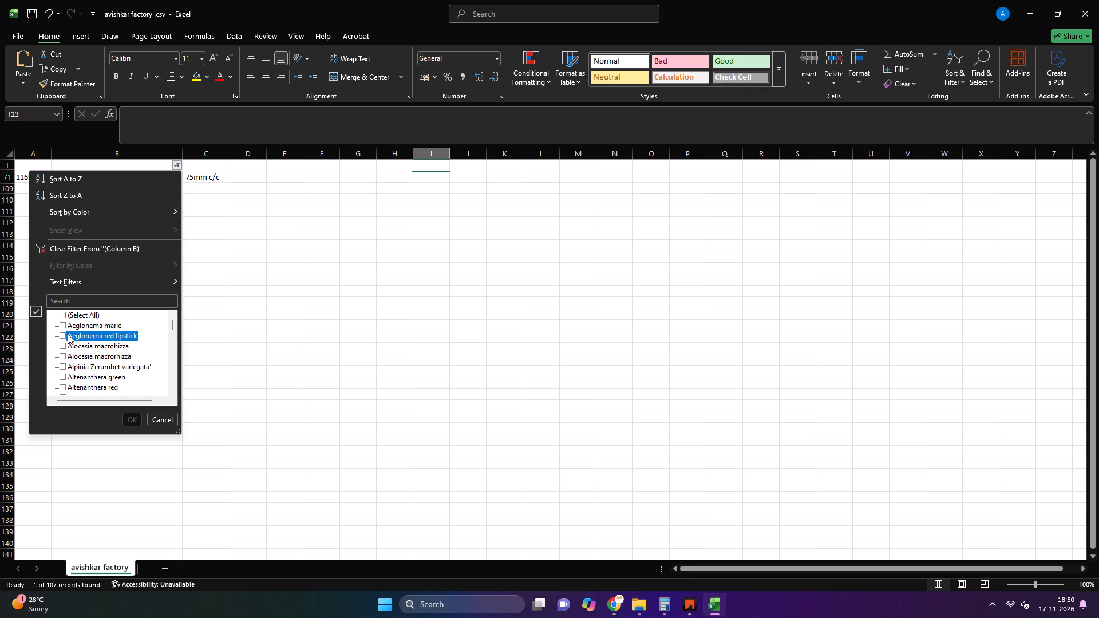
click(131, 412)
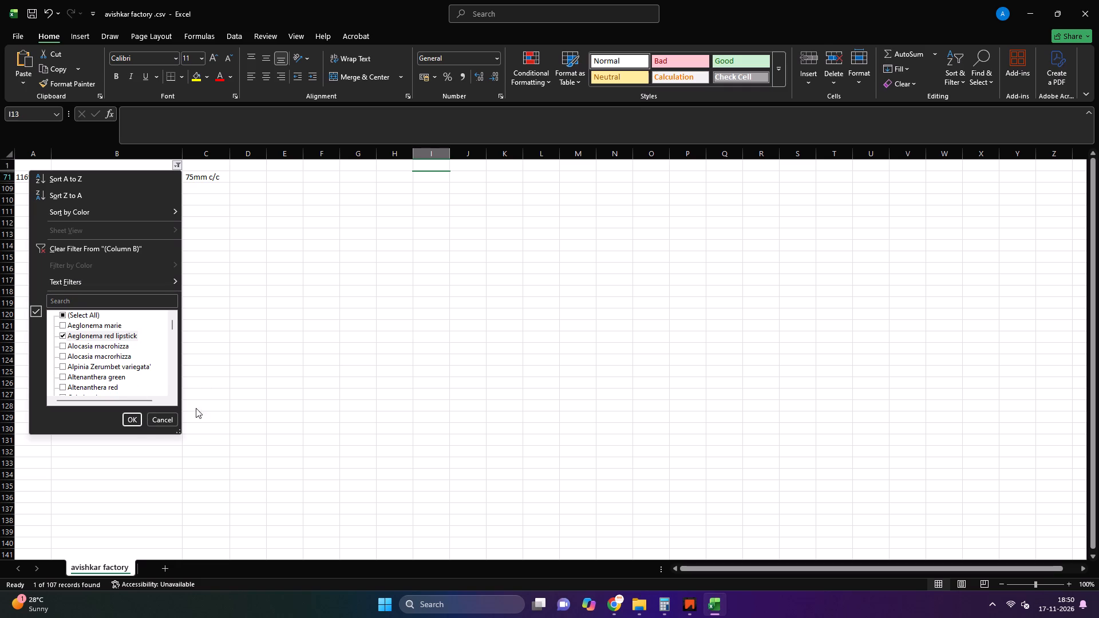
click(136, 421)
click(109, 283)
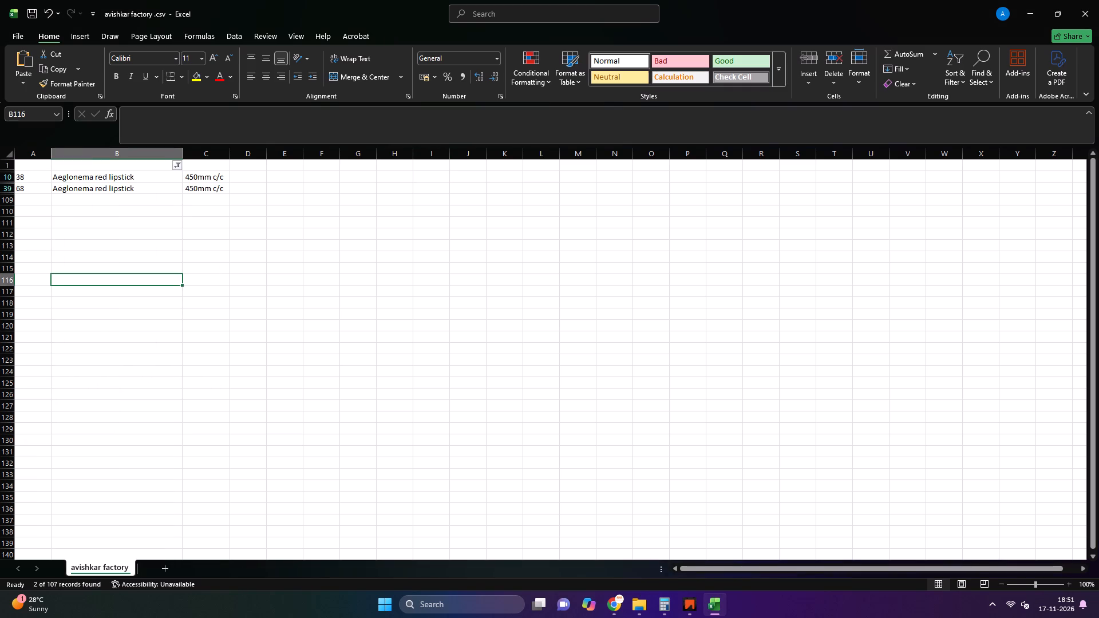
Add 38 and 68 in Calculator, enter 106 as the first Aeglonema red lipstick quantity in A10, and clear the duplicate entry in row 39.
click(657, 608)
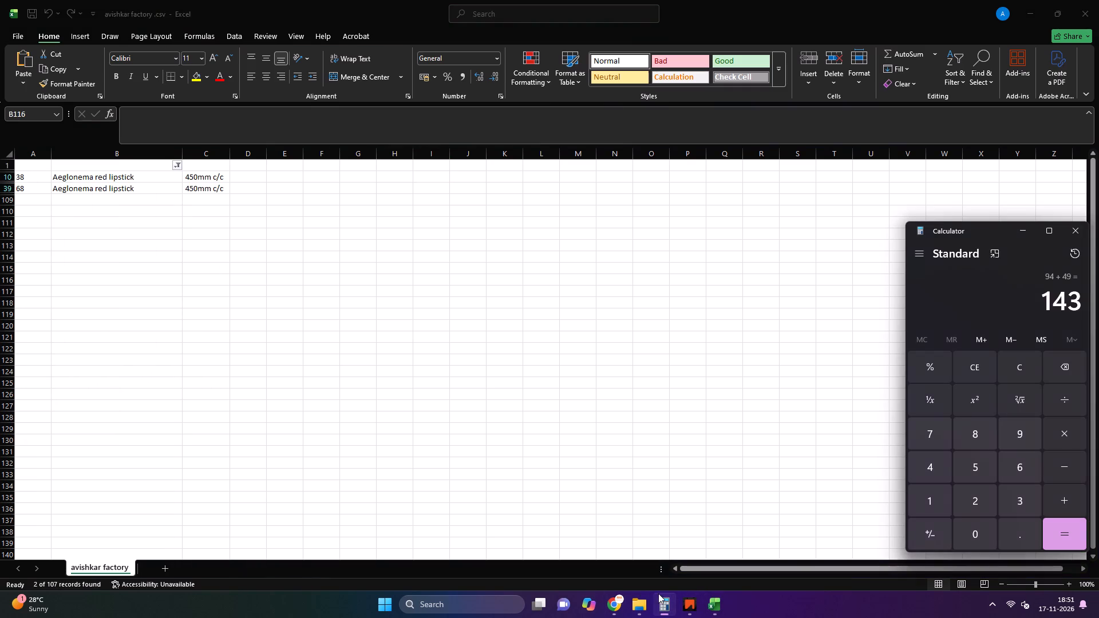
key(Escape)
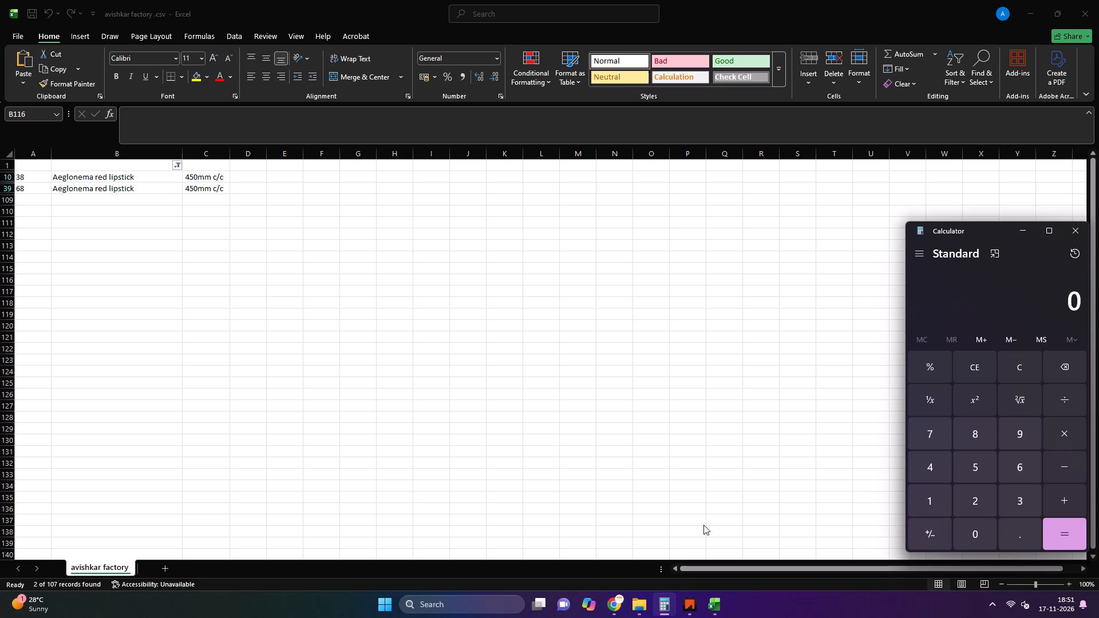
text(38+)
text(68)
key(Return)
click(30, 224)
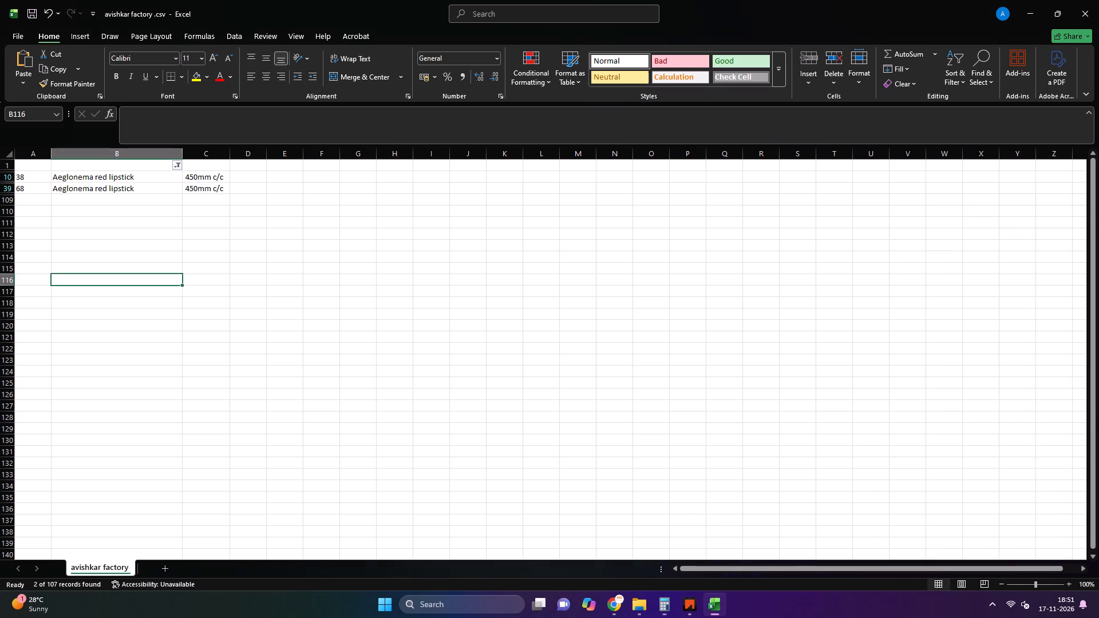
click(20, 177)
text(106)
drag(32, 183, 53, 183)
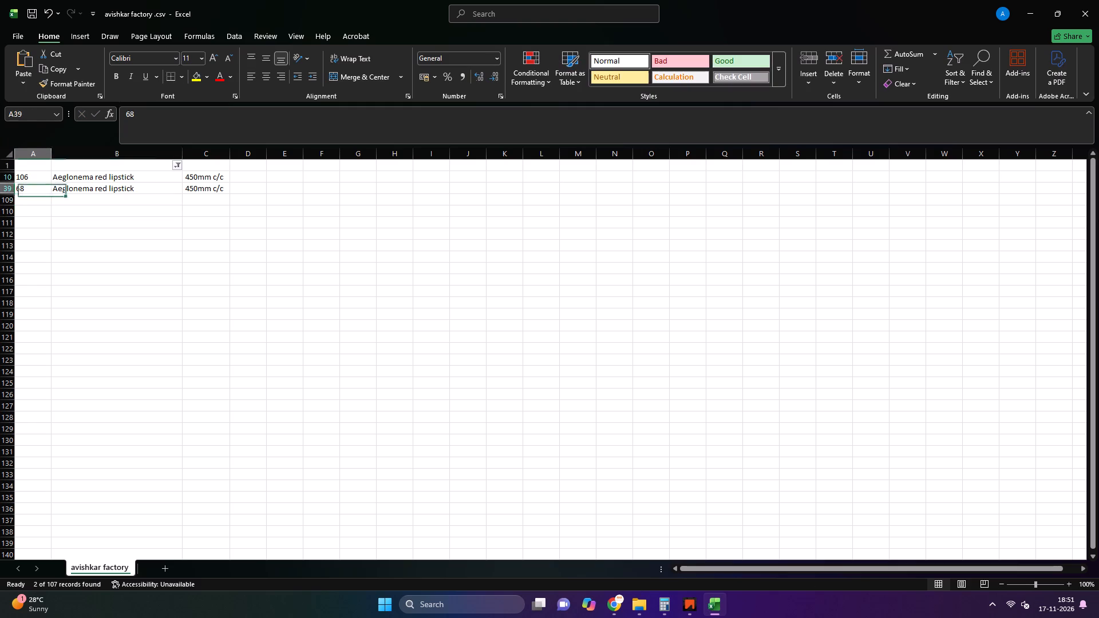
drag(53, 183, 214, 199)
key(Delete)
click(238, 255)
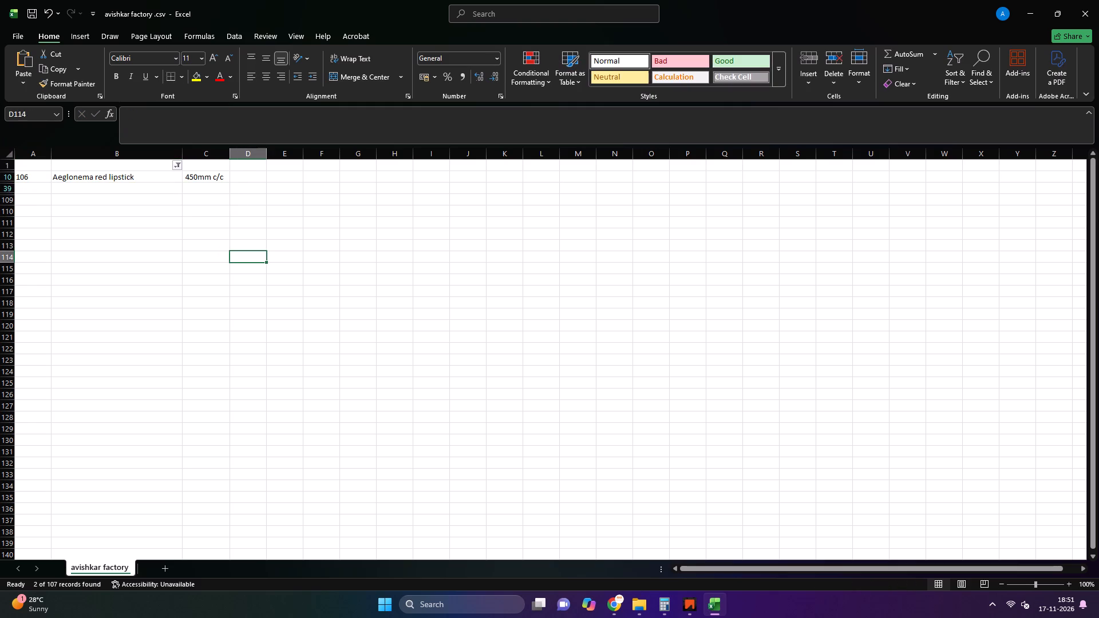
Change the species filter to show only the Alocasia macrohizza and Alocasia macrorhizza entries.
click(176, 167)
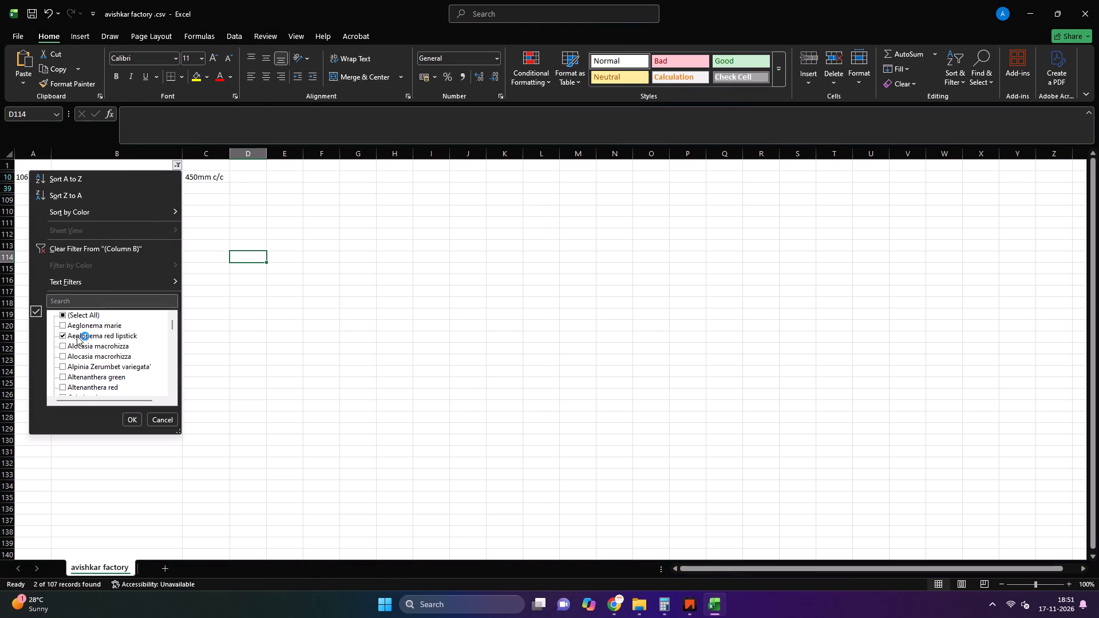
click(77, 336)
click(77, 347)
click(108, 356)
click(129, 415)
click(148, 339)
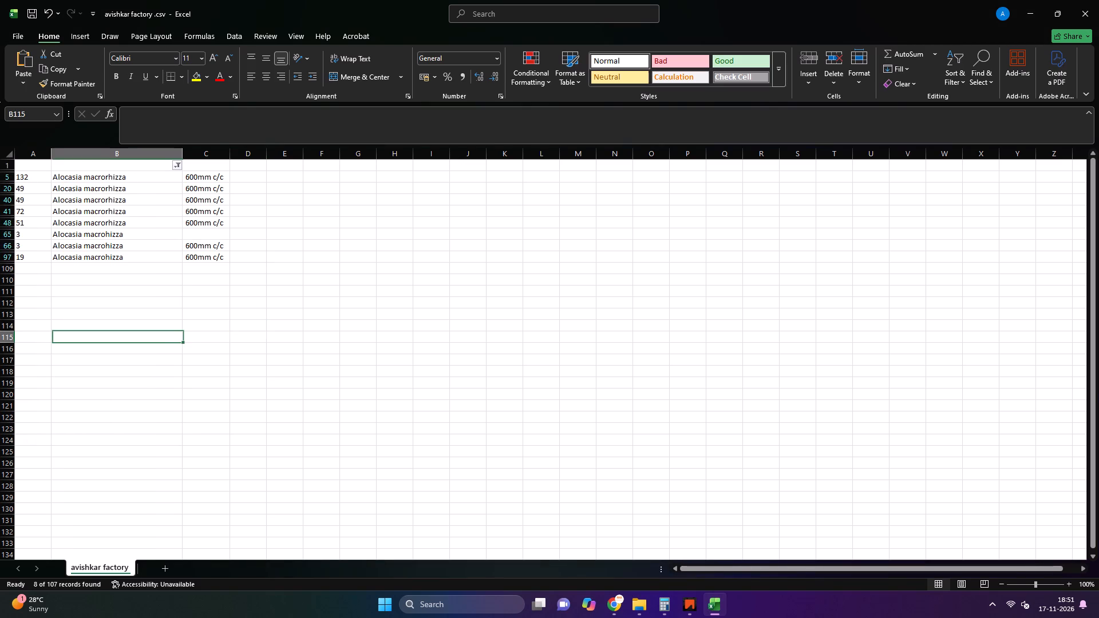
In Calculator, add the Alocasia quantities 132, 49, 49, 72, 51, 3, 3 and 19.
click(661, 609)
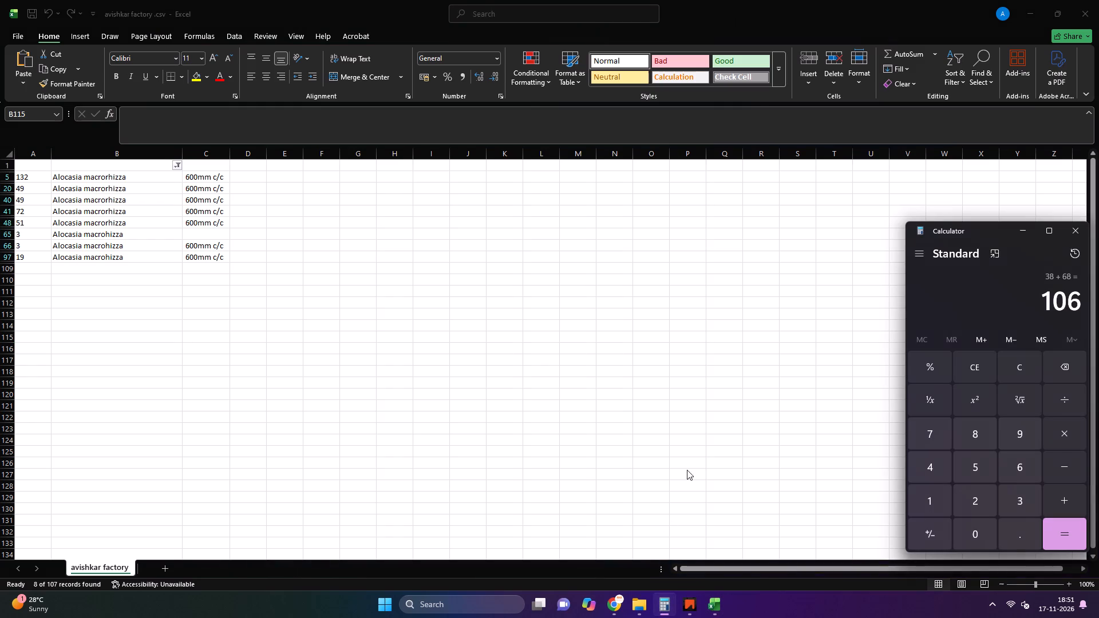
key(Escape)
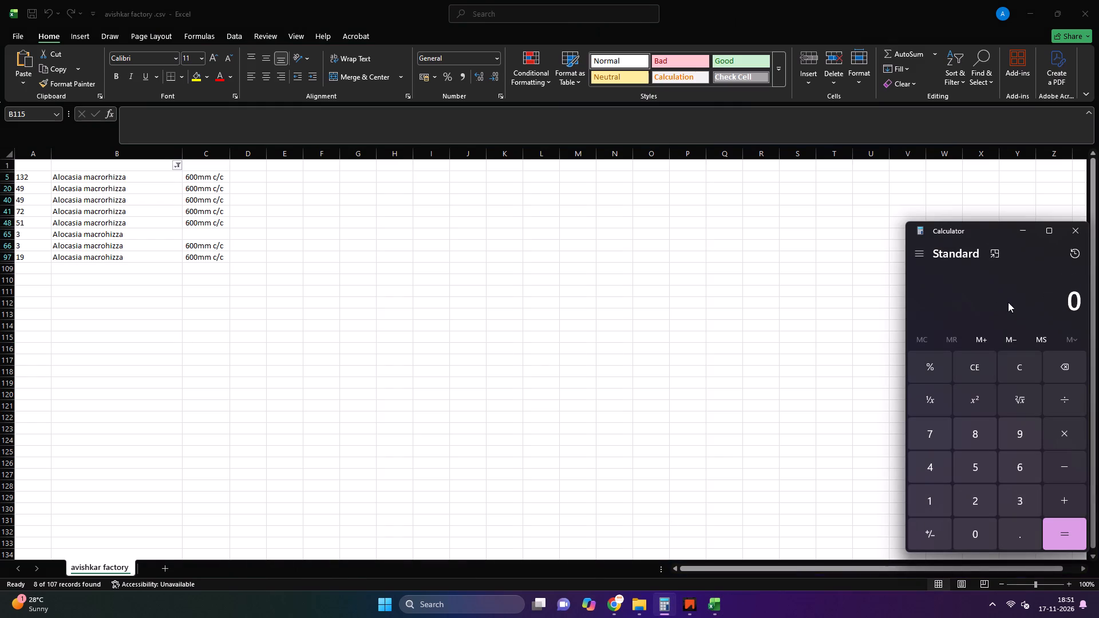
text(132+)
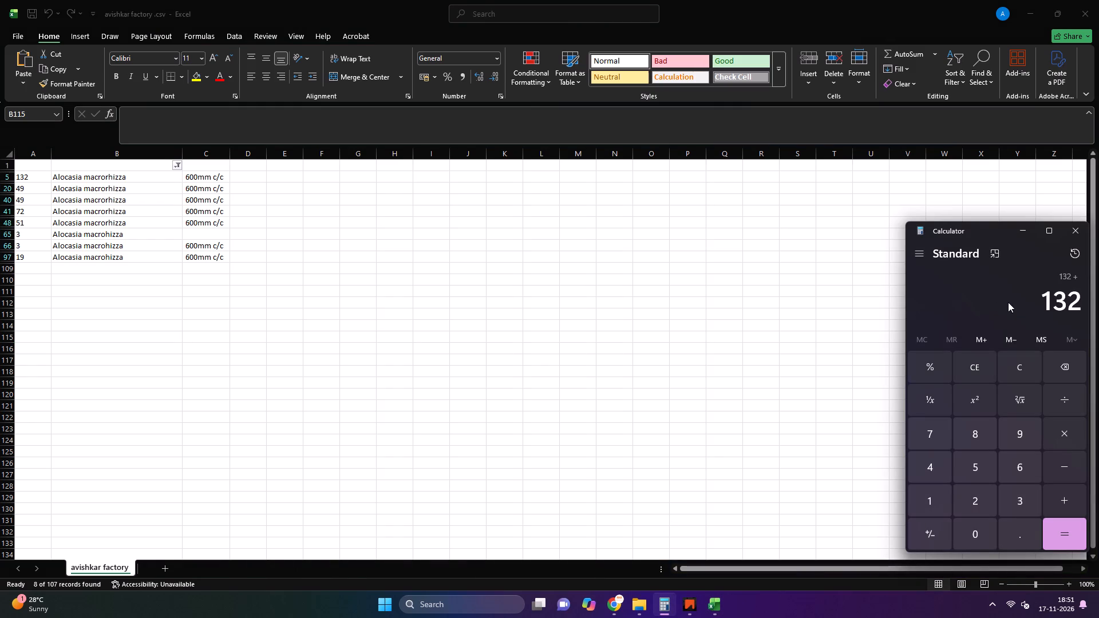
text(46)
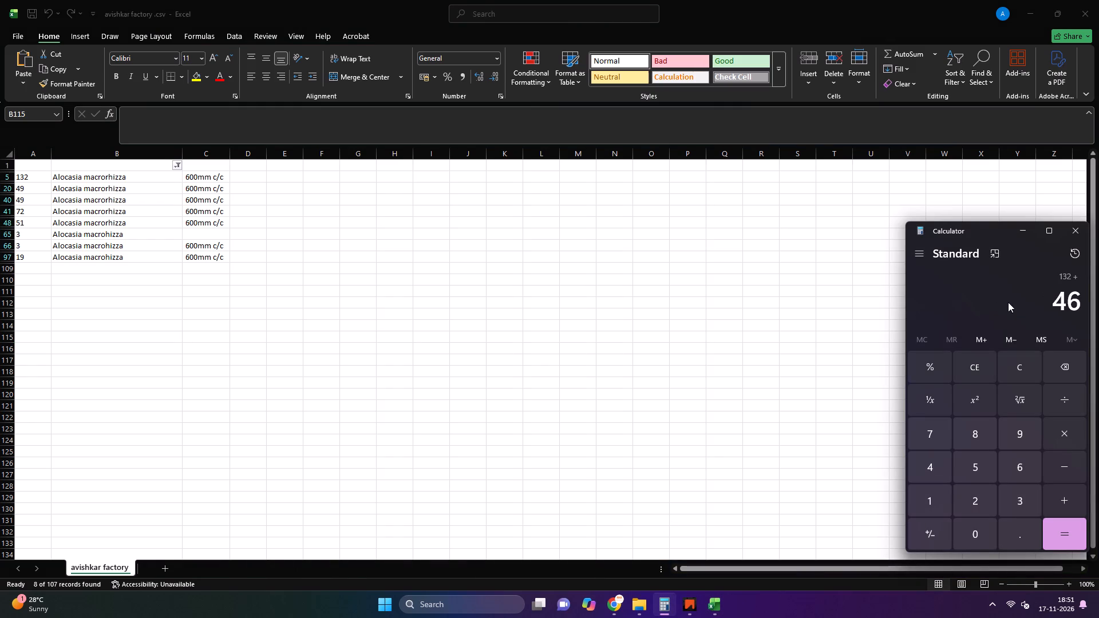
key(BackSpace)
key(9)
text(+49)
key(plus)
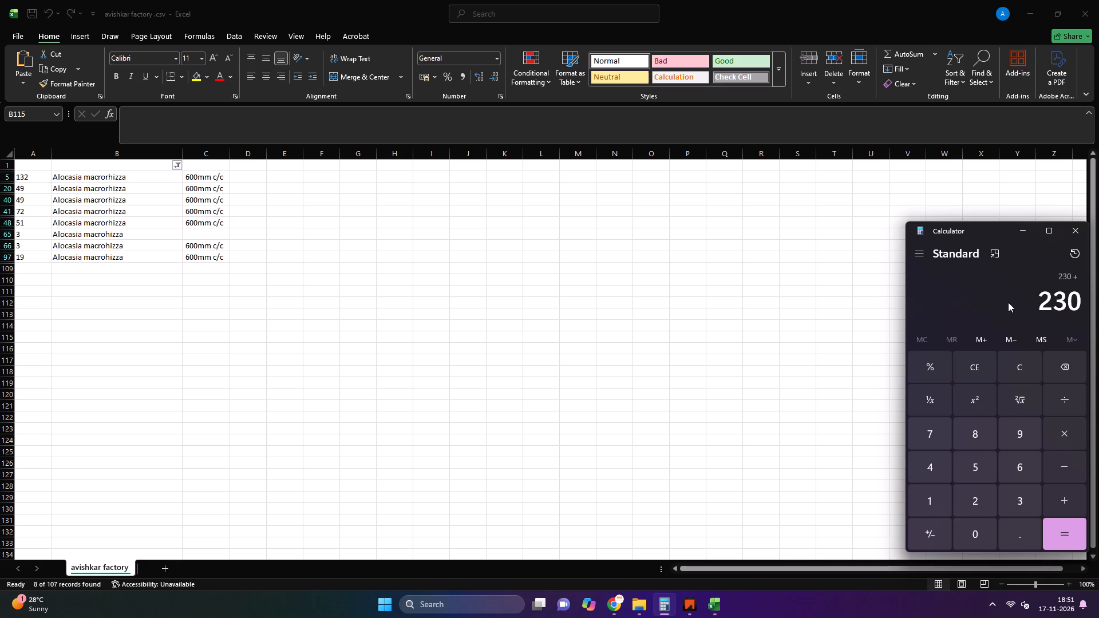
text(72)
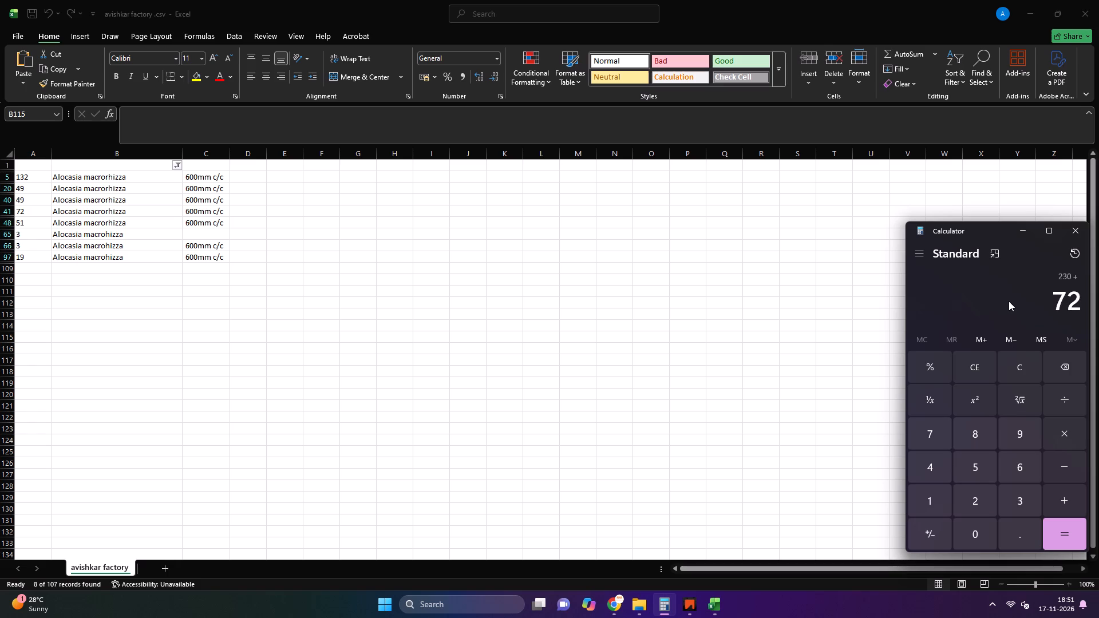
text(+51)
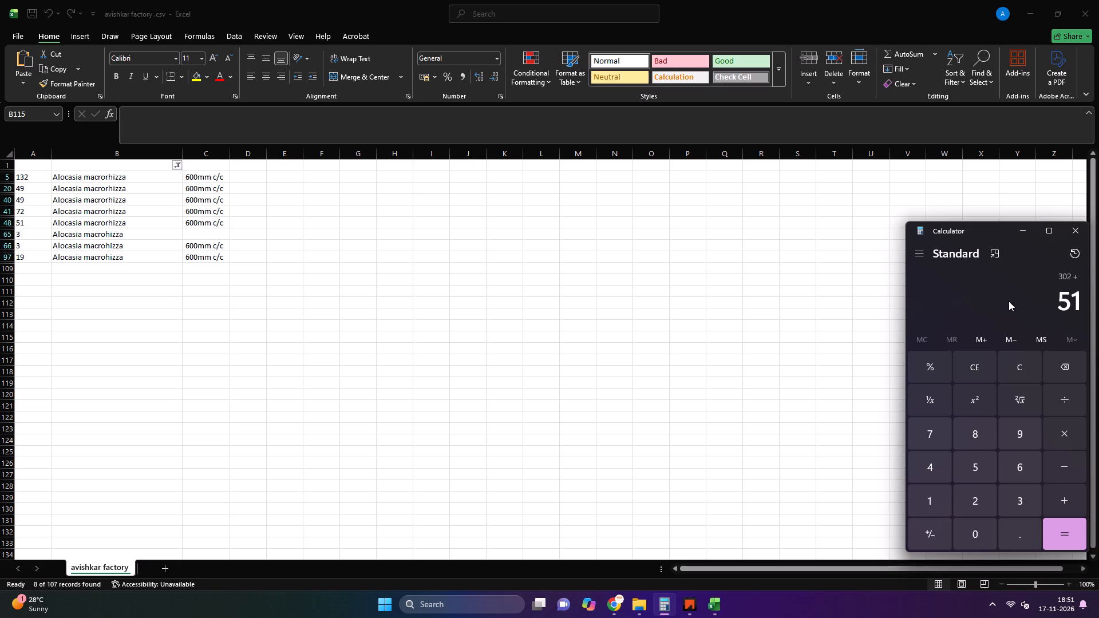
text(+3)
text(+3)
text(+19)
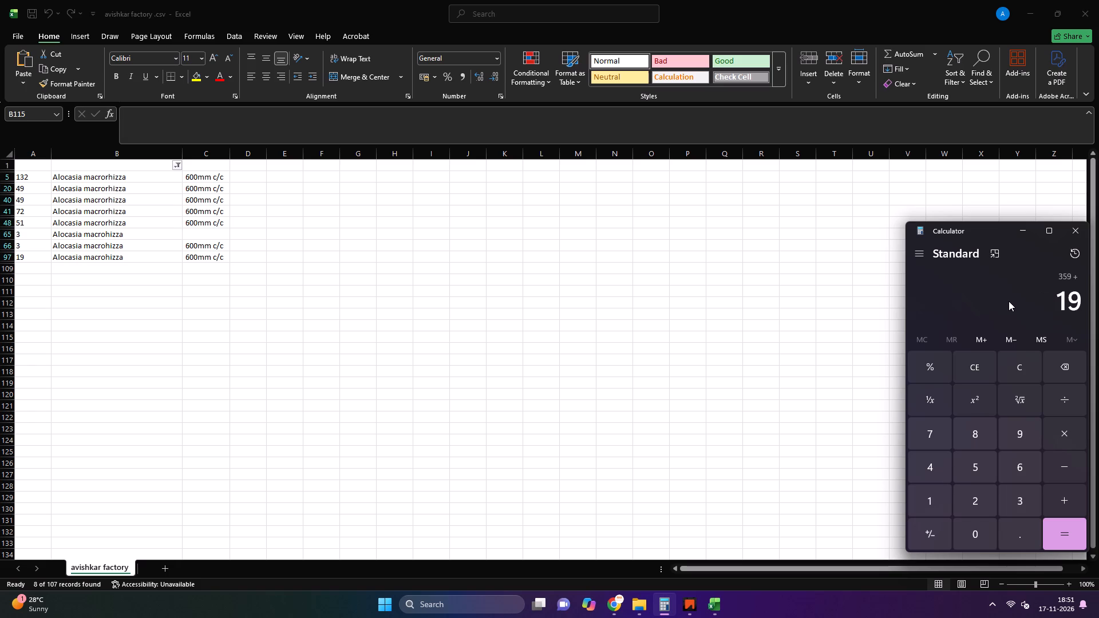
key(Return)
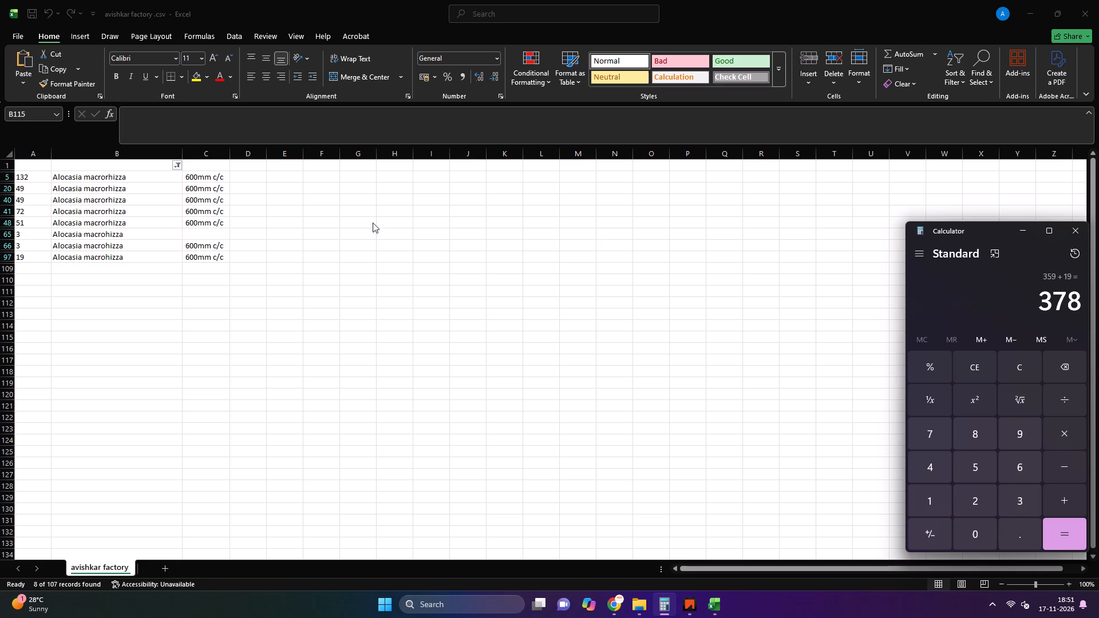
Back in Excel, enter 378 as the first Alocasia macrorhizza quantity in A5 and clear the duplicate entries in rows 20 to 97.
double_click(22, 176)
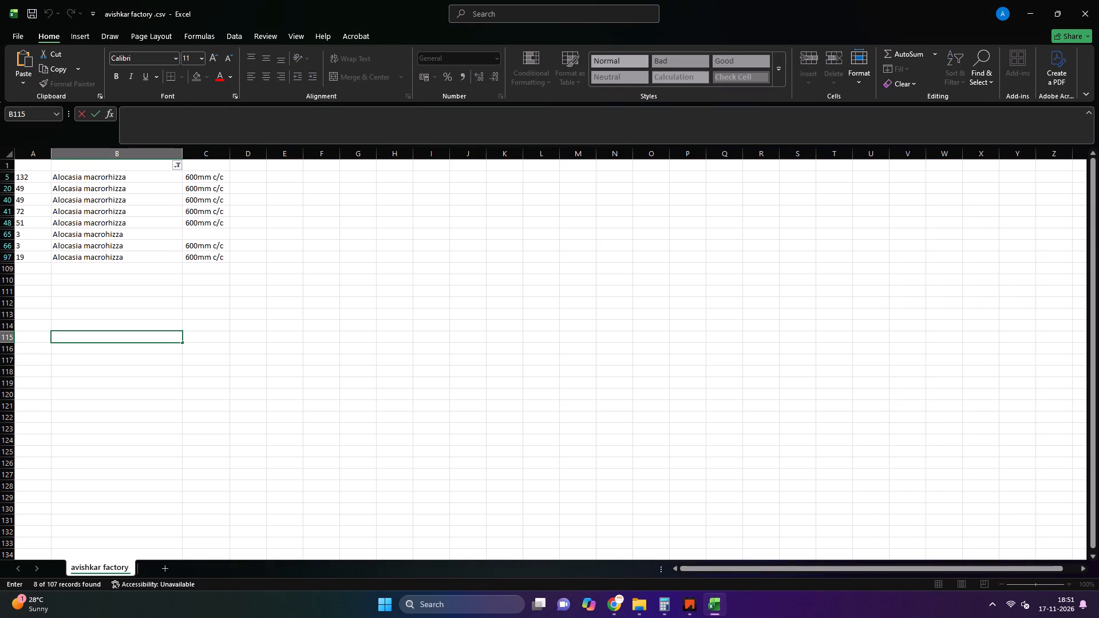
click(37, 179)
text(378)
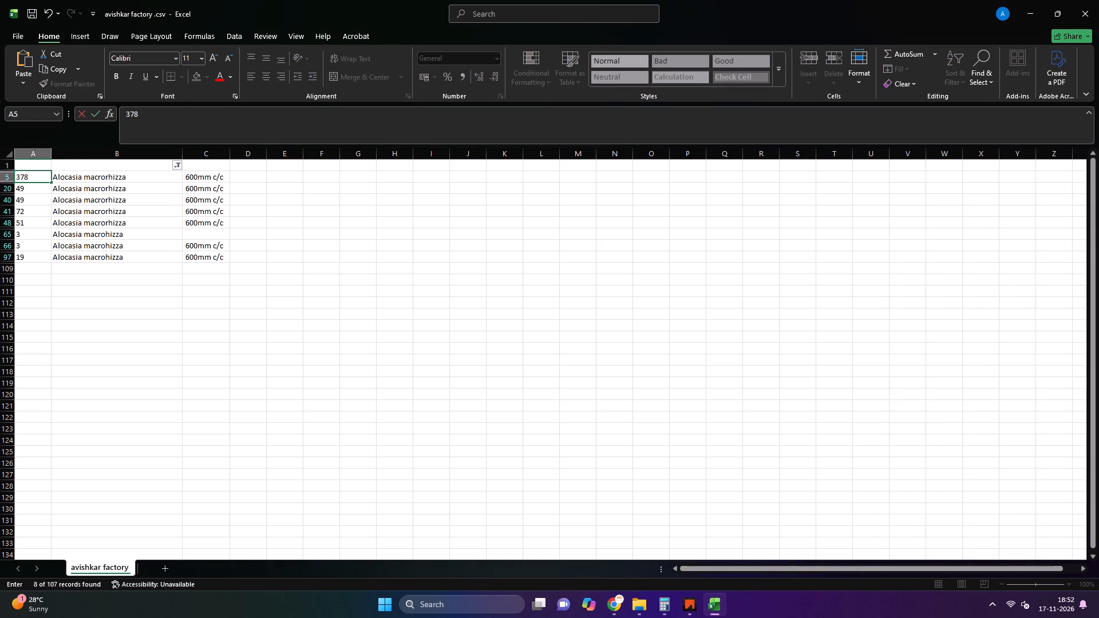
click(102, 339)
drag(22, 187, 313, 270)
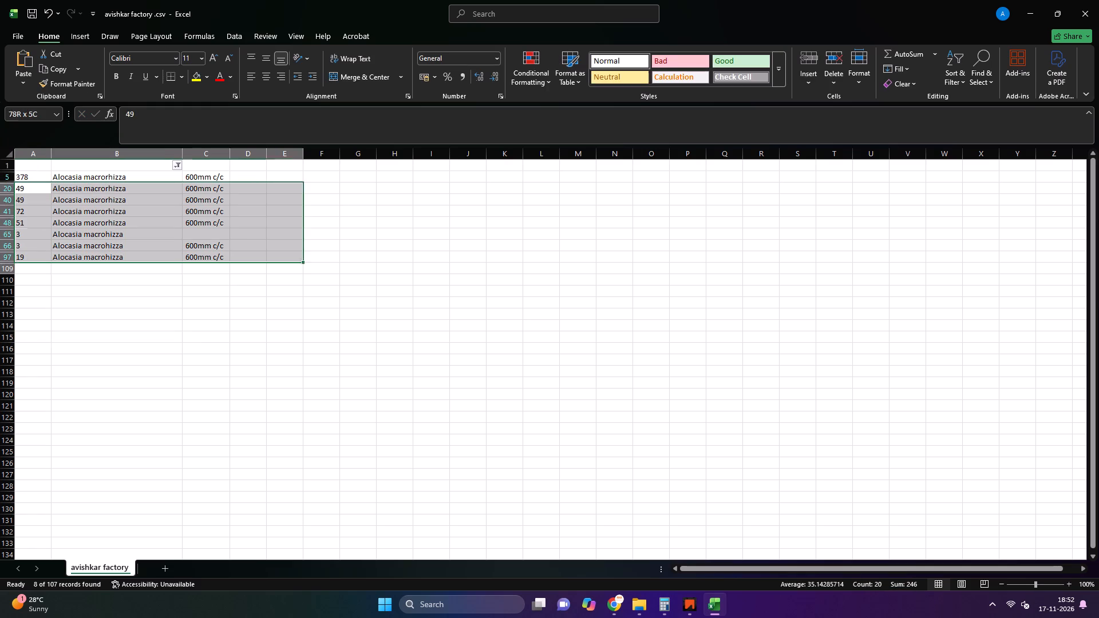
drag(313, 270, 344, 281)
key(Delete)
click(321, 308)
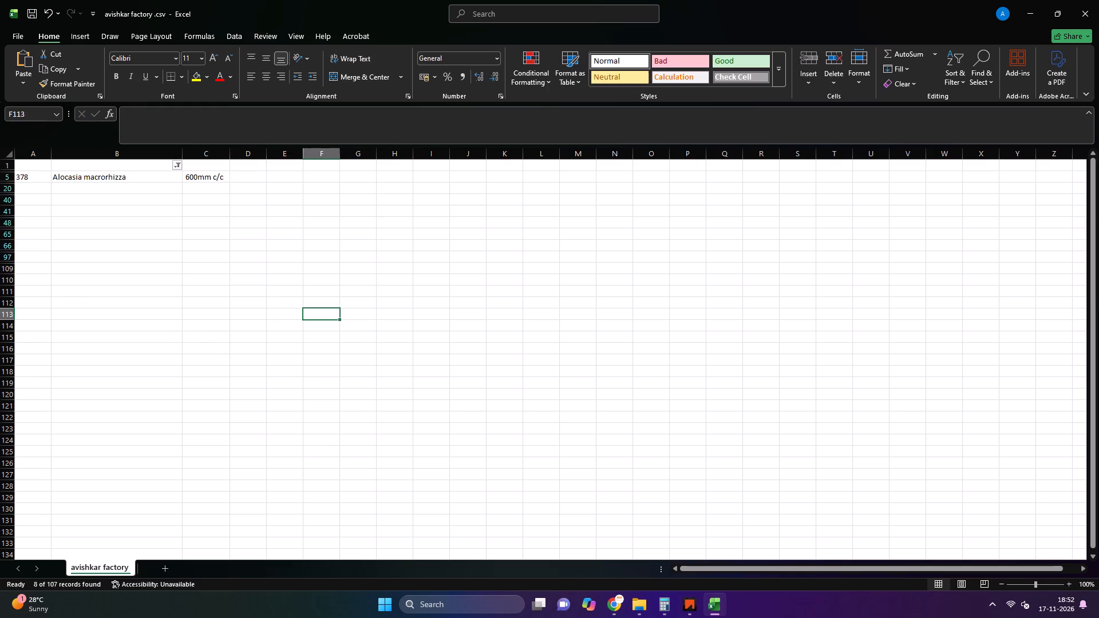
Change the species filter to show only Alpinia Zerumbet variegata' instead of Alocasia macrorhizza.
click(176, 168)
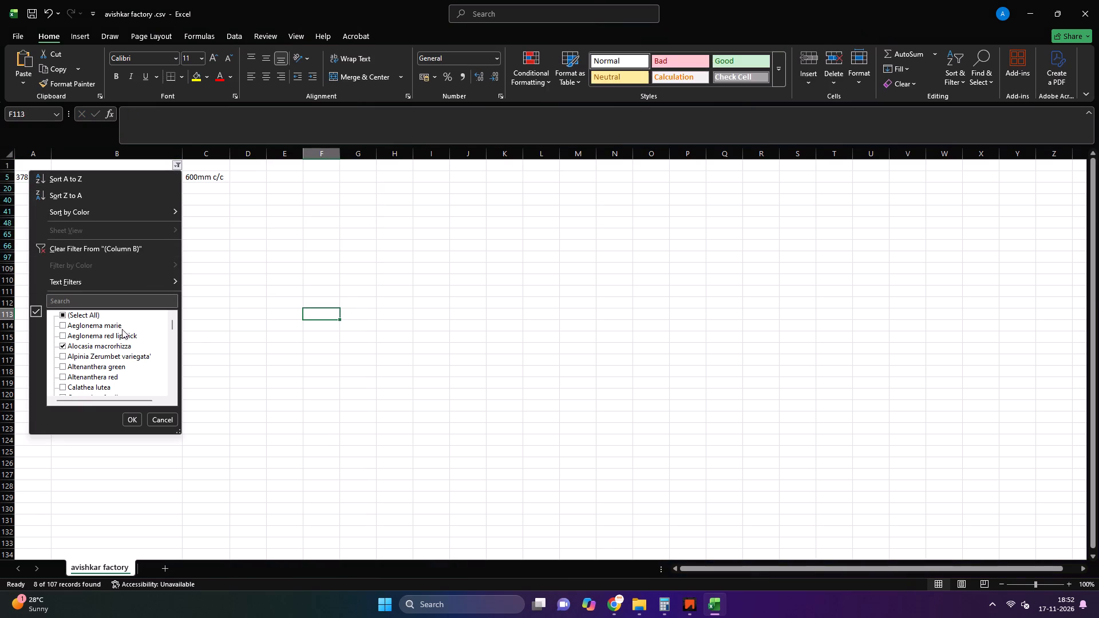
click(106, 349)
click(106, 355)
click(130, 419)
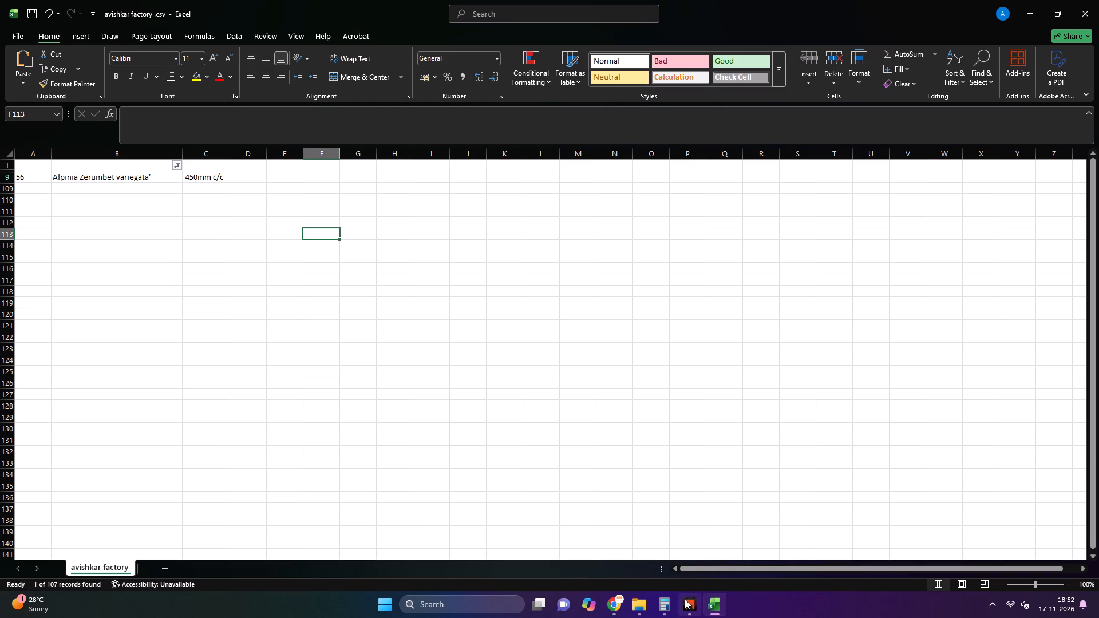
Change the species filter to show only Altenanthera green instead of Alpinia Zerumbet variegata'.
click(175, 170)
click(102, 366)
click(104, 350)
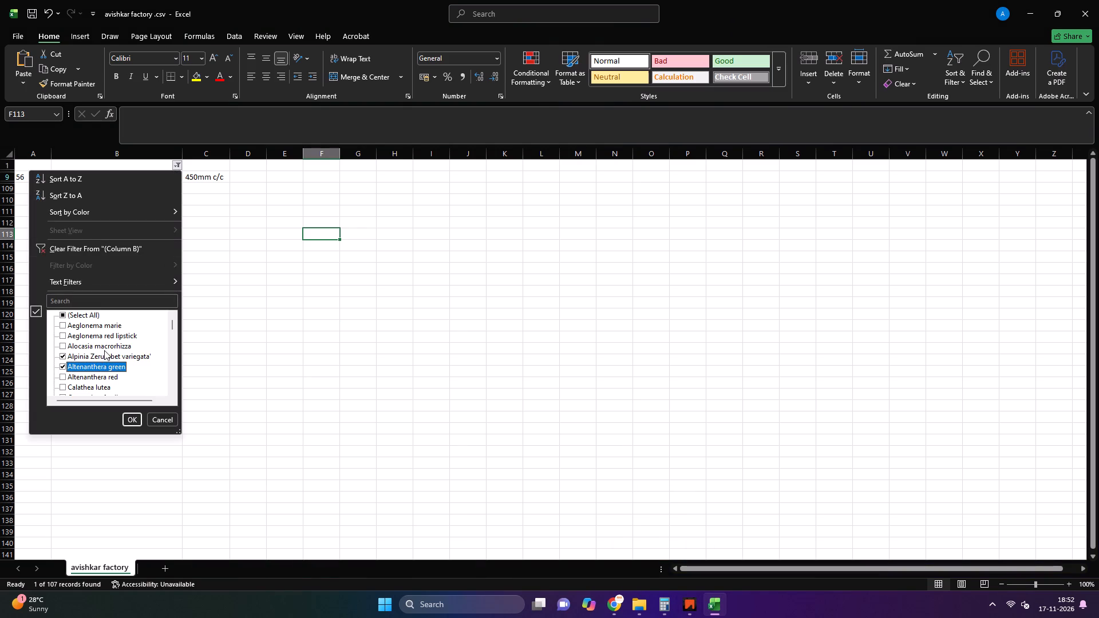
click(106, 354)
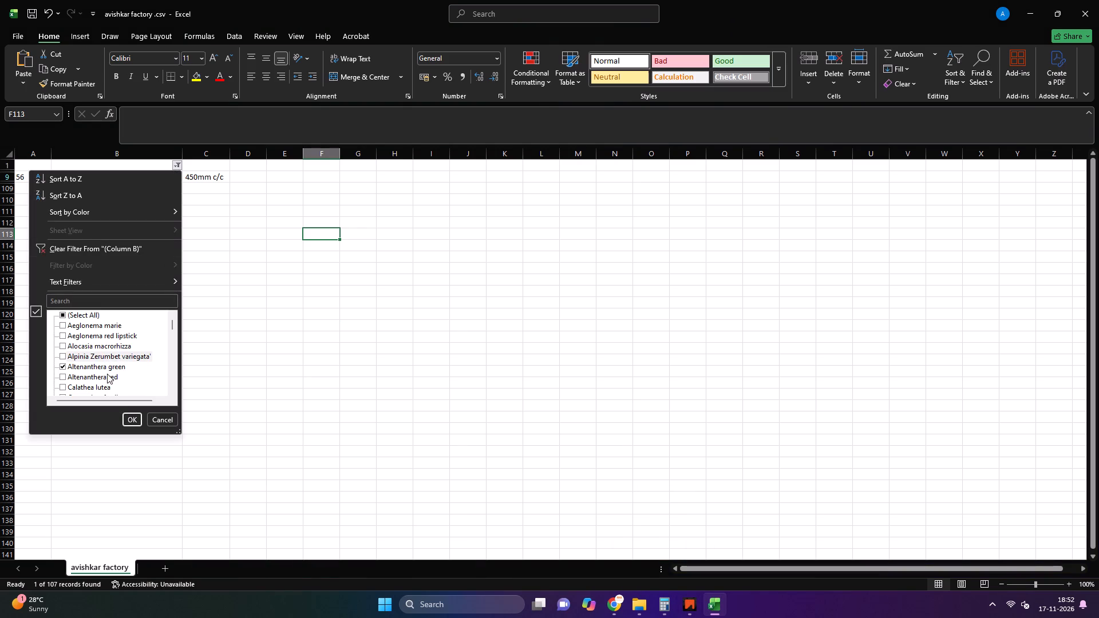
click(107, 377)
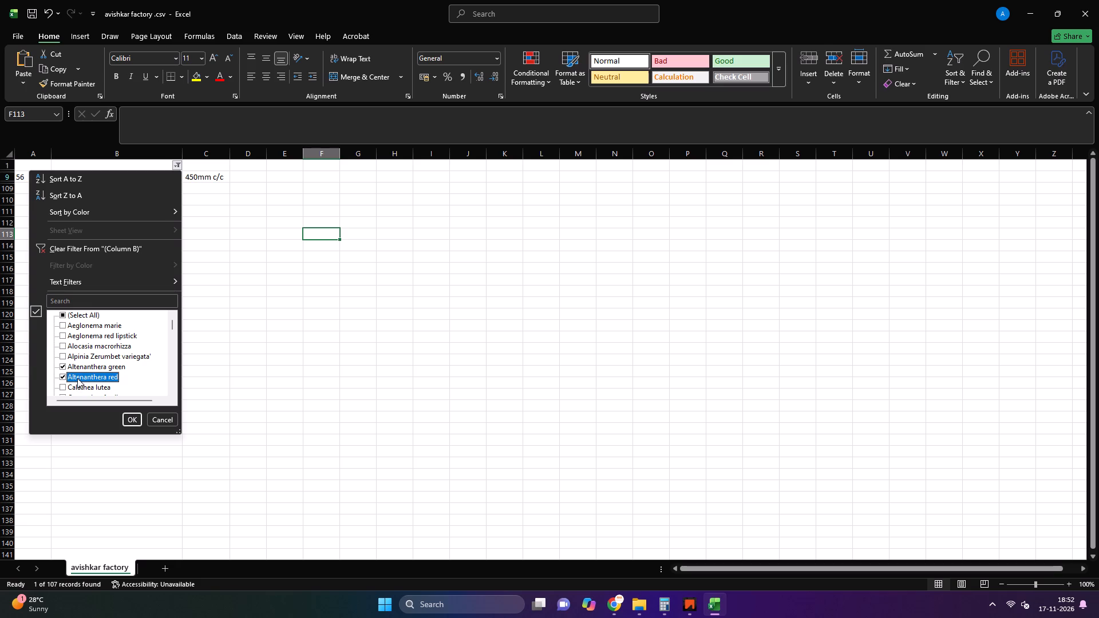
click(64, 378)
click(62, 374)
click(137, 424)
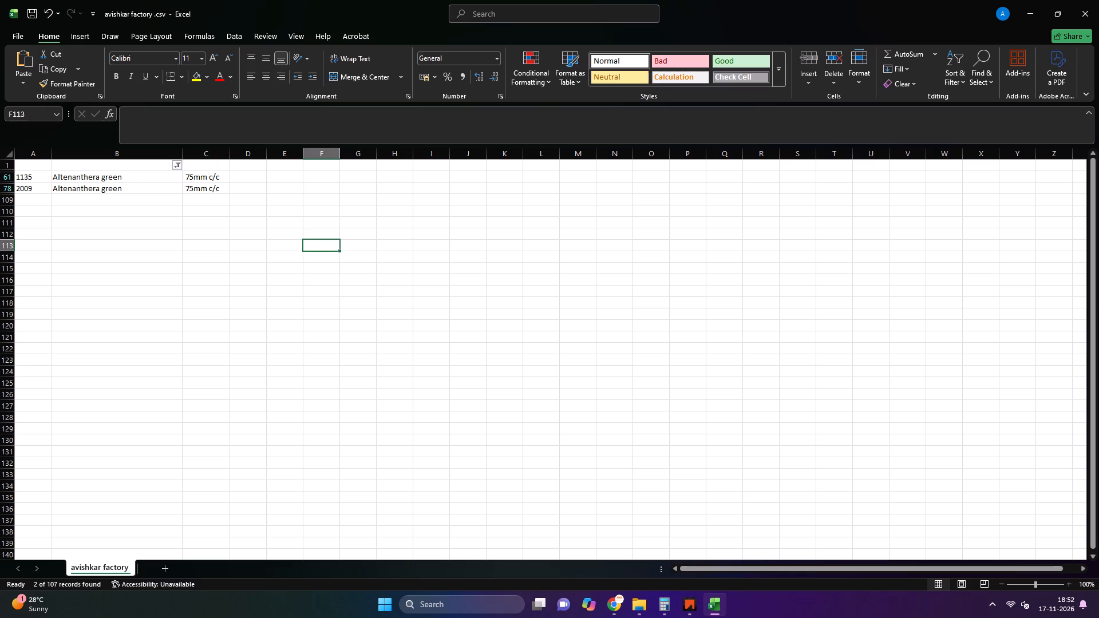
In Calculator, add the two Altenanthera green quantities, 2009 and 1135.
click(668, 609)
key(Escape)
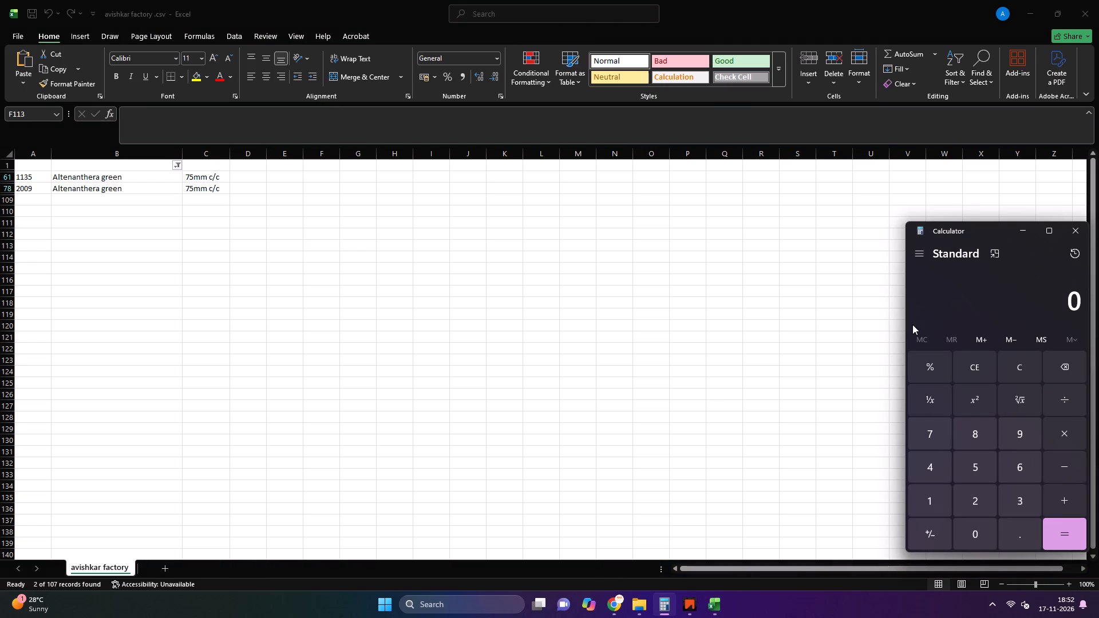
key(1)
text(00)
text(9+)
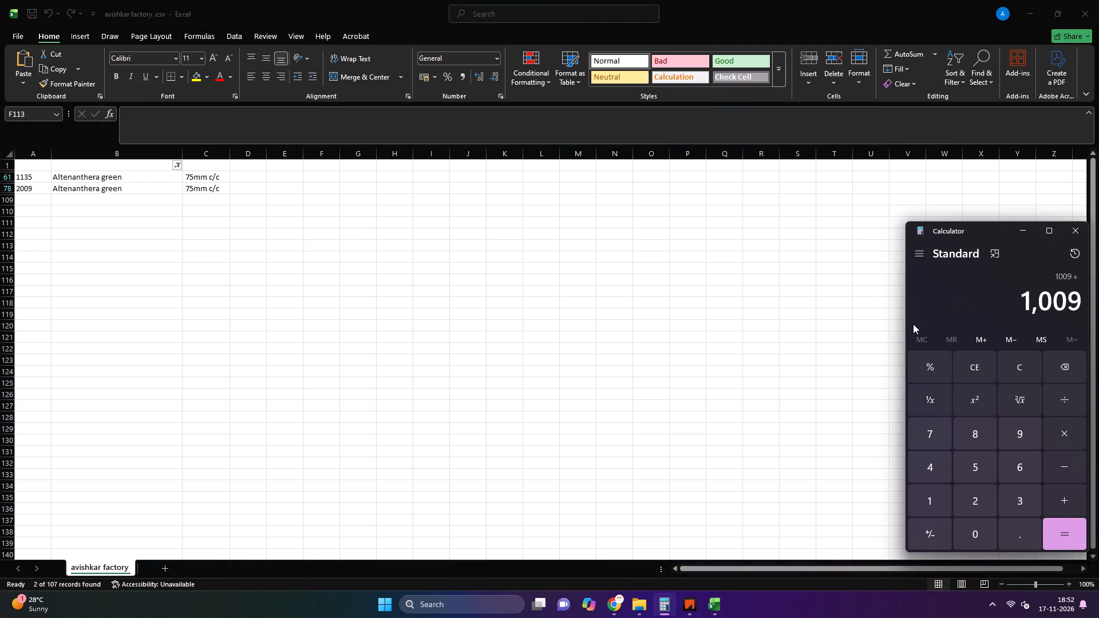
key(Escape)
text(2009+)
text(1135)
key(Return)
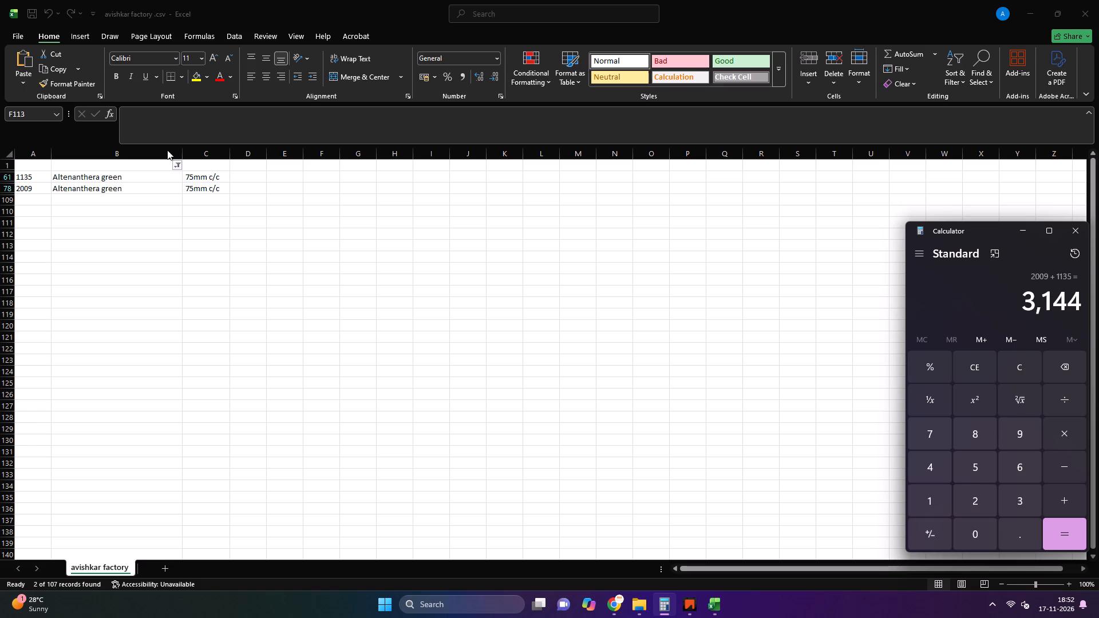
Back in Excel, enter 3144 as the first Altenanthera green quantity in A61 and clear the duplicate entry in row 78.
click(39, 215)
click(22, 178)
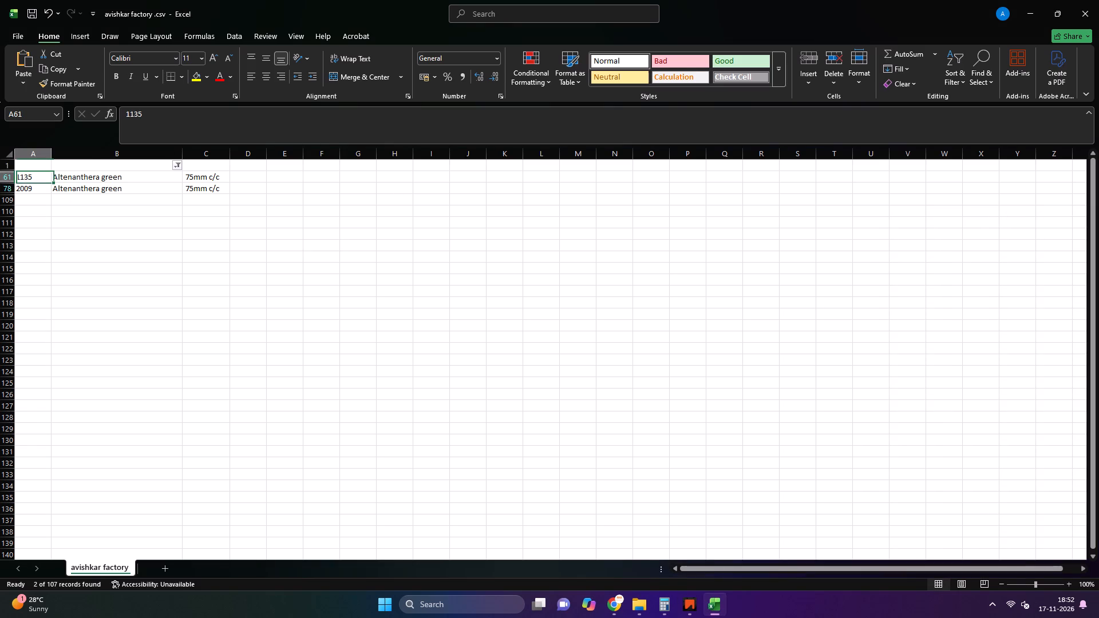
click(668, 611)
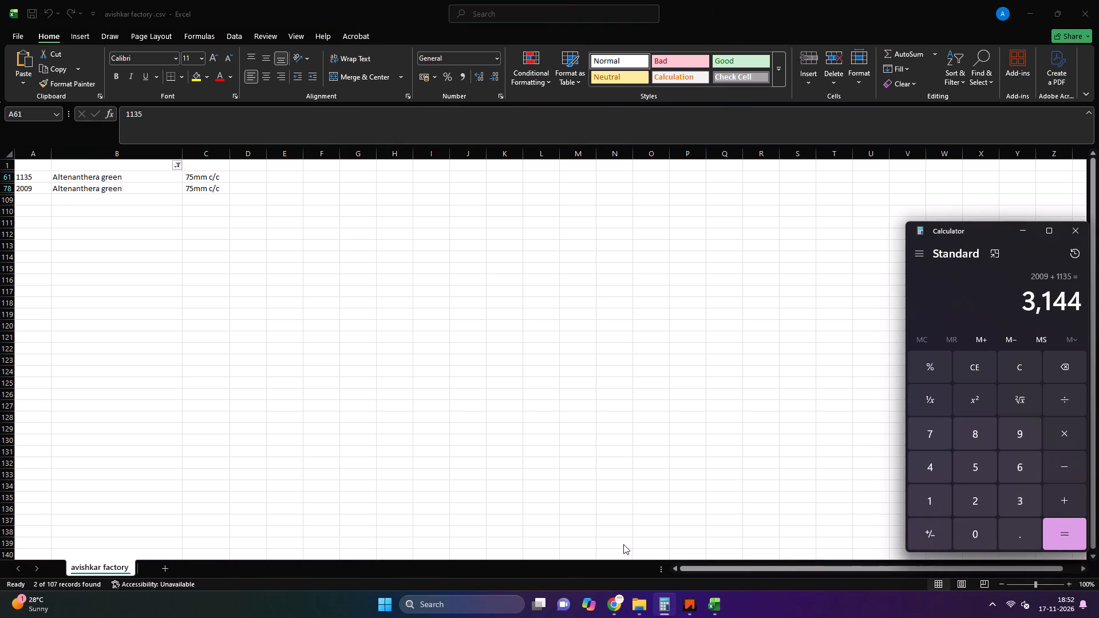
click(87, 207)
text(3144)
click(82, 263)
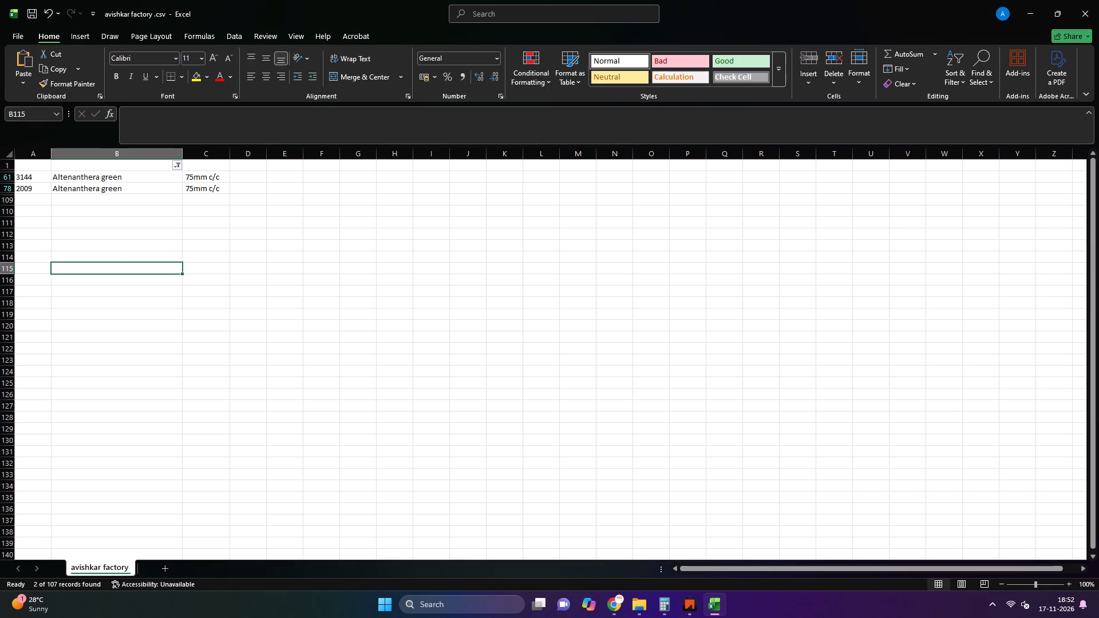
drag(29, 185, 254, 209)
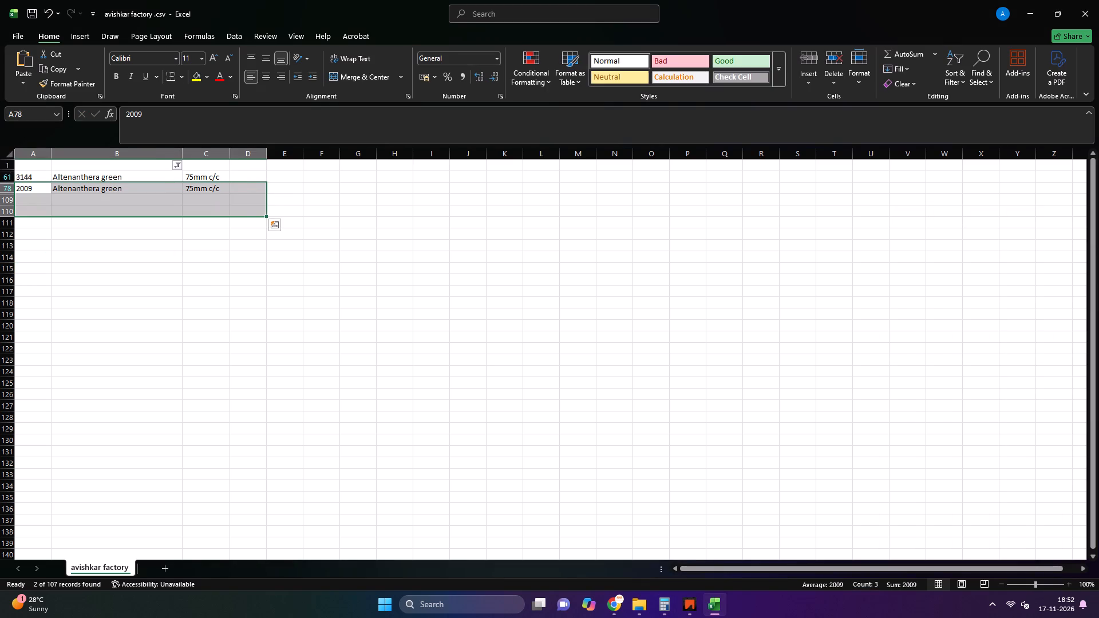
key(Delete)
click(264, 296)
Change the species filter to show only Altenanthera red instead of Altenanthera green.
click(180, 165)
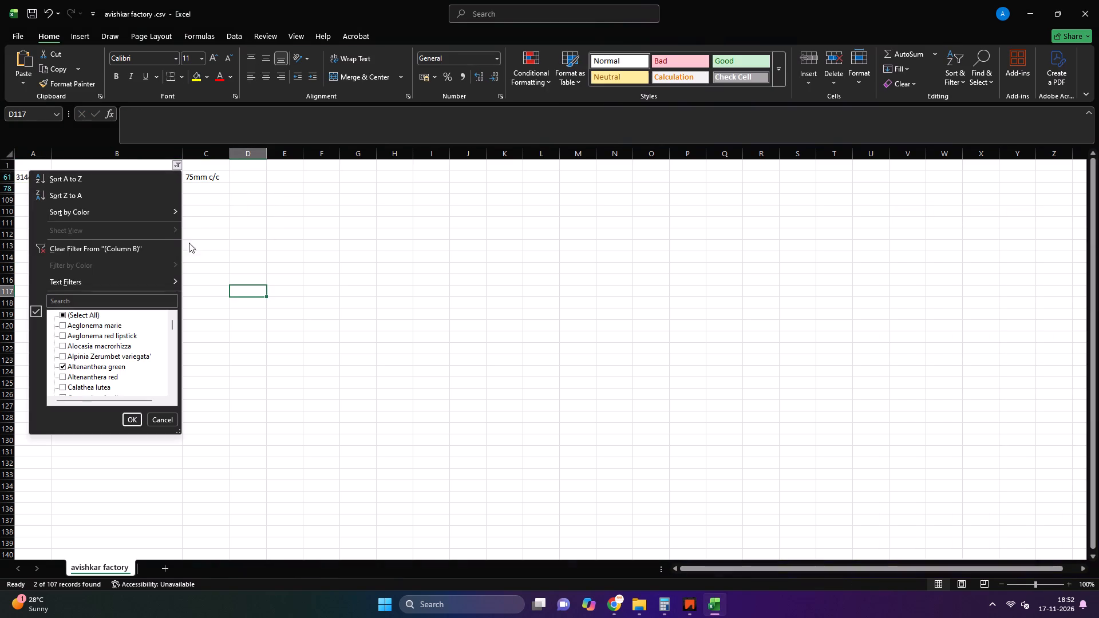
click(93, 366)
click(90, 375)
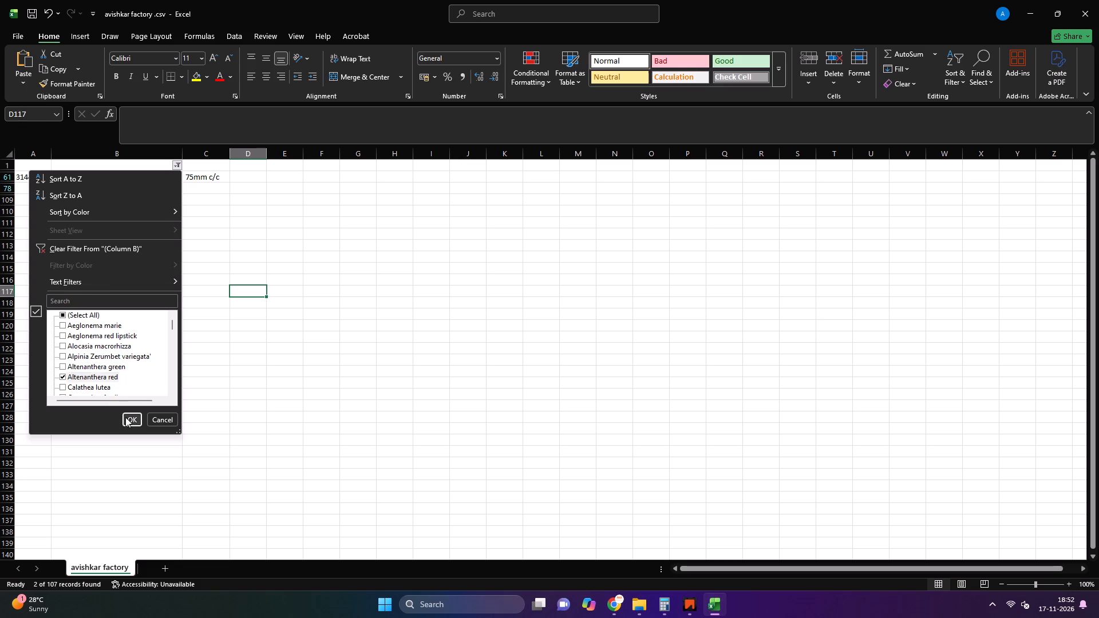
click(128, 419)
click(103, 285)
In Calculator, add the two Altenanthera red quantities, 959 and 915.
click(663, 607)
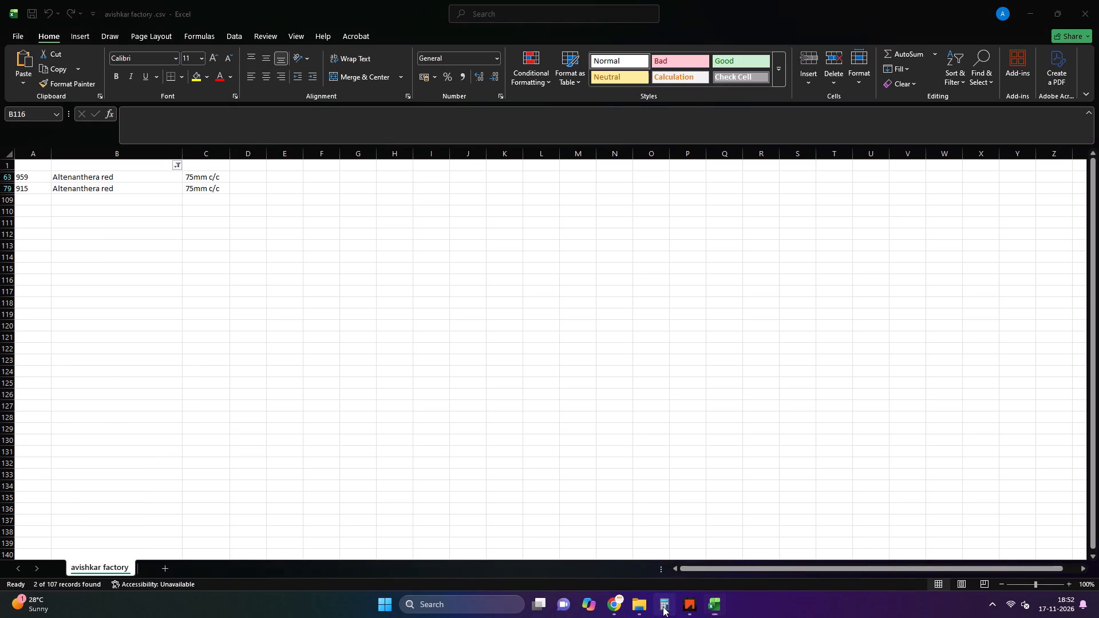
key(Escape)
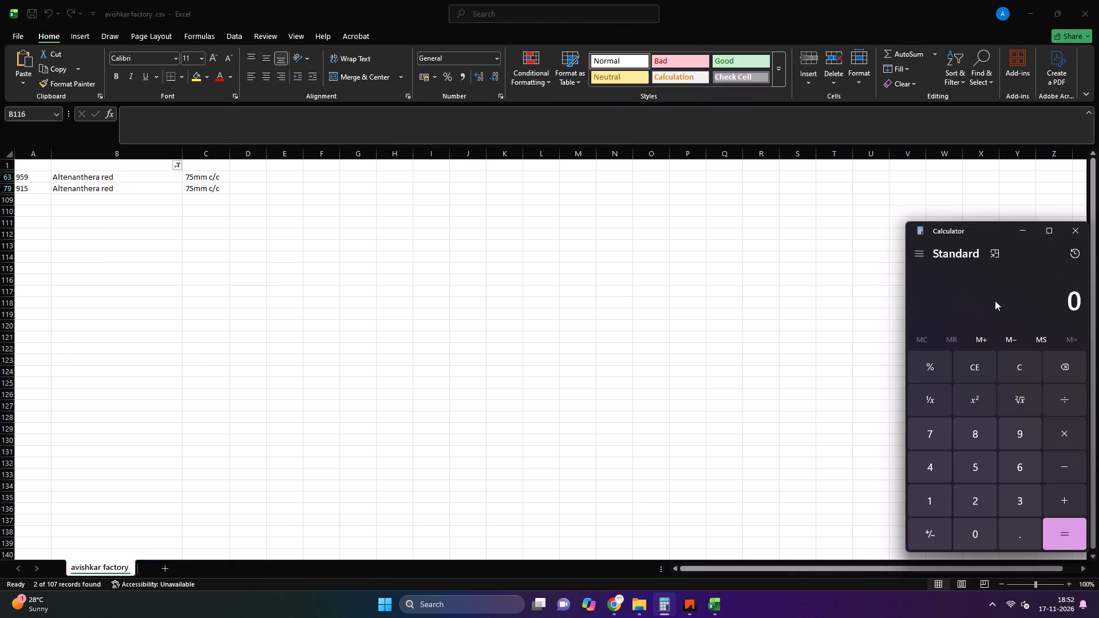
text(959)
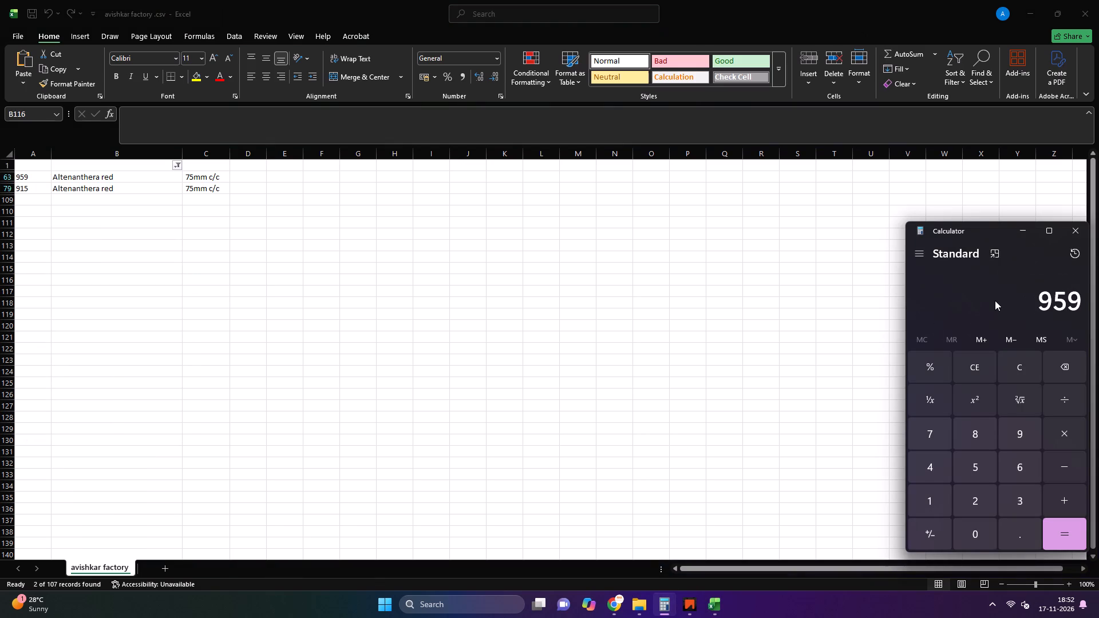
key(plus)
text(915)
key(Return)
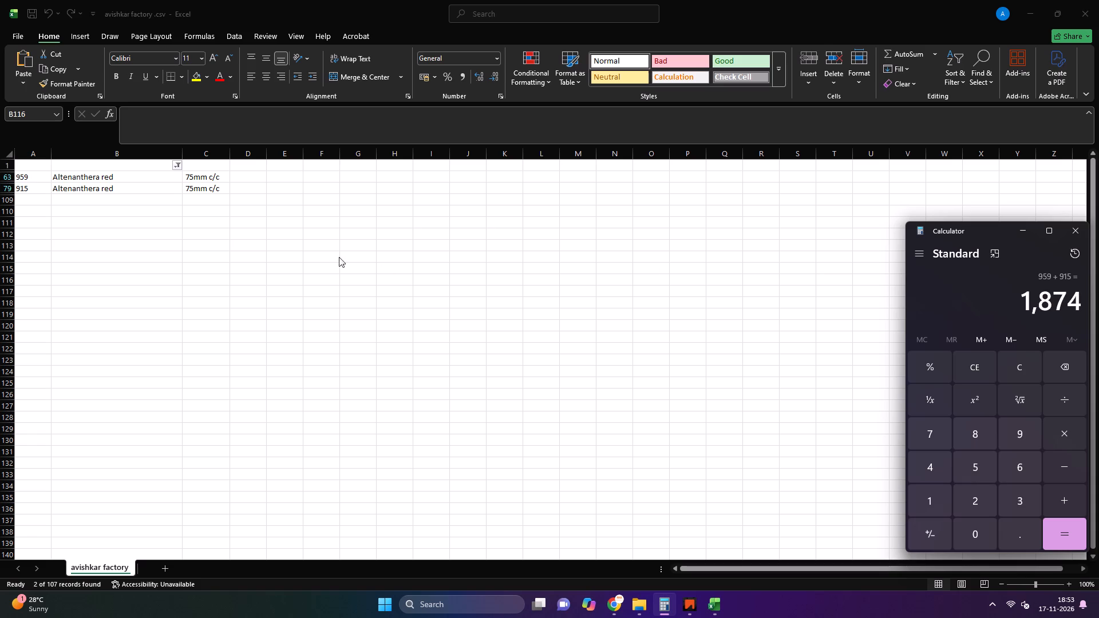
Back in Excel, enter 1874 as the first Altenanthera red quantity in A63 and clear the duplicate entry in row 79.
click(28, 178)
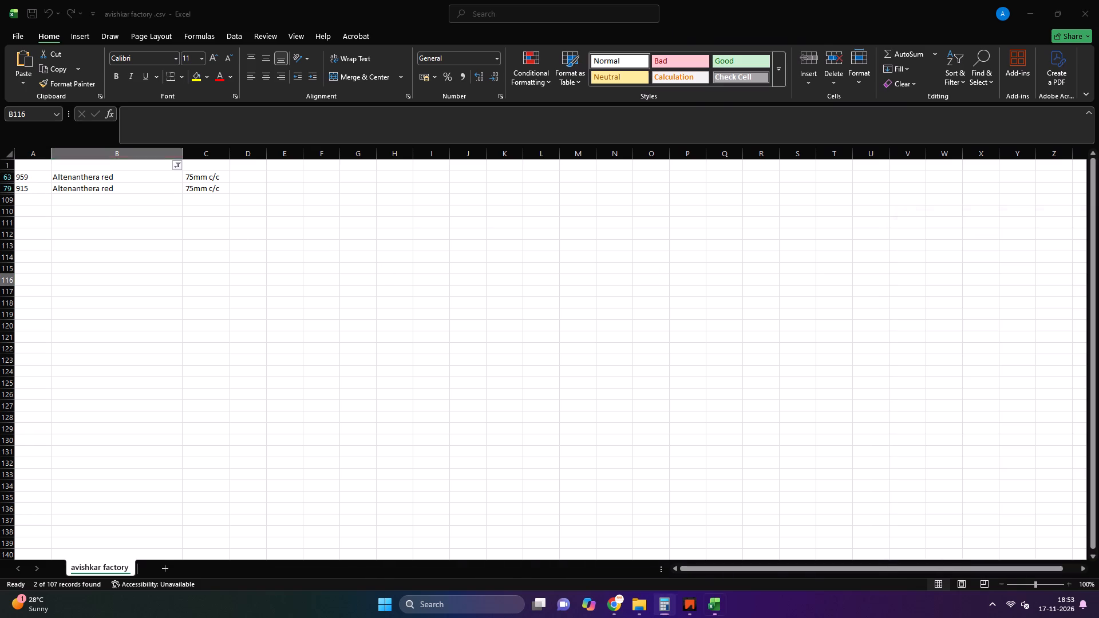
click(28, 178)
click(28, 178)
key(Escape)
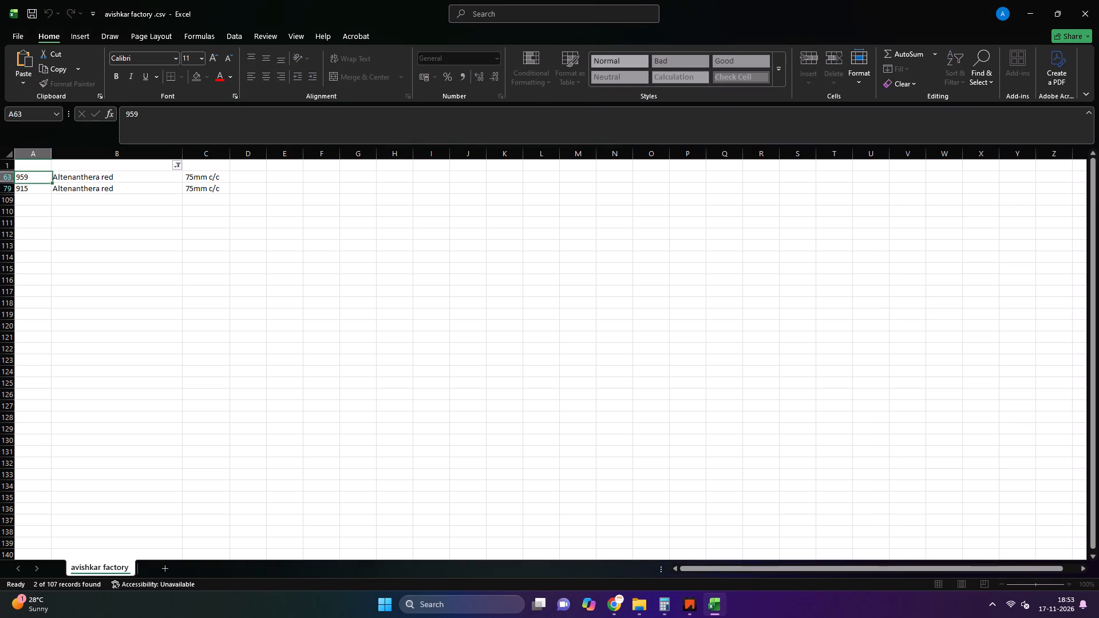
text(1874)
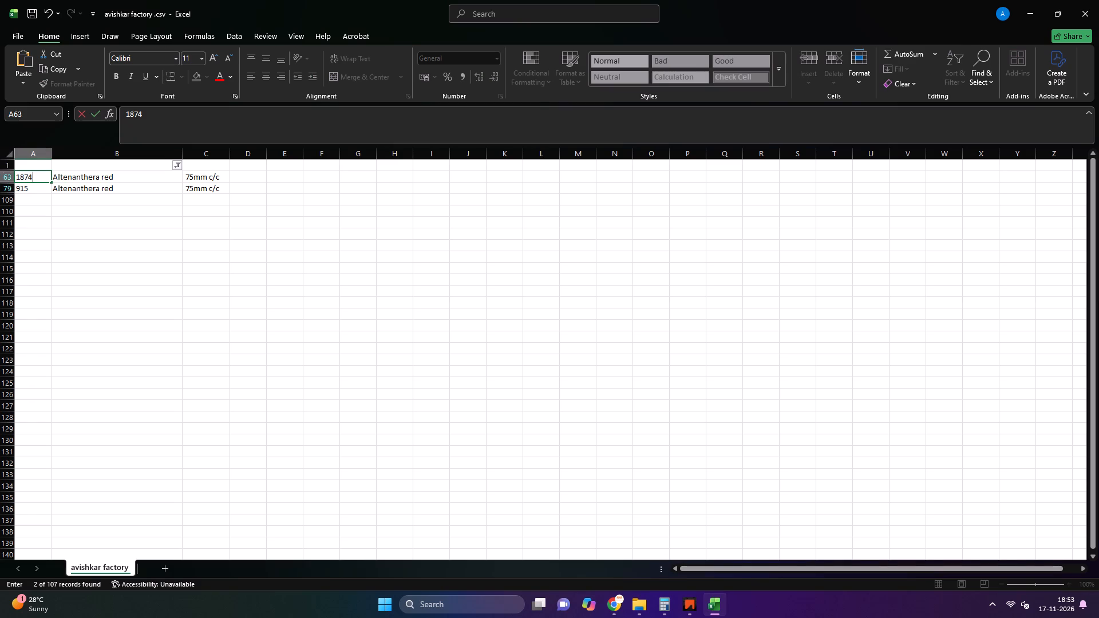
click(85, 242)
drag(41, 188, 252, 202)
key(Delete)
click(261, 307)
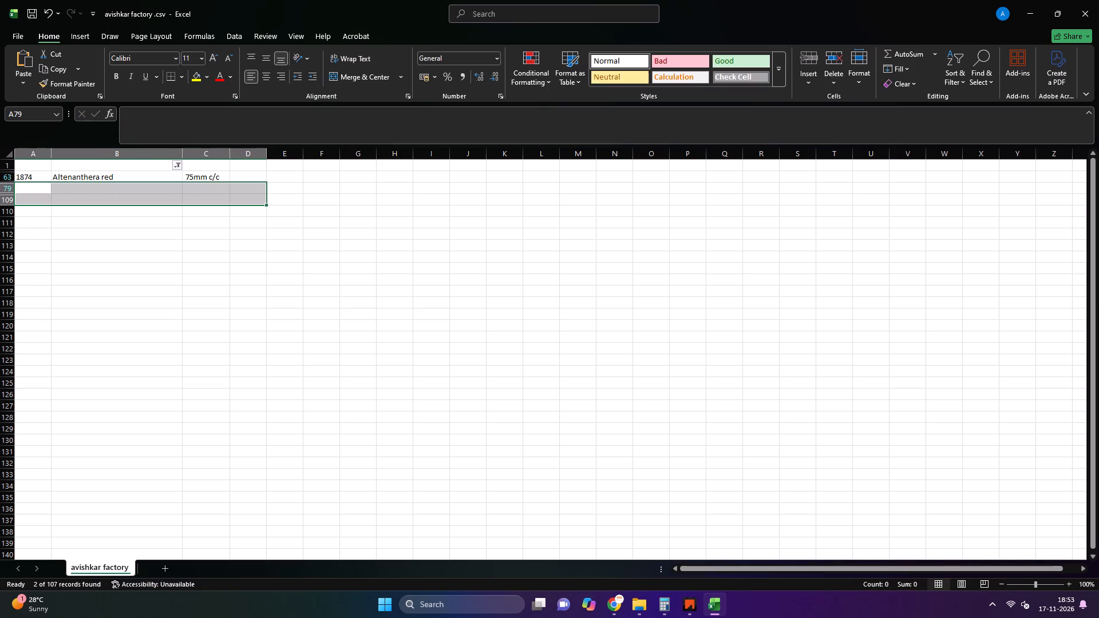
Change the species filter to show only Calathea lutea instead of Altenanthera red.
click(176, 165)
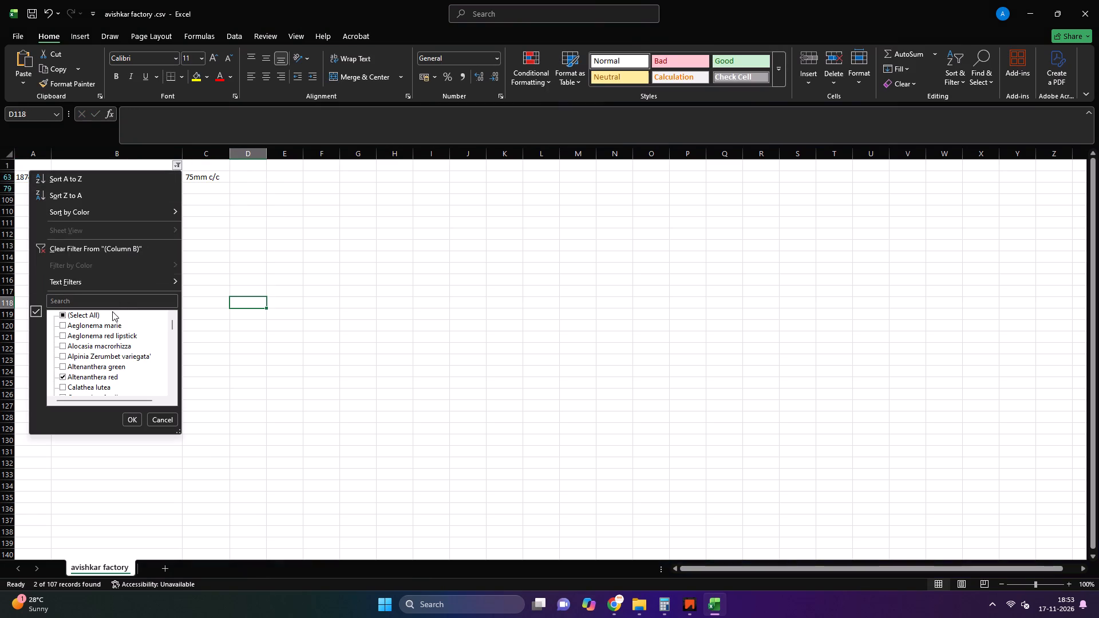
click(77, 385)
click(77, 378)
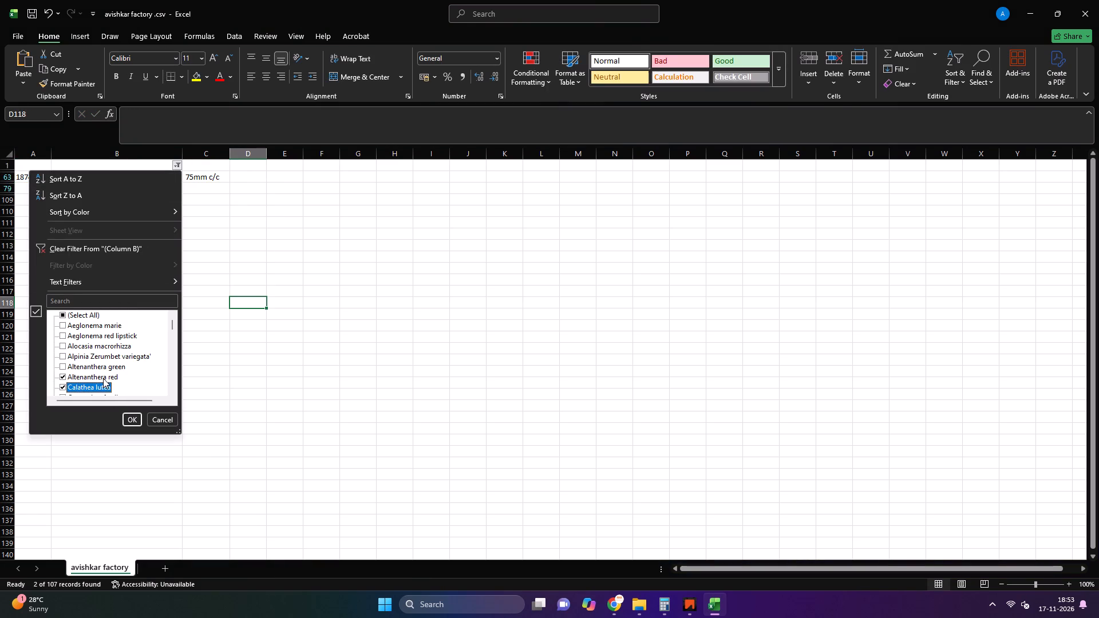
click(101, 377)
click(129, 420)
click(122, 272)
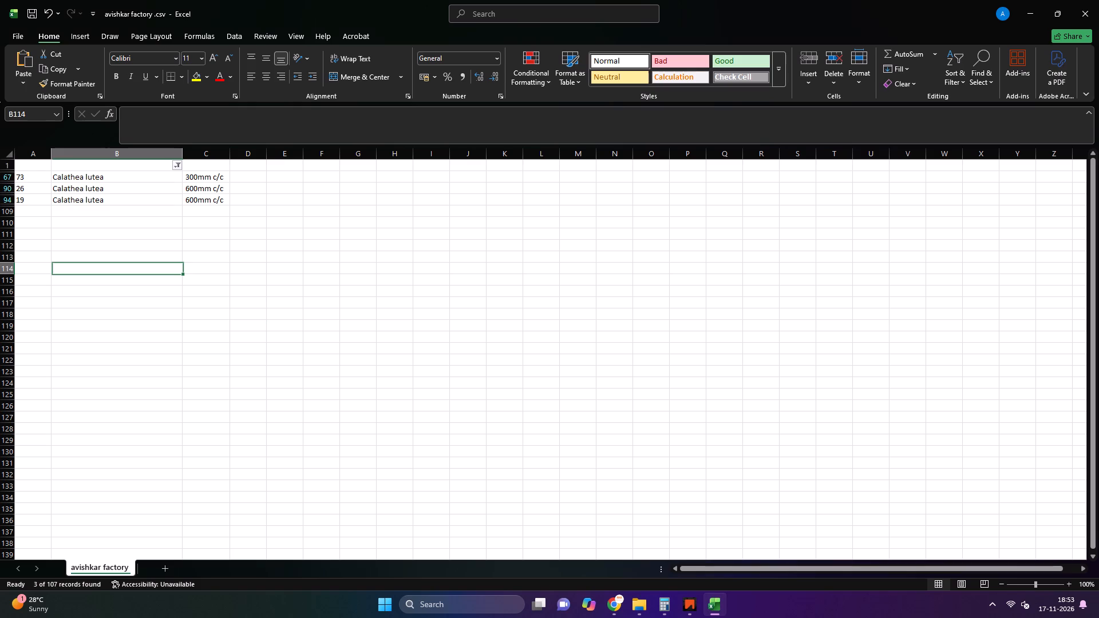
In Calculator, add the three Calathea lutea quantities, 73, 26 and 19.
click(669, 610)
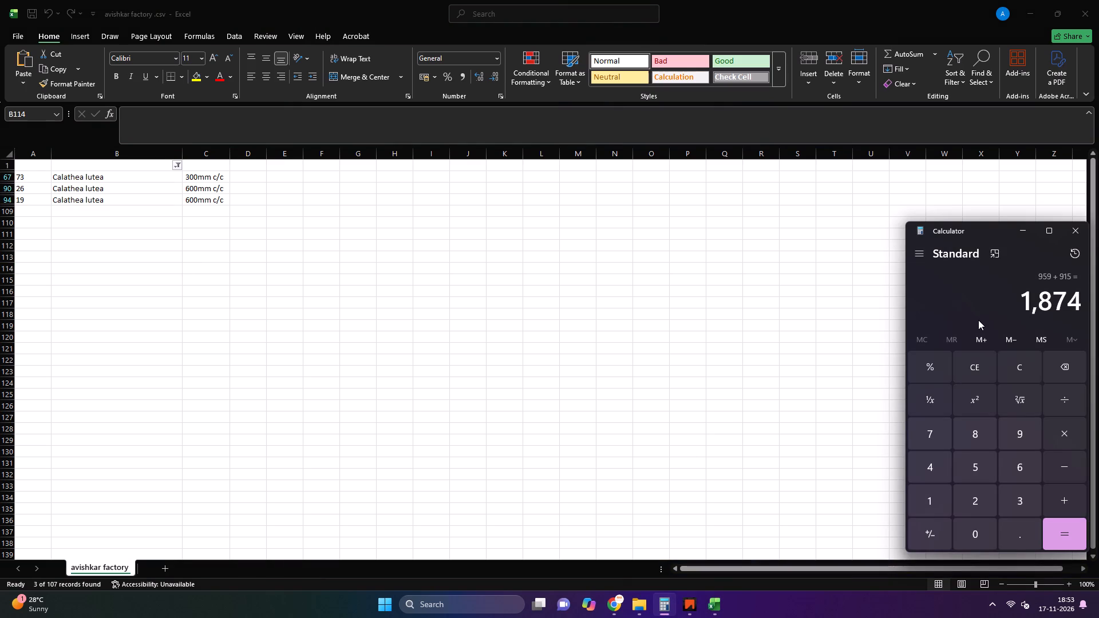
click(978, 312)
click(976, 296)
key(Escape)
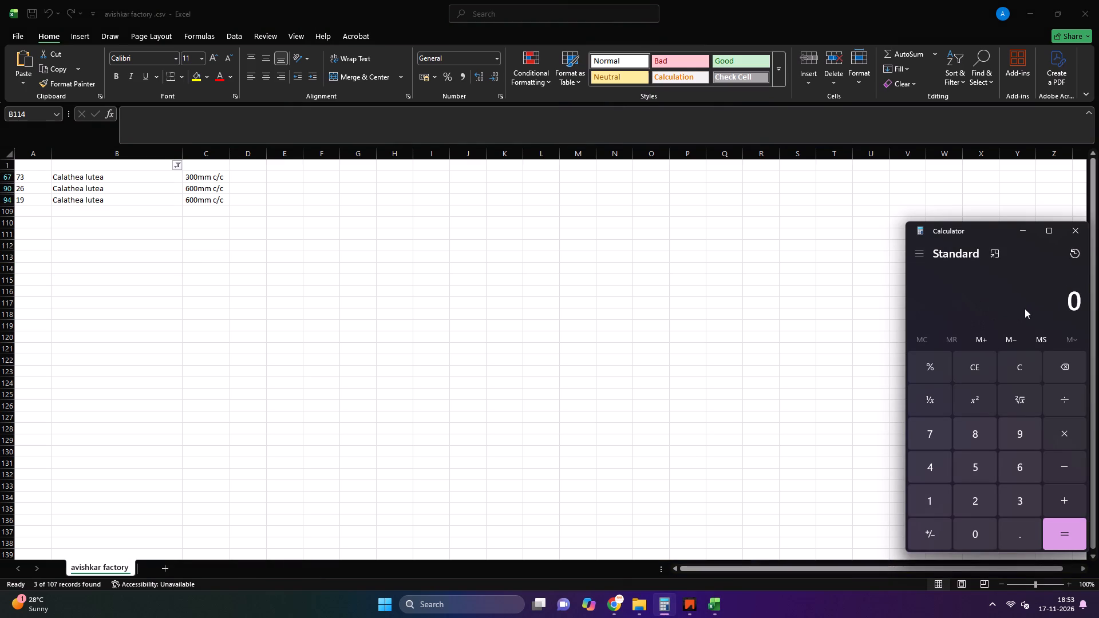
text(73+)
text(26+)
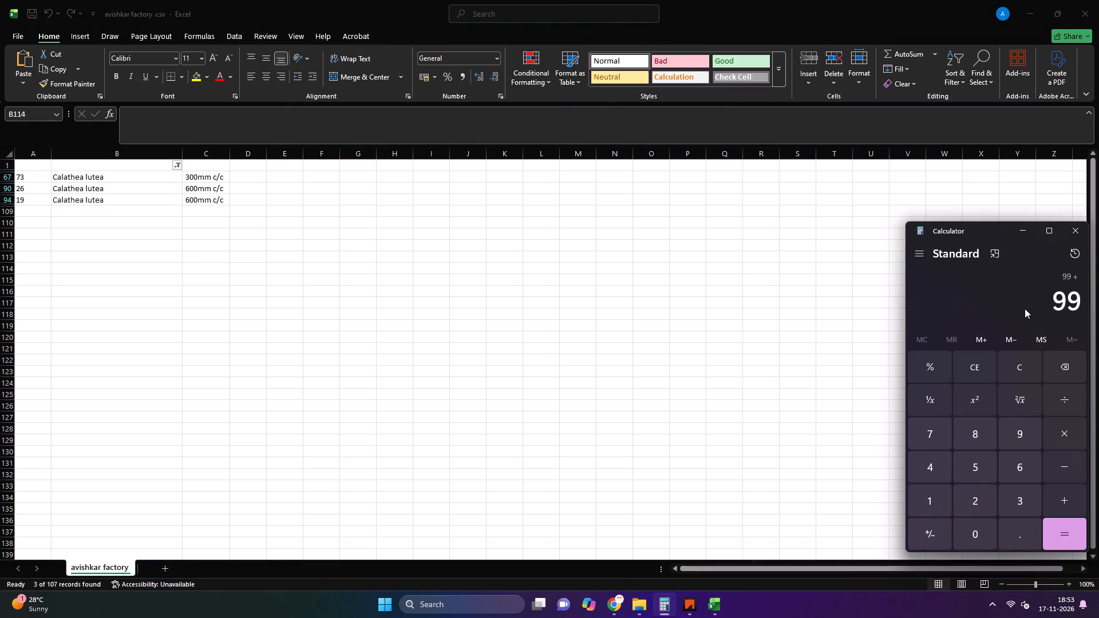
text(19)
key(Return)
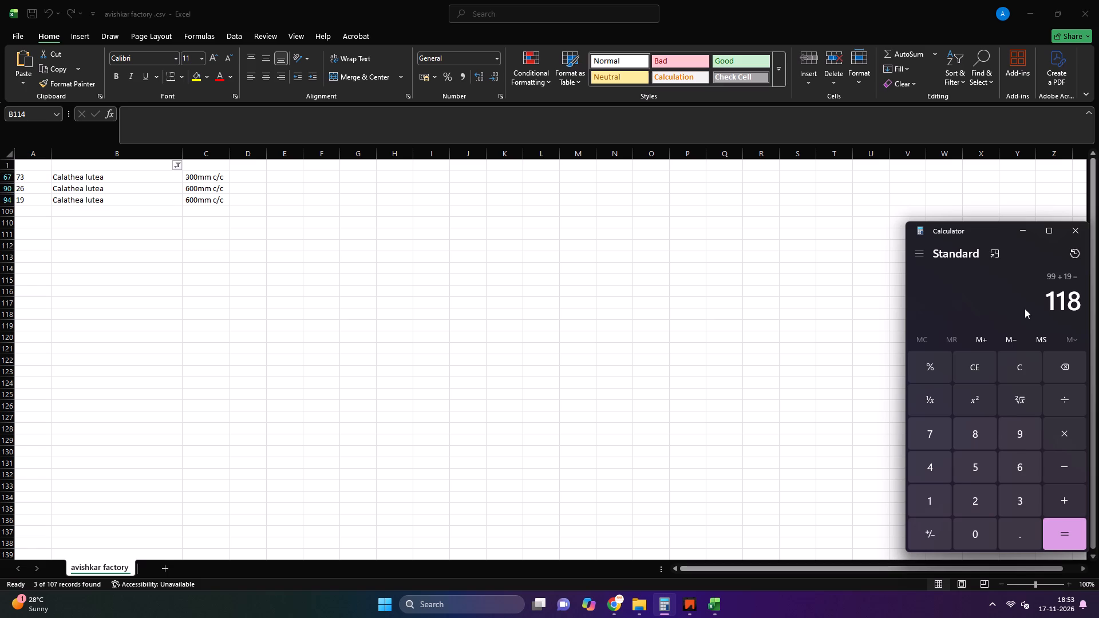
Back in Excel, enter 118 as the first Calathea lutea quantity in A67 and clear the duplicate entries in rows 90 and 94.
click(0, 237)
click(29, 180)
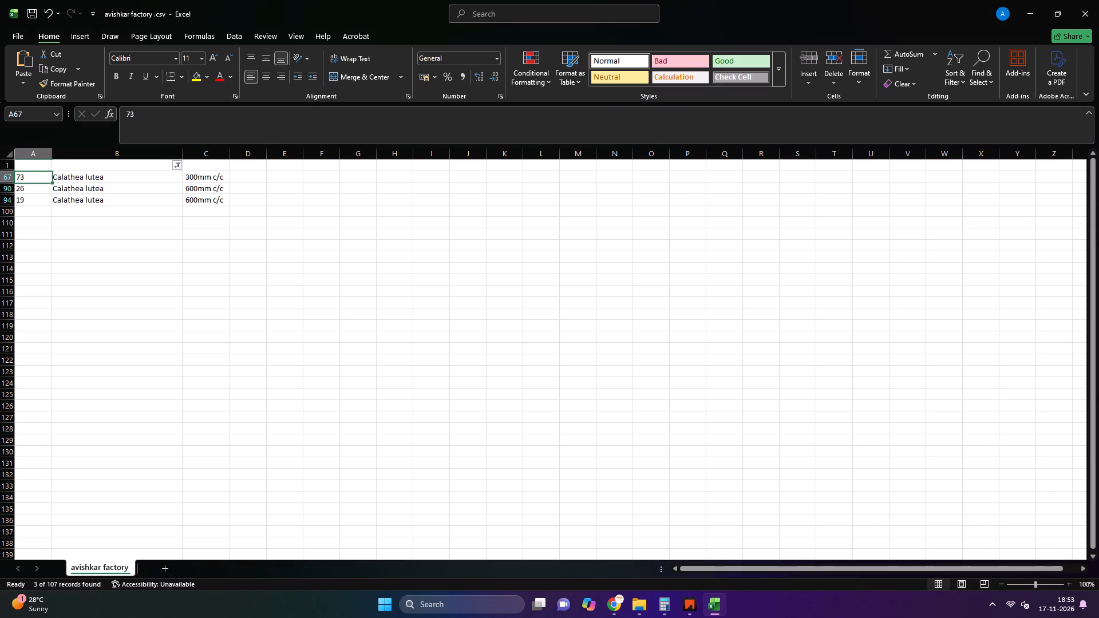
text(118)
drag(51, 245, 41, 241)
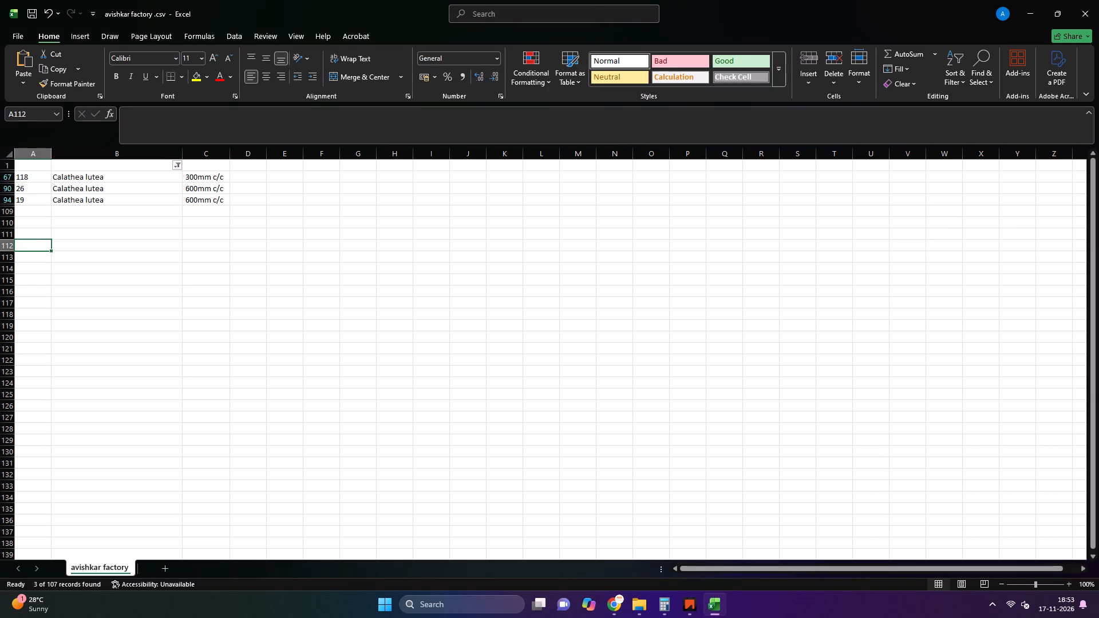
drag(27, 190, 238, 213)
key(Delete)
click(279, 330)
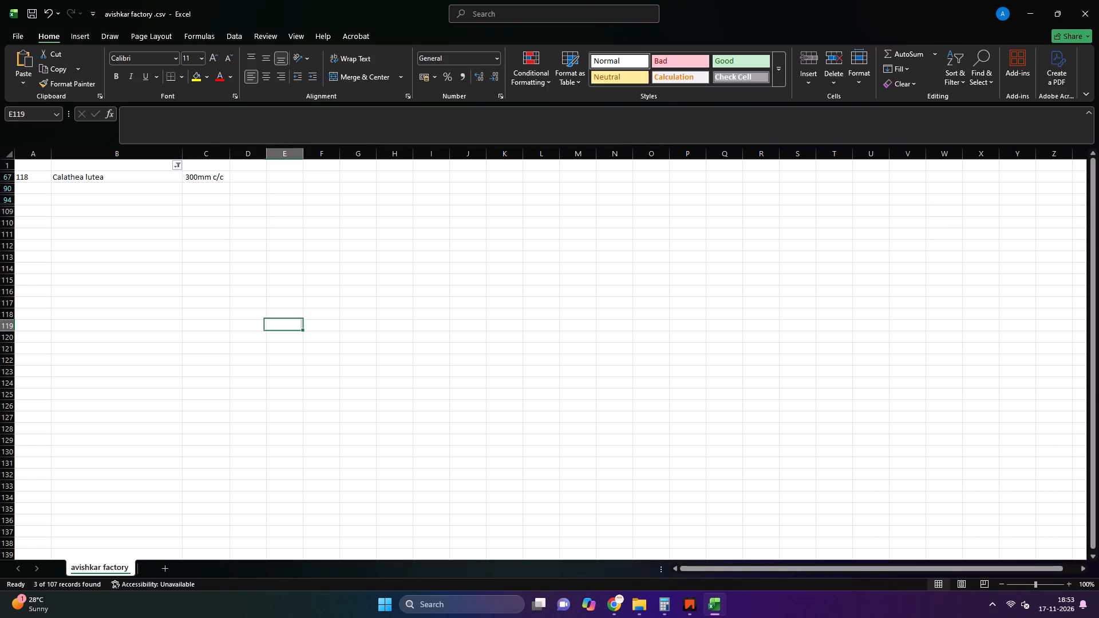
Change the species filter to show only Canna dwarf yellow instead of Calathea lutea.
click(176, 166)
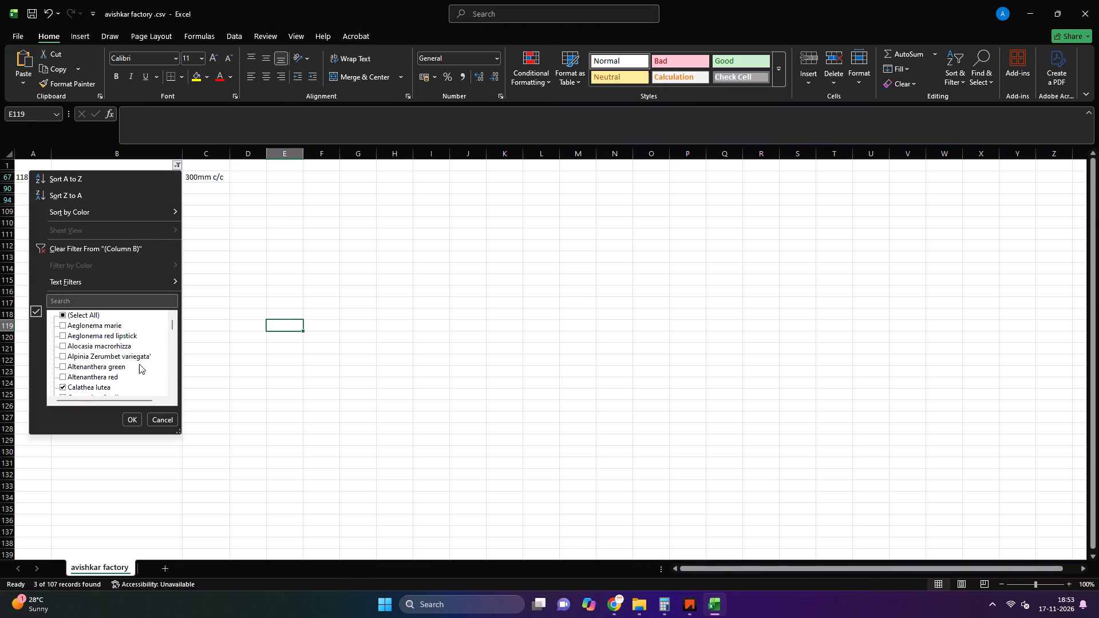
drag(172, 327, 172, 334)
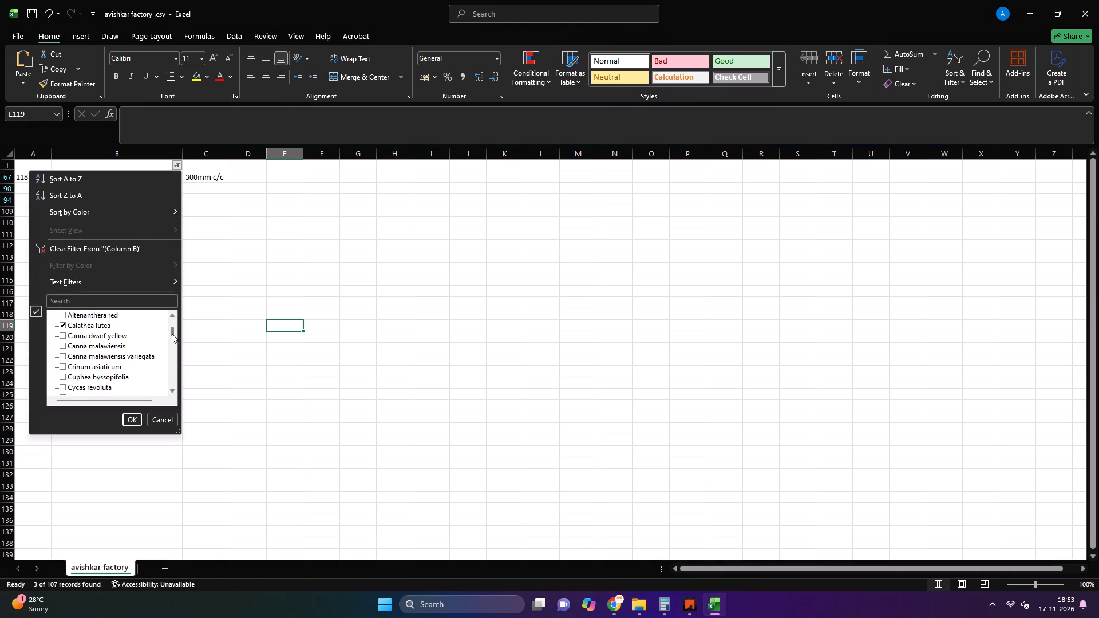
click(104, 335)
click(93, 326)
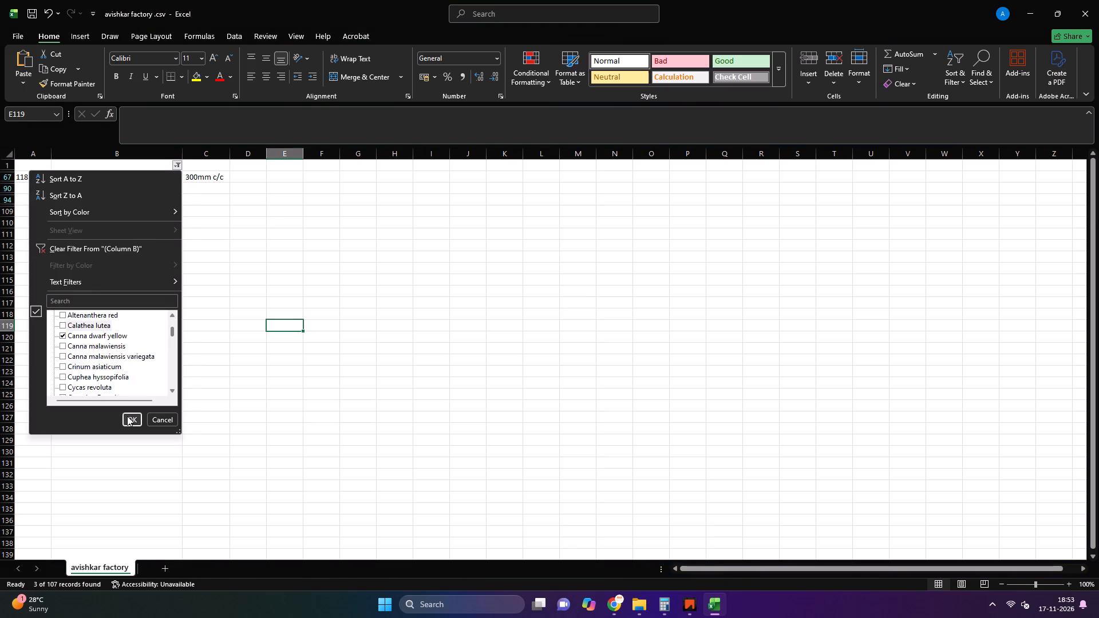
click(130, 417)
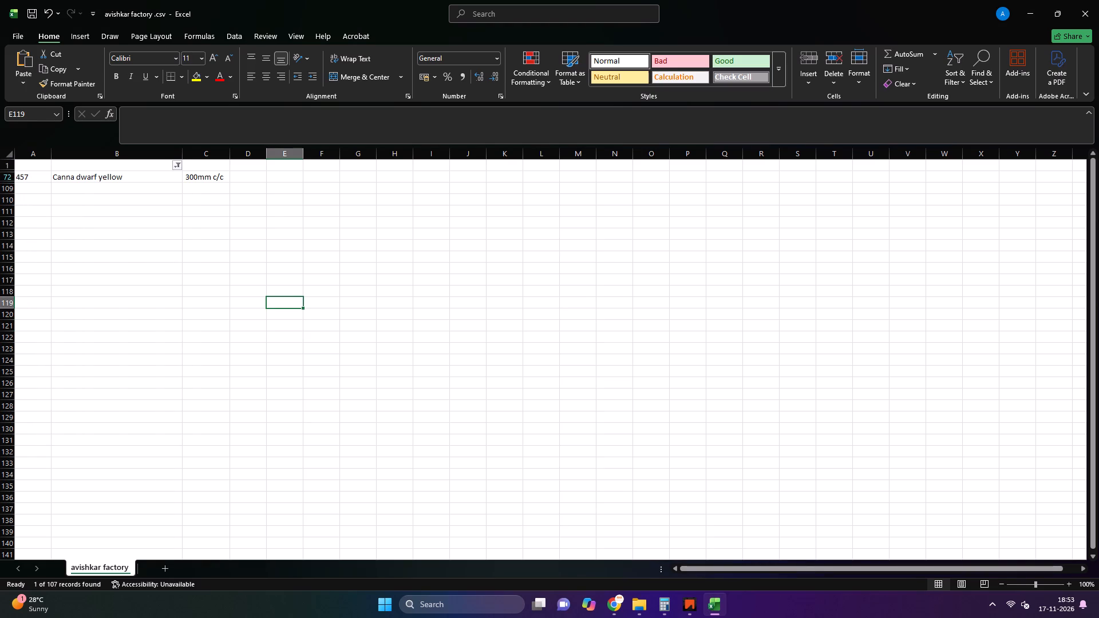
Change the species filter to show only Canna malawiensis instead of Canna dwarf yellow.
click(174, 167)
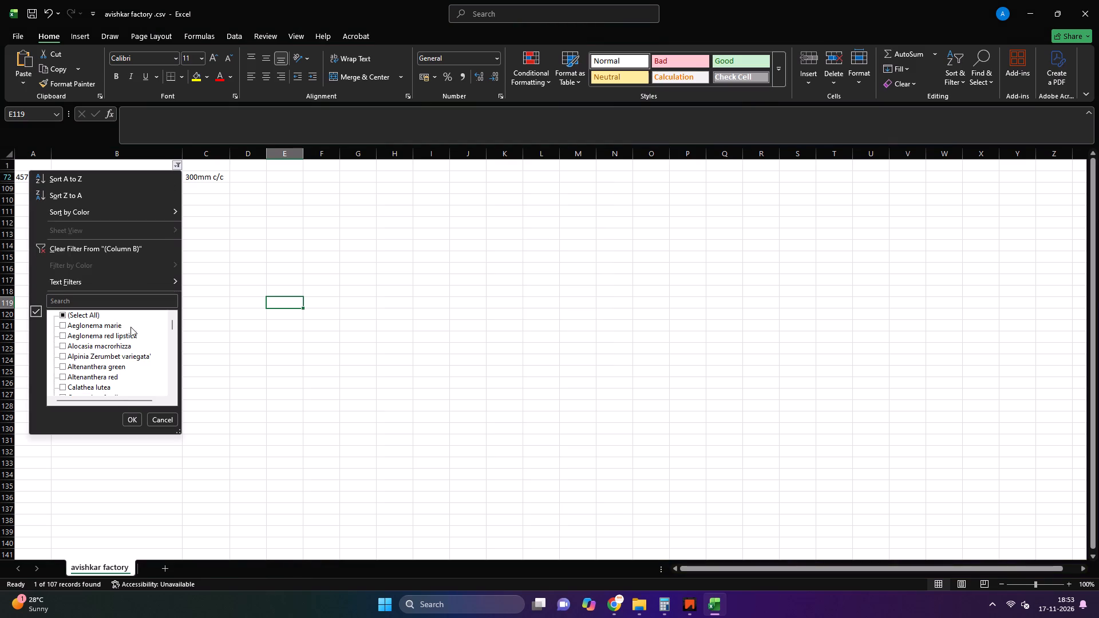
drag(173, 328, 172, 341)
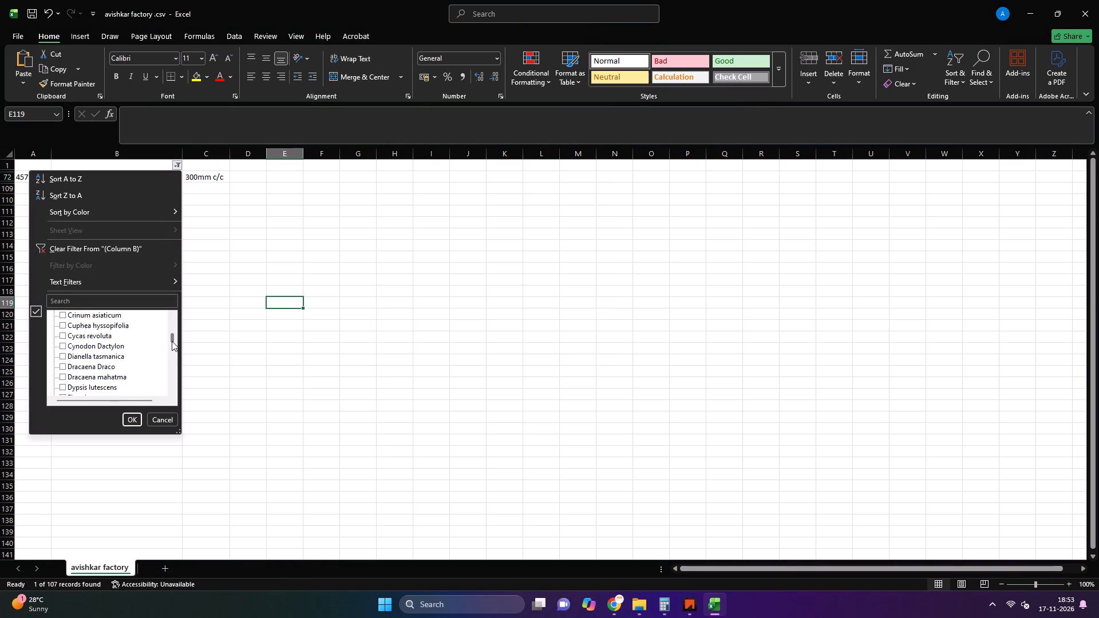
drag(172, 341, 172, 336)
click(108, 334)
click(110, 326)
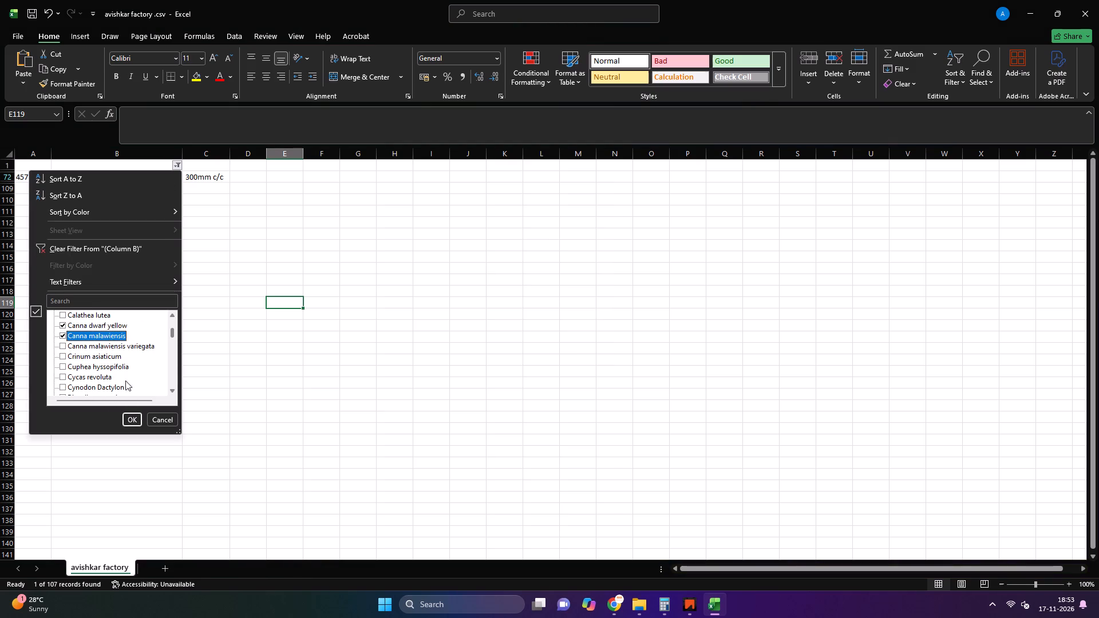
click(64, 326)
click(128, 421)
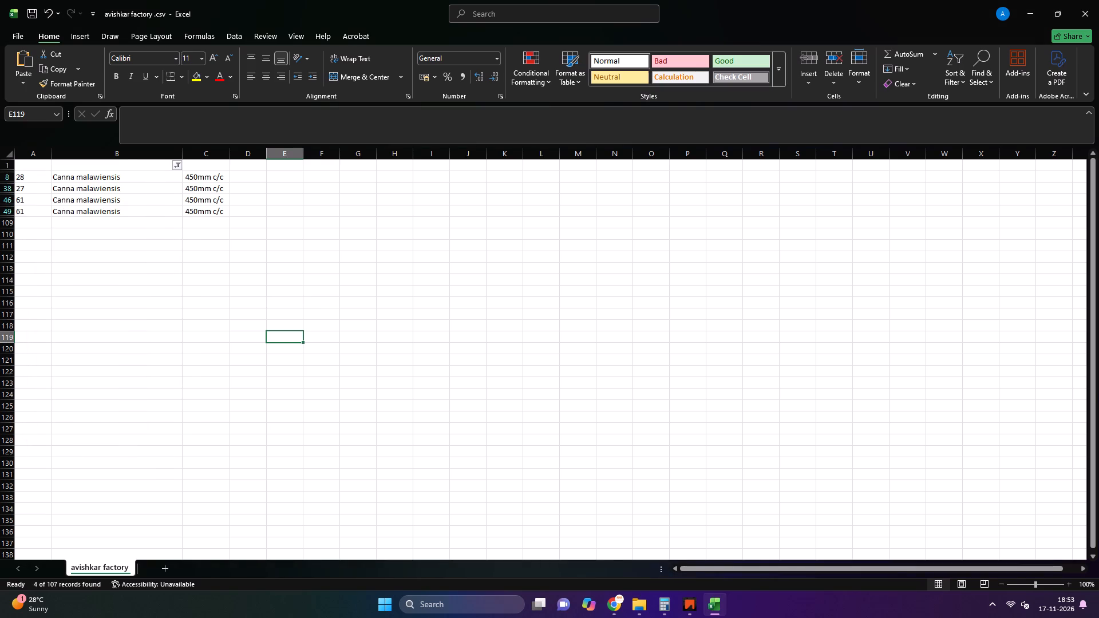
In Calculator, add the four Canna malawiensis quantities: 61, 61, 27 and 28.
click(666, 609)
click(986, 308)
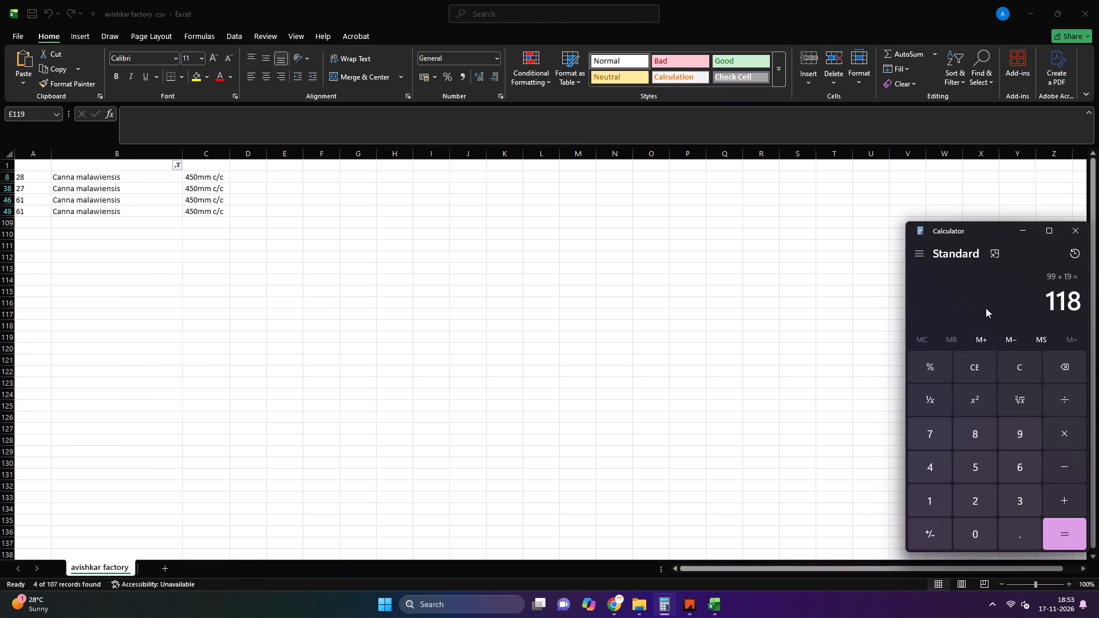
key(Escape)
text(61+)
text(61+)
text(27)
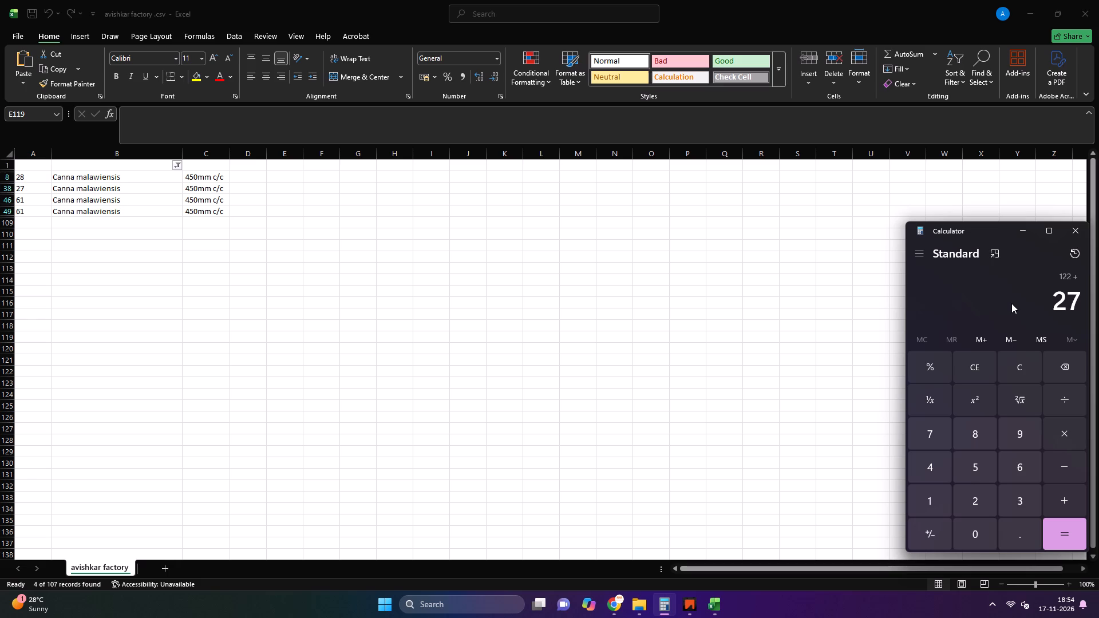
text(+28)
key(Return)
Back in Excel, enter 177 as the first Canna malawiensis quantity in A8 and clear the duplicate entries in rows 38, 46 and 49.
click(22, 173)
click(32, 179)
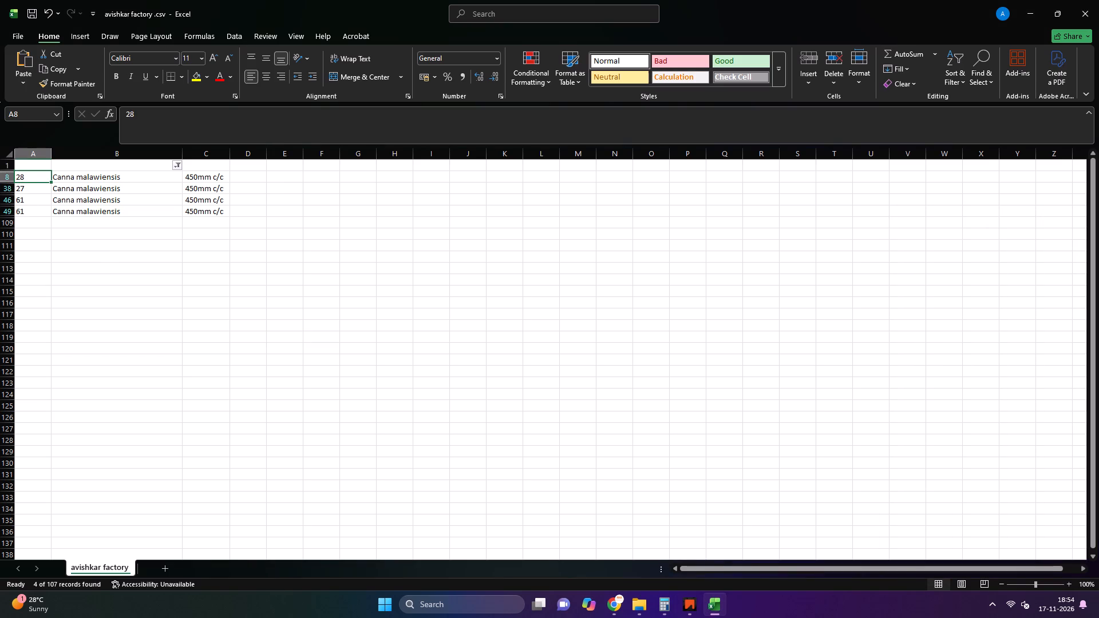
text(177)
click(257, 350)
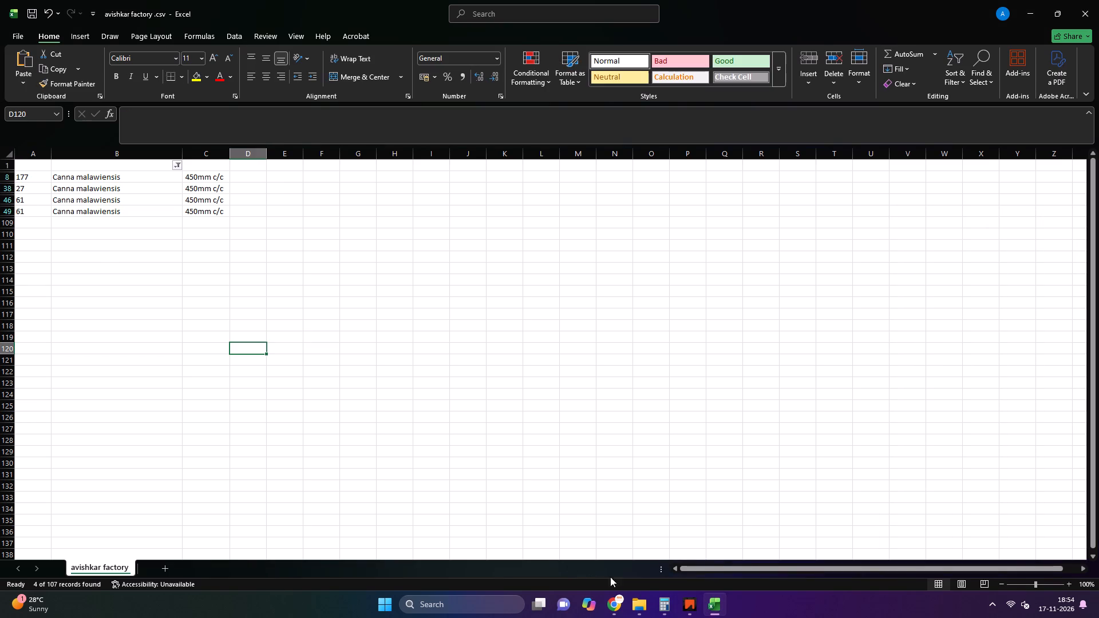
click(666, 594)
click(507, 345)
drag(37, 186, 220, 232)
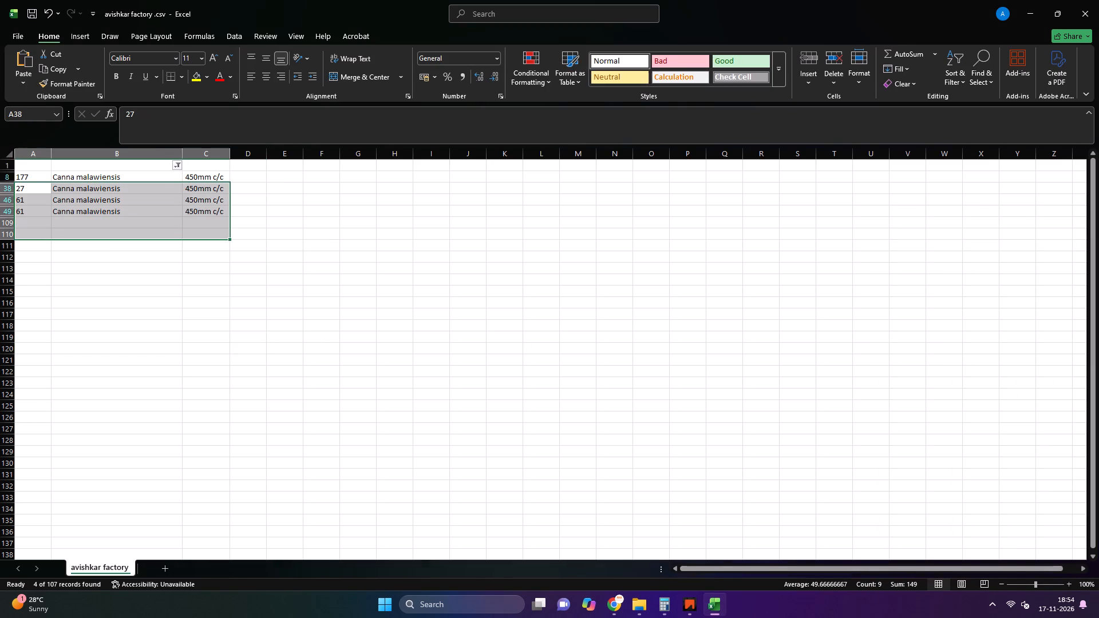
key(Delete)
click(247, 299)
Change the species filter to show only Canna malawiensis variegata instead of Canna malawiensis.
click(174, 163)
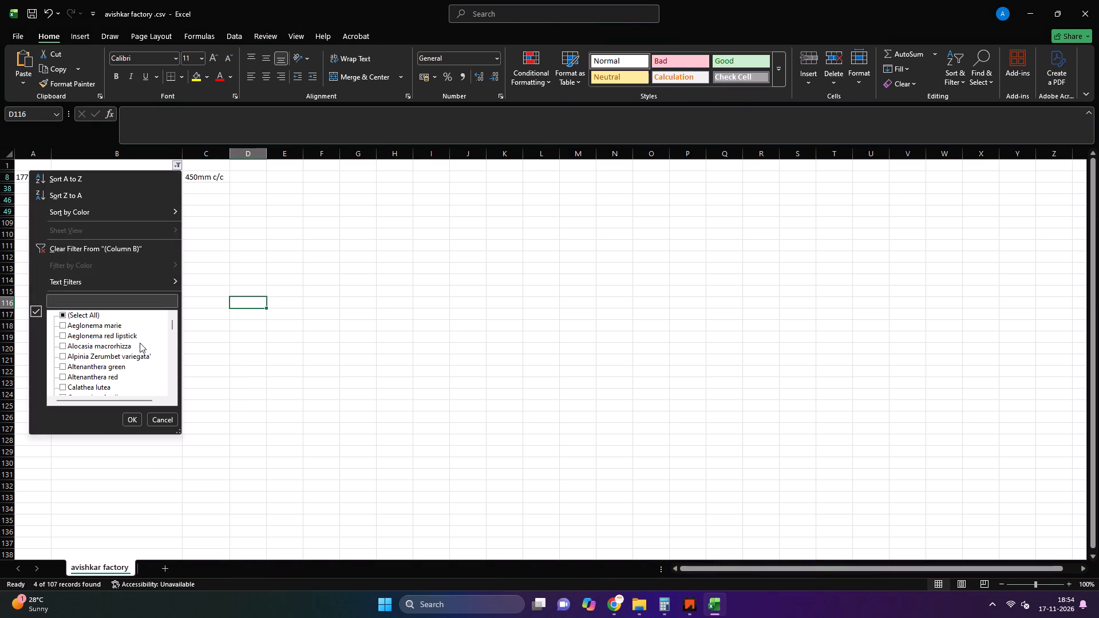
drag(173, 327, 175, 332)
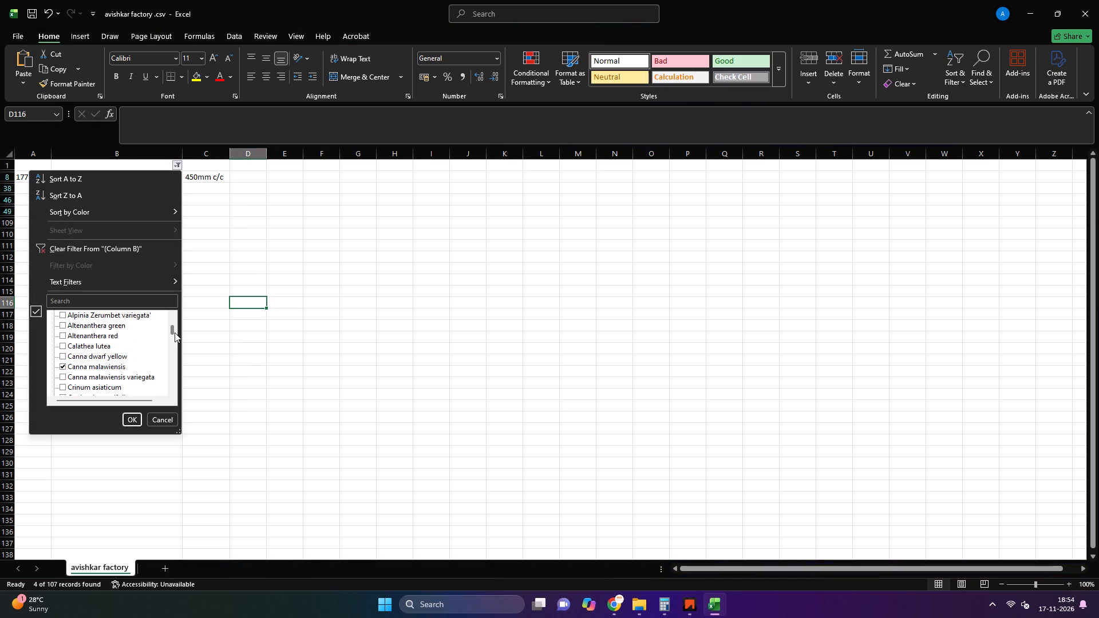
drag(175, 332, 175, 336)
click(118, 348)
click(92, 335)
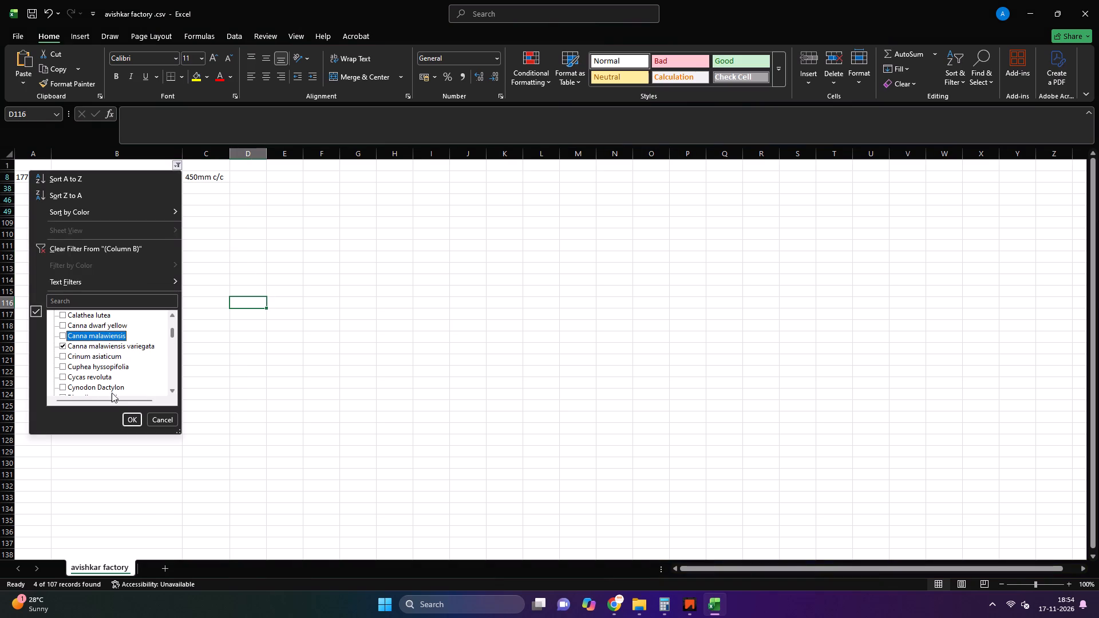
click(126, 420)
click(237, 346)
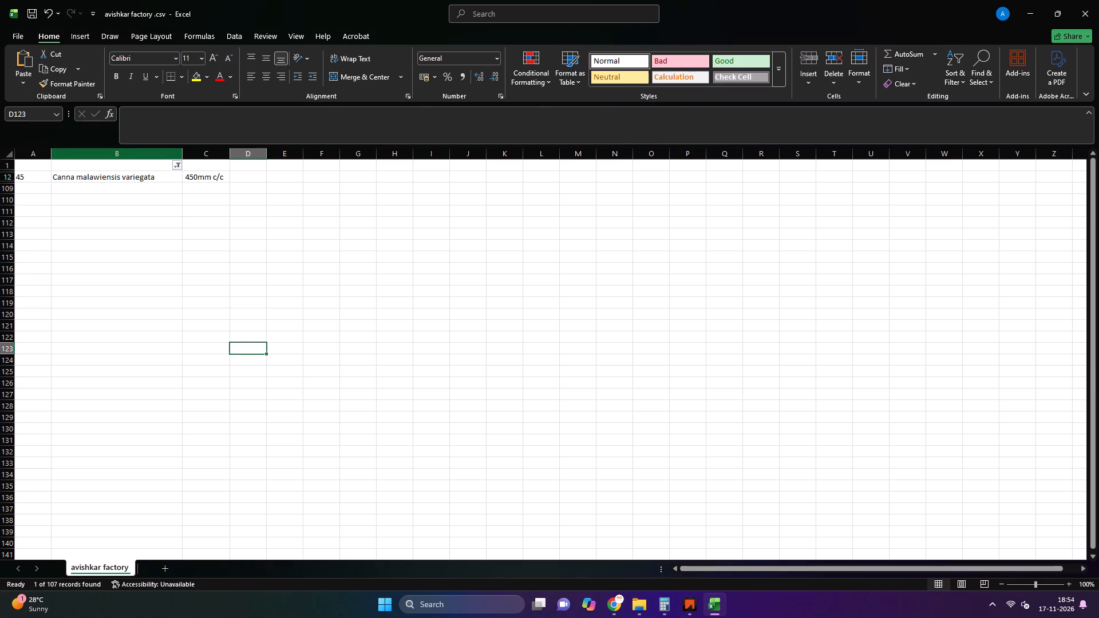
Change the species filter to show only Crinum asiaticum instead of Canna malawiensis variegata.
click(177, 163)
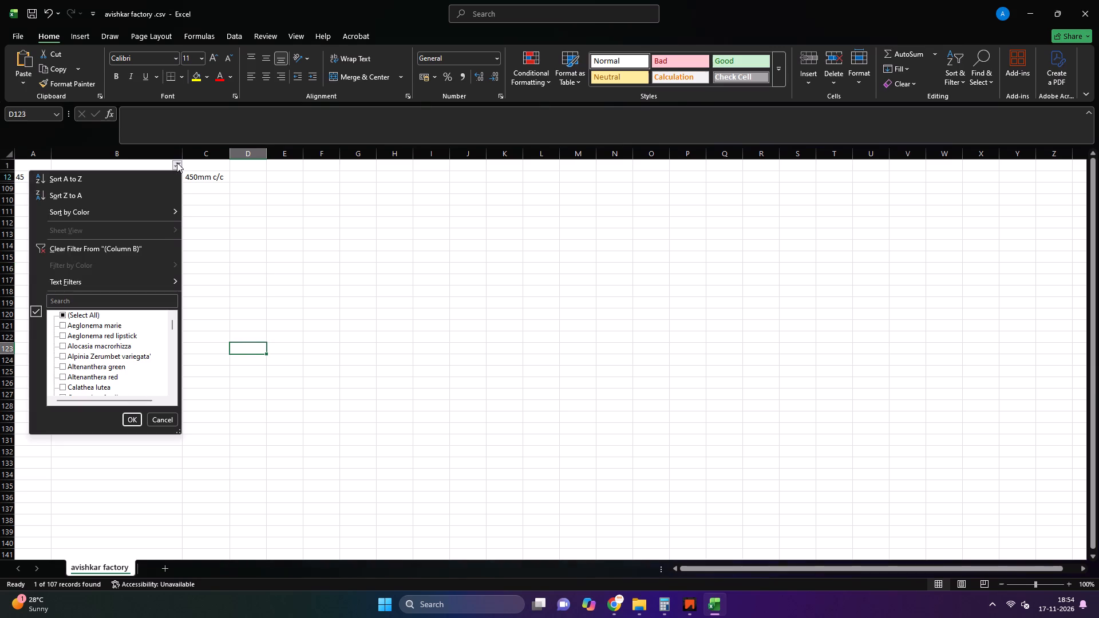
scroll(108, 357, down, 1)
click(101, 355)
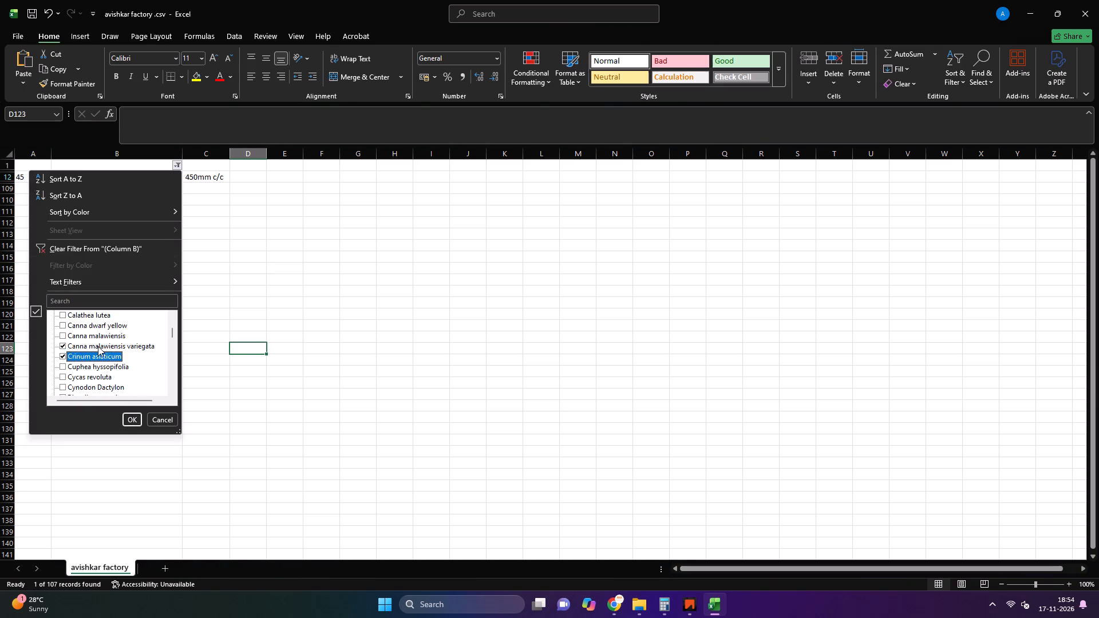
click(97, 343)
click(134, 414)
click(147, 255)
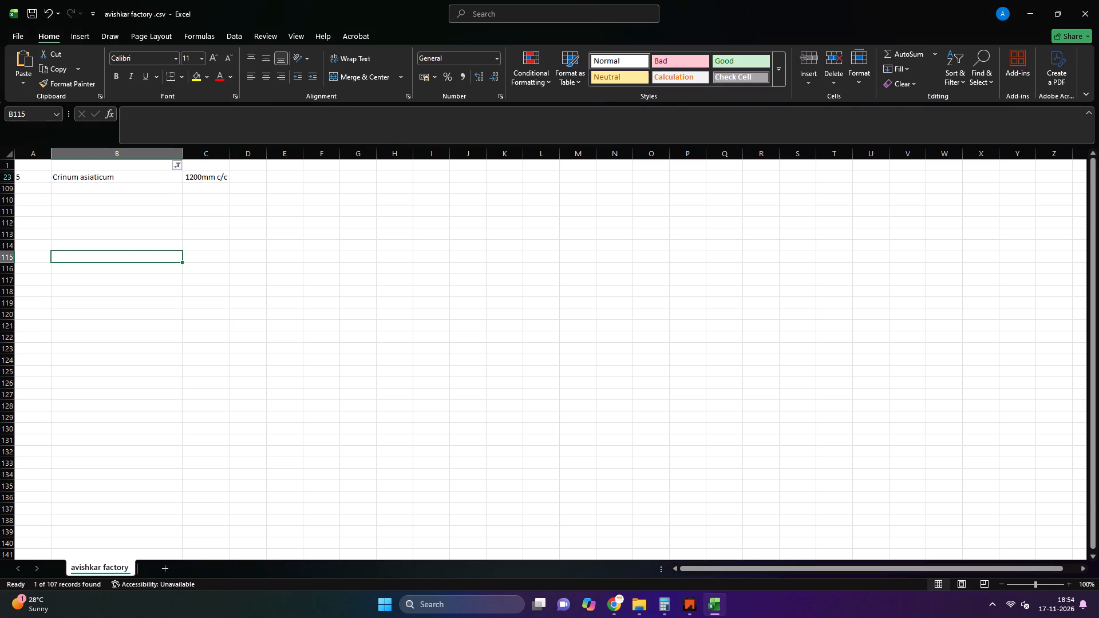
Change the species filter to show only Cuphea hyssopifolia instead of Crinum asiaticum.
click(179, 167)
scroll(110, 355, down, 1)
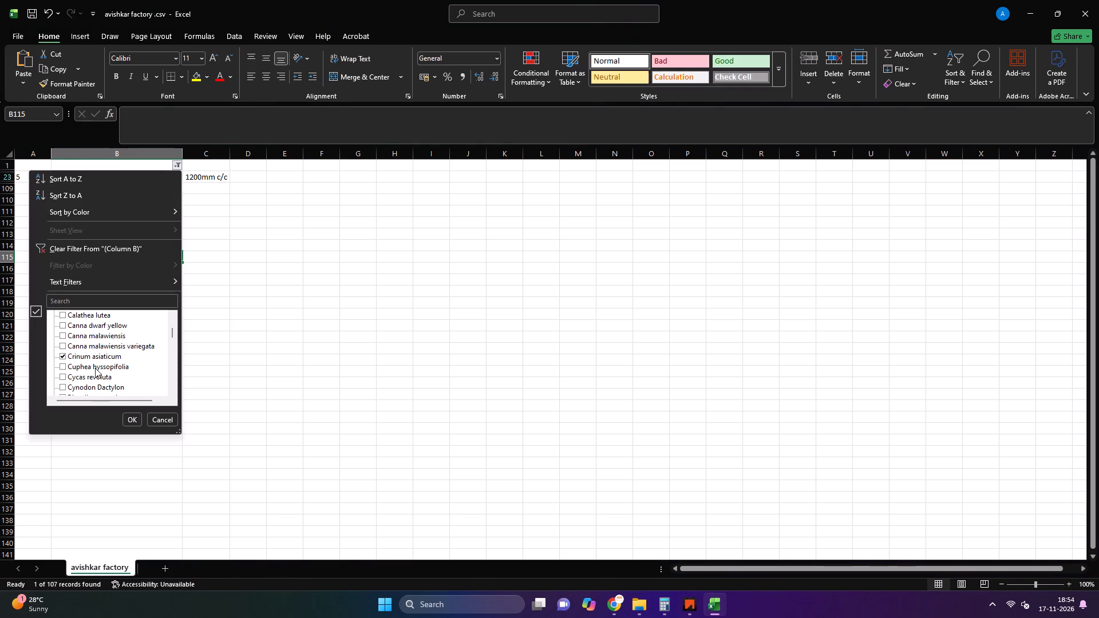
click(94, 369)
click(93, 357)
click(90, 355)
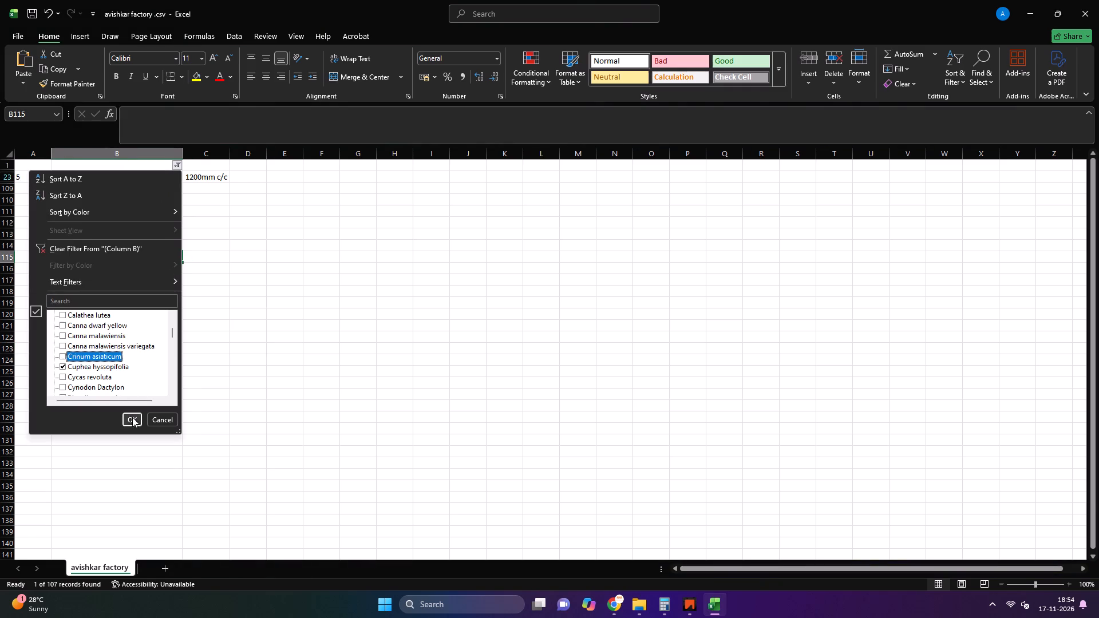
click(132, 417)
click(129, 282)
In Calculator, add the four Cuphea hyssopifolia quantities: 5292, 9938, 215 and 287.
click(662, 608)
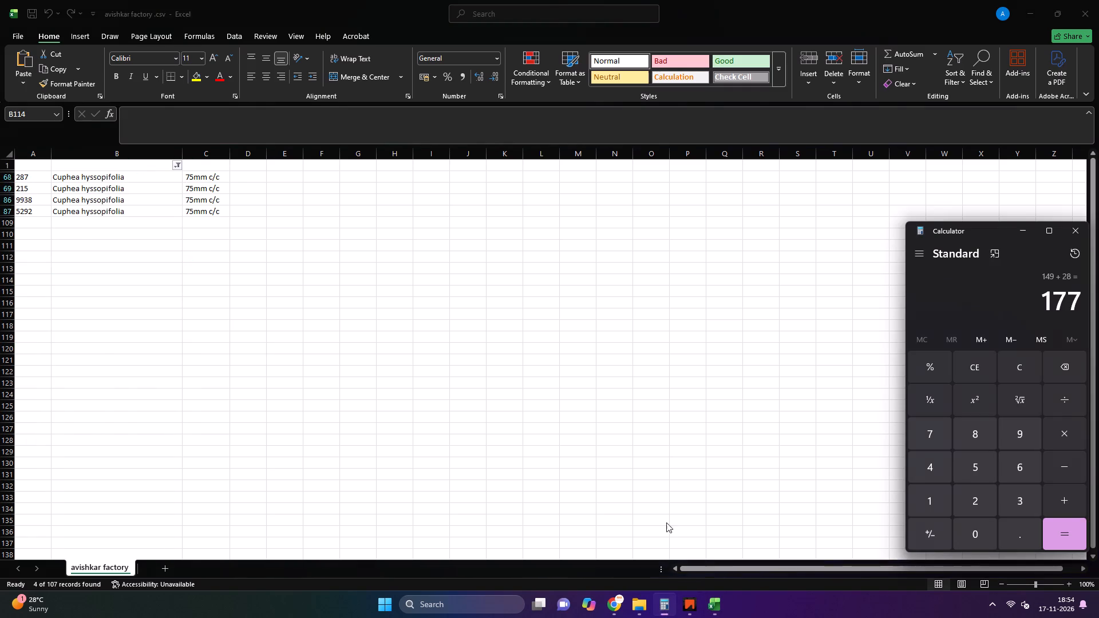
click(986, 315)
click(985, 299)
key(Escape)
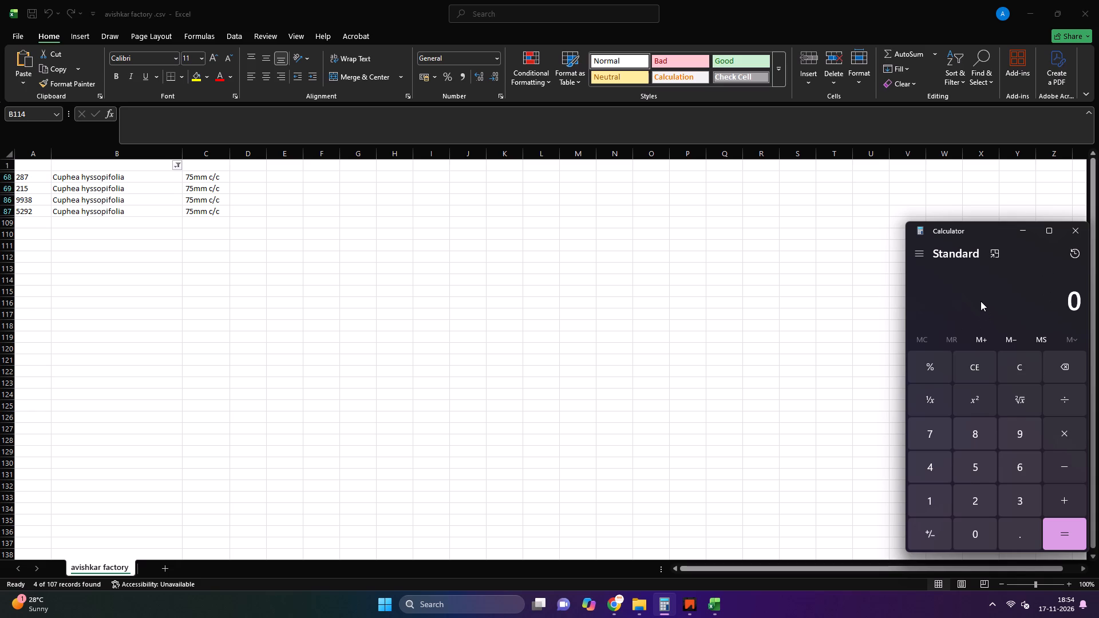
text(52)
text(92+)
text(99)
text(38+)
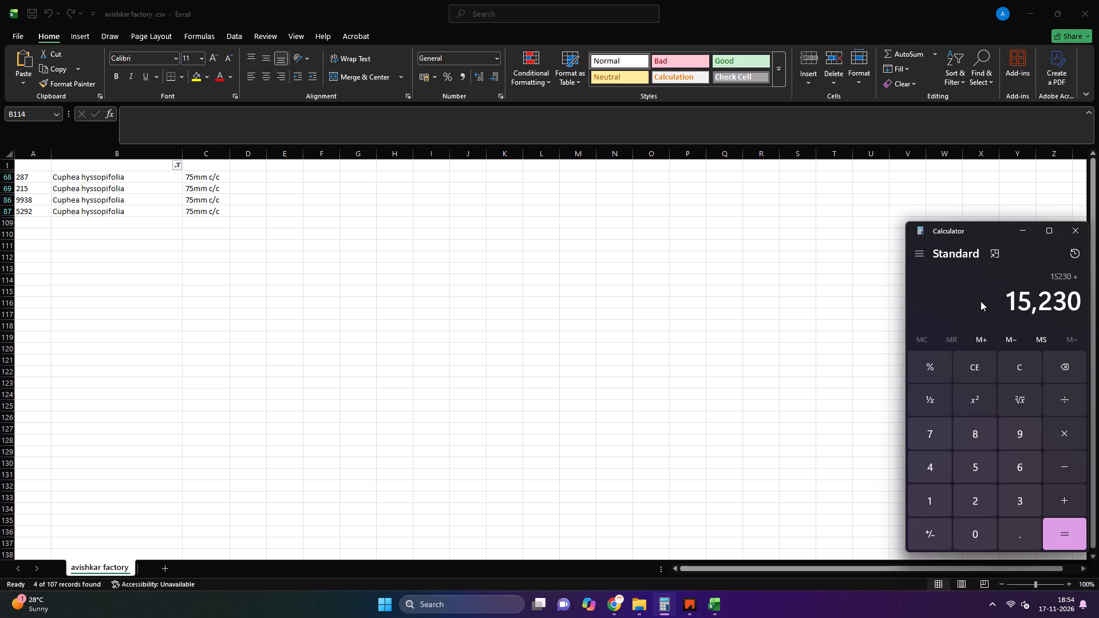
text(215+)
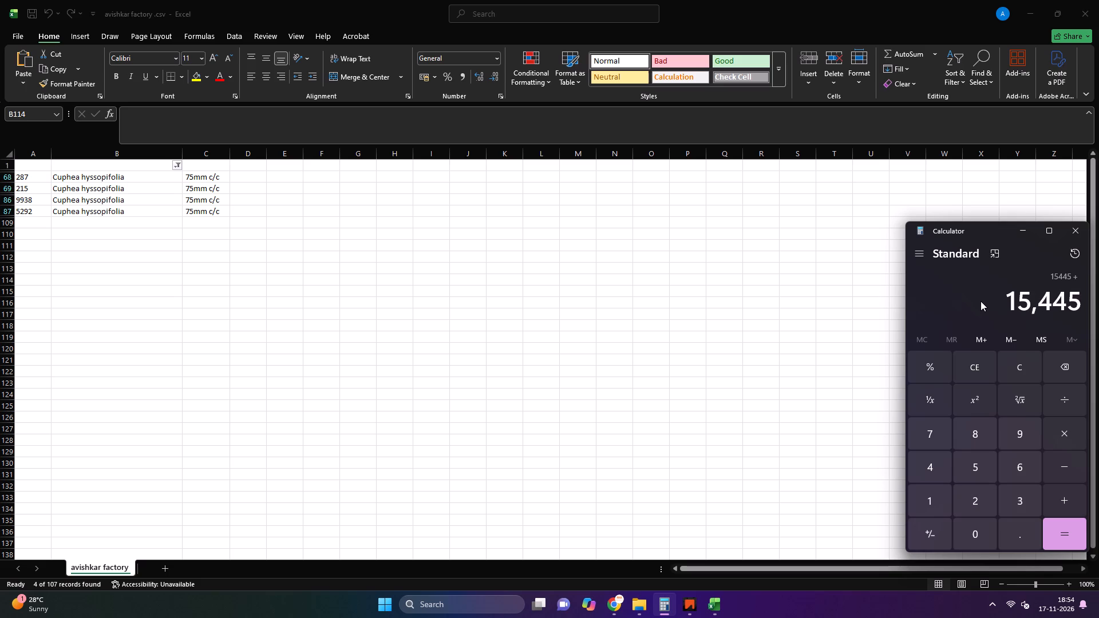
text(287)
key(Return)
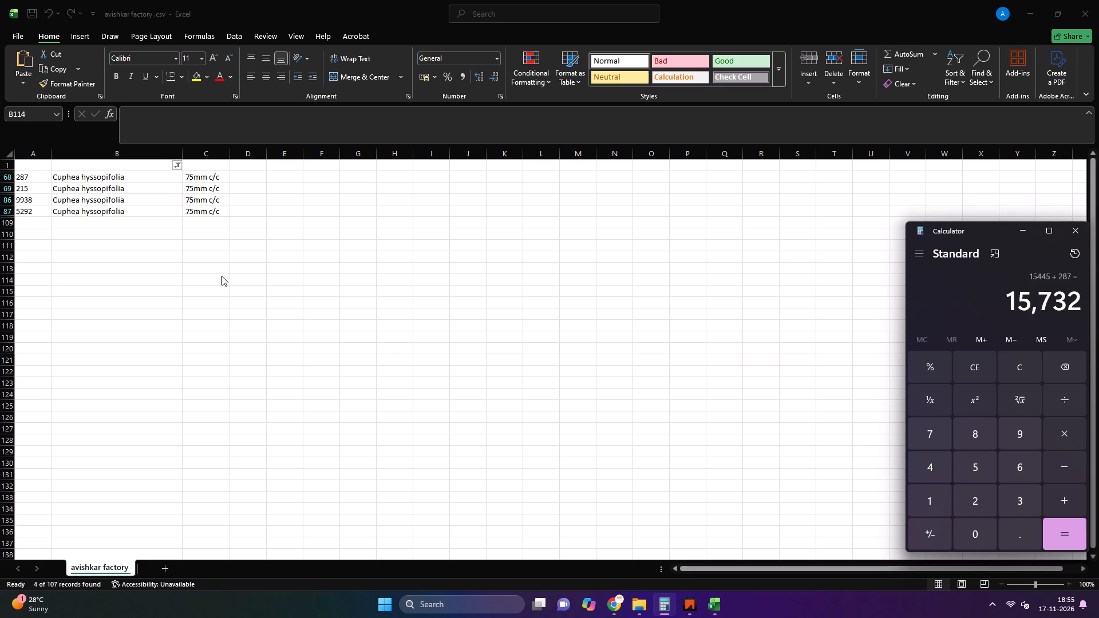
Back in Excel, enter 15732 as the first Cuphea hyssopifolia quantity in A68 and clear the duplicate entries in rows 69, 86 and 87.
click(27, 176)
click(27, 176)
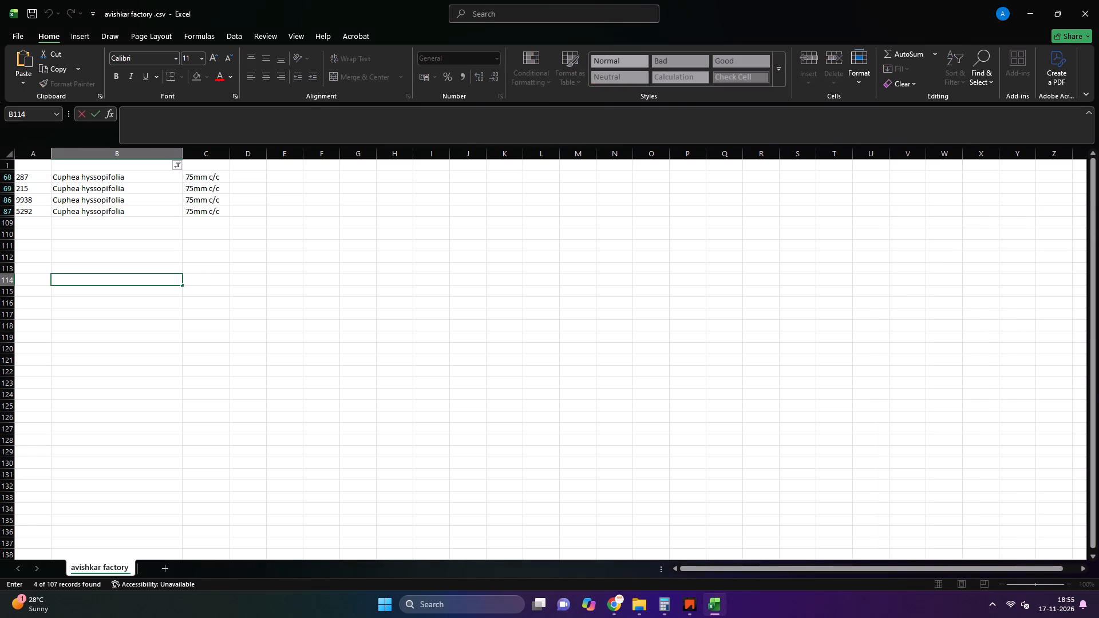
click(27, 176)
text(15)
text(732)
click(33, 312)
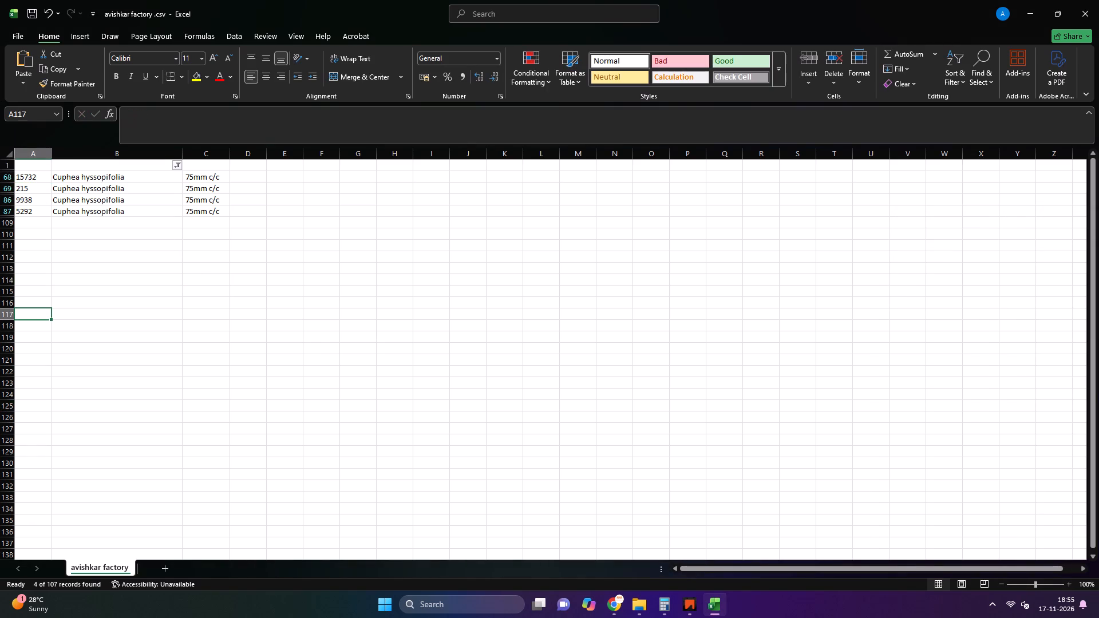
drag(39, 190, 211, 227)
key(Delete)
click(201, 323)
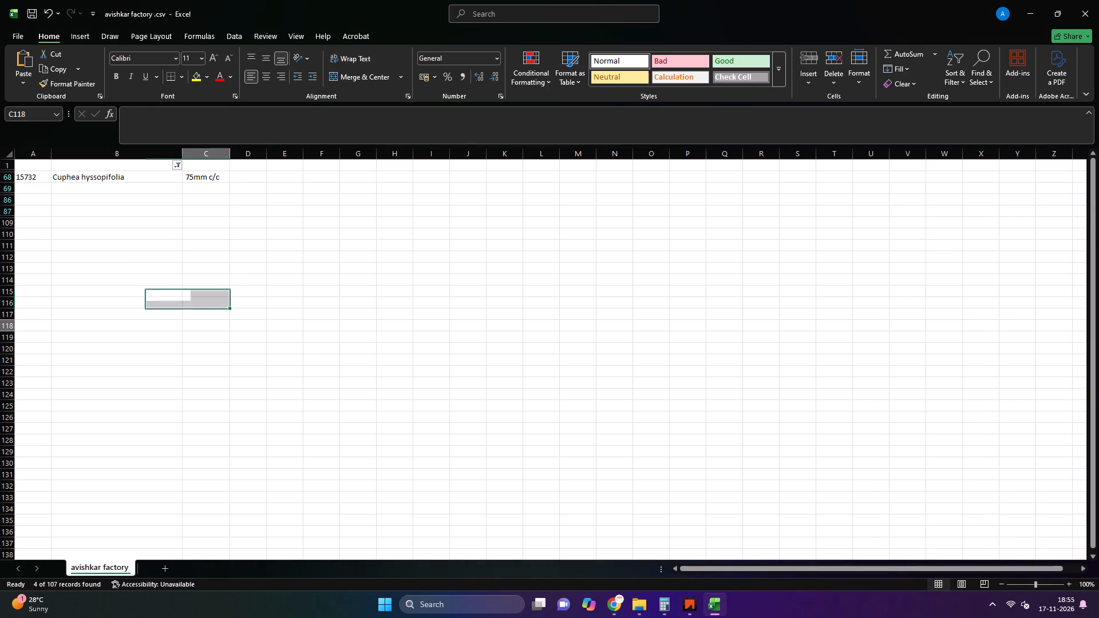
Change the species filter to show only Cycas revoluta instead of Cuphea hyssopifolia.
click(179, 173)
click(179, 164)
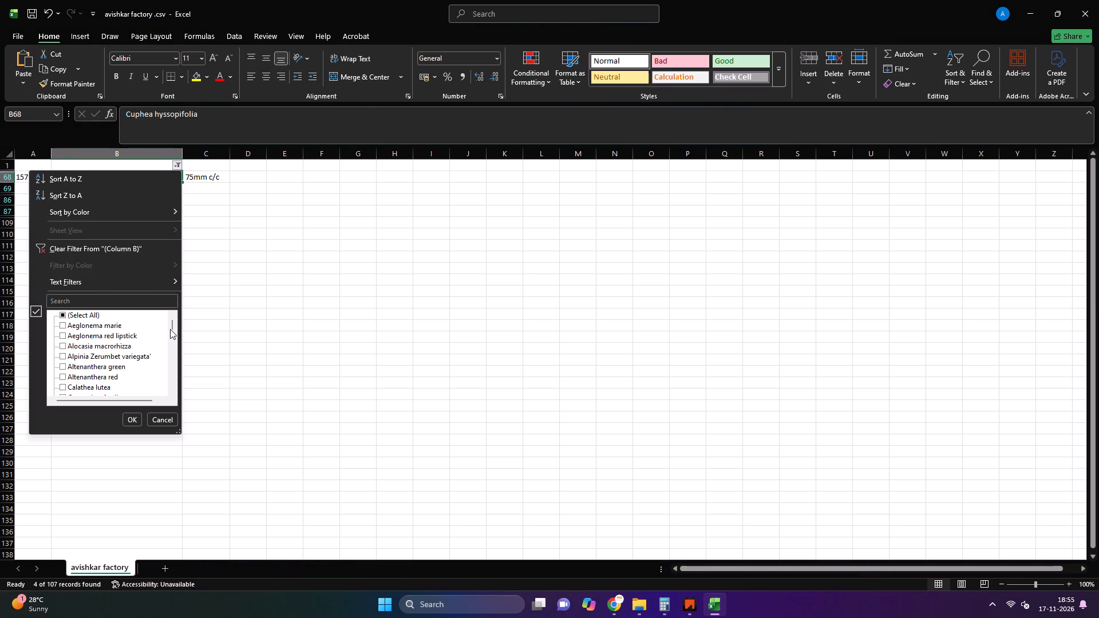
drag(173, 329, 173, 338)
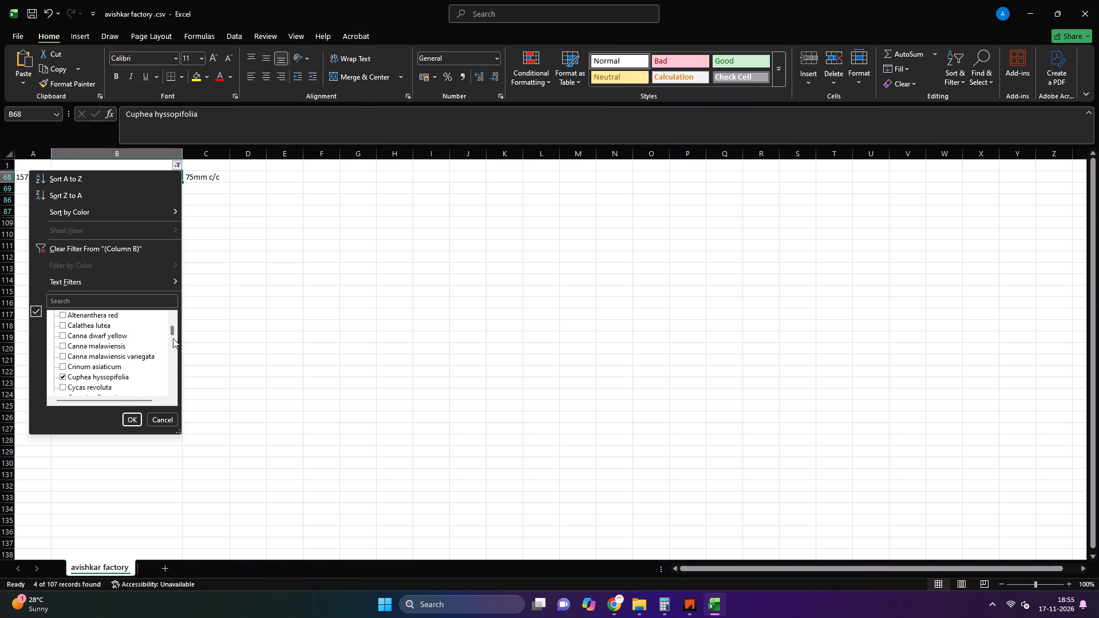
drag(173, 338, 172, 343)
click(90, 327)
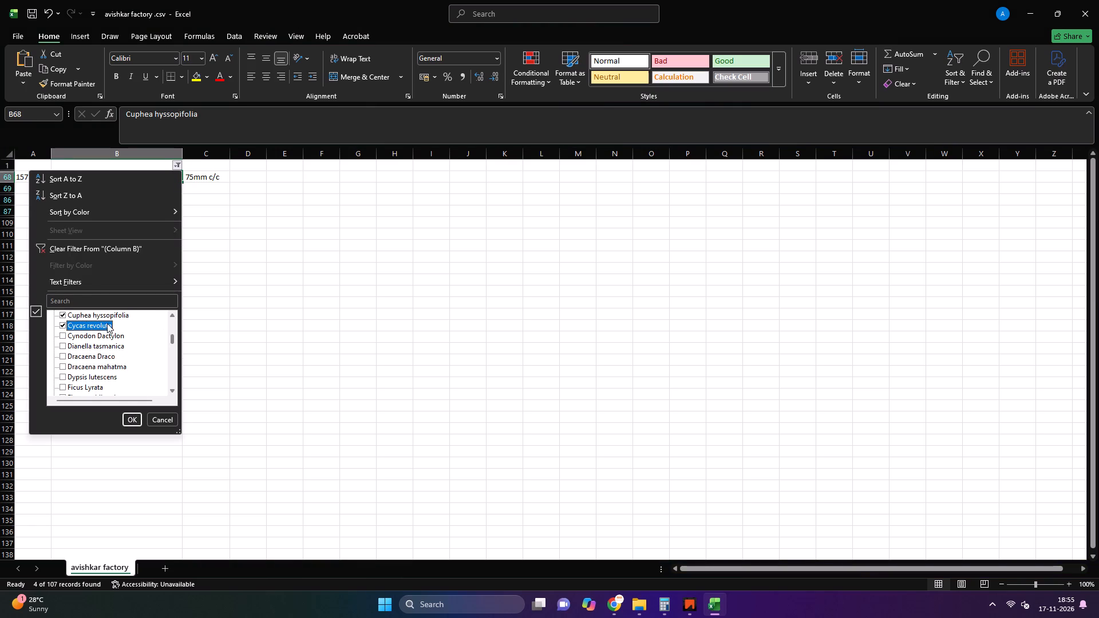
click(101, 310)
click(131, 421)
click(170, 273)
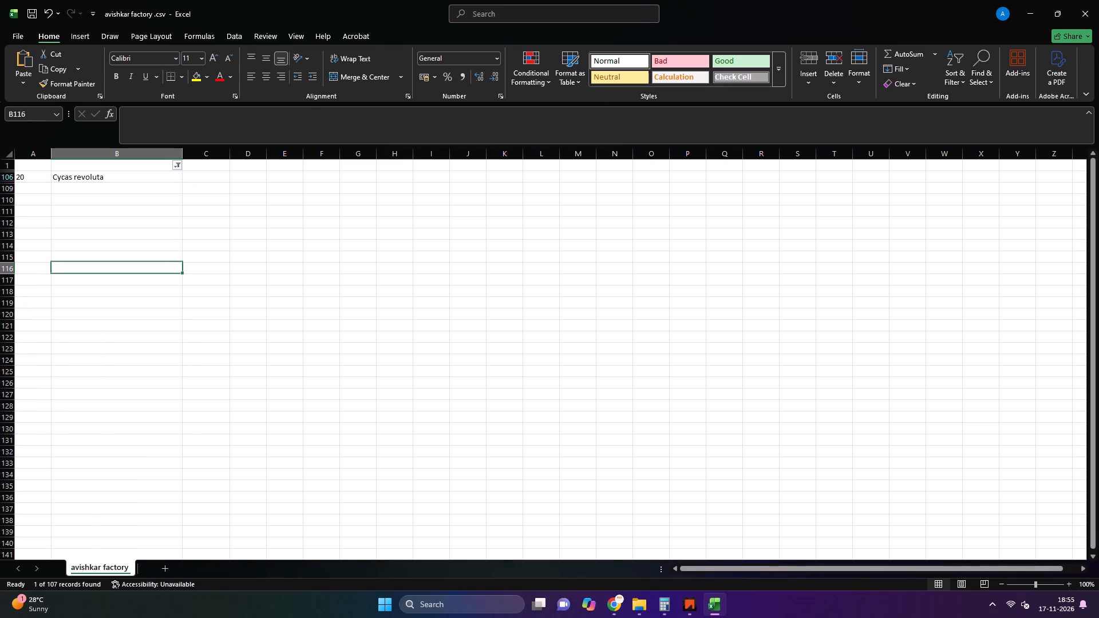
Change the species filter to show only Cynodon Dactylon instead of Cycas revoluta.
click(180, 167)
scroll(115, 364, down, 1)
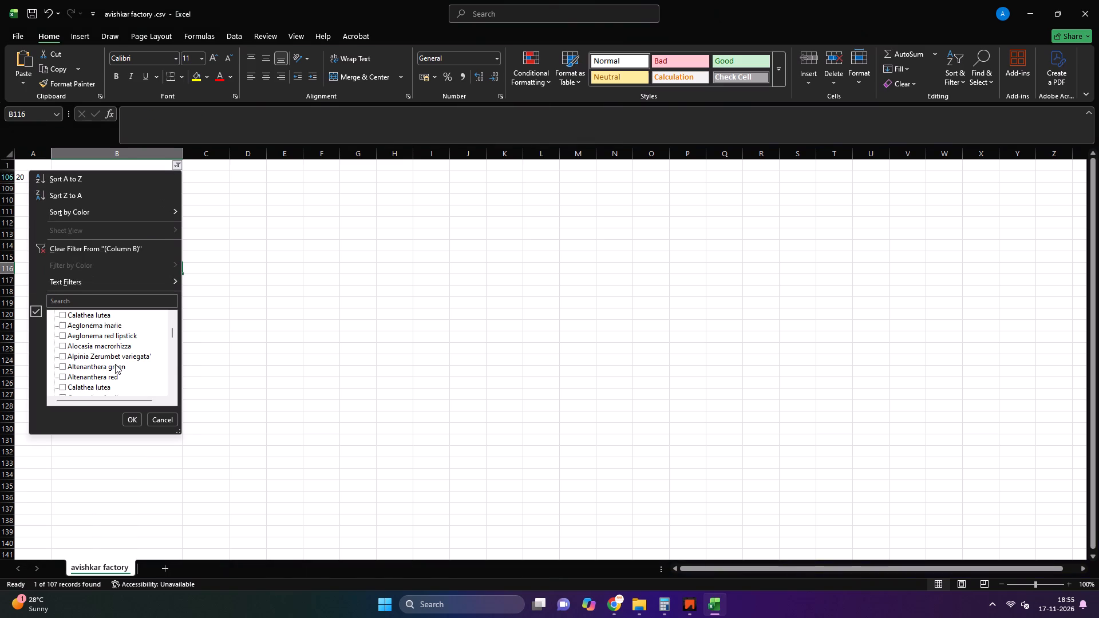
click(92, 389)
click(90, 378)
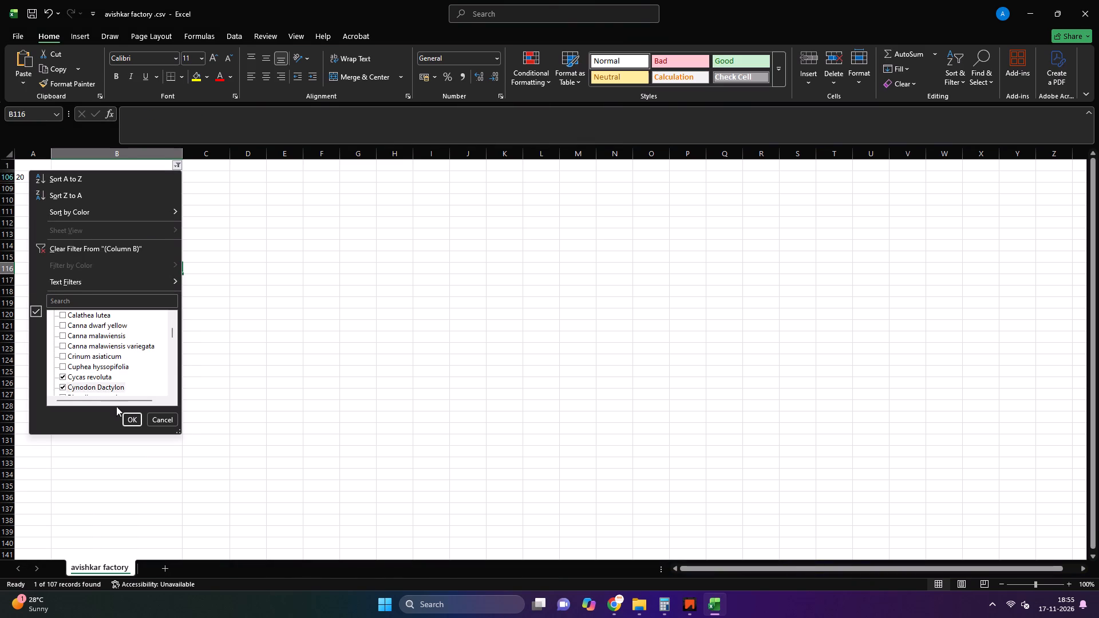
click(132, 417)
click(116, 231)
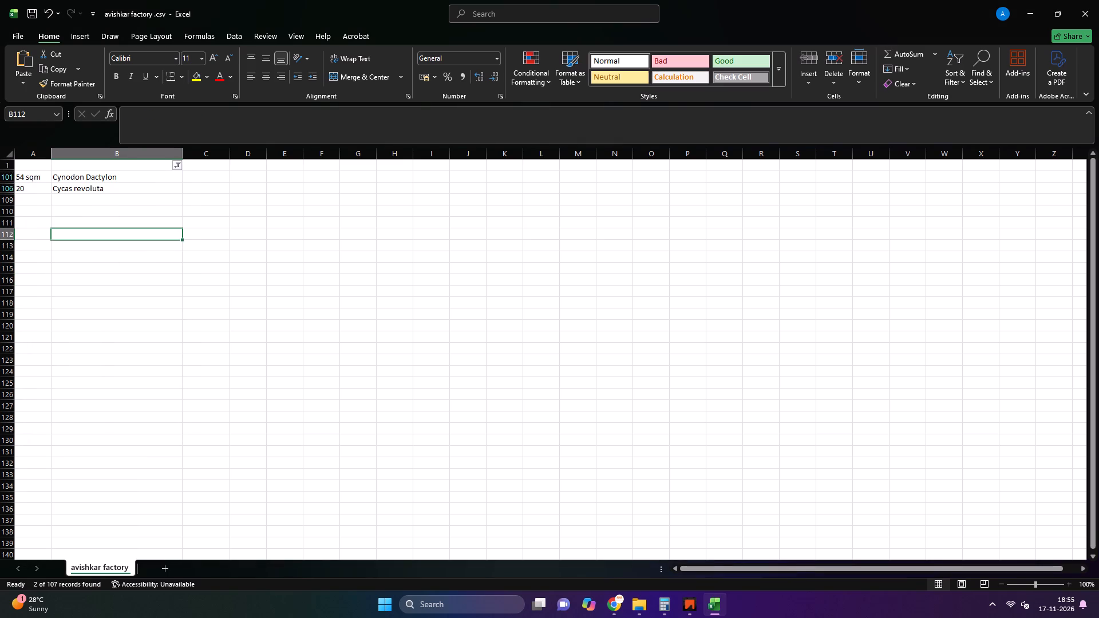
click(180, 166)
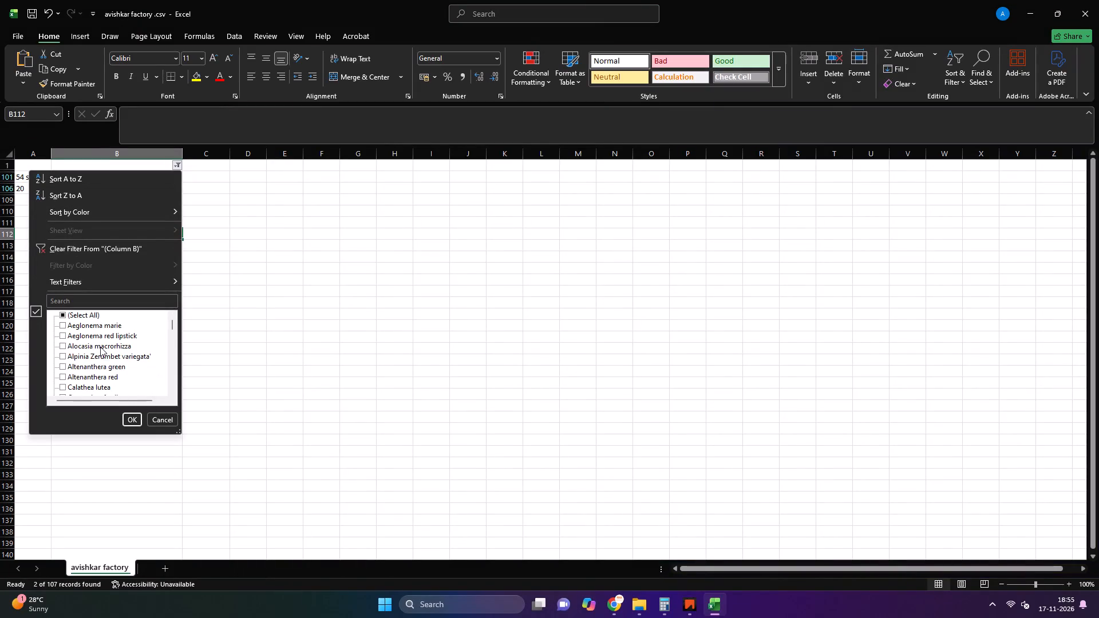
scroll(100, 347, down, 1)
click(86, 375)
click(136, 420)
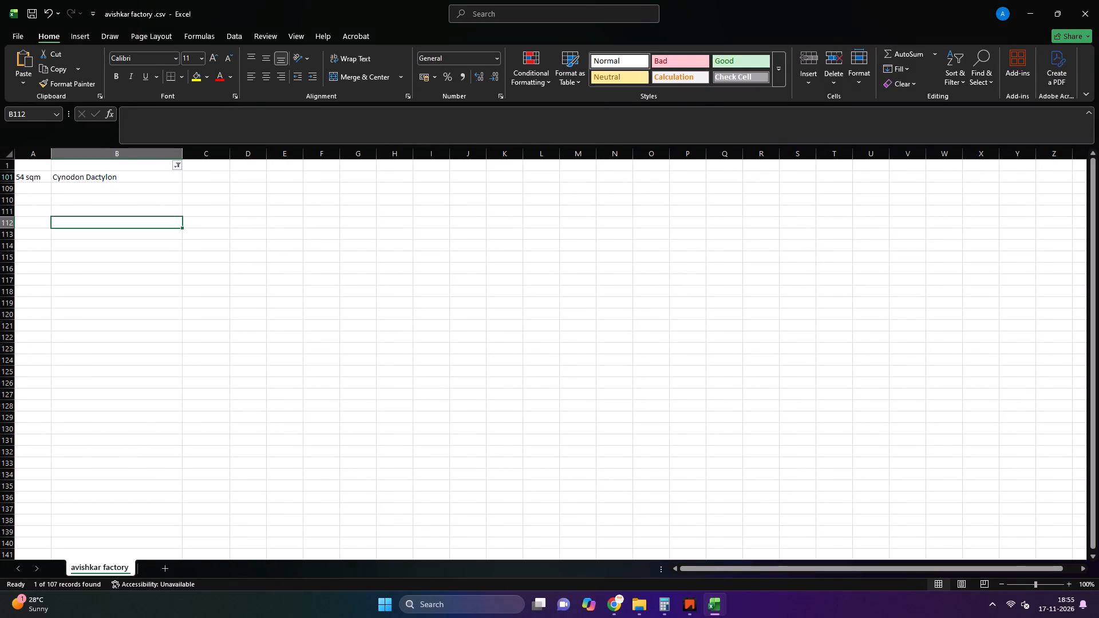
Change the species filter to show only Dianella tasmanica instead of Cynodon Dactylon.
click(109, 240)
click(179, 165)
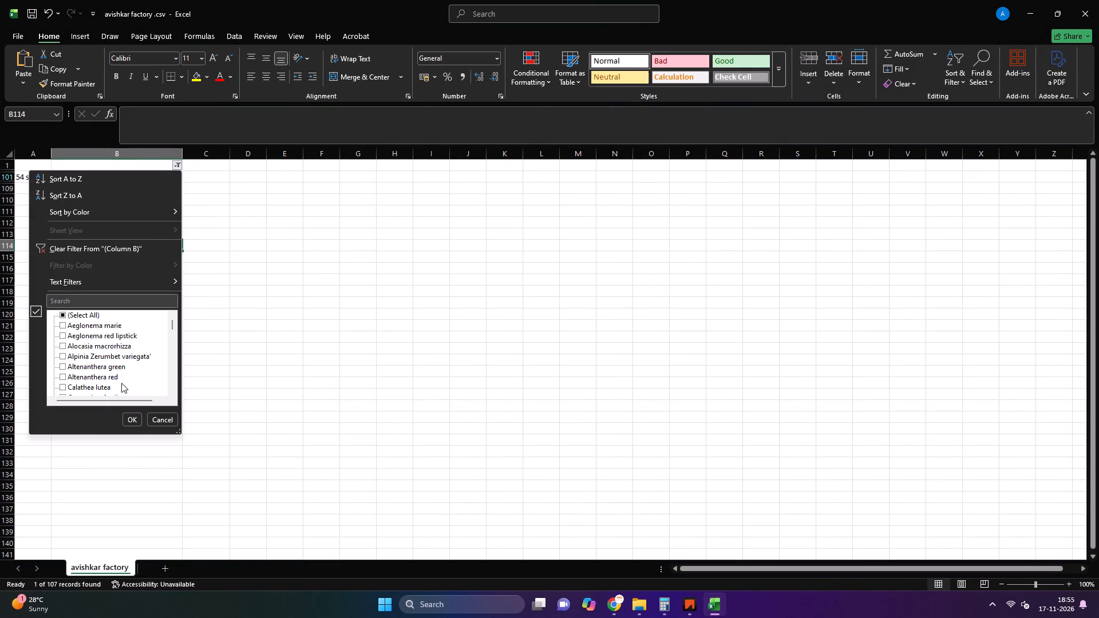
scroll(106, 360, down, 2)
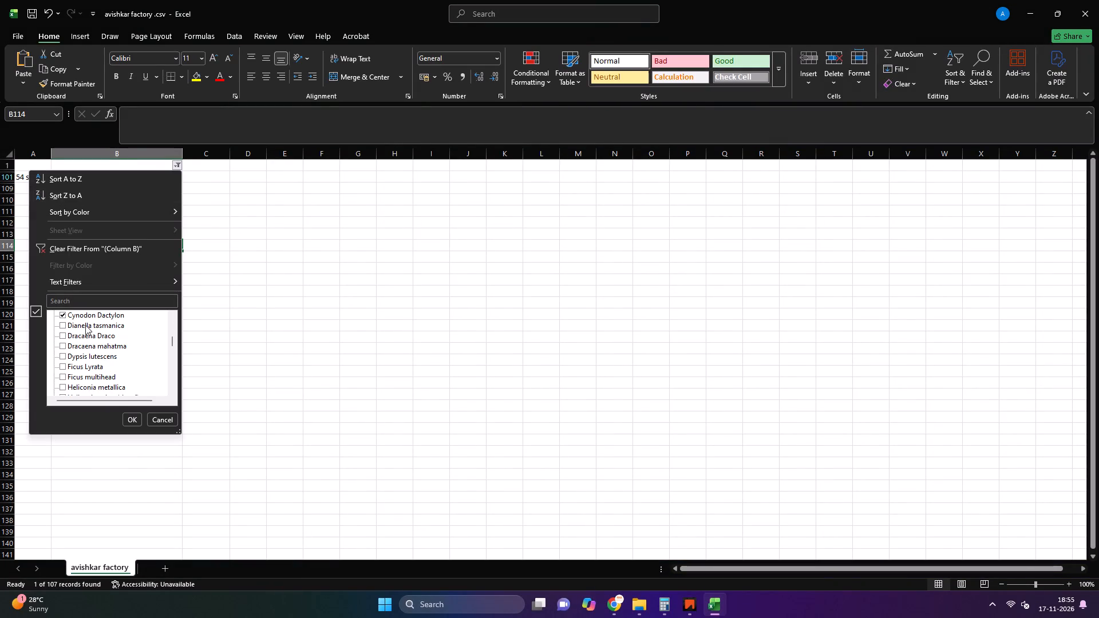
click(85, 325)
click(89, 317)
click(133, 421)
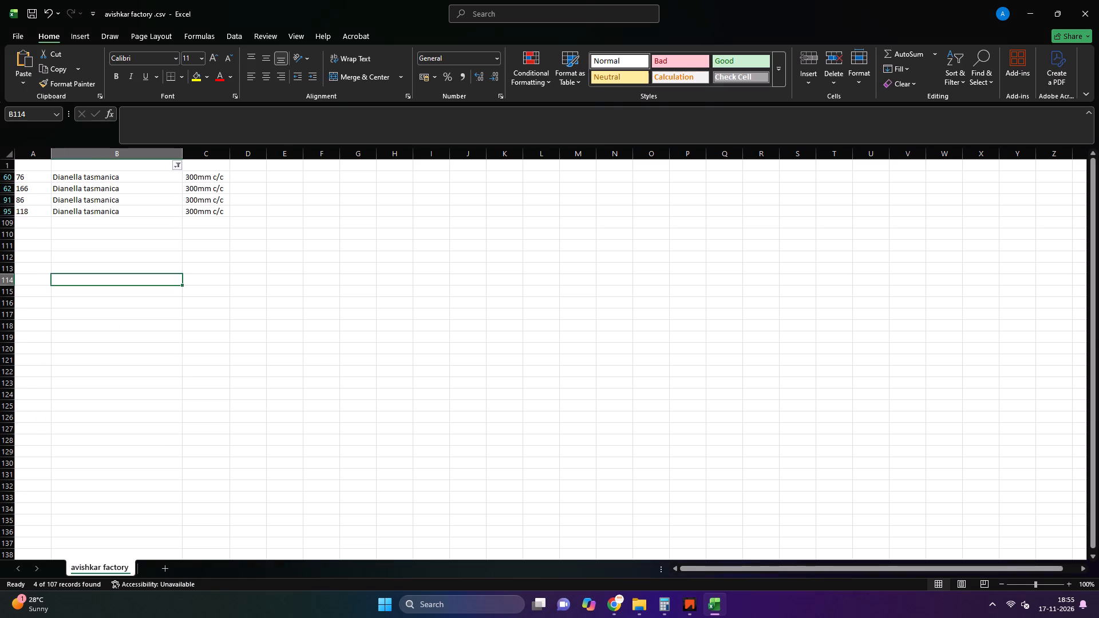
click(115, 236)
In Calculator, add the four Dianella tasmanica quantities: 118, 86, 166 and 76.
click(664, 608)
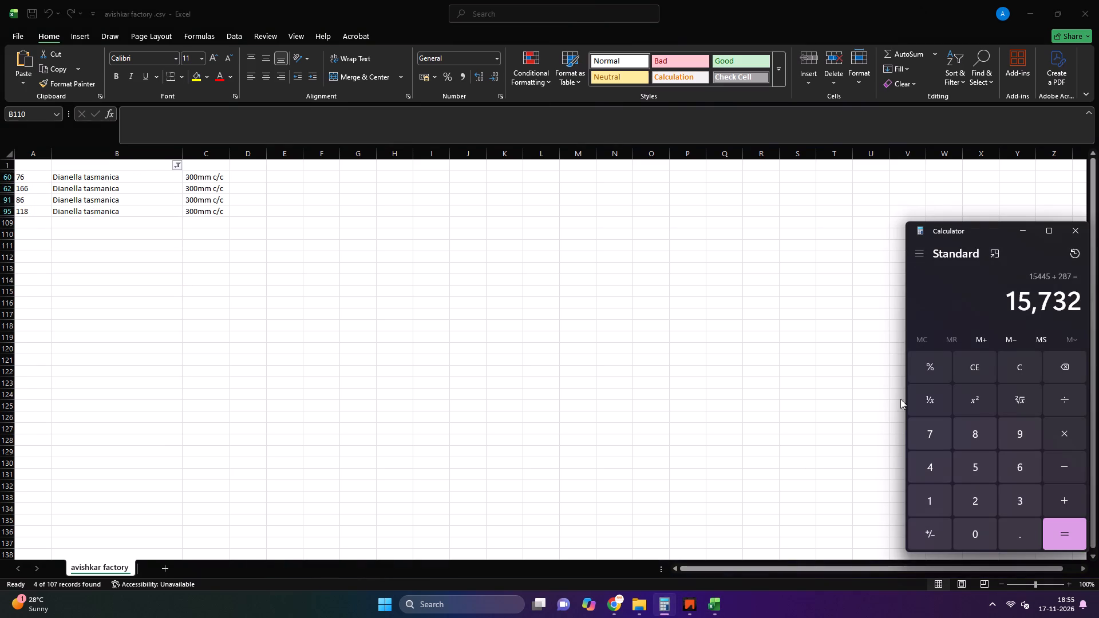
key(Escape)
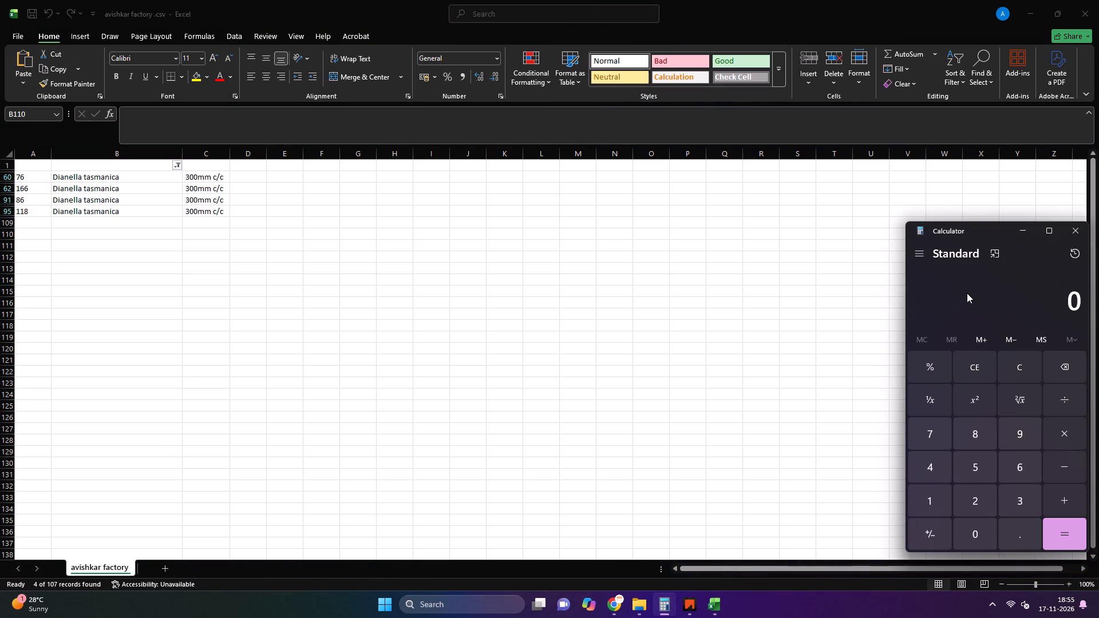
key(7)
key(Escape)
text(118)
key(plus)
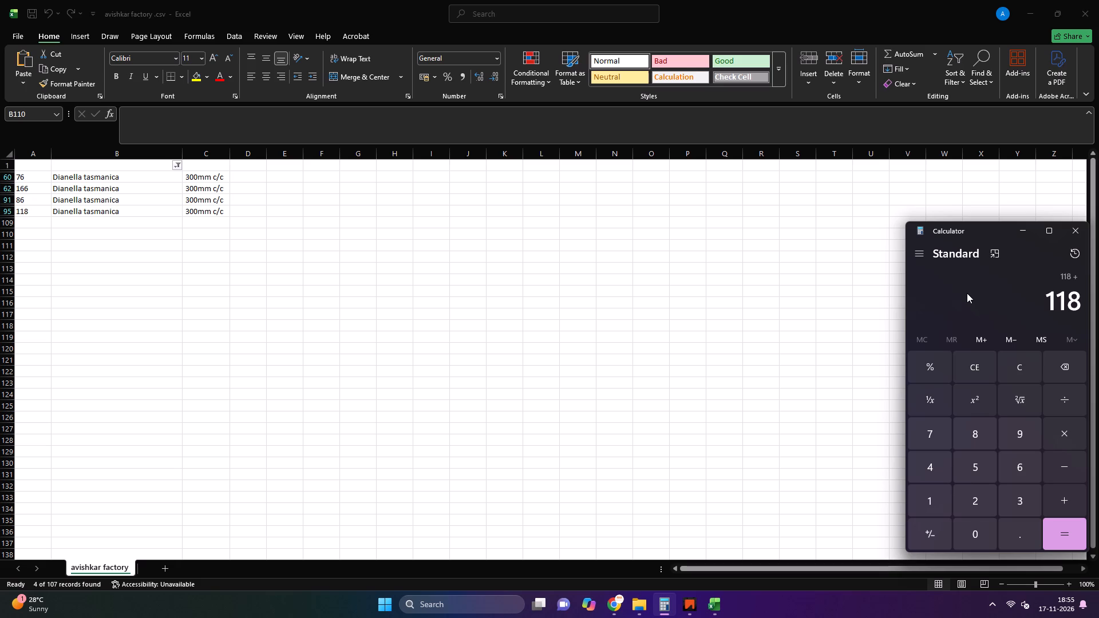
key(5)
key(BackSpace)
text(86+)
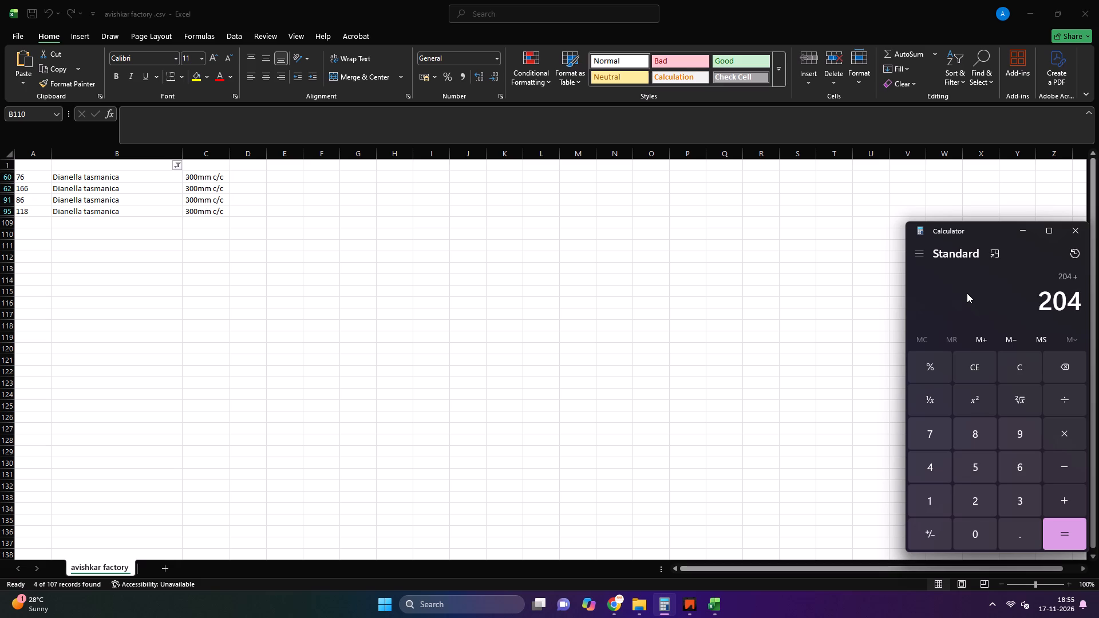
text(166+)
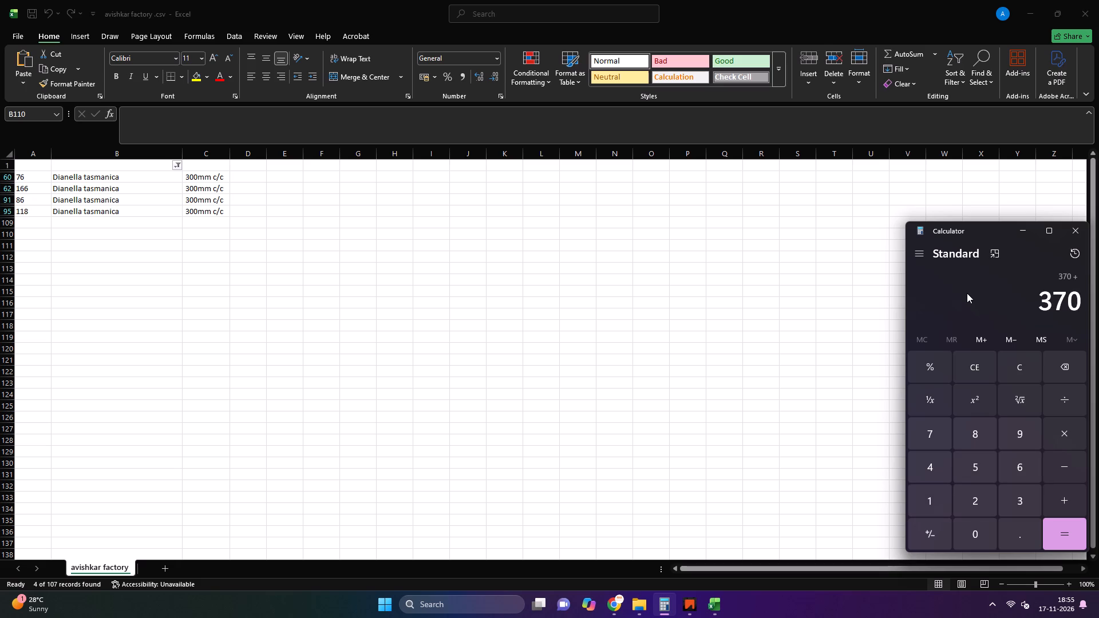
key(7)
key(6)
key(Return)
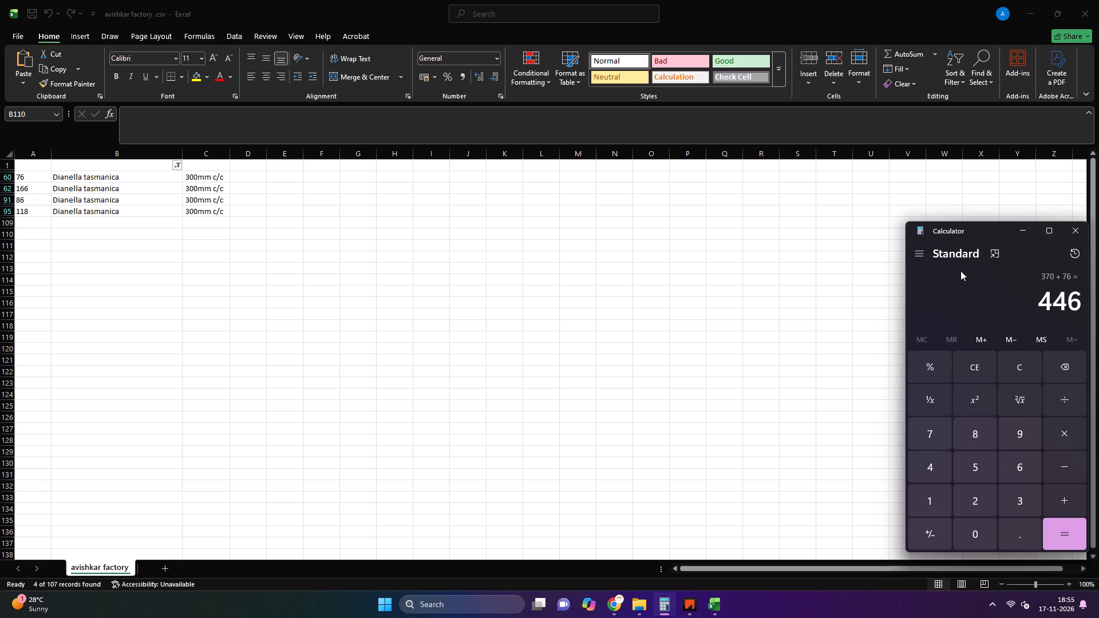
Back in Excel, enter 446 as the first Dianella tasmanica quantity in A60 and clear the duplicate entries in rows 62, 91 and 95.
click(23, 174)
click(24, 183)
click(30, 181)
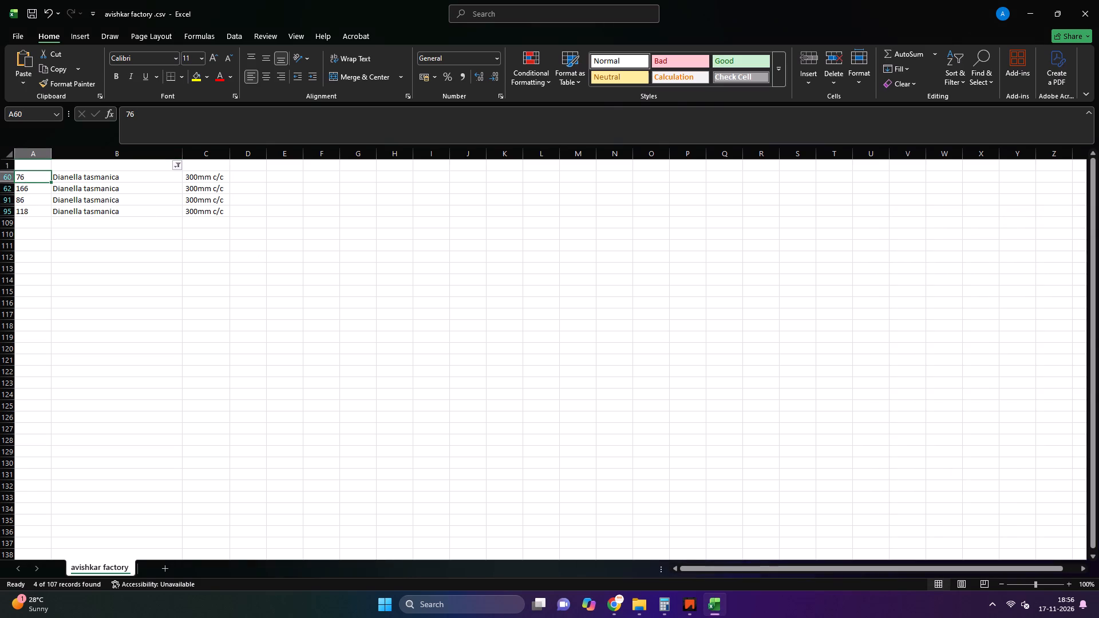
text(446)
click(117, 262)
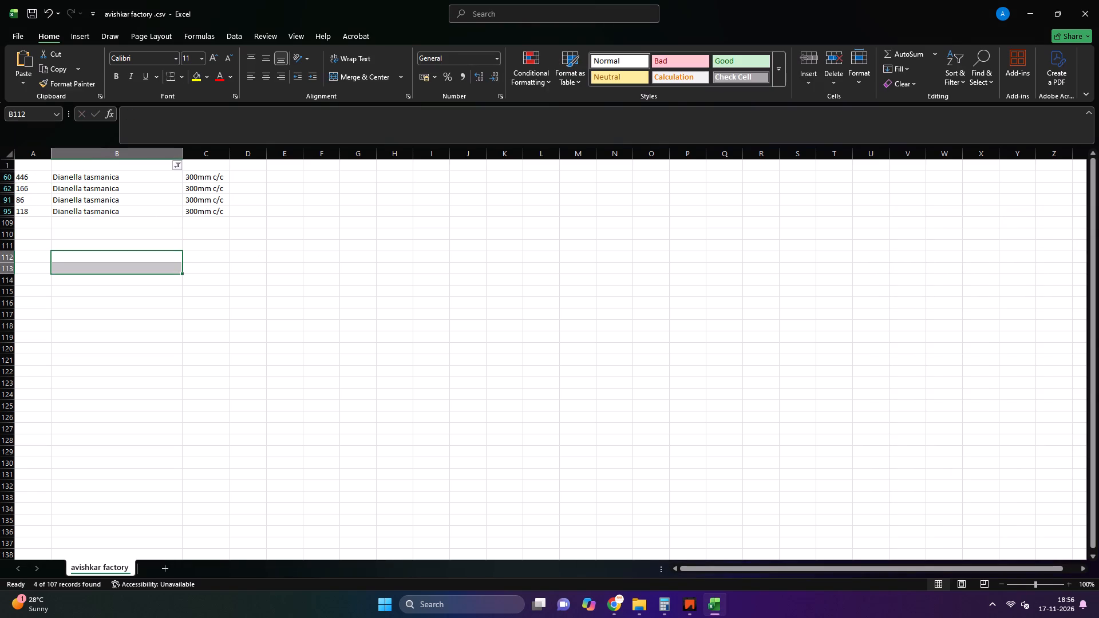
drag(29, 186, 254, 235)
key(Delete)
click(261, 290)
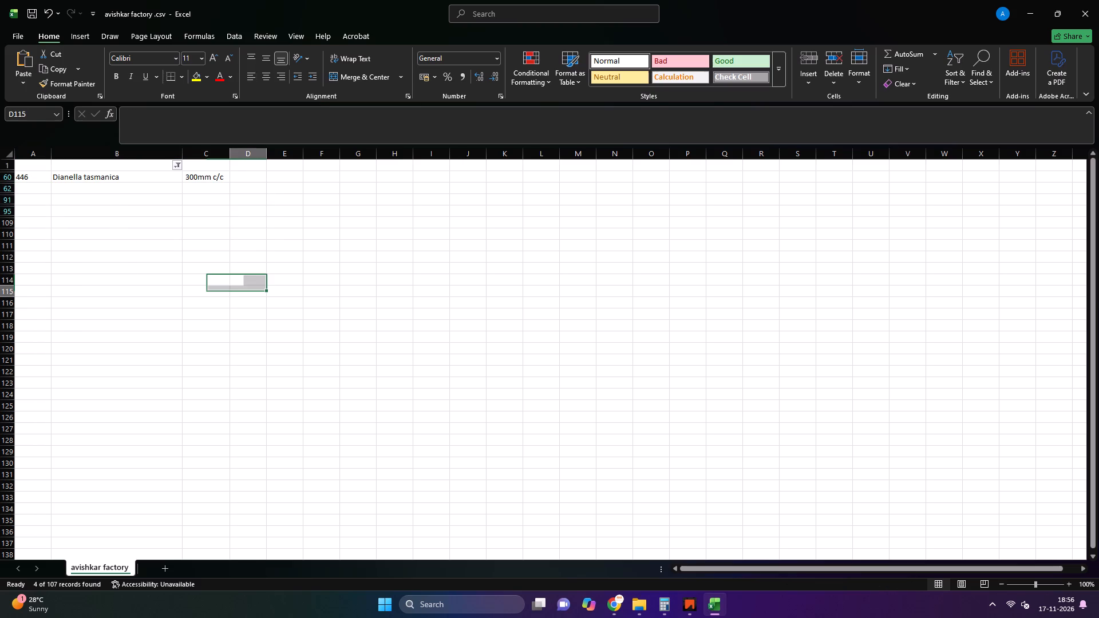
Change the species filter to show only Dracaena Draco instead of Dianella tasmanica.
click(175, 171)
click(177, 171)
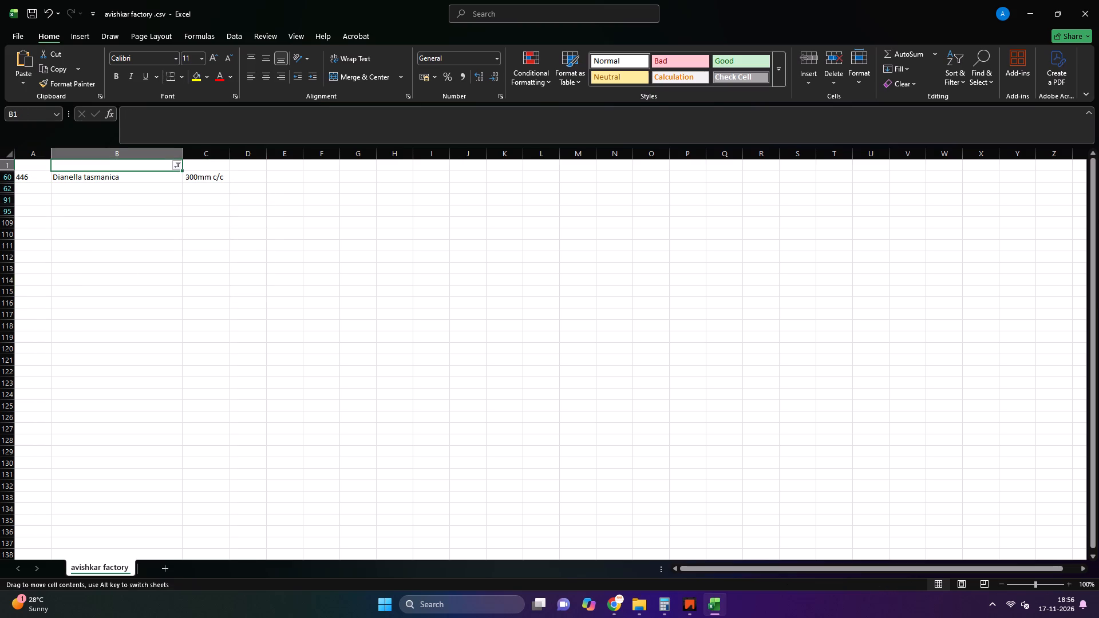
click(177, 165)
scroll(104, 355, down, 2)
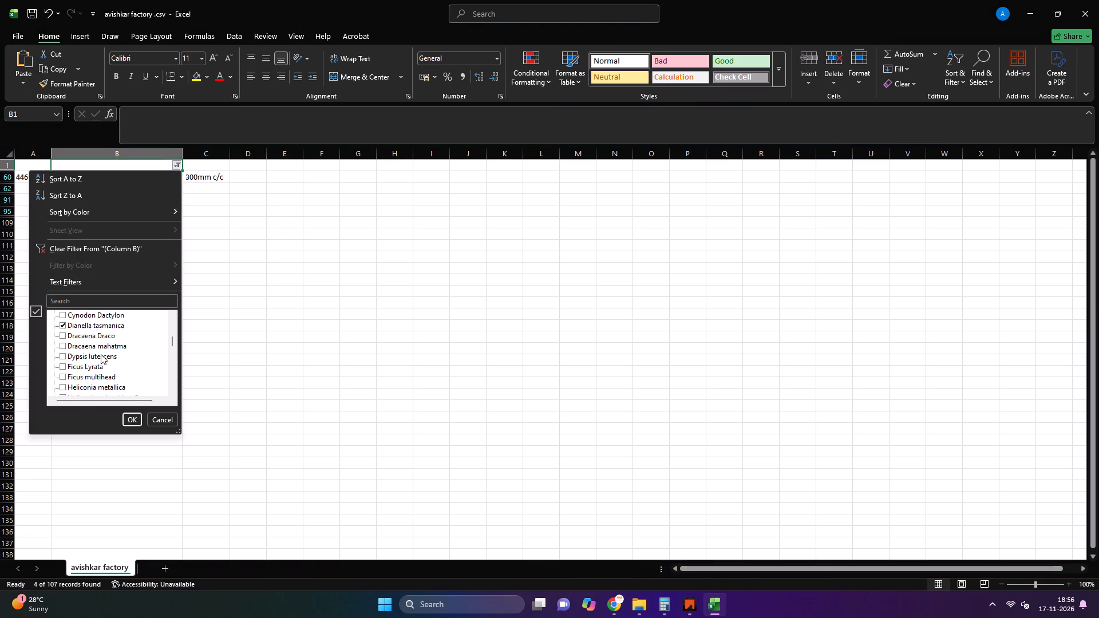
click(86, 335)
click(88, 323)
click(92, 323)
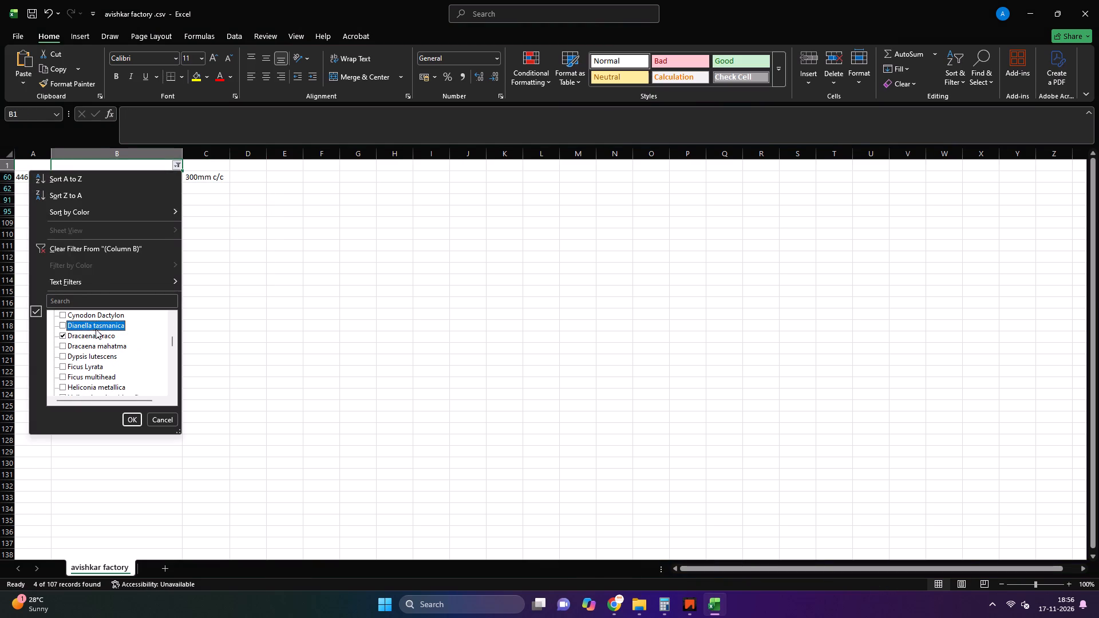
click(126, 418)
click(100, 294)
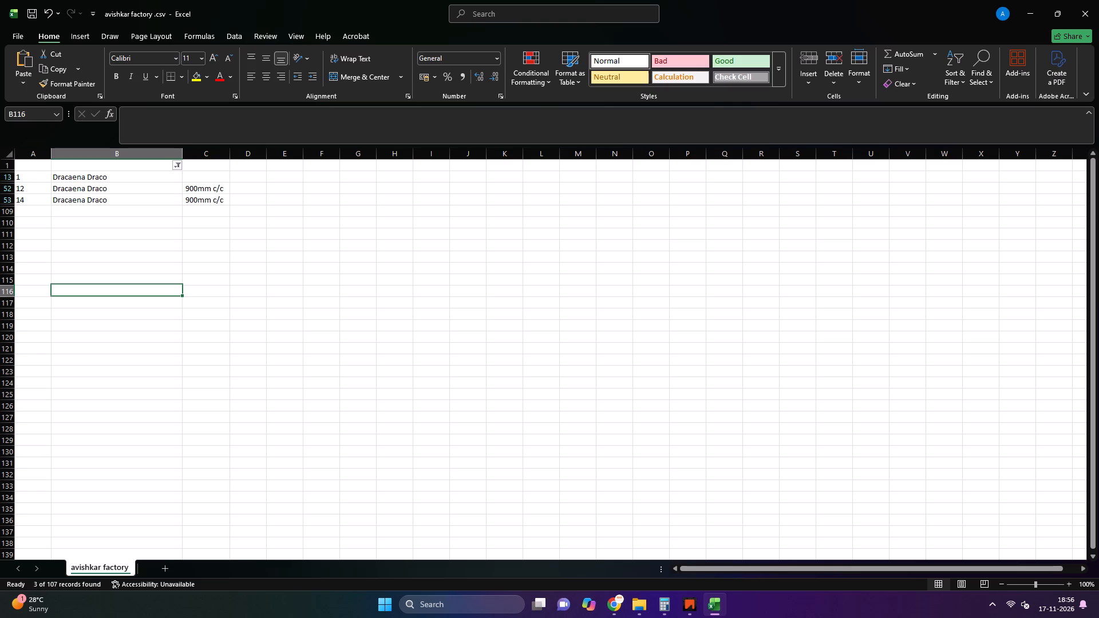
Enter 27 as the first Dracaena Draco quantity in A13 and clear the duplicate entries in rows 52 and 53.
click(32, 191)
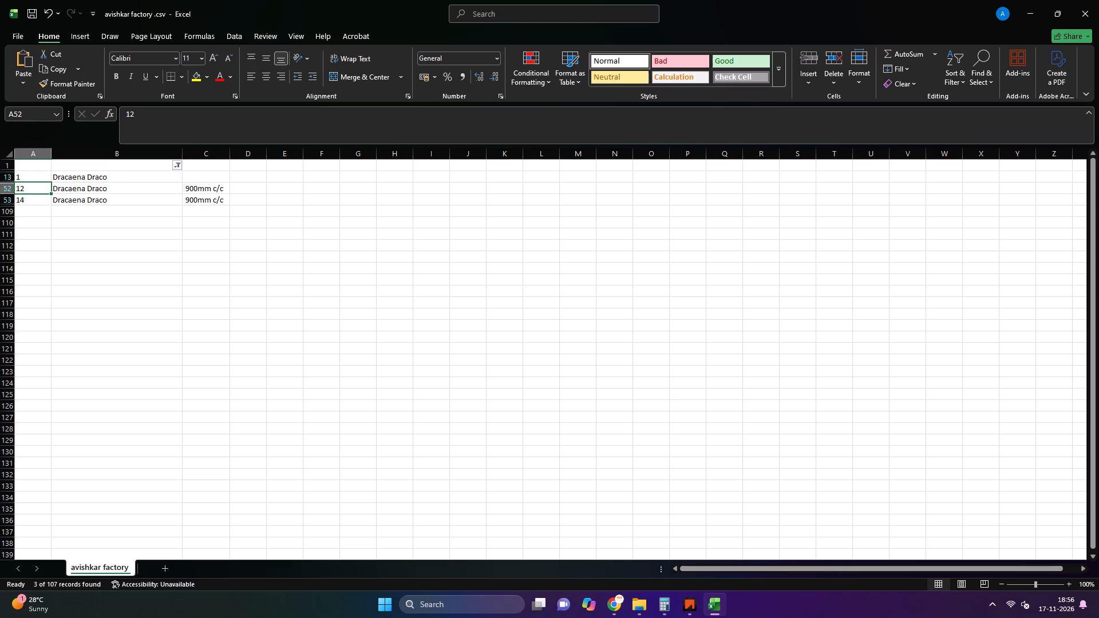
click(36, 180)
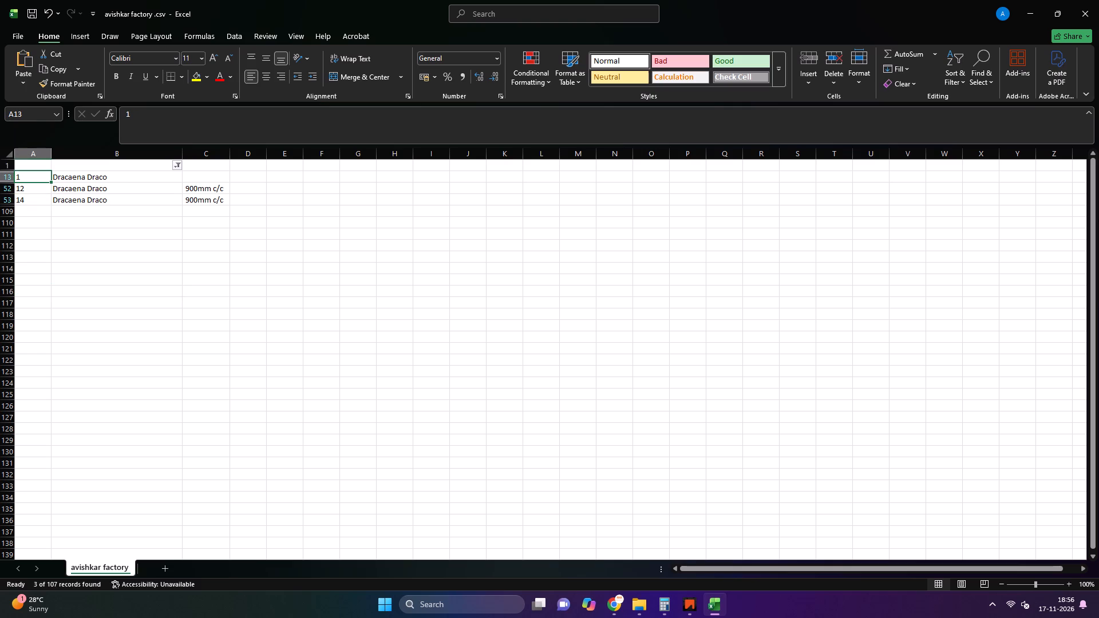
text(27)
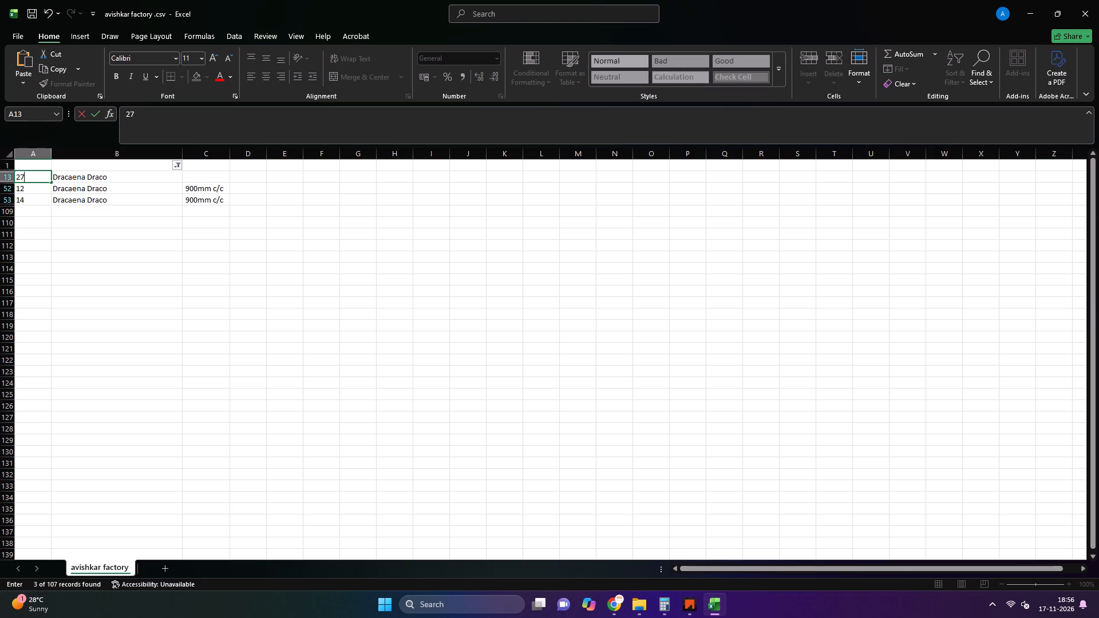
click(93, 325)
drag(44, 190, 196, 221)
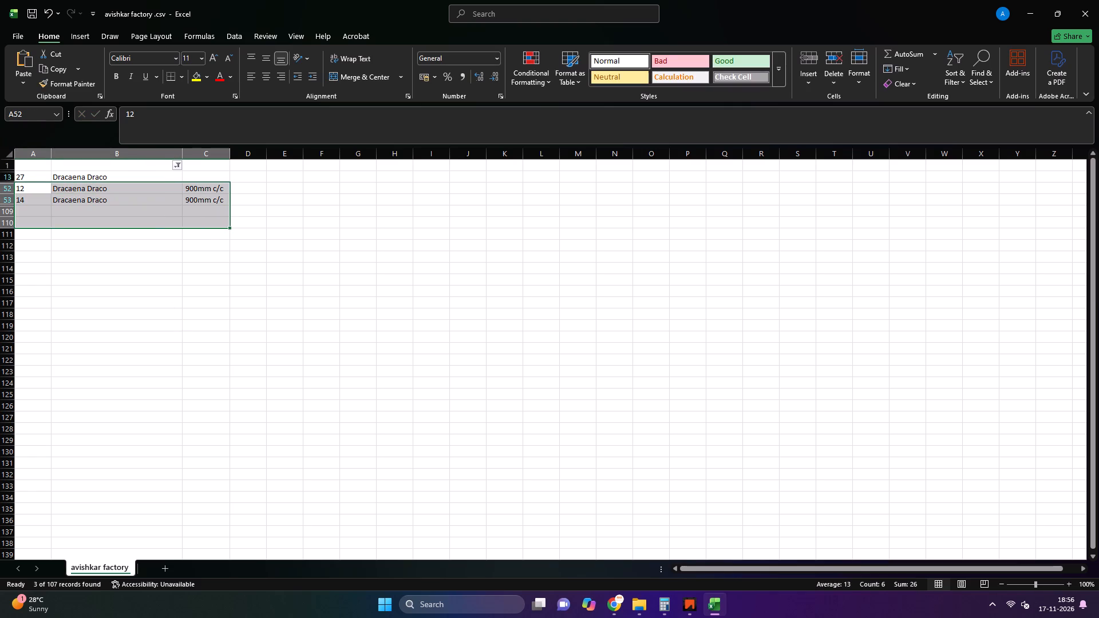
key(Delete)
Change the species filter to show only Dracaena mahatma instead of Dracaena Draco.
click(176, 164)
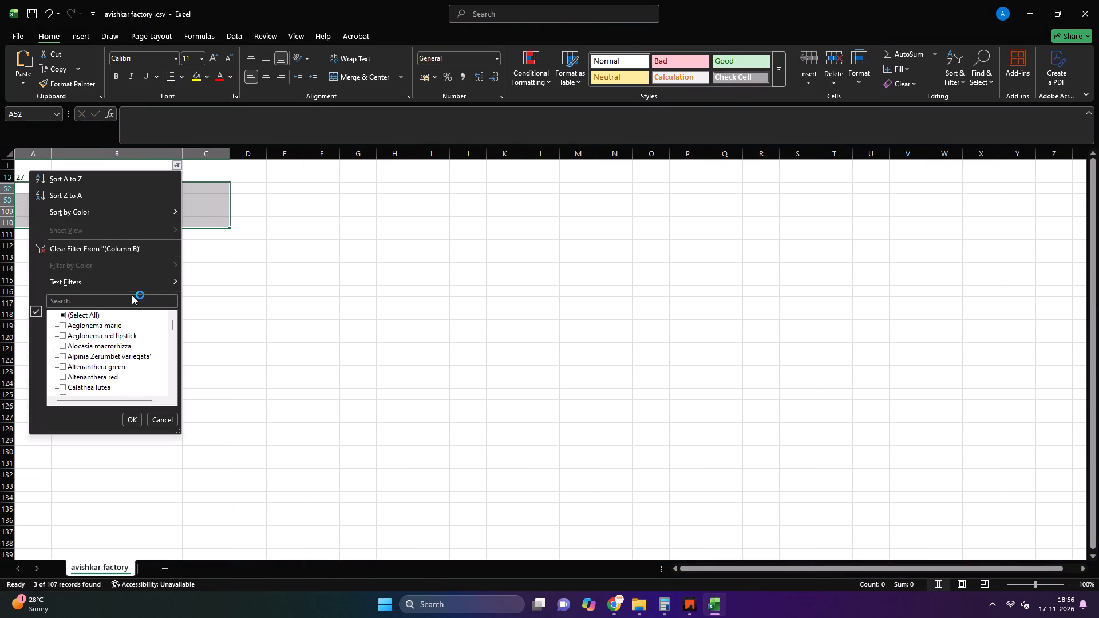
scroll(104, 359, down, 2)
click(87, 347)
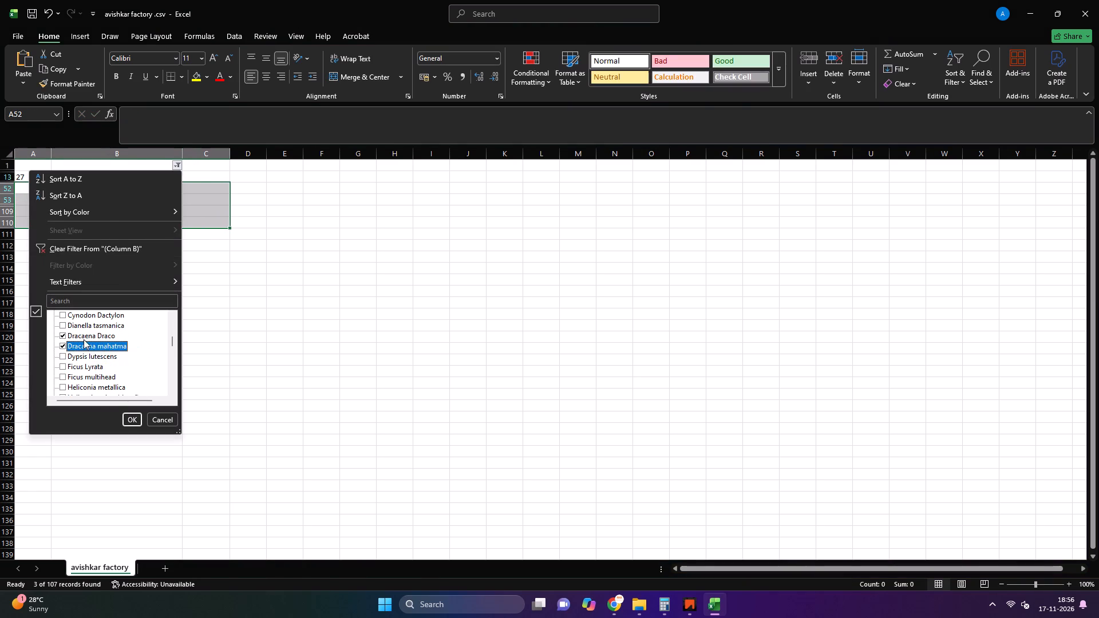
click(84, 337)
click(126, 422)
click(81, 295)
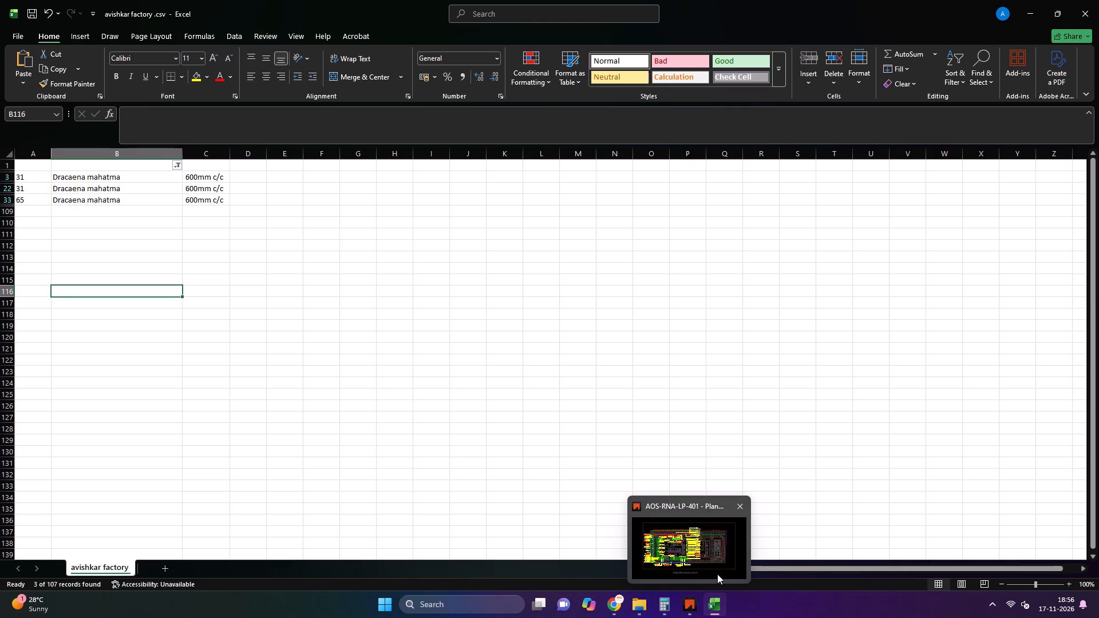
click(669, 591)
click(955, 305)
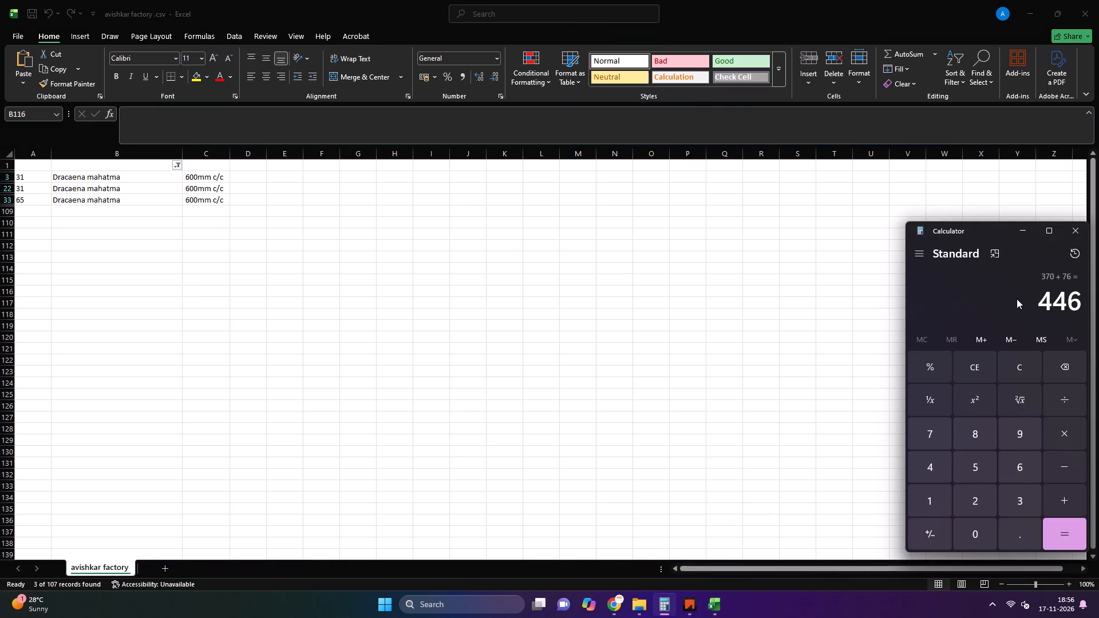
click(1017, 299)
In cell B116, enter a SUM formula adding the Dracaena mahatma quantities in A3, A22 and A33.
click(174, 298)
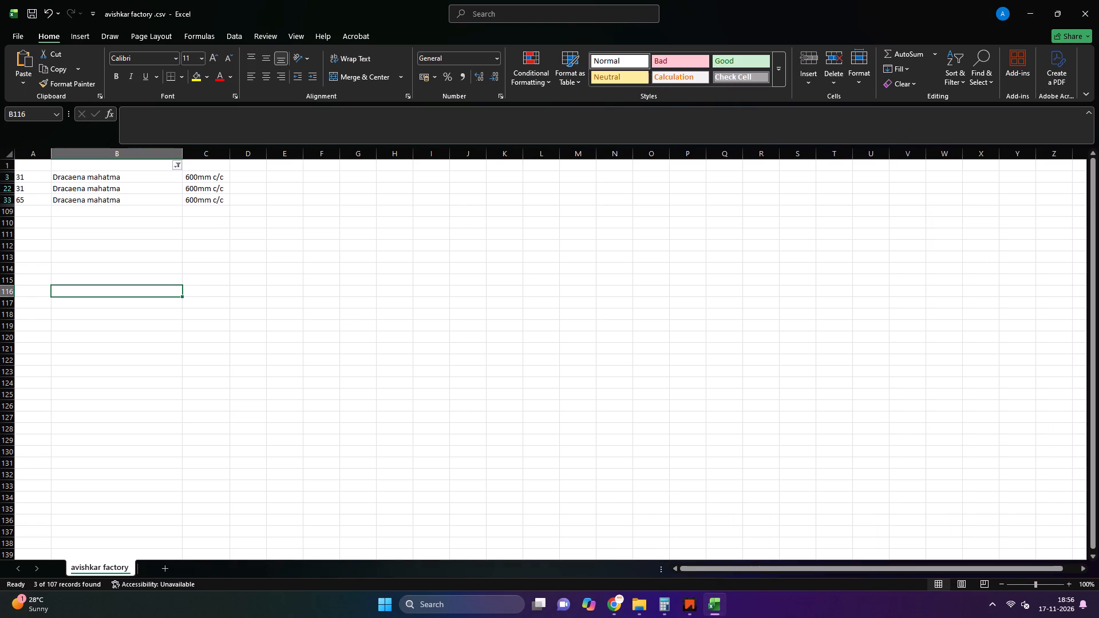
key(equal)
text(su)
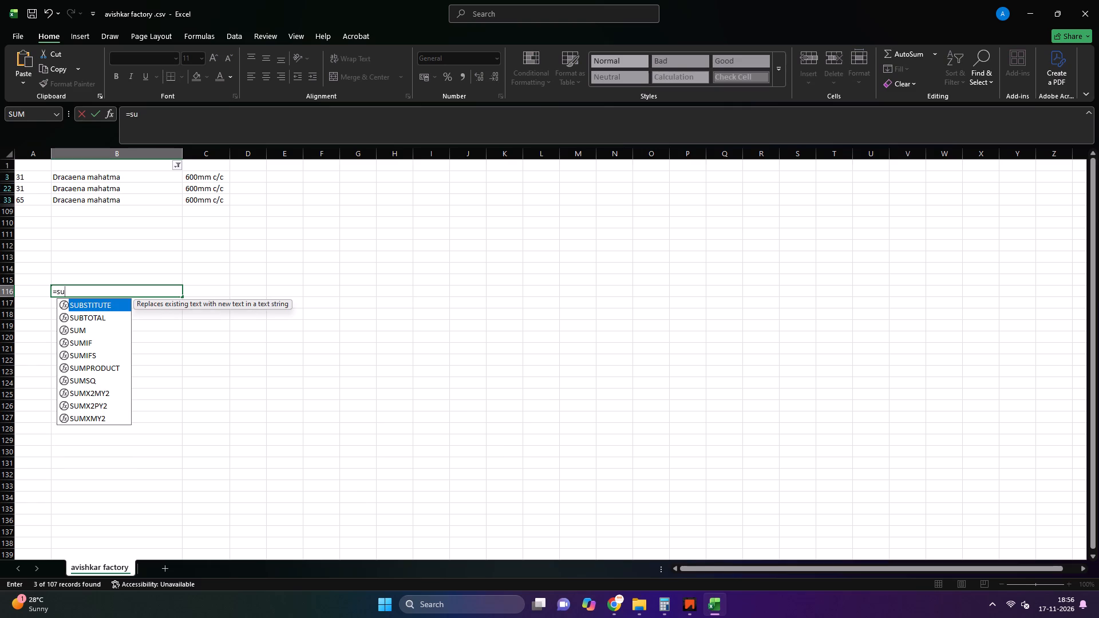
key(m)
key(shift+parenleft)
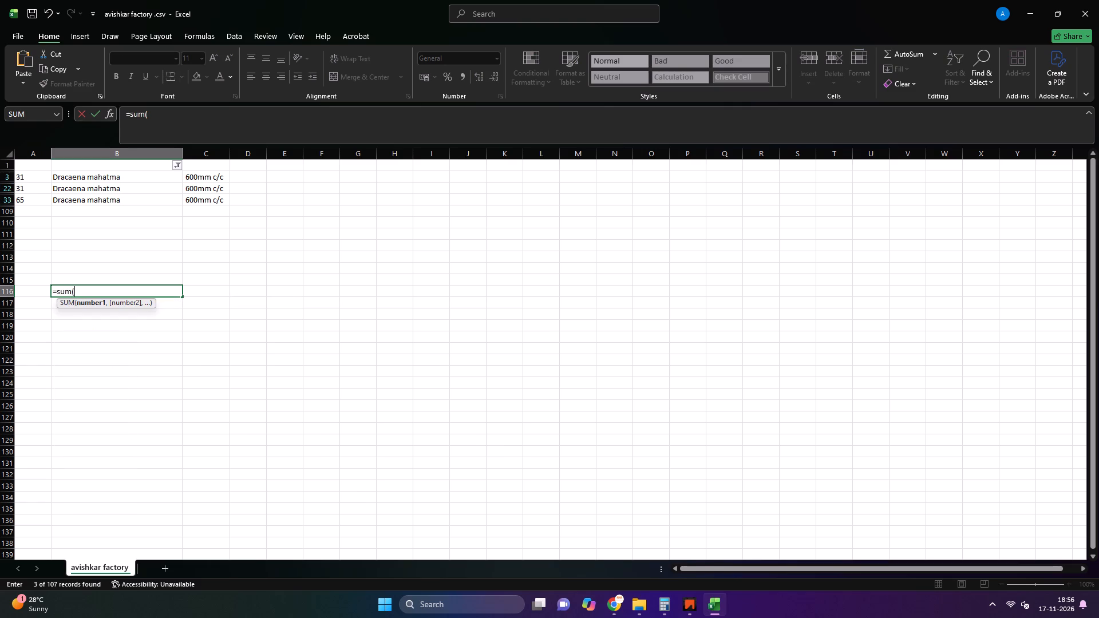
click(30, 178)
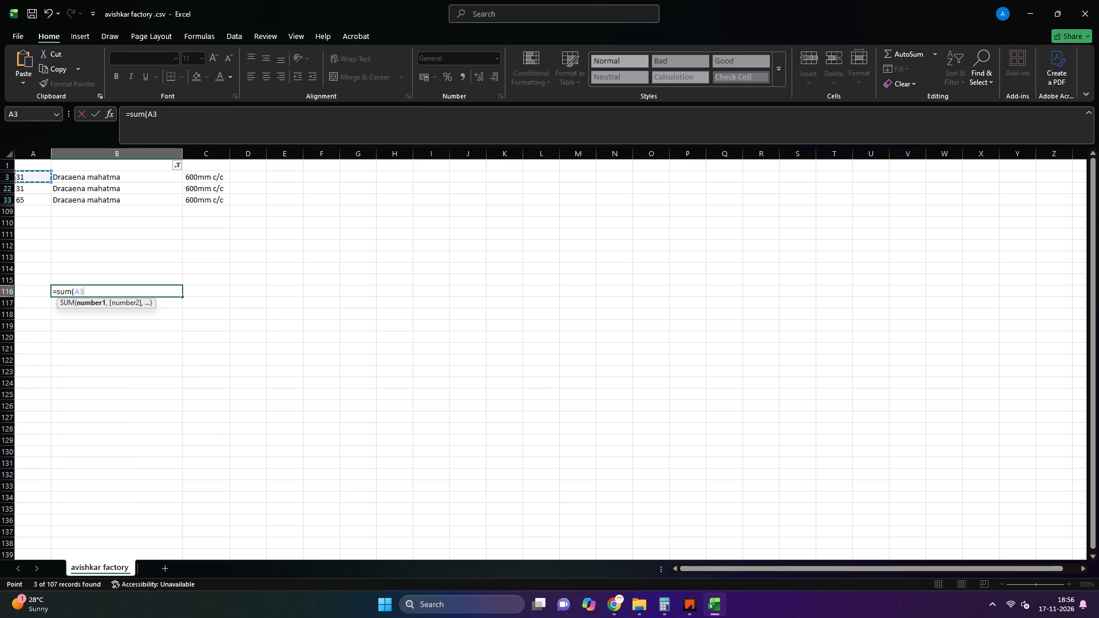
ctrl+click(29, 189)
ctrl+click(33, 199)
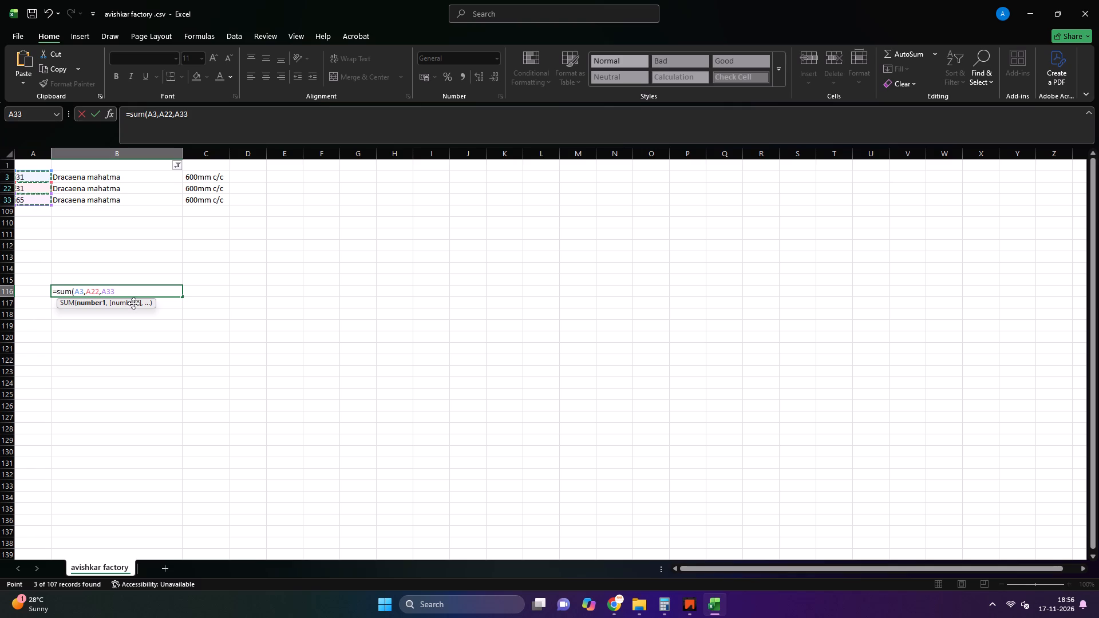
key(Return)
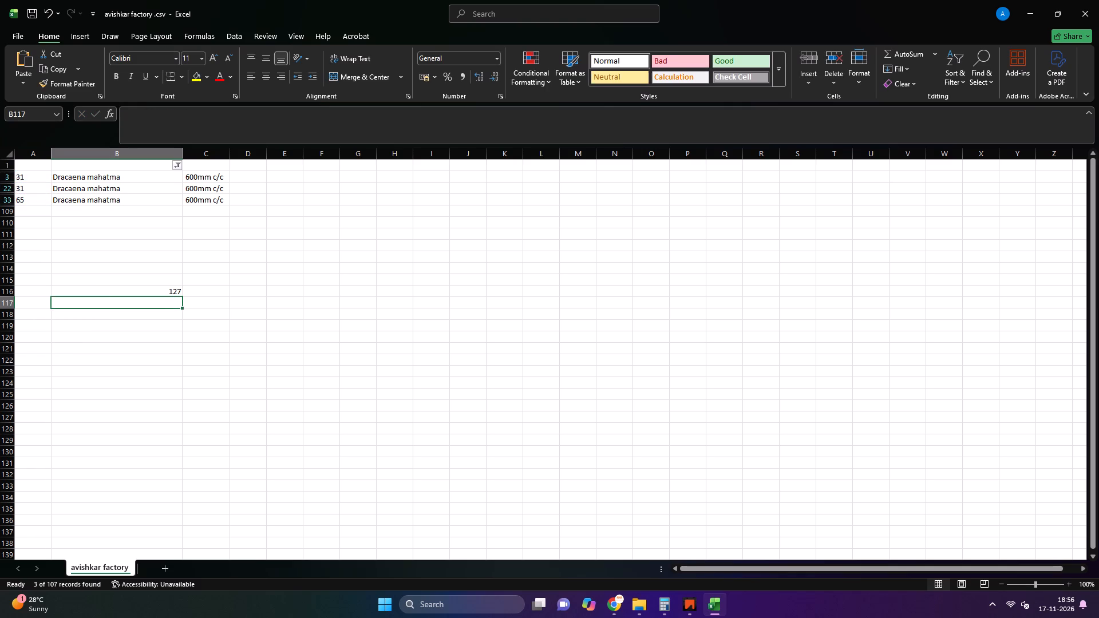
Enter 127 as the first Dracaena mahatma quantity in A3 and clear the duplicate entries in rows 22 and 33.
click(31, 177)
text(127)
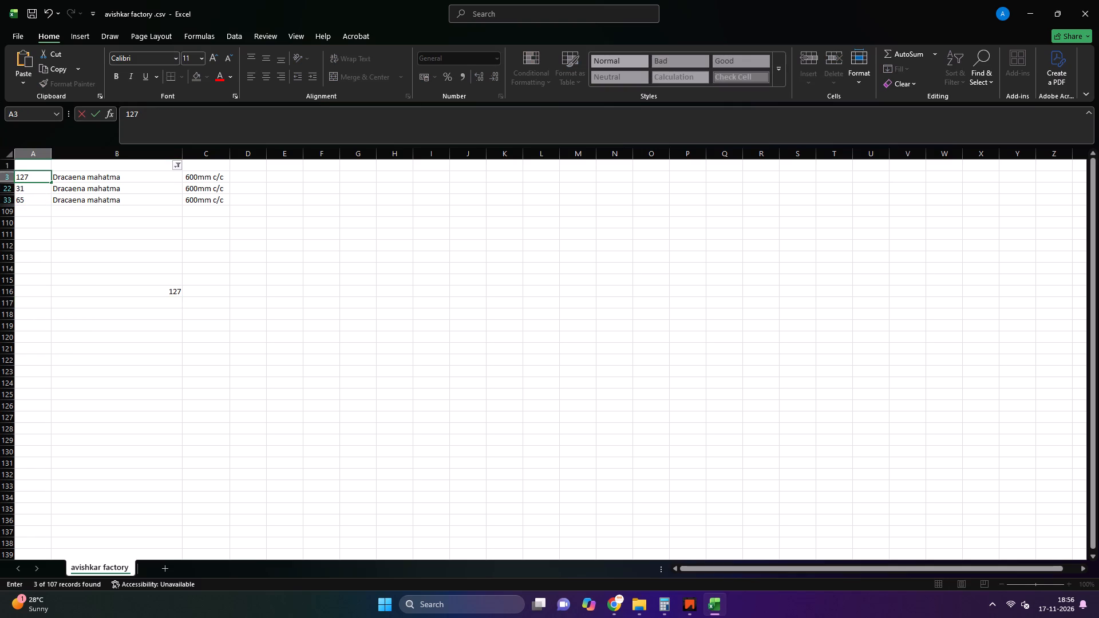
click(70, 231)
drag(33, 185, 231, 218)
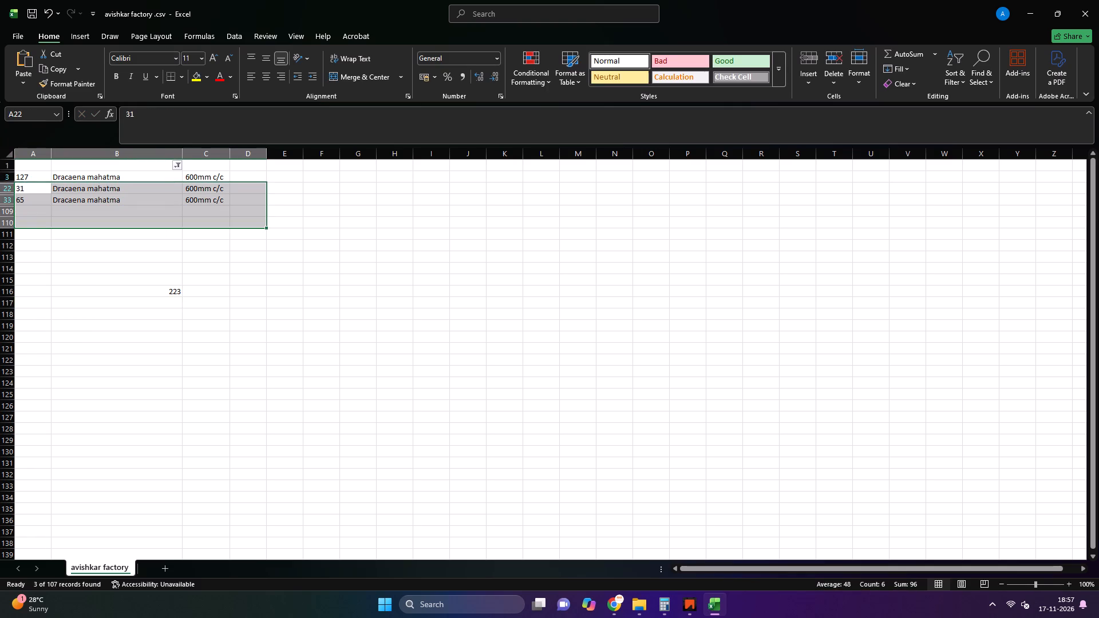
key(Delete)
click(260, 303)
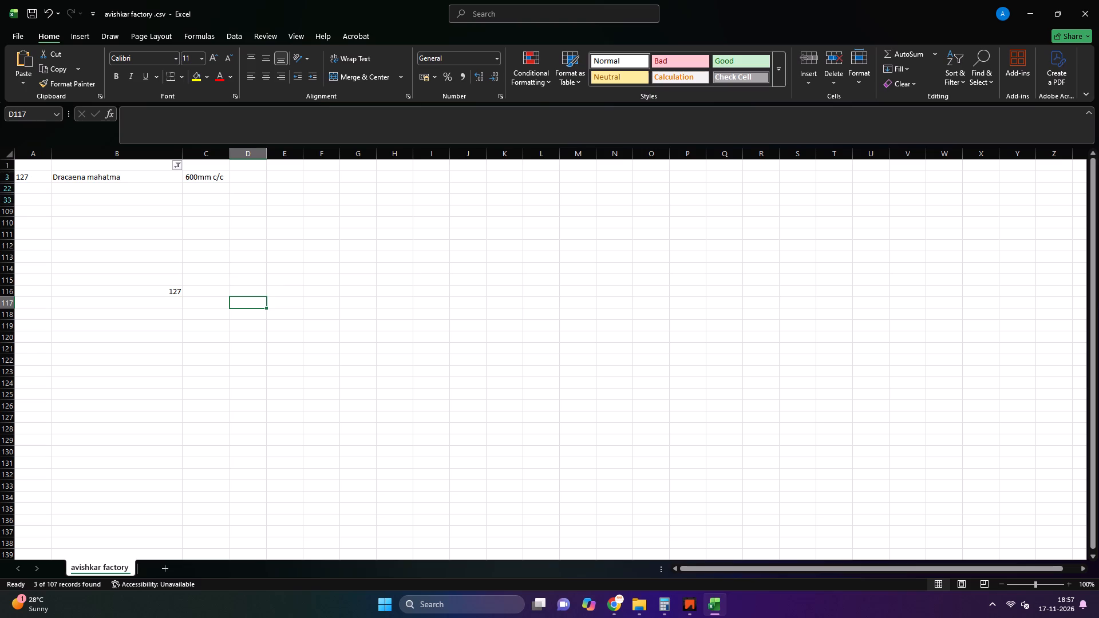
Change the species filter to show only Dypsis lutescens instead of Dracaena mahatma.
click(179, 165)
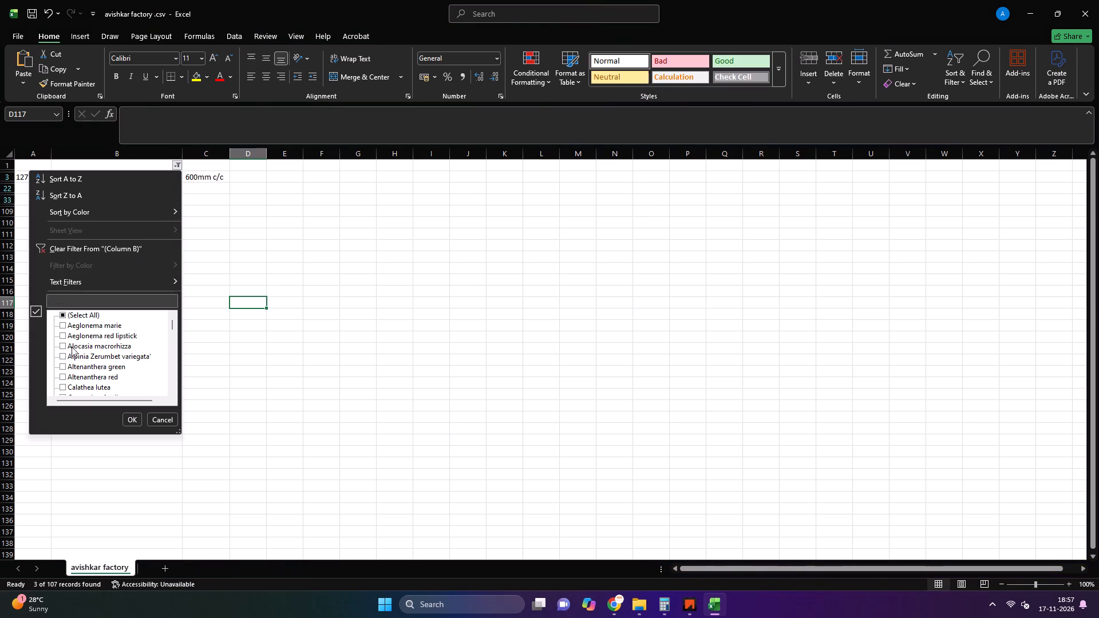
scroll(85, 331, down, 2)
click(81, 357)
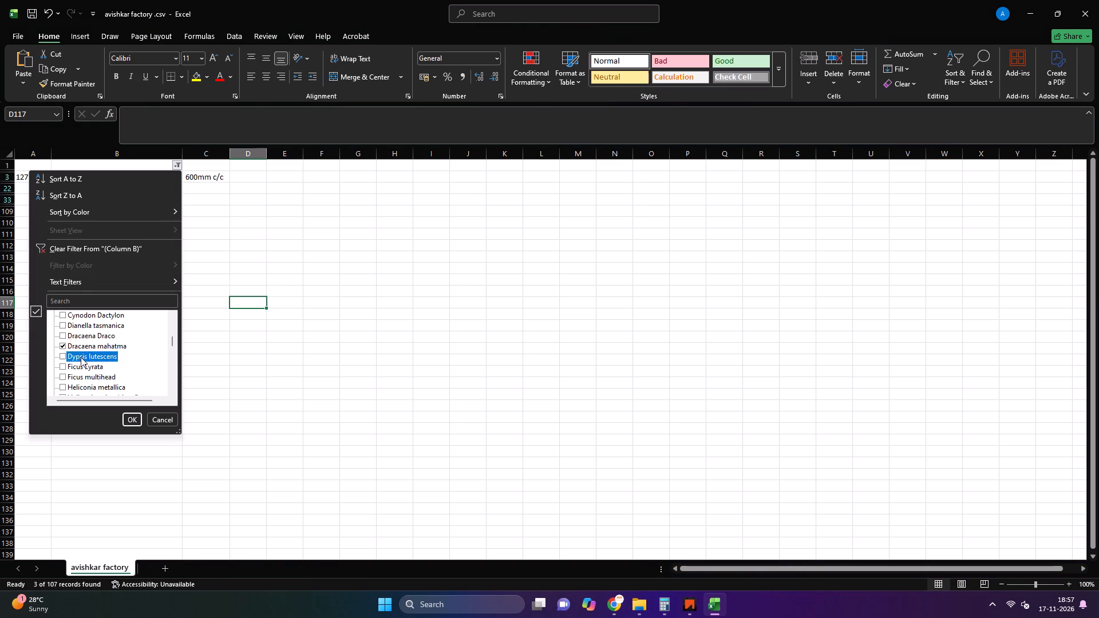
click(83, 348)
click(135, 422)
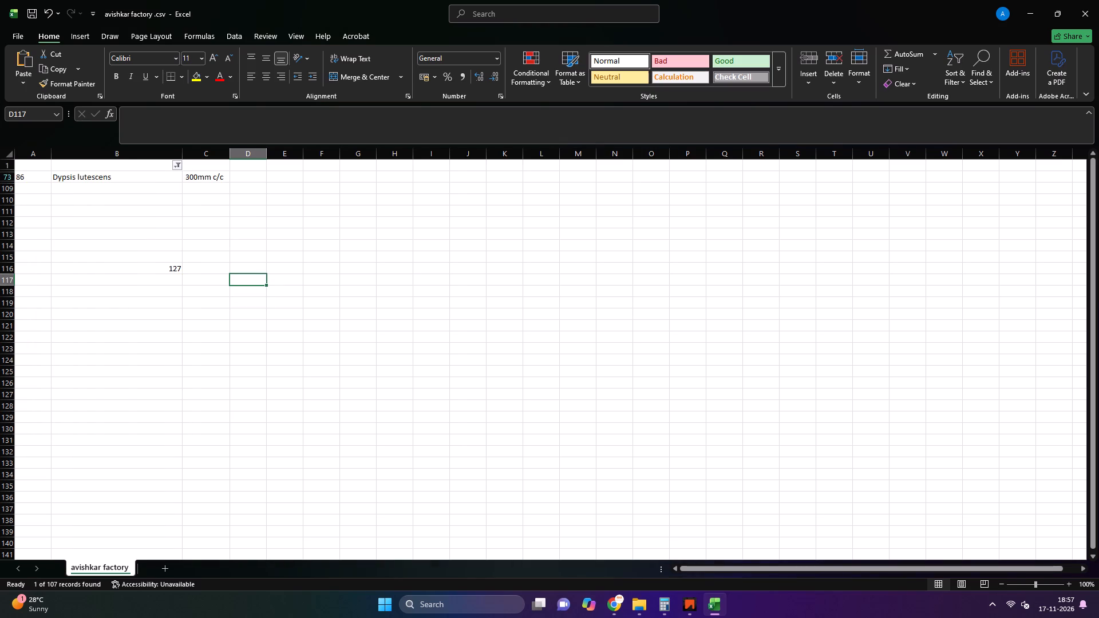
Change the species filter to show only Ficus Lyrata instead of Dypsis lutescens.
click(176, 166)
scroll(97, 348, down, 2)
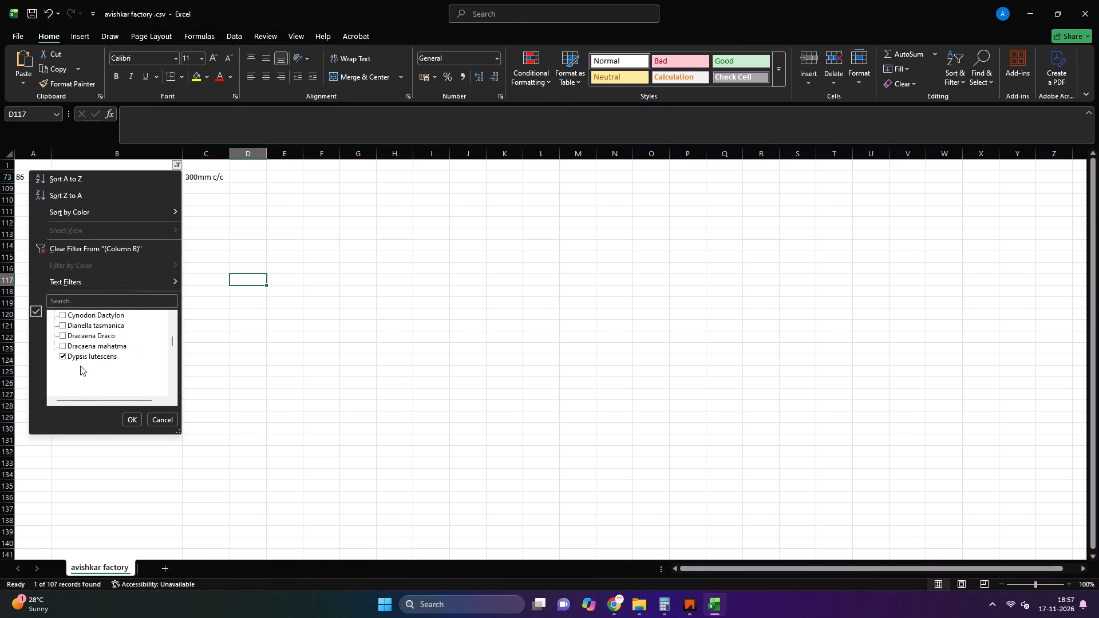
click(80, 366)
click(82, 356)
click(84, 355)
click(136, 415)
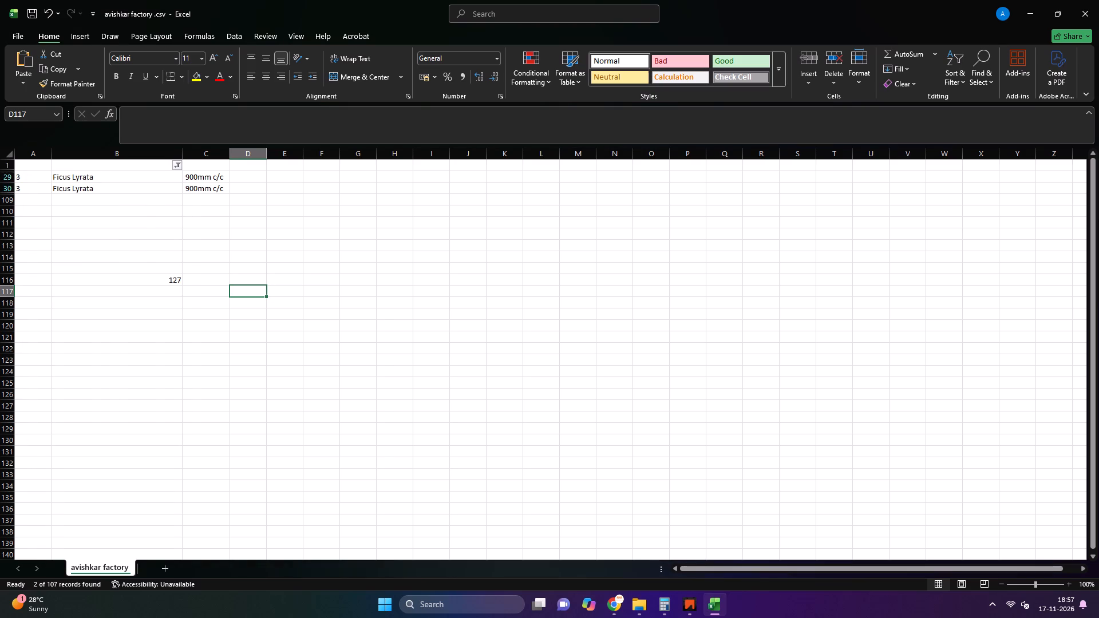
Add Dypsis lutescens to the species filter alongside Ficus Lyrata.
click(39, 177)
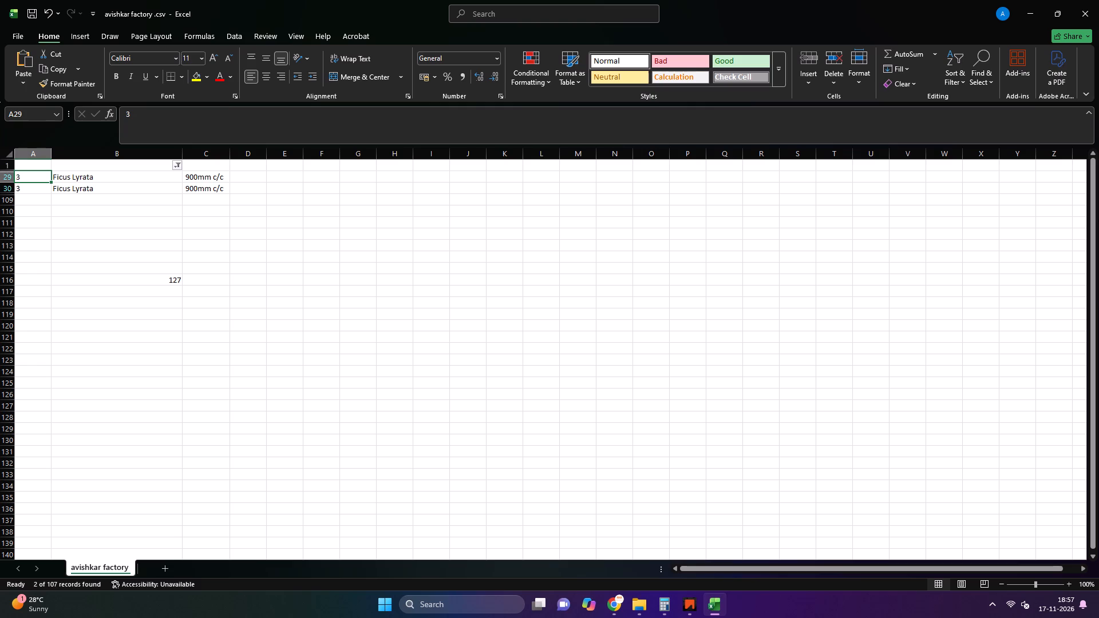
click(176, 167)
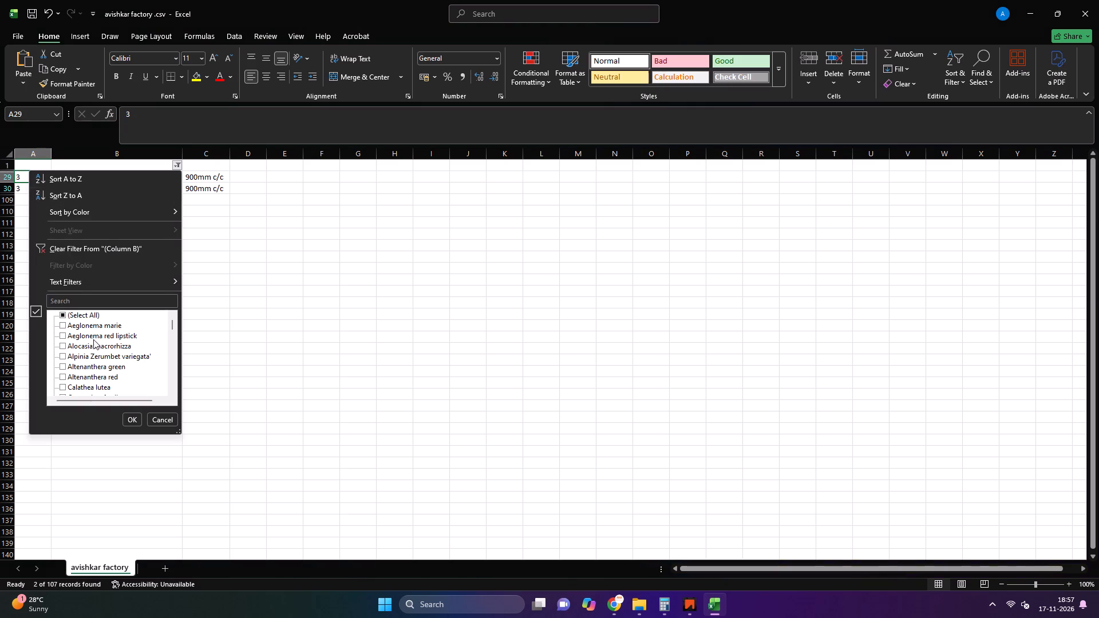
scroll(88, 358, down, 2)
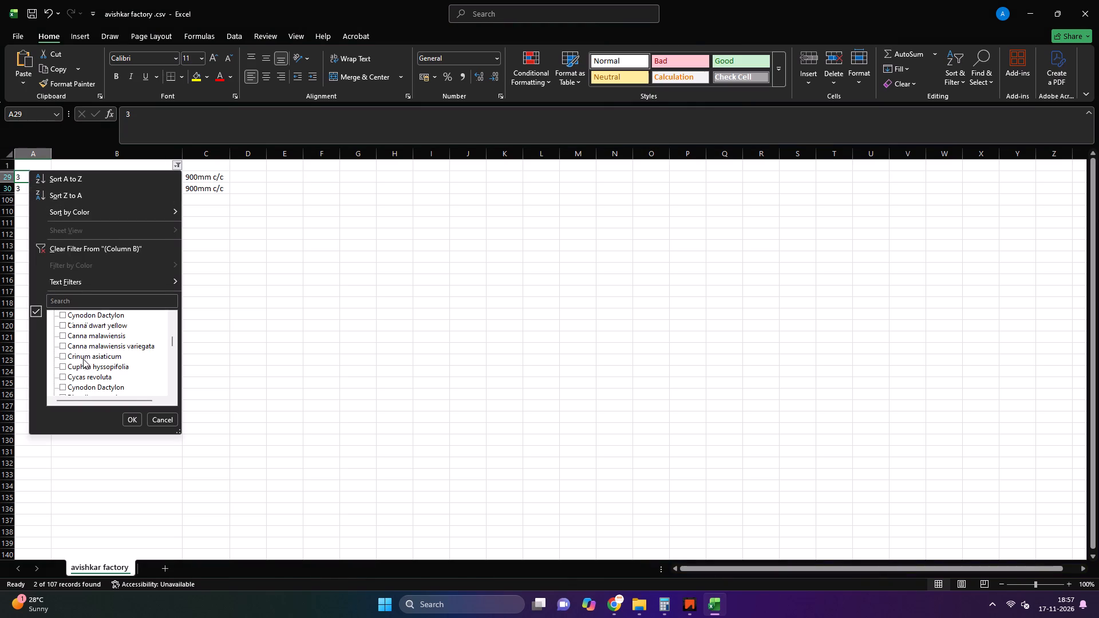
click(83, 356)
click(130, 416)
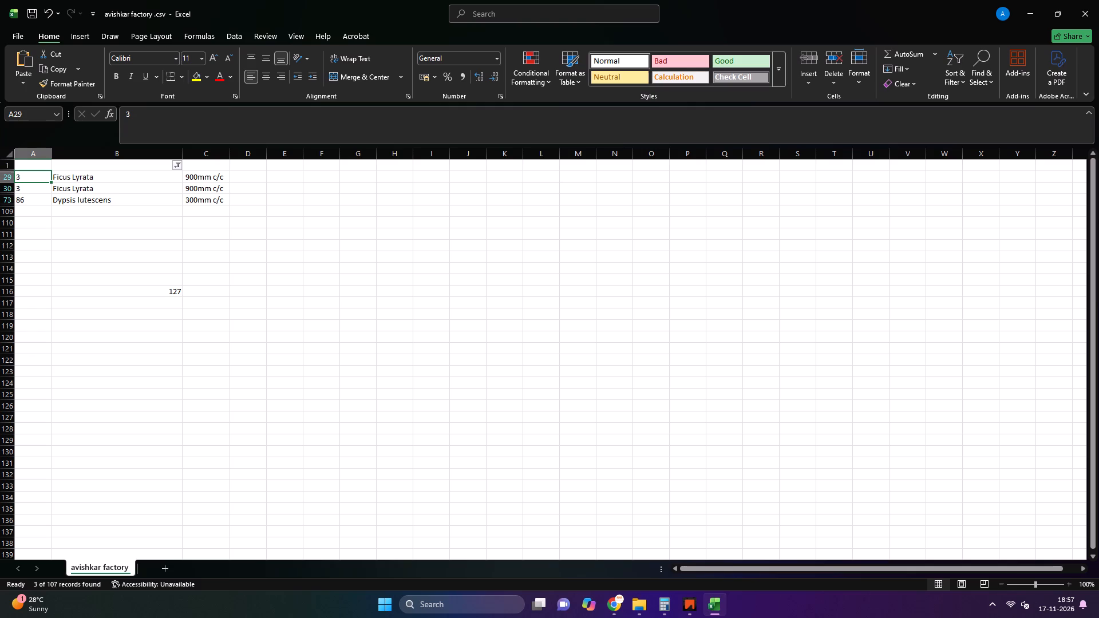
Enter 6 as the first Ficus Lyrata quantity in A29 and clear the duplicate Ficus Lyrata entry in row 30.
click(26, 176)
key(6)
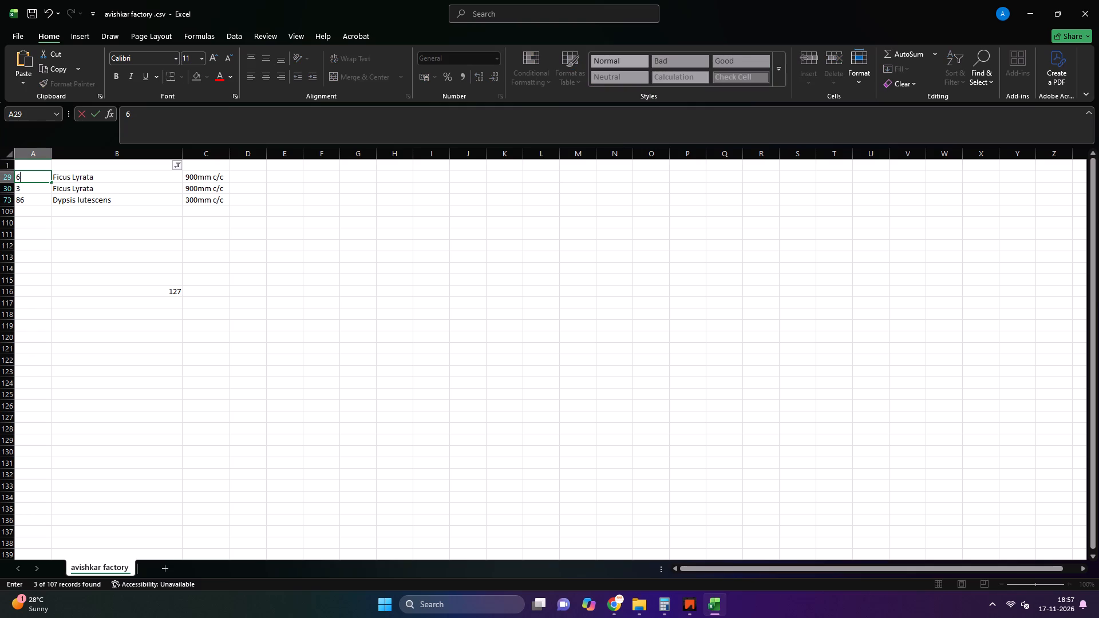
click(167, 268)
drag(34, 187, 207, 196)
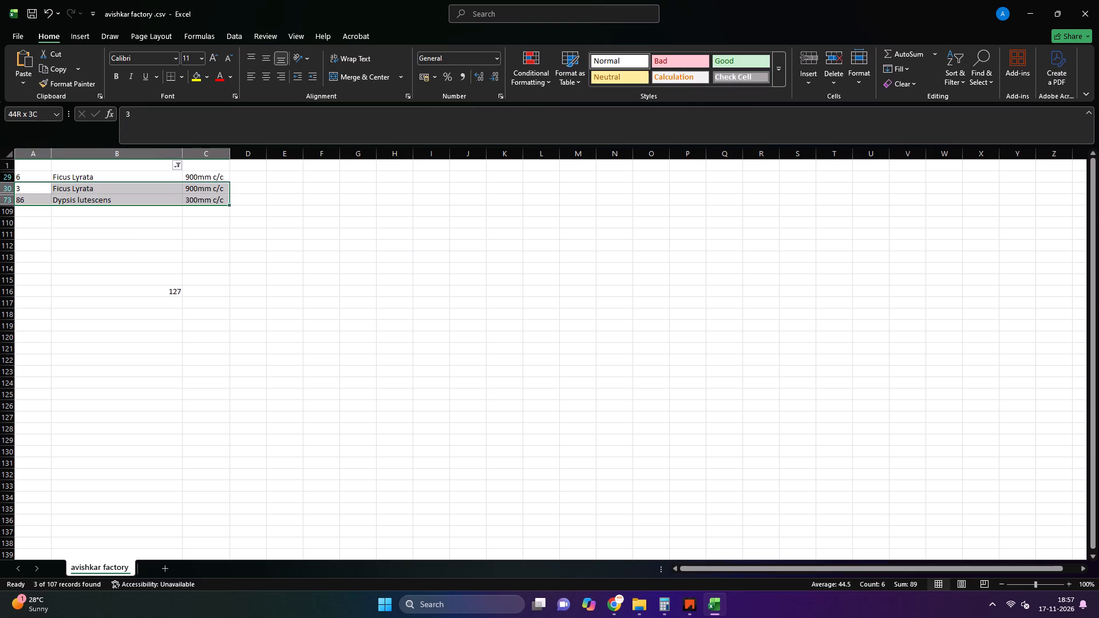
drag(207, 196, 208, 192)
key(Delete)
click(244, 301)
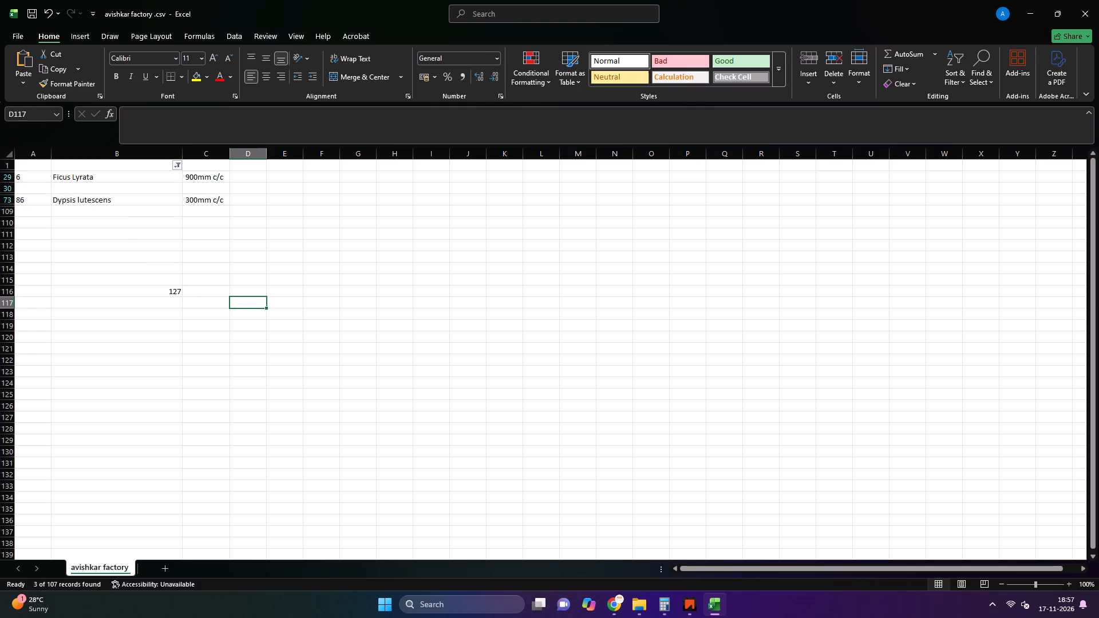
Change the species filter to show only Ficus multihead instead of Ficus Lyrata and Dypsis lutescens.
click(177, 167)
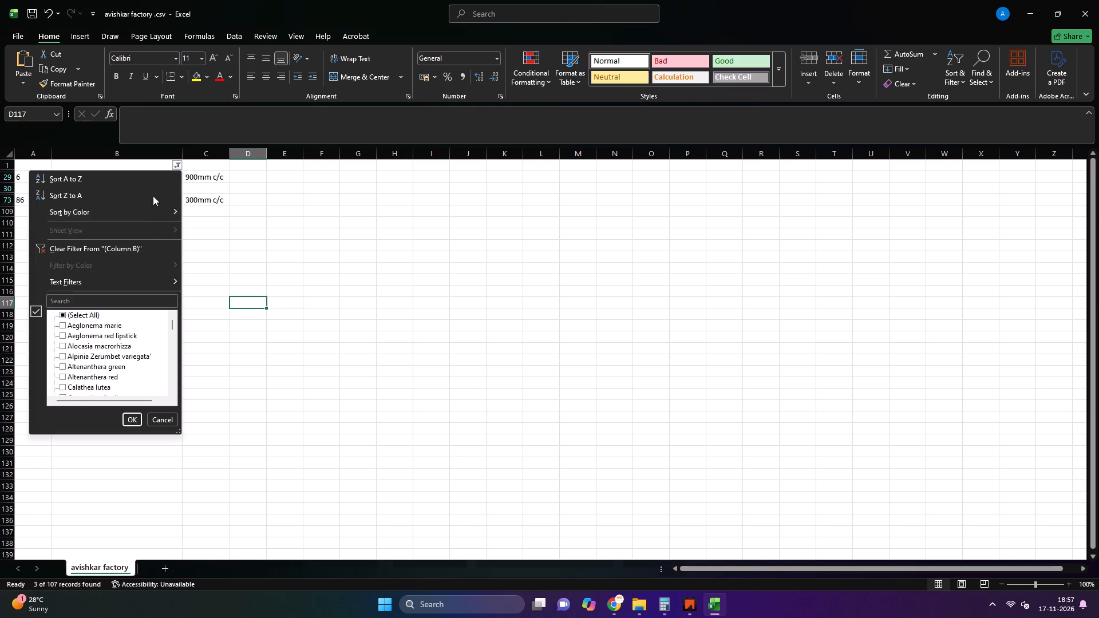
scroll(115, 341, down, 2)
click(80, 367)
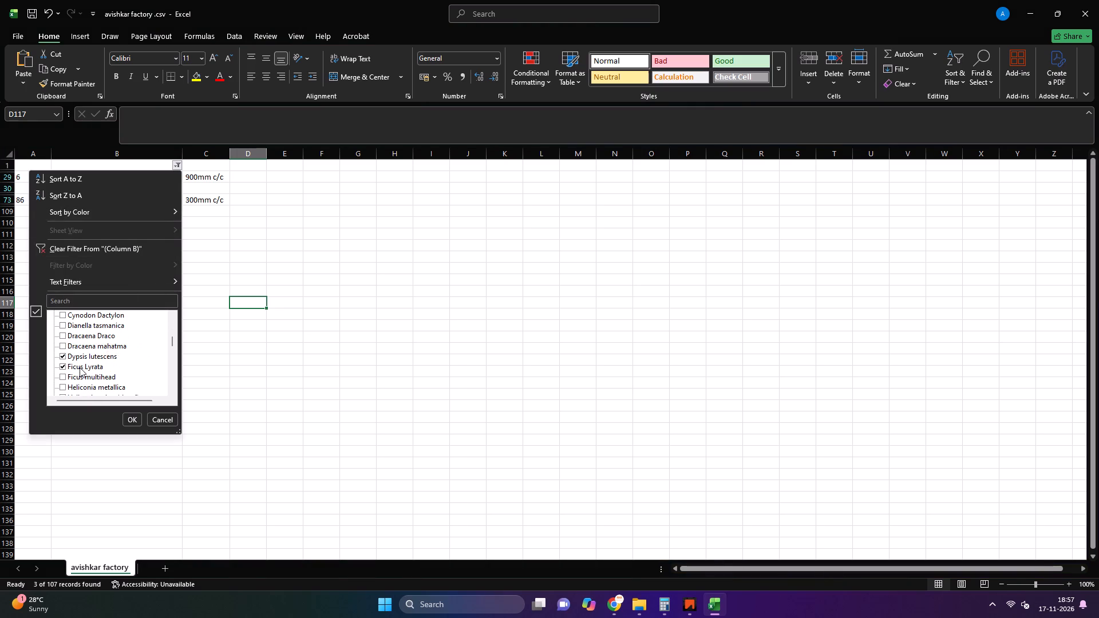
click(94, 377)
click(91, 355)
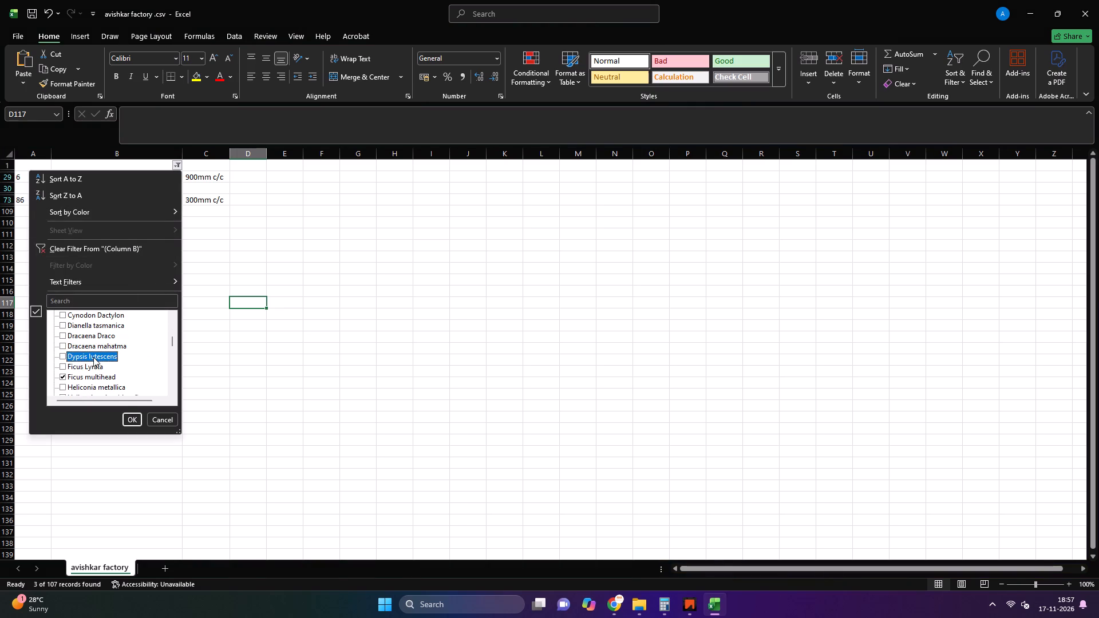
click(129, 416)
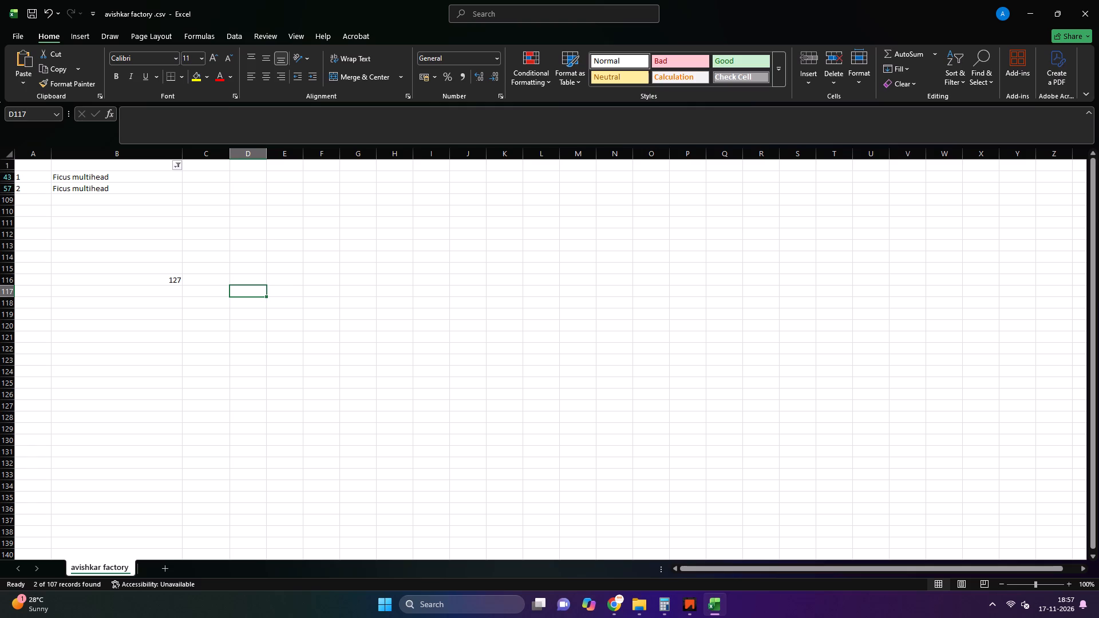
Enter 3 as the first Ficus multihead quantity in A43 and clear the duplicate entry in row 57.
click(41, 180)
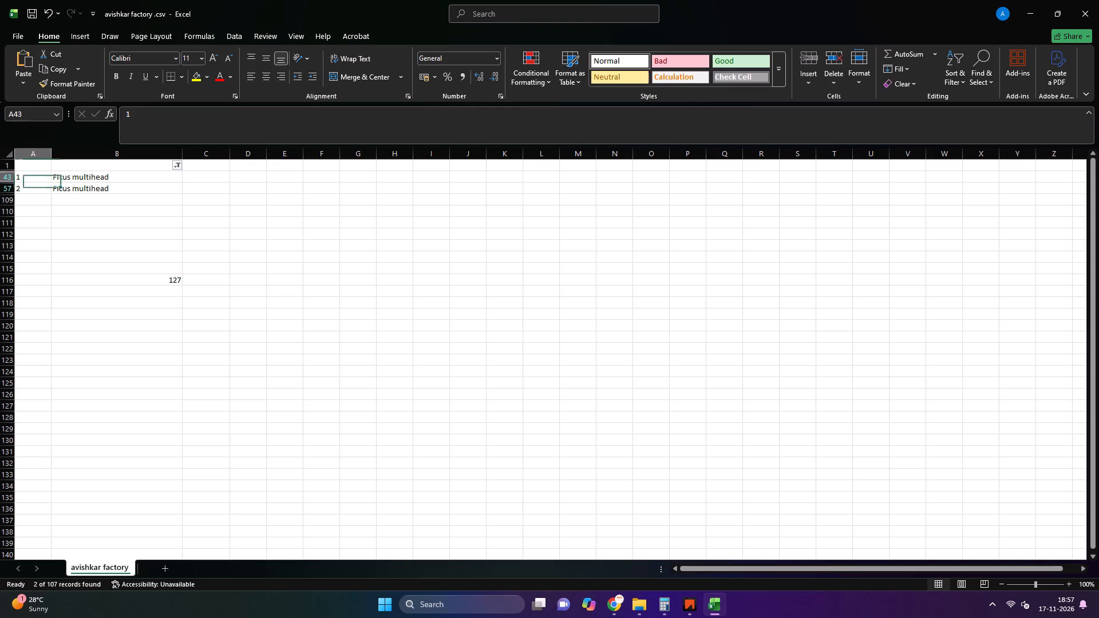
key(3)
click(48, 227)
drag(38, 189, 114, 192)
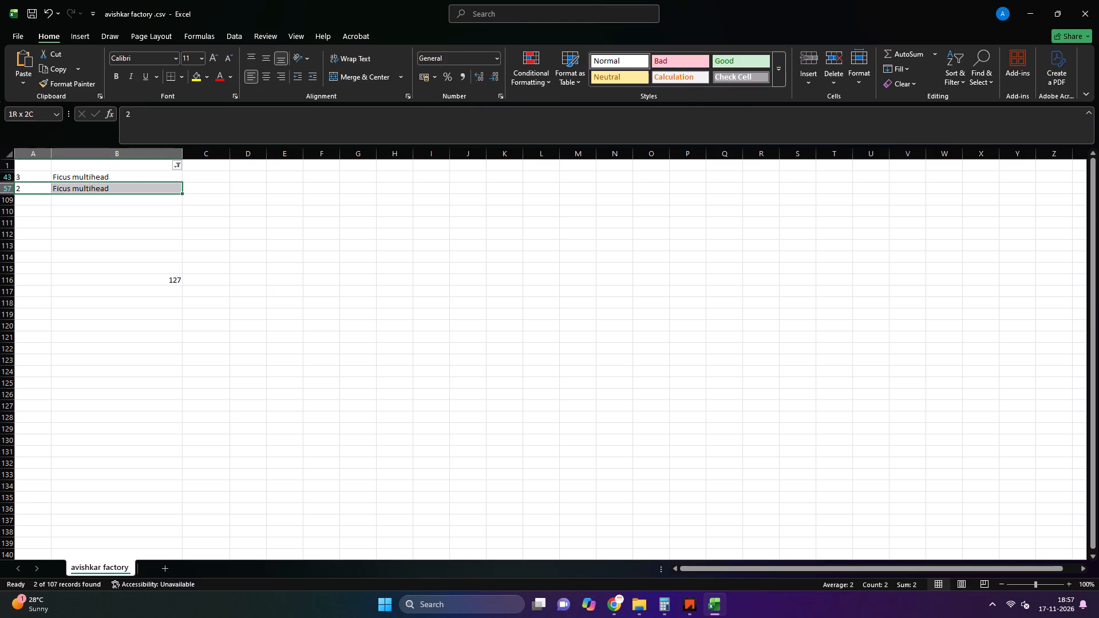
drag(114, 192, 116, 193)
key(Delete)
click(148, 276)
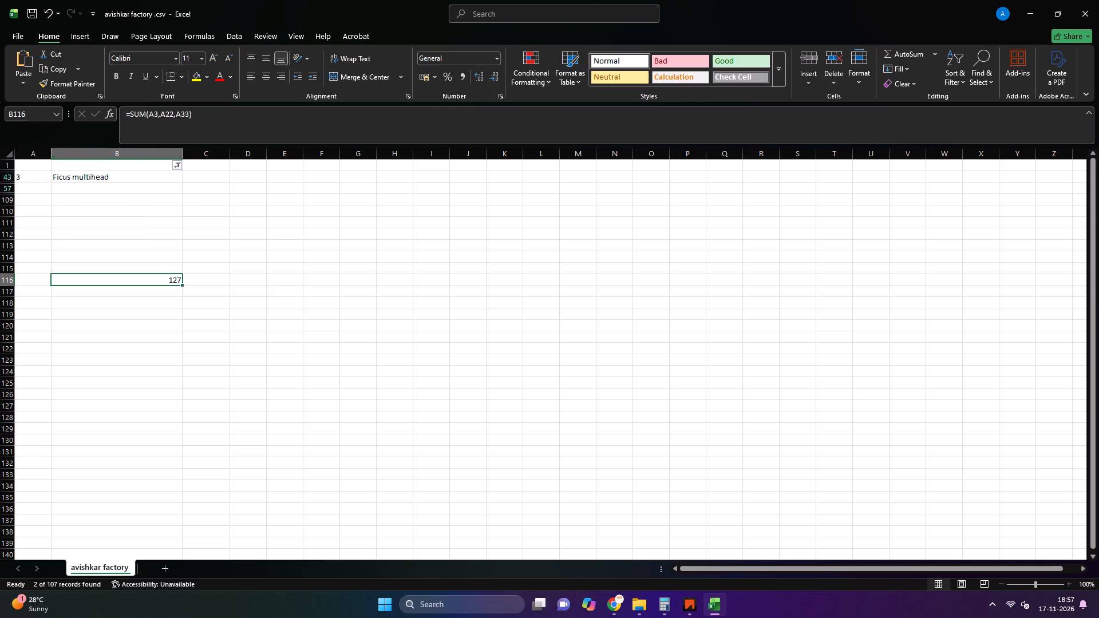
Change the species filter to show only Heliconia metallica instead of Ficus multihead.
click(179, 165)
scroll(106, 333, down, 2)
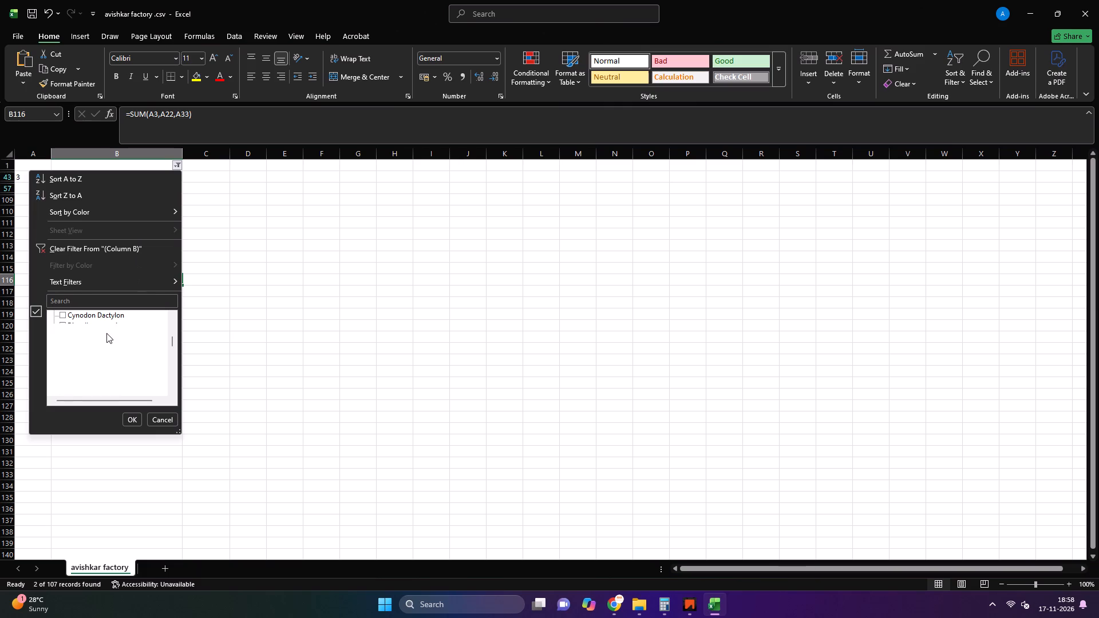
click(97, 385)
click(98, 376)
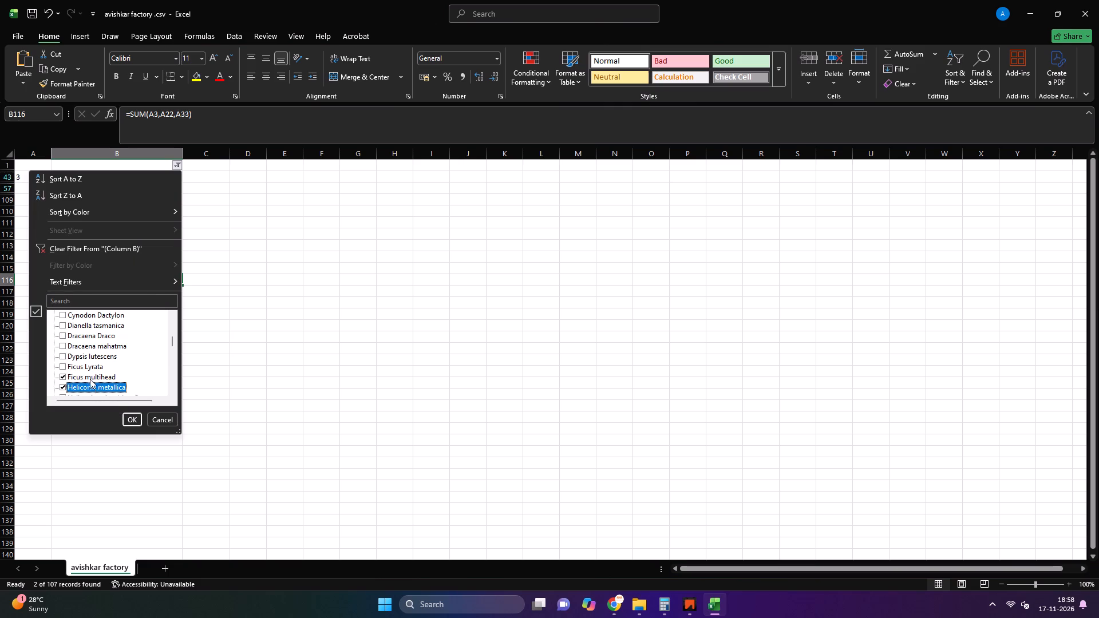
drag(87, 374, 93, 377)
click(64, 374)
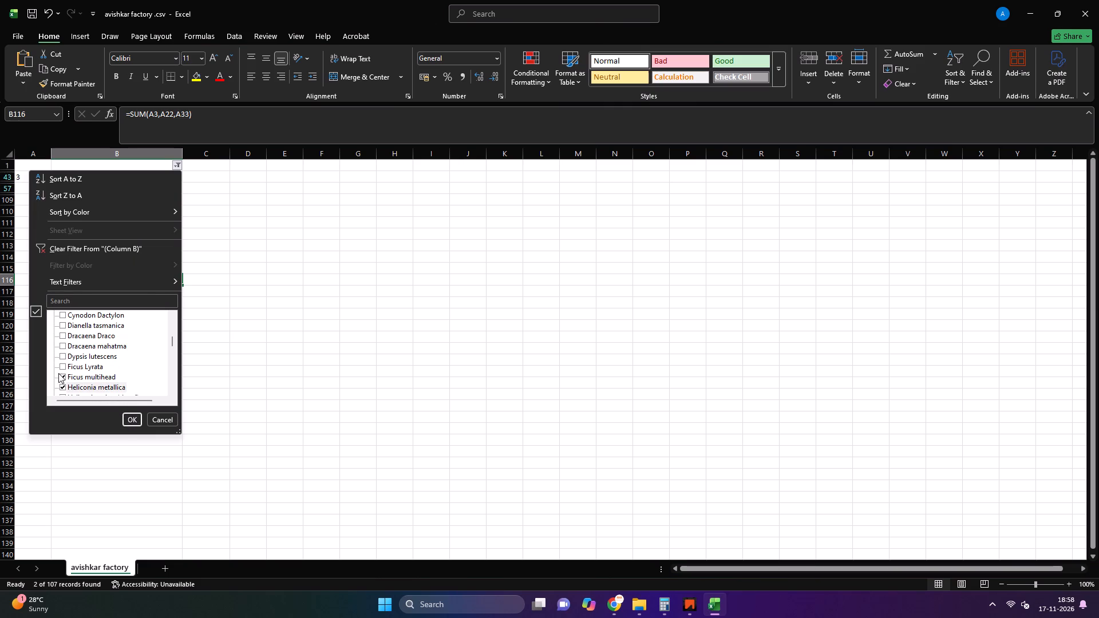
click(62, 378)
click(131, 418)
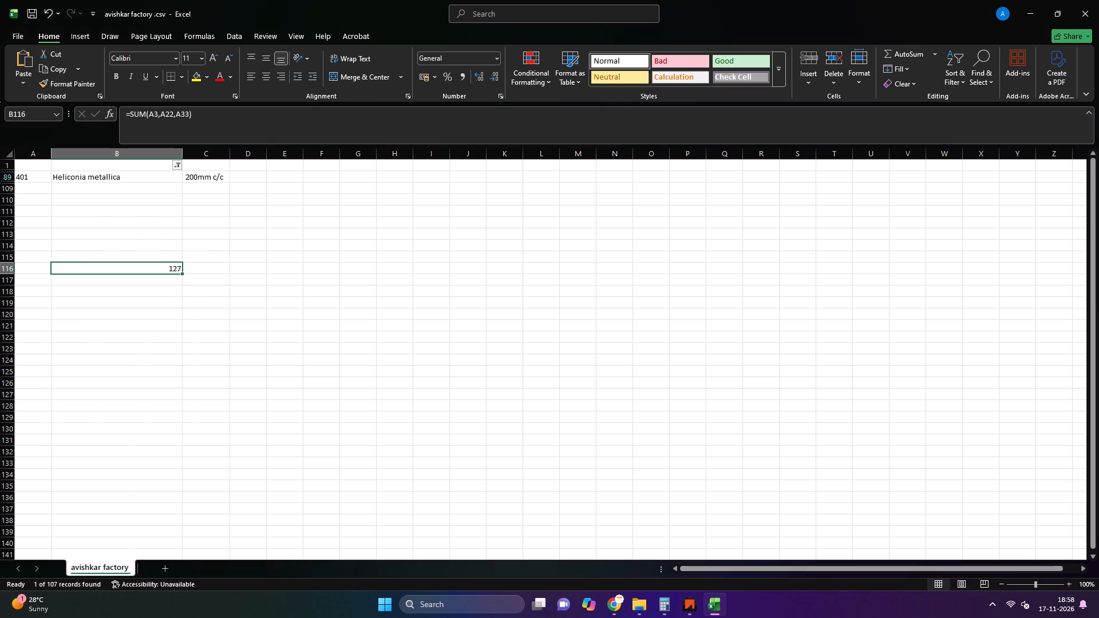
Change the species filter to show only Heliconia stricta 'dwarf' instead of Heliconia metallica.
click(177, 167)
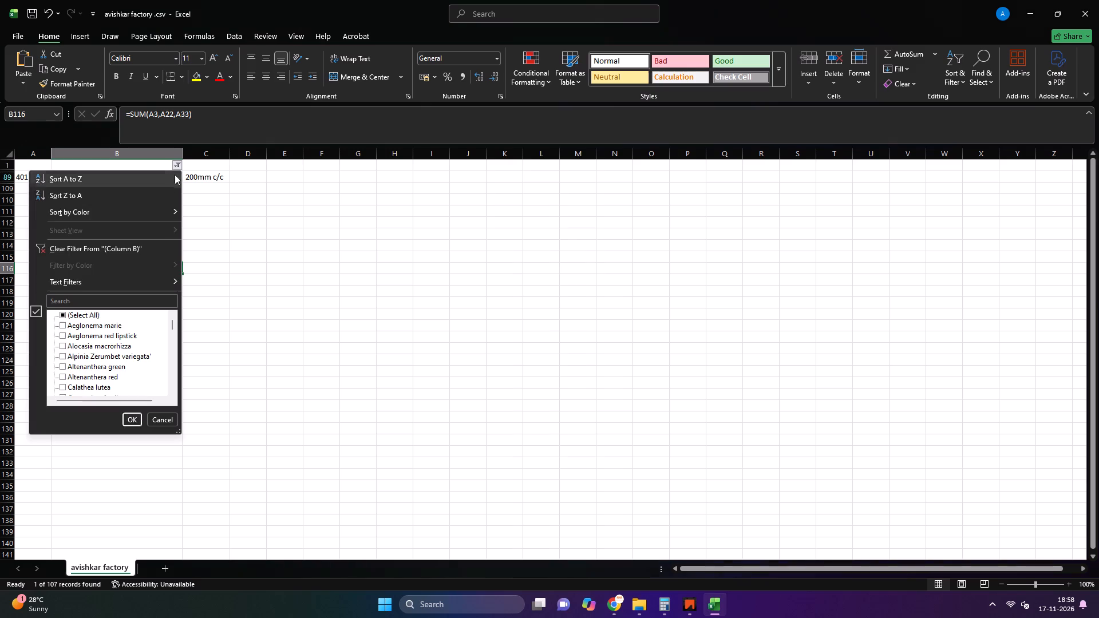
scroll(110, 368, down, 3)
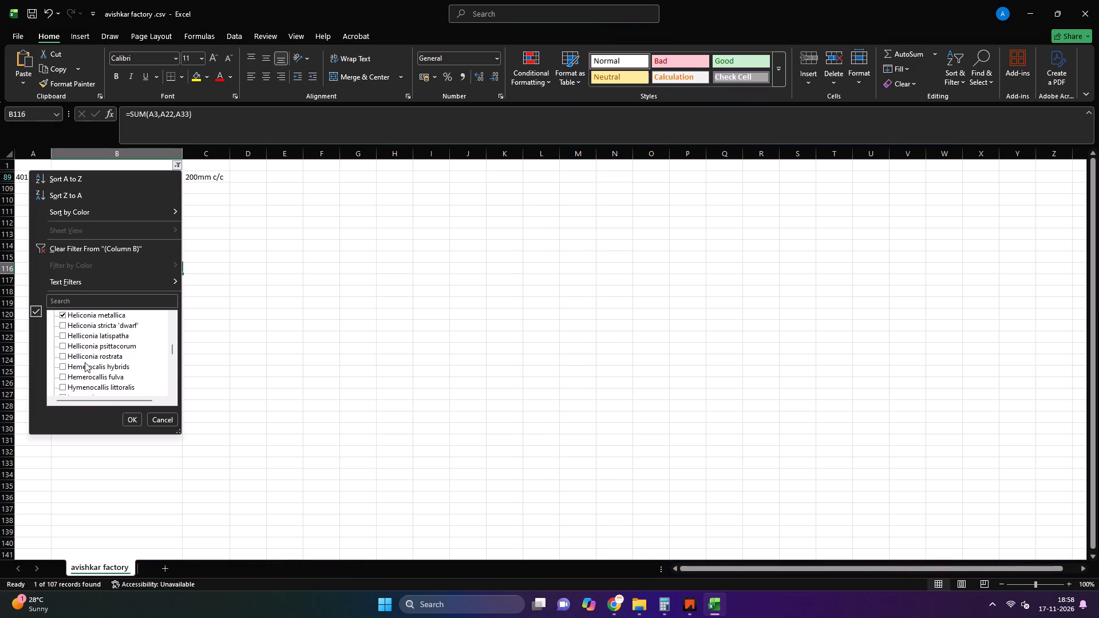
click(77, 328)
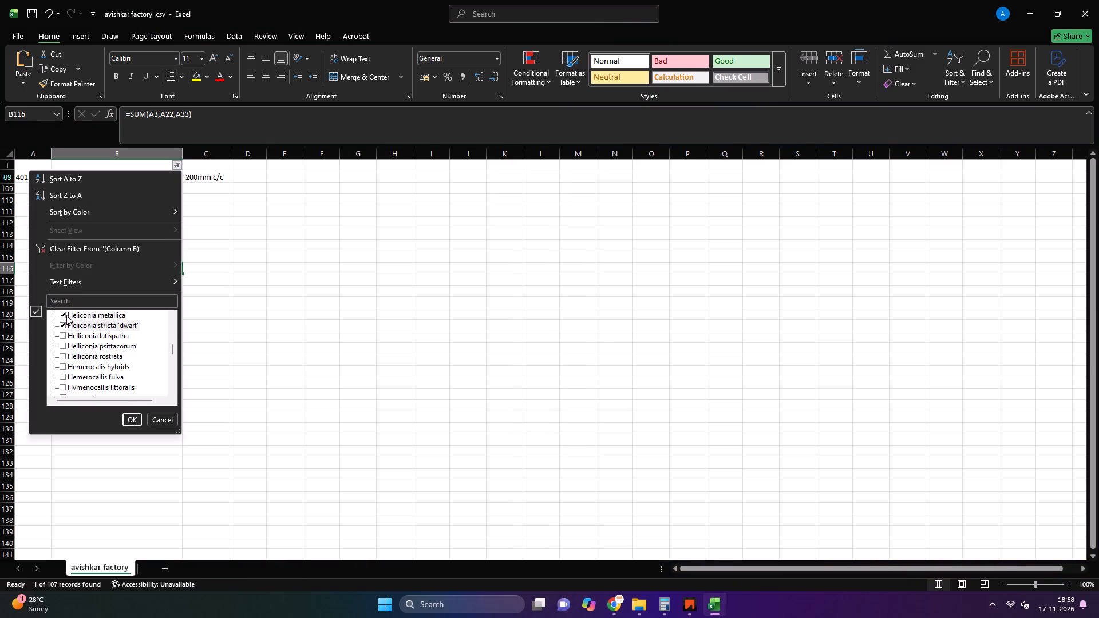
click(66, 316)
click(128, 418)
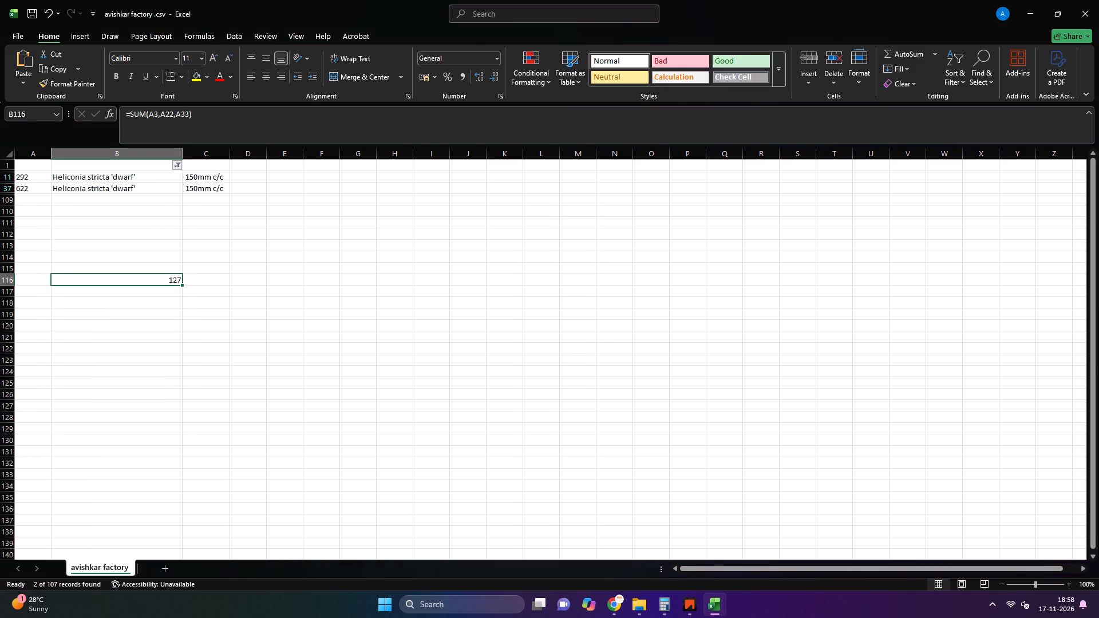
Change the sum formula in B116 to add the two Heliconia stricta 'dwarf' quantities in A11 and A37.
click(86, 232)
click(142, 283)
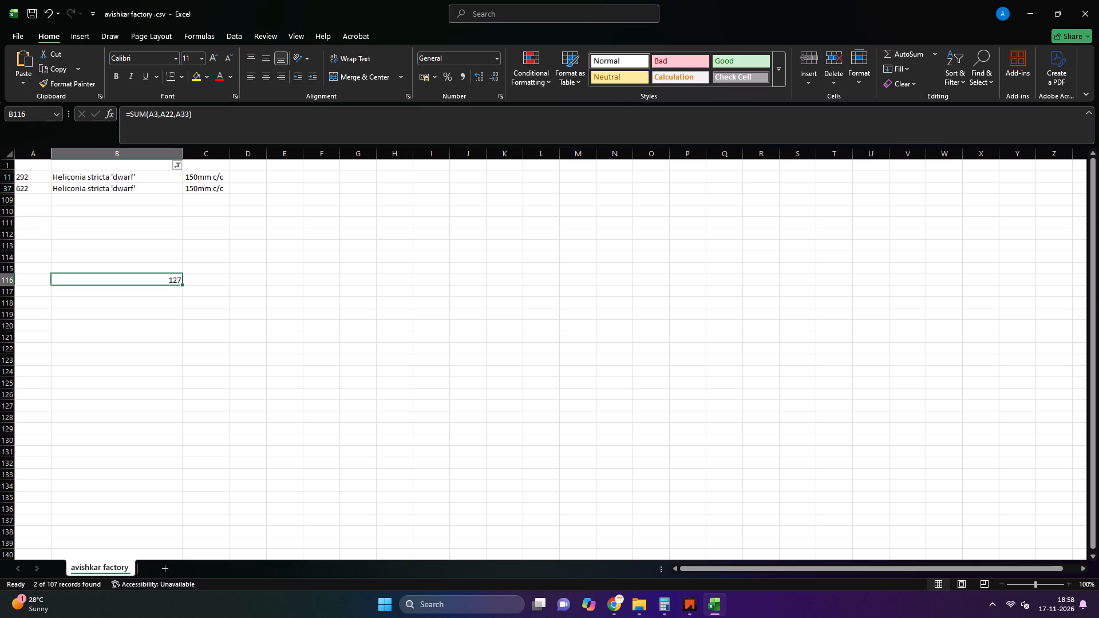
drag(188, 113, 183, 113)
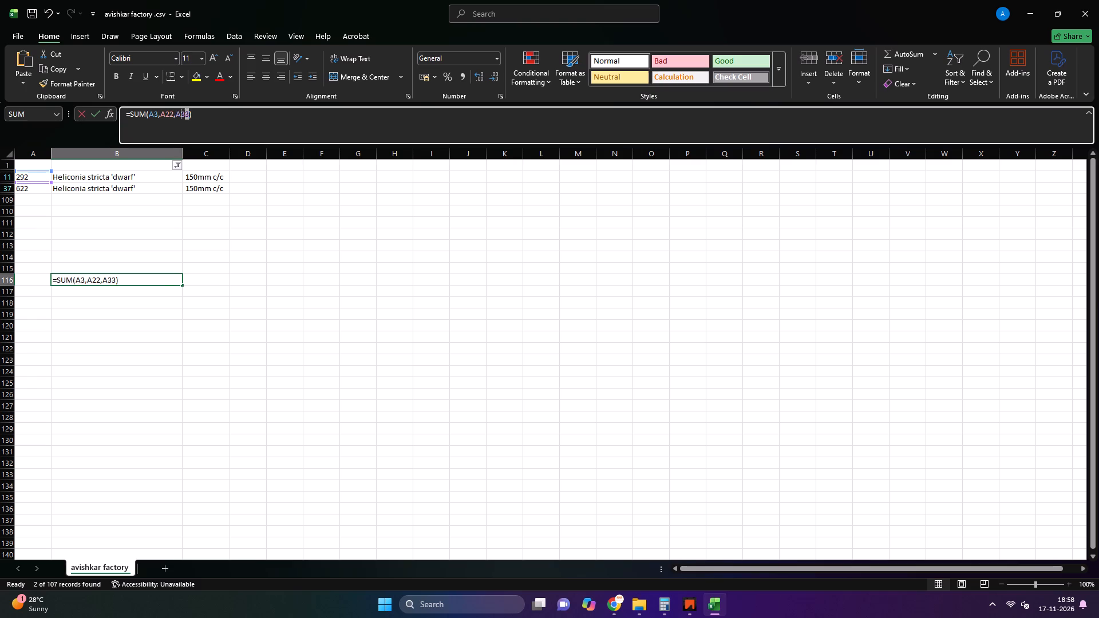
drag(183, 113, 150, 116)
key(BackSpace)
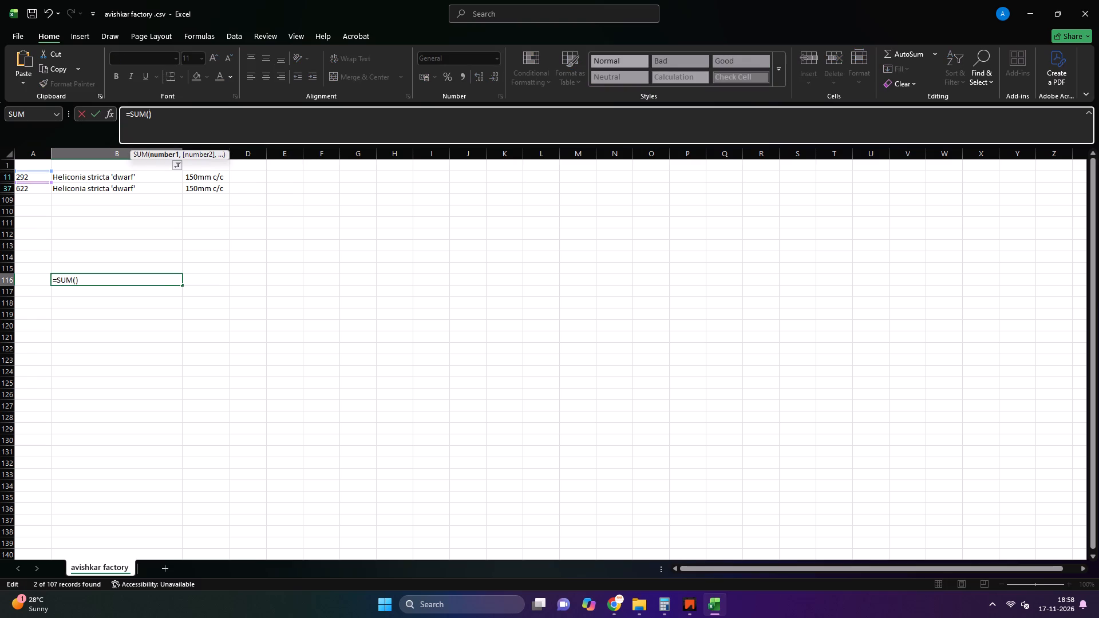
click(36, 176)
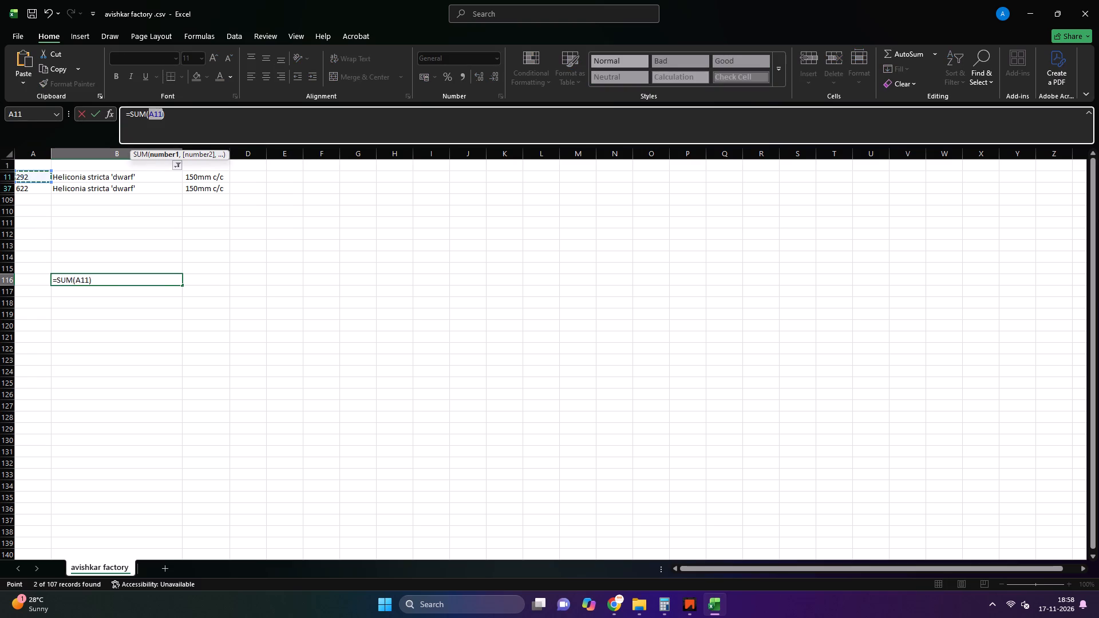
ctrl+click(31, 191)
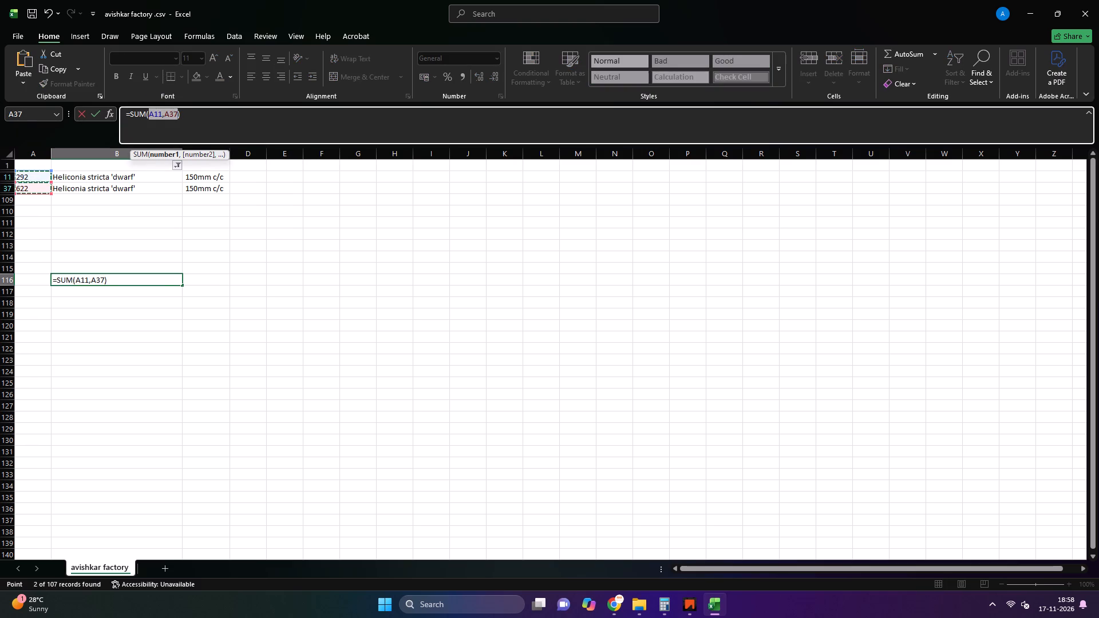
key(Return)
Enter 914 as the first Heliconia stricta 'dwarf' quantity in A11 and clear the duplicate entry in row 37.
click(27, 179)
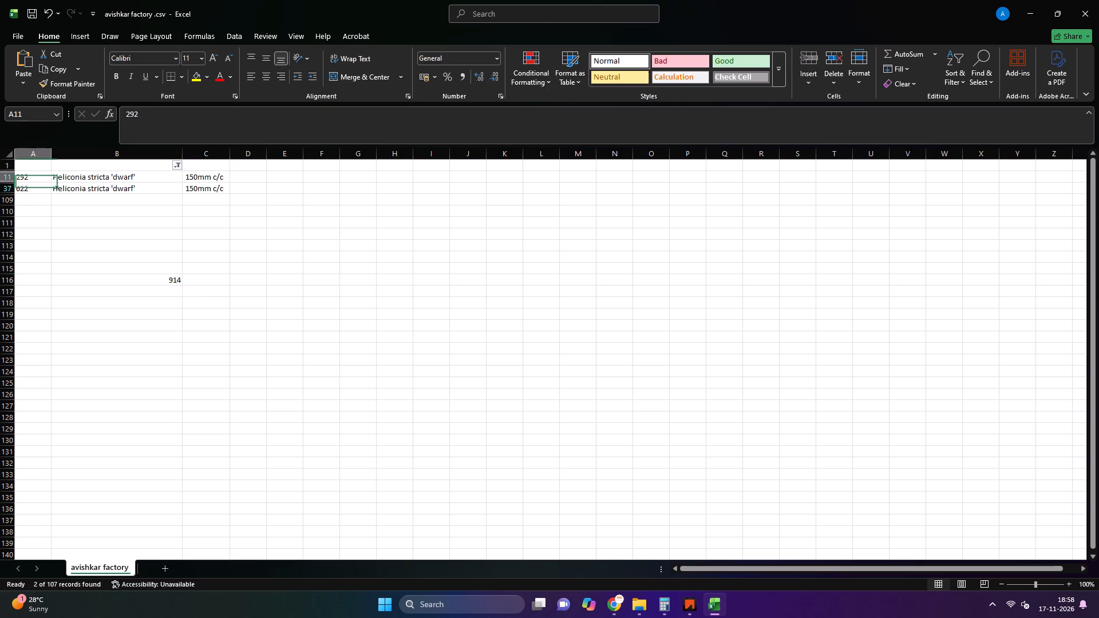
text(914)
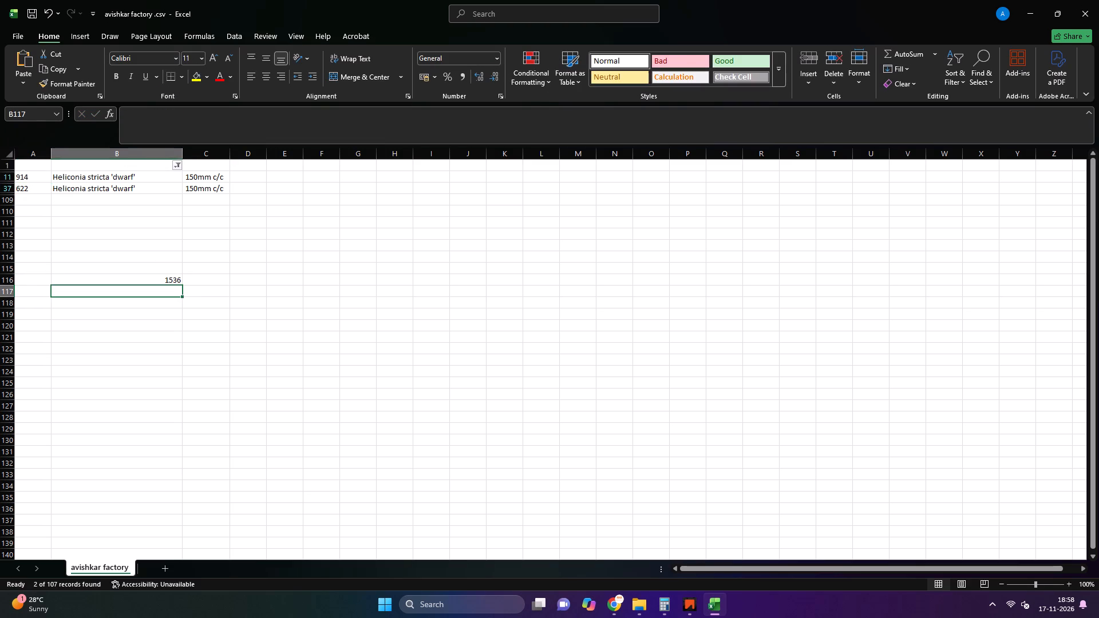
drag(42, 189, 204, 189)
key(Delete)
click(223, 255)
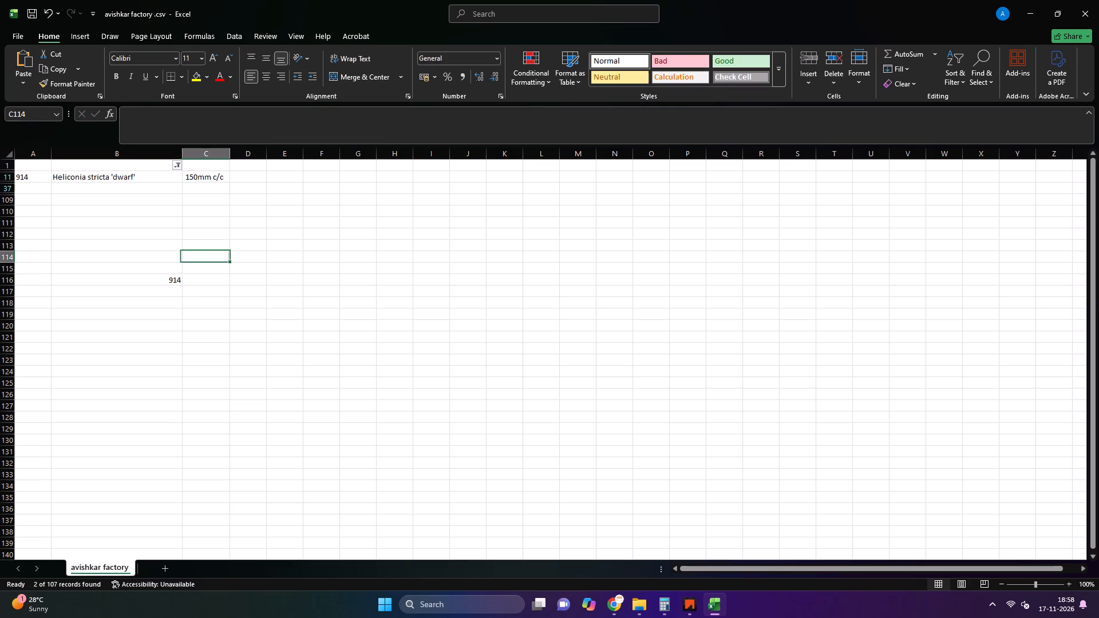
Change the species filter to show only Helliconia latispatha instead of Heliconia stricta 'dwarf'.
click(177, 168)
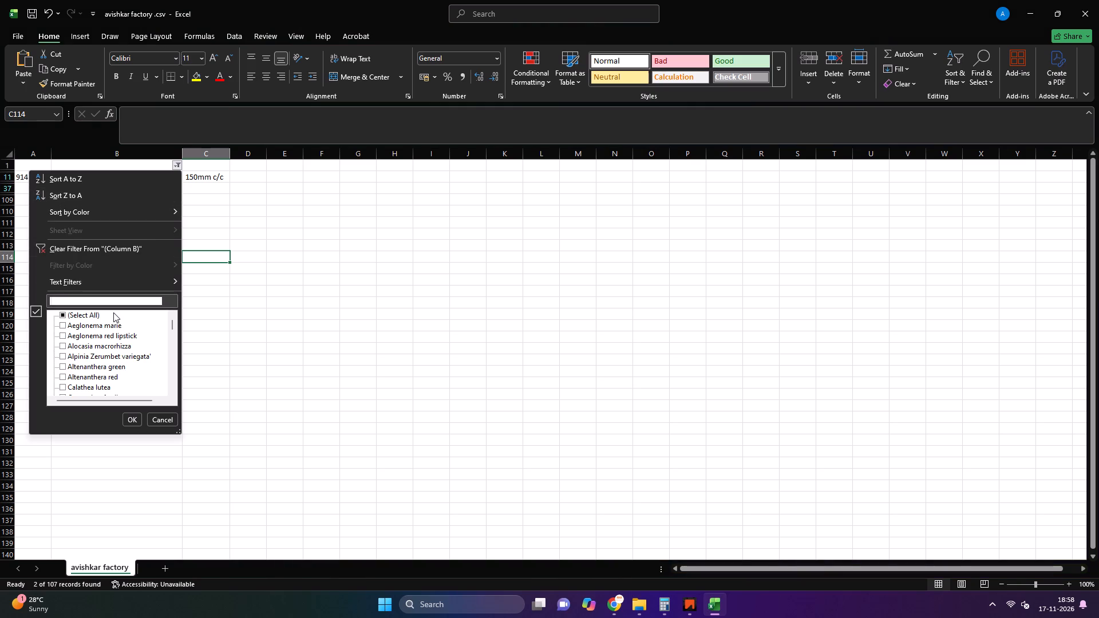
scroll(113, 319, down, 3)
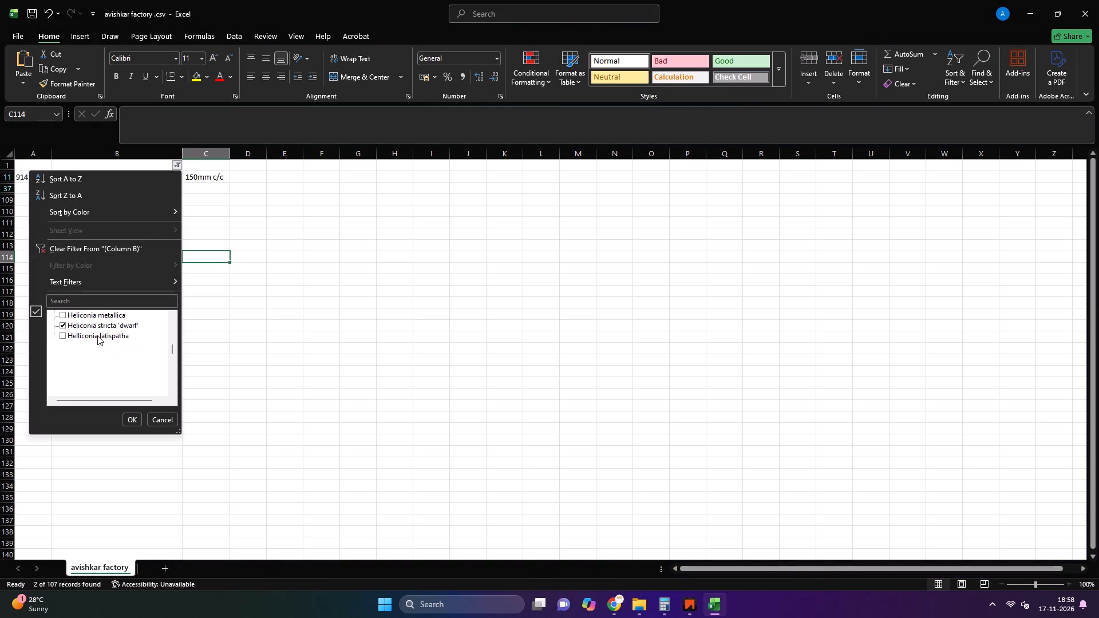
click(97, 335)
click(86, 327)
click(128, 419)
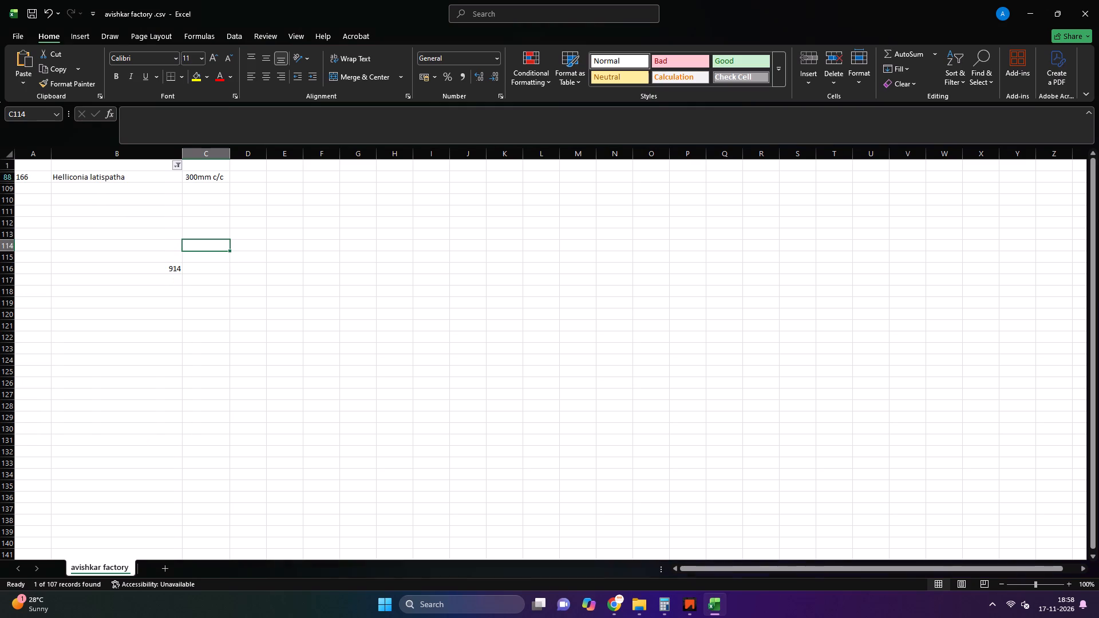
Change the species filter to show only Helliconia psittacorum instead of Helliconia latispatha.
click(176, 171)
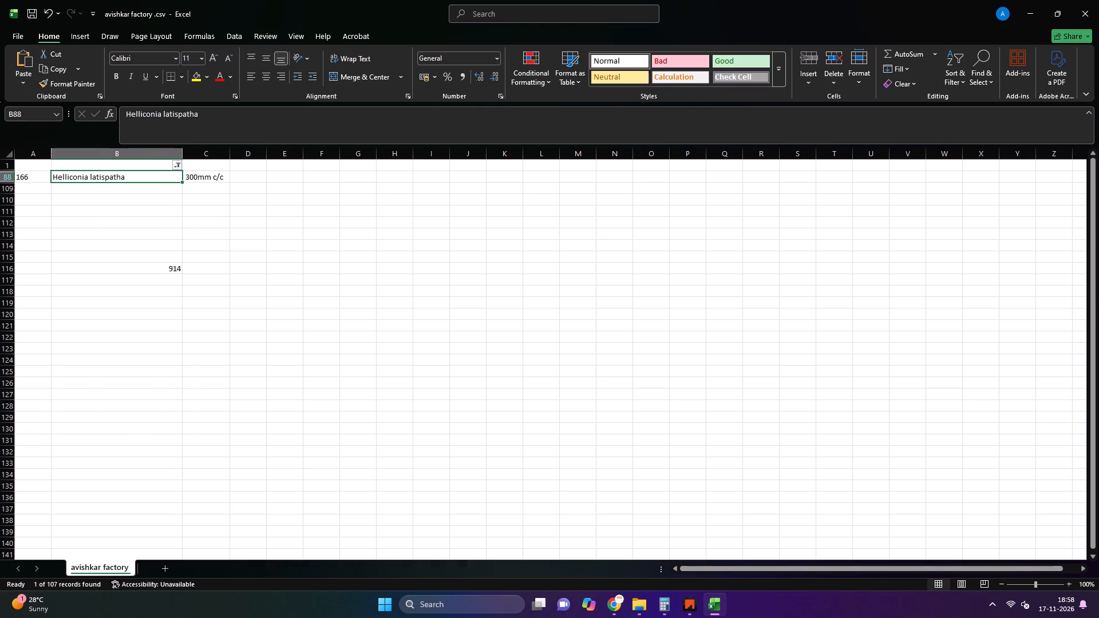
click(176, 164)
scroll(89, 336, down, 3)
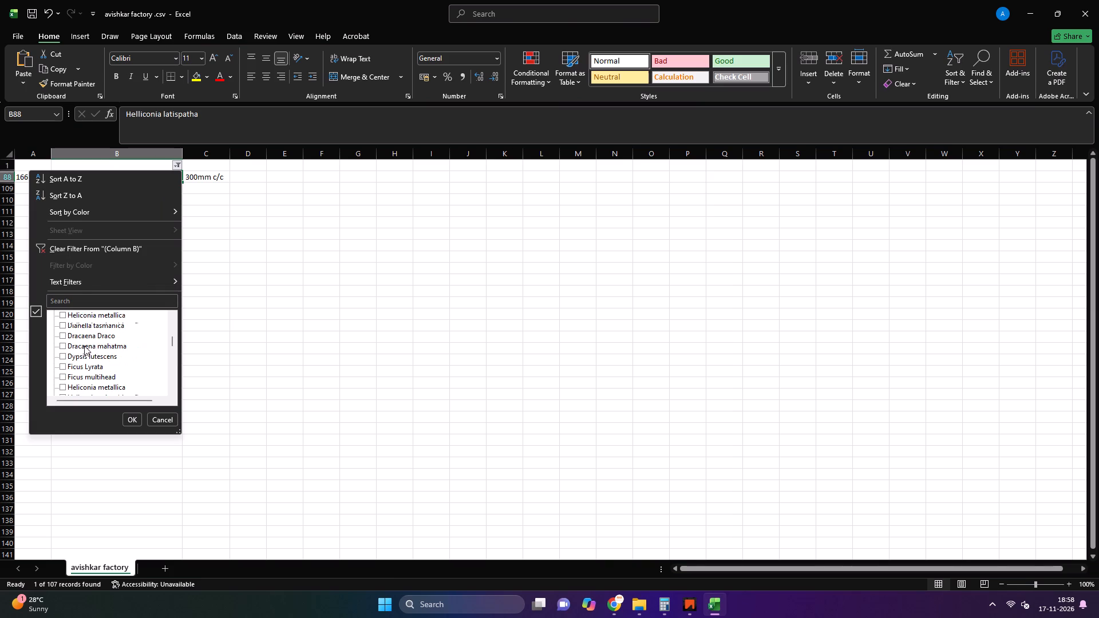
click(80, 347)
click(88, 336)
click(131, 419)
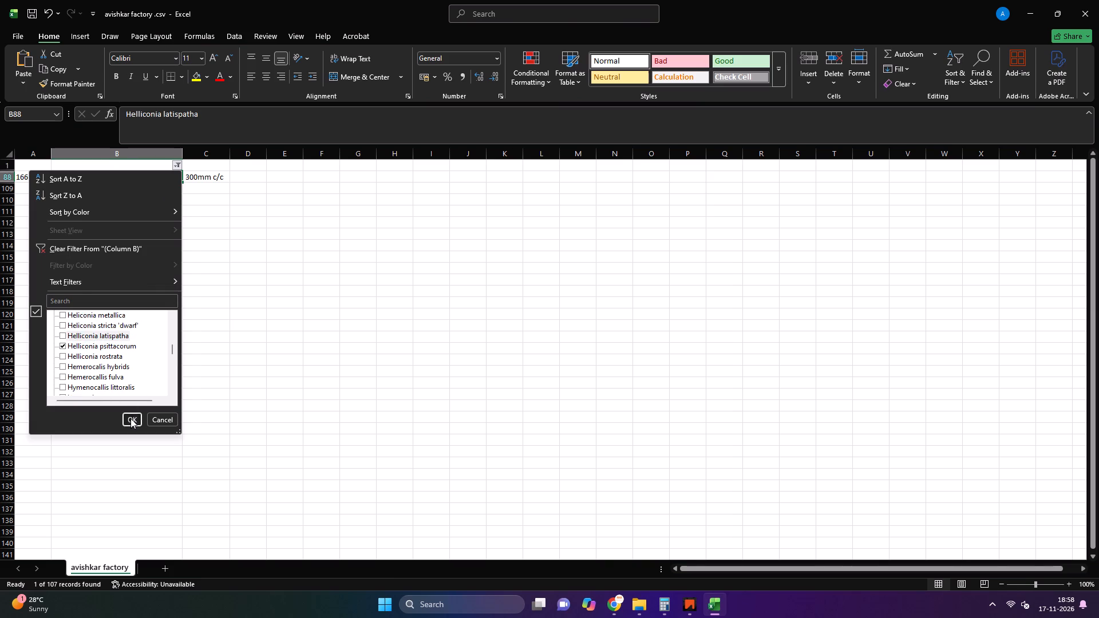
click(105, 229)
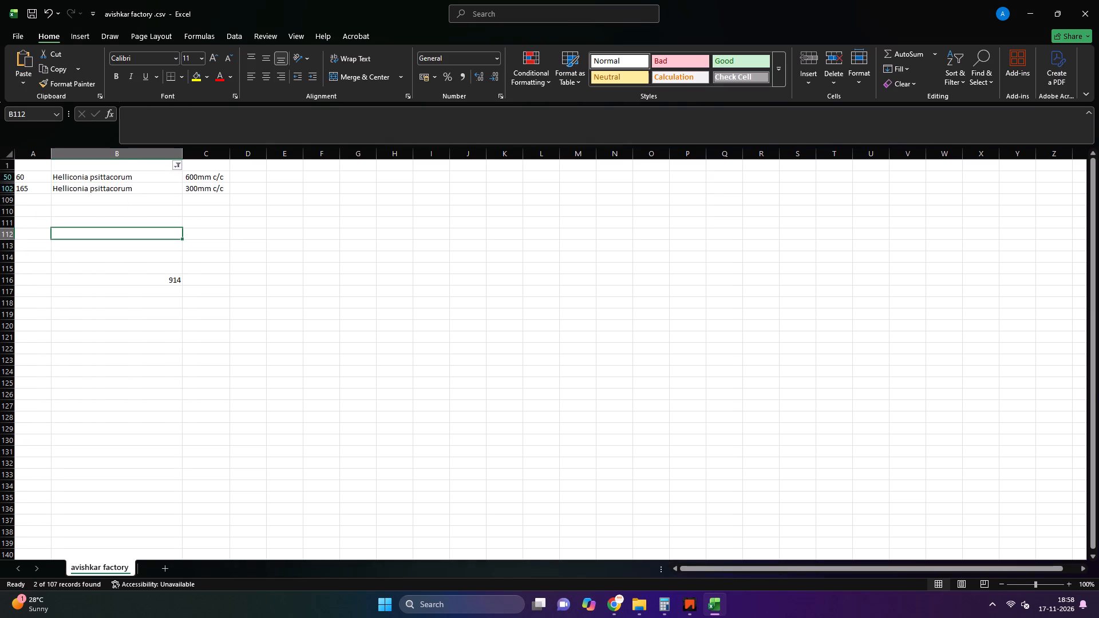
Change the sum formula in B116 to add the two Helliconia psittacorum quantities in A50 and A102.
click(173, 287)
click(172, 279)
click(159, 115)
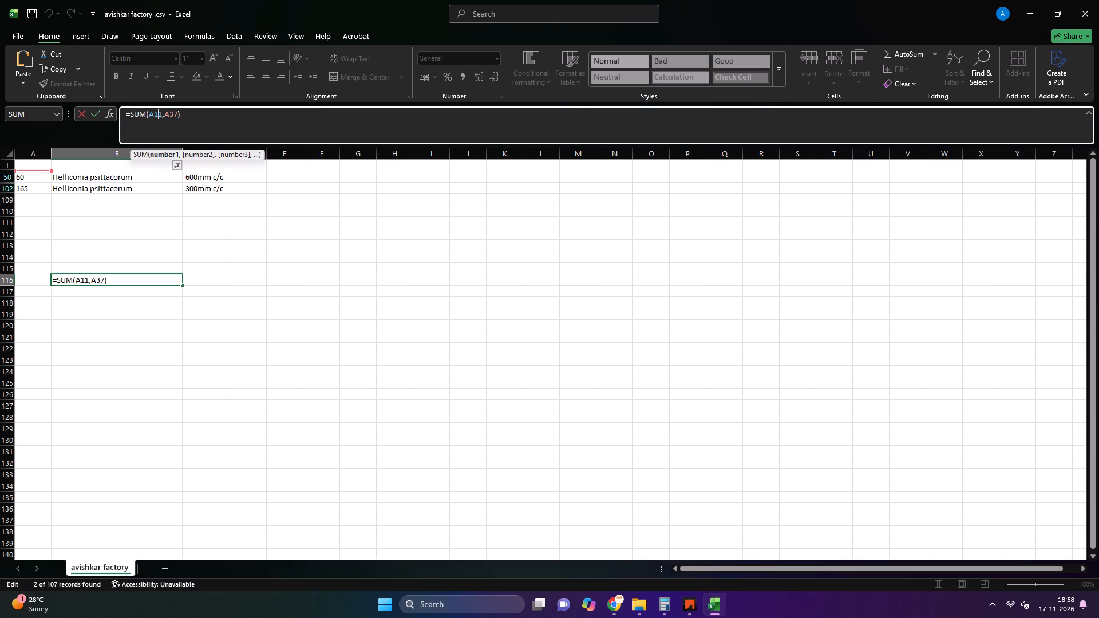
click(159, 114)
key(BackSpace)
key(BackSpace)
text(50)
key(Right)
key(Right)
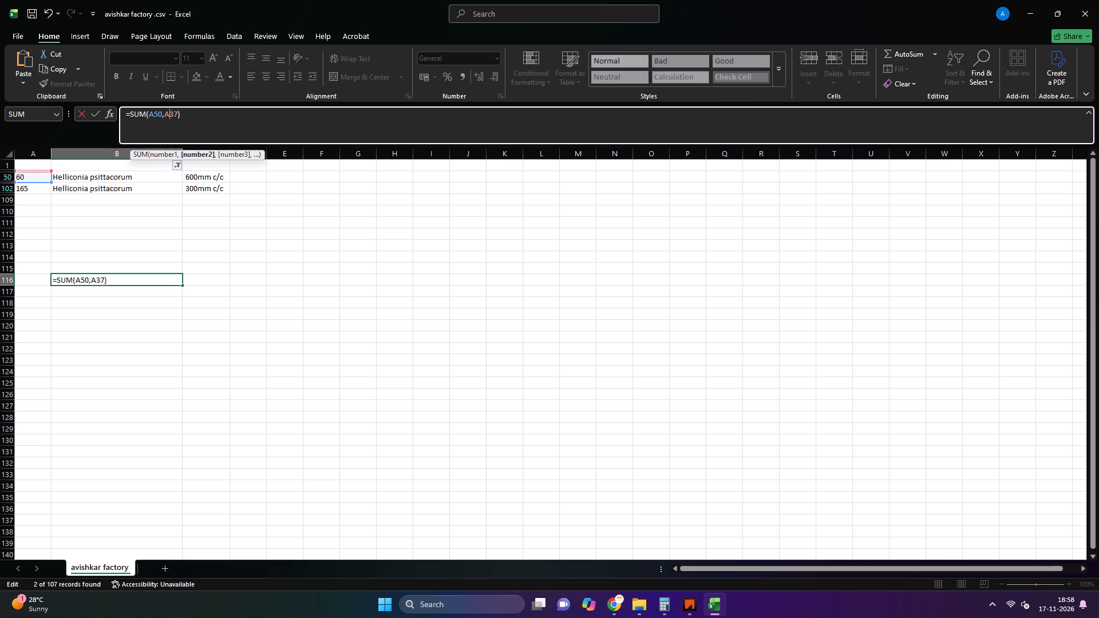
key(Right)
key(Right)
key(BackSpace)
key(BackSpace)
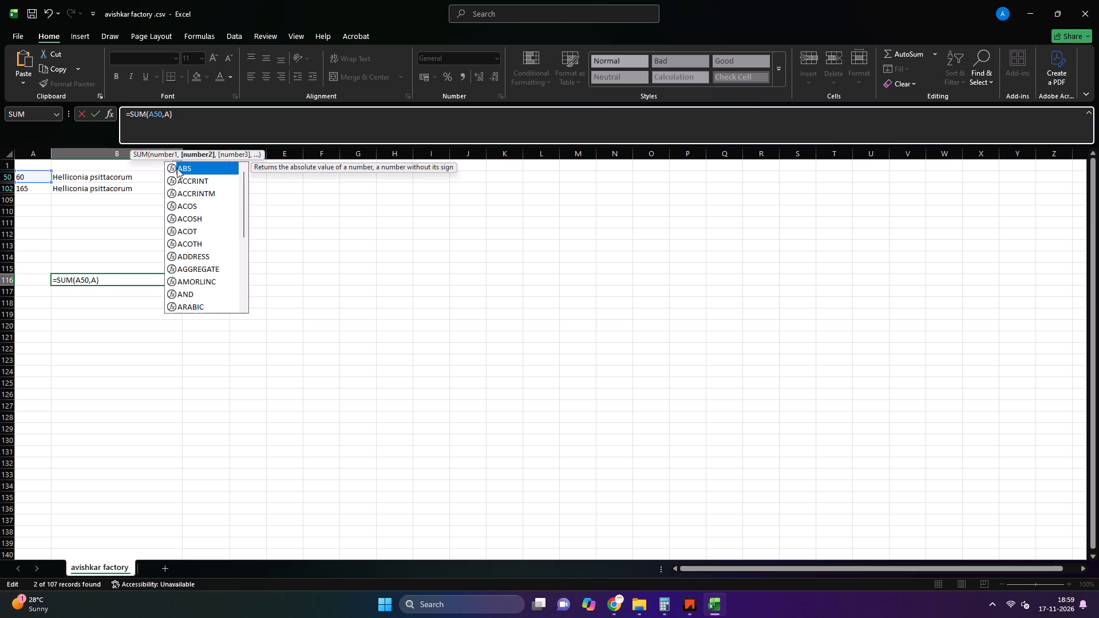
text(102)
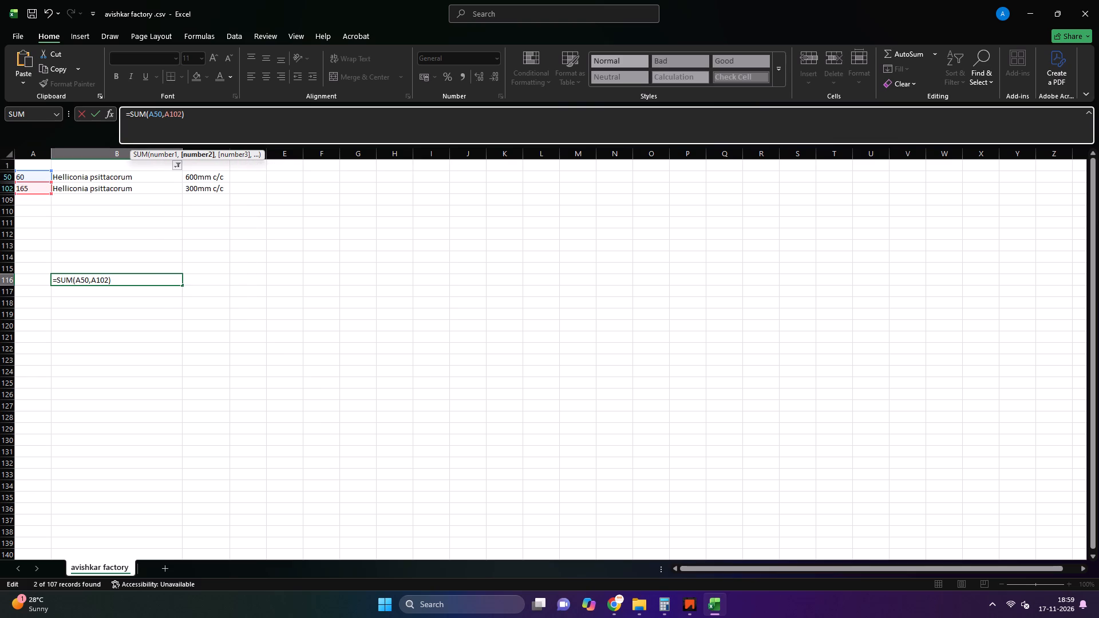
key(Return)
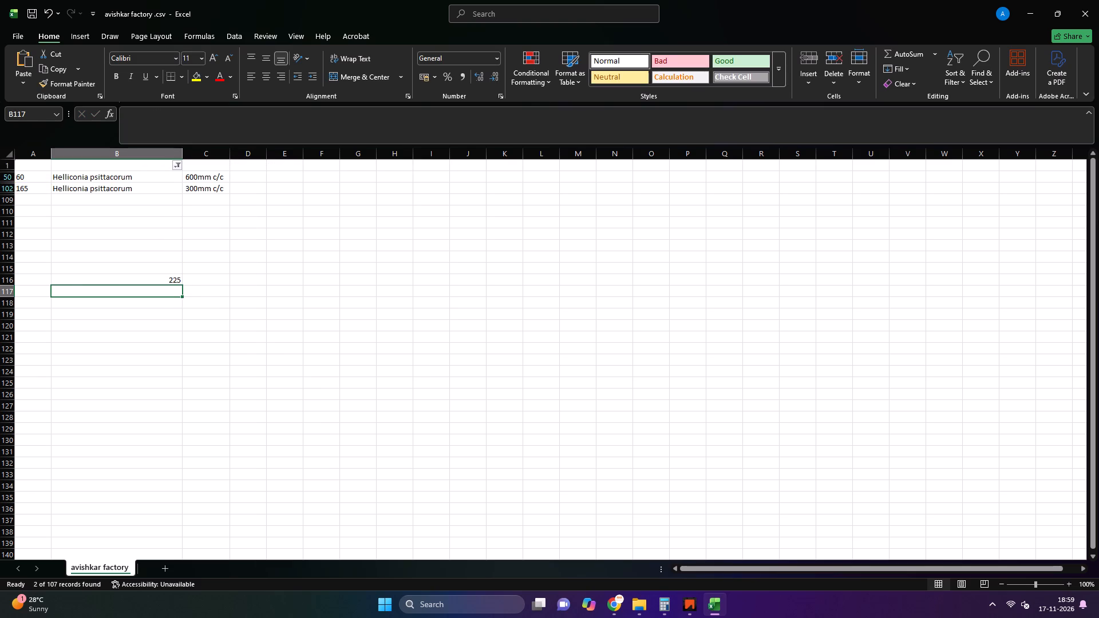
Enter 225 as the first Helliconia psittacorum quantity in A50 and clear the duplicate entry in row 102.
click(31, 180)
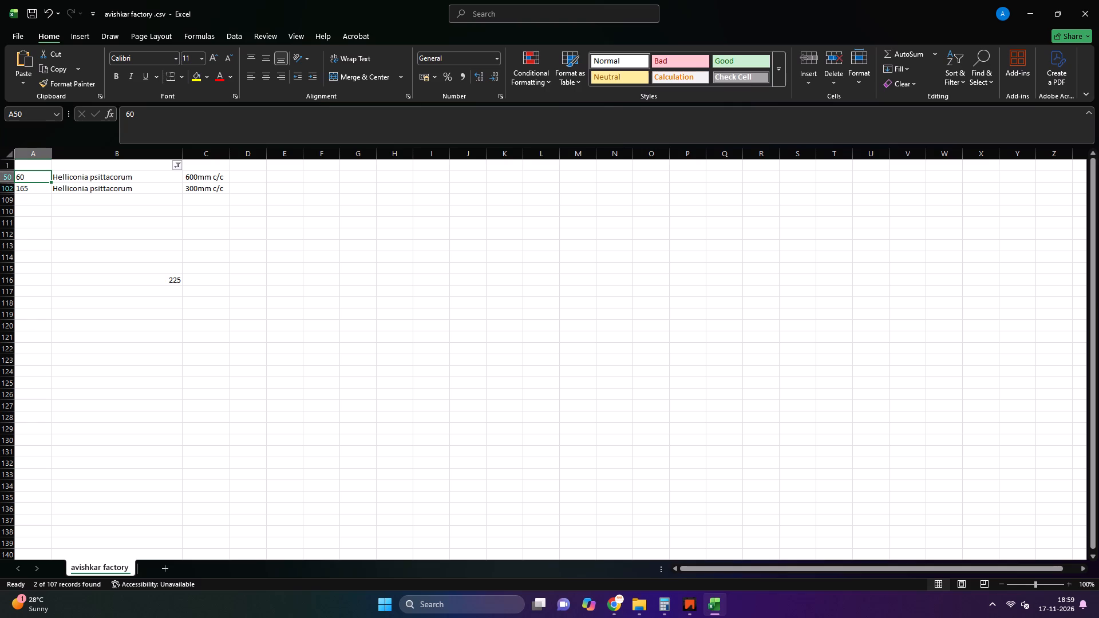
text(225)
click(46, 253)
drag(27, 187, 214, 187)
key(Delete)
click(210, 272)
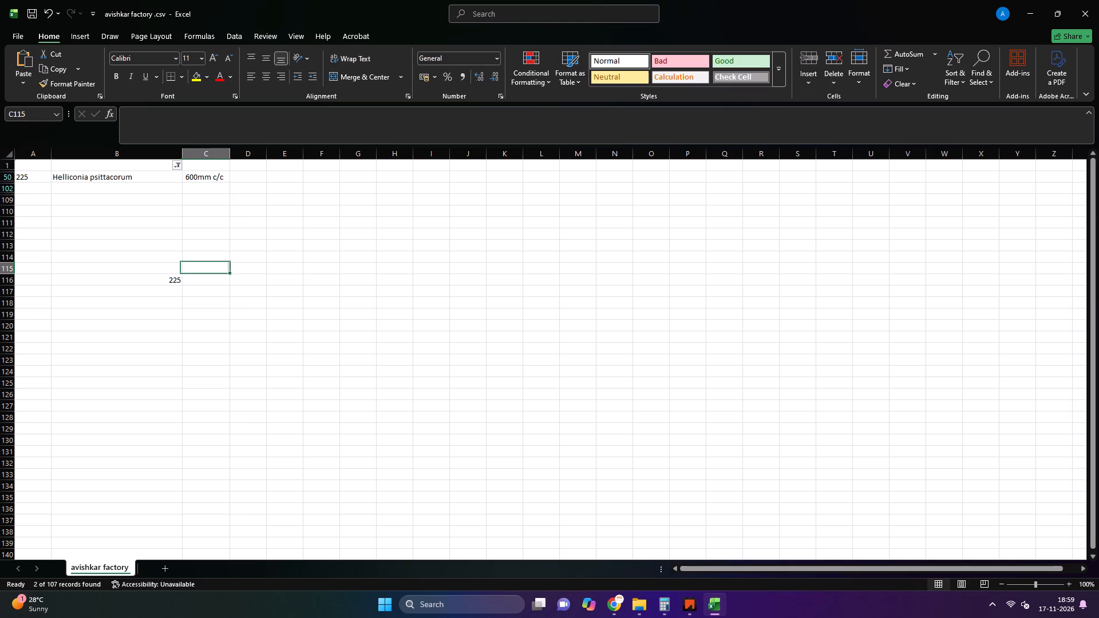
Change the species filter to show only Helliconia rostrata instead of Helliconia psittacorum.
click(179, 168)
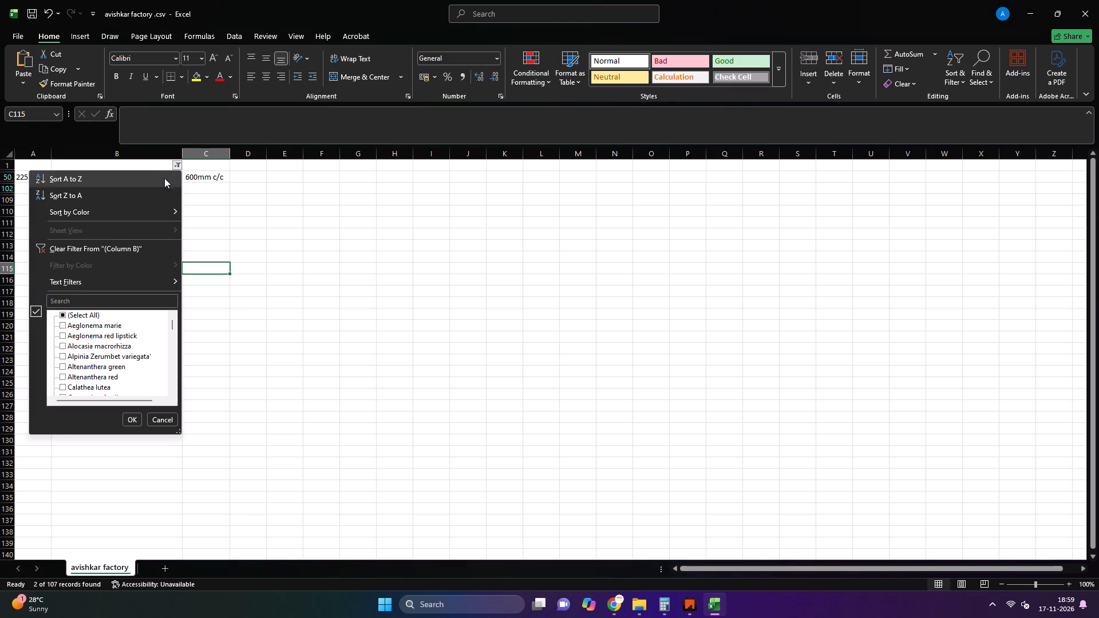
scroll(99, 340, down, 3)
click(85, 355)
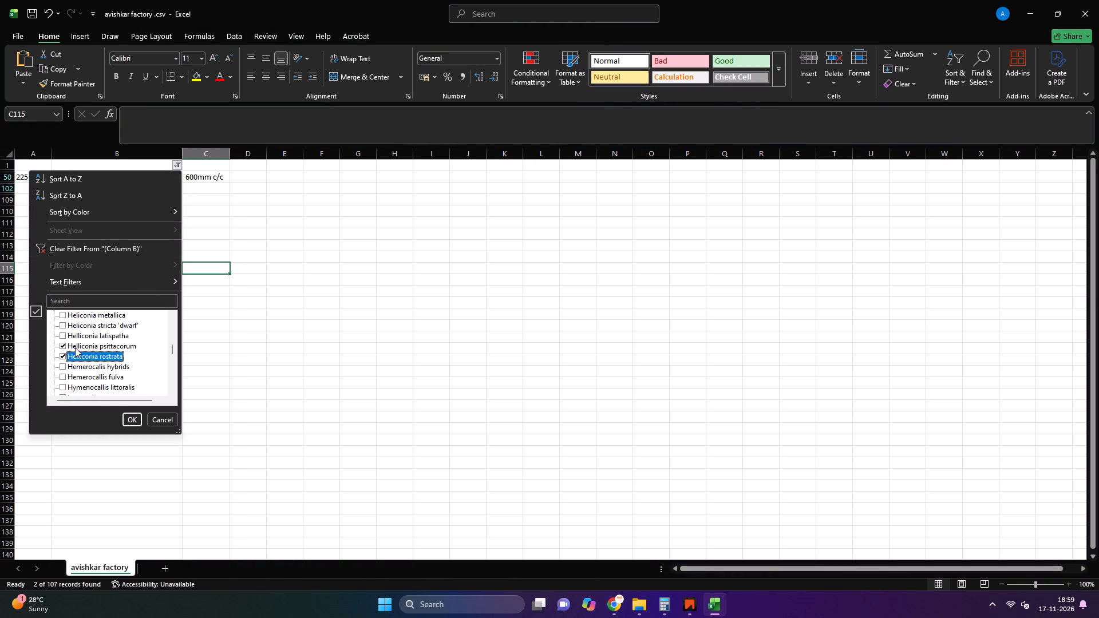
click(74, 347)
click(136, 418)
click(93, 264)
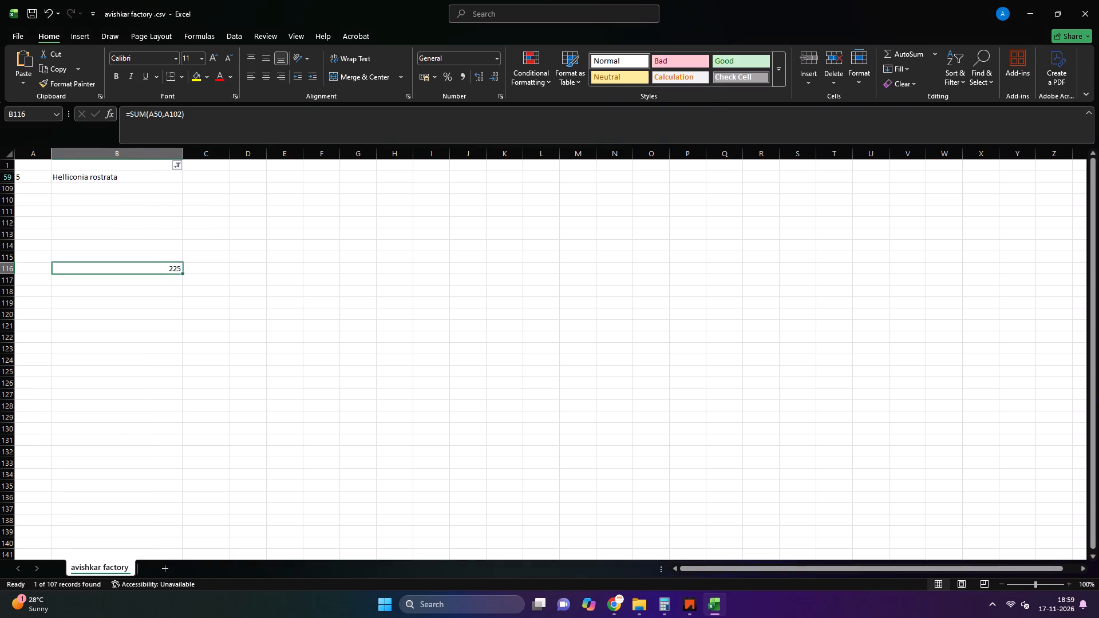
Change the species filter to show only Hemerocalis hybrids instead of Helliconia rostrata.
click(179, 161)
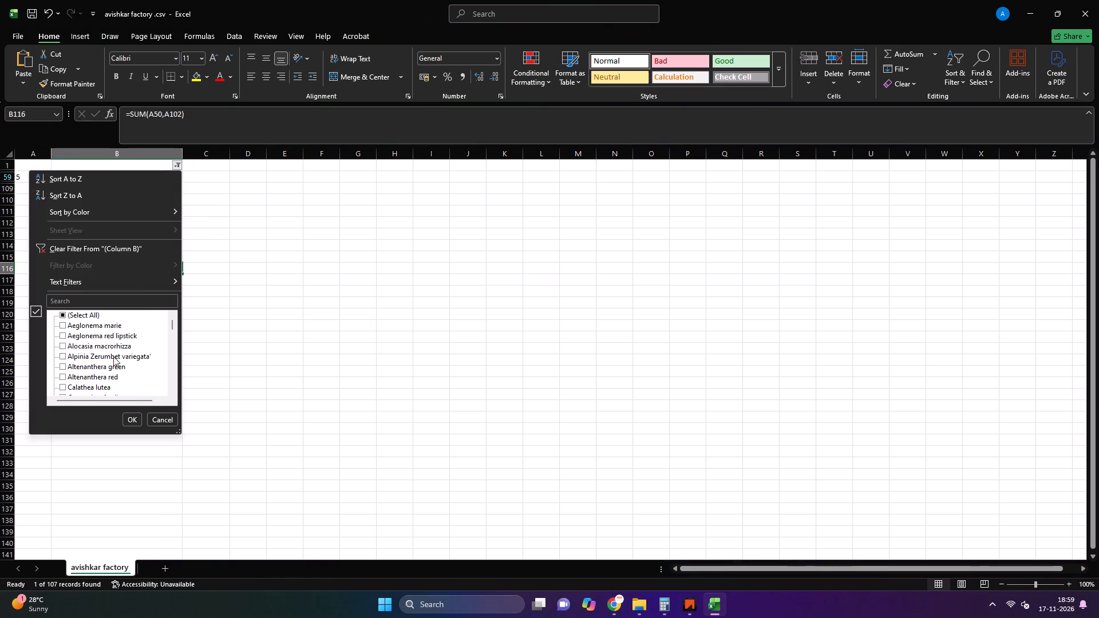
scroll(103, 364, down, 3)
click(93, 364)
click(92, 354)
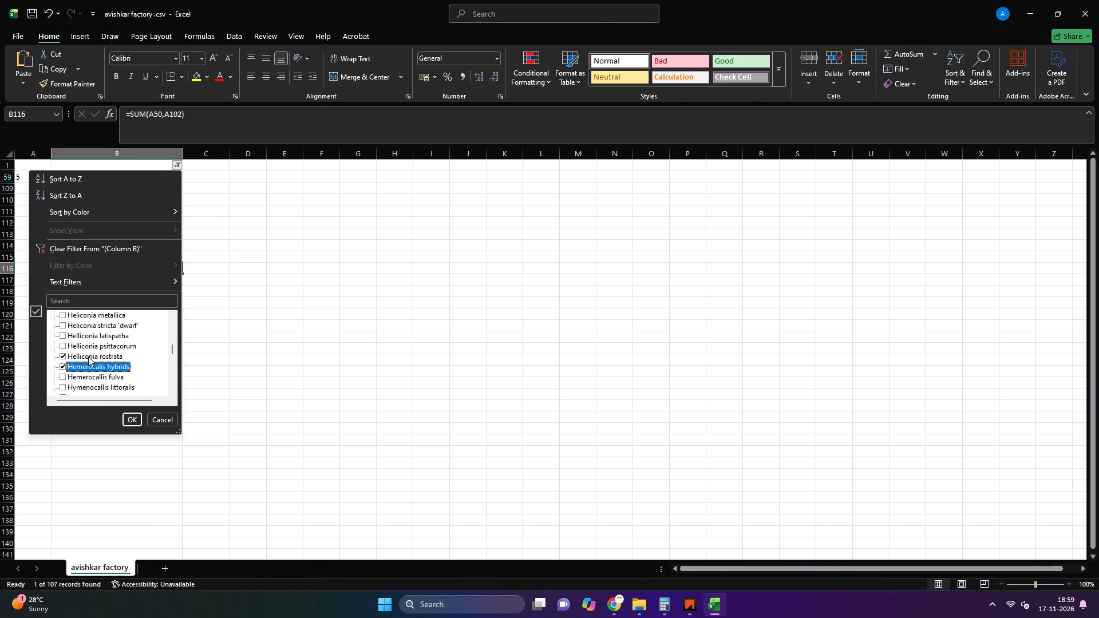
click(88, 356)
click(132, 416)
click(81, 231)
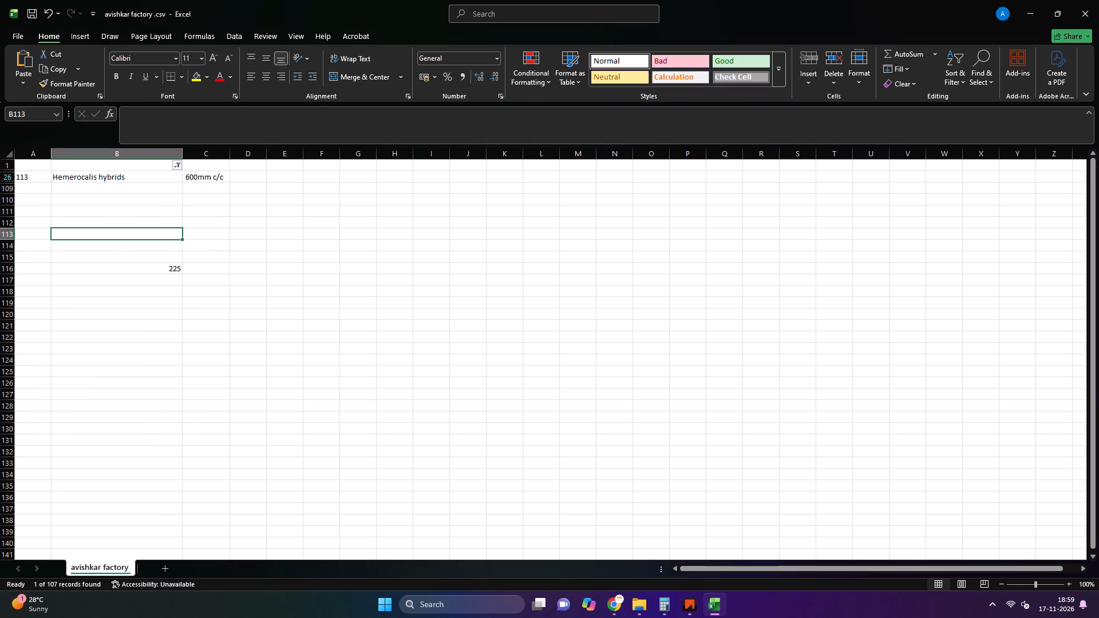
Change the species filter to show only Hemerocallis fulva instead of Hemerocalis hybrids.
click(176, 163)
scroll(84, 367, down, 3)
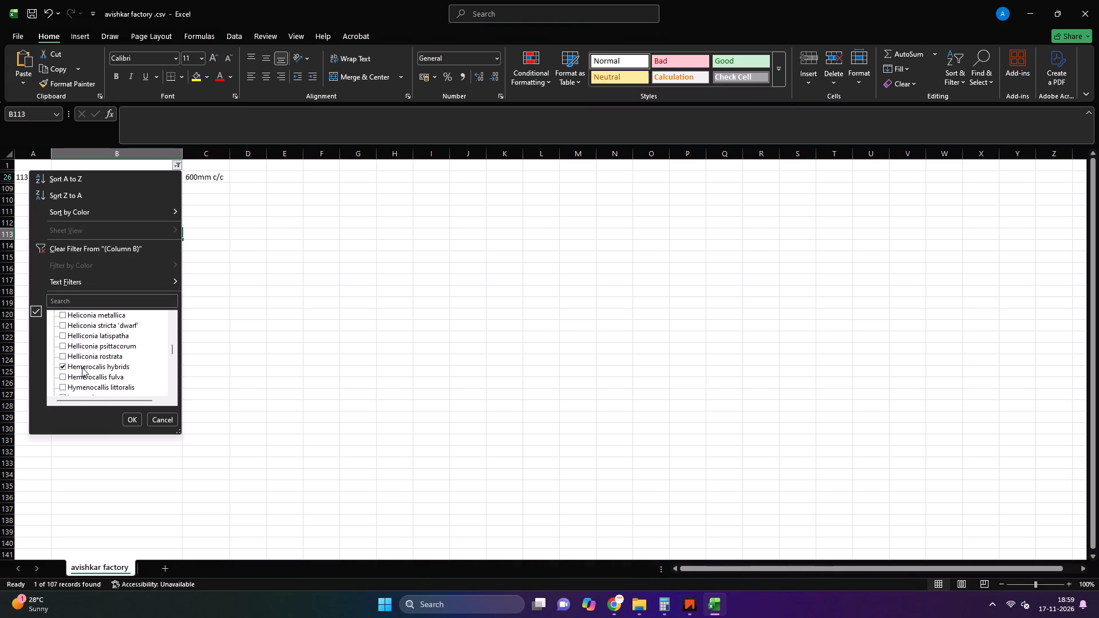
click(86, 375)
click(85, 369)
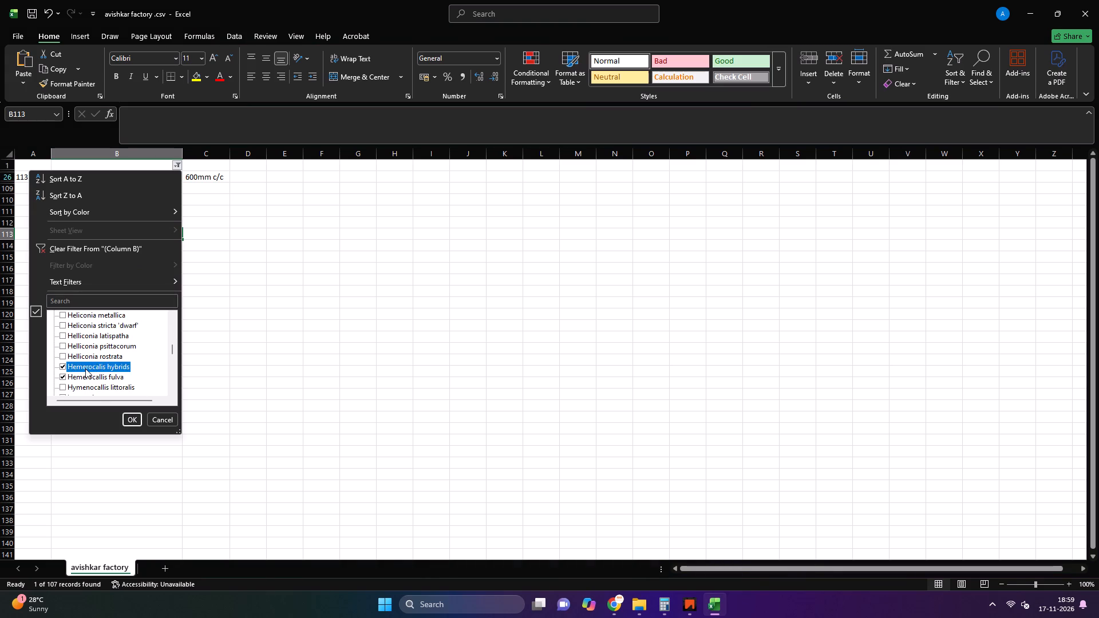
click(132, 418)
Change the total formula in B116 to =SUM(A64,A83) to add the two Hemerocallis fulva quantities.
click(131, 286)
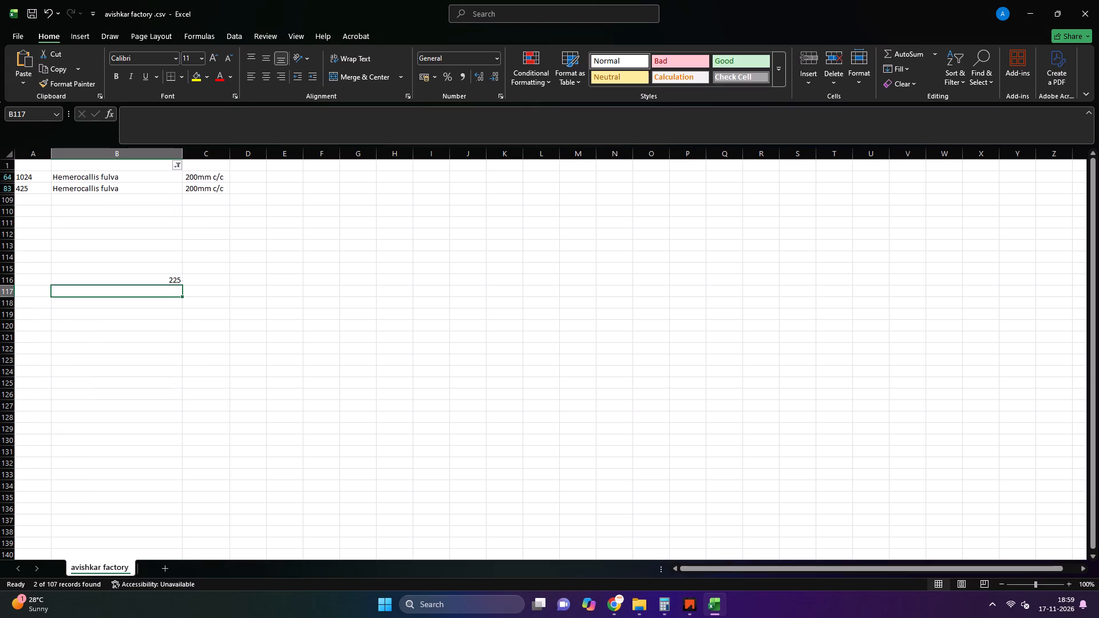
click(130, 279)
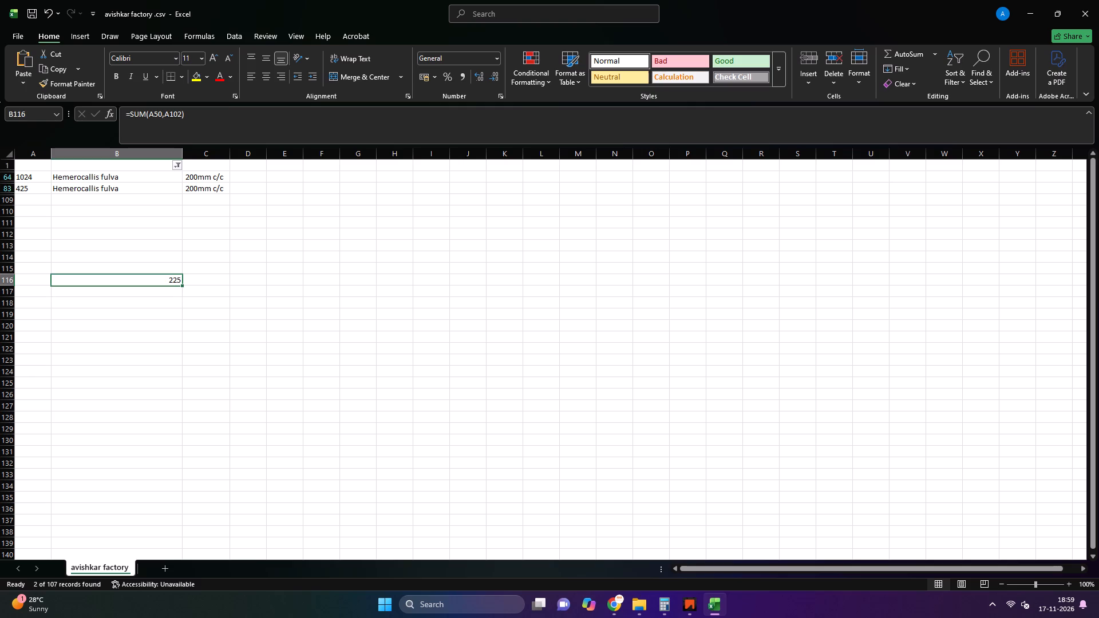
click(161, 112)
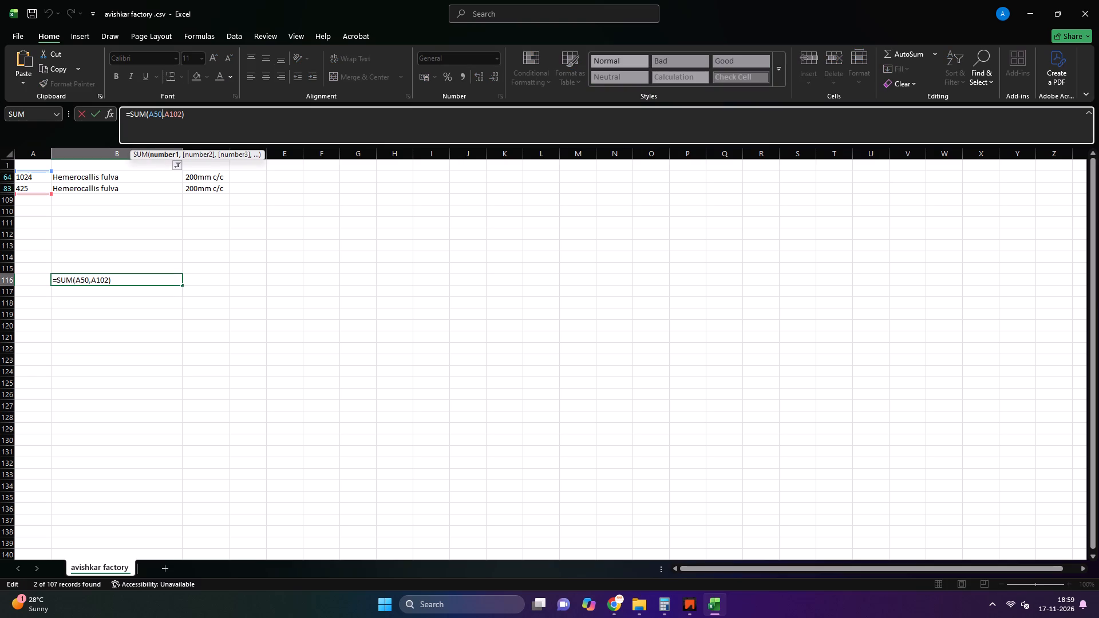
key(BackSpace)
key(BackSpace)
text(64)
key(Right)
key(Right)
key(Right)
key(Right)
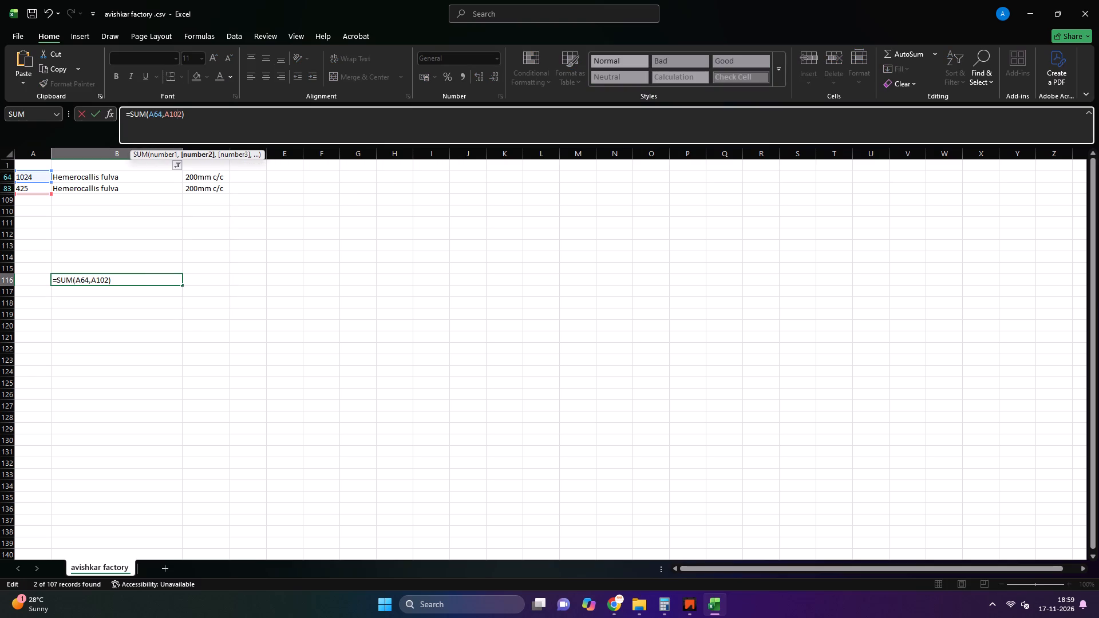
key(Right)
key(BackSpace)
key(BackSpace)
key(BackSpace)
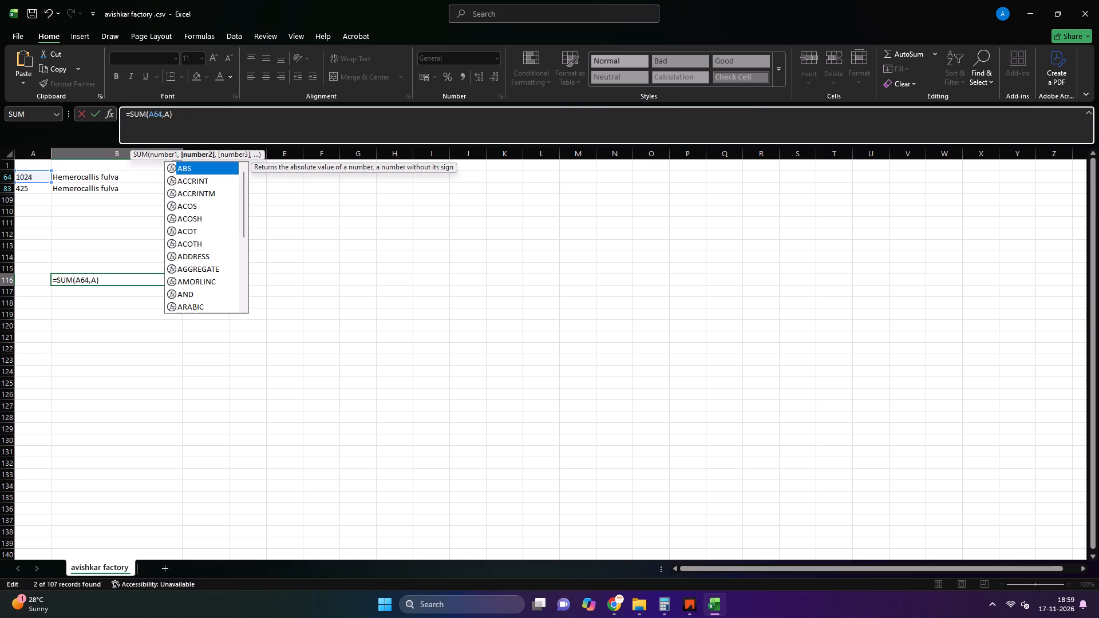
text(83)
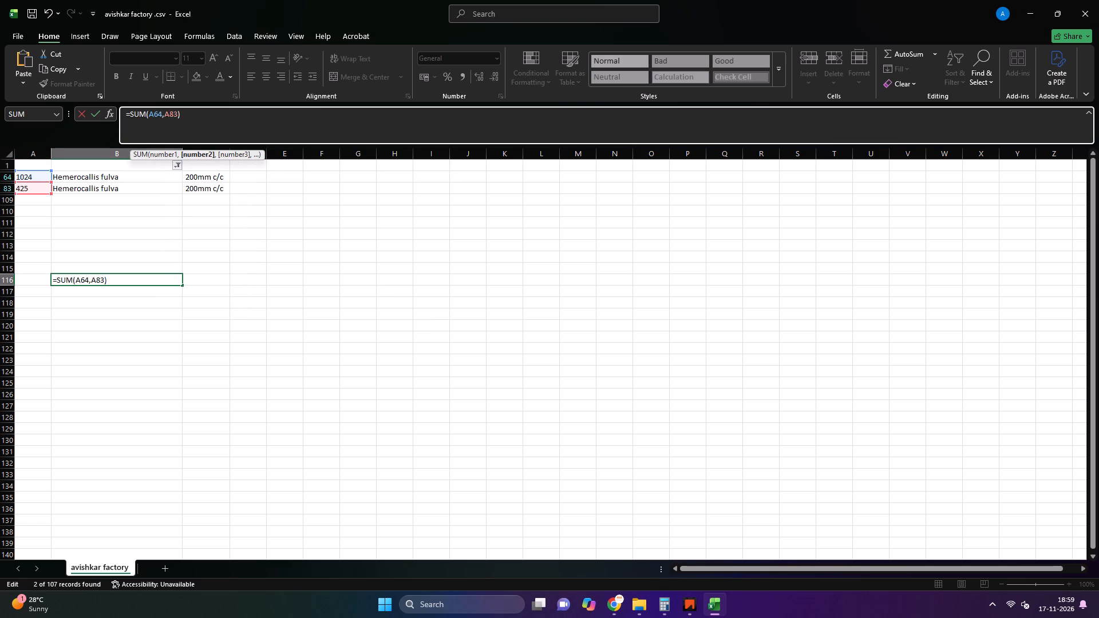
key(Return)
Enter 1449 as the first Hemerocallis fulva quantity in A64 and clear the duplicate entry in row 83.
click(30, 177)
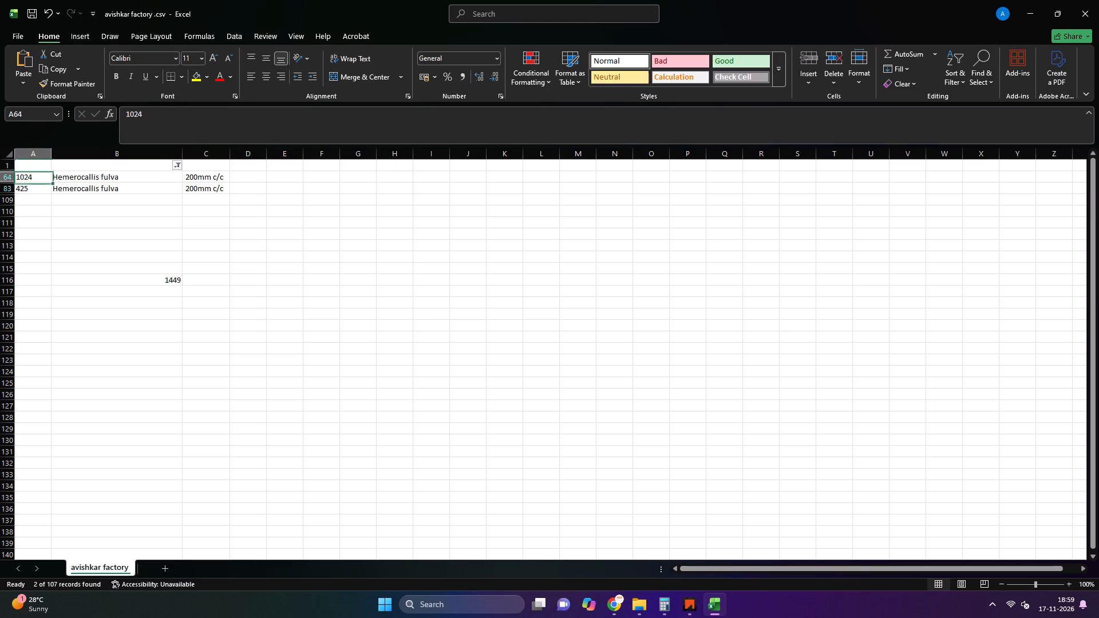
text(1449)
click(151, 267)
drag(37, 189, 213, 181)
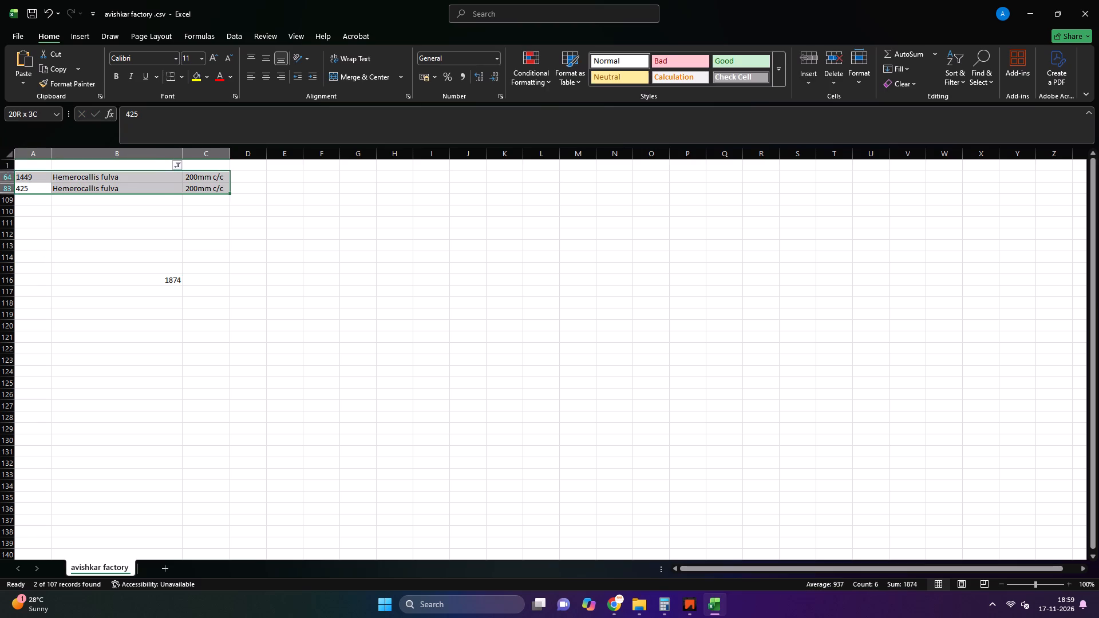
drag(213, 181, 223, 195)
key(Delete)
click(294, 324)
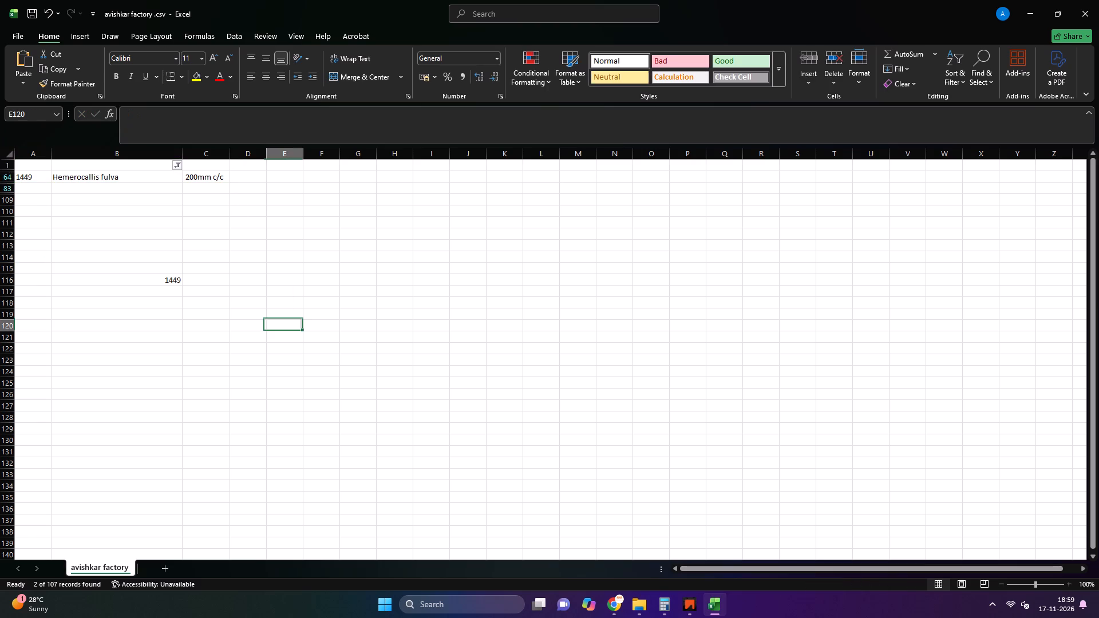
Change the species filter to show only Hymenocallis littoralis instead of Hemerocallis fulva.
click(177, 165)
scroll(80, 342, down, 3)
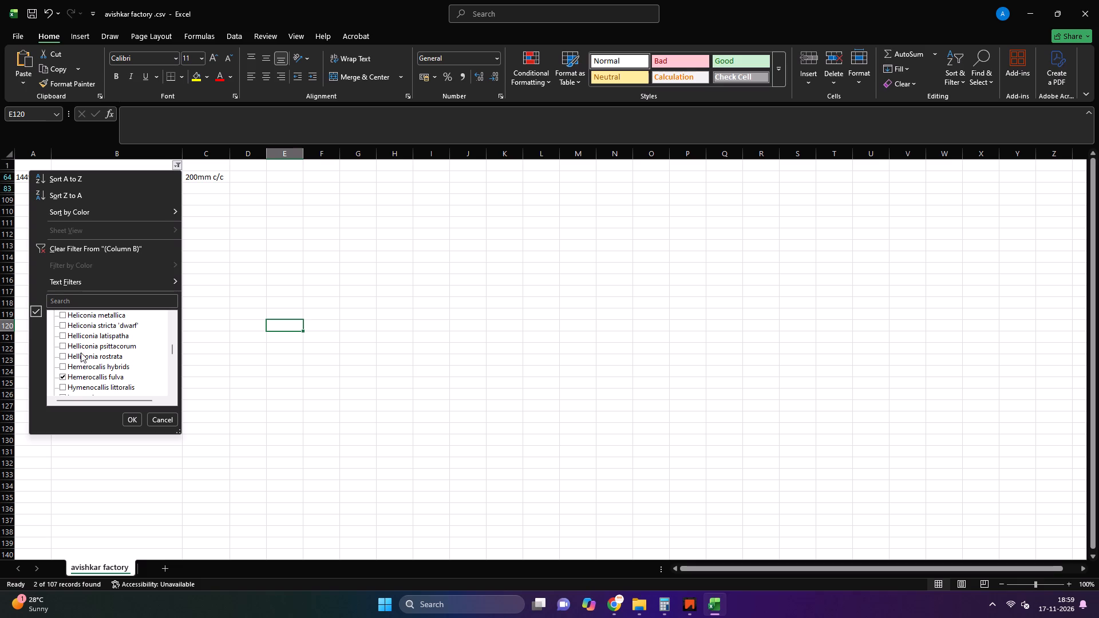
click(81, 373)
click(77, 385)
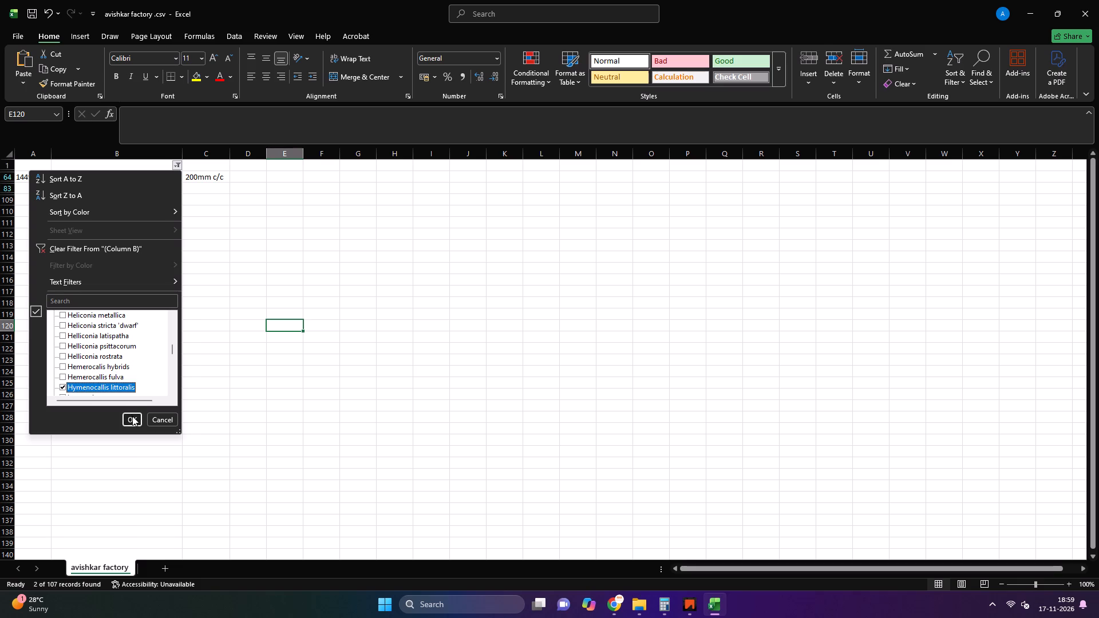
click(132, 416)
Edit the sum formula in B116 for the Hymenocallis littoralis quantities, deleting its second reference, A83.
click(108, 270)
click(155, 331)
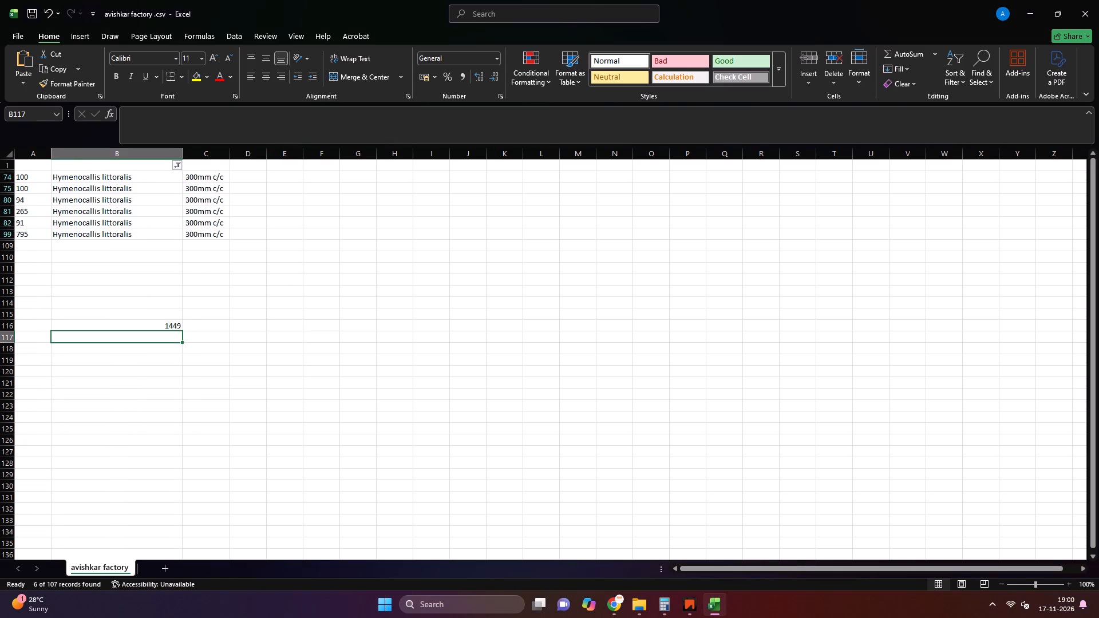
click(147, 326)
click(160, 112)
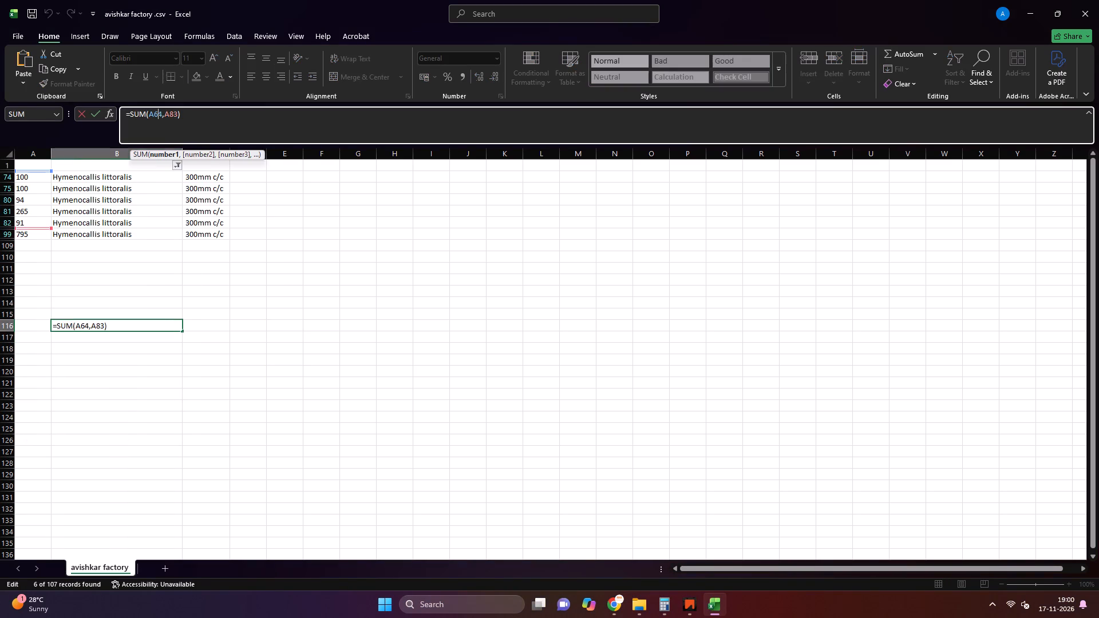
key(Right)
key(Right)
key(Right)
key(Right)
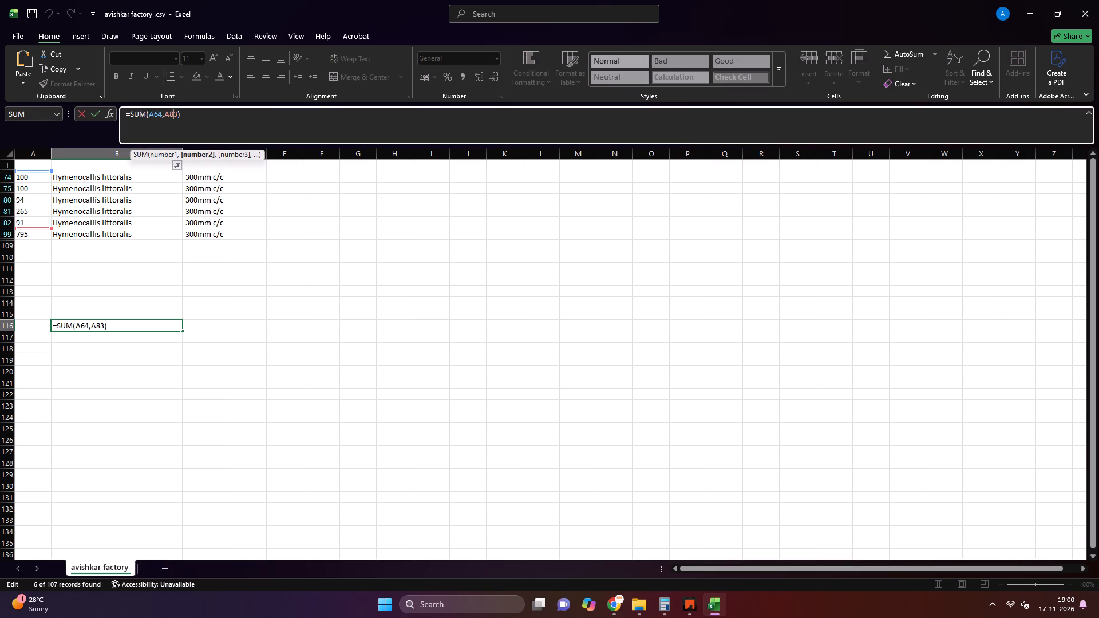
key(Right)
key(BackSpace)
key(BackSpace)
key(BackSpace)
key(BackSpace)
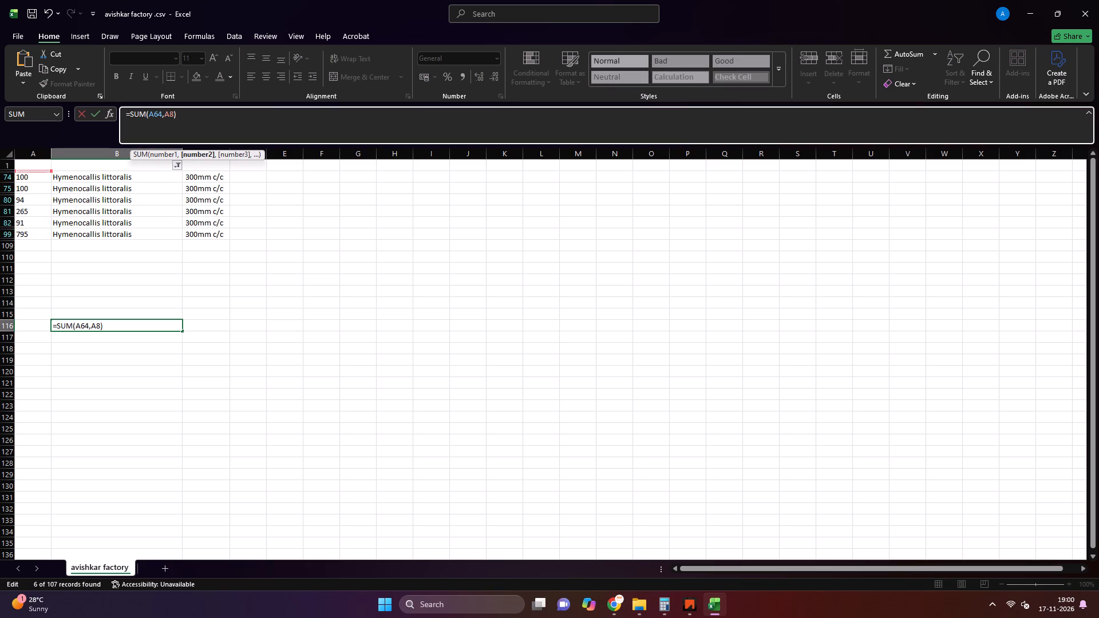
Rewrite the SUM formula in B116 to add the Hymenocallis littoralis quantities in A74, A75, A80, A81, A82 and A99.
key(BackSpace)
key(BackSpace)
key(BackSpace)
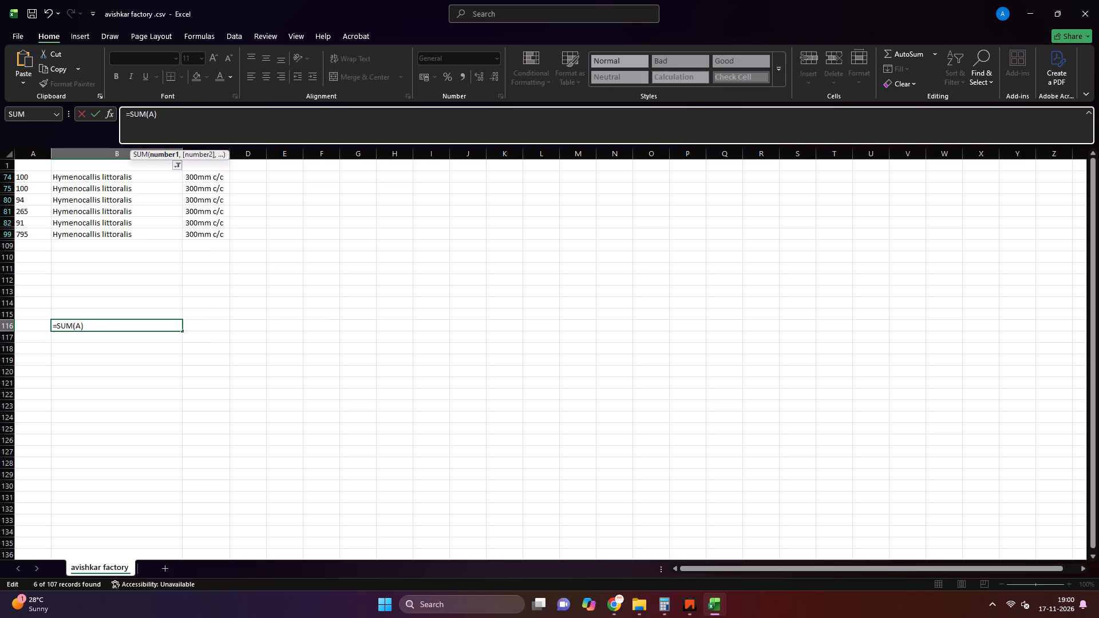
click(31, 178)
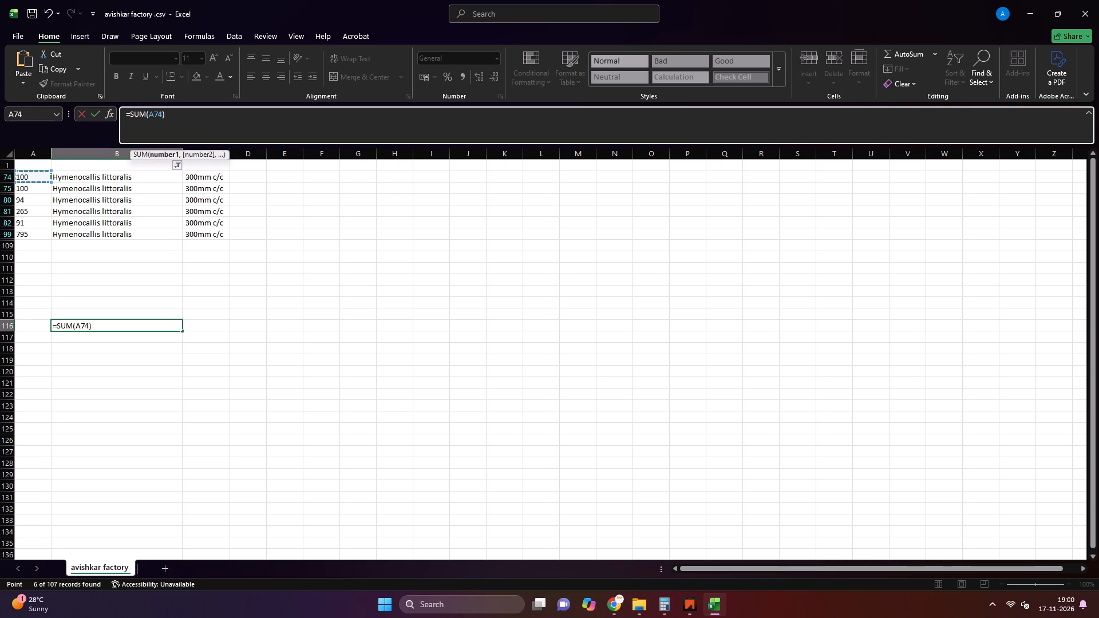
ctrl+click(31, 191)
ctrl+click(27, 201)
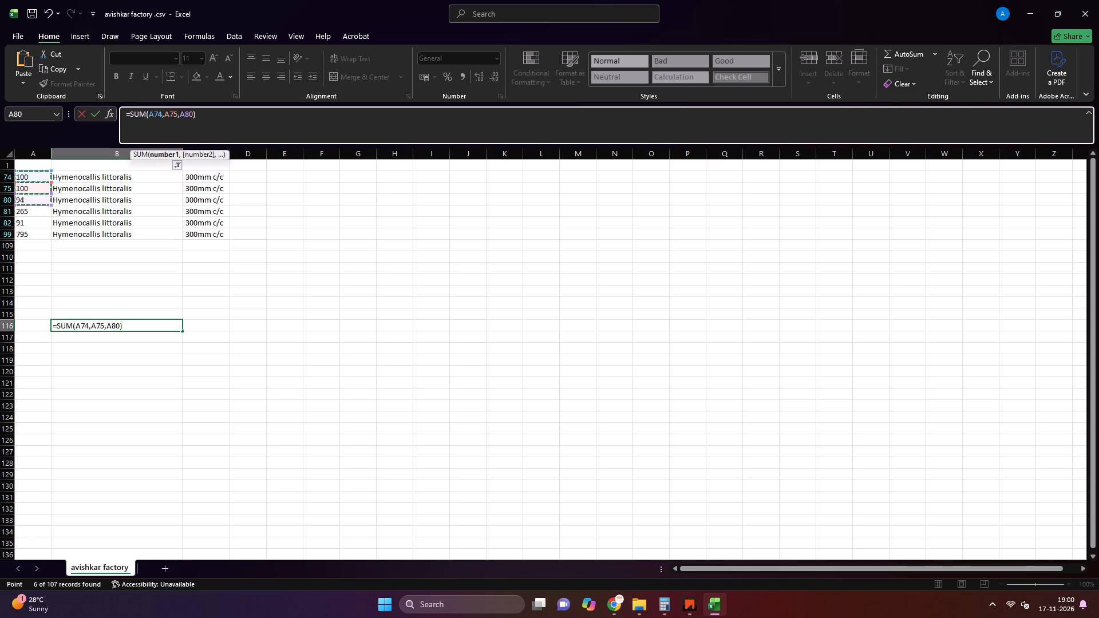
ctrl+click(27, 213)
ctrl+click(31, 223)
ctrl+click(35, 231)
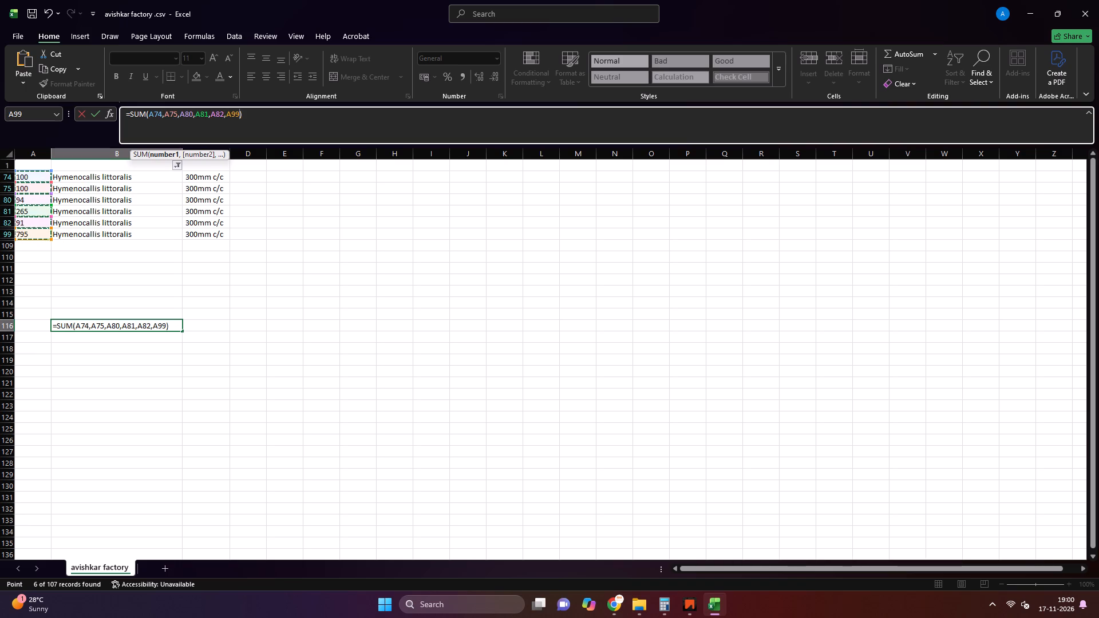
key(Return)
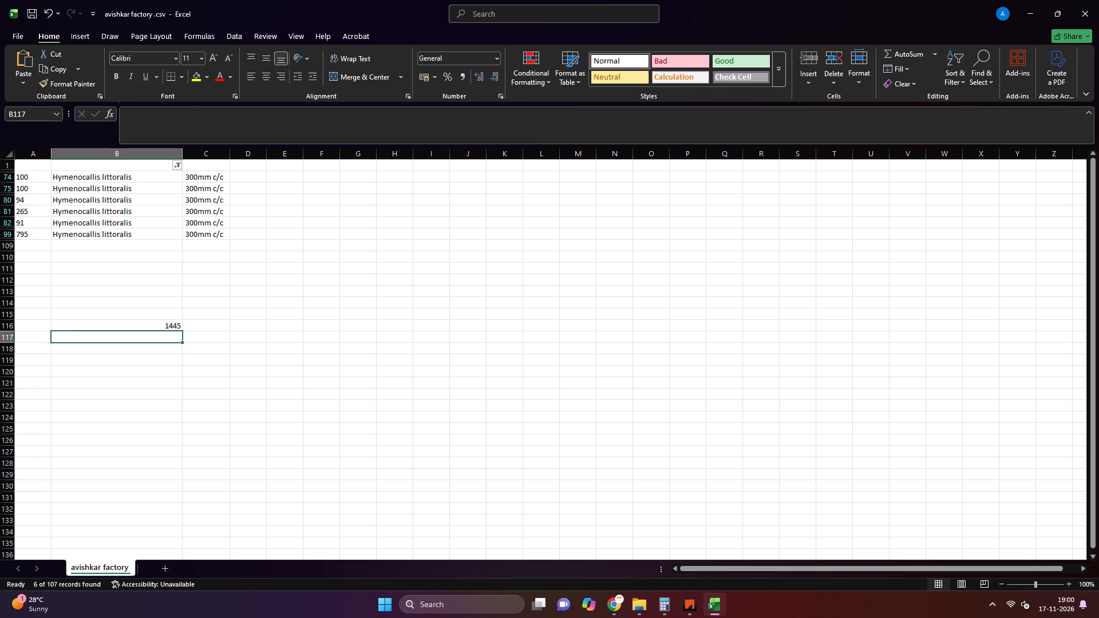
Consolidate Hymenocallis littoralis by entering 1445 as the quantity in A74 and clearing its other filtered rows' contents.
click(28, 179)
text(14)
text(45)
click(165, 343)
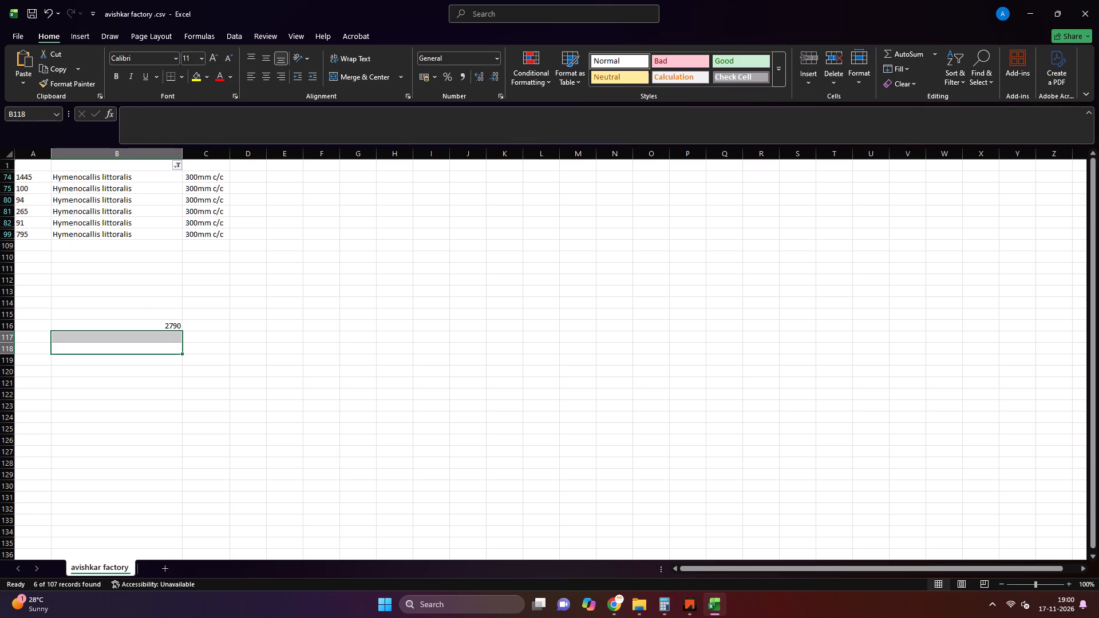
drag(31, 192, 268, 240)
key(Delete)
click(304, 334)
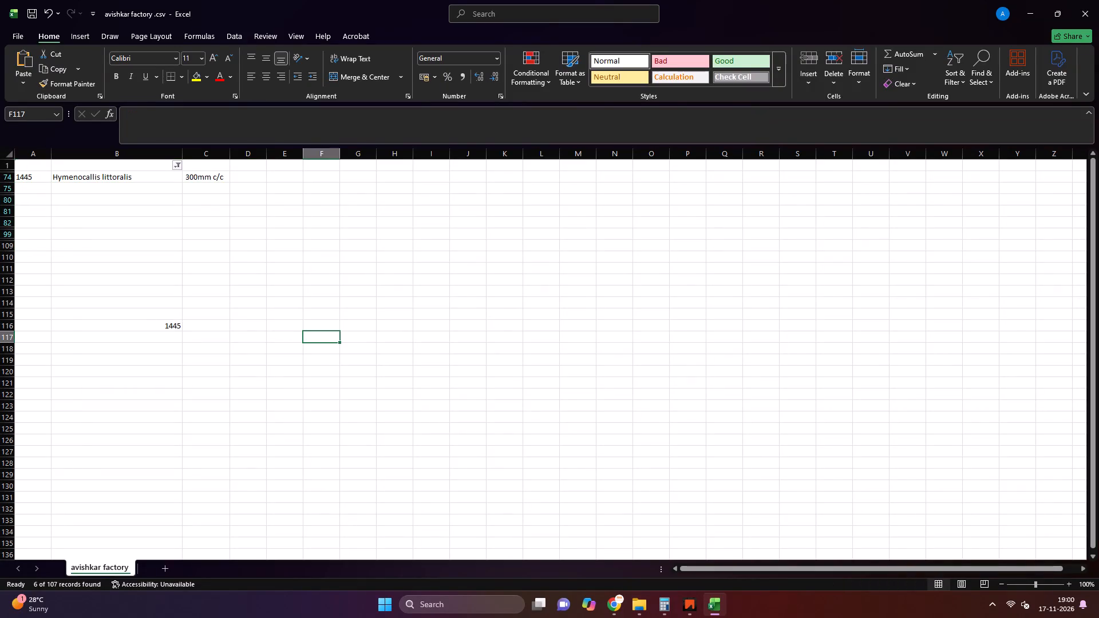
Change the column B filter from Hymenocallis littoralis to show only Ipomea batata.
click(175, 164)
scroll(89, 357, down, 3)
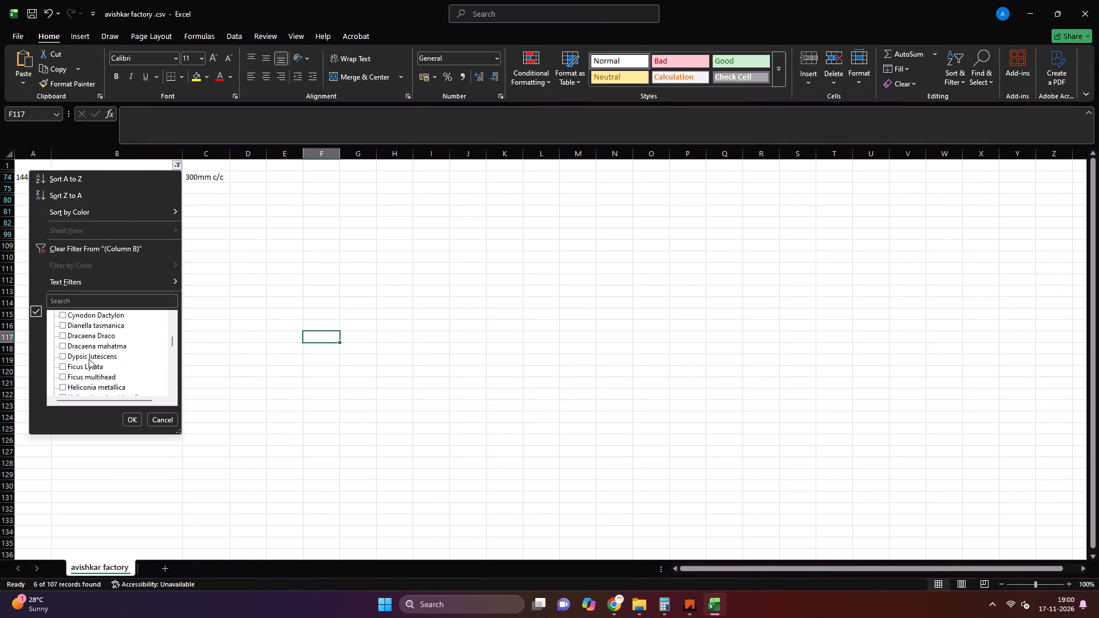
scroll(89, 359, down, 1)
click(71, 327)
click(81, 316)
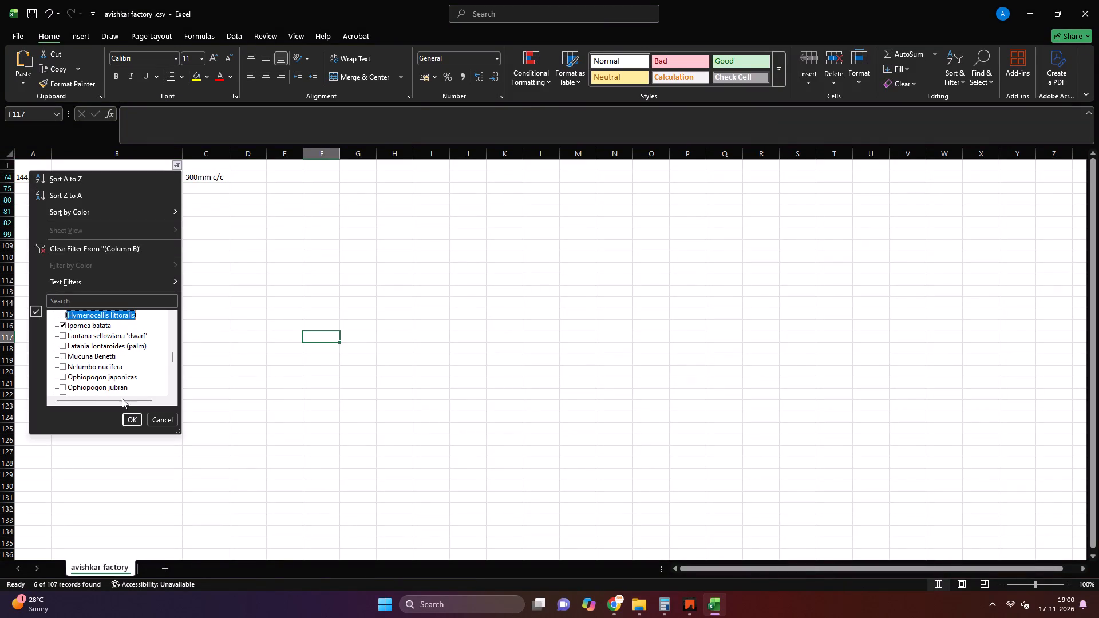
click(124, 418)
key(Escape)
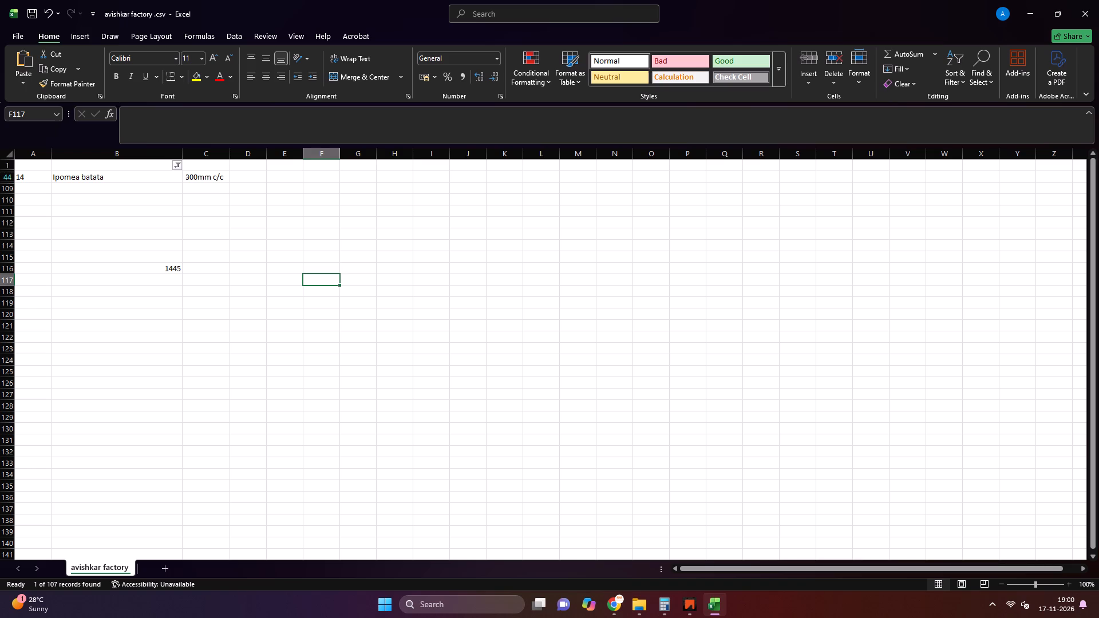
Switch to IIACAD and examine the plant labels around Blocks A and B on the ground floor planting plan.
click(681, 603)
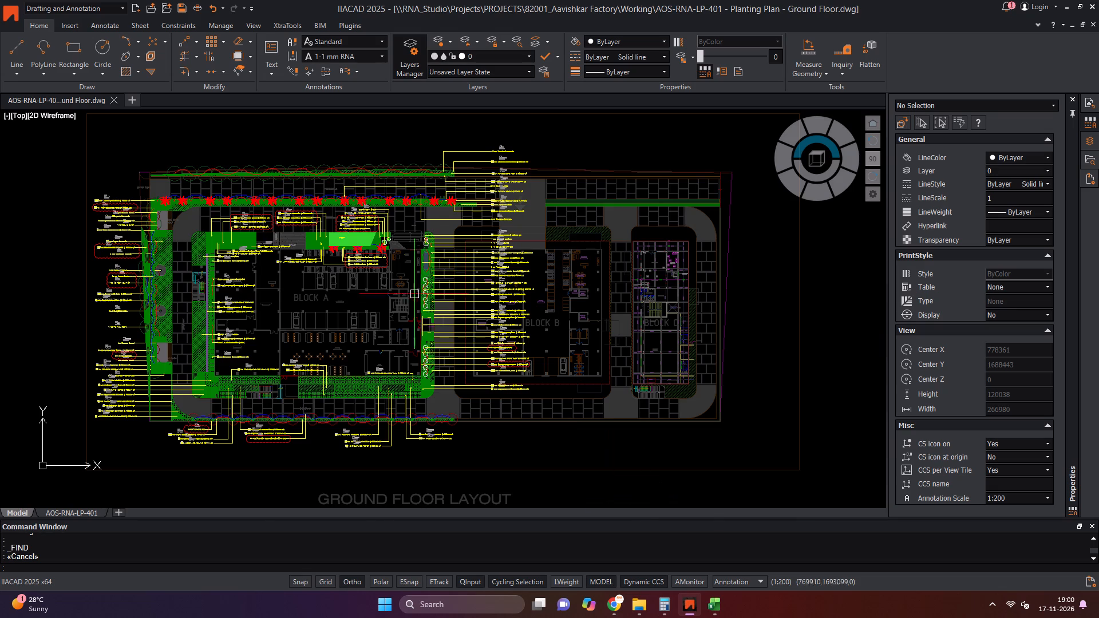
scroll(434, 206, up, 3)
middle_drag(179, 473, 204, 360)
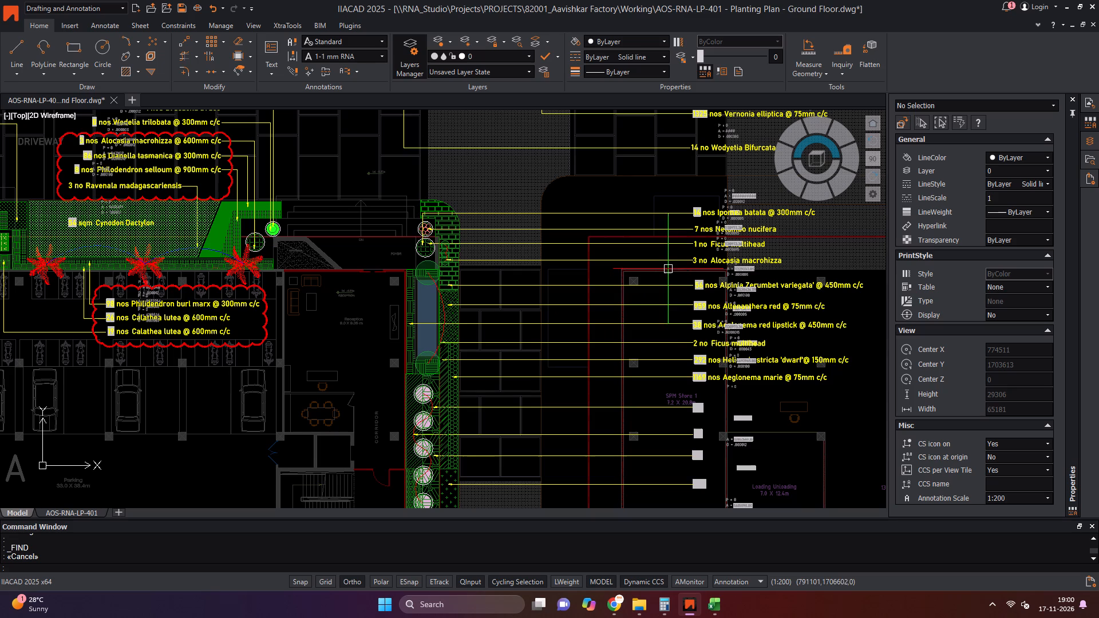
scroll(487, 207, down, 1)
key(Escape)
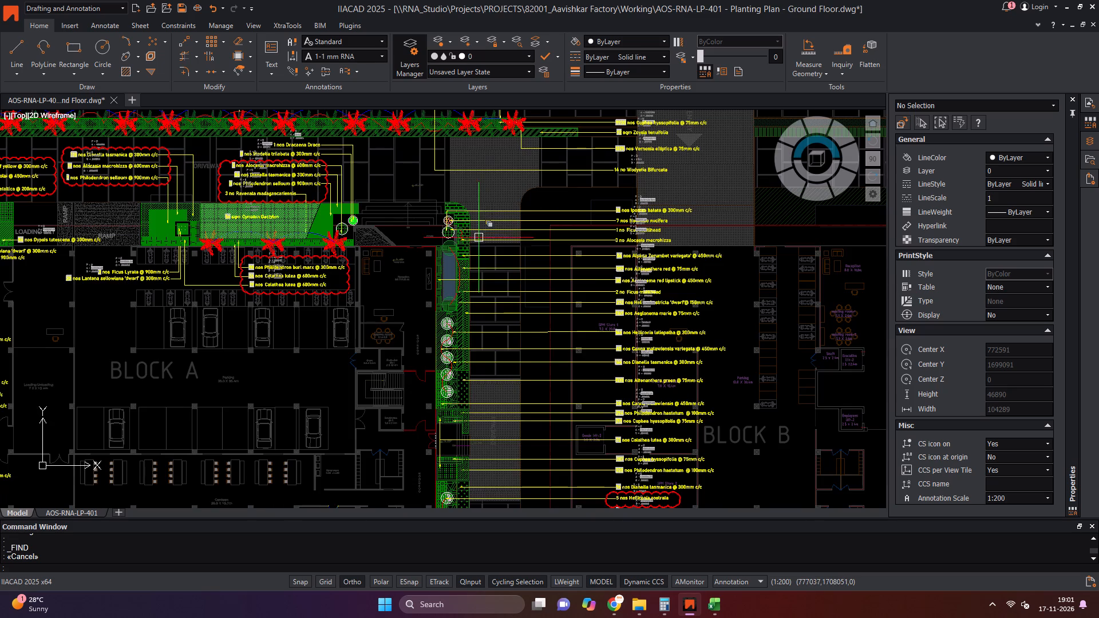
scroll(466, 327, down, 1)
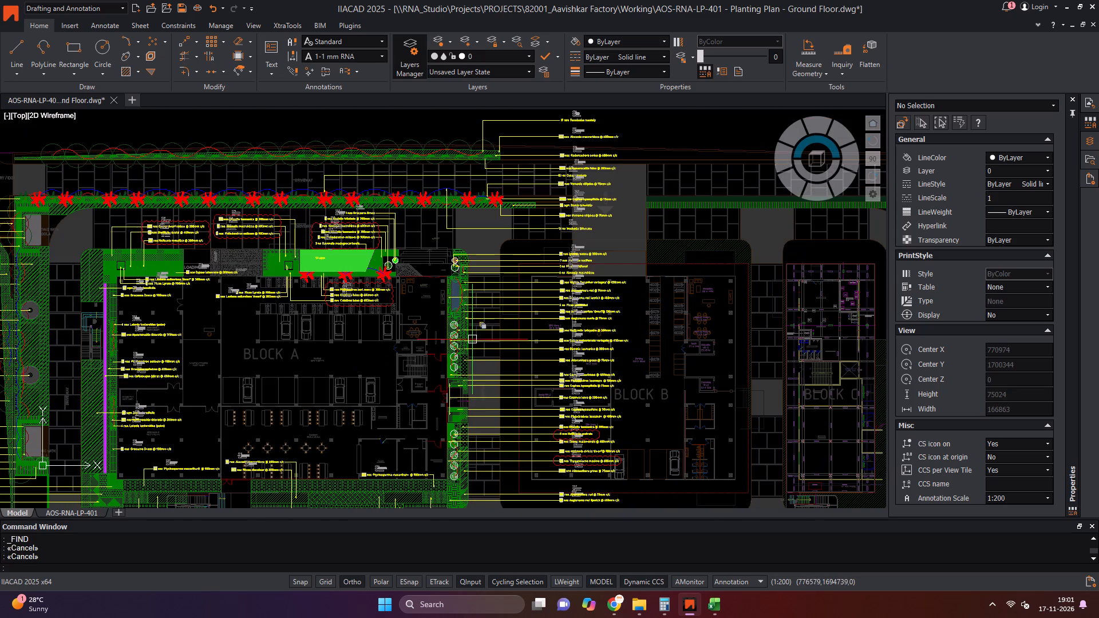
Return to the Excel plant list and filter column B to show only Lantana sellowiana 'dwarf'.
click(709, 600)
click(207, 296)
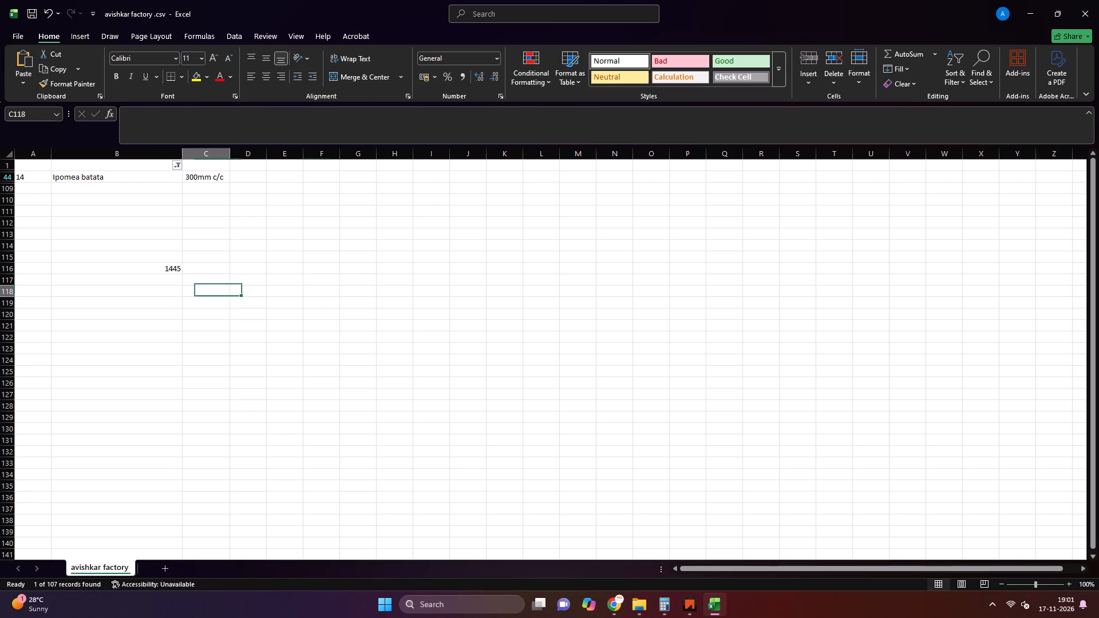
click(175, 164)
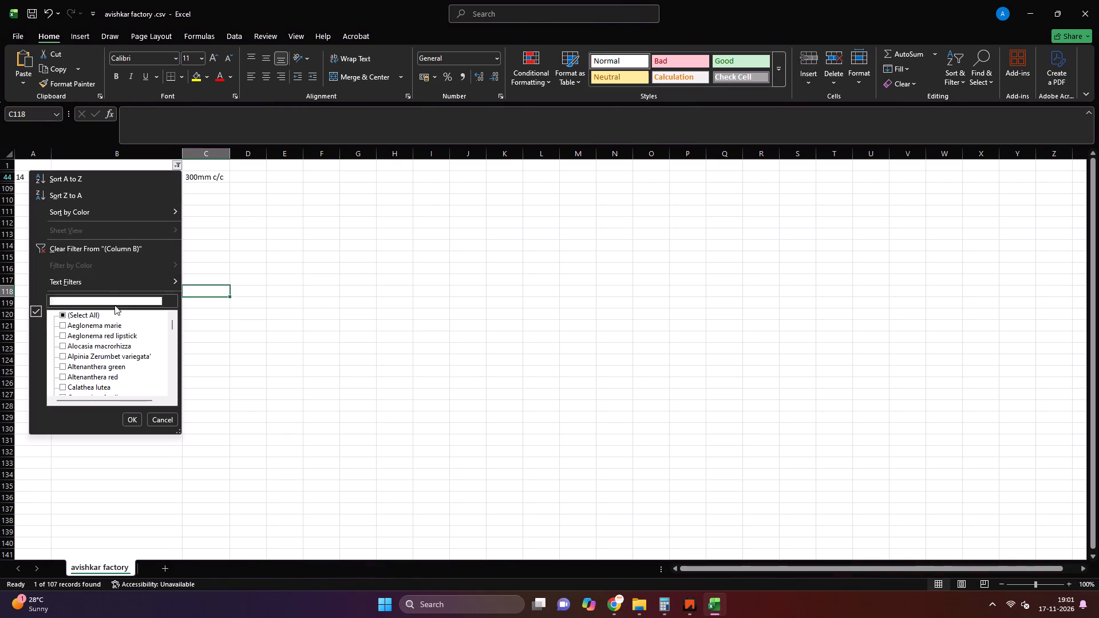
scroll(90, 349, down, 4)
click(77, 325)
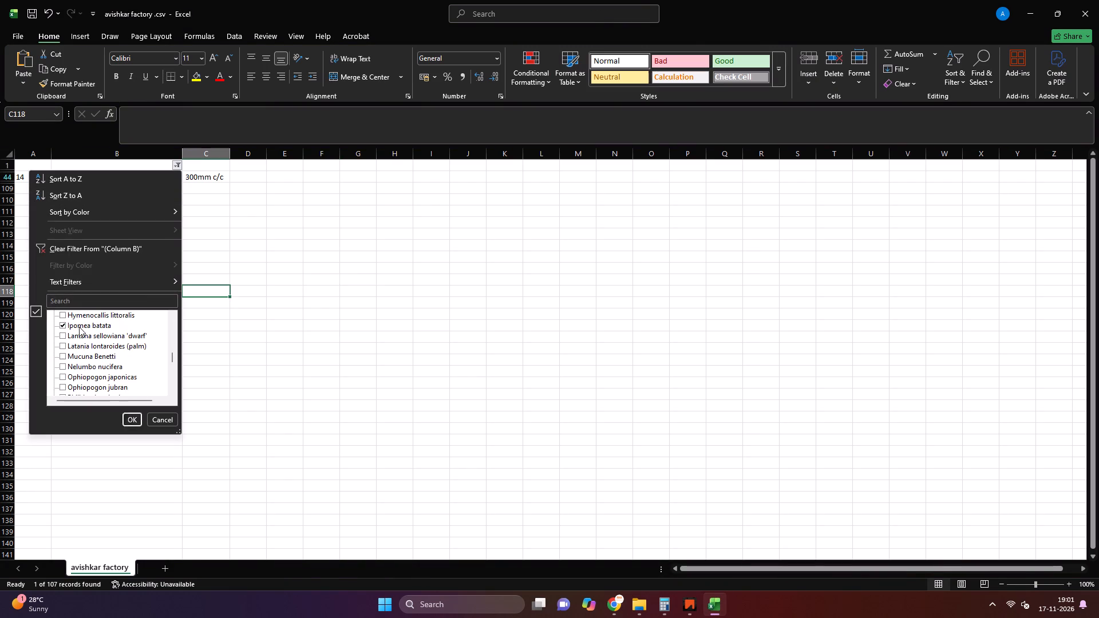
click(86, 335)
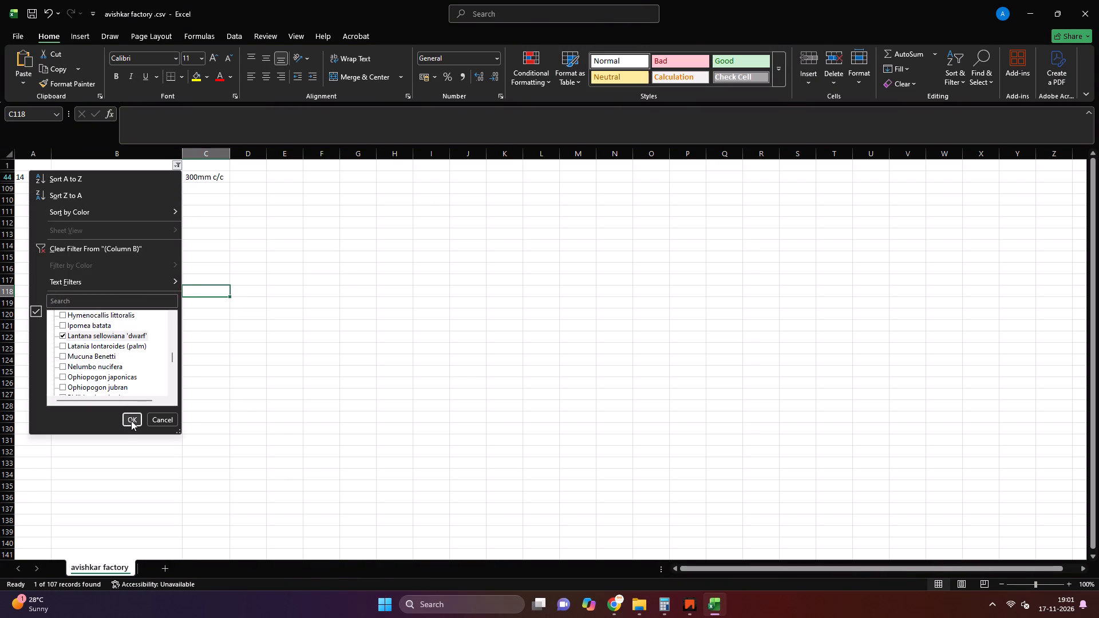
click(131, 421)
click(119, 249)
Consolidate Lantana sellowiana 'dwarf' by entering 40 as the quantity in A34 and clearing the duplicate entry in row 35.
click(31, 180)
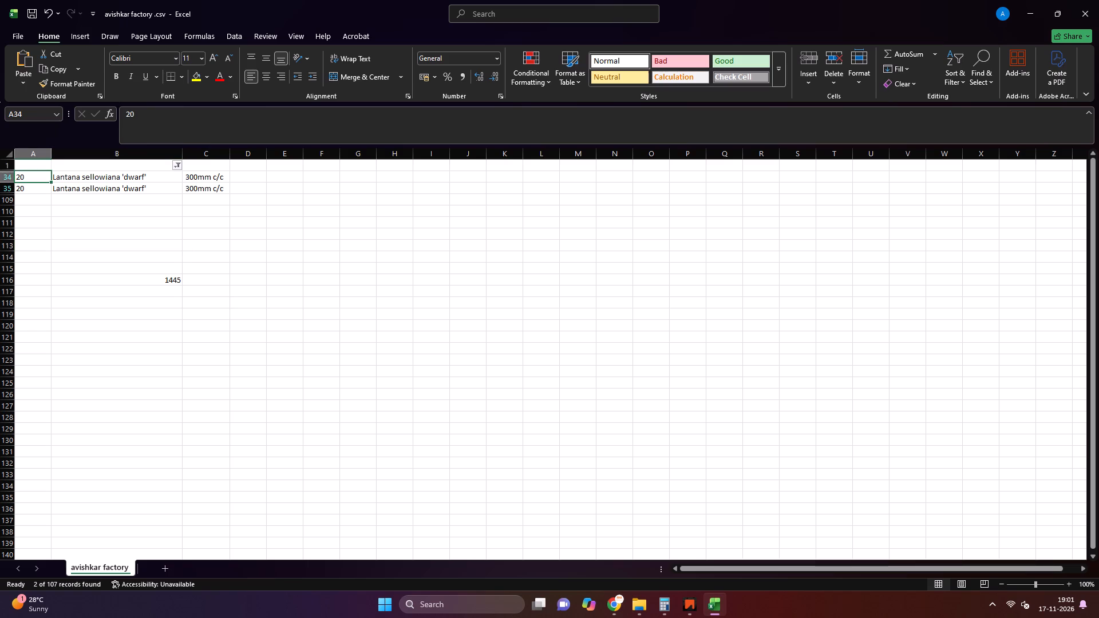
text(40)
click(38, 166)
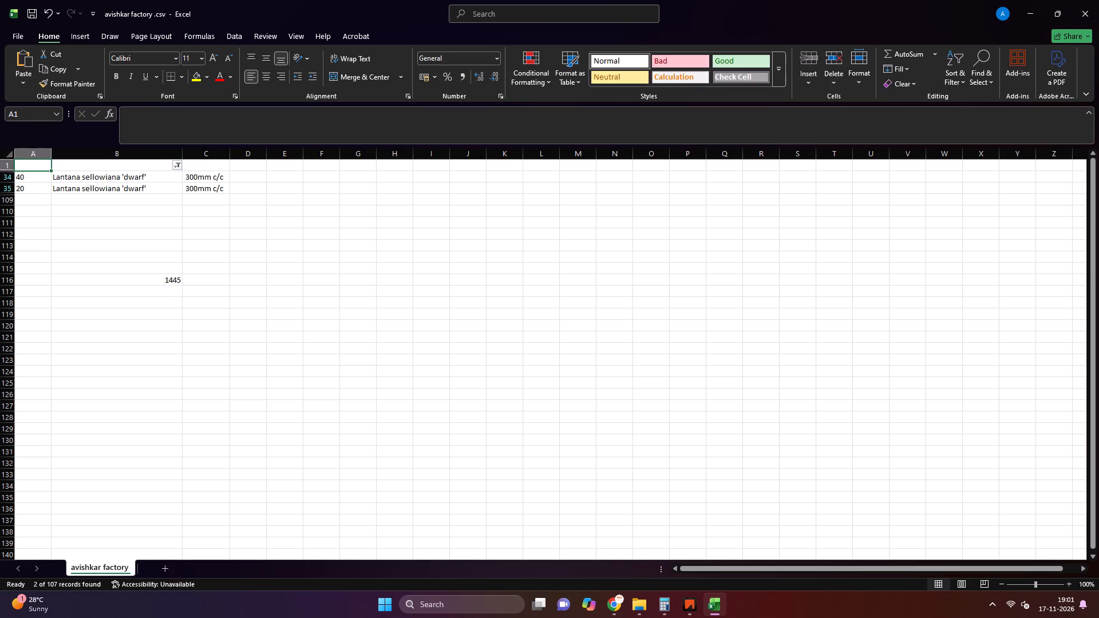
click(53, 221)
drag(38, 189, 197, 204)
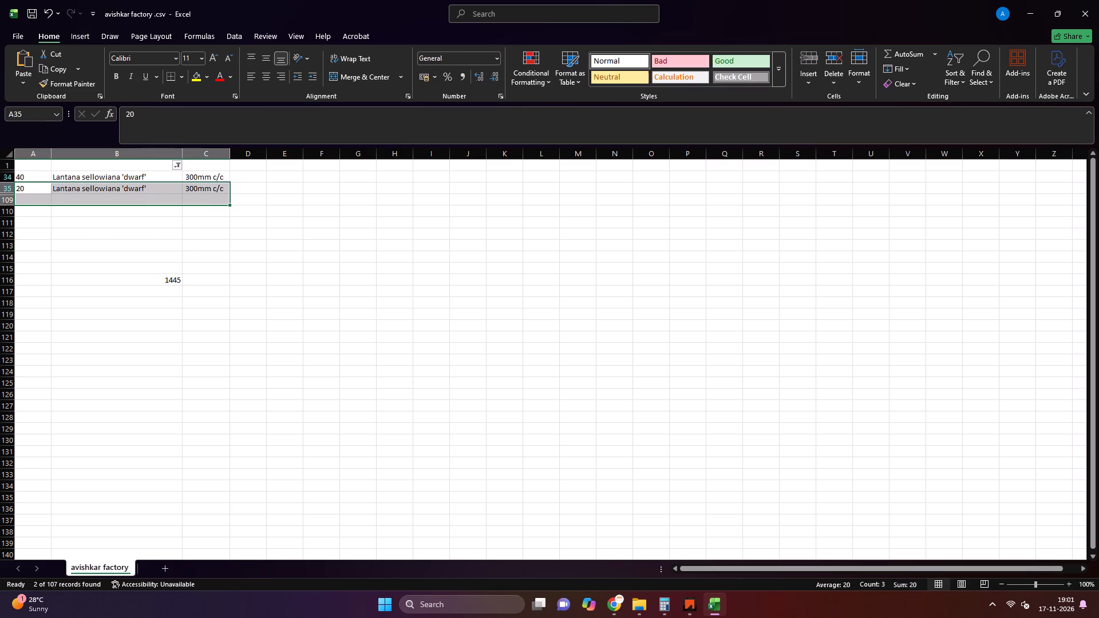
key(Delete)
click(248, 250)
Change the column B filter to show only Latania lontaroides (palm).
click(176, 164)
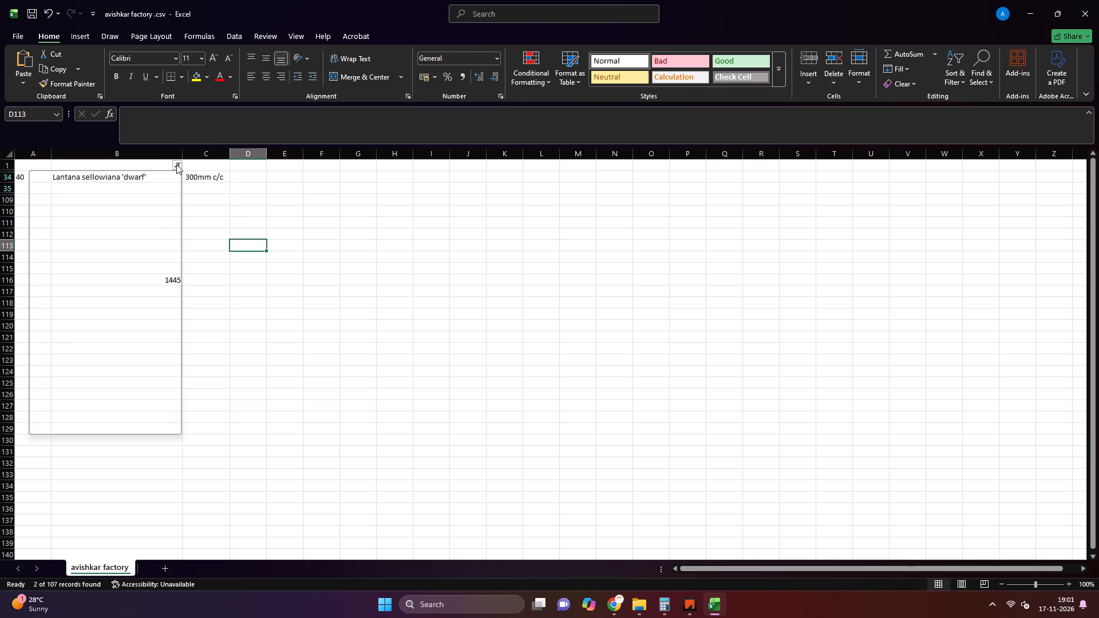
scroll(64, 345, down, 4)
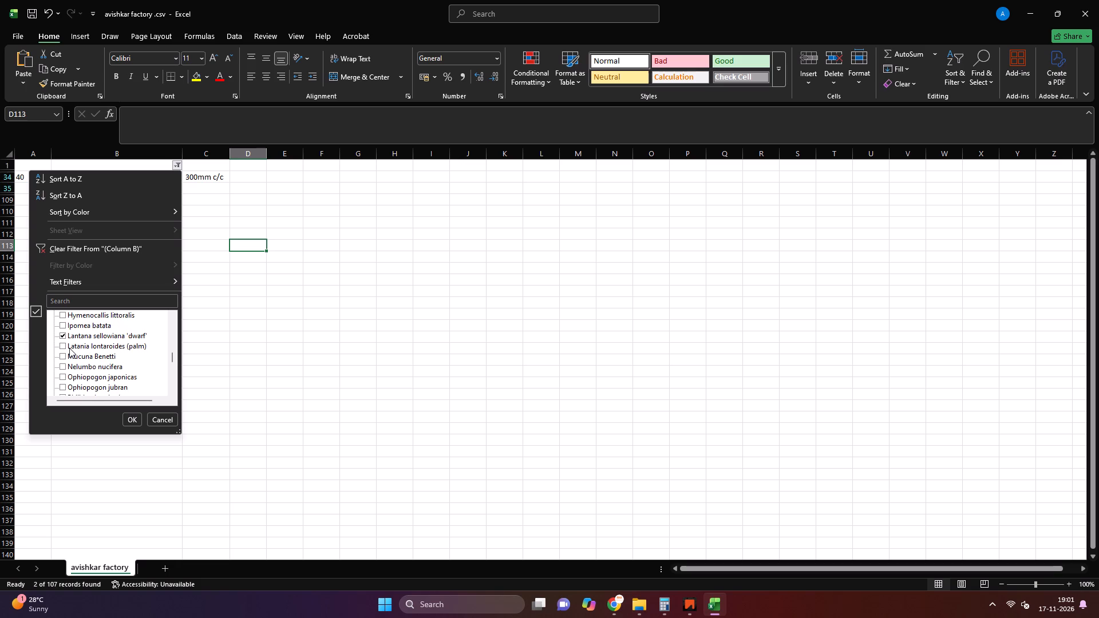
click(74, 345)
click(76, 334)
click(92, 338)
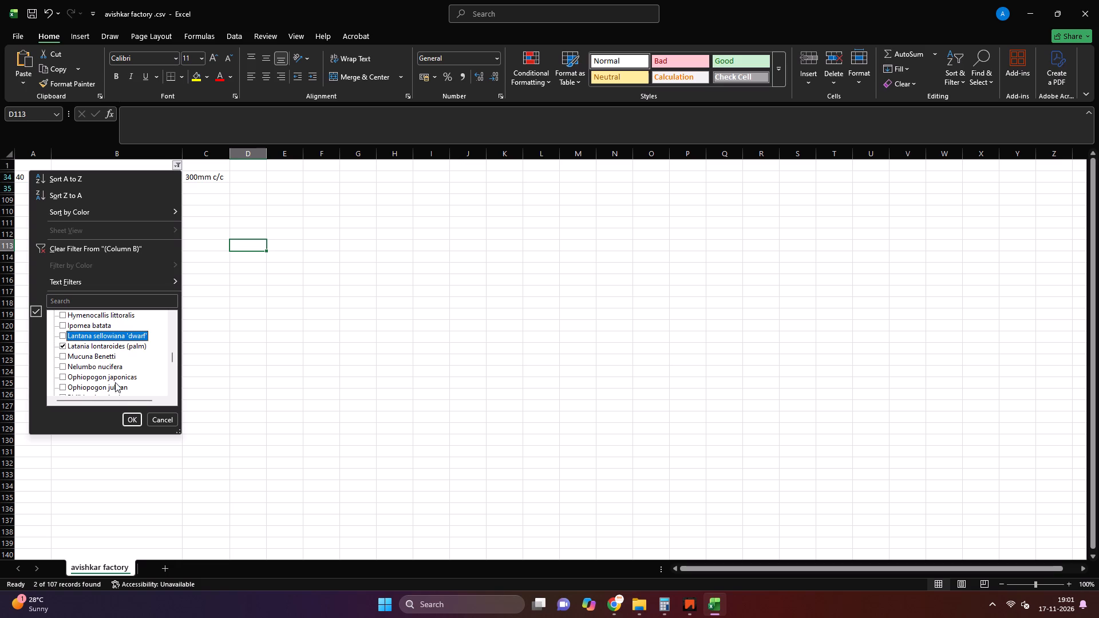
click(133, 421)
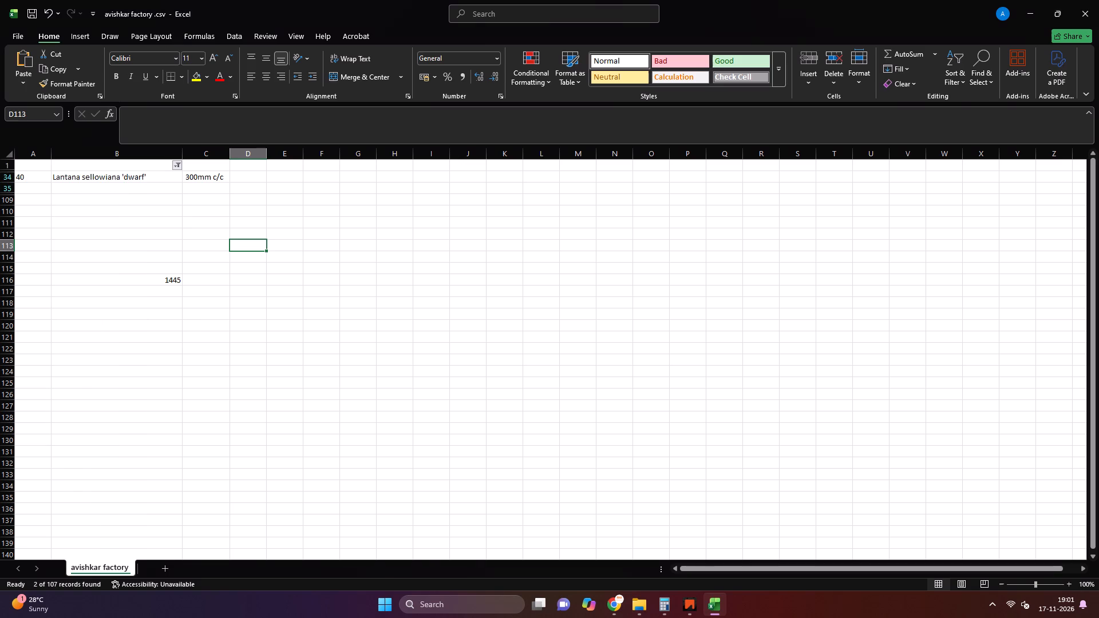
click(86, 259)
Consolidate Latania lontaroides (palm) by entering 8 as the quantity in A105 and clearing the duplicate entry in row 107.
click(34, 181)
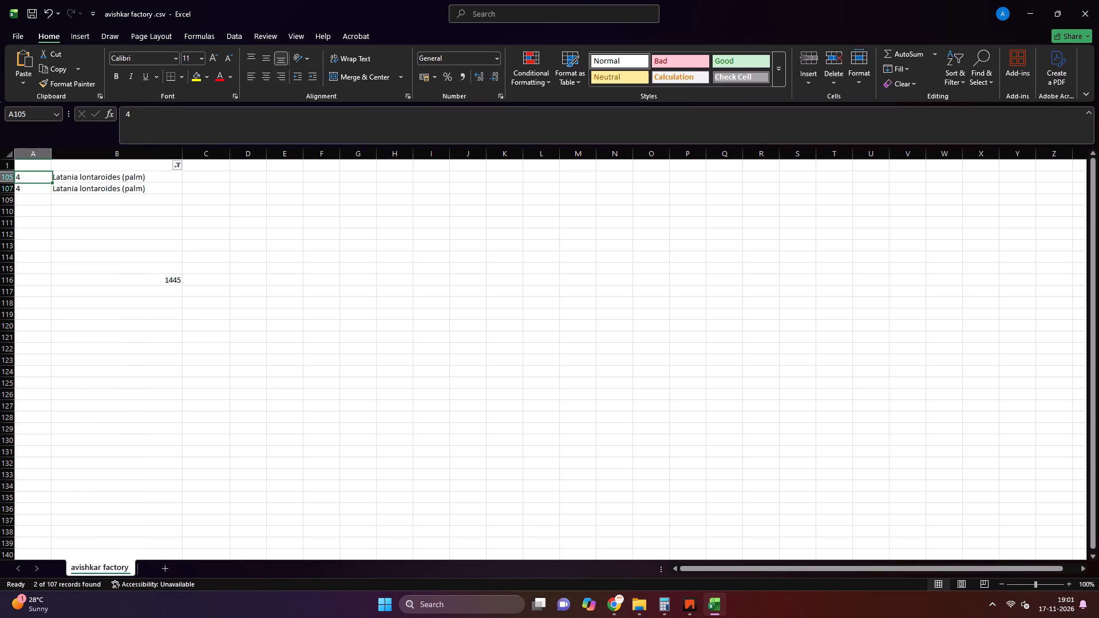
key(8)
click(31, 270)
drag(31, 192, 110, 208)
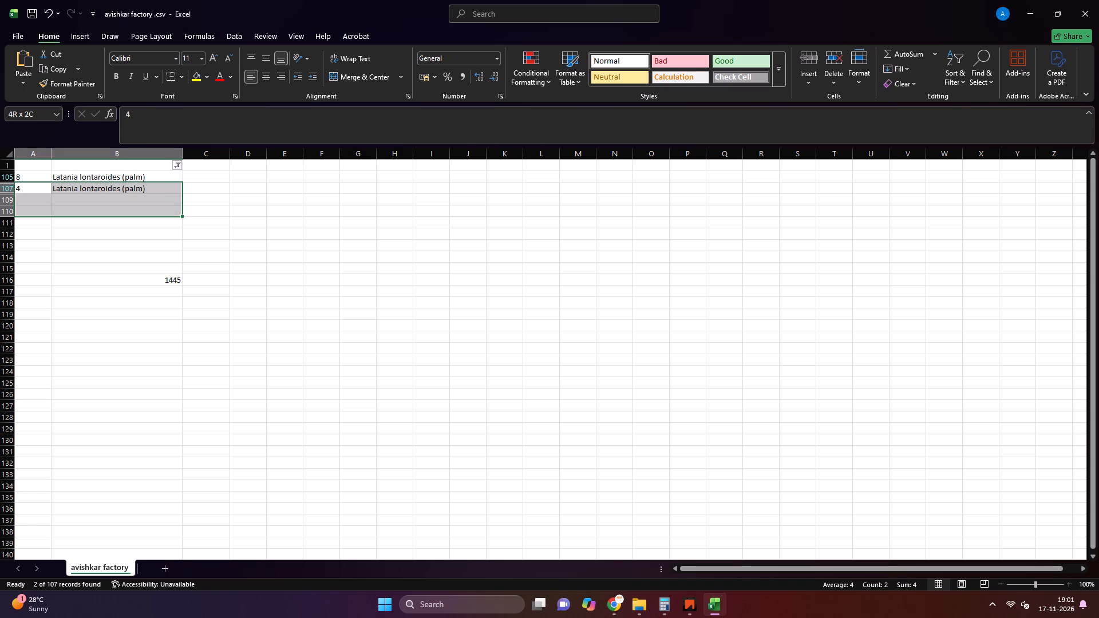
drag(110, 208, 112, 210)
key(Delete)
click(126, 285)
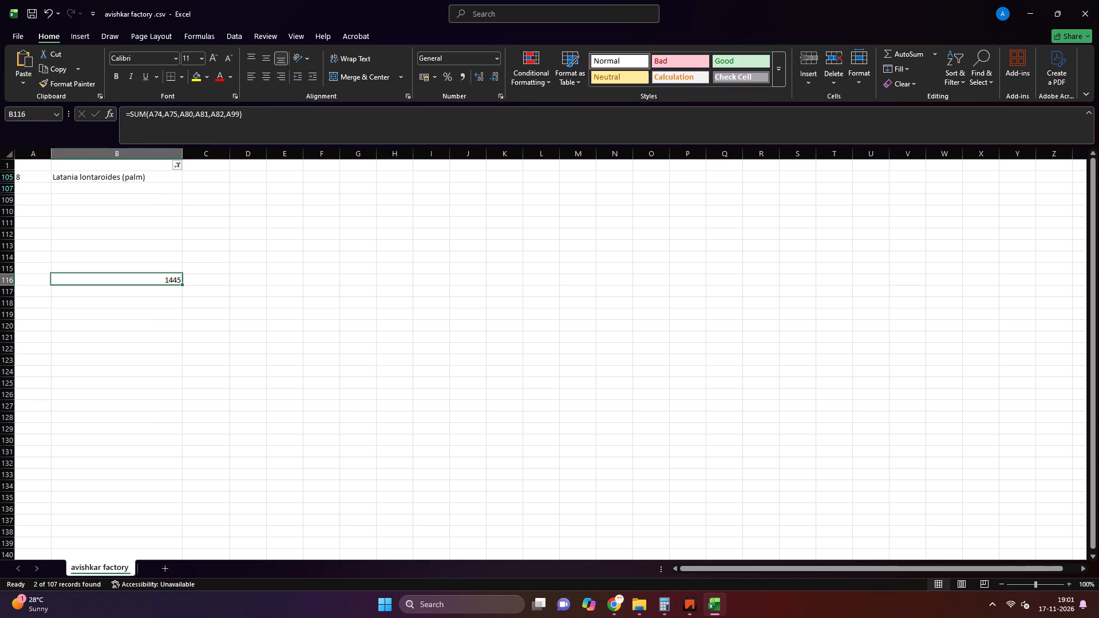
click(178, 163)
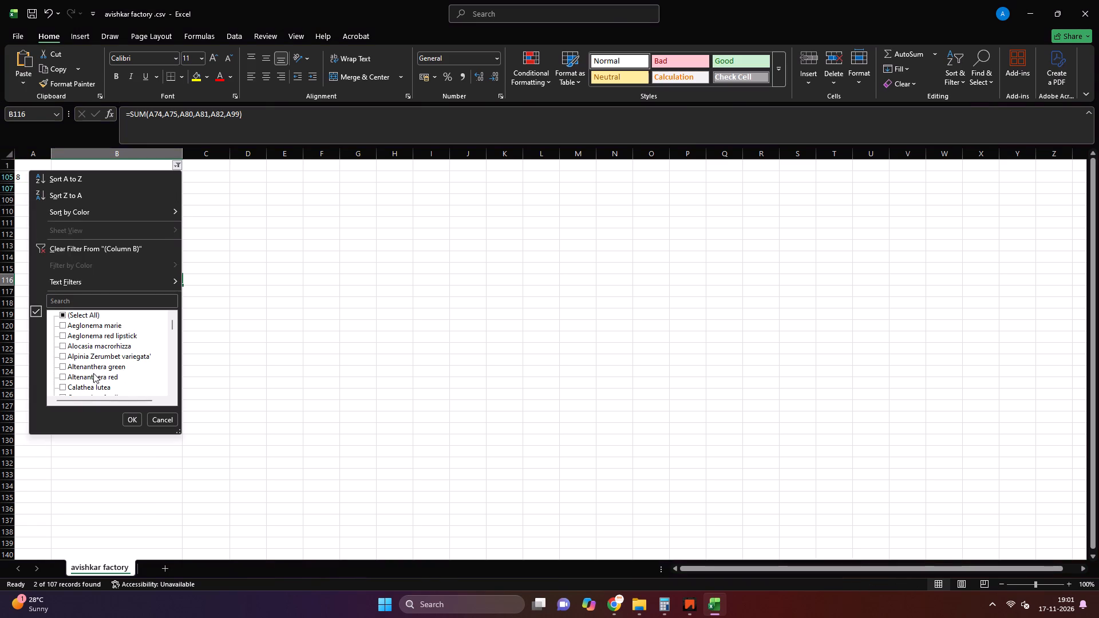
scroll(86, 354, down, 5)
scroll(86, 354, up, 1)
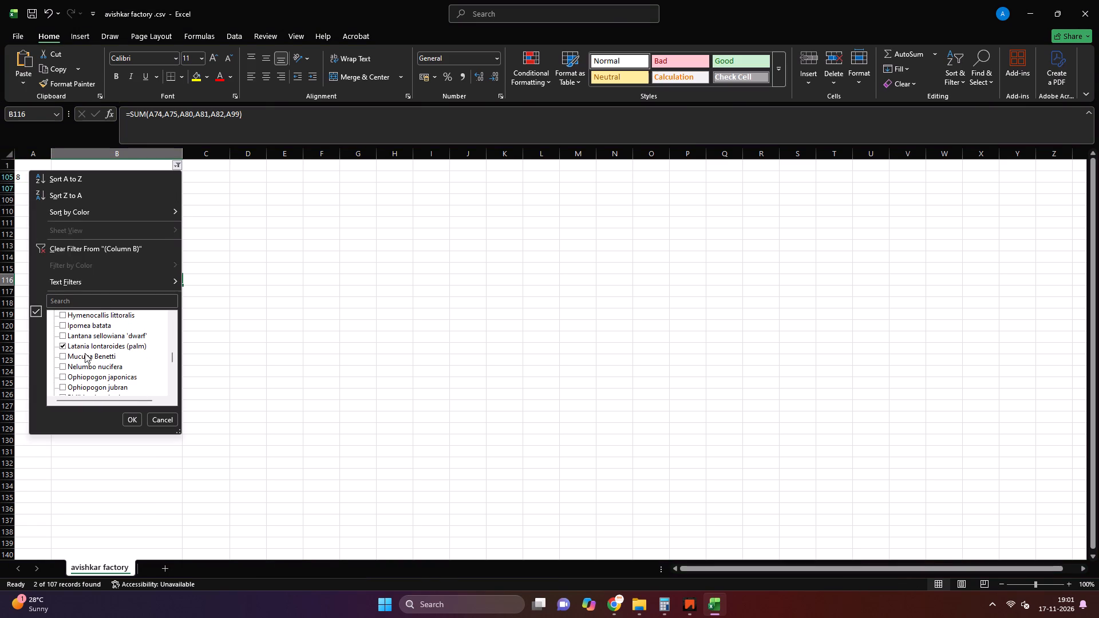
click(84, 353)
click(78, 347)
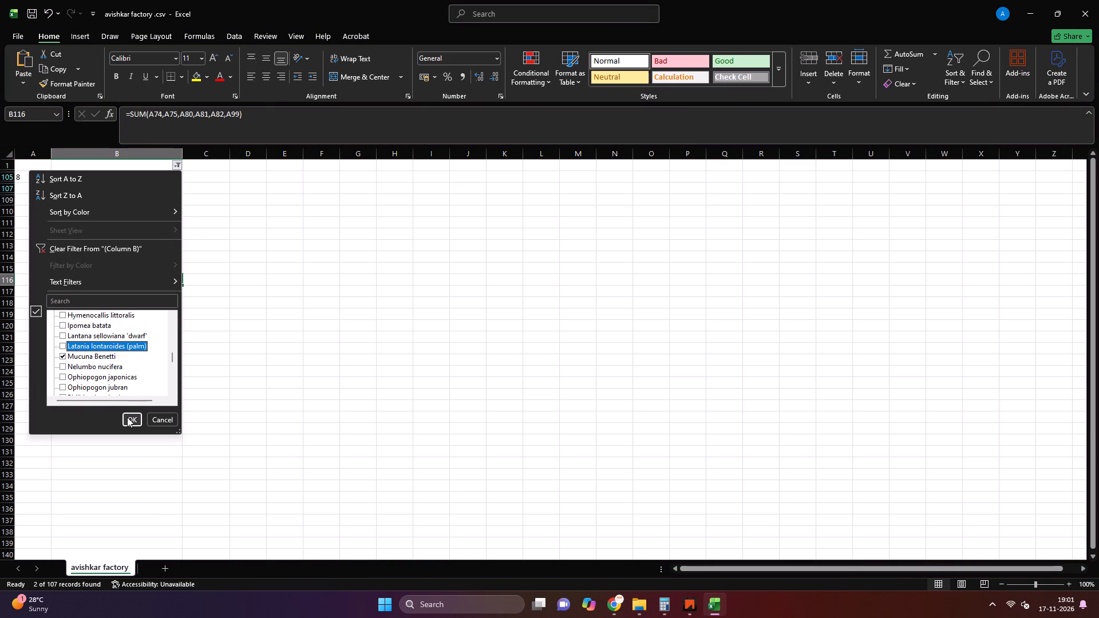
click(127, 417)
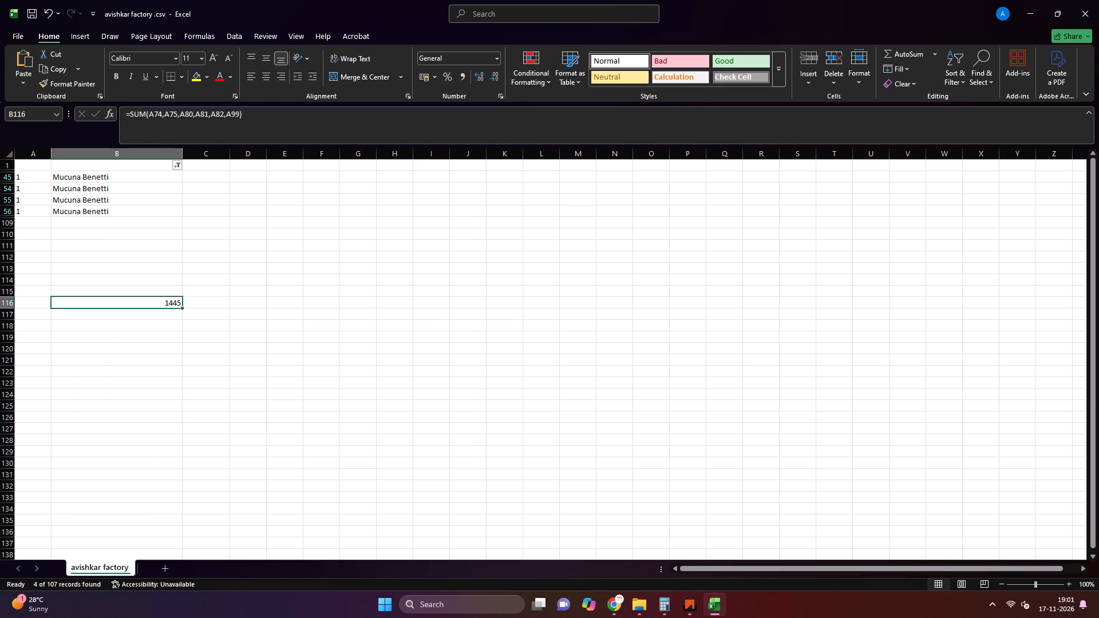
Consolidate Mucuna Benetti by entering 4 as the quantity in A45 and clearing the duplicate entries in rows 54, 55 and 56.
click(22, 182)
key(4)
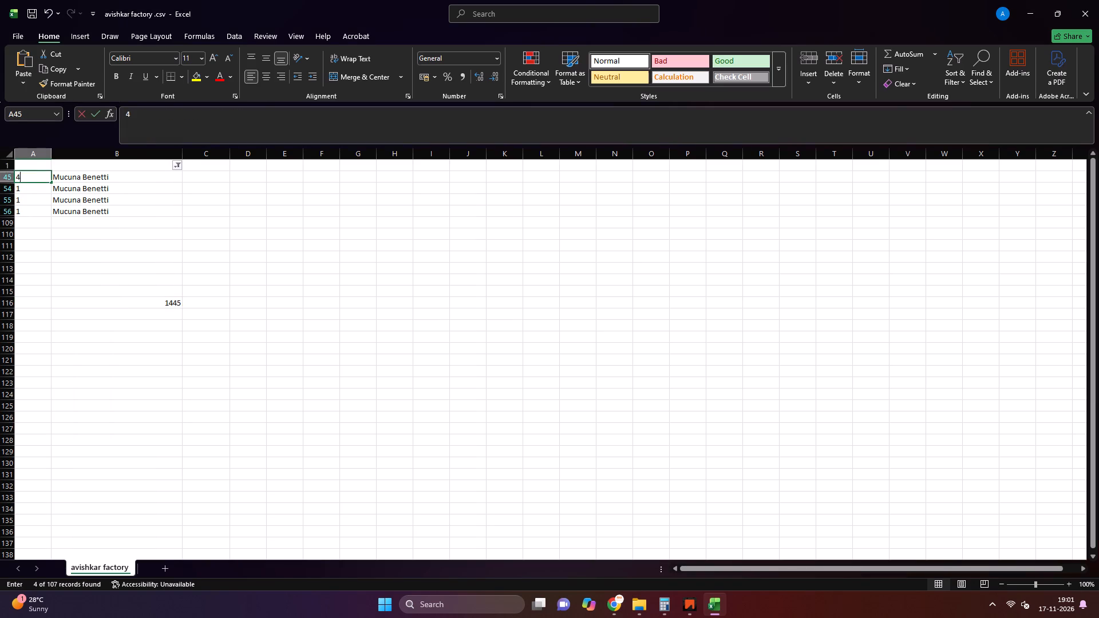
click(80, 293)
drag(31, 189, 144, 227)
key(Delete)
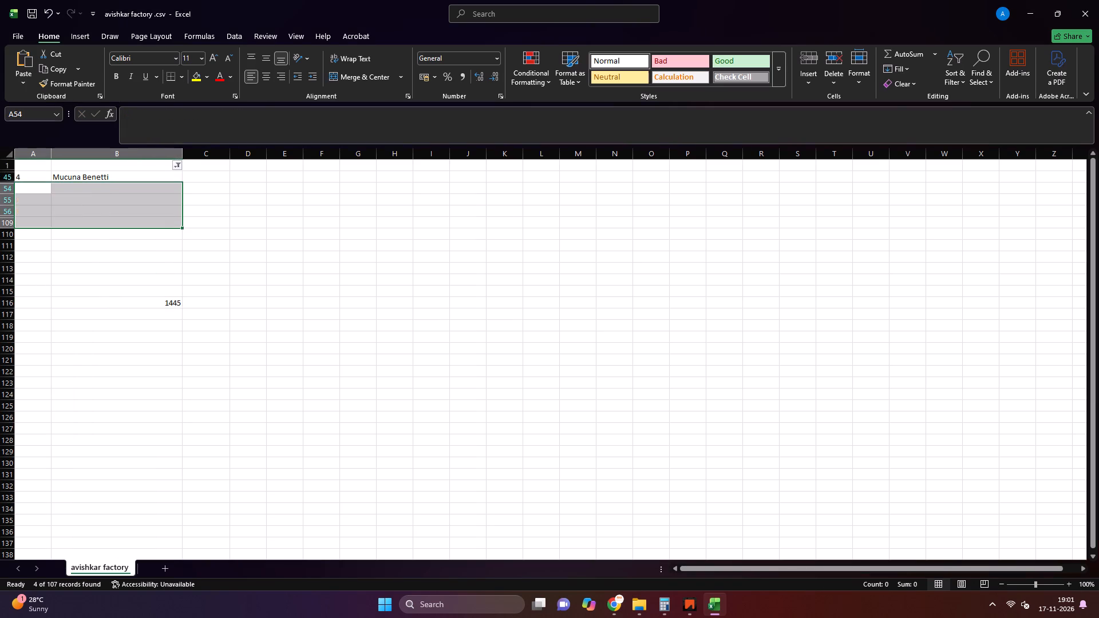
click(145, 285)
Change the column B filter to show only Nelumbo nucifera.
click(177, 167)
scroll(86, 331, down, 1)
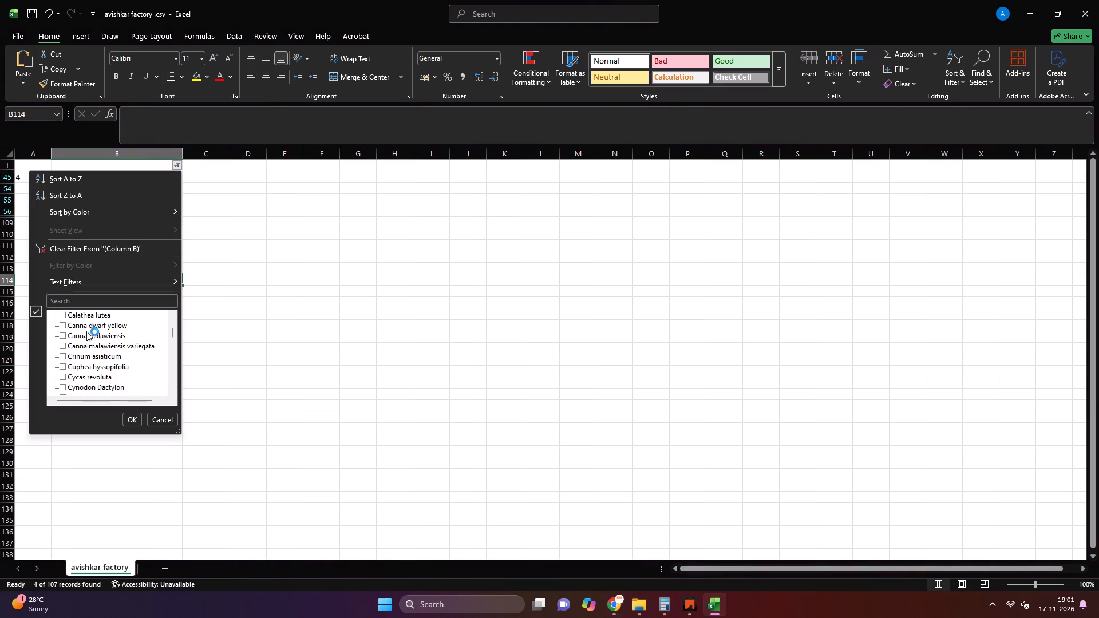
scroll(86, 331, down, 4)
scroll(81, 342, up, 1)
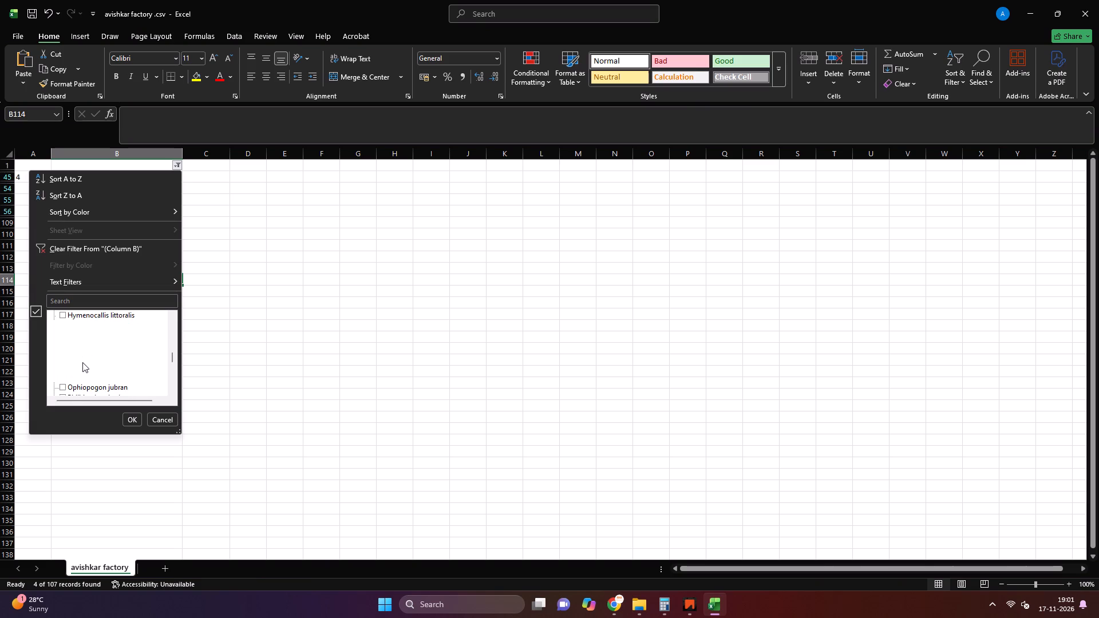
click(82, 363)
click(77, 352)
click(129, 418)
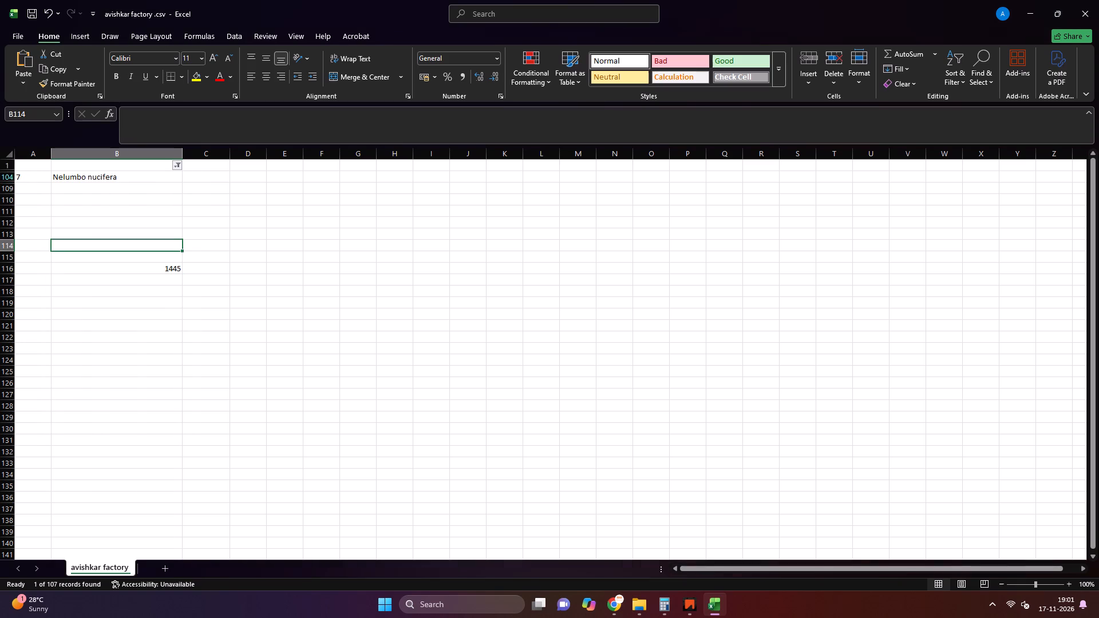
Change the column B filter to show only Ophiopogon japonicas.
click(173, 168)
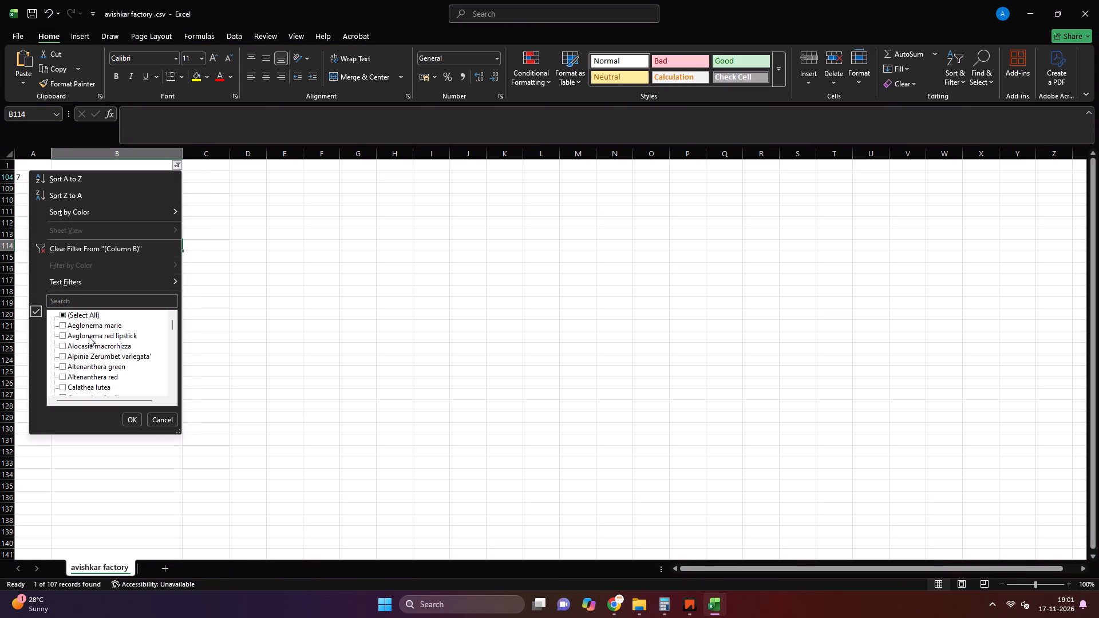
scroll(74, 361, down, 4)
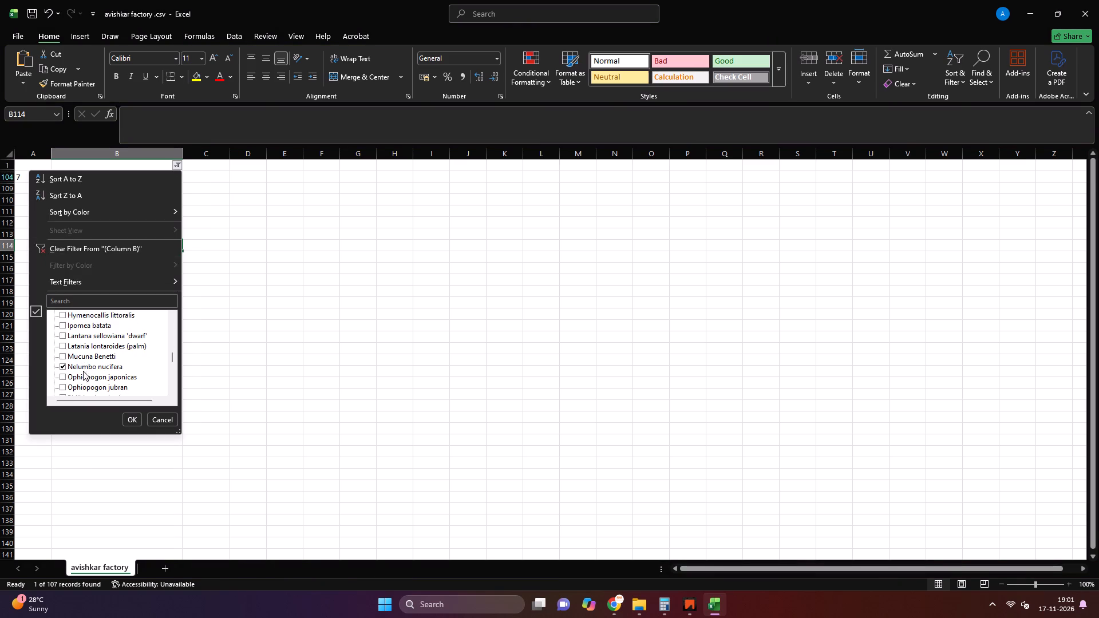
click(86, 375)
click(86, 364)
click(77, 366)
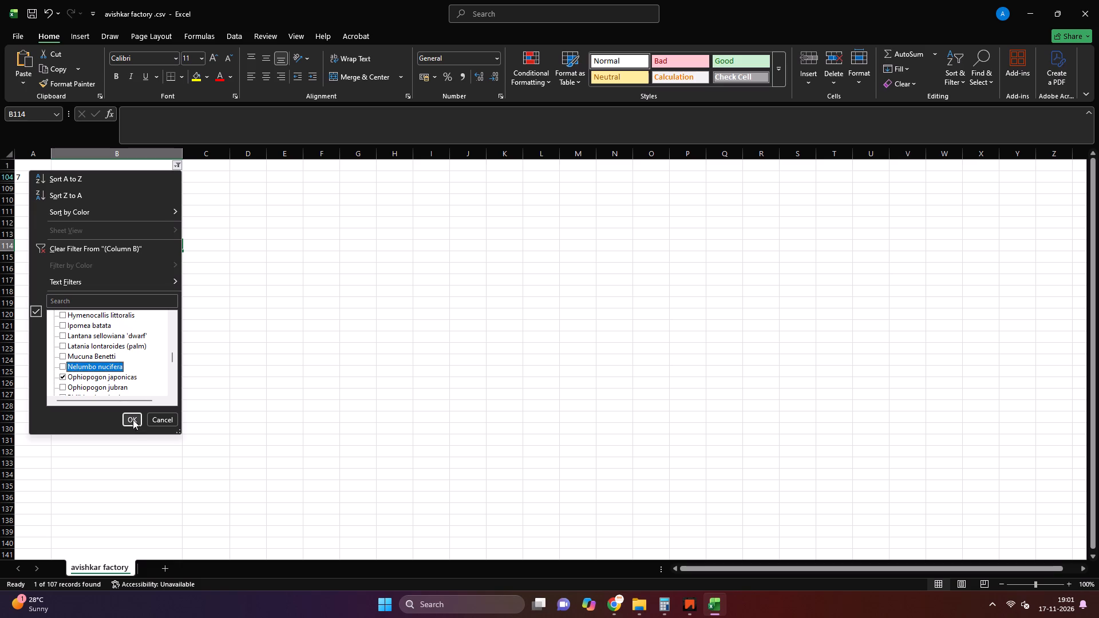
click(131, 418)
Change the column B filter to show only Ophiopogon jubran.
click(176, 169)
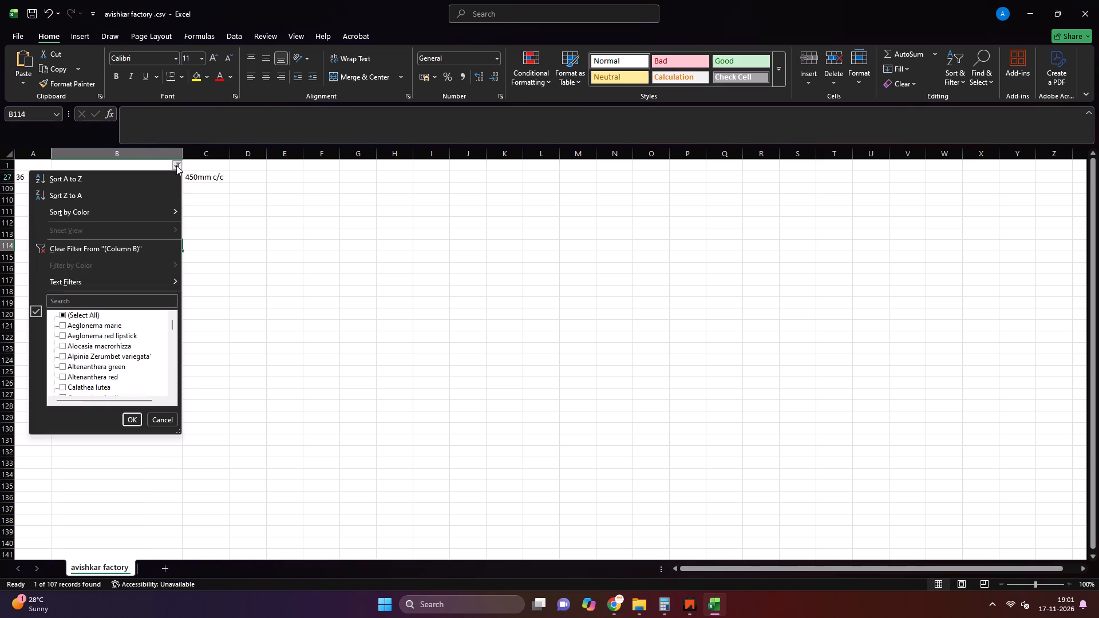
scroll(66, 375, down, 5)
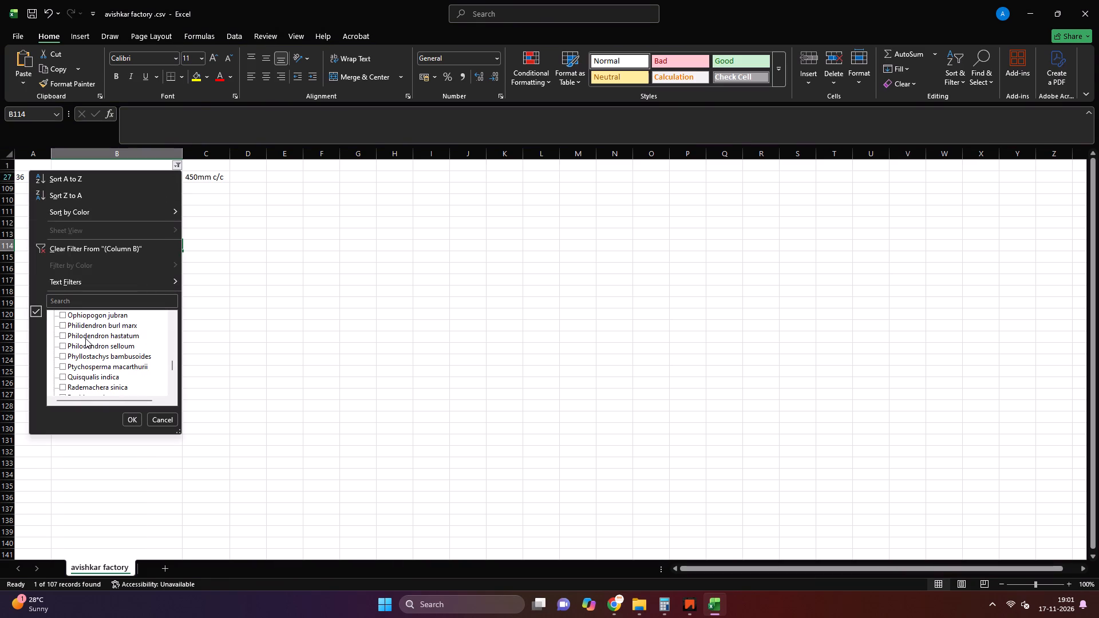
scroll(85, 338, up, 1)
click(80, 387)
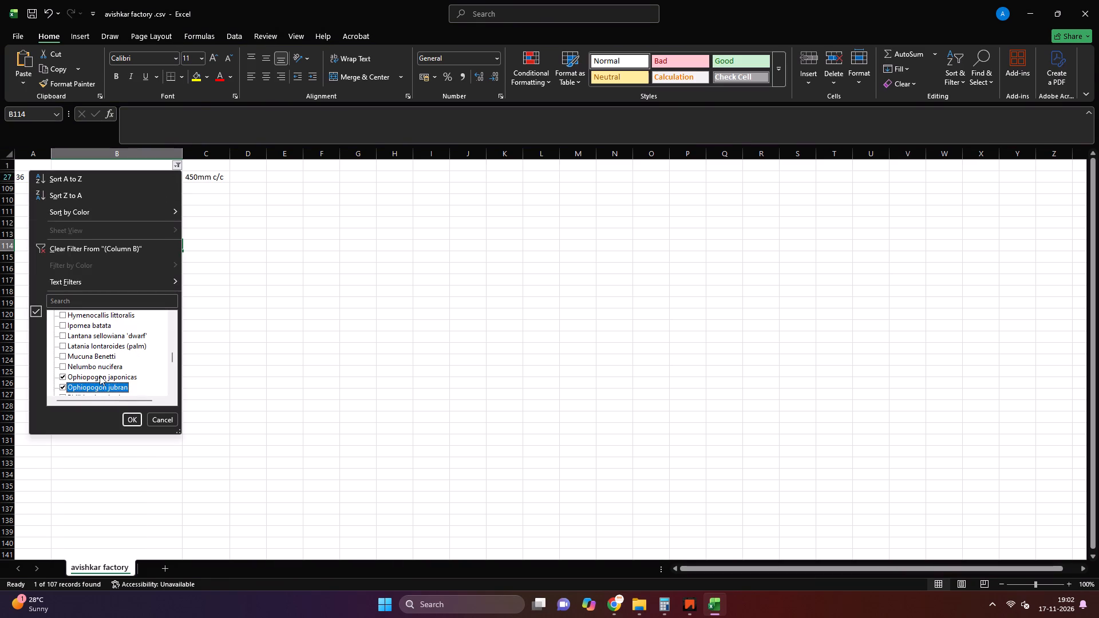
click(100, 374)
click(128, 417)
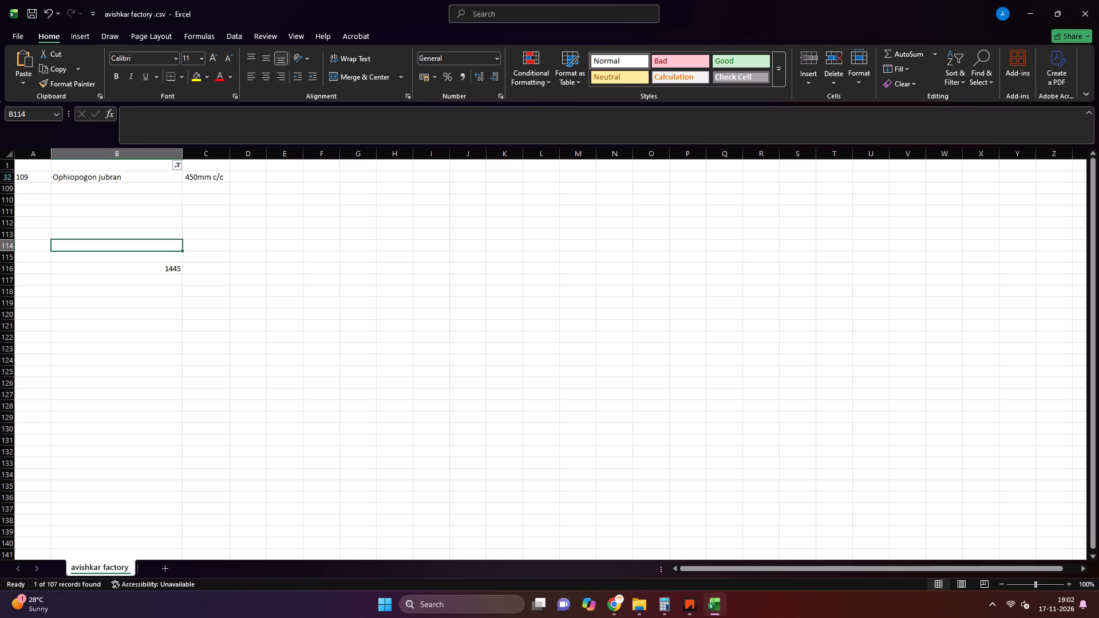
Change the column B filter to show only Philidendron burl marx.
click(175, 168)
scroll(79, 370, down, 2)
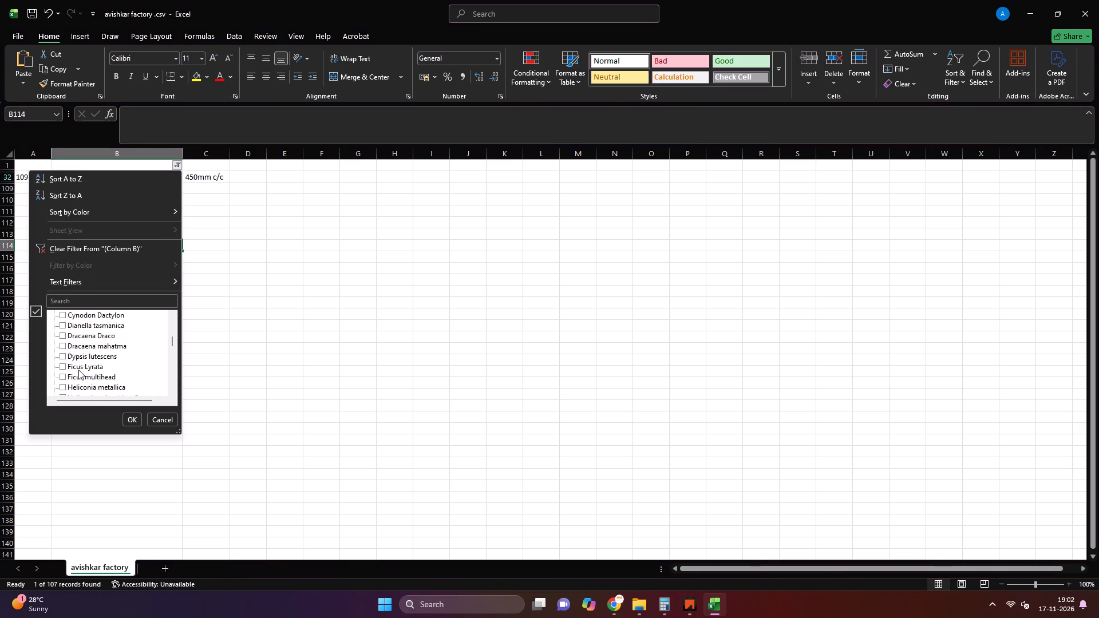
scroll(78, 370, down, 1)
scroll(78, 370, up, 2)
scroll(78, 371, down, 3)
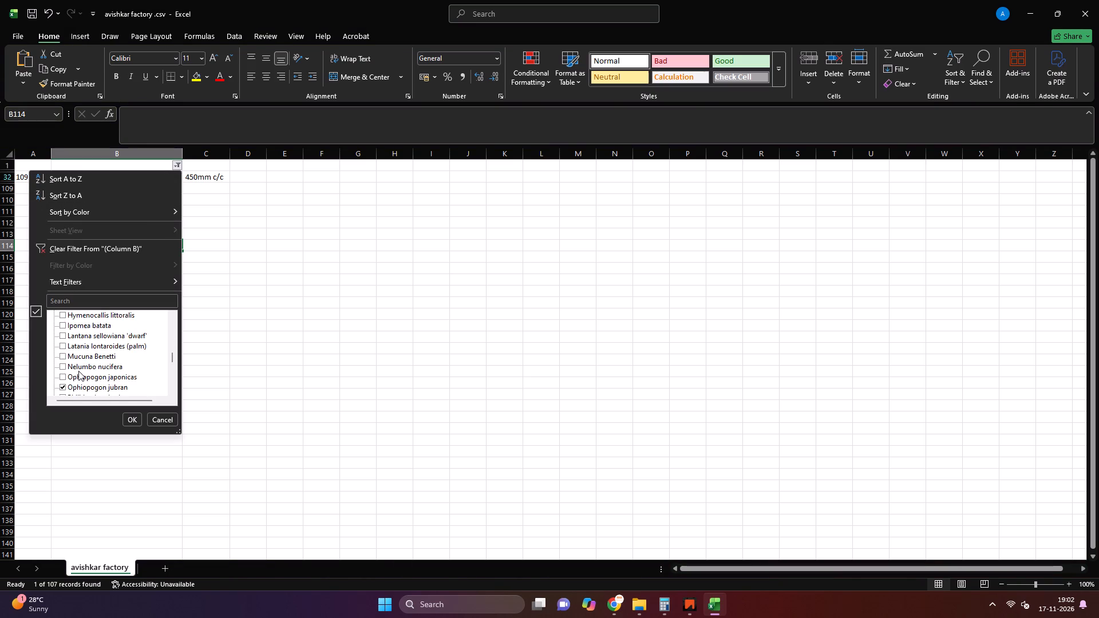
scroll(78, 371, down, 1)
click(78, 328)
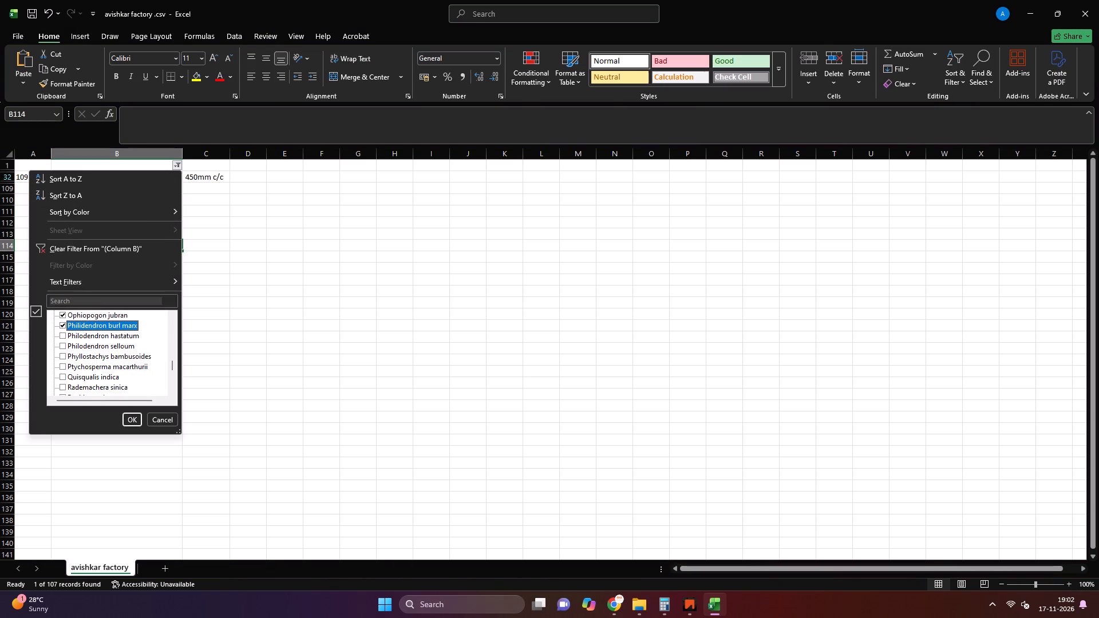
click(96, 318)
click(128, 419)
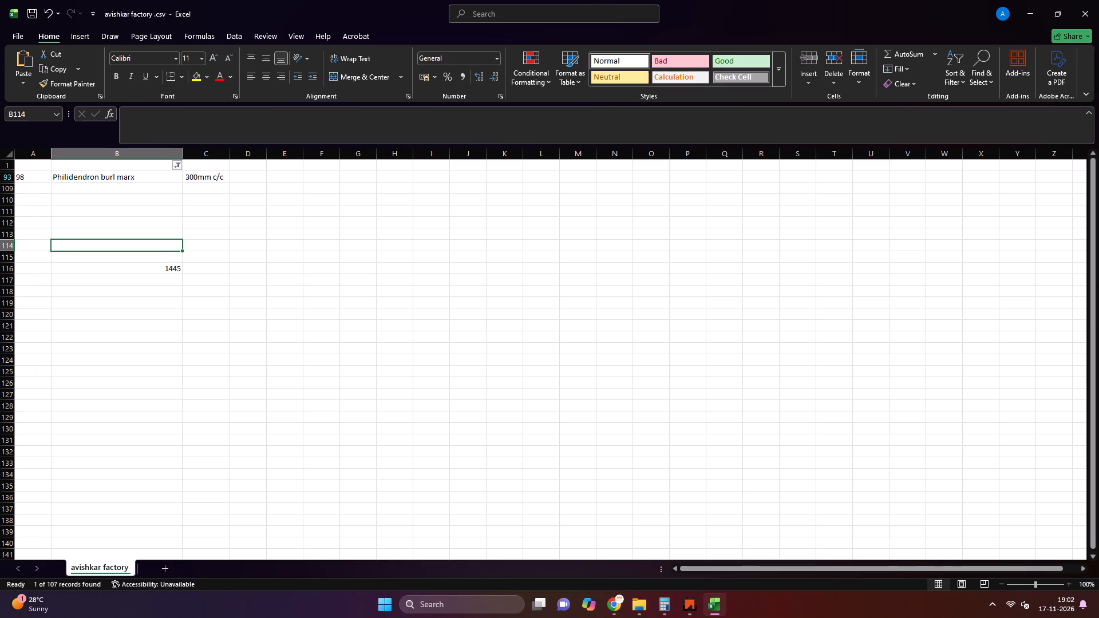
Change the column B filter to show only Philodendron hastatum.
click(178, 171)
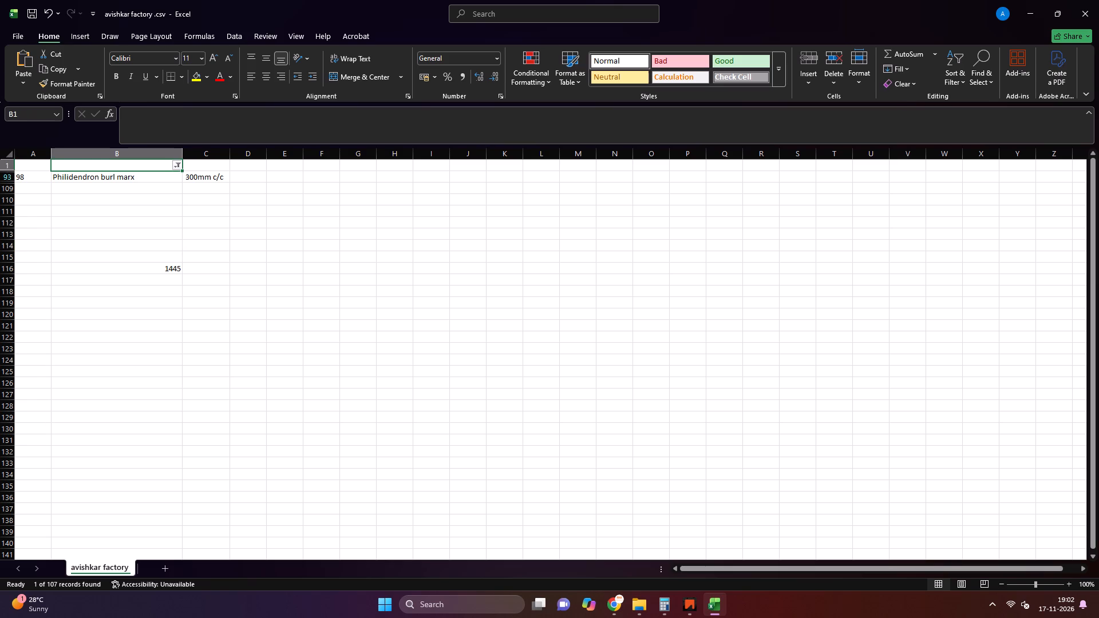
click(180, 168)
scroll(57, 388, down, 4)
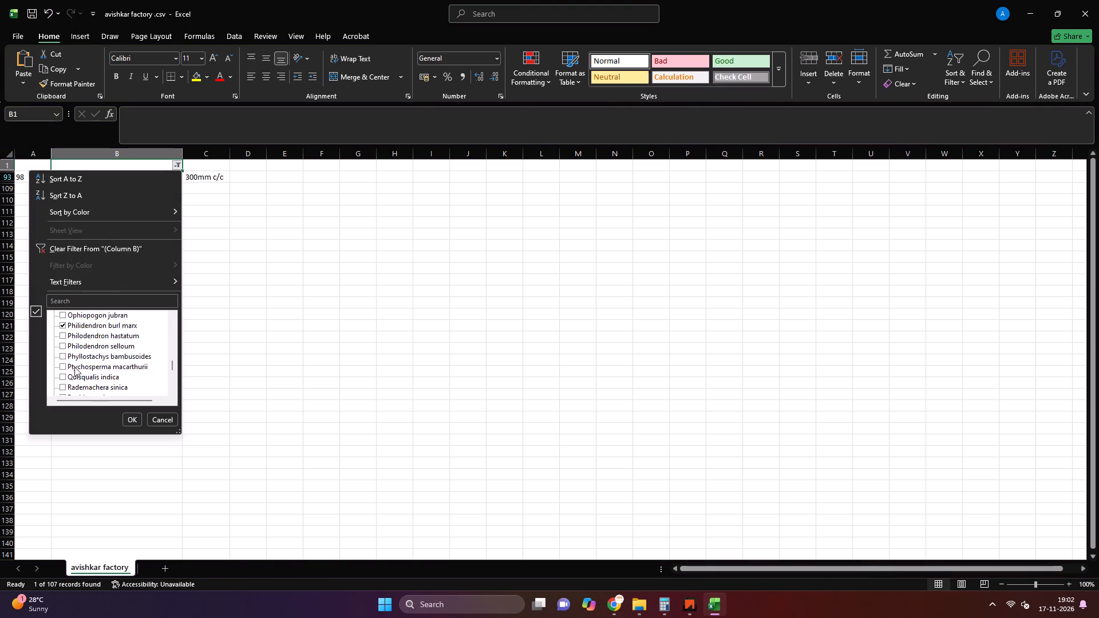
scroll(74, 367, down, 2)
scroll(74, 363, up, 1)
click(78, 338)
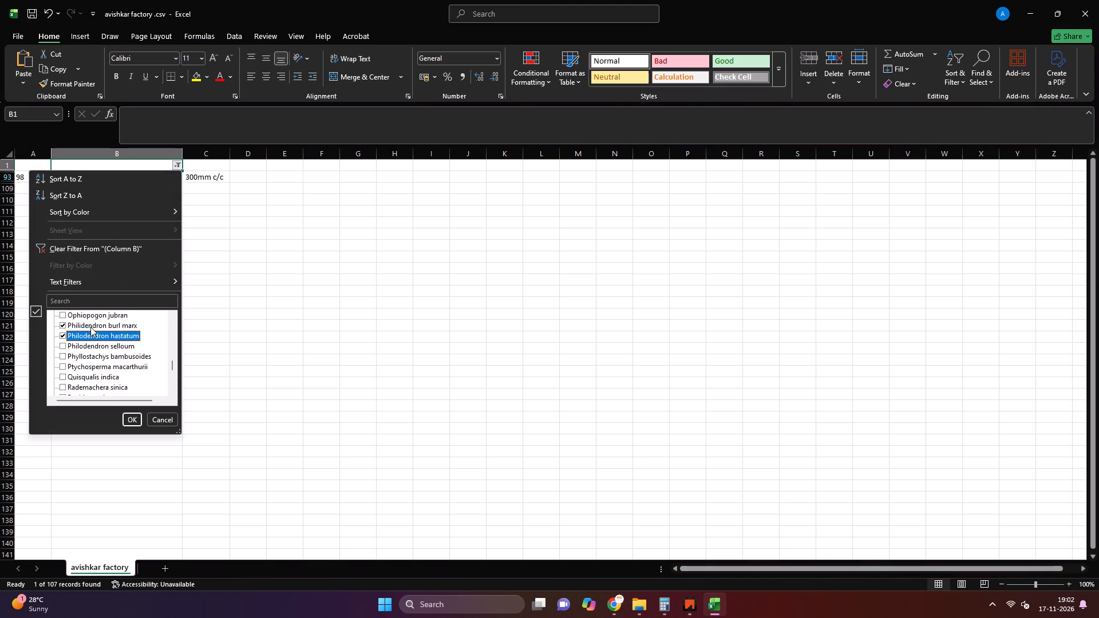
click(90, 327)
click(128, 417)
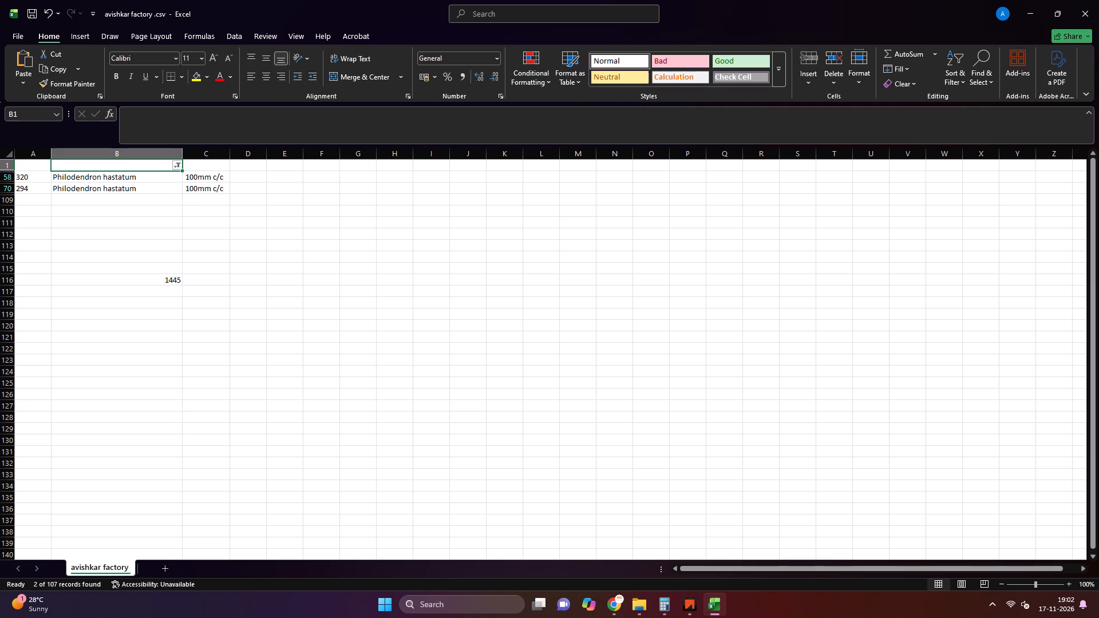
Replace the cell references in the SUM formula in B116 with the Philodendron hastatum quantities in A58 and A70.
click(165, 279)
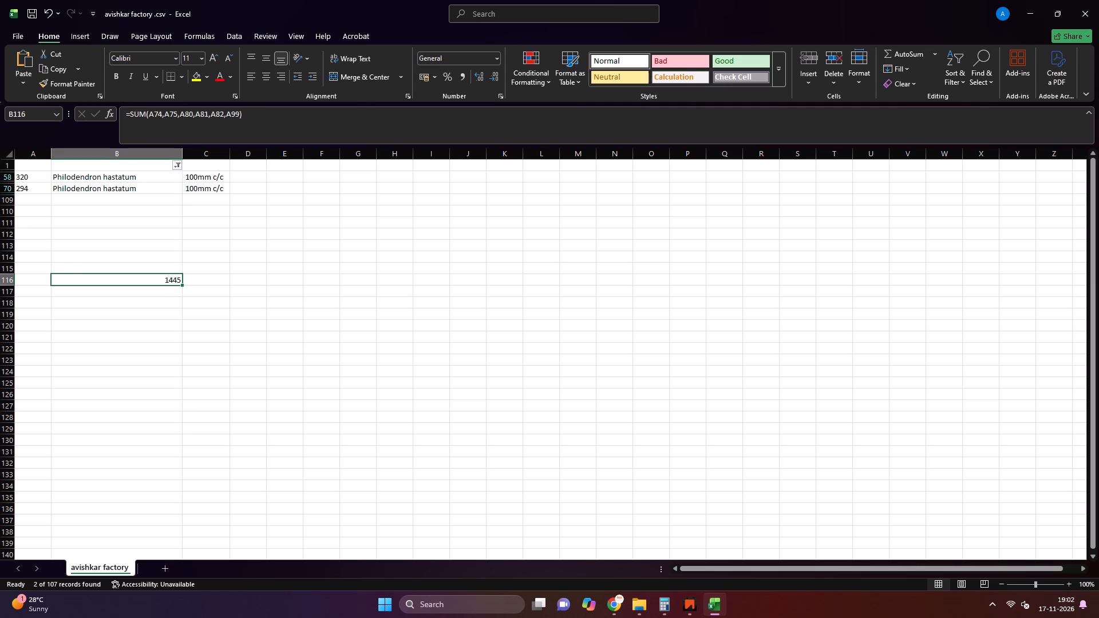
drag(237, 114, 167, 116)
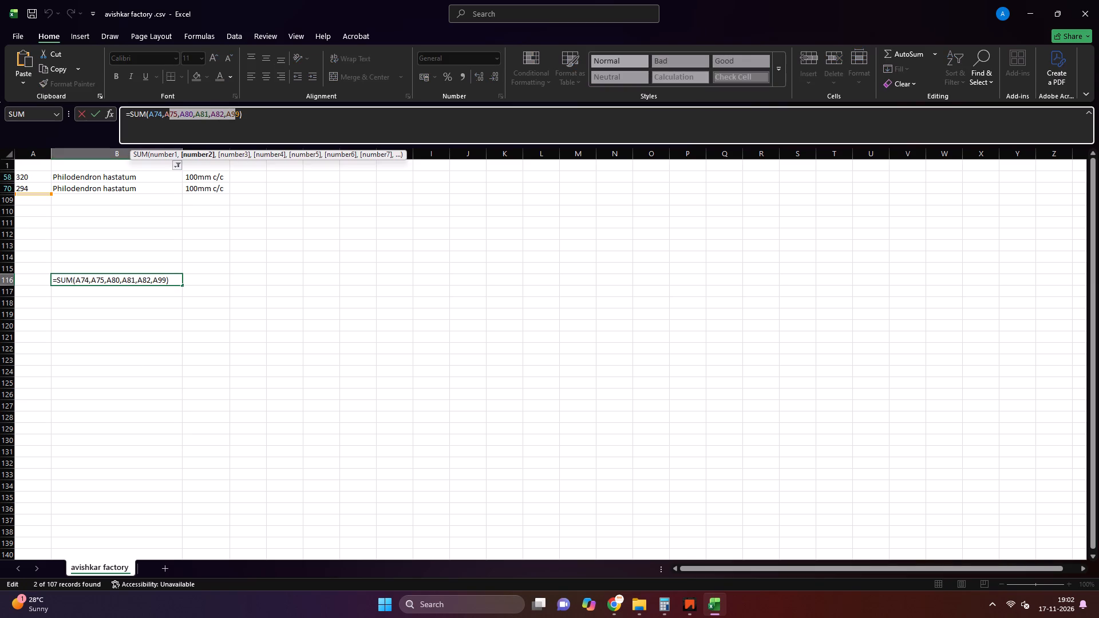
key(BackSpace)
click(173, 116)
key(BackSpace)
key(BackSpace)
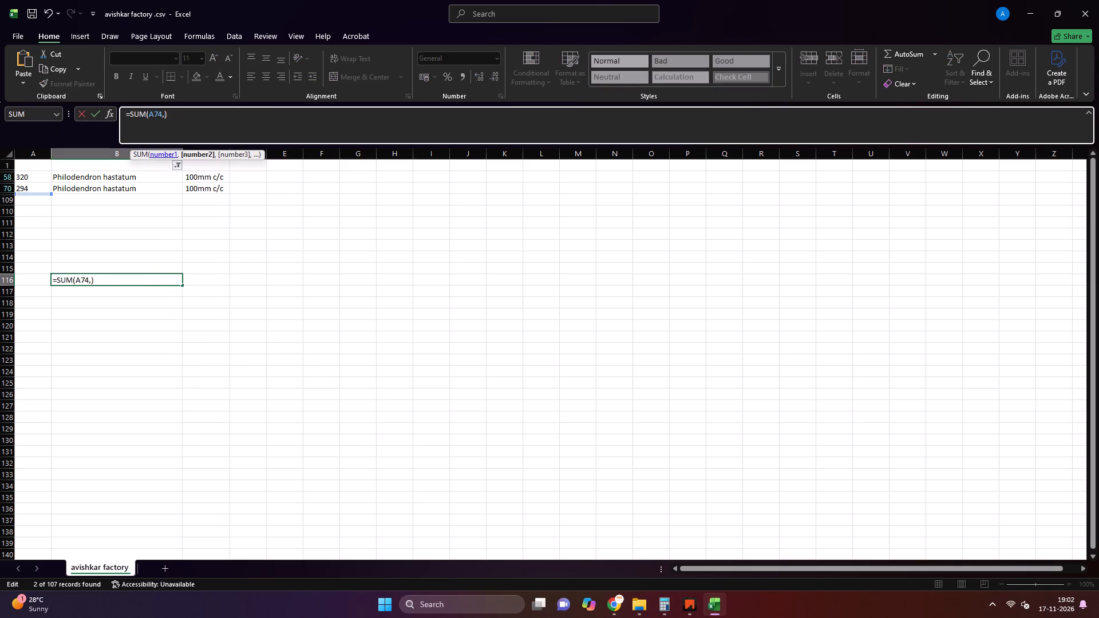
key(BackSpace)
key(BackSpace)
key(BackSpace)
key(BackSpace)
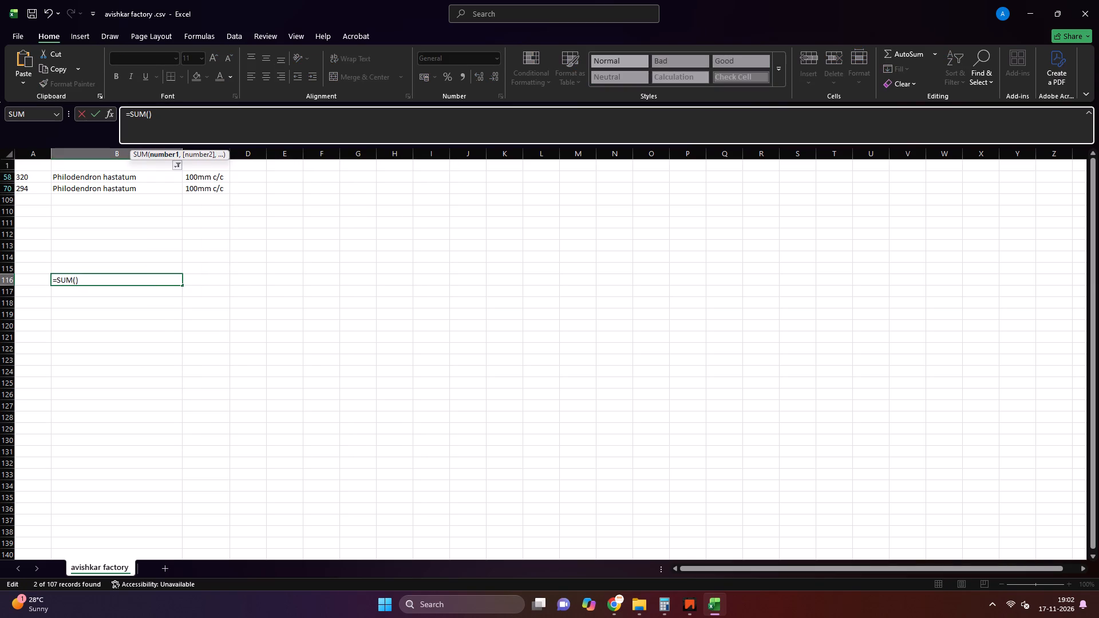
click(30, 174)
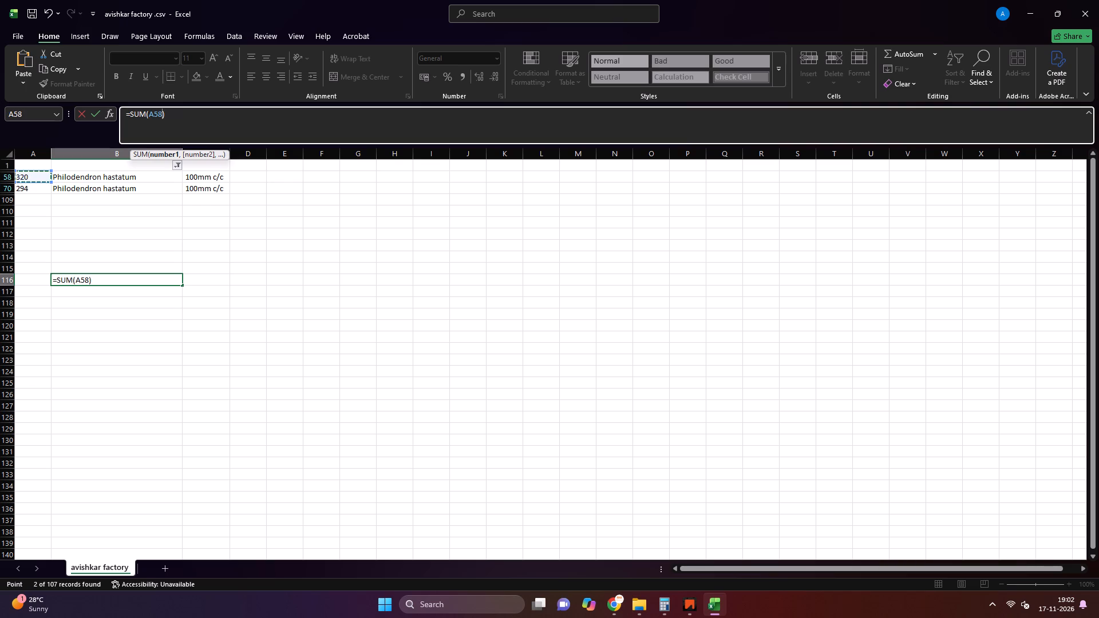
ctrl+click(40, 188)
key(Return)
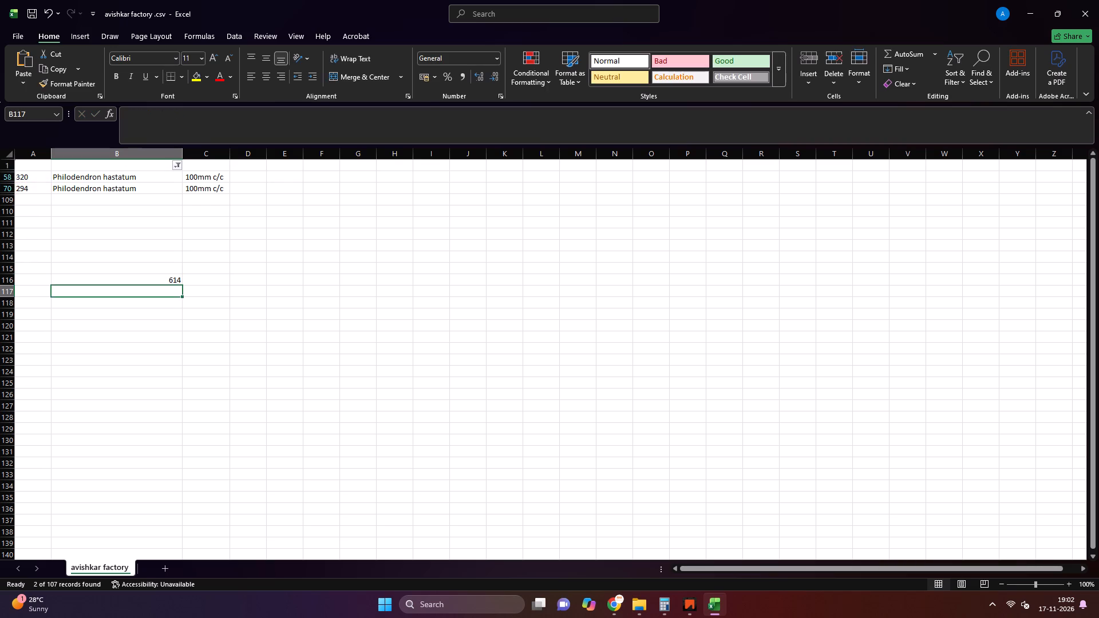
Consolidate Philodendron hastatum by entering 614 as the quantity in A58 and clearing the duplicate entry in row 70.
click(30, 173)
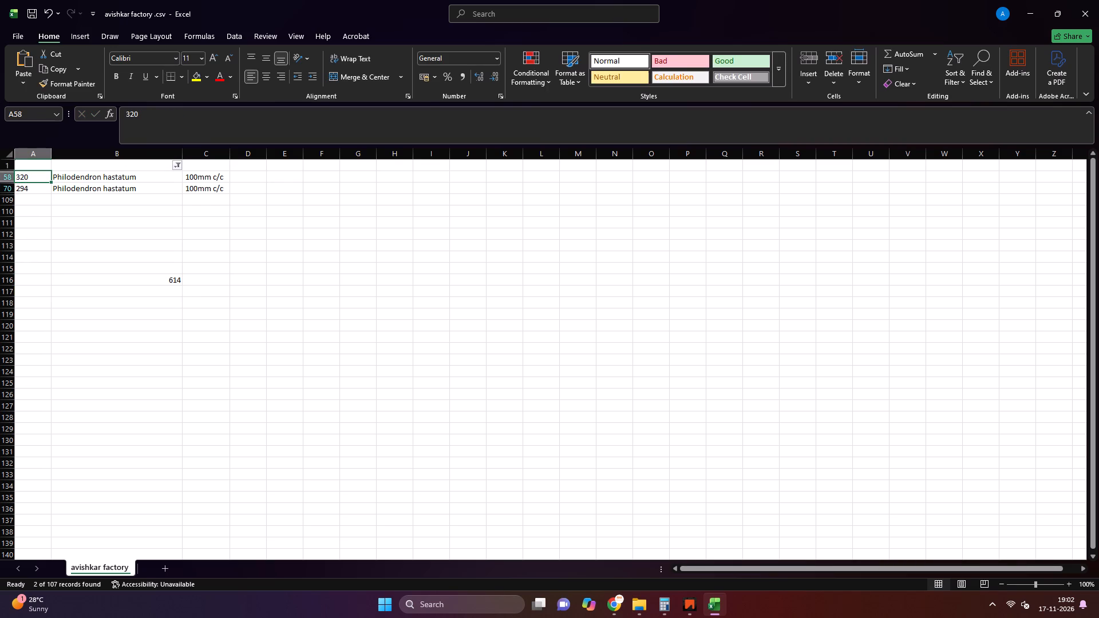
text(614)
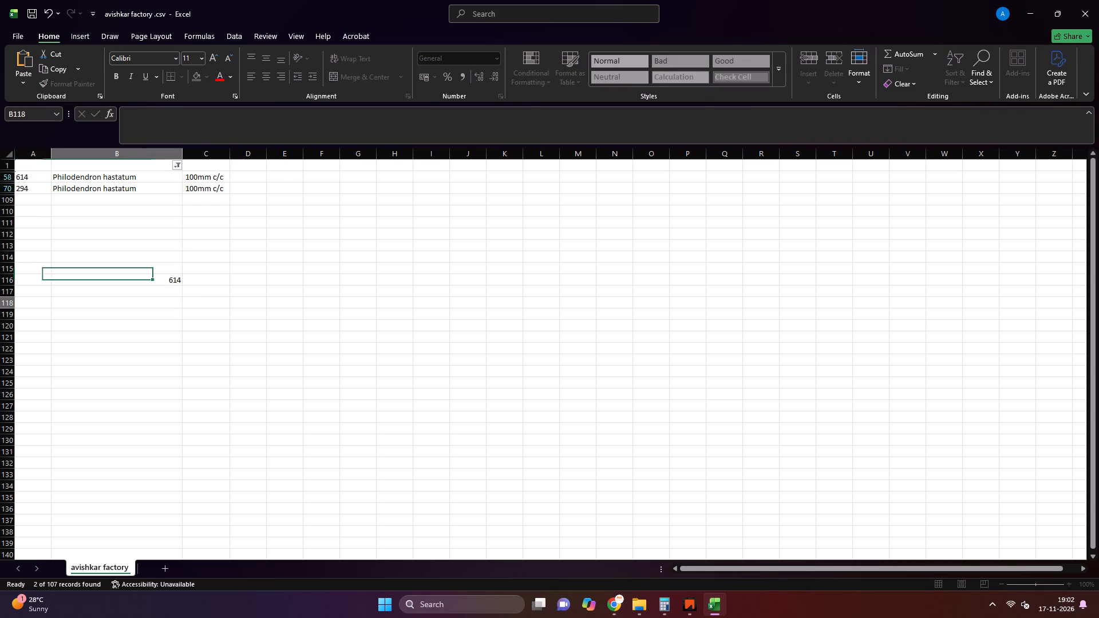
drag(36, 187, 199, 195)
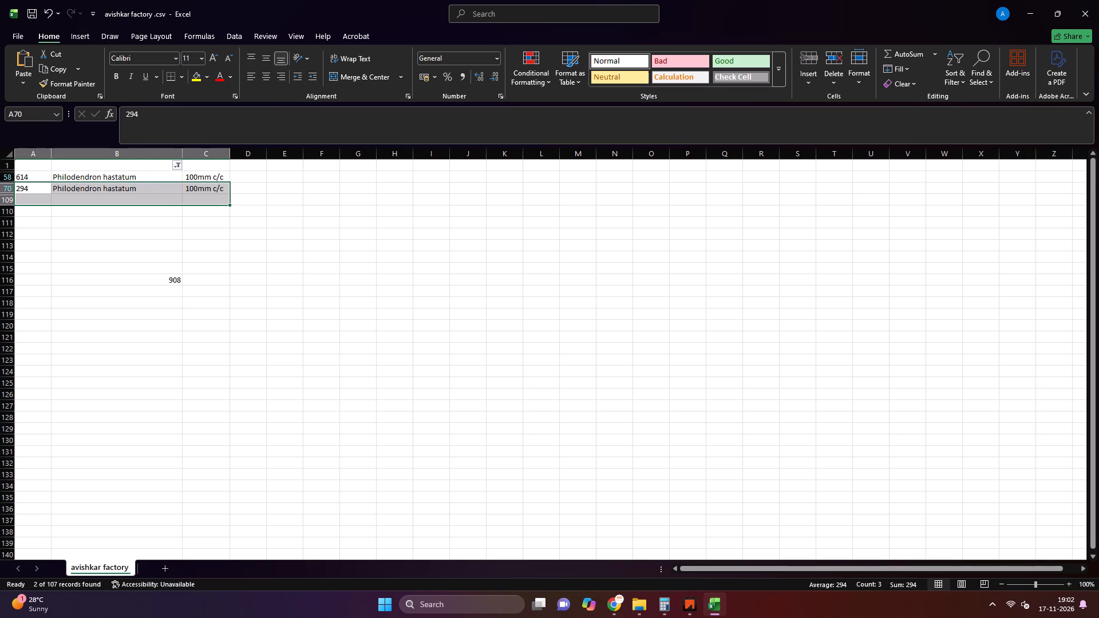
key(Delete)
click(303, 279)
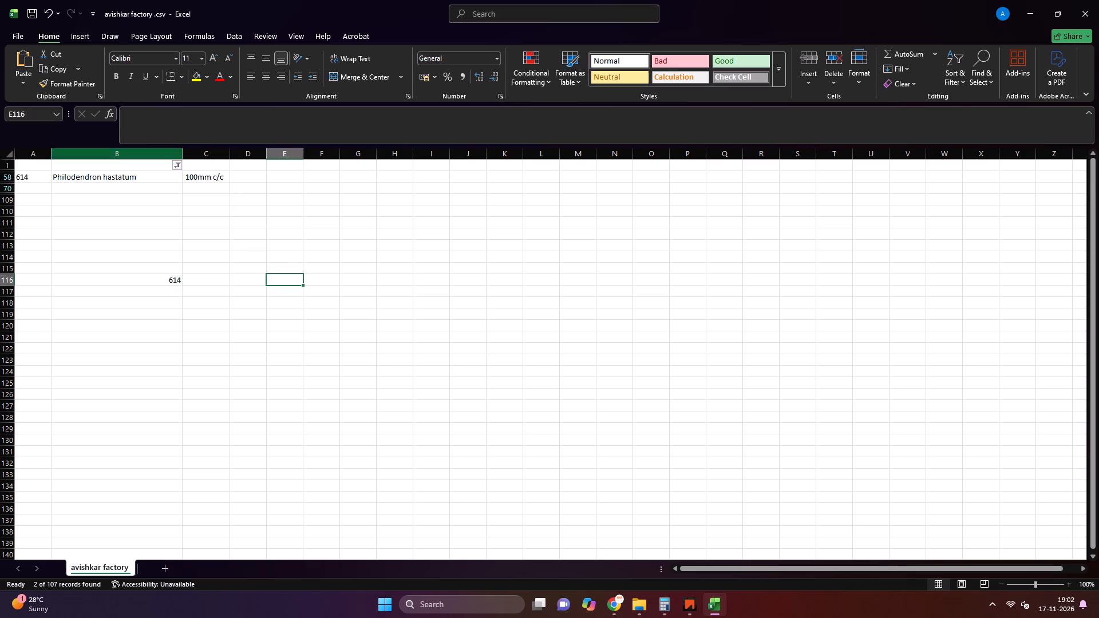
Change the column B filter to show only Philodendron selloum.
click(178, 165)
scroll(142, 332, down, 2)
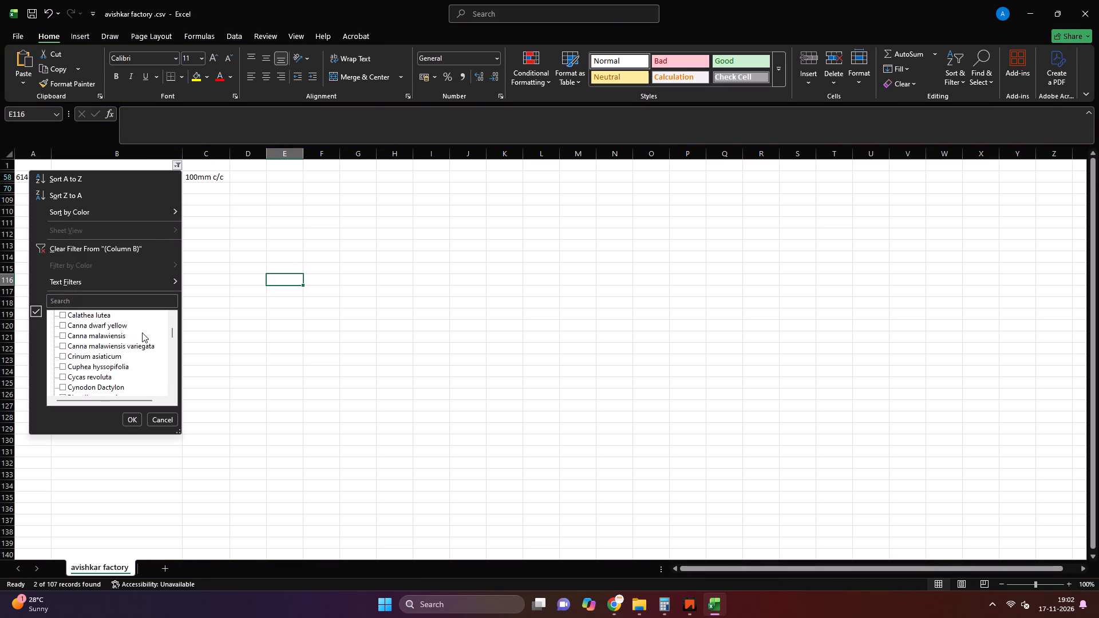
scroll(142, 332, down, 5)
scroll(142, 332, up, 2)
click(98, 356)
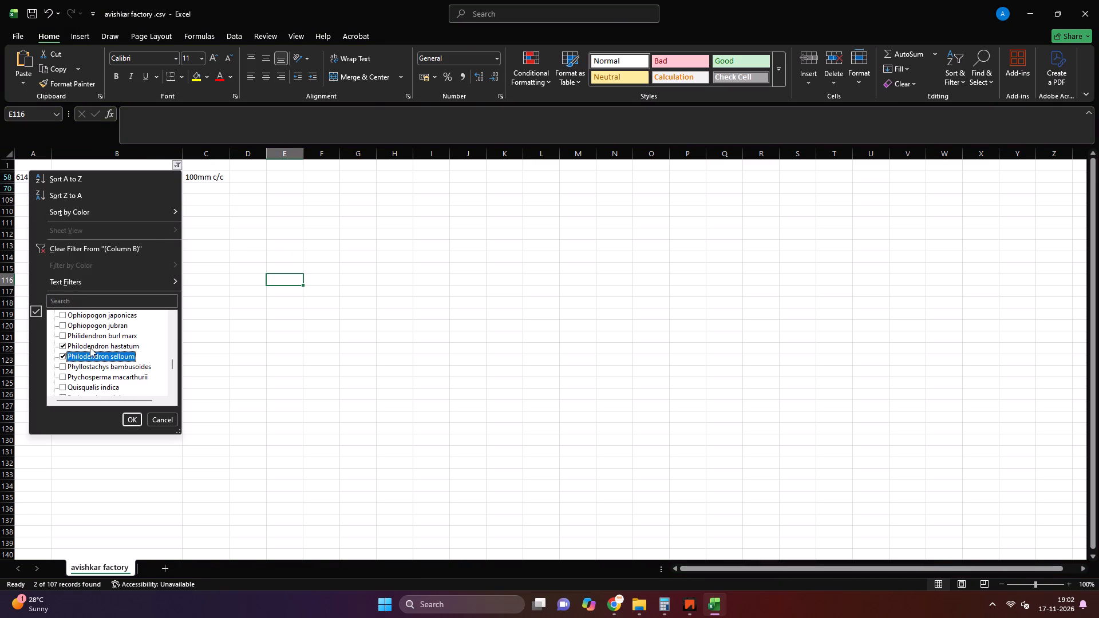
click(89, 347)
click(132, 415)
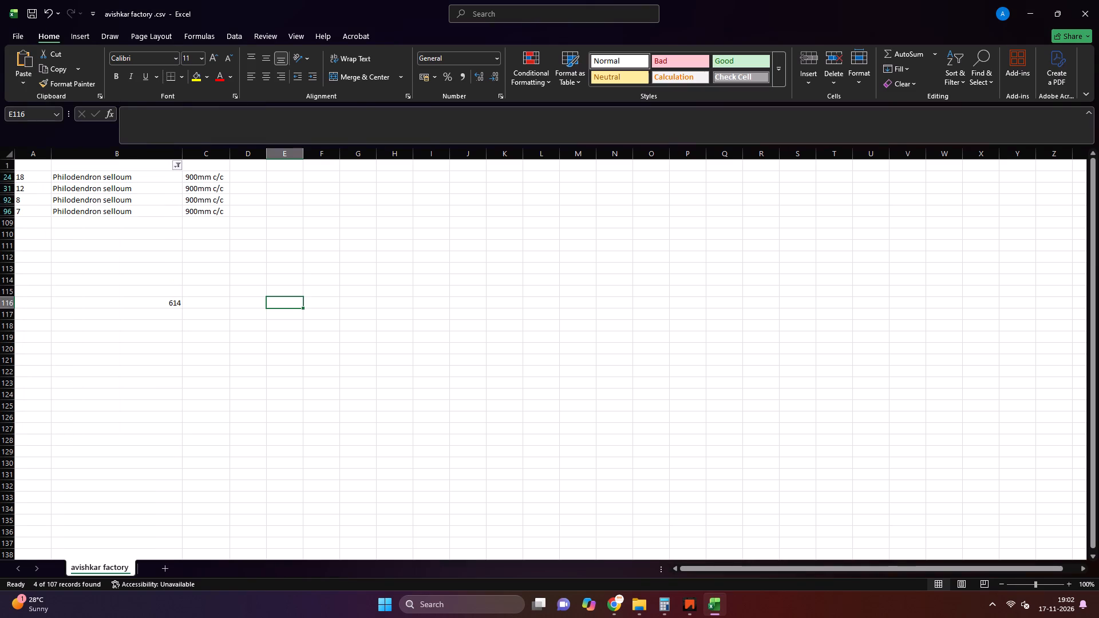
Replace the cell references in the SUM formula in B116 with the Philodendron selloum quantities in A24, A31 and A92.
click(162, 302)
click(177, 115)
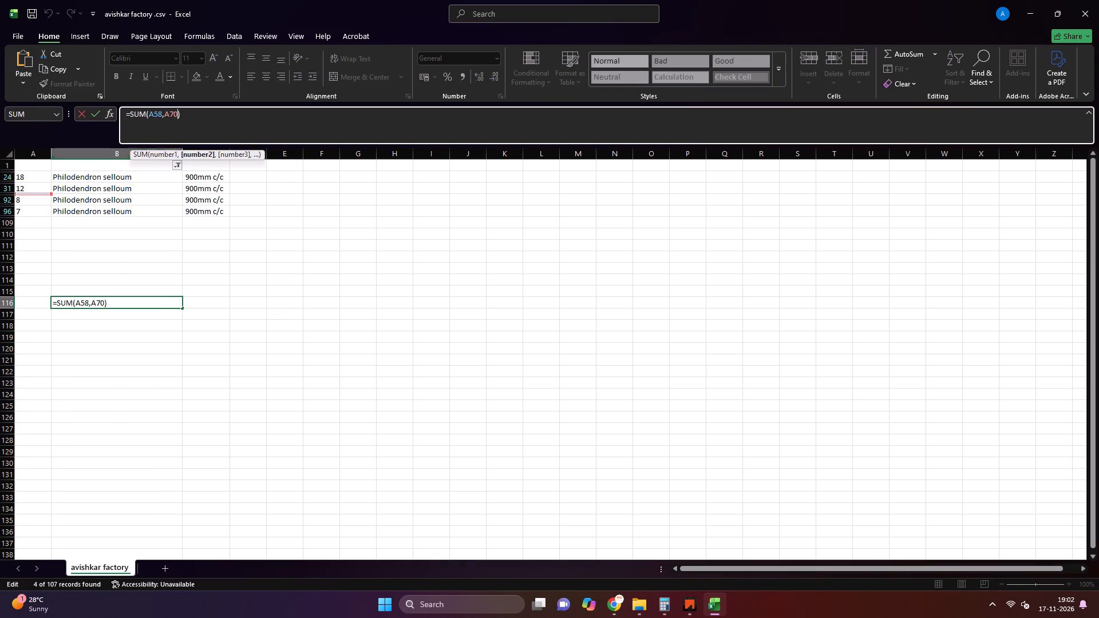
key(BackSpace)
key(BackSpace)
key(BackSpace)
key(BackSpace)
key(BackSpace)
key(BackSpace)
key(BackSpace)
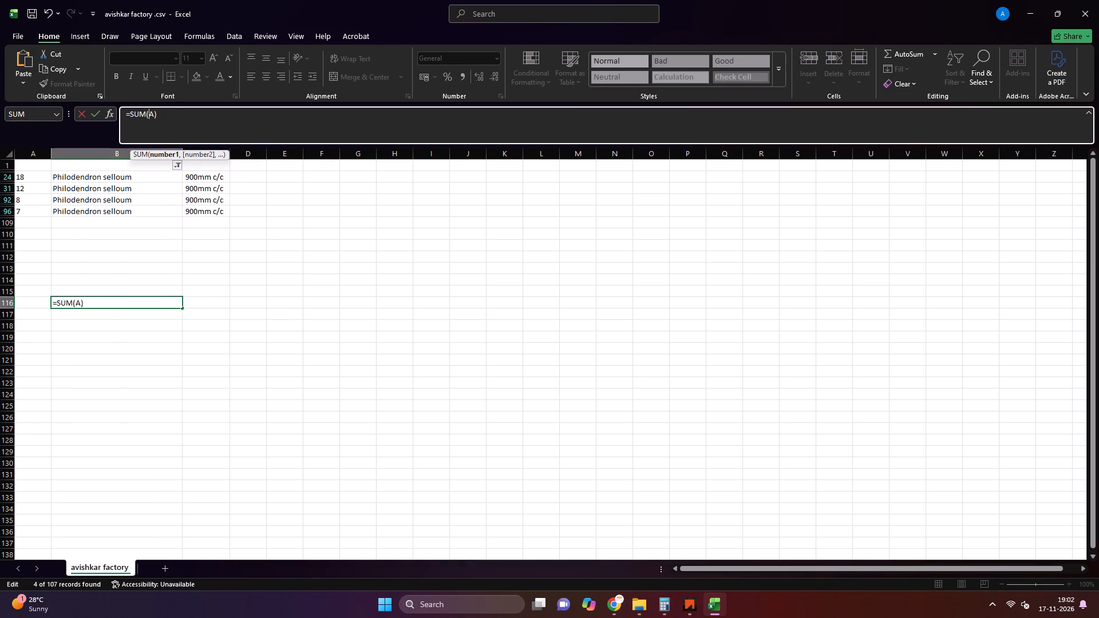
click(40, 175)
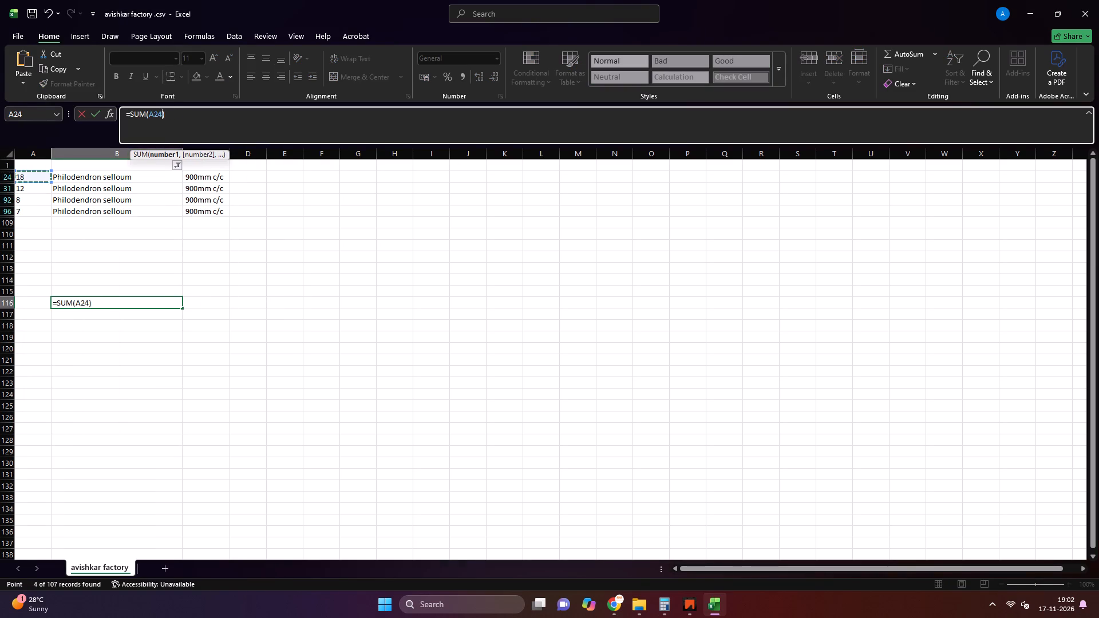
ctrl+click(33, 189)
ctrl+click(29, 201)
ctrl+click(29, 205)
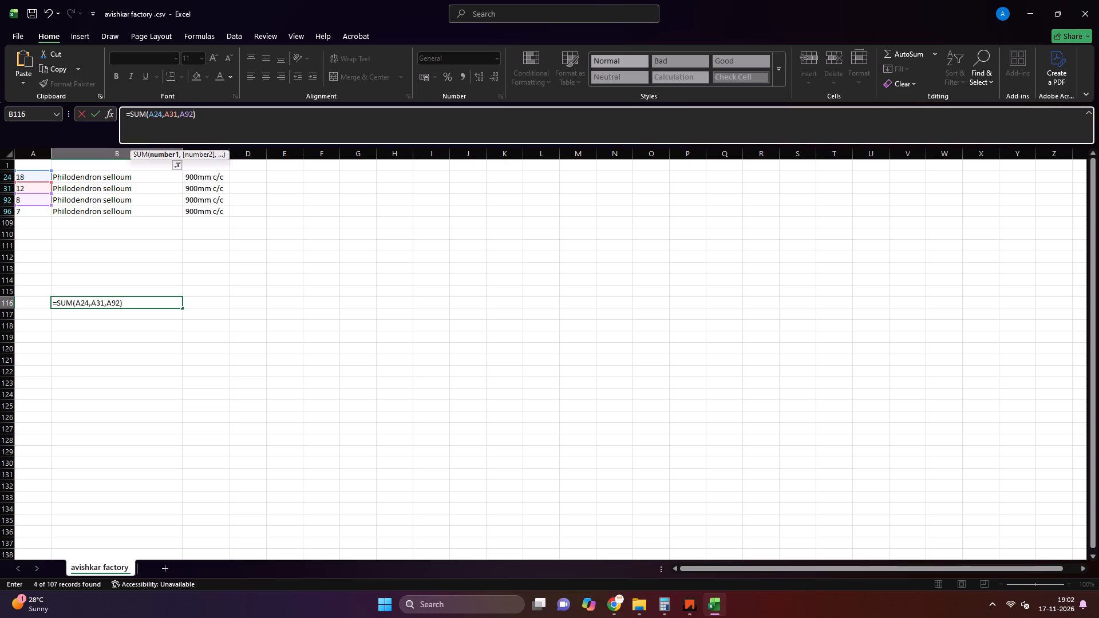
ctrl+click(33, 212)
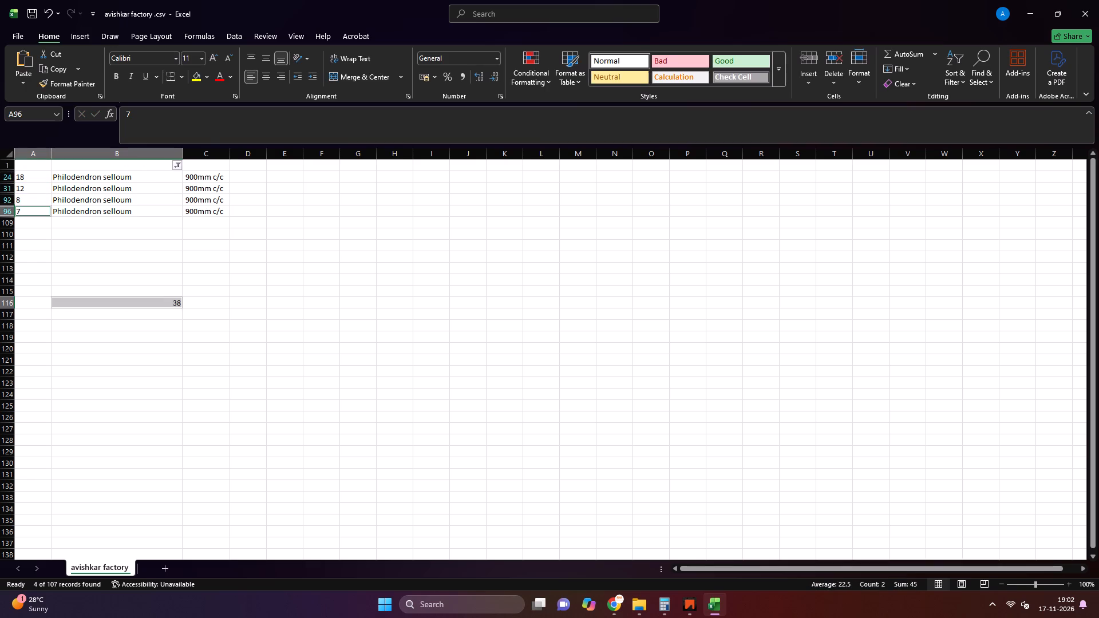
click(123, 274)
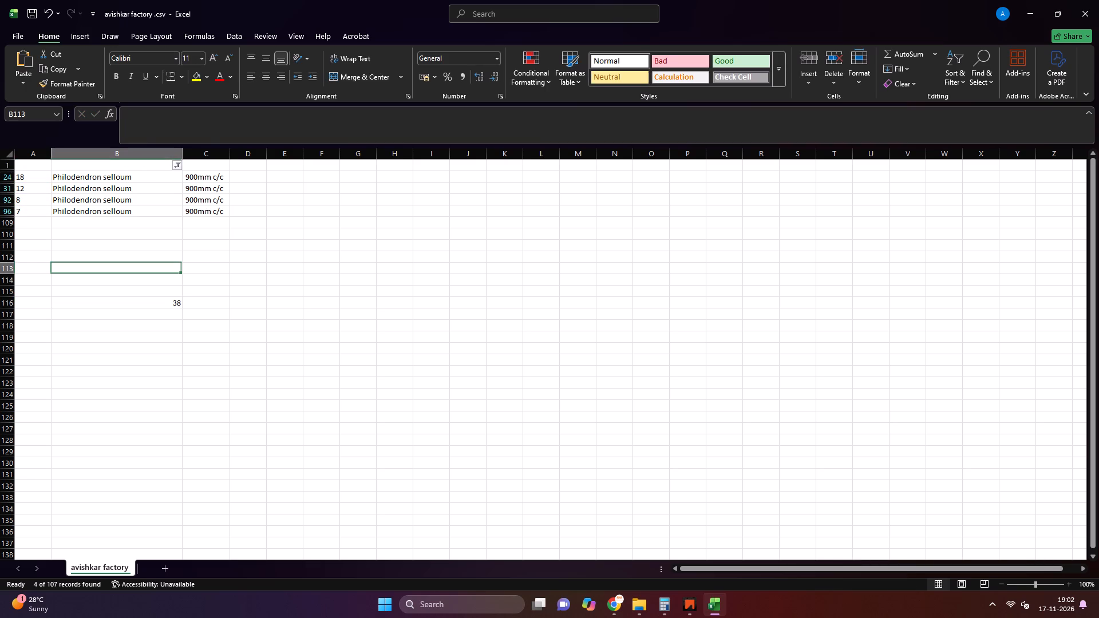
Consolidate Philodendron selloum by entering 38 as the quantity in A24 and clearing the duplicate entries in rows 31, 92 and 96.
click(32, 180)
text(38)
click(220, 315)
drag(37, 188, 218, 224)
key(Delete)
click(262, 286)
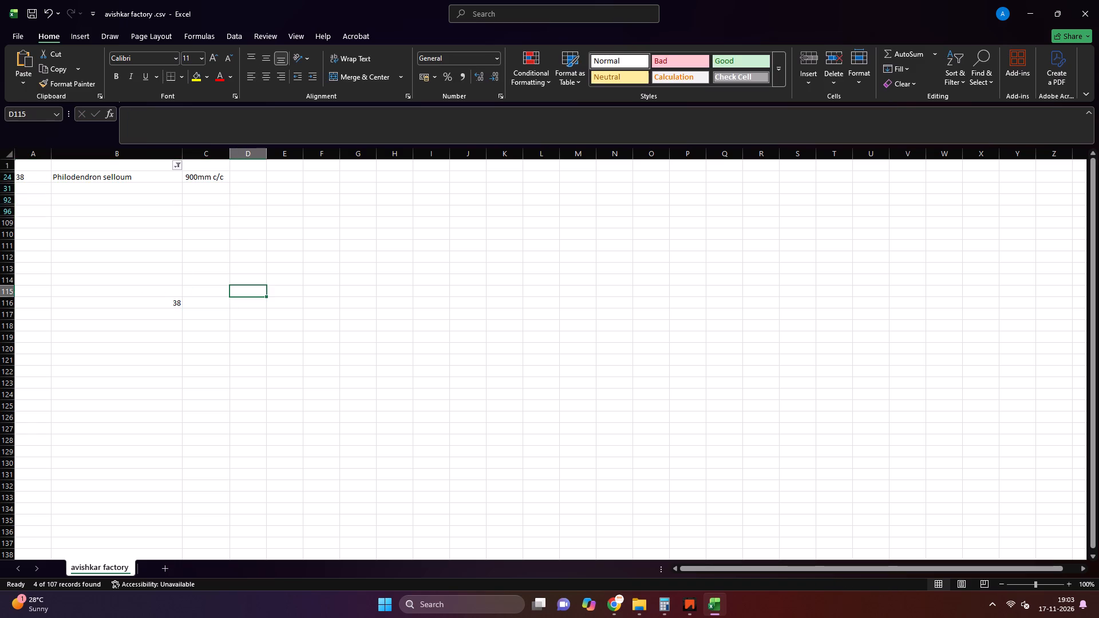
Change the column B filter to show only Phyllostachys bambusoides.
click(177, 165)
scroll(117, 384, down, 5)
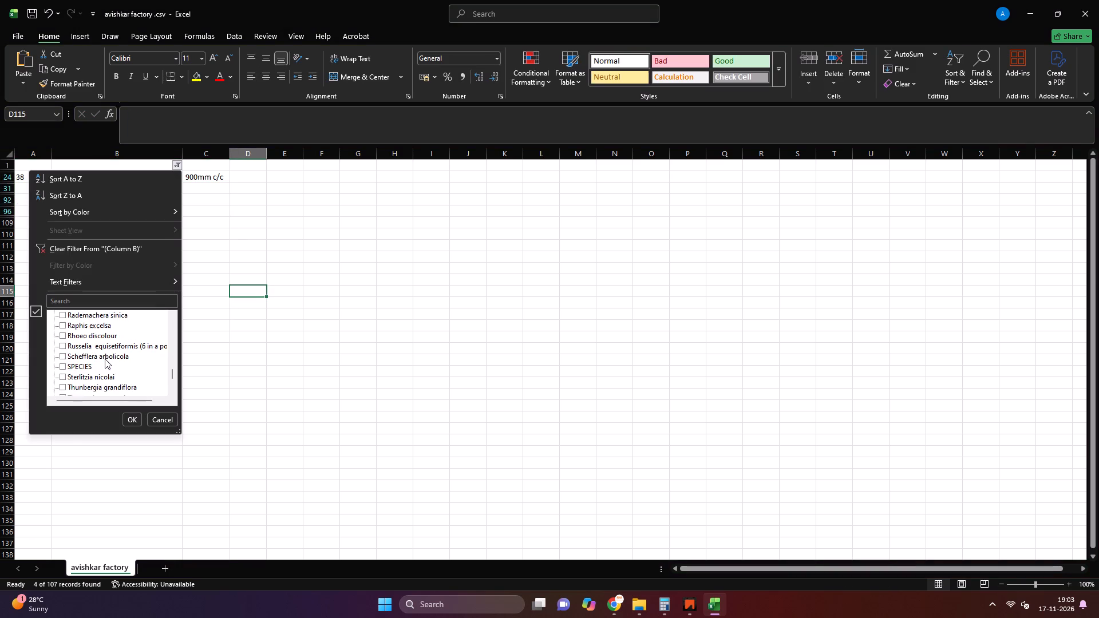
scroll(105, 359, down, 2)
scroll(101, 354, up, 2)
click(92, 365)
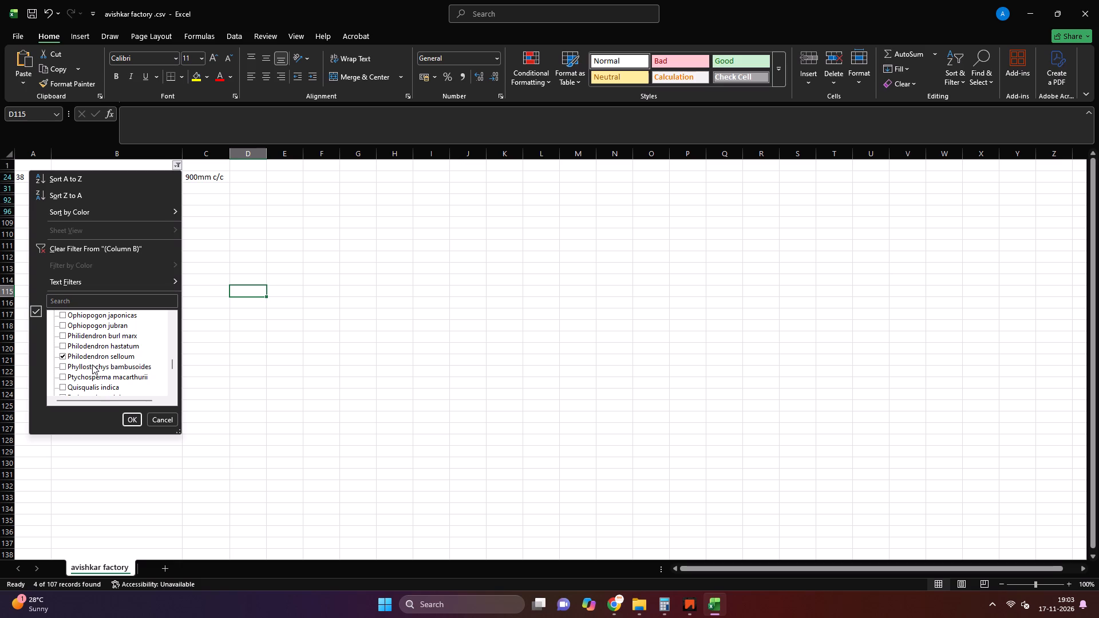
click(92, 359)
click(94, 359)
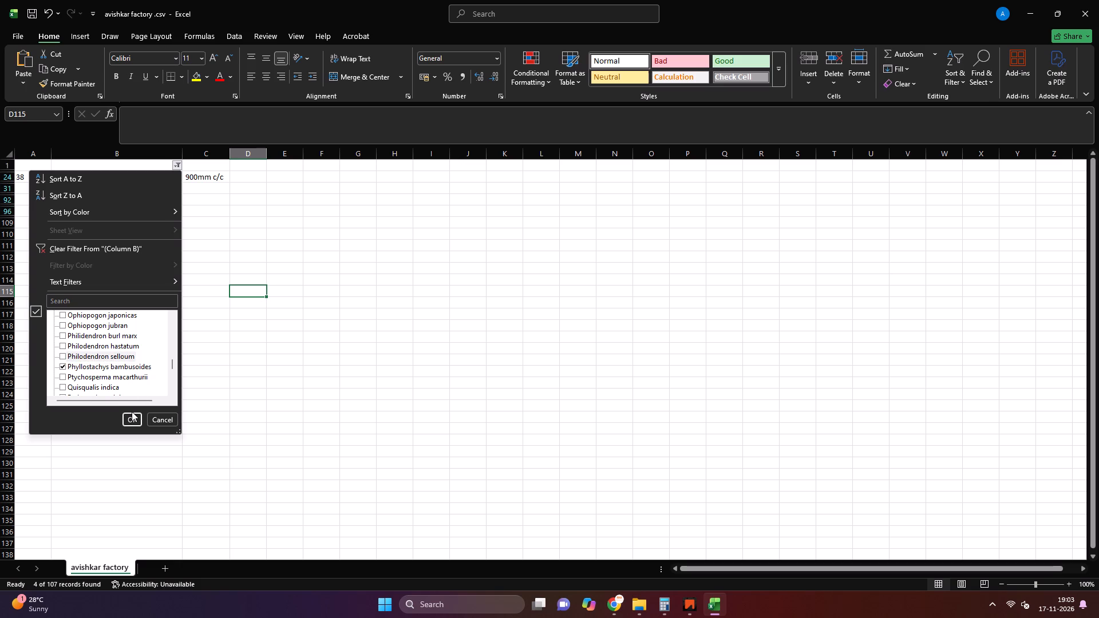
click(132, 419)
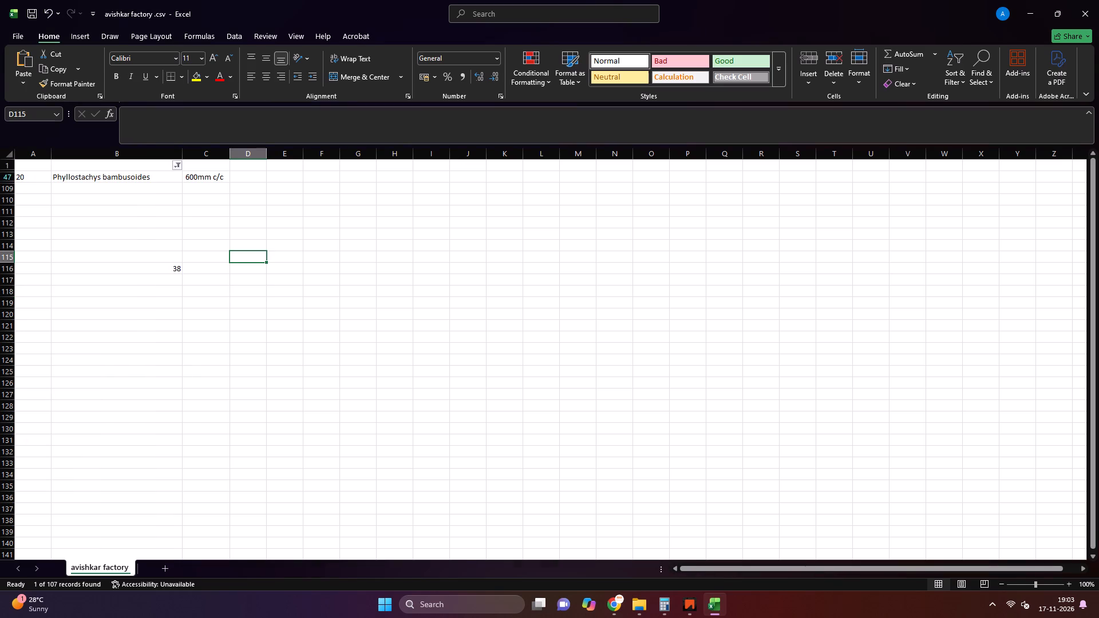
Change the column B filter to show only Ptychosperma macarthurii.
click(175, 165)
scroll(102, 346, down, 6)
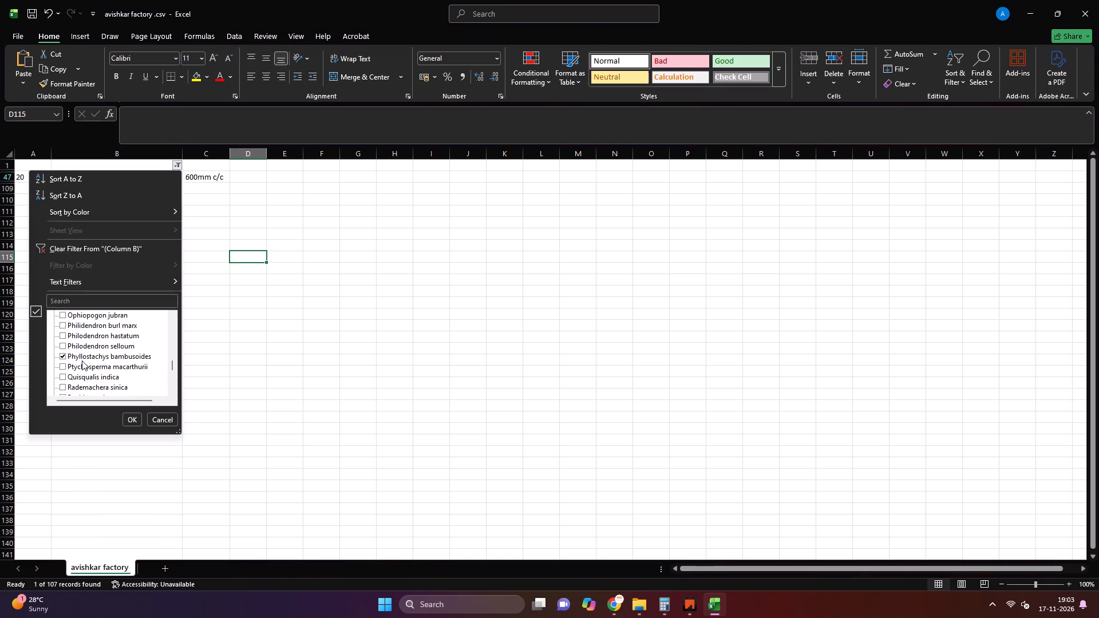
scroll(80, 361, up, 1)
click(79, 365)
click(79, 358)
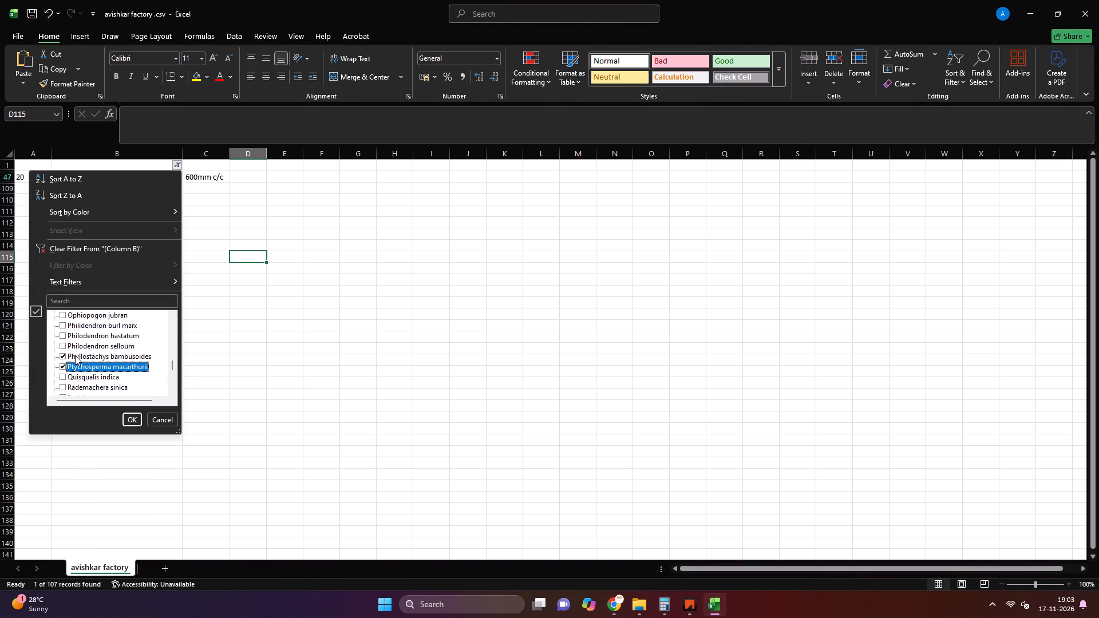
click(75, 355)
click(132, 417)
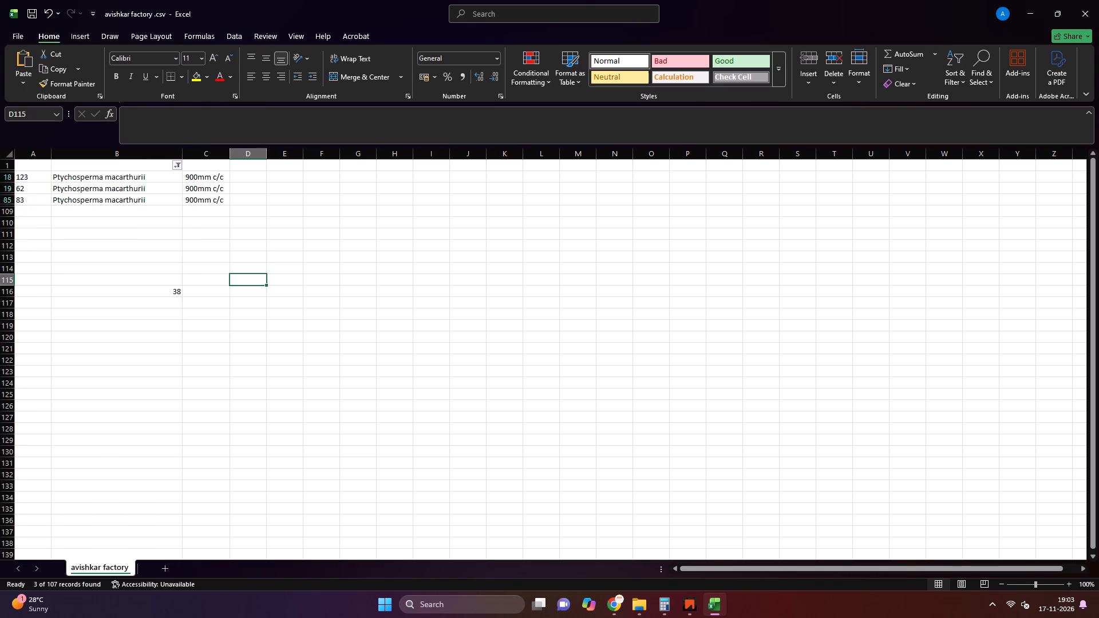
Replace the cell references in the SUM formula in B116 with the Ptychosperma macarthurii quantities in A18, A19 and A85.
click(147, 290)
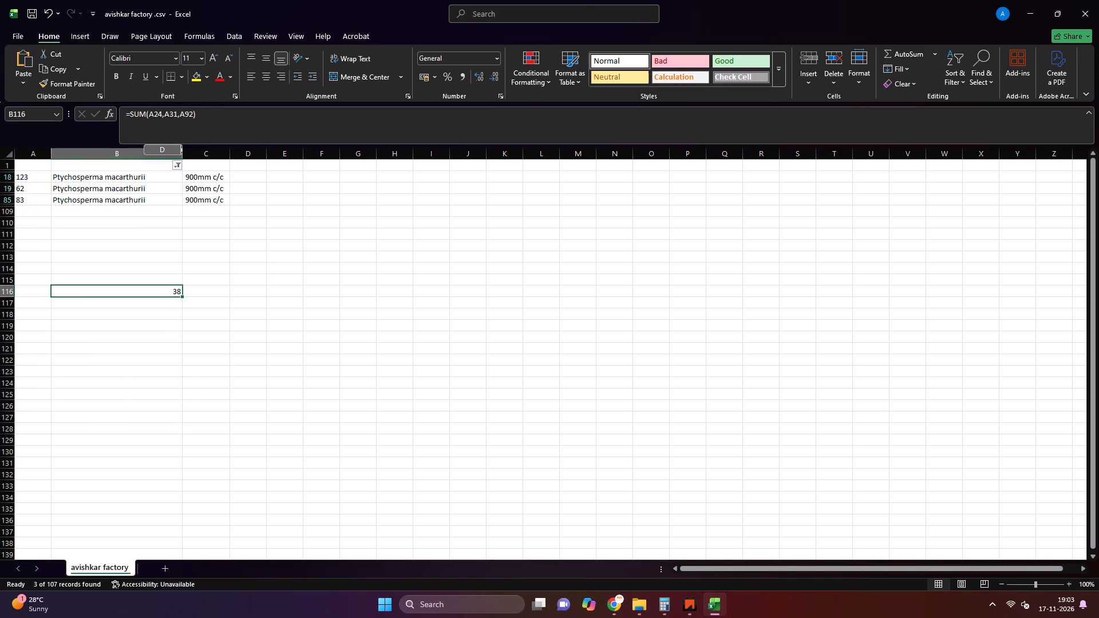
drag(149, 110, 192, 118)
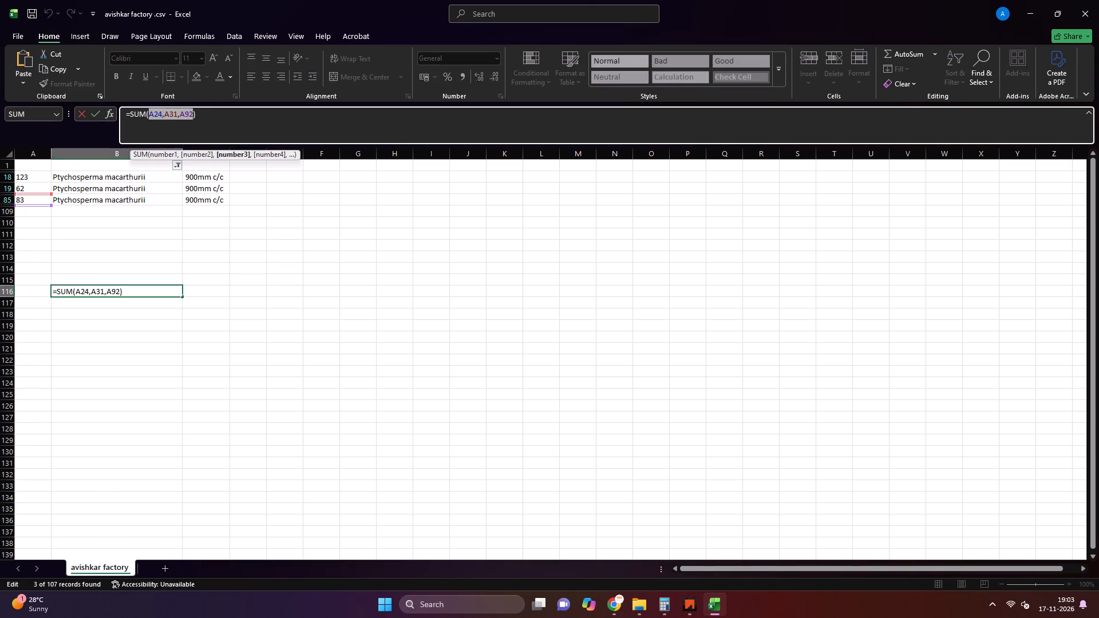
key(BackSpace)
click(30, 181)
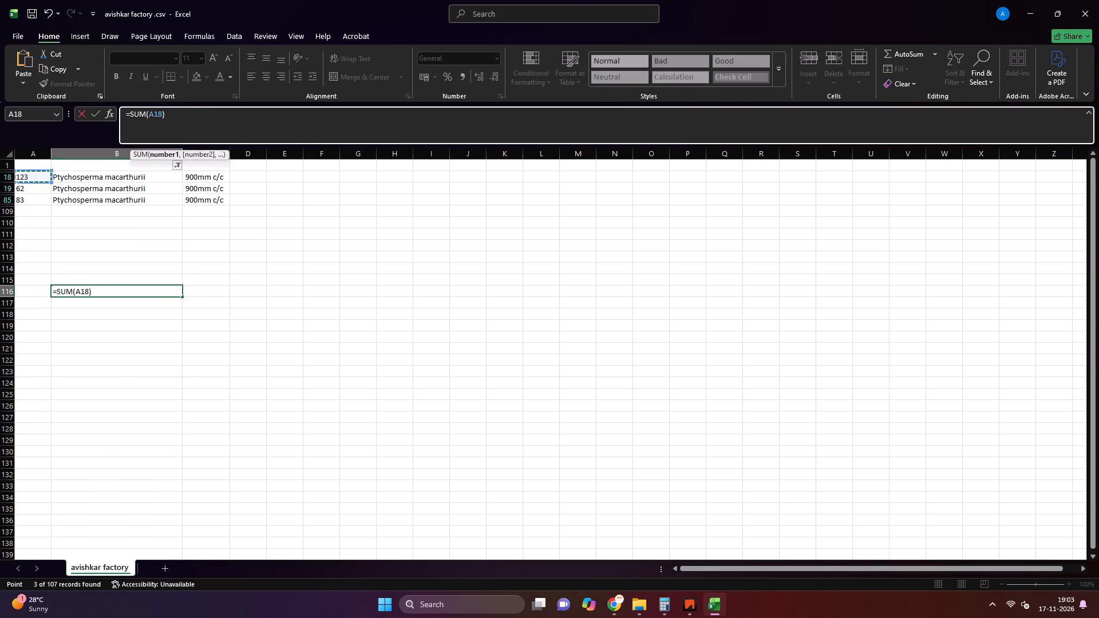
ctrl+click(33, 191)
ctrl+click(33, 201)
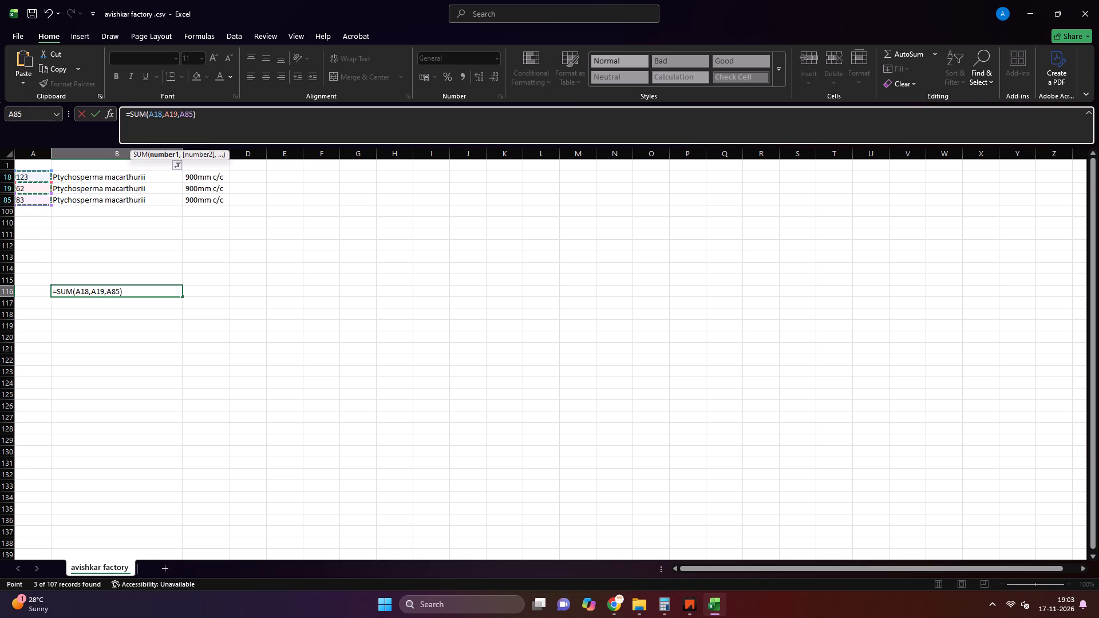
key(Return)
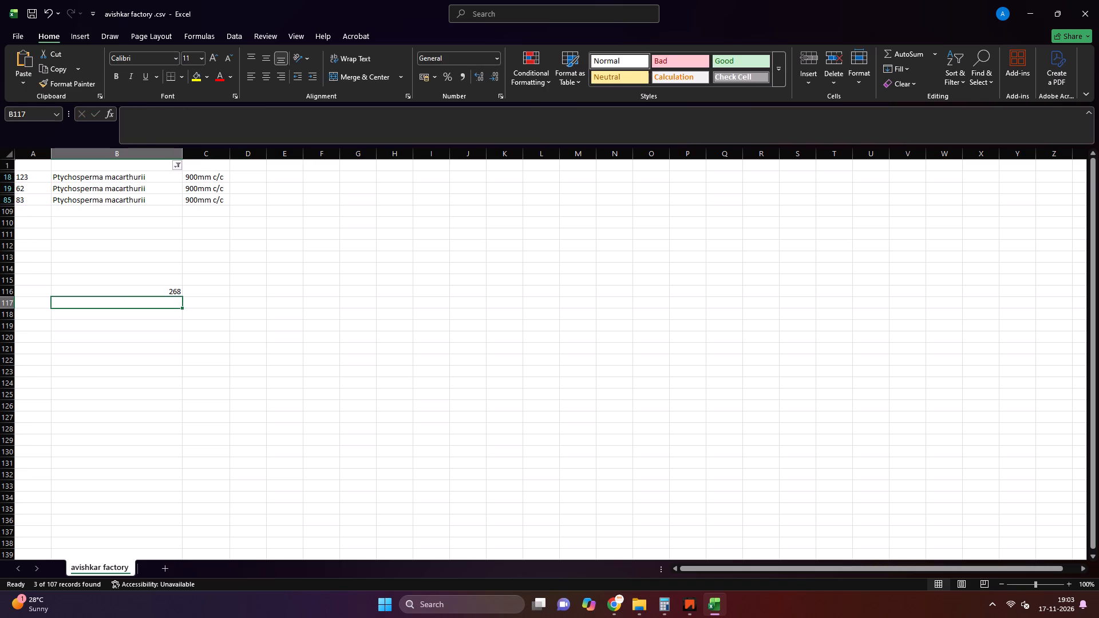
Consolidate Ptychosperma macarthurii by entering 268 as the quantity in A18 and clearing the duplicate entries in rows 19 and 85.
click(27, 178)
text(268)
click(509, 244)
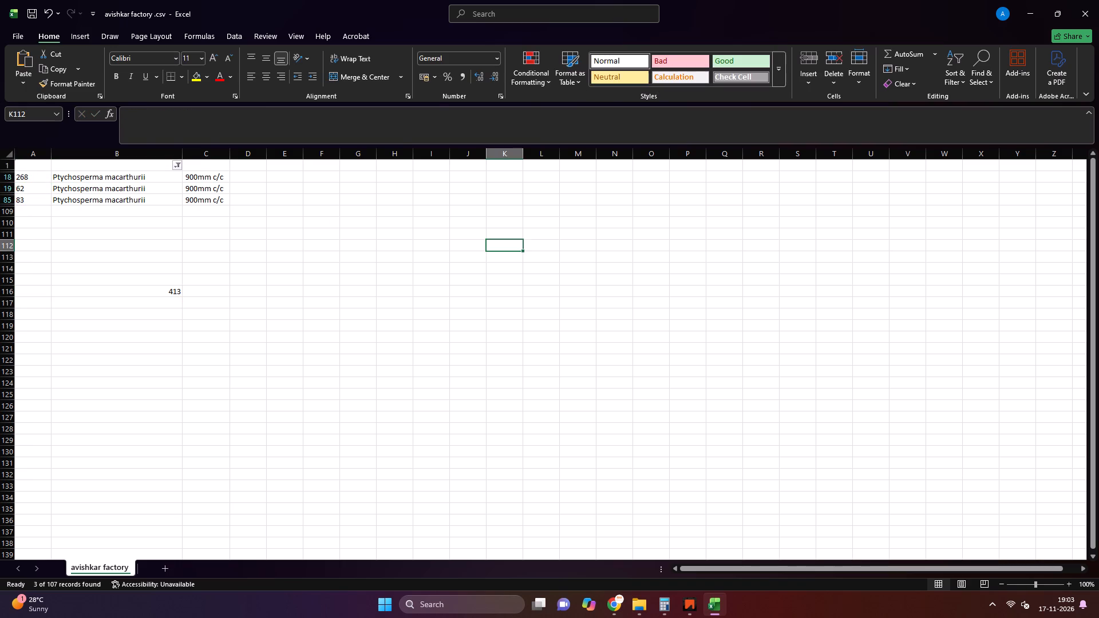
drag(45, 188, 212, 220)
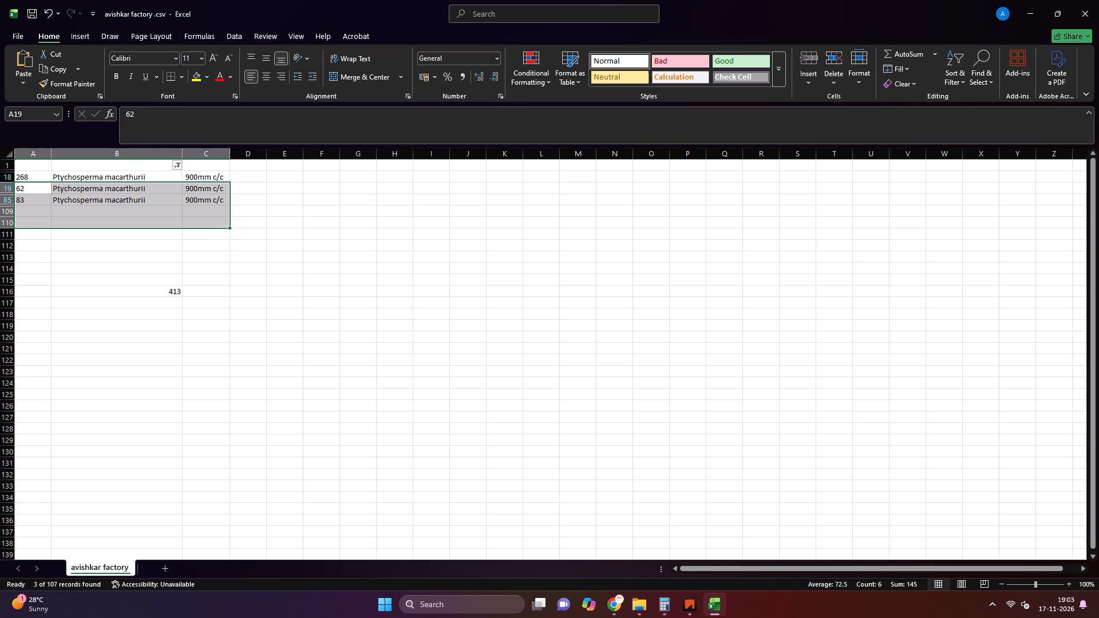
key(BackSpace)
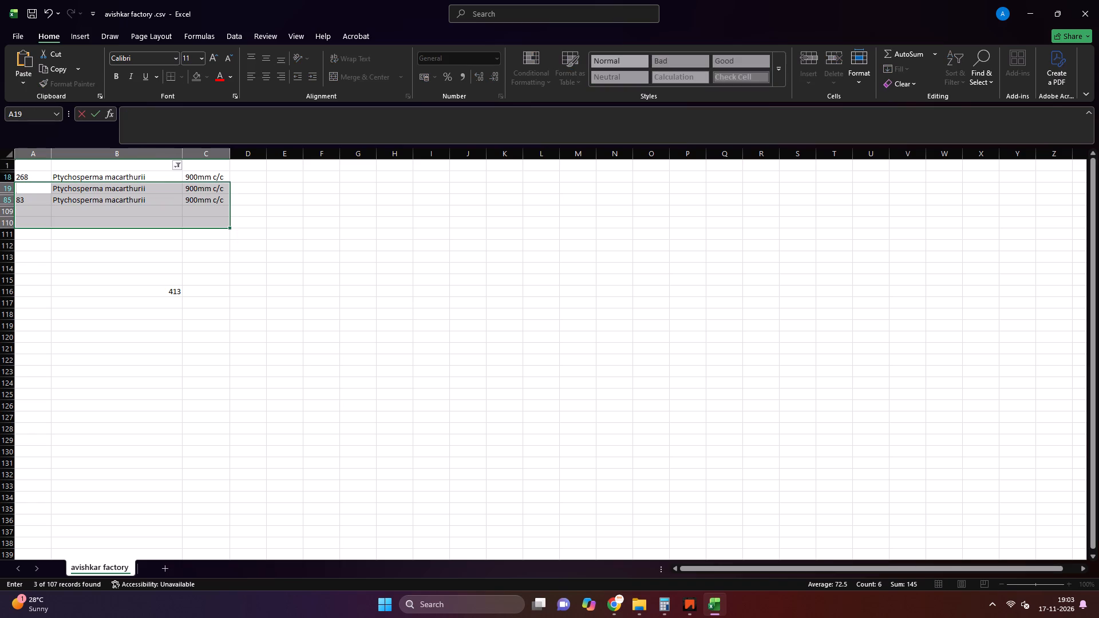
drag(38, 192, 177, 213)
drag(170, 263, 134, 237)
drag(32, 188, 73, 189)
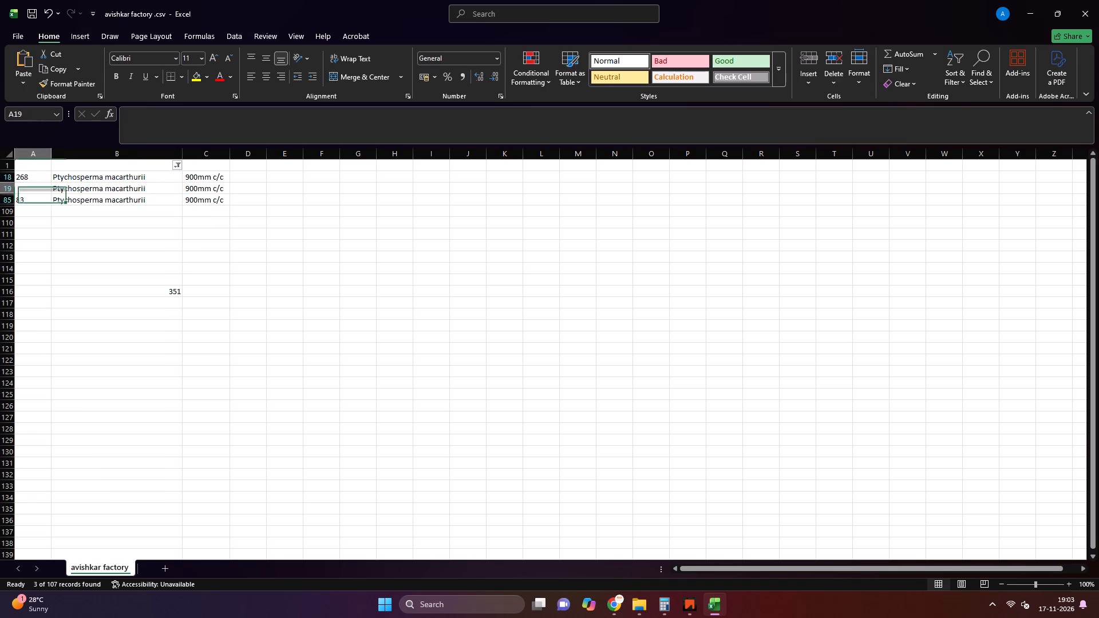
drag(73, 189, 236, 236)
key(Delete)
click(287, 274)
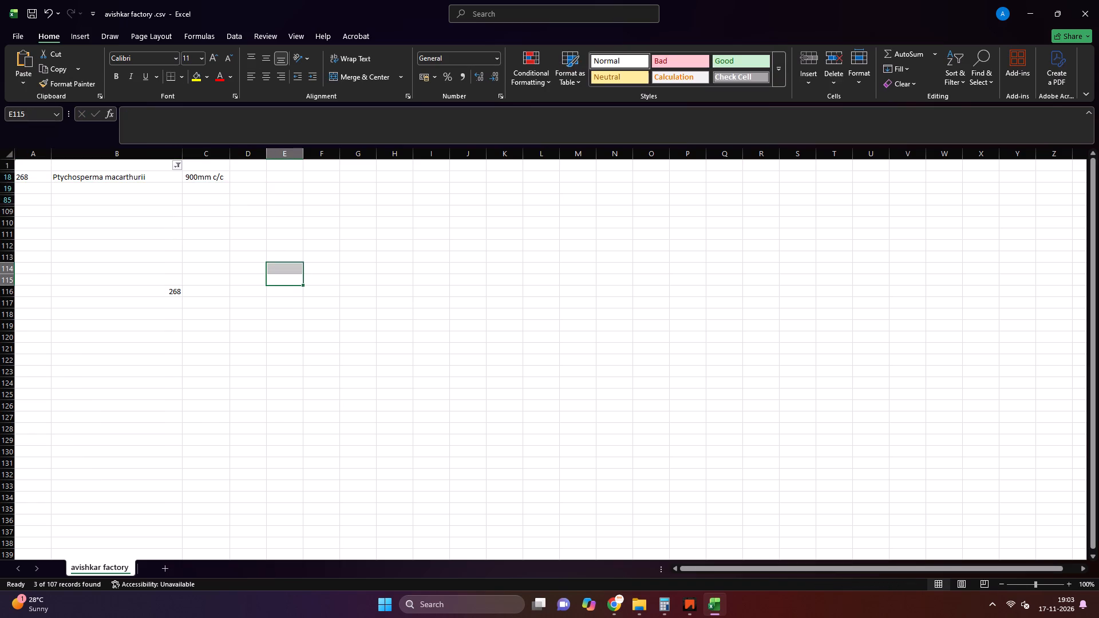
Change the column B filter to show only Quisqualis indica.
click(180, 160)
scroll(81, 352, down, 2)
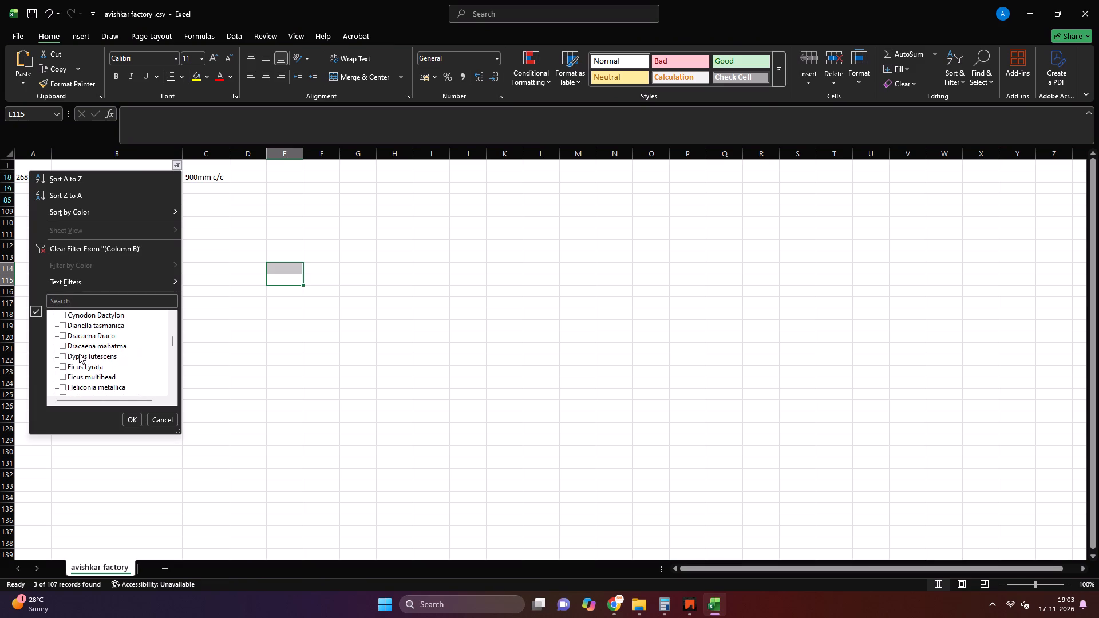
scroll(79, 354, down, 3)
click(84, 378)
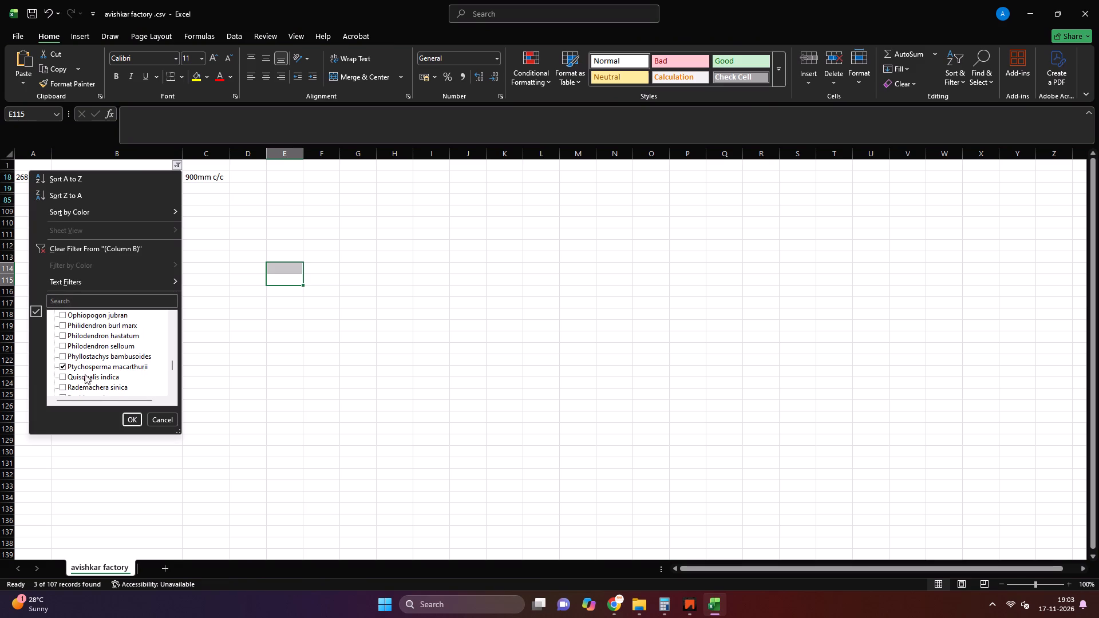
click(85, 366)
click(67, 366)
click(125, 422)
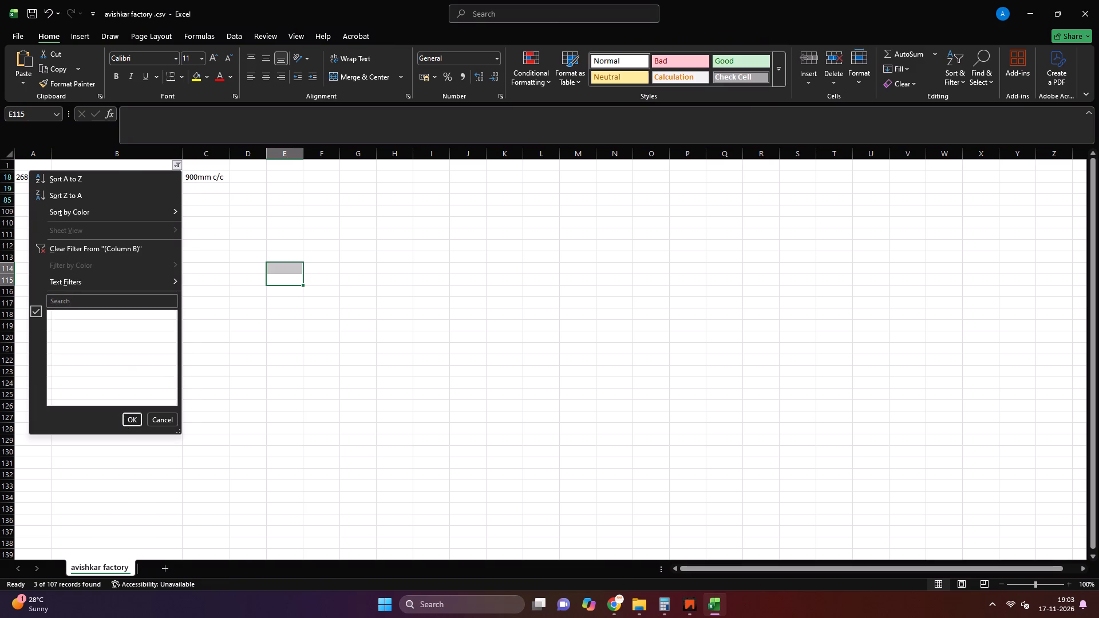
Change the column B filter to show only Rademachera sinica.
click(179, 165)
scroll(97, 346, down, 3)
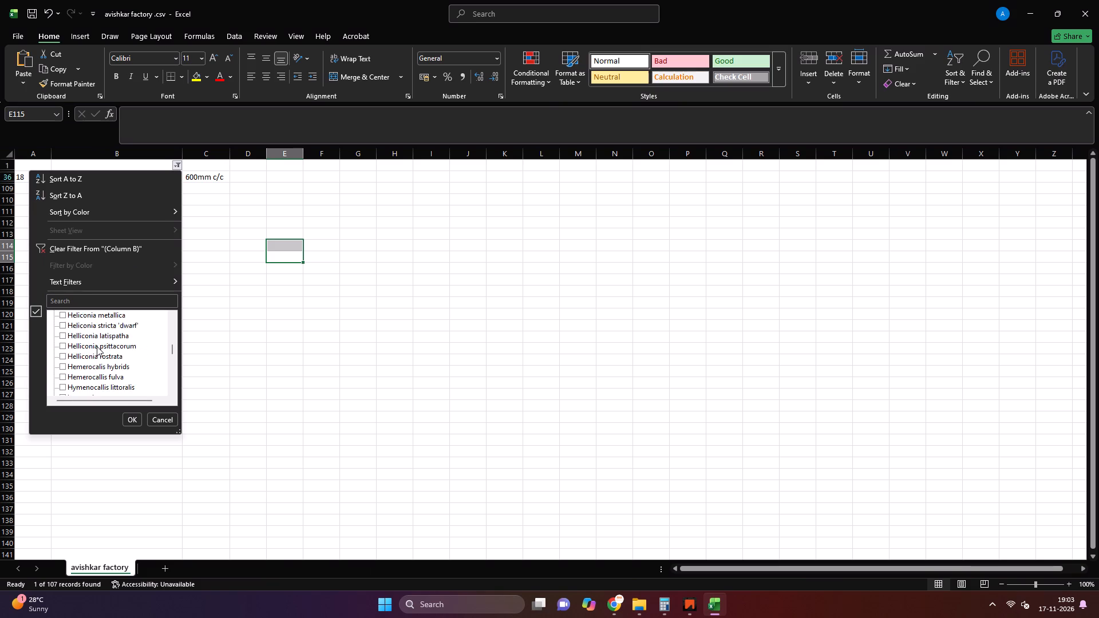
scroll(97, 346, down, 3)
scroll(88, 346, up, 1)
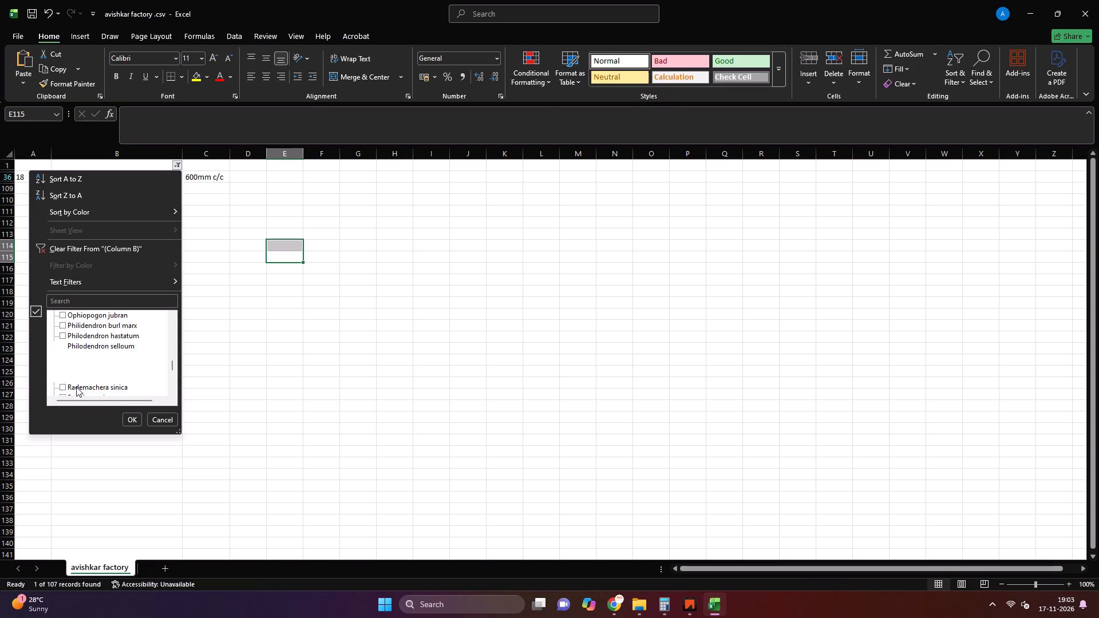
click(77, 387)
click(78, 379)
click(79, 375)
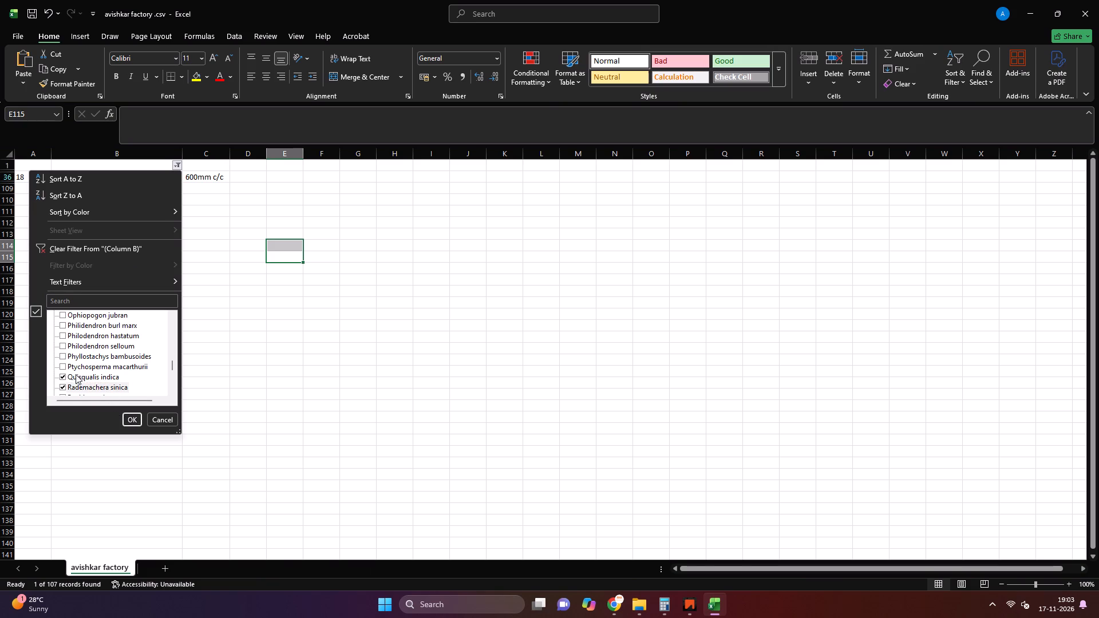
click(74, 374)
click(79, 378)
click(142, 426)
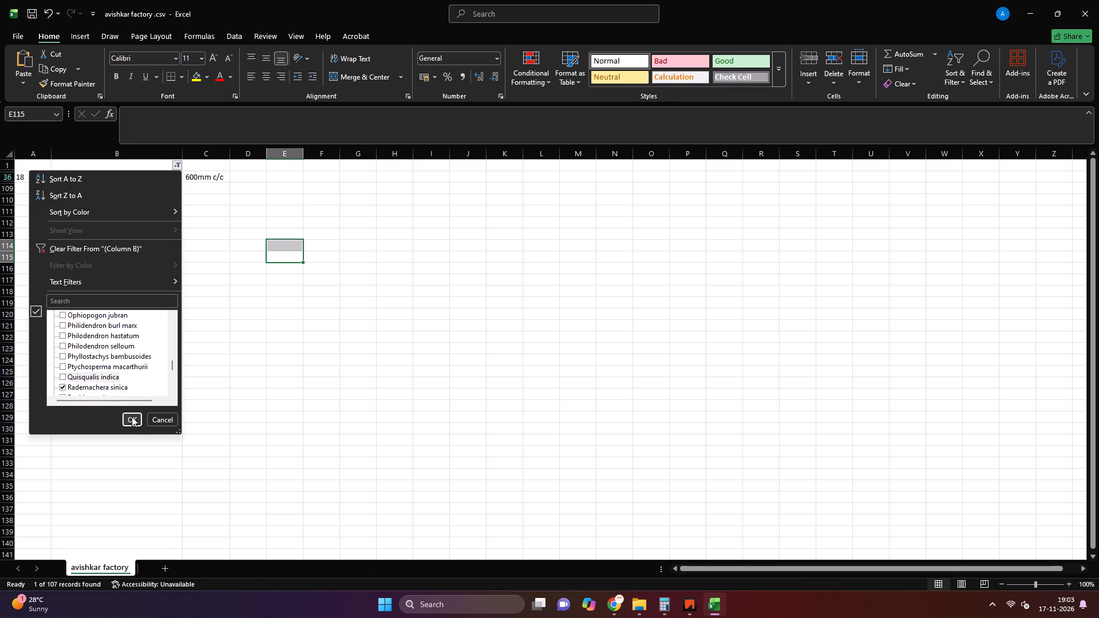
click(132, 417)
Change the column B filter to show only Raphis excelsa.
click(177, 165)
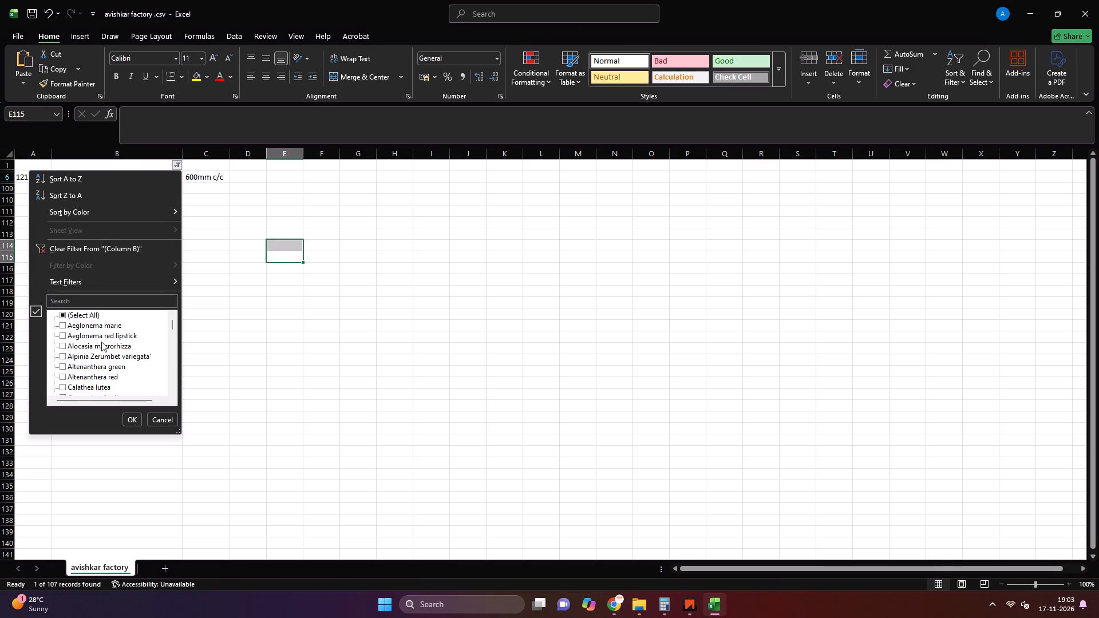
scroll(99, 357, down, 3)
scroll(97, 359, up, 1)
scroll(97, 359, down, 4)
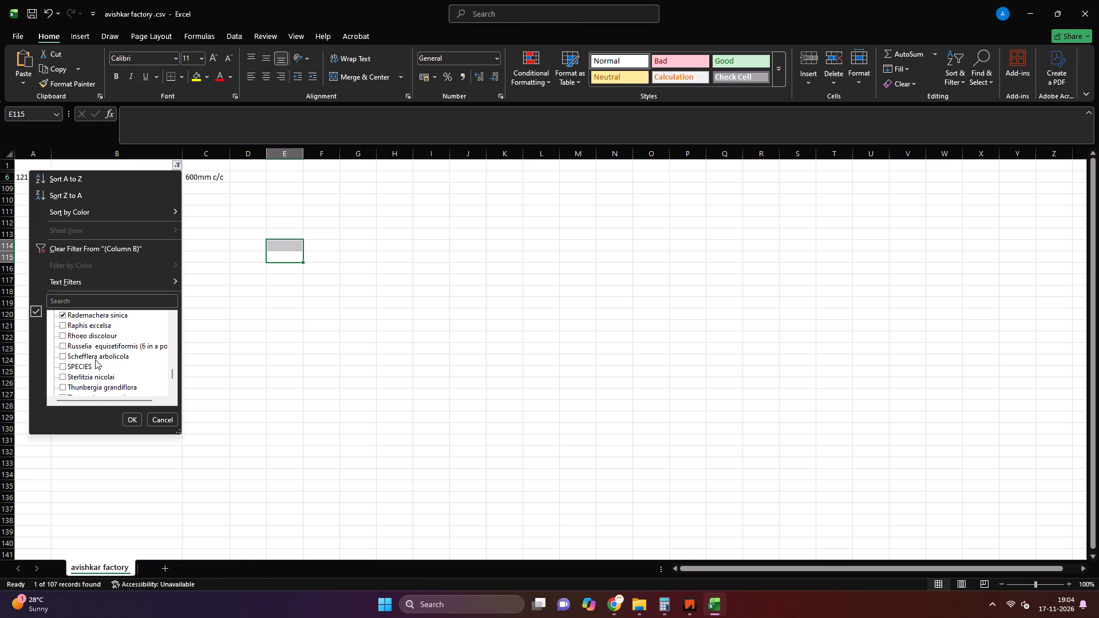
click(72, 324)
click(61, 316)
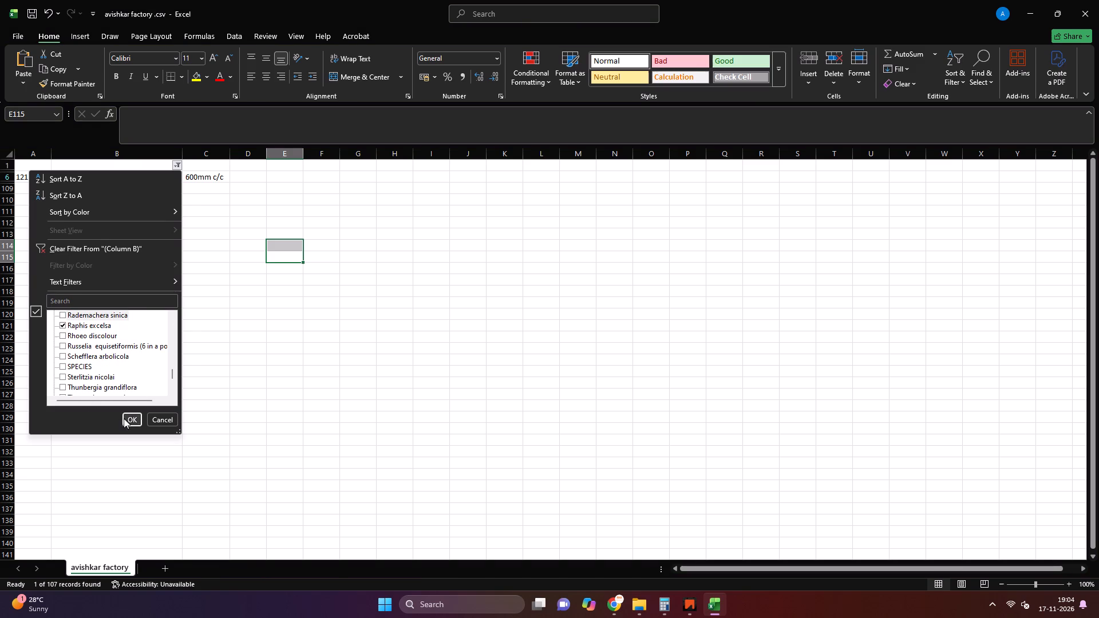
click(127, 418)
click(175, 171)
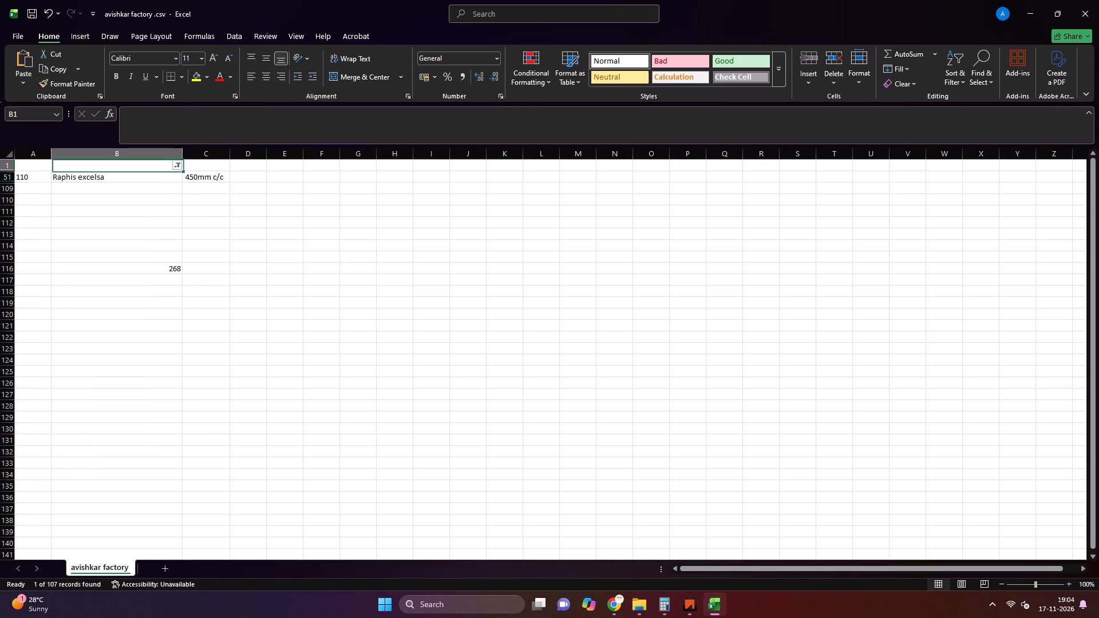
Change the column B filter to show only Rhoeo discolour.
click(175, 165)
scroll(78, 350, down, 6)
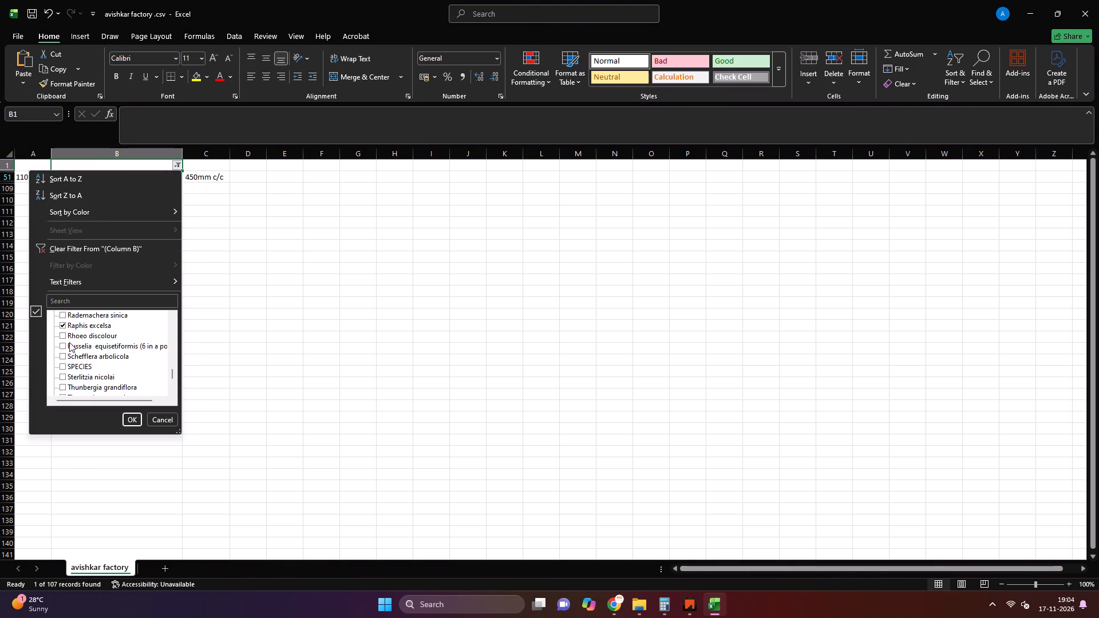
click(64, 335)
click(64, 324)
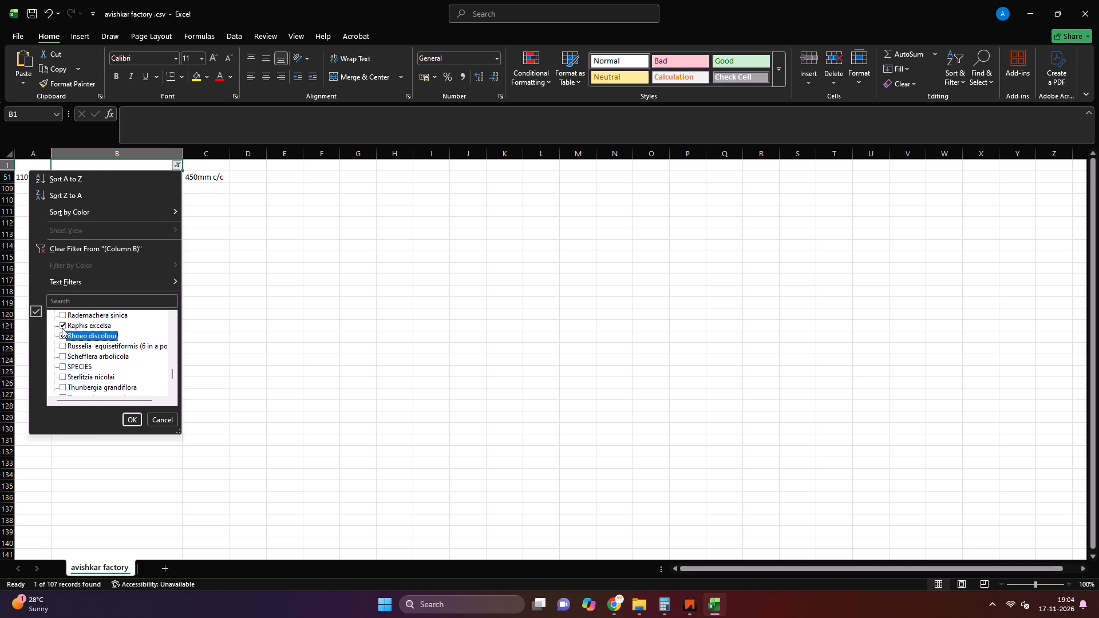
click(60, 324)
click(74, 322)
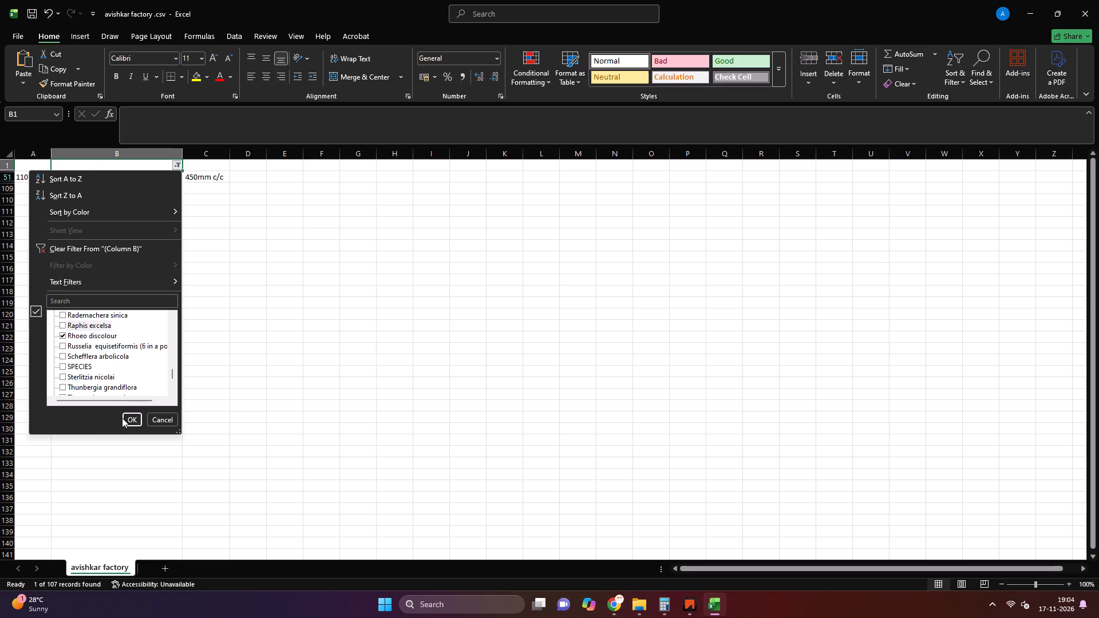
click(128, 417)
Update the SUM formula in B116 to total the Rhoeo discolour quantities in A4, A25 and A42.
click(141, 292)
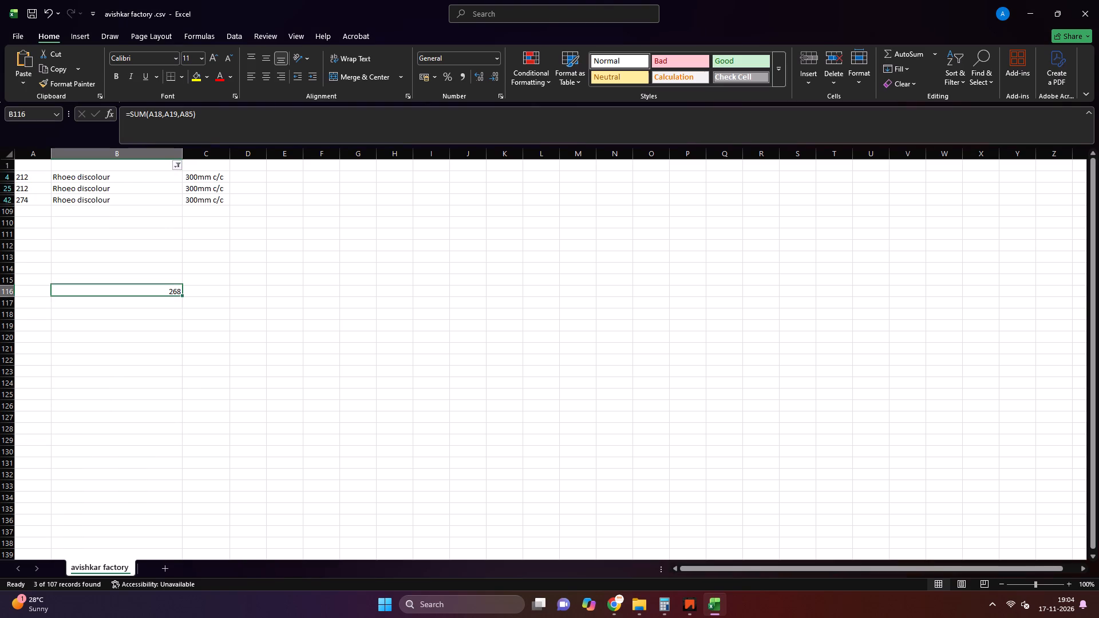
drag(151, 113, 187, 120)
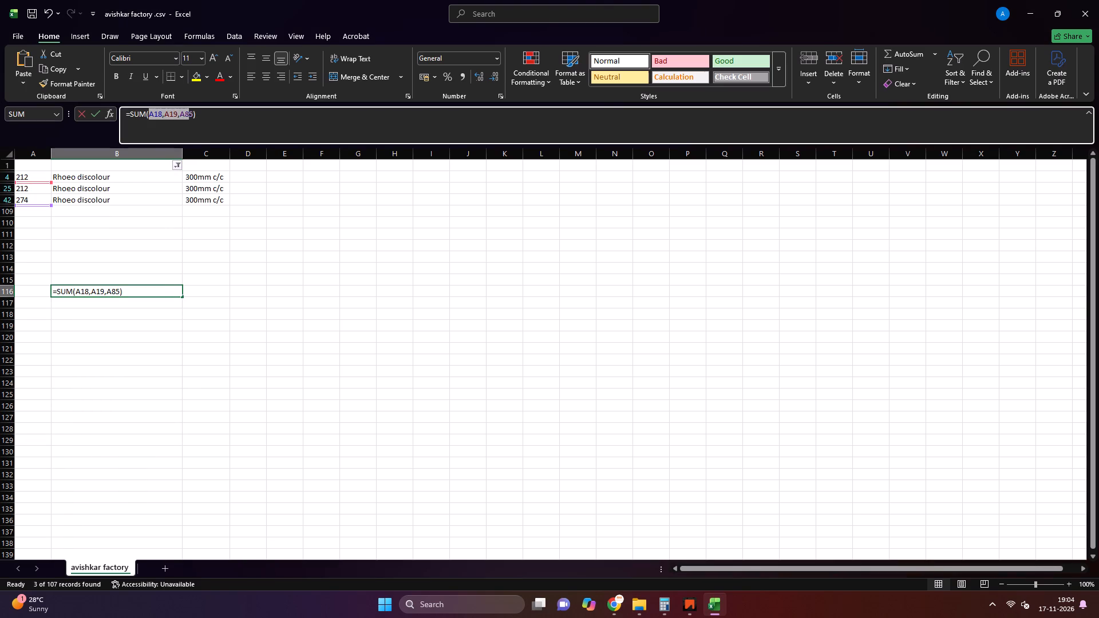
drag(187, 120, 192, 121)
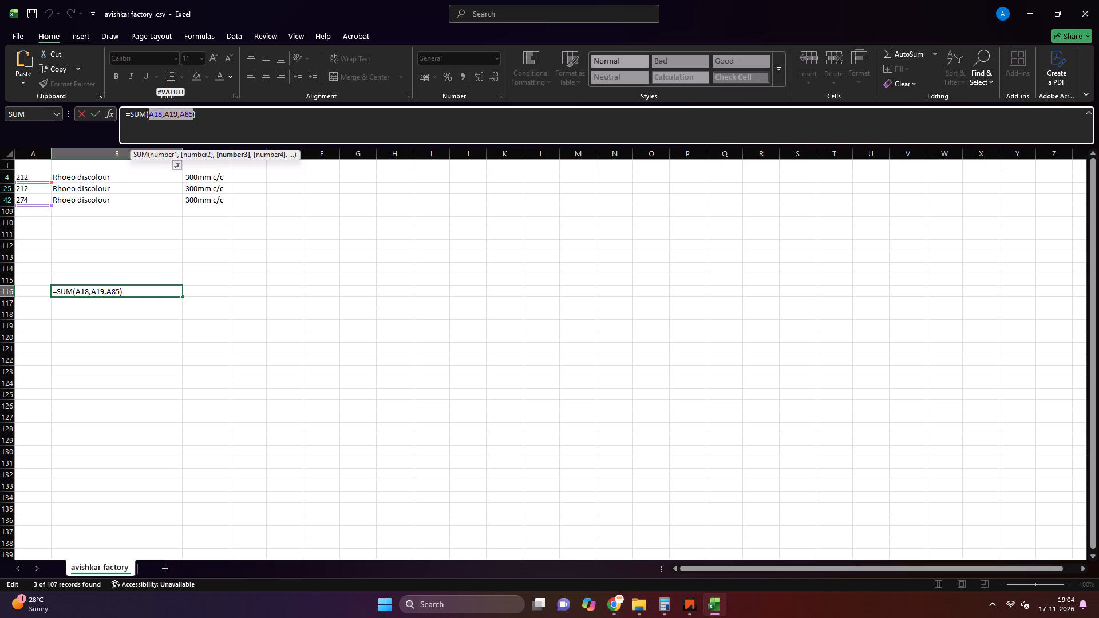
key(BackSpace)
click(34, 180)
ctrl+click(37, 189)
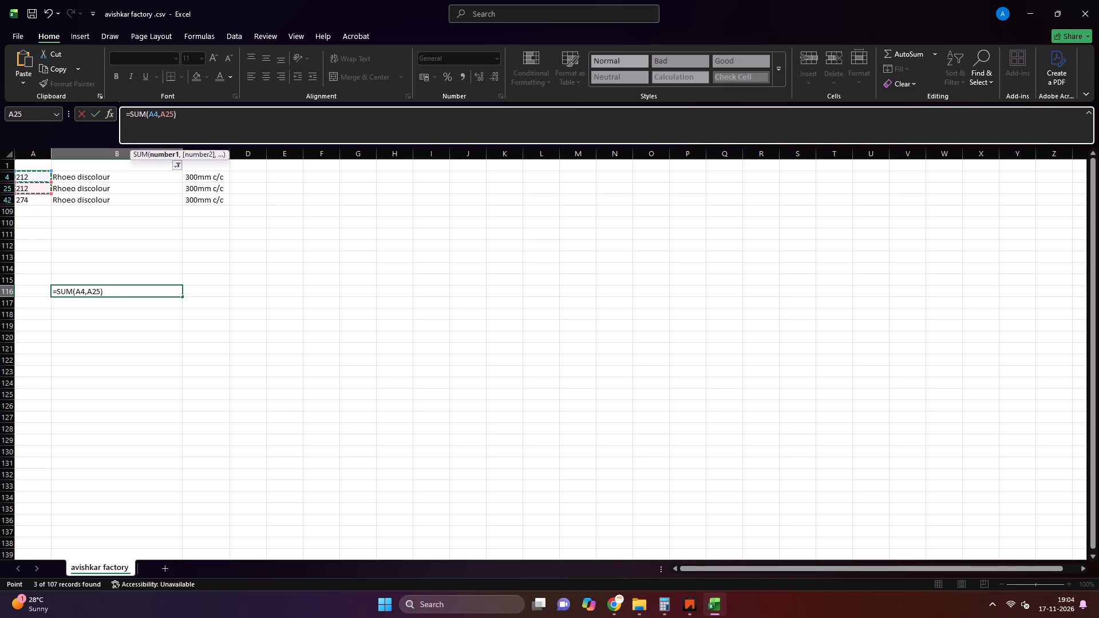
ctrl+click(37, 200)
key(Return)
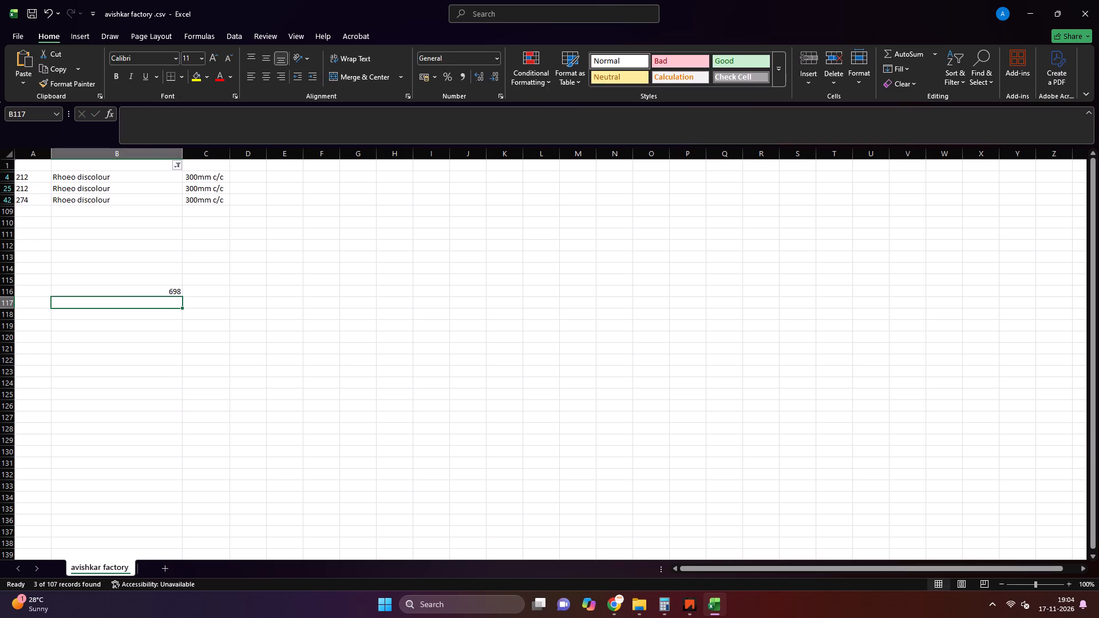
Consolidate Rhoeo discolour by entering 698 as the quantity in A4 and clearing the duplicate entries in rows 25 and 42.
click(32, 178)
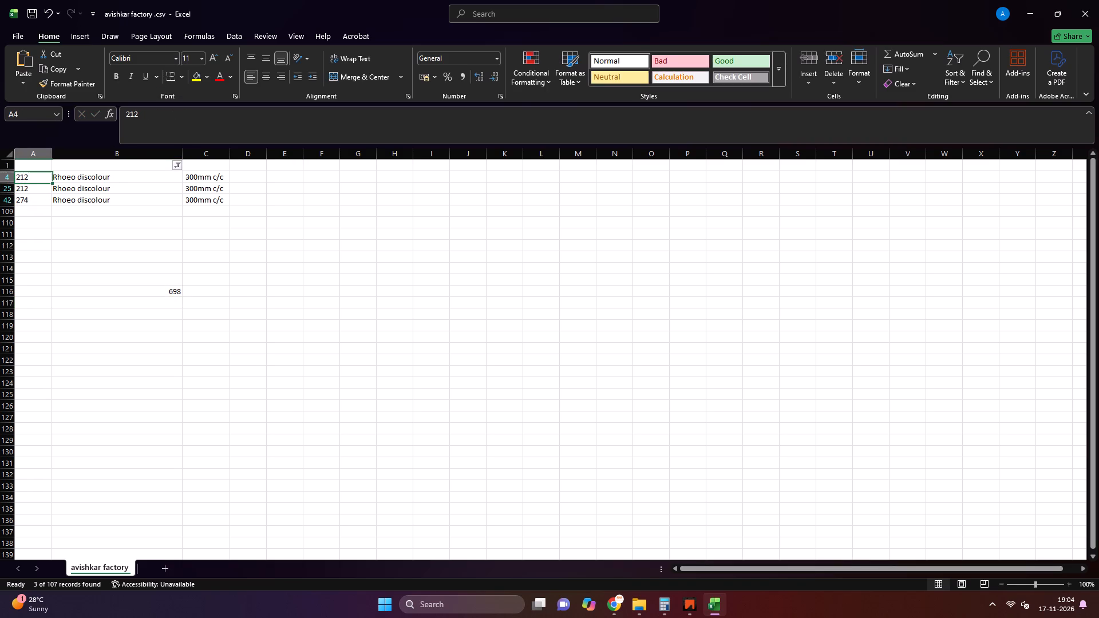
text(698)
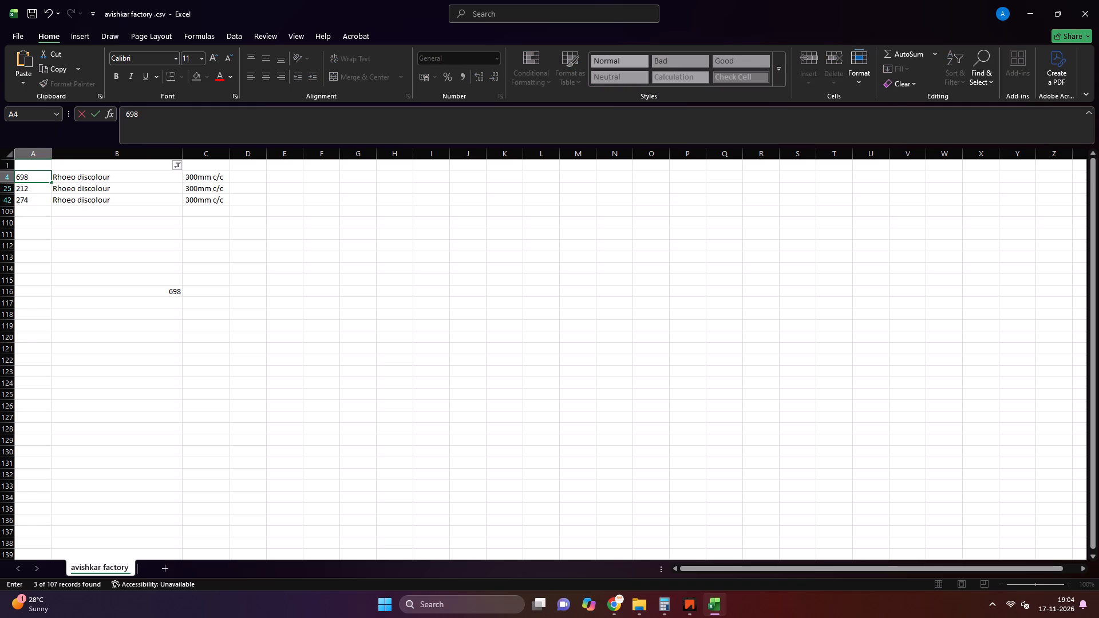
click(92, 330)
drag(34, 188, 237, 233)
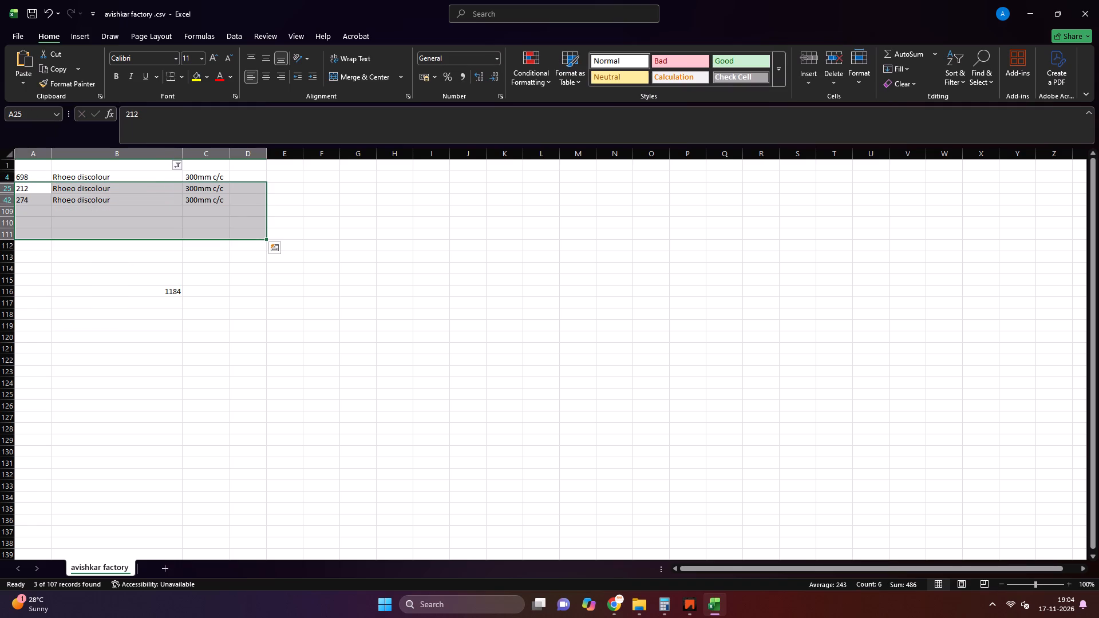
key(Delete)
click(231, 282)
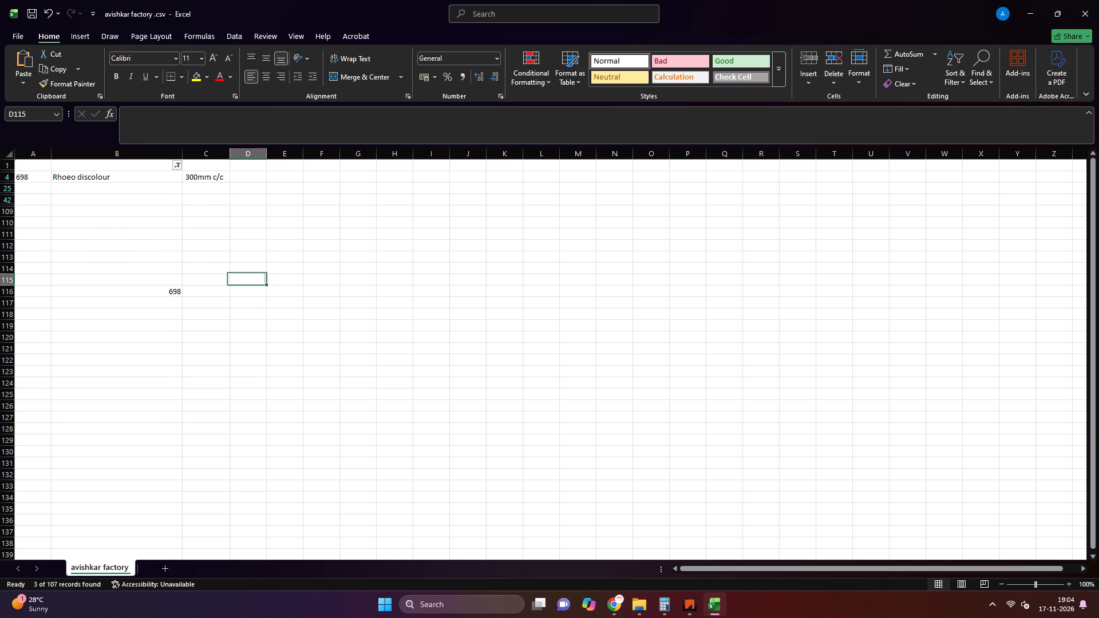
Change the column B filter to show only Russelia equisetiformis (6 in a pot).
click(174, 164)
scroll(97, 322, down, 4)
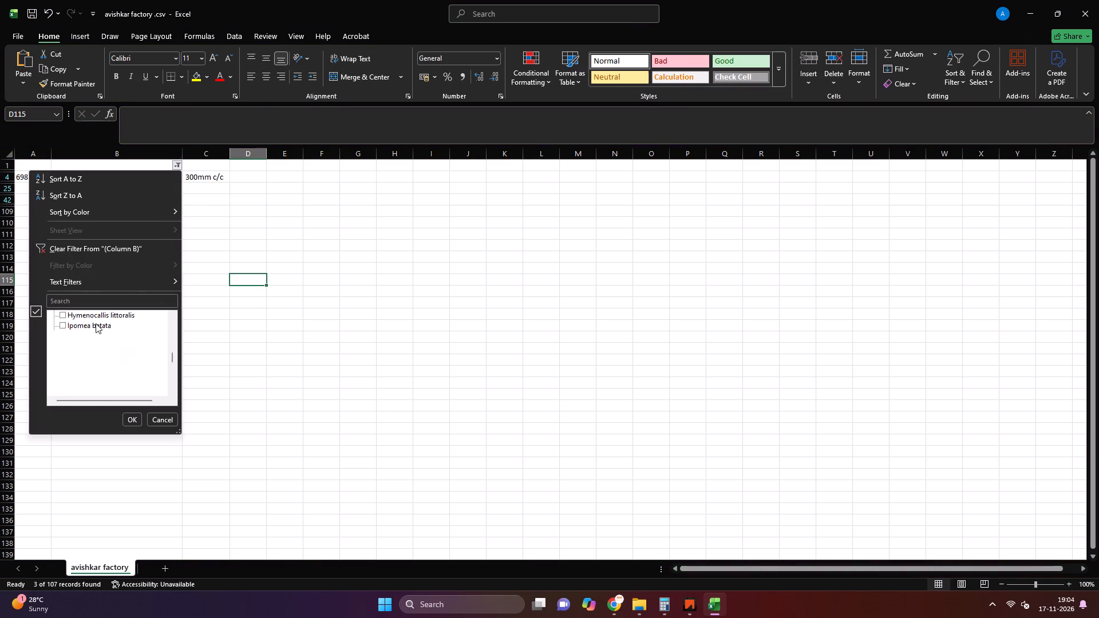
scroll(96, 323, down, 3)
scroll(92, 333, up, 1)
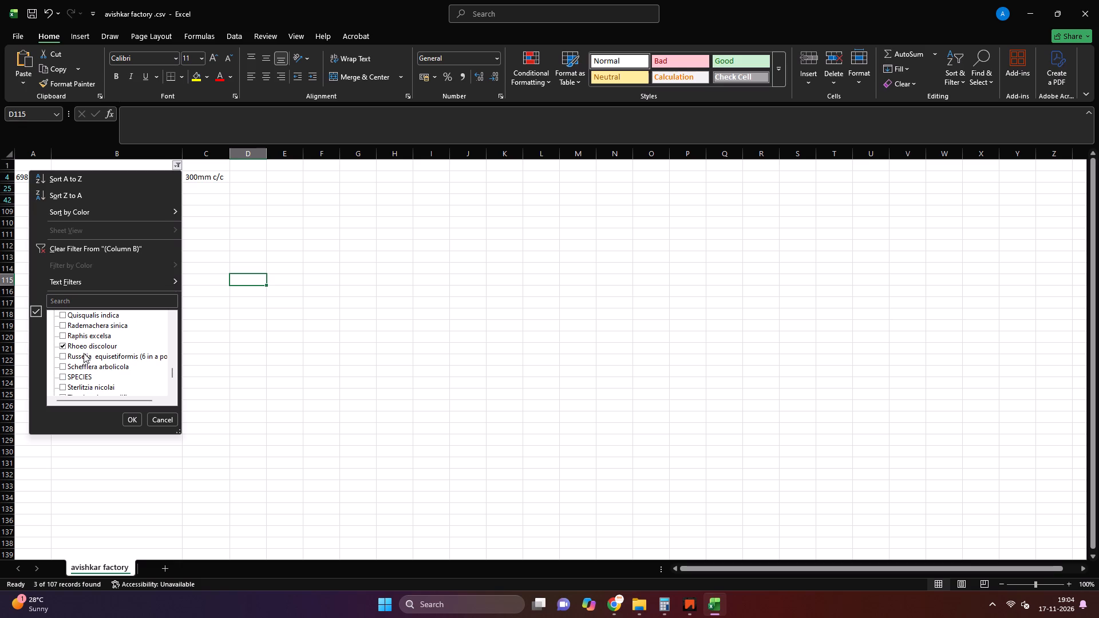
click(84, 353)
click(65, 348)
click(132, 421)
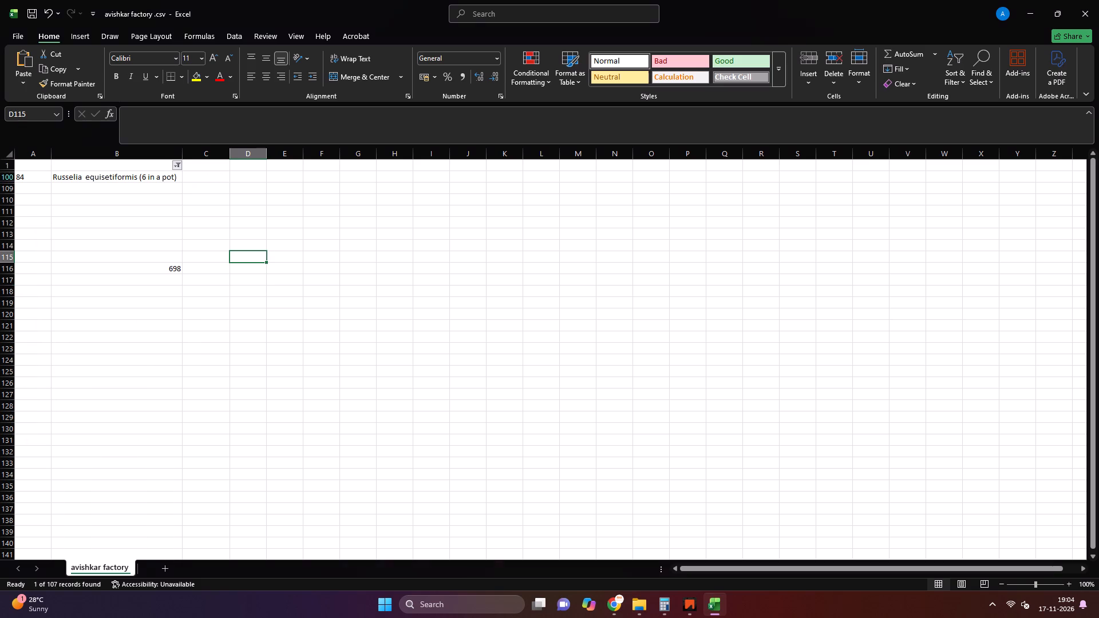
Change the column B filter to show only Schefflera arbolicola.
click(178, 169)
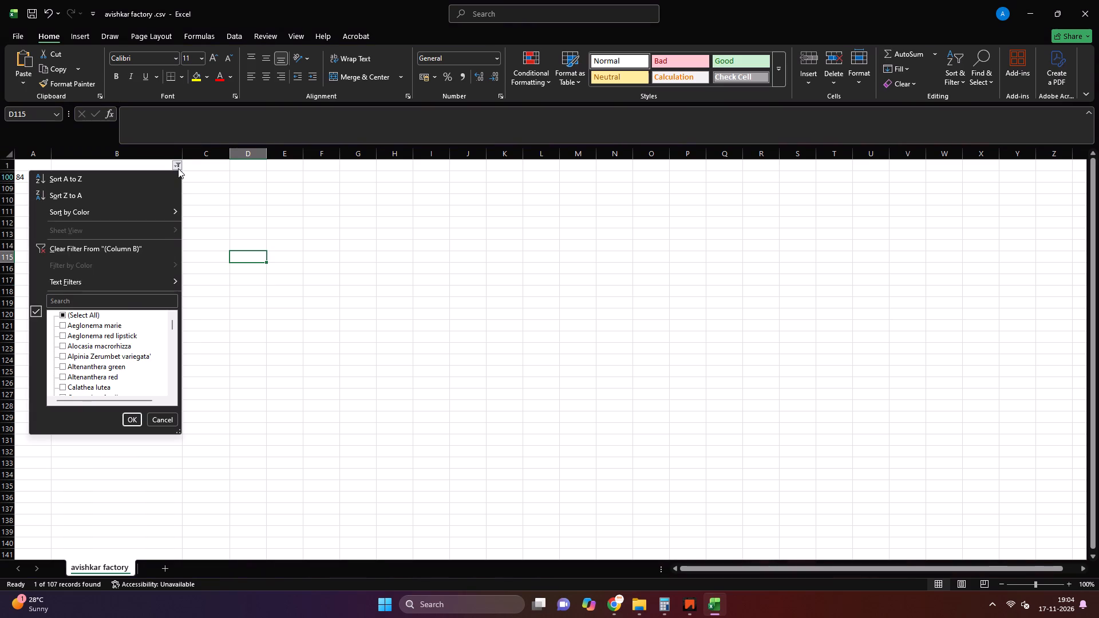
scroll(88, 350, down, 3)
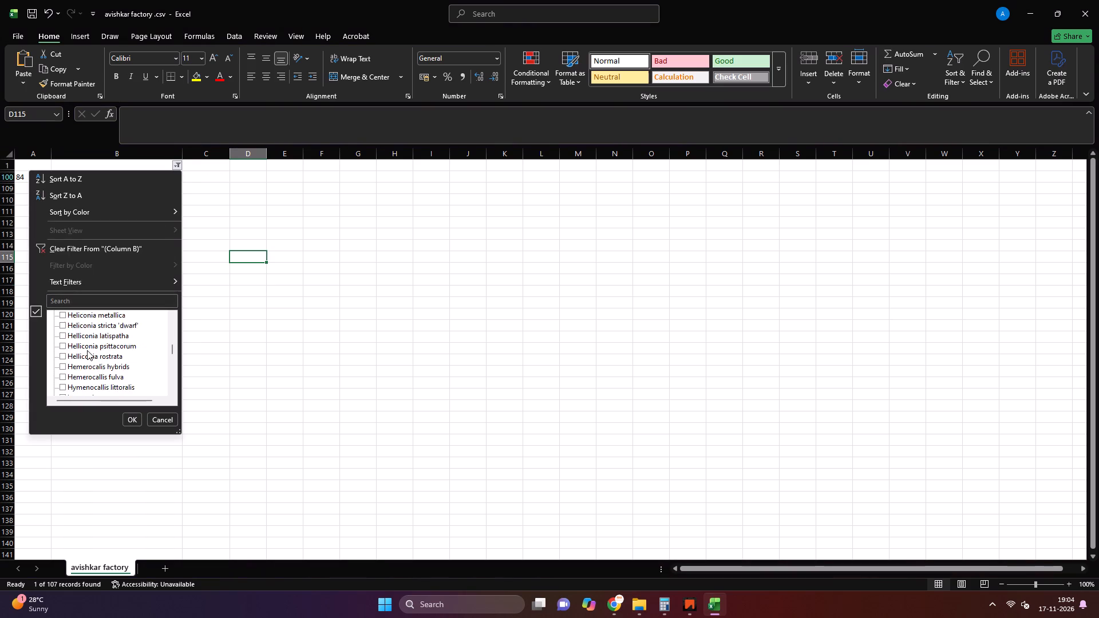
scroll(87, 350, down, 3)
click(78, 354)
click(78, 342)
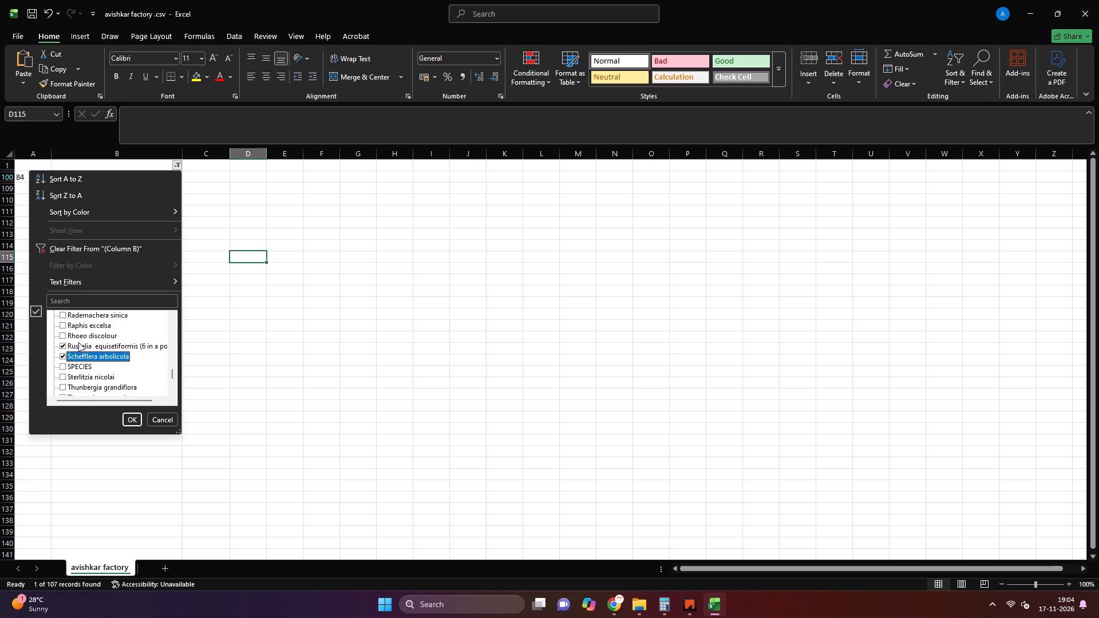
click(80, 343)
click(132, 417)
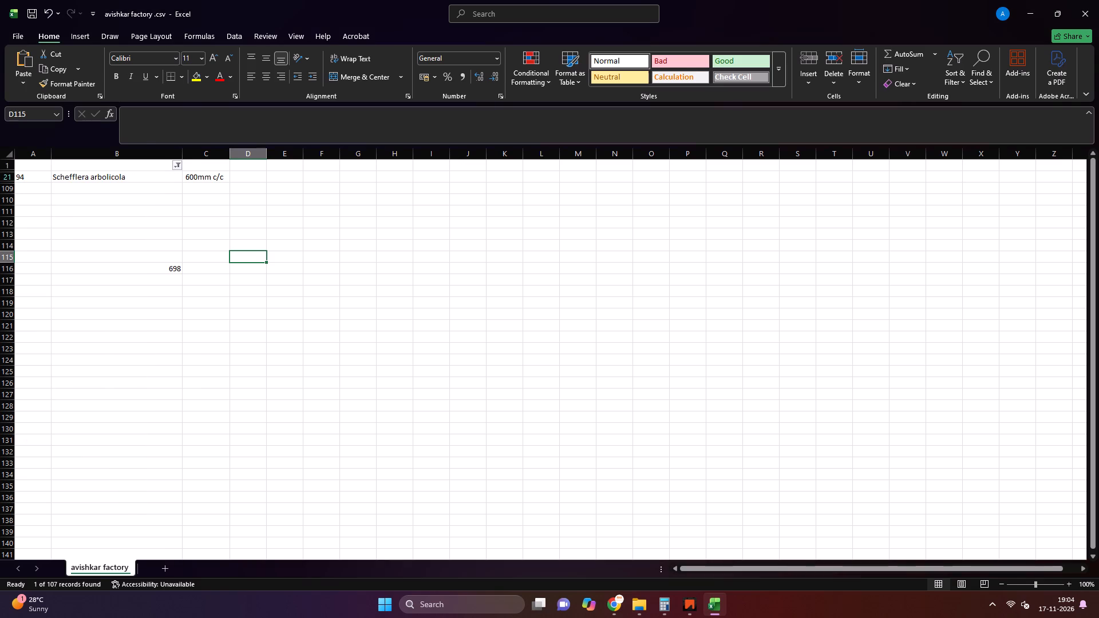
Add the SPECIES entry to the column B filter alongside Schefflera arbolicola.
click(179, 163)
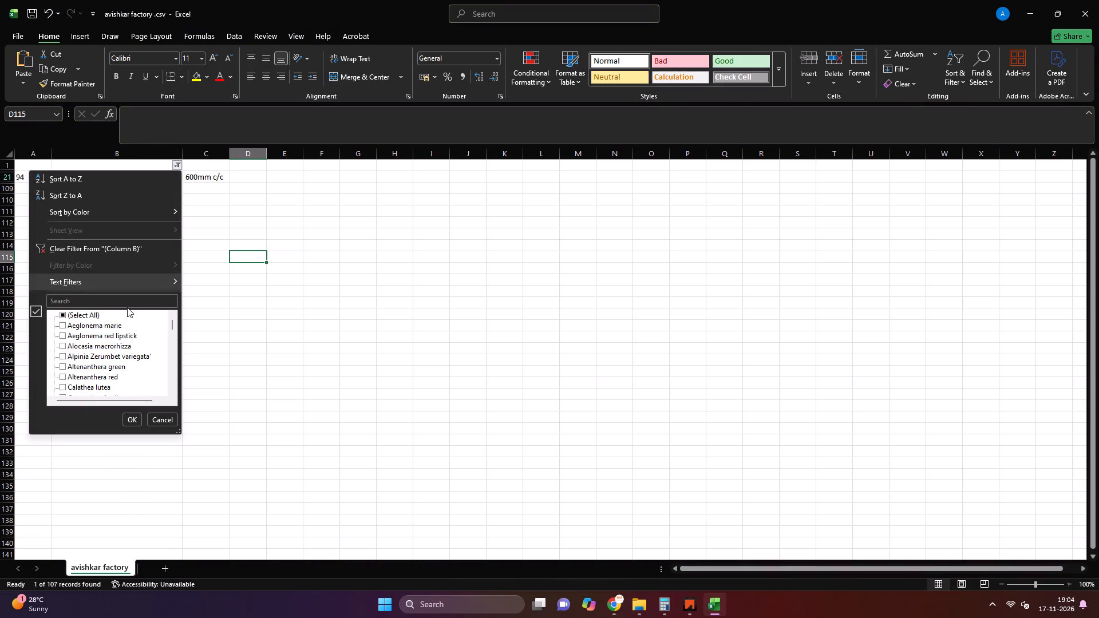
scroll(102, 352, down, 7)
scroll(96, 360, up, 1)
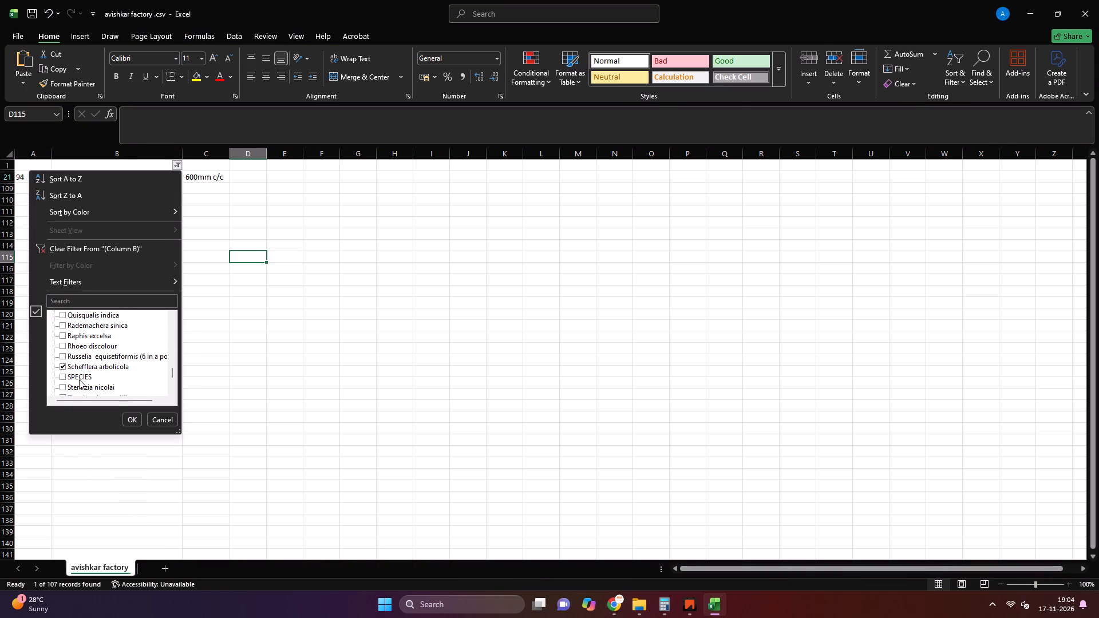
click(79, 379)
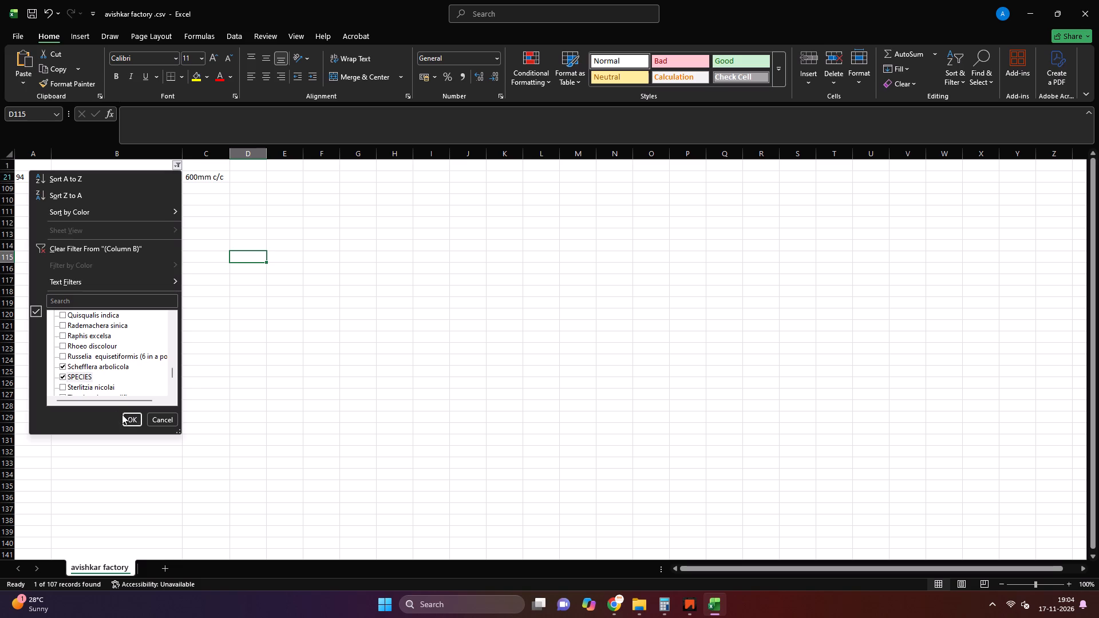
click(131, 419)
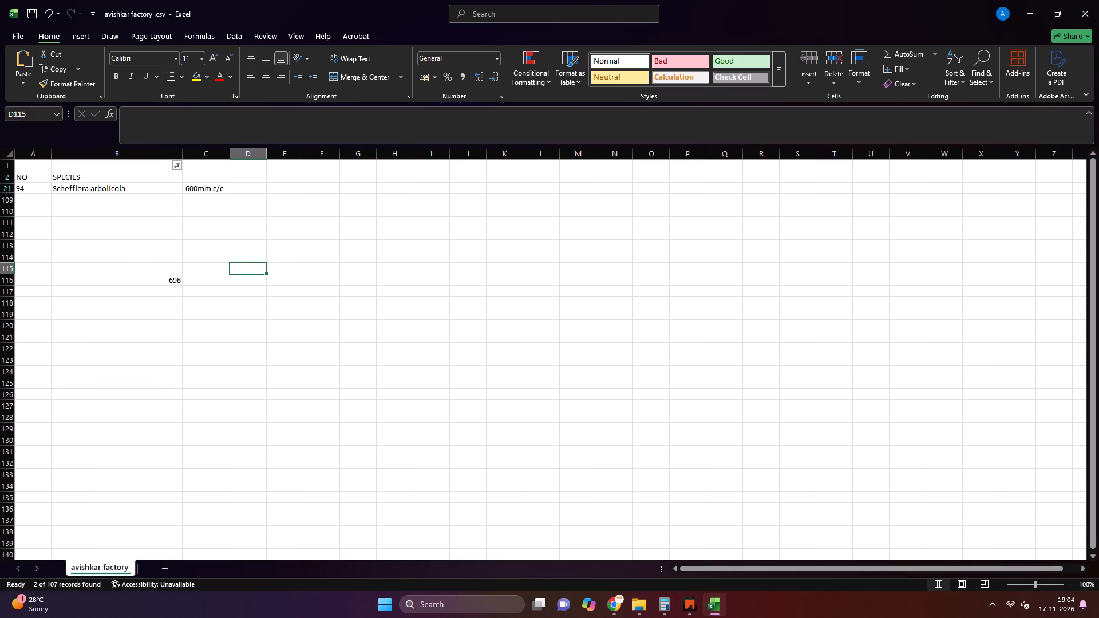
Change the column B filter to show only Sterlitzia nicolai.
click(176, 166)
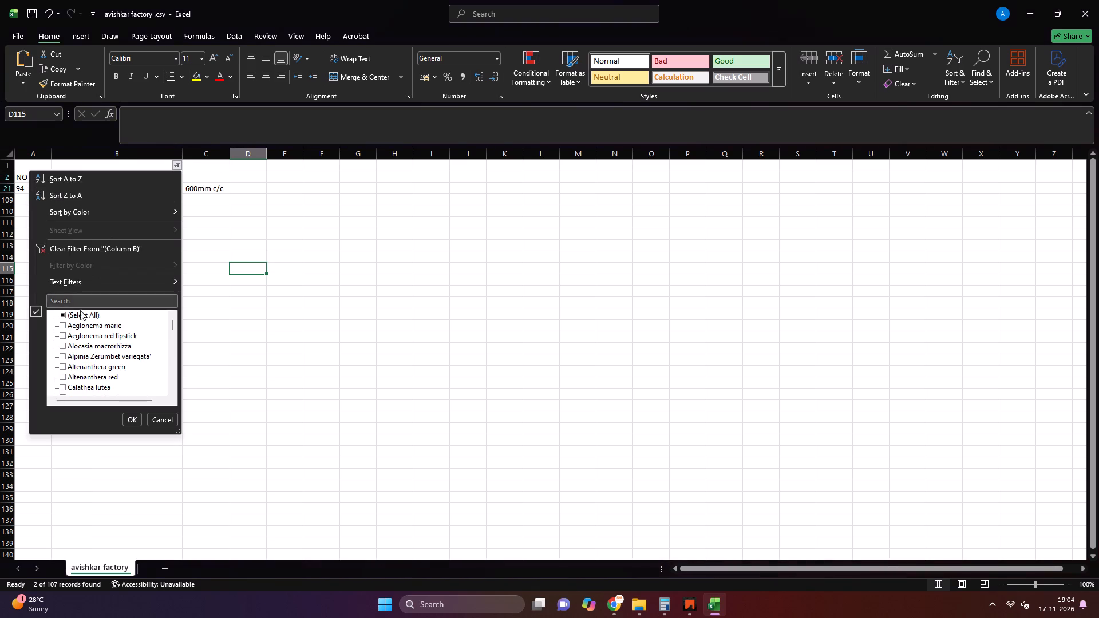
scroll(76, 358, down, 6)
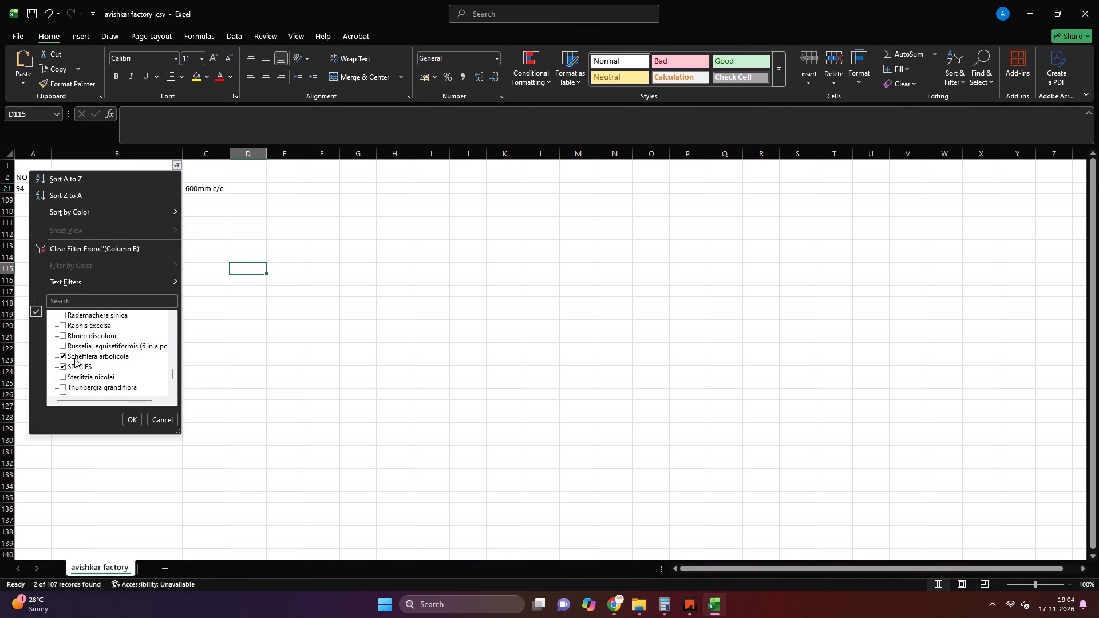
click(61, 365)
click(60, 354)
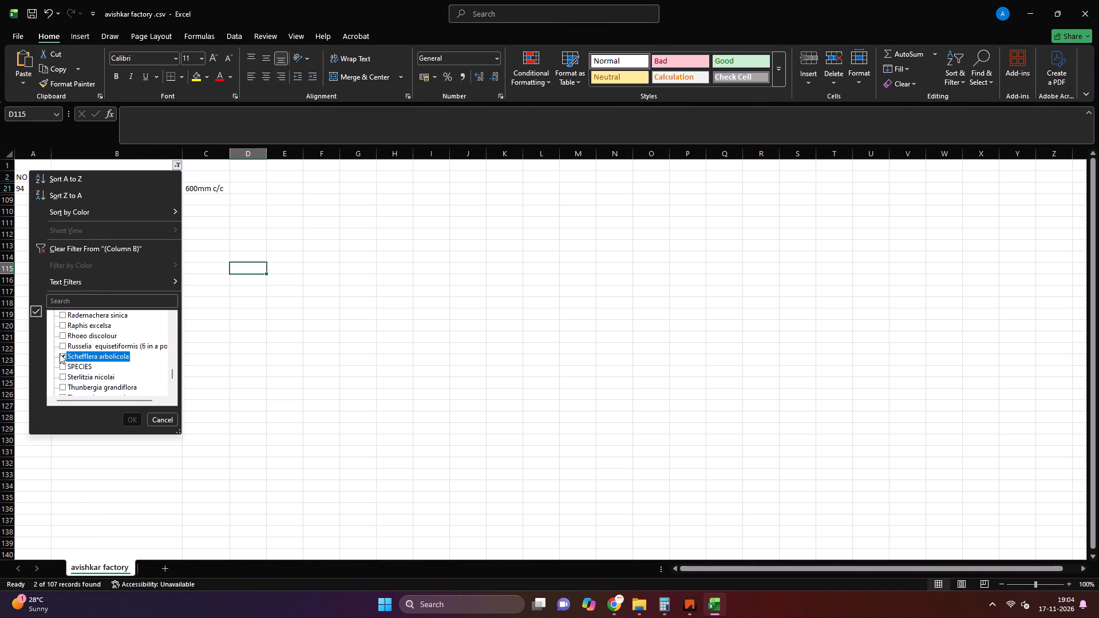
click(77, 375)
click(128, 412)
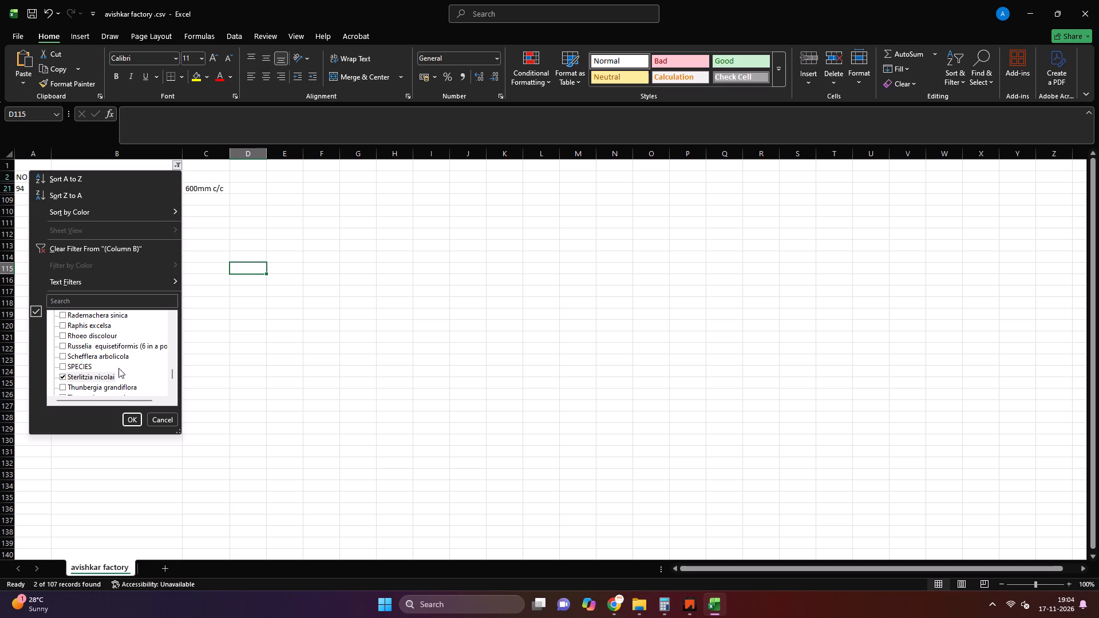
click(131, 426)
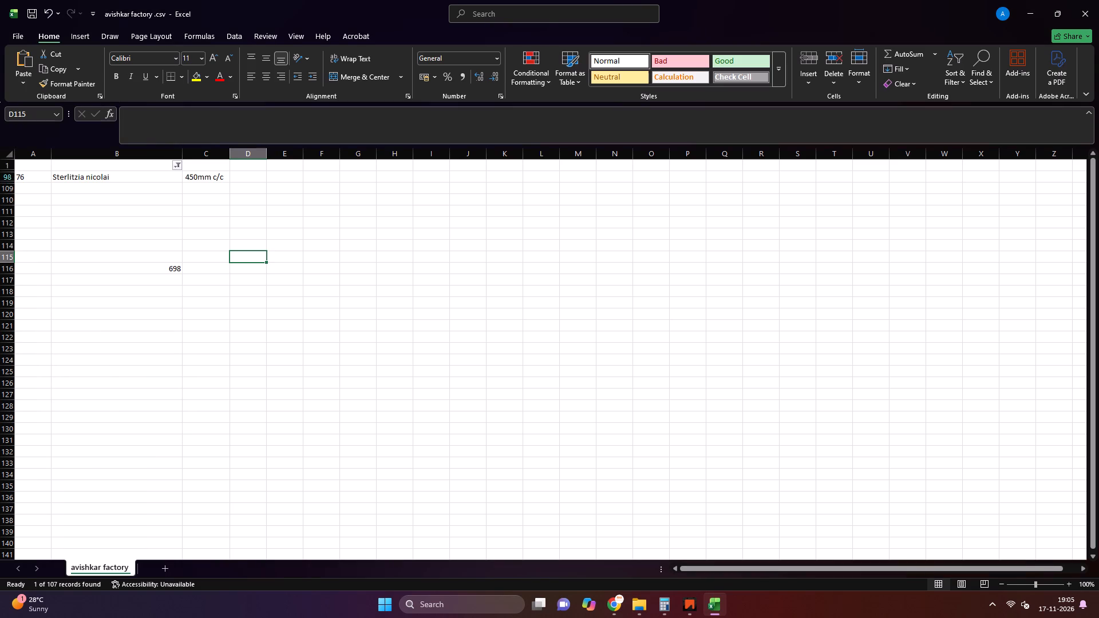
Change the column B filter to show only Thunbergia grandiflora.
click(180, 164)
scroll(93, 363, down, 7)
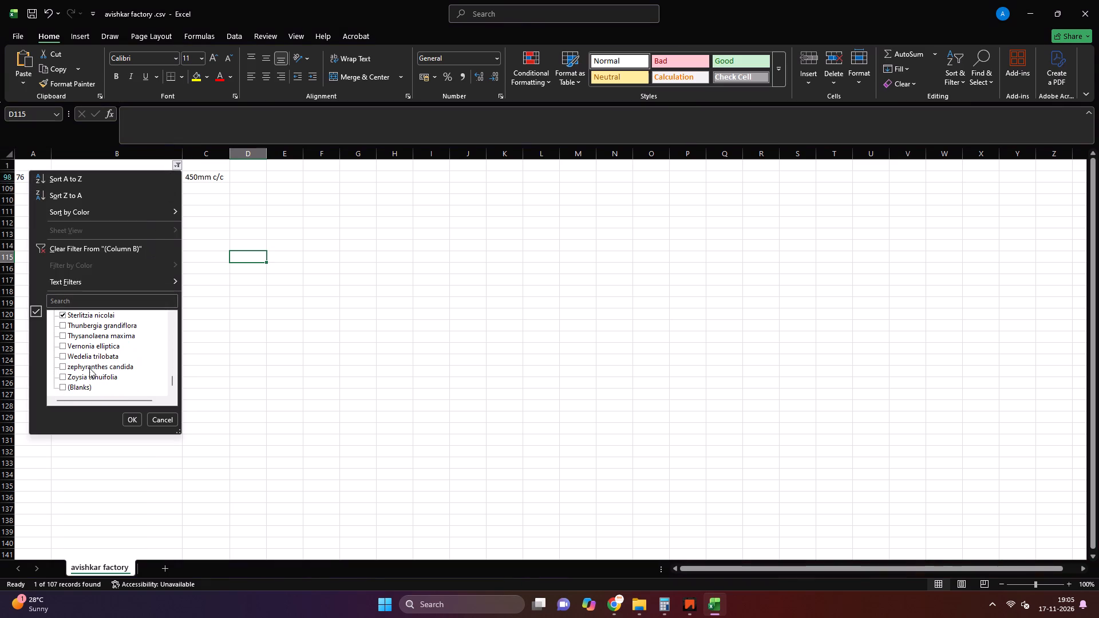
click(82, 322)
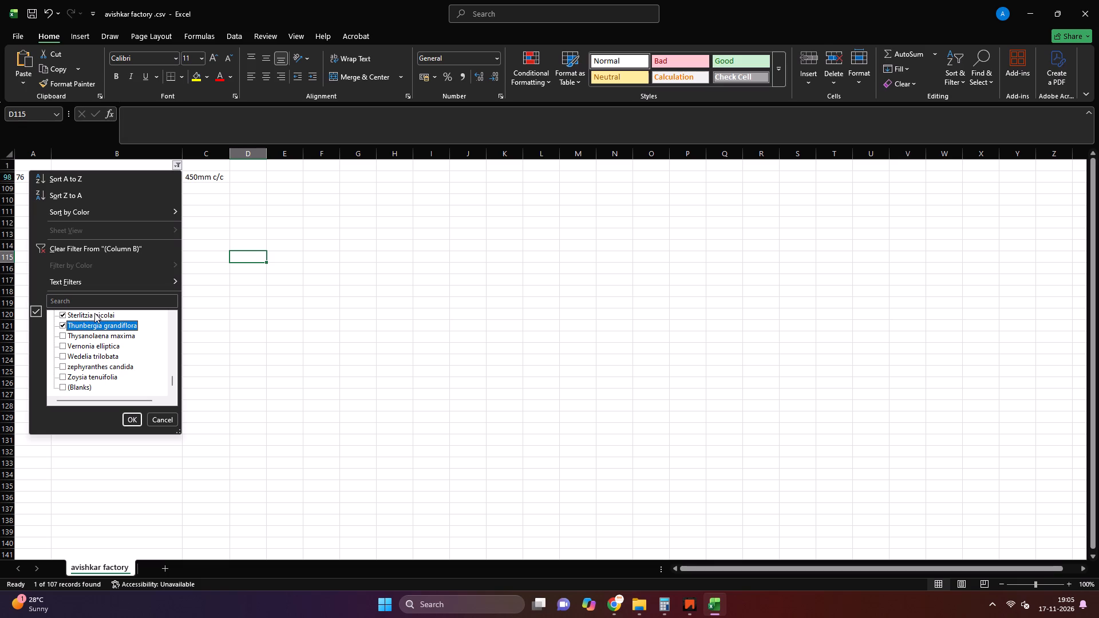
click(94, 313)
click(127, 418)
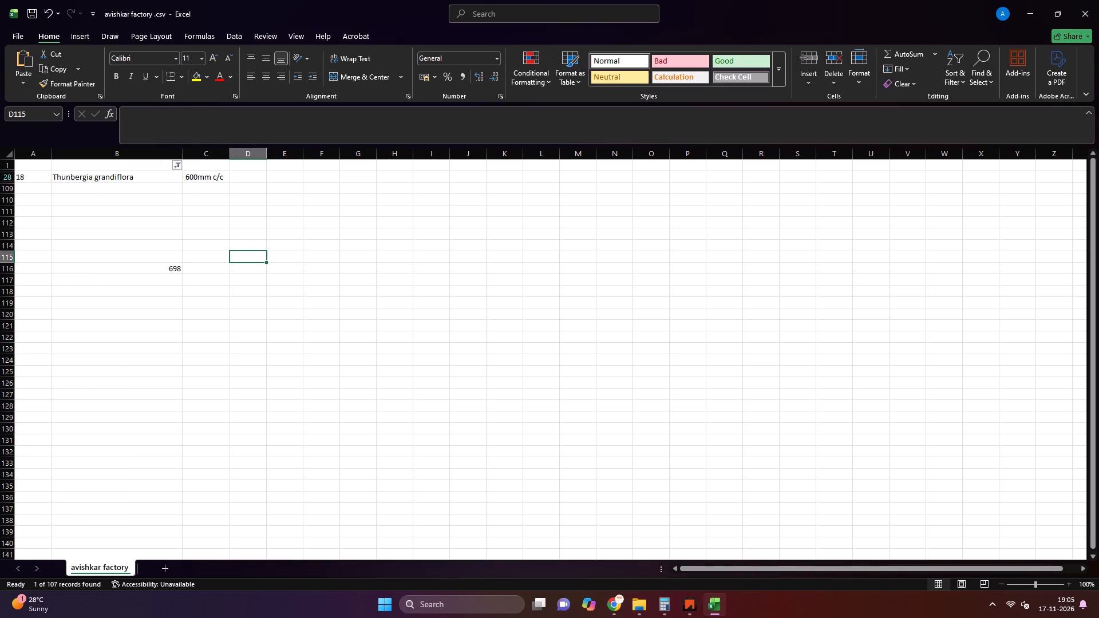
Change the column B filter to show only Thysanolaena maxima.
click(179, 163)
scroll(96, 377, down, 4)
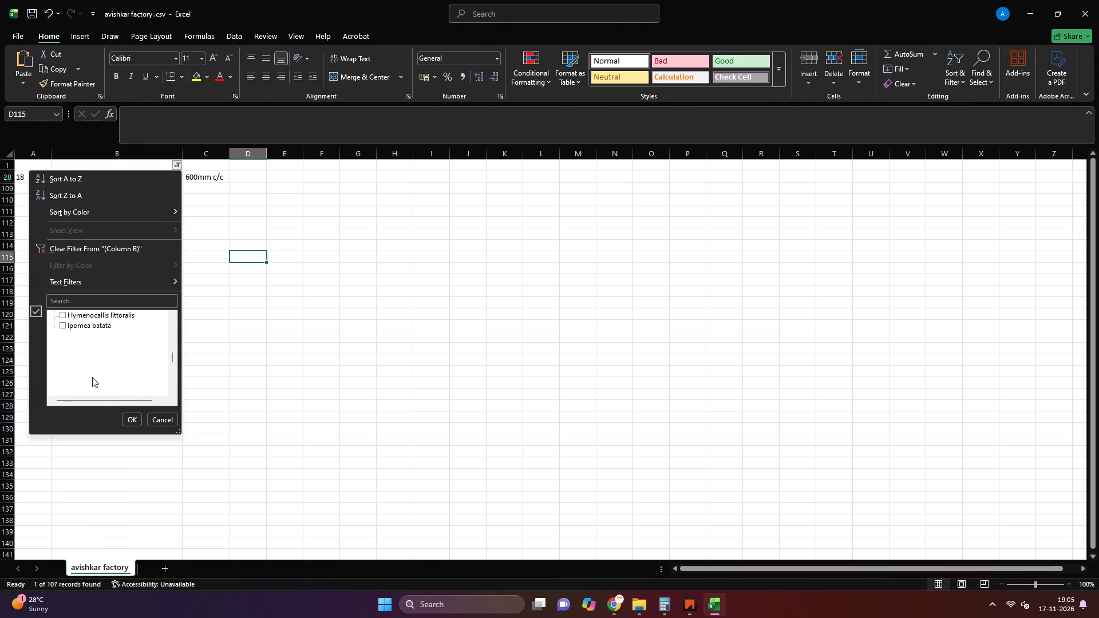
scroll(88, 373, down, 3)
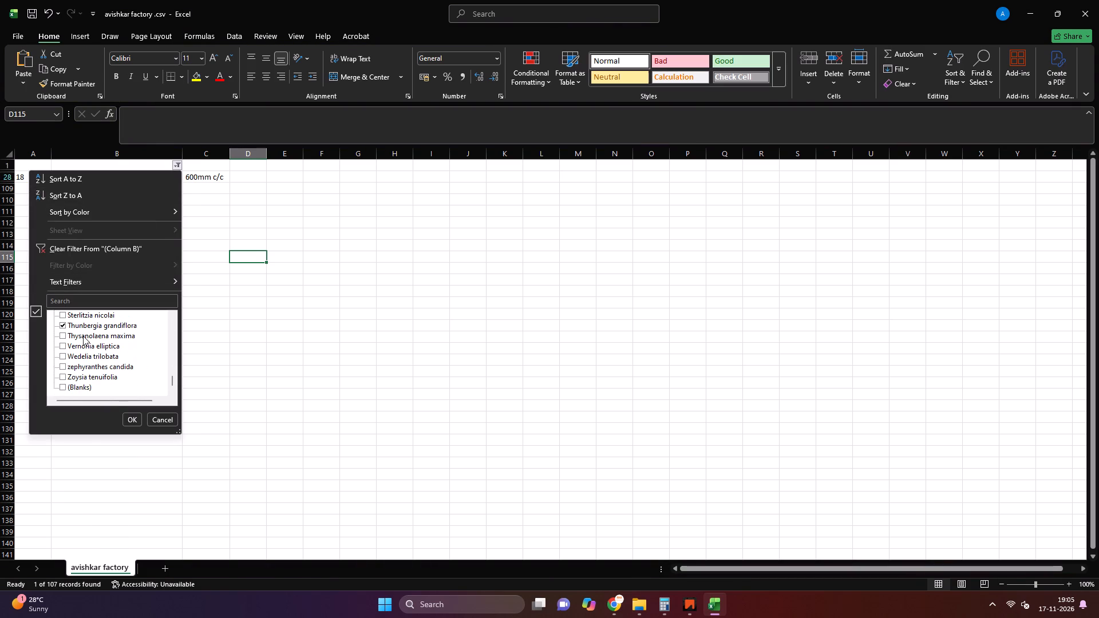
click(83, 336)
click(84, 326)
click(82, 325)
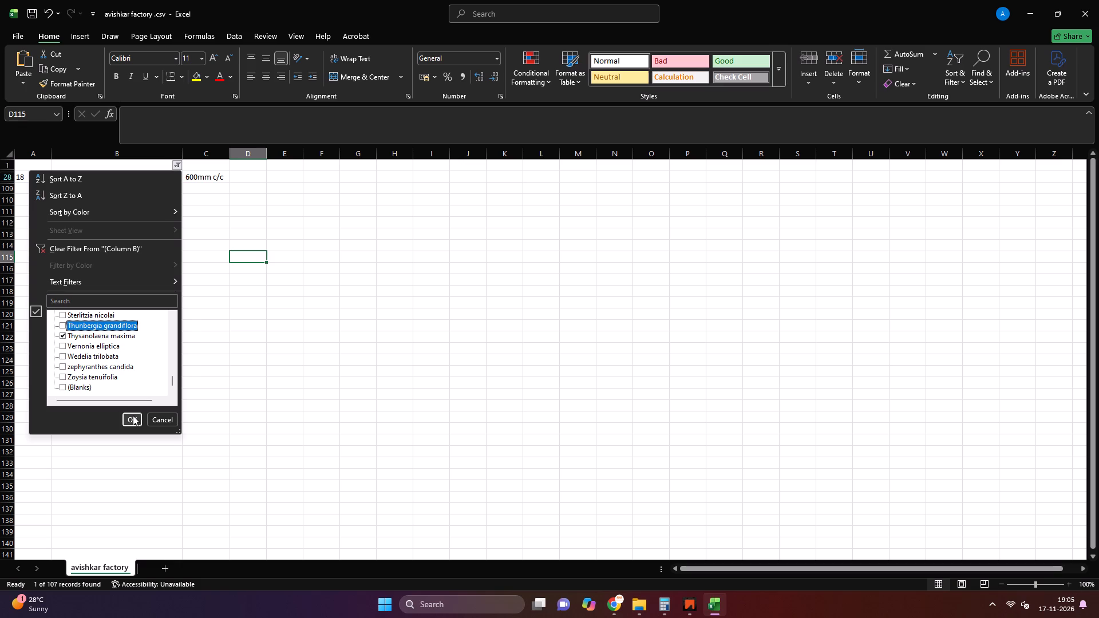
click(133, 415)
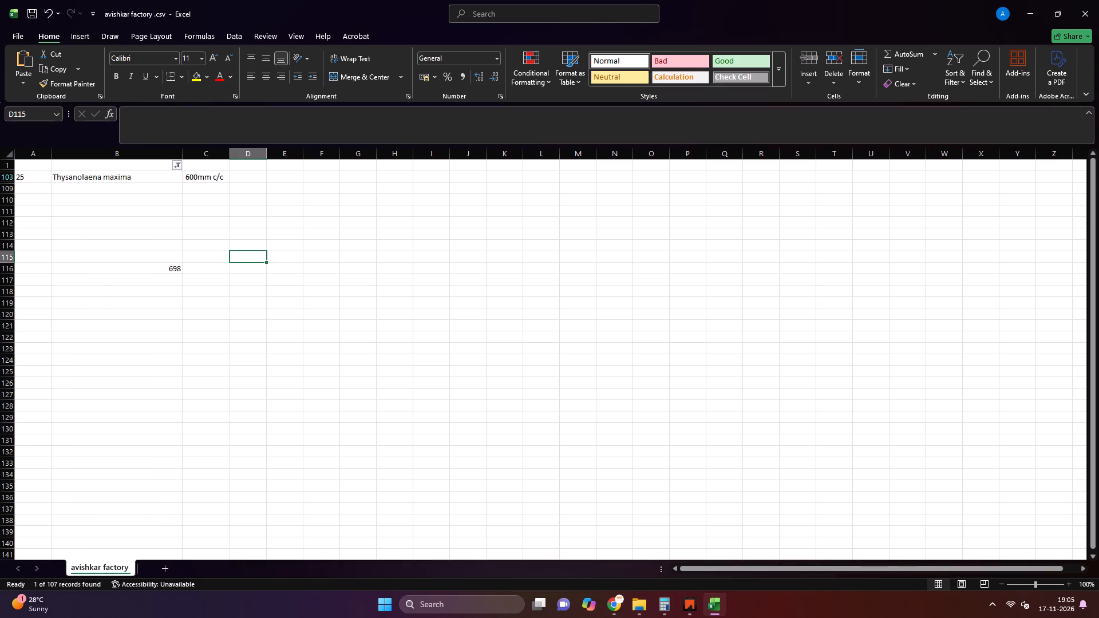
Change the column B filter to show only Vernonia elliptica.
click(179, 165)
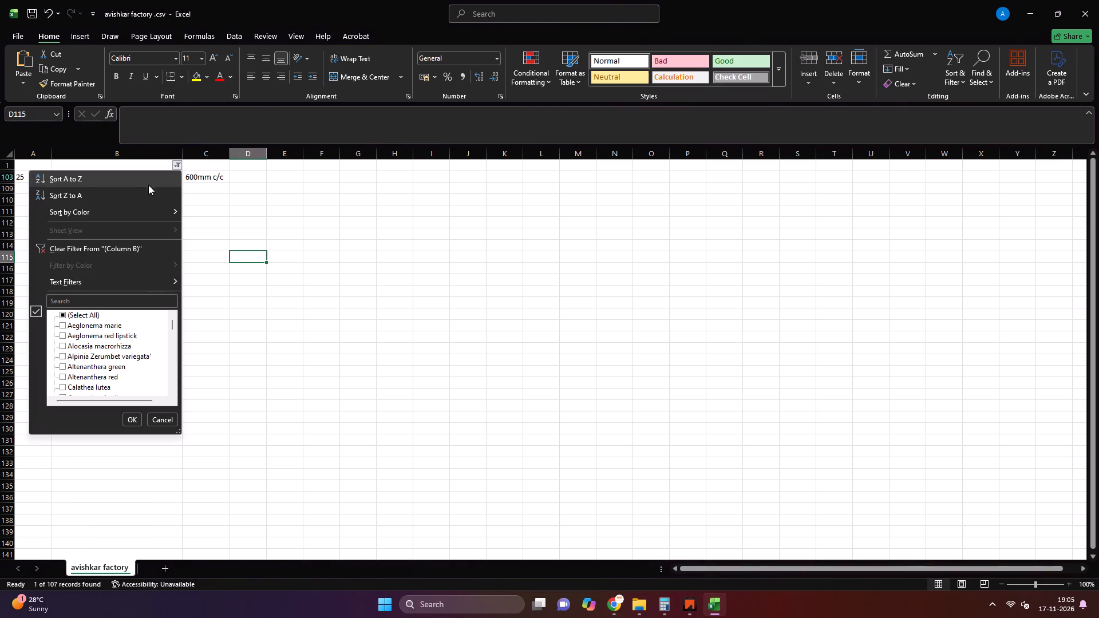
scroll(86, 339, down, 9)
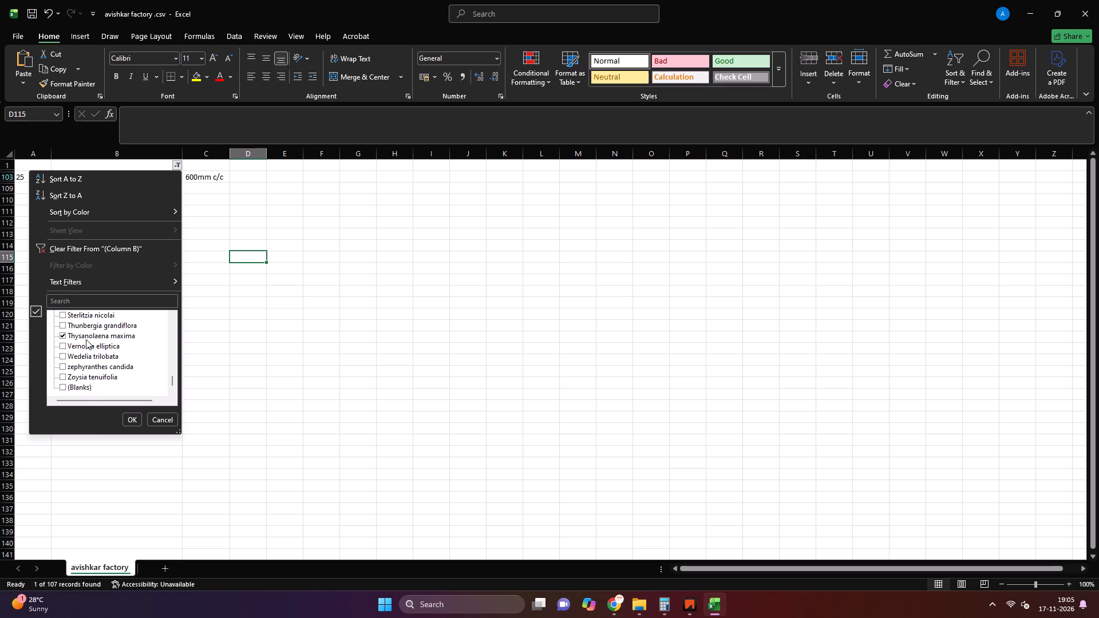
click(85, 347)
click(86, 332)
click(88, 339)
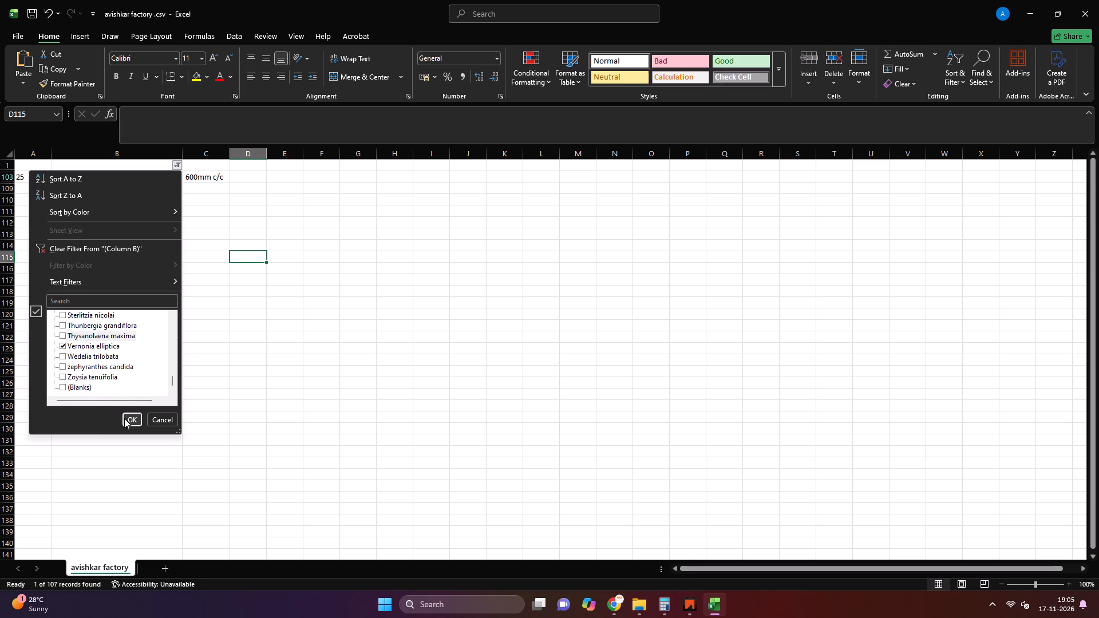
click(124, 419)
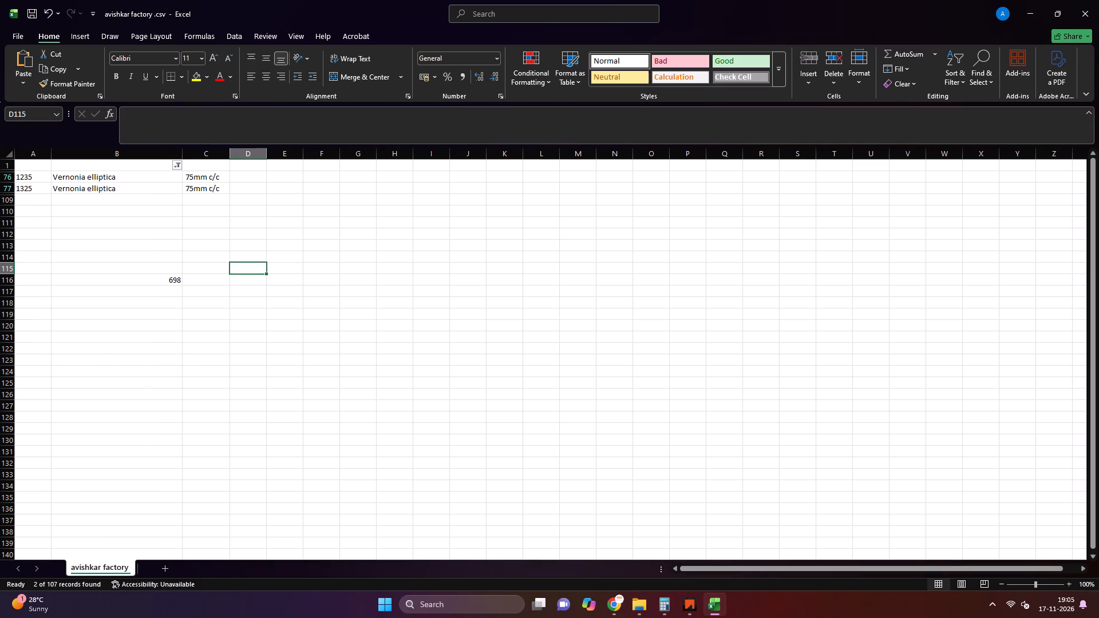
Change the SUM formula in cell B116 to add the two Vernonia elliptica quantities, A76 and A77.
click(151, 279)
drag(148, 112, 183, 116)
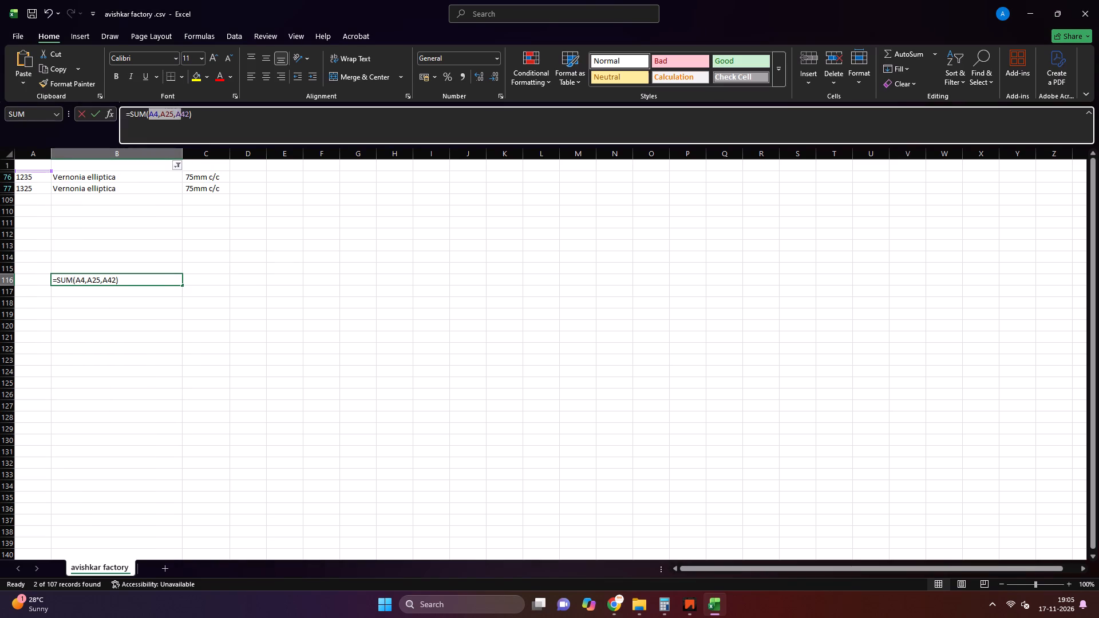
drag(183, 116, 190, 120)
key(BackSpace)
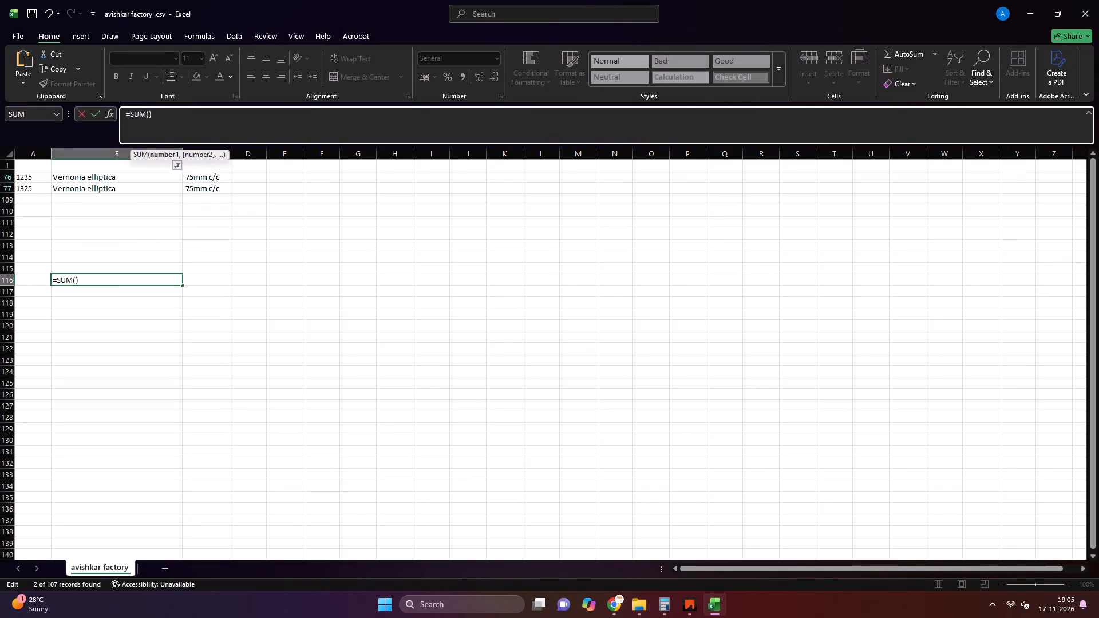
click(31, 176)
ctrl+click(32, 192)
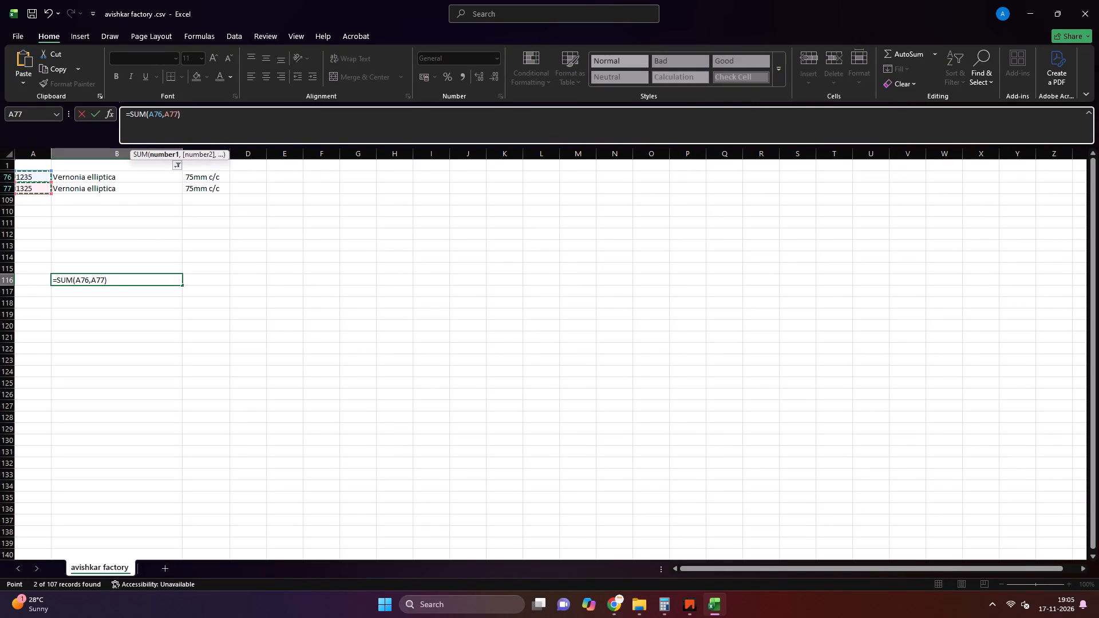
key(Return)
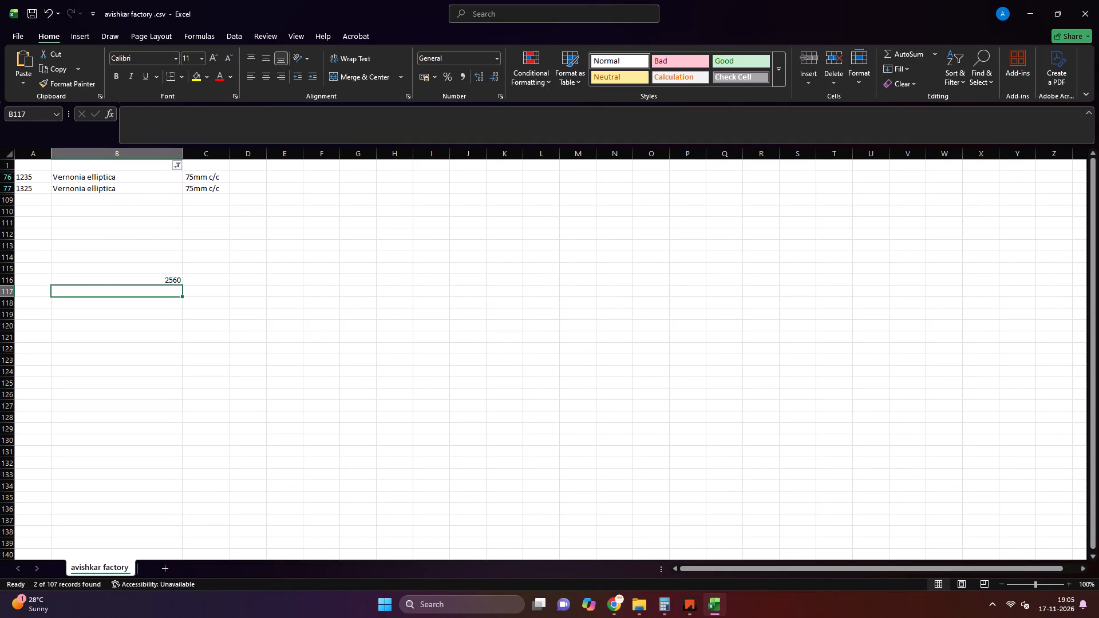
Enter 2560 as the quantity in the first Vernonia elliptica row and clear the duplicate row 77.
click(25, 176)
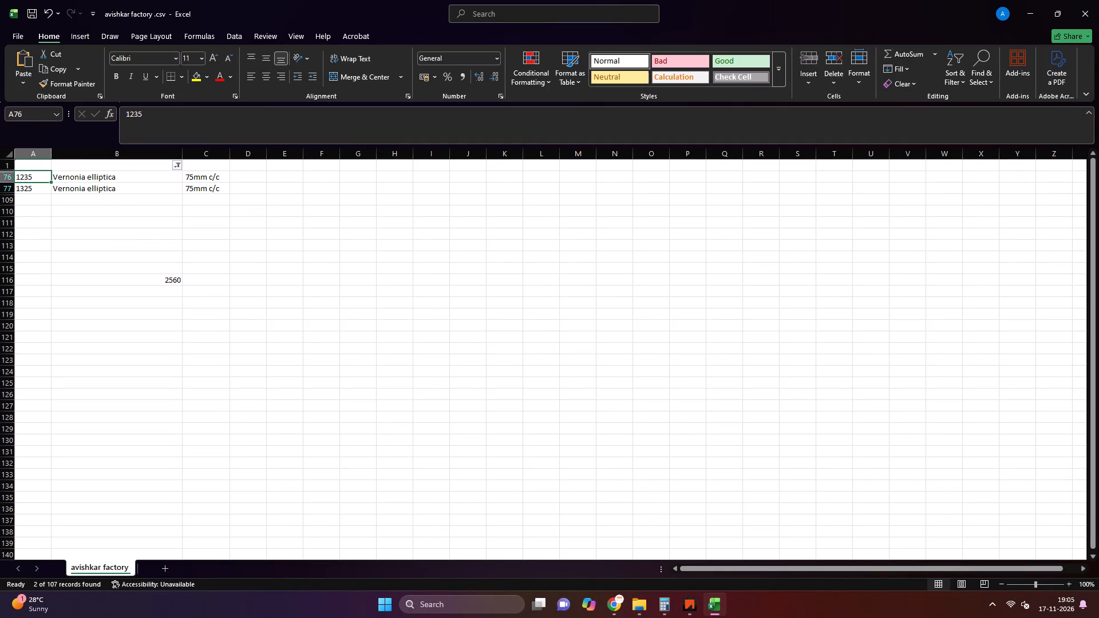
text(2560)
click(113, 218)
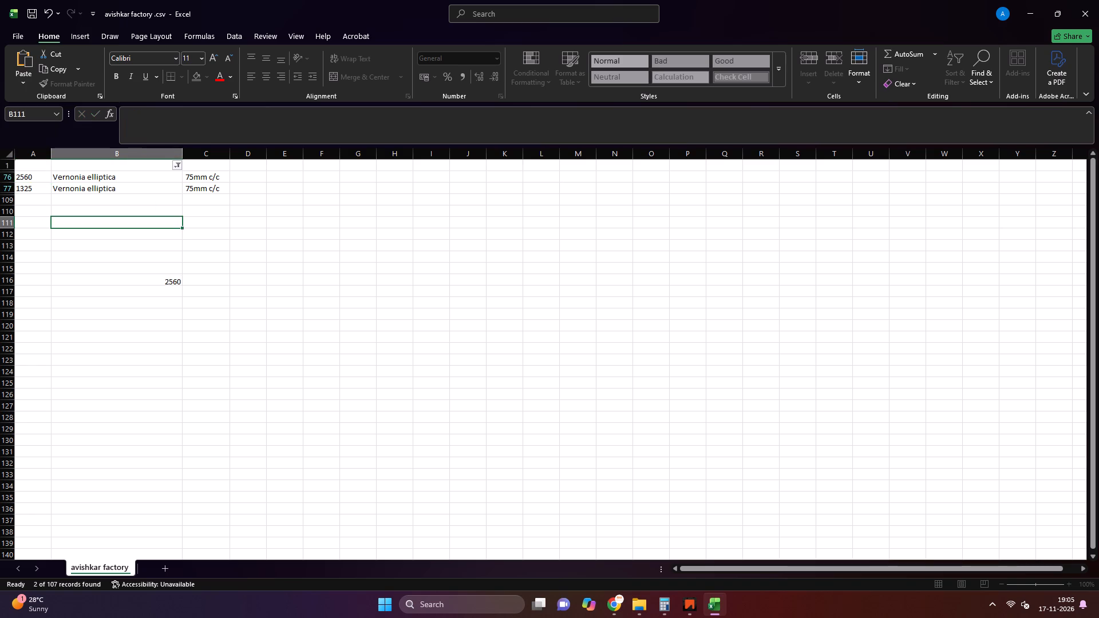
drag(35, 186, 240, 208)
key(Delete)
click(198, 258)
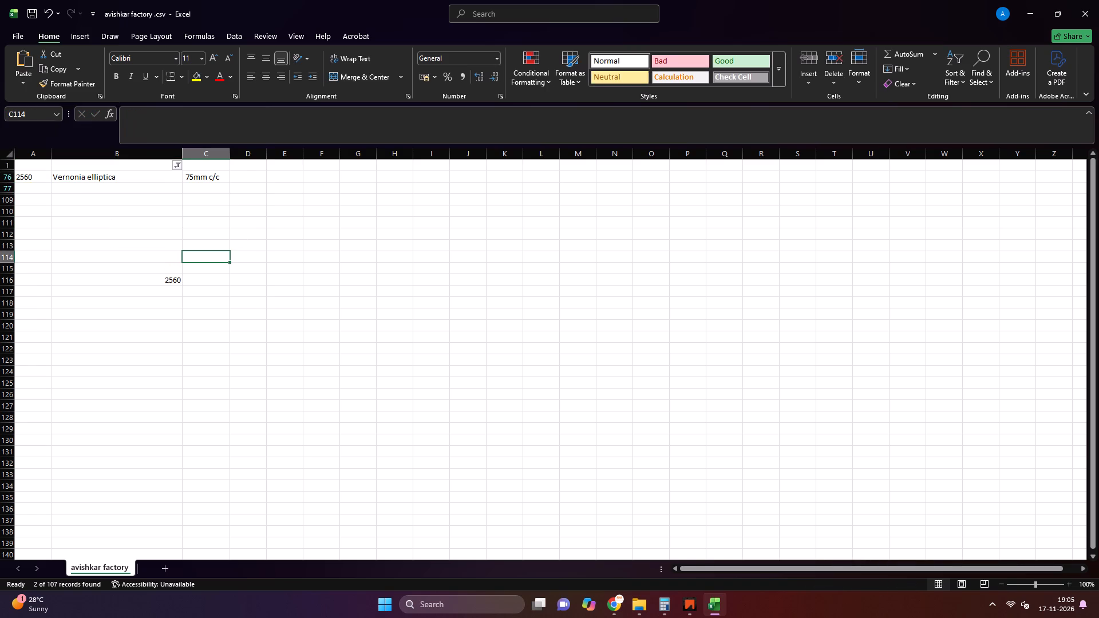
Change the column B filter to show only Wedelia trilobata.
click(177, 164)
scroll(80, 367, down, 2)
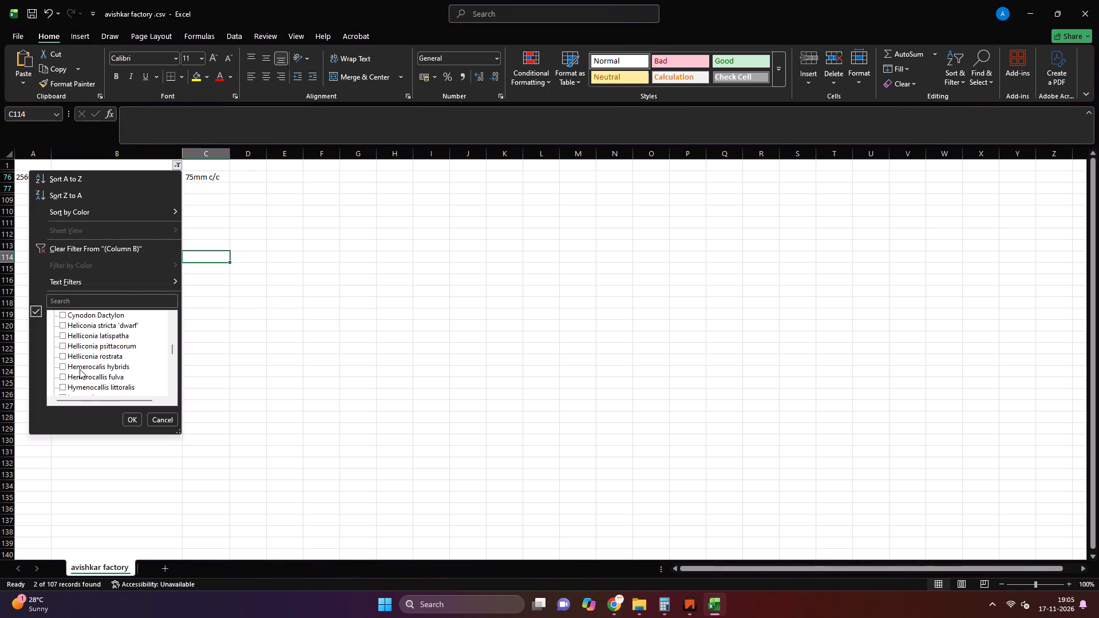
scroll(80, 369, down, 6)
click(81, 355)
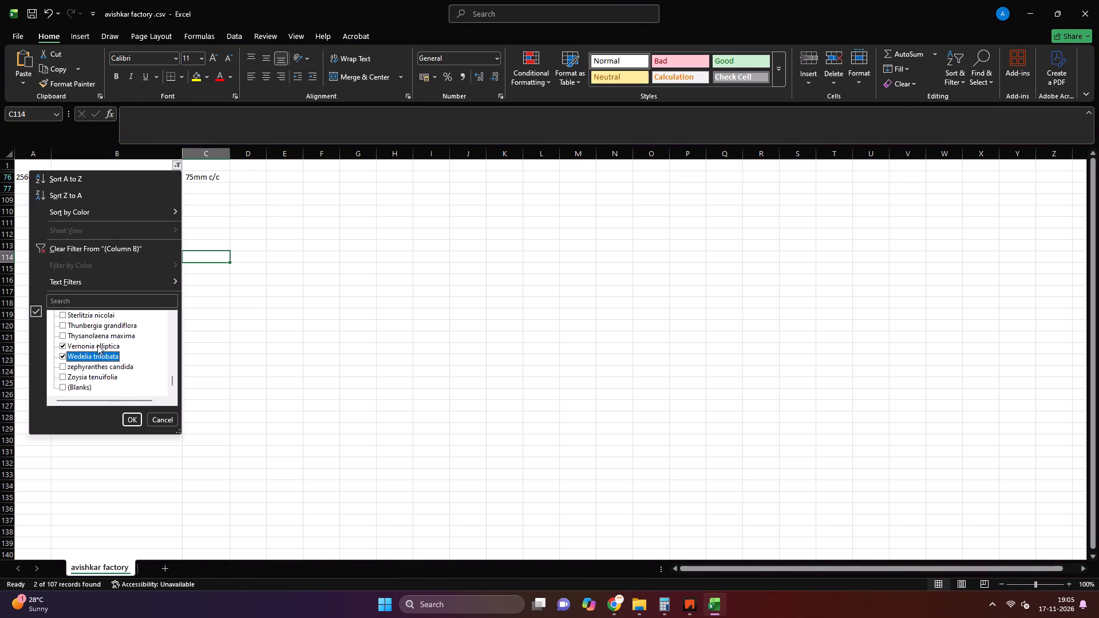
click(97, 344)
click(128, 422)
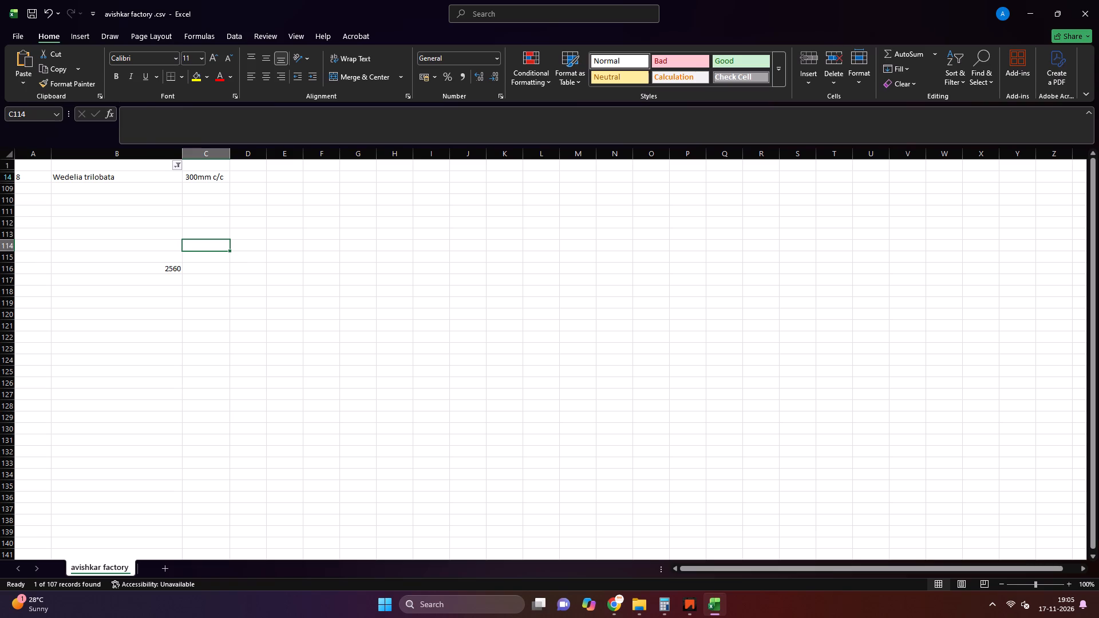
Change the column B filter to show only zephyranthes candida.
click(178, 167)
scroll(77, 381, down, 8)
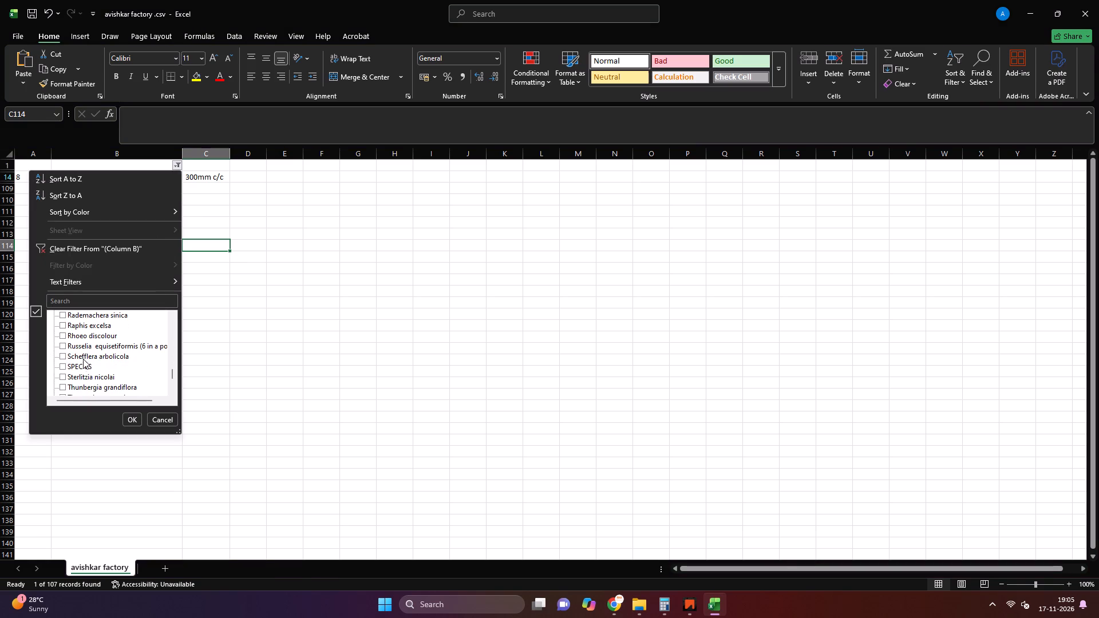
click(81, 365)
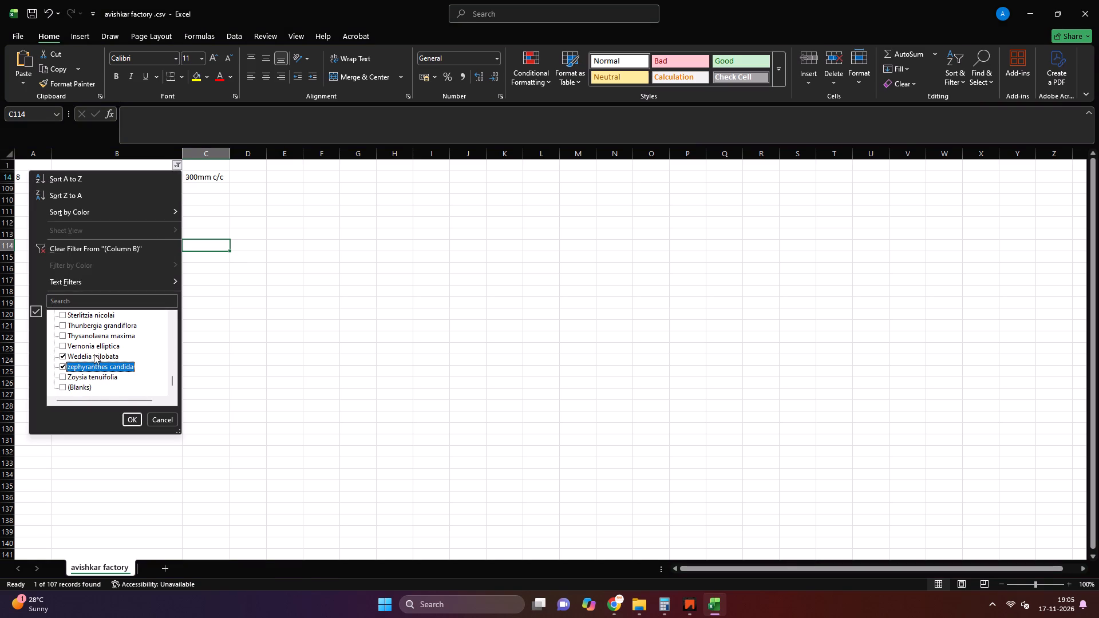
click(94, 355)
click(127, 417)
click(98, 244)
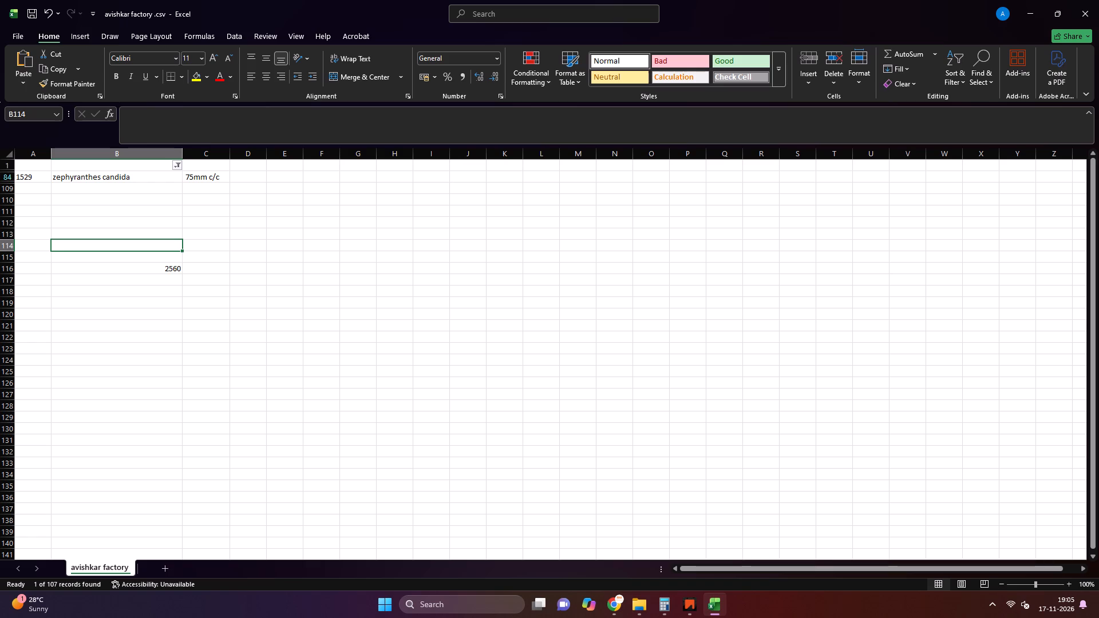
Add Zoysia tenuifolia to the column B filter alongside zephyranthes candida.
click(179, 164)
scroll(117, 372, down, 4)
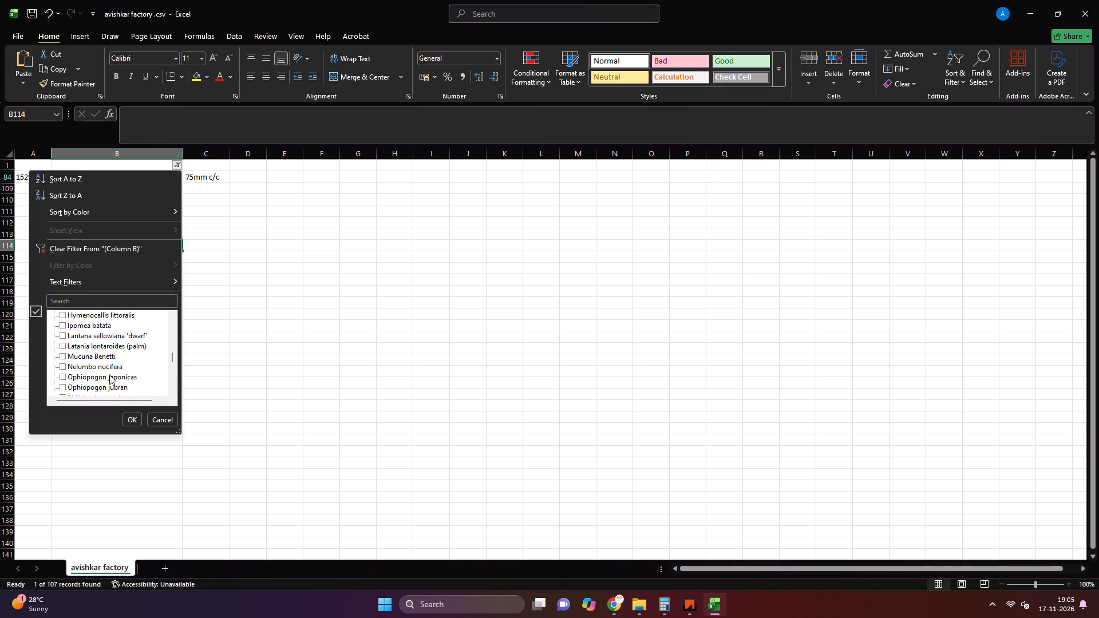
scroll(109, 375, down, 6)
click(93, 377)
click(70, 365)
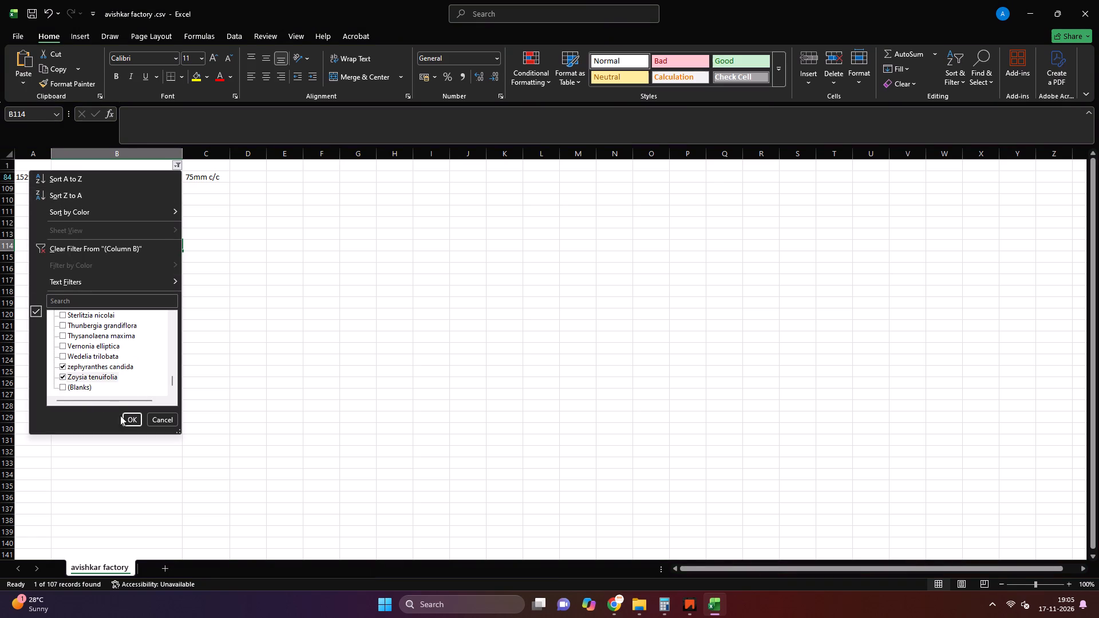
click(132, 419)
click(74, 249)
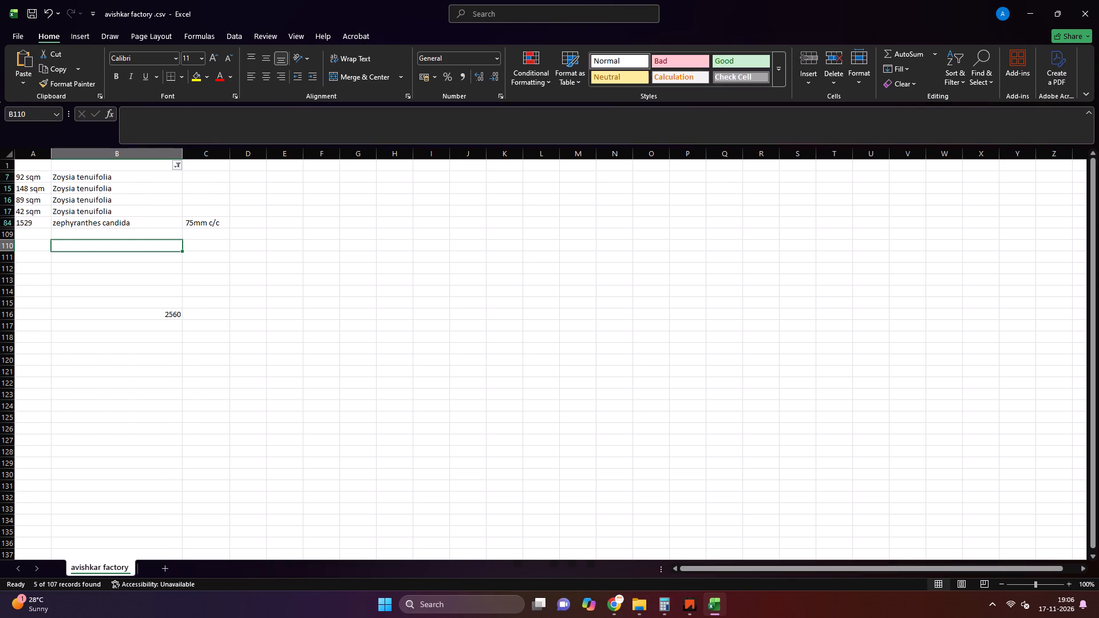
Insert an empty column before the quantity column A.
click(42, 156)
right_click(39, 155)
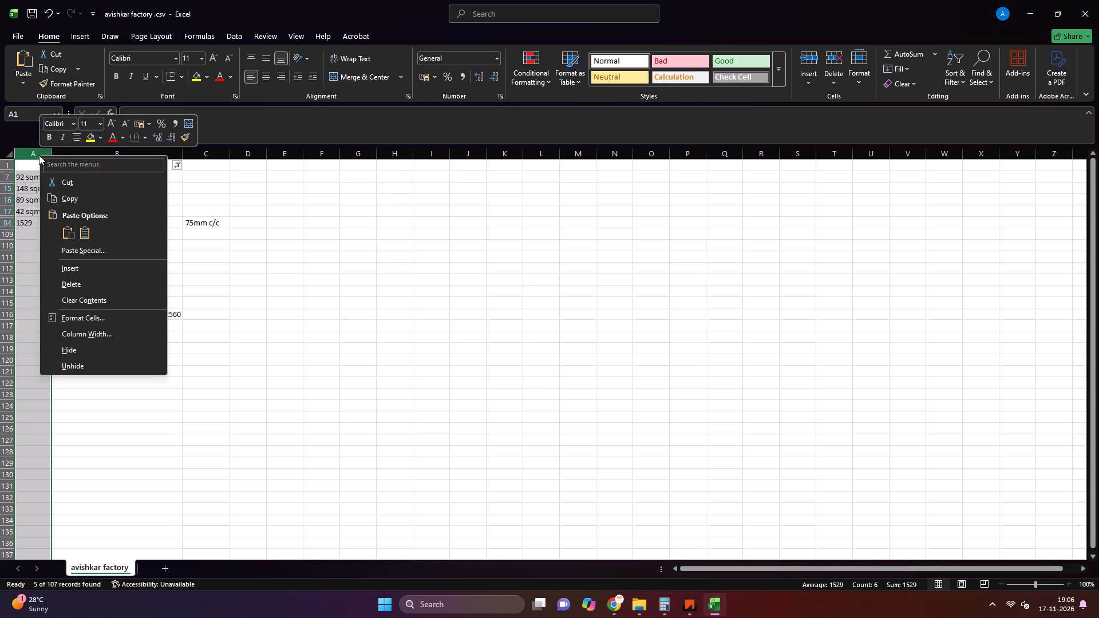
click(68, 267)
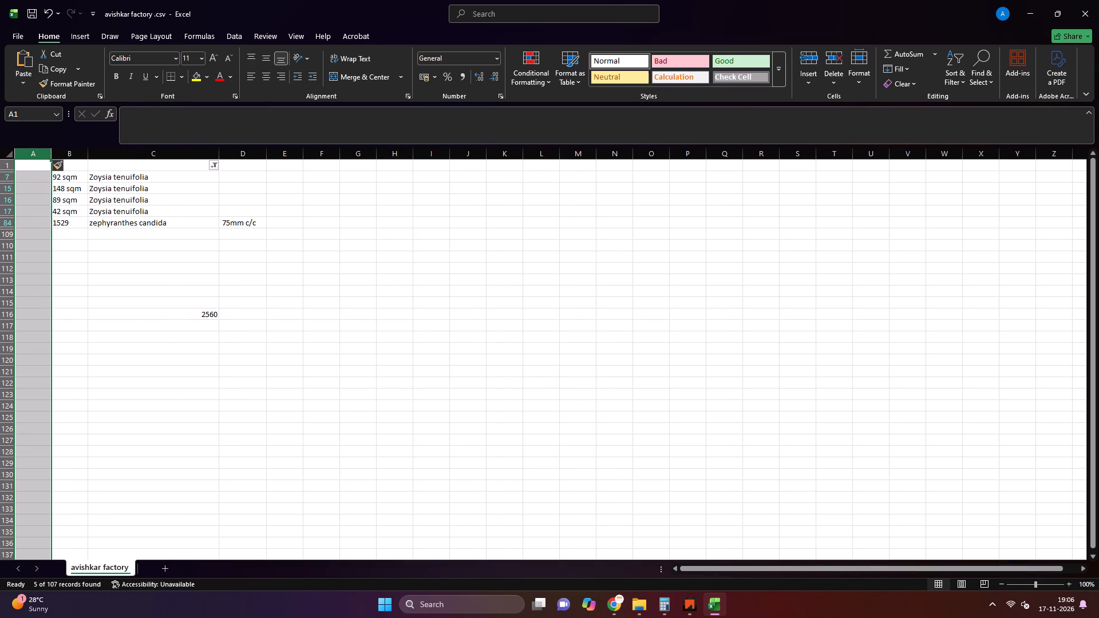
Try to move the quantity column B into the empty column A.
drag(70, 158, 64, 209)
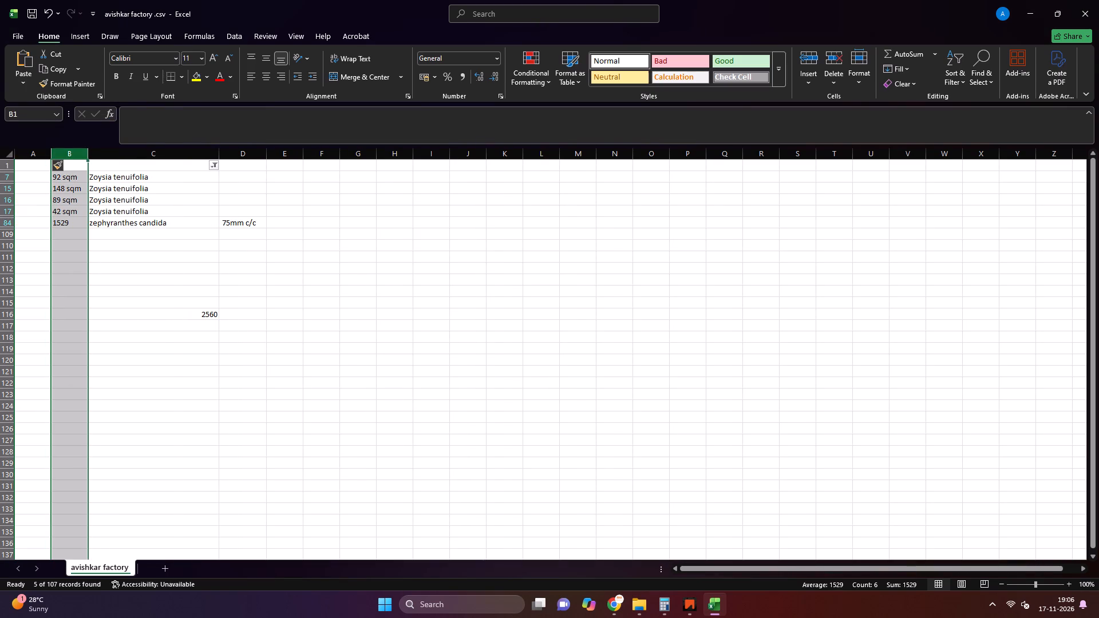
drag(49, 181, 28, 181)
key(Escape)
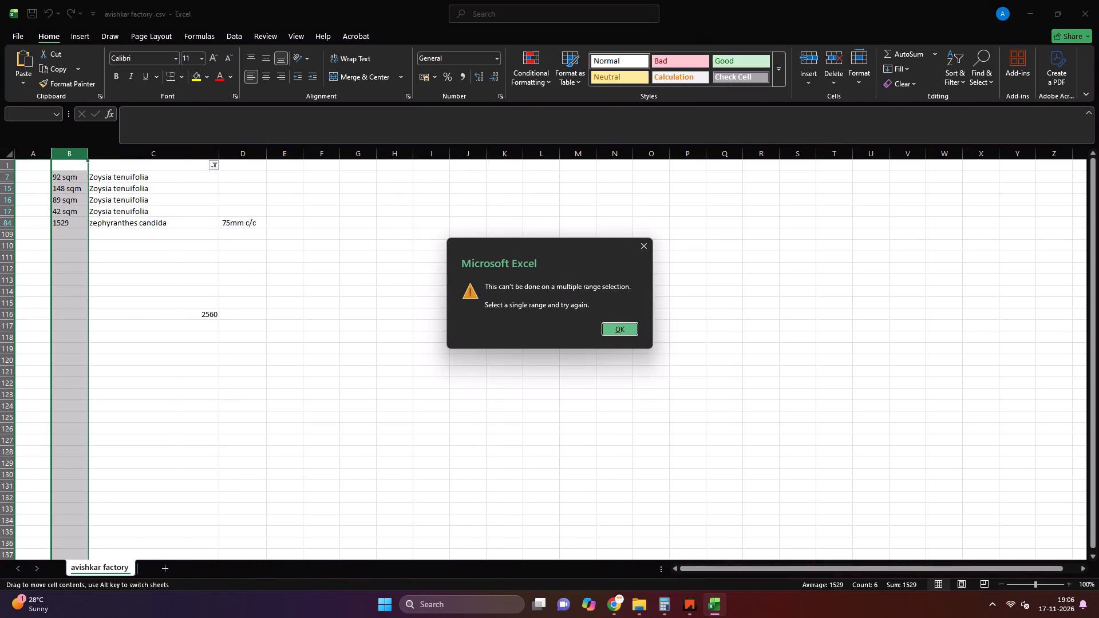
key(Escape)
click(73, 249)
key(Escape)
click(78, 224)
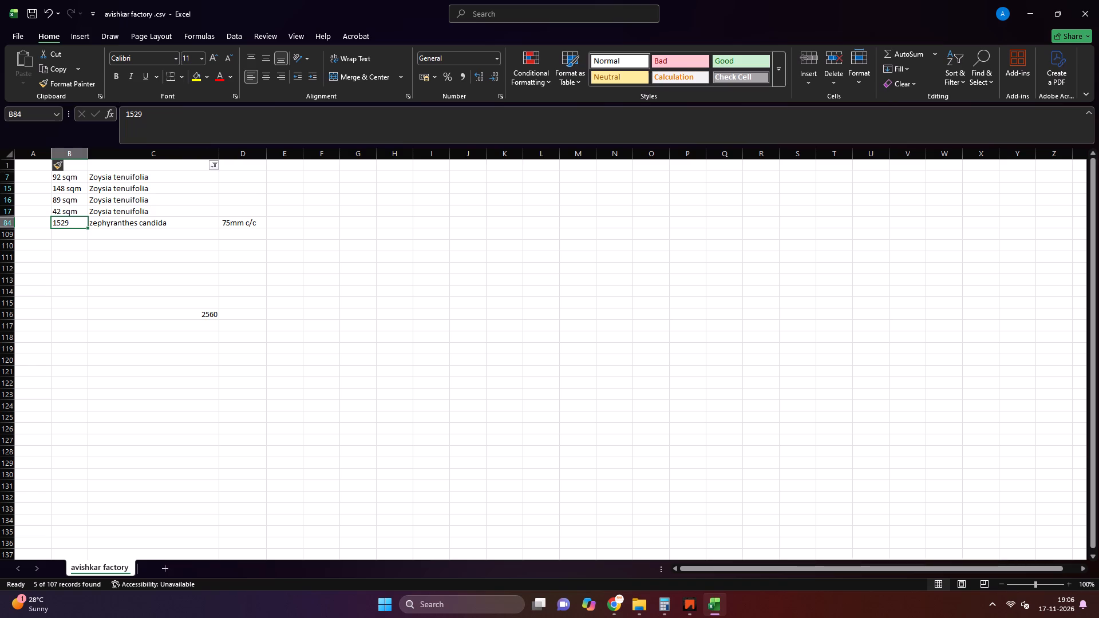
Remove zephyranthes candida from the column C filter so only Zoysia tenuifolia is shown.
click(215, 168)
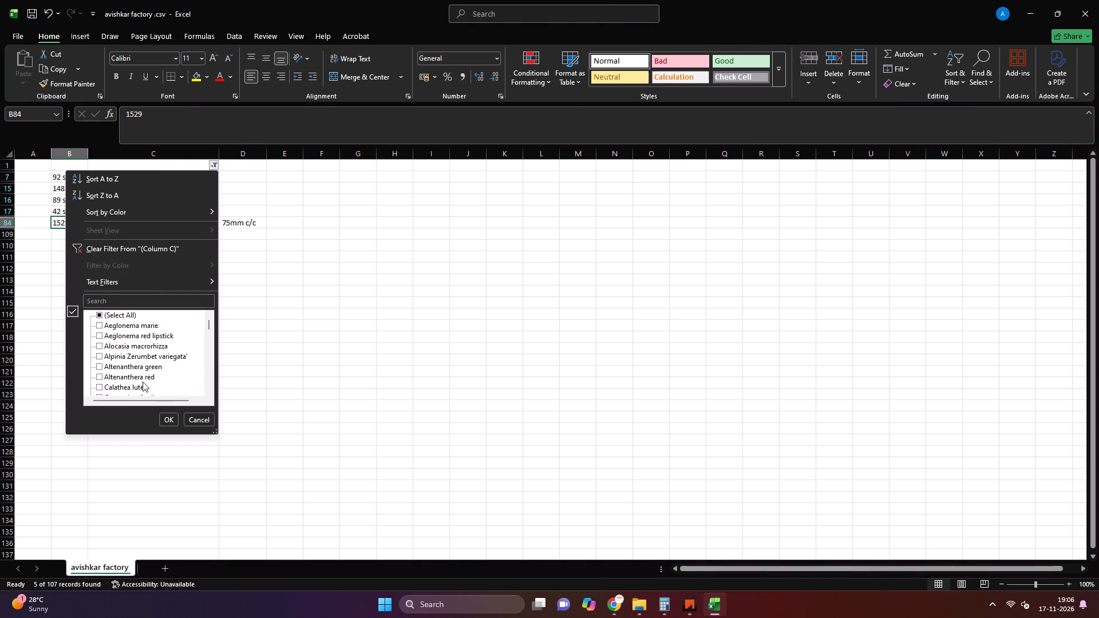
scroll(137, 381, down, 11)
click(130, 368)
click(160, 417)
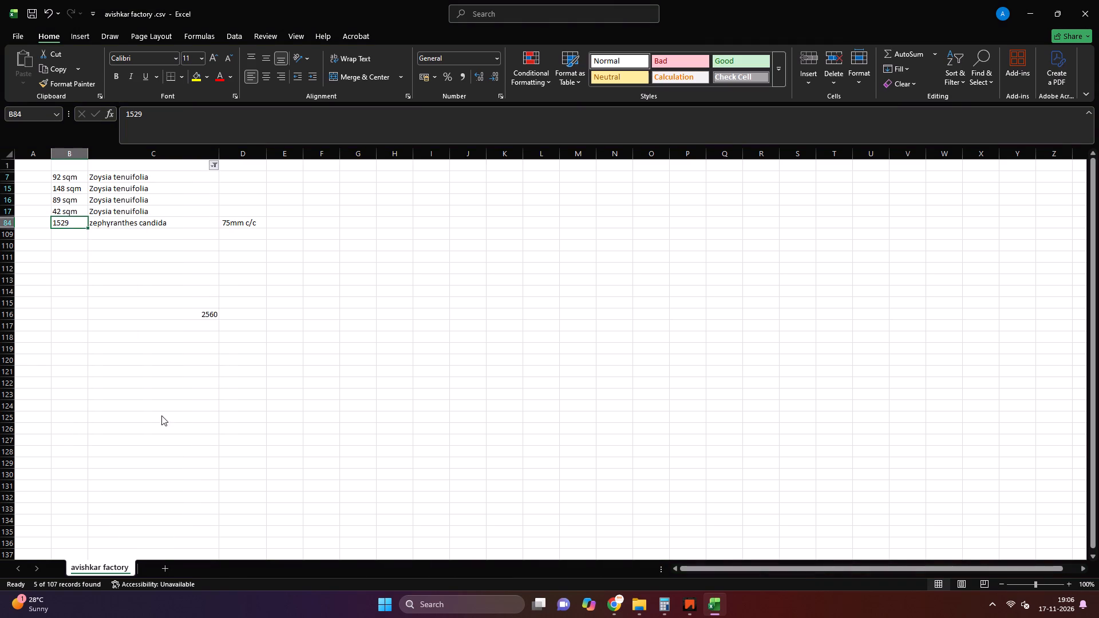
click(109, 282)
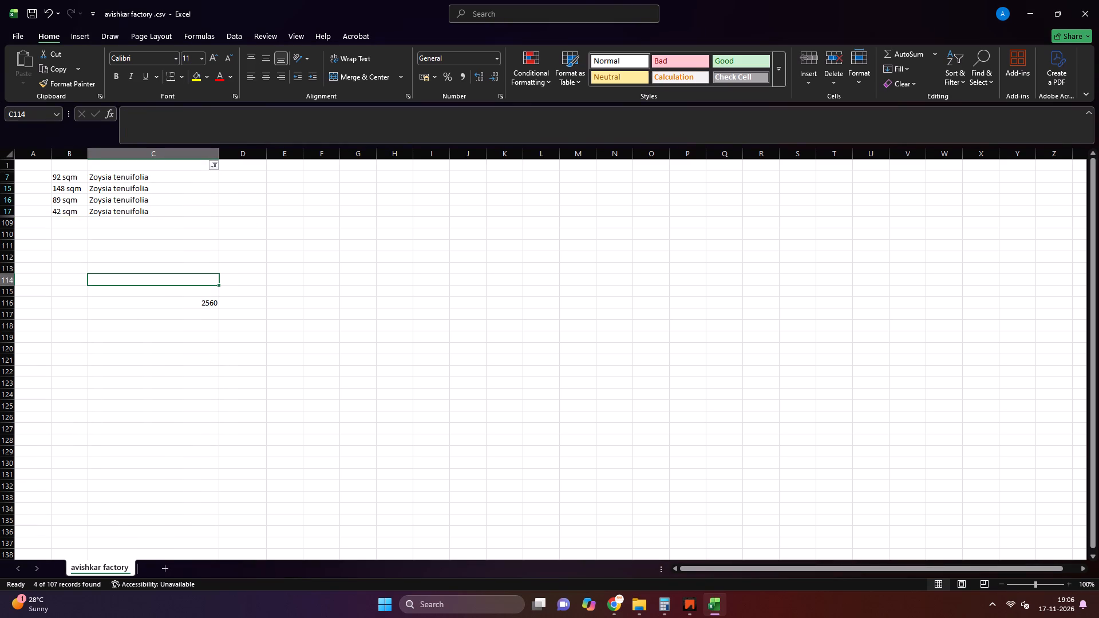
Delete the SUM formula from cell C116.
click(165, 307)
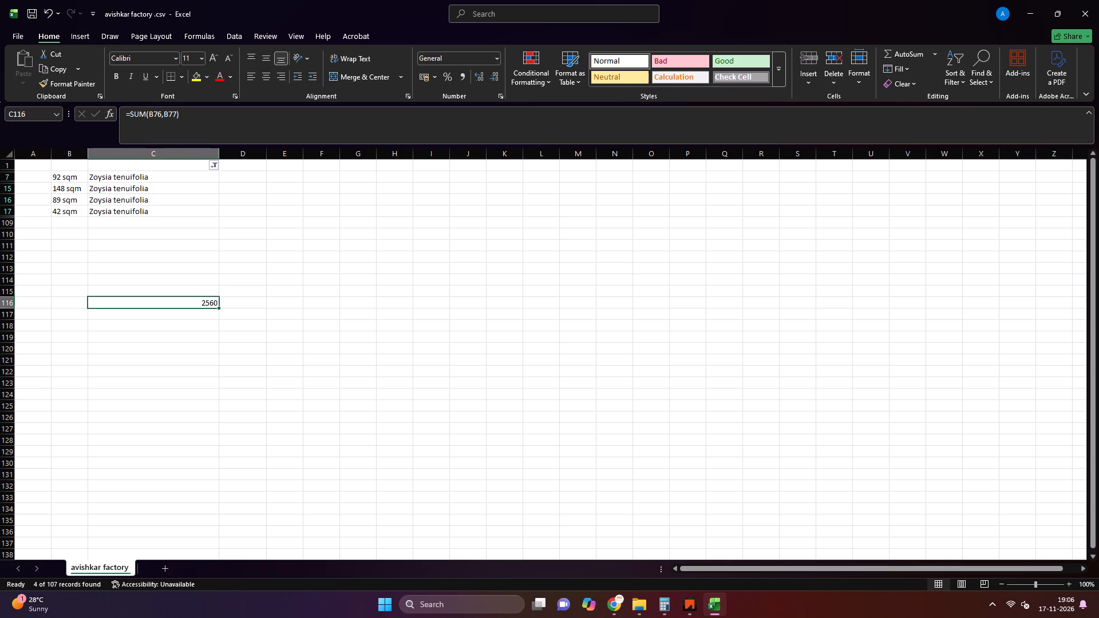
key(Delete)
Switch to Calculator and add the four Zoysia tenuifolia quantities, 42 + 89 + 148 + 92.
click(667, 600)
key(Escape)
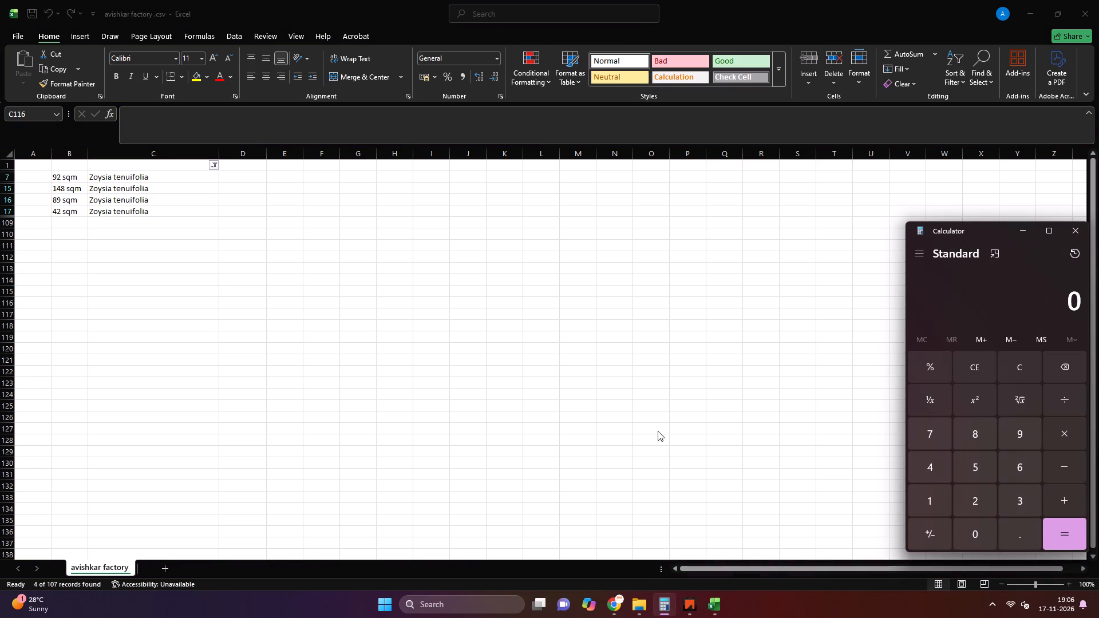
text(42+)
text(89)
key(plus)
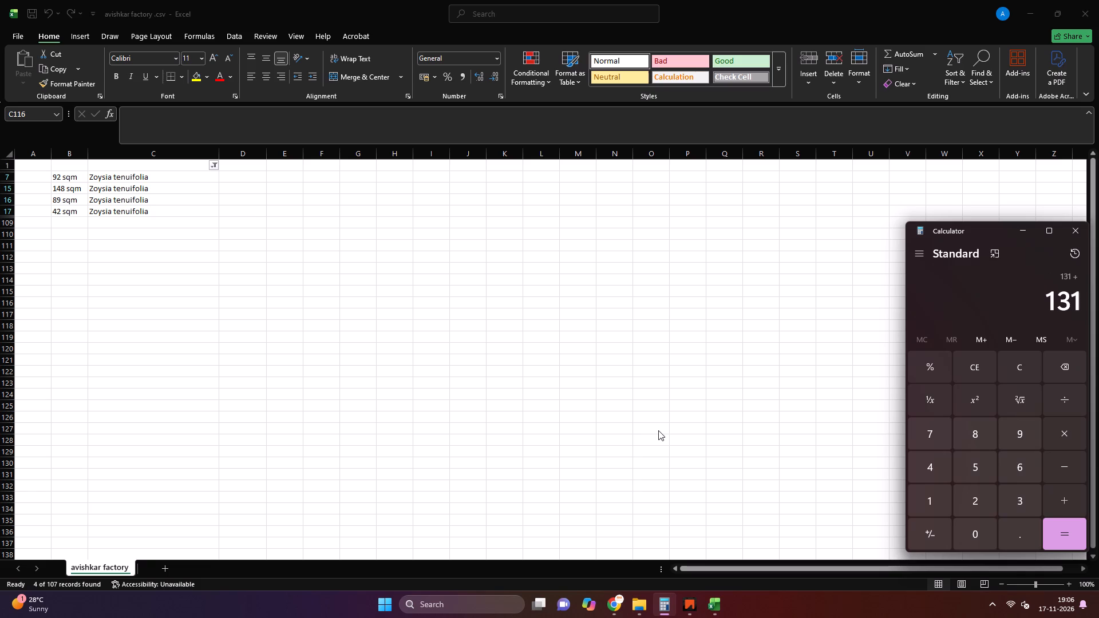
text(148)
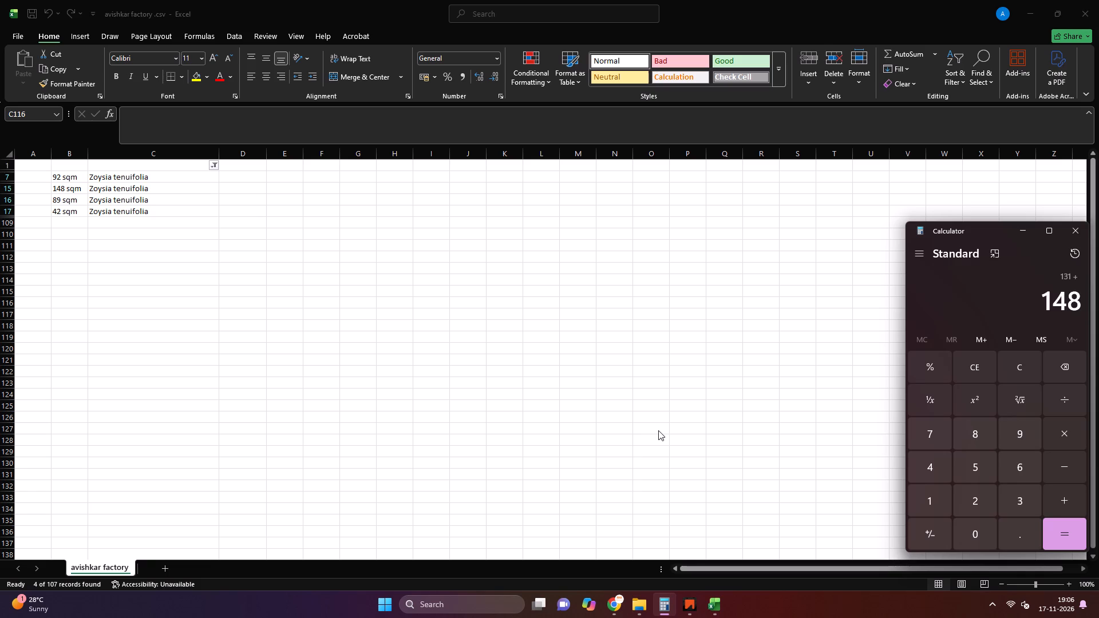
key(plus)
text(92)
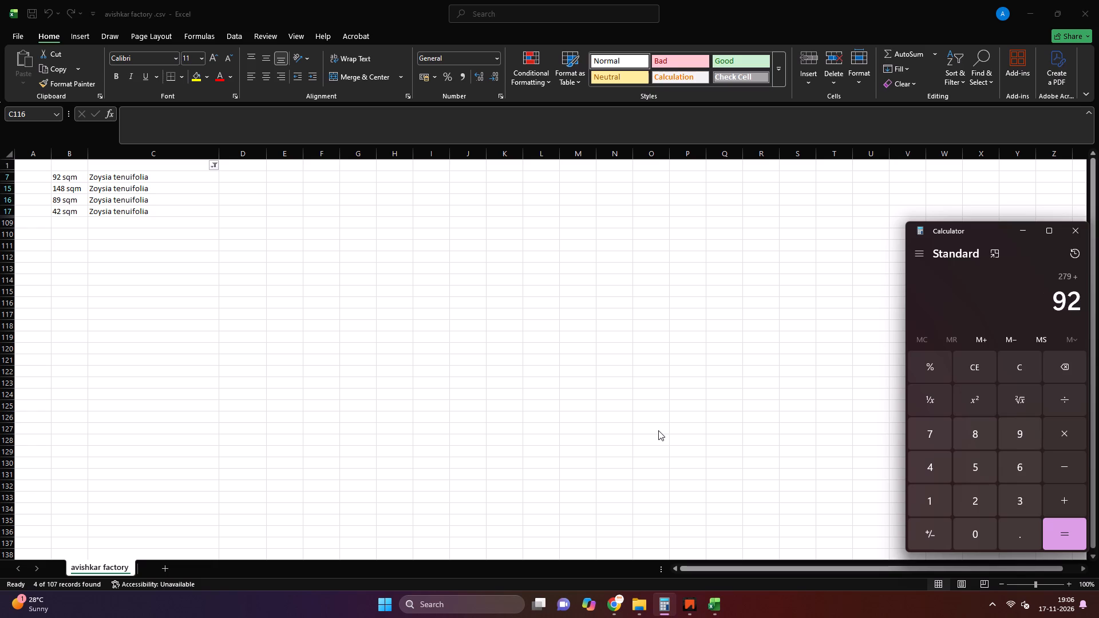
key(Return)
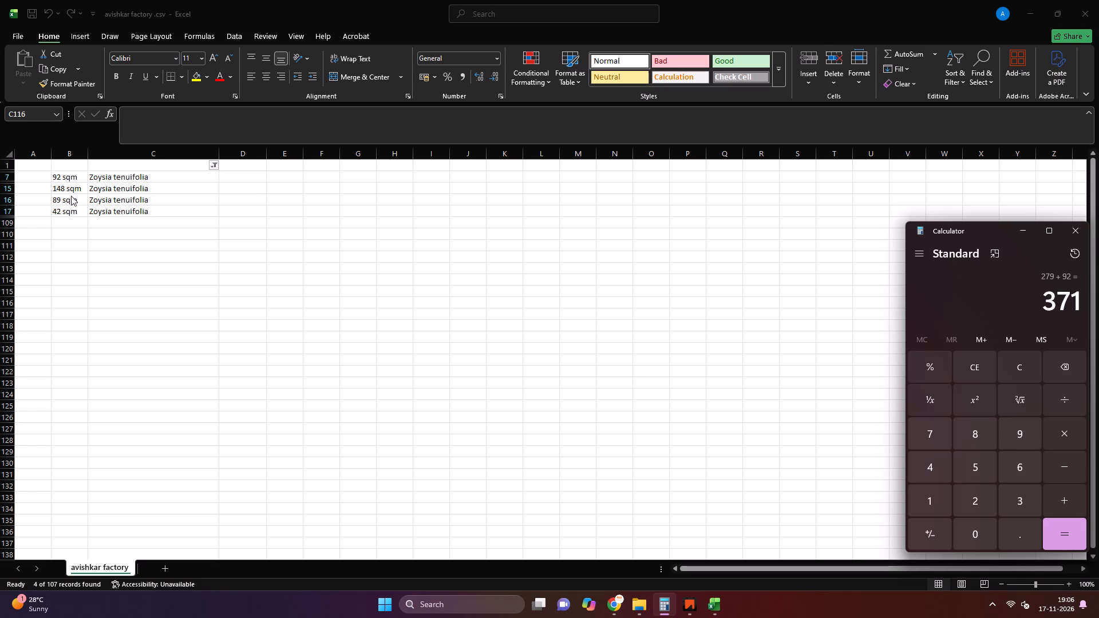
Set the quantity of the first Zoysia tenuifolia row, cell B7, to 371 in the Excel sheet.
click(69, 195)
click(56, 178)
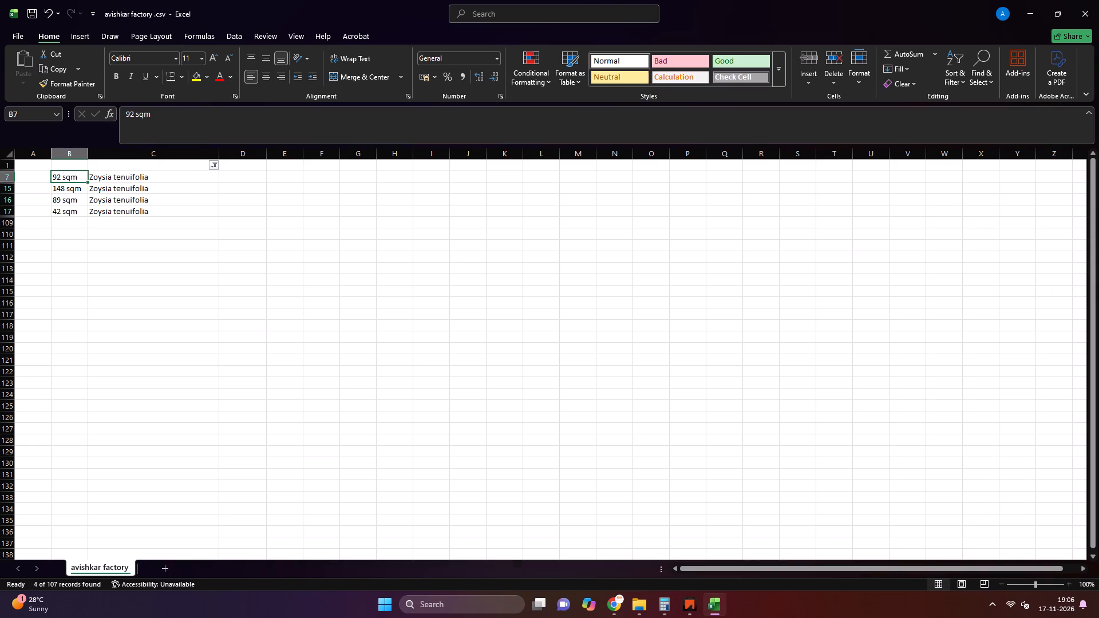
text(371)
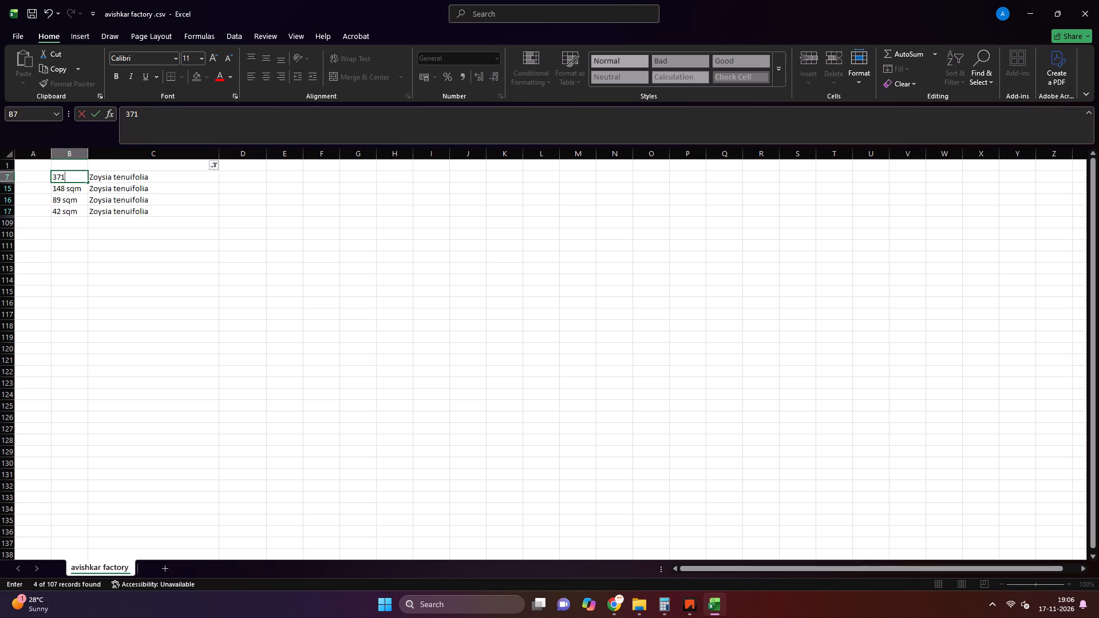
click(119, 291)
Clear the contents of the three duplicate Zoysia tenuifolia rows 15 to 17.
click(54, 181)
drag(61, 188, 169, 229)
key(Delete)
click(189, 318)
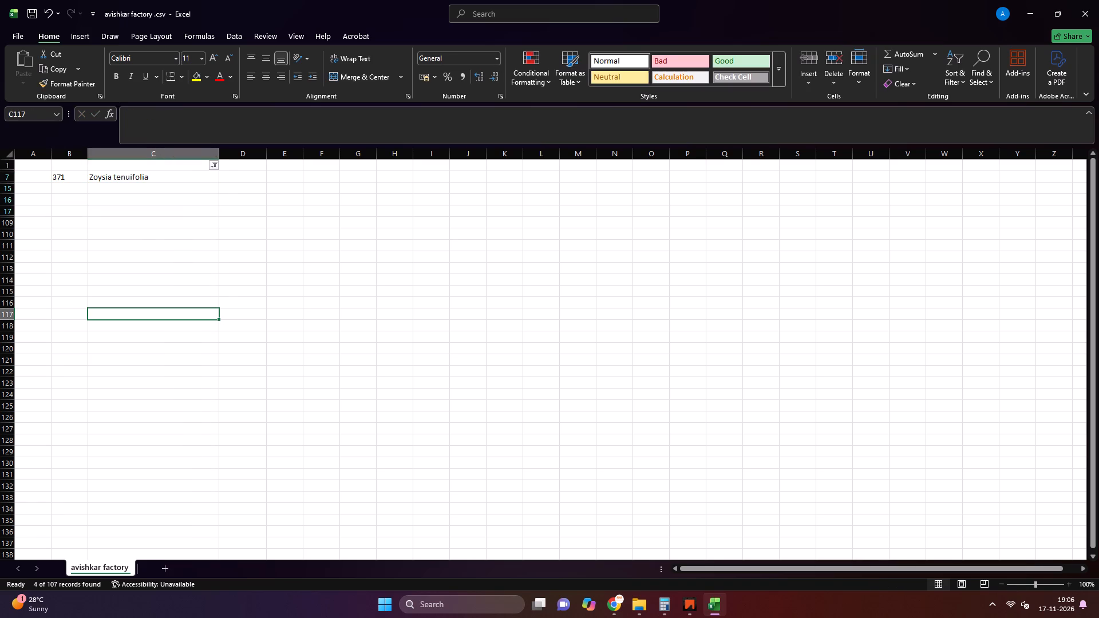
Select all values in the column C filter so the whole plant list is shown.
click(218, 163)
click(122, 314)
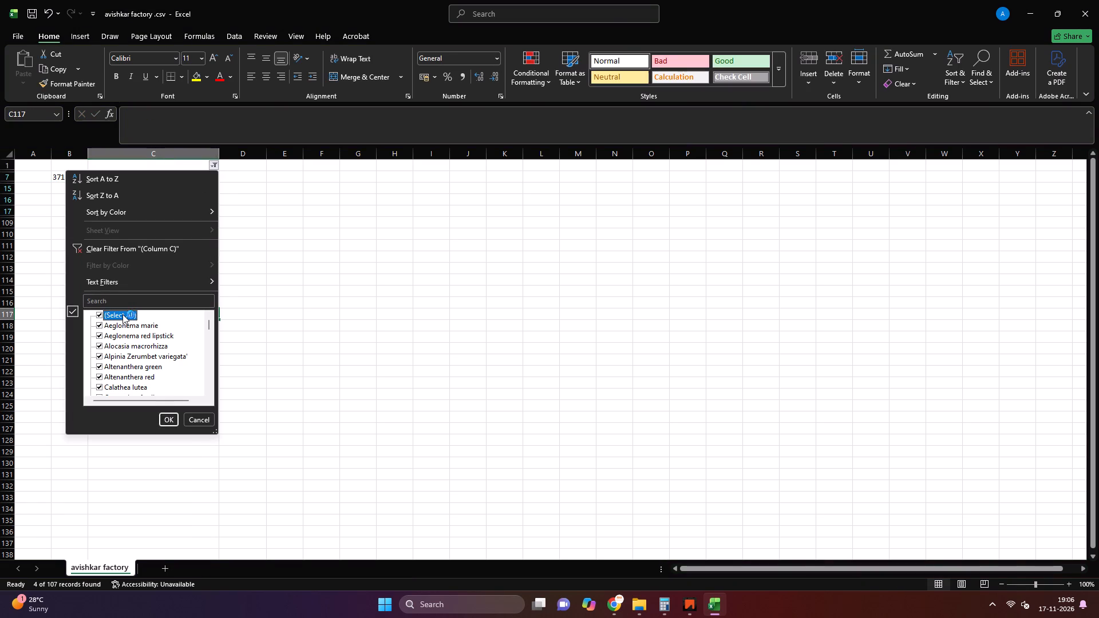
click(167, 423)
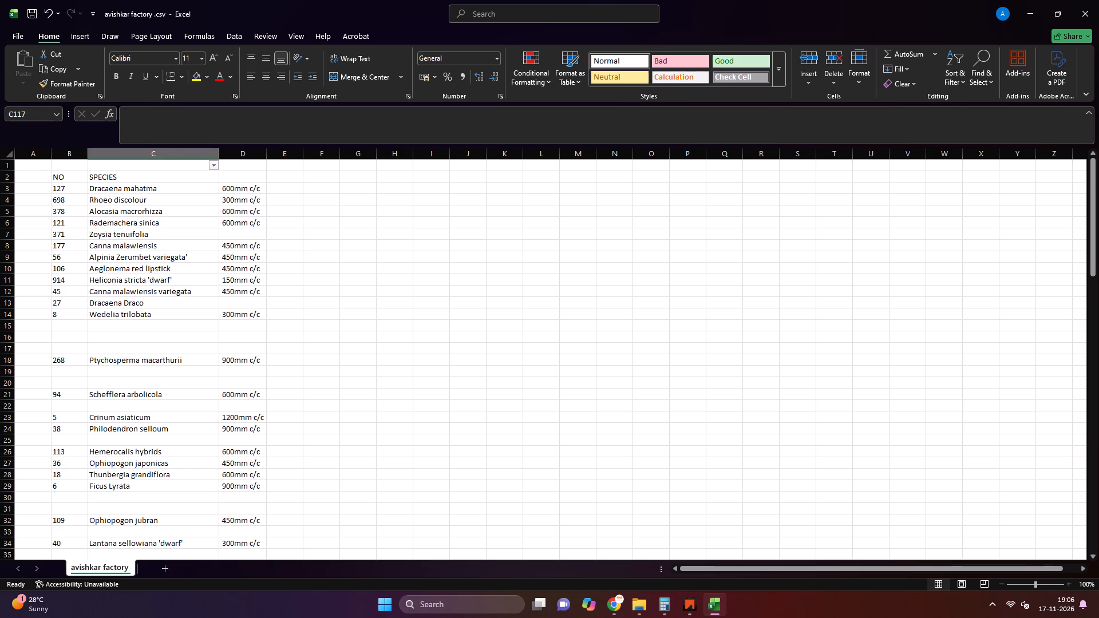
Delete the empty rows between Vernonia elliptica and zephyranthes candida and between zephyranthes candida and Helliconia latispatha.
scroll(118, 243, down, 2)
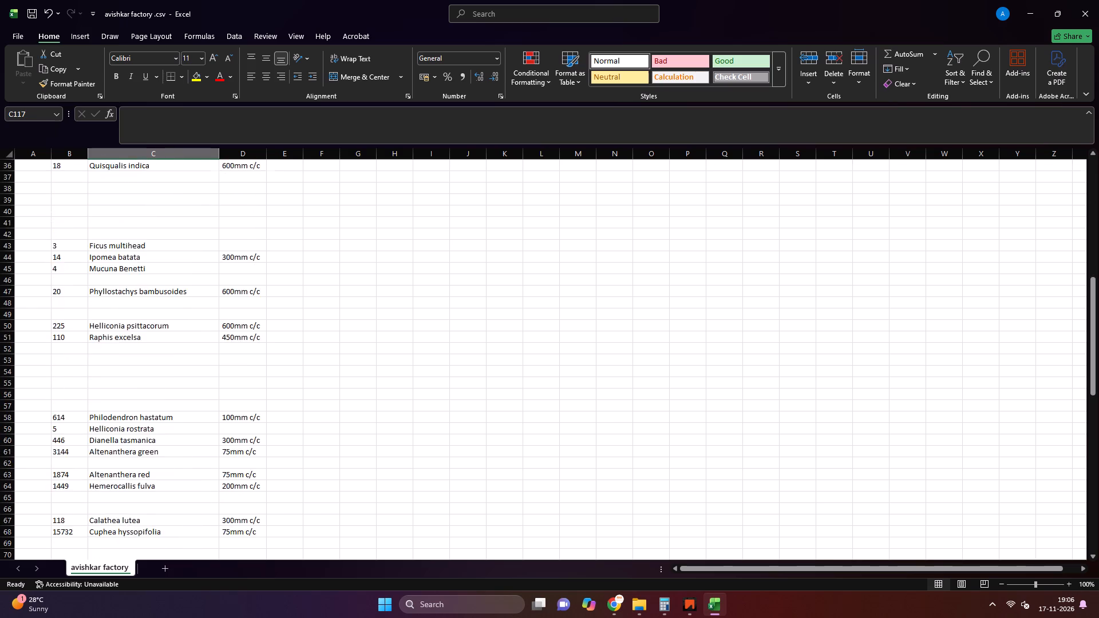
scroll(118, 243, down, 2)
scroll(118, 243, up, 2)
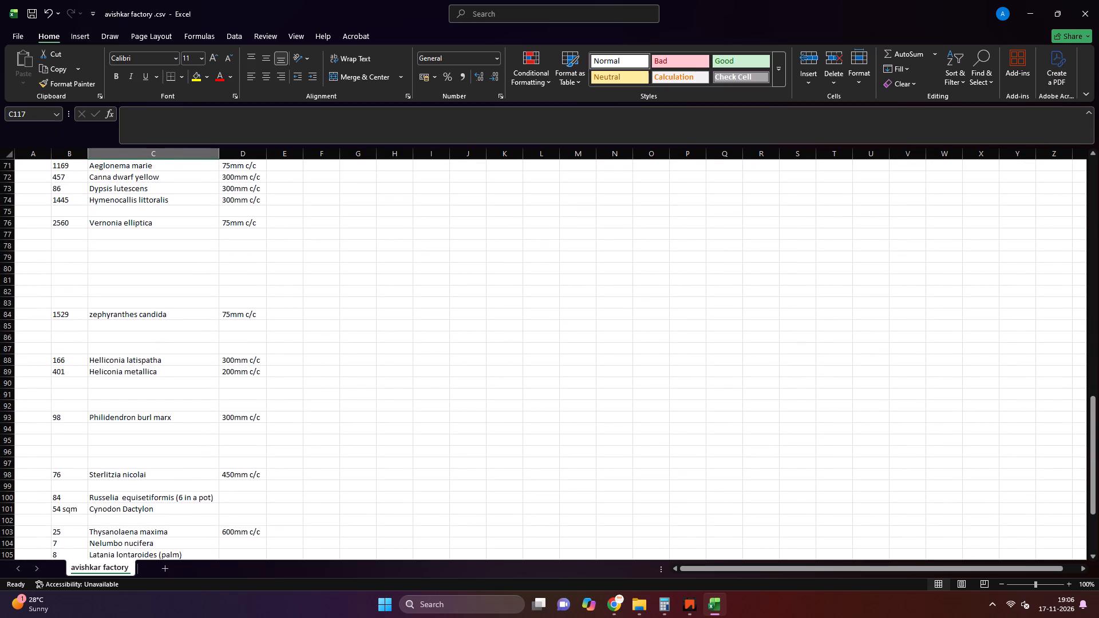
scroll(118, 263, down, 1)
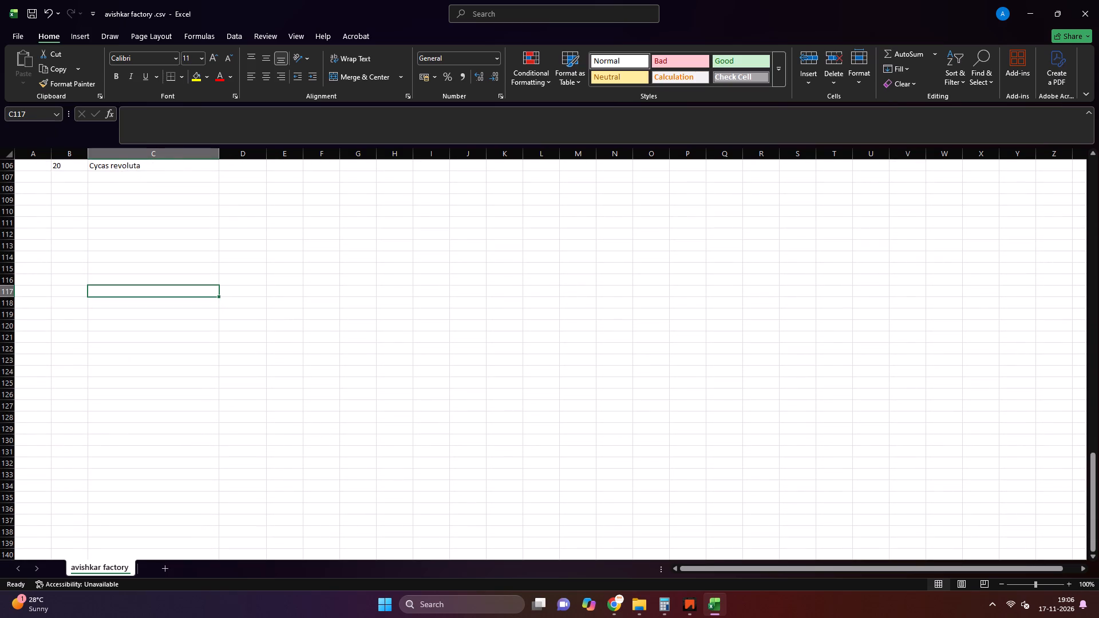
scroll(109, 291, up, 1)
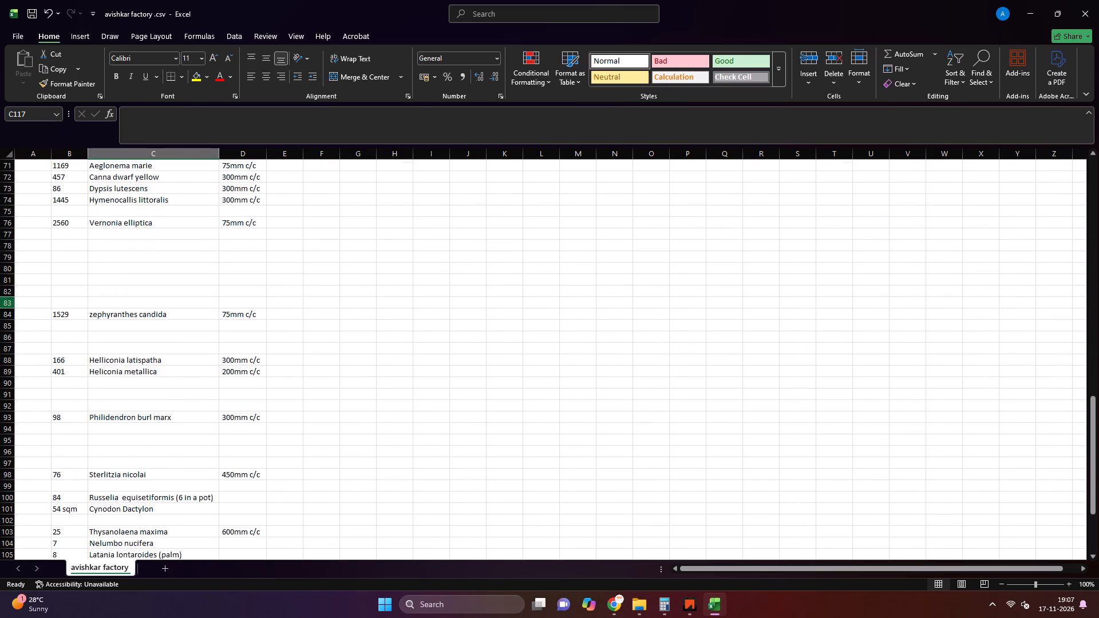
drag(6, 304, 3, 238)
right_click(3, 236)
click(42, 367)
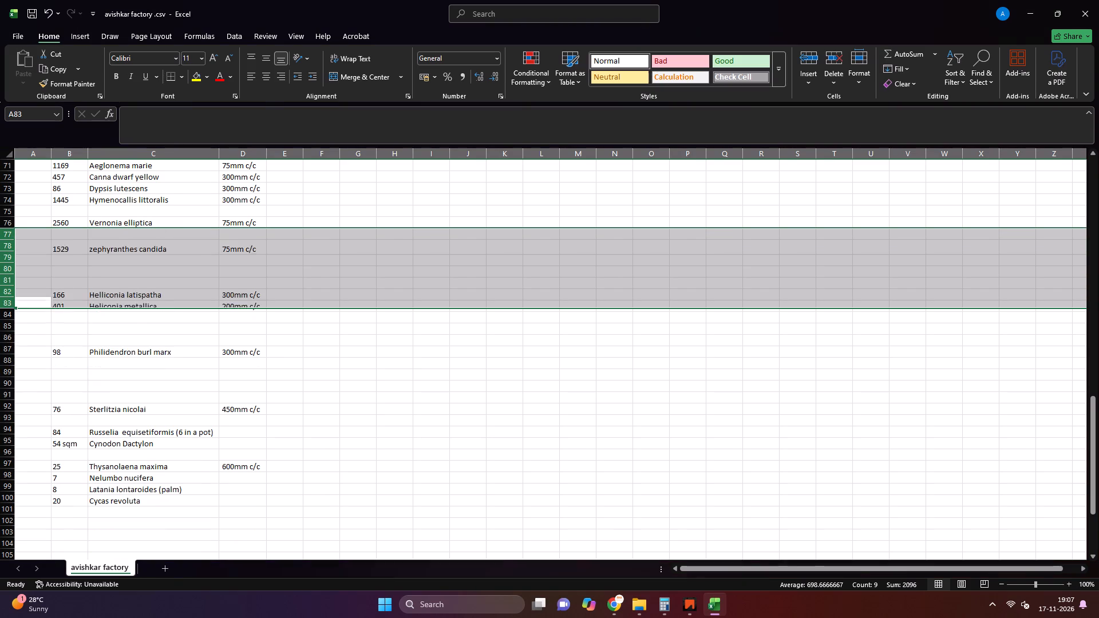
click(9, 243)
drag(9, 243, 8, 265)
right_click(8, 265)
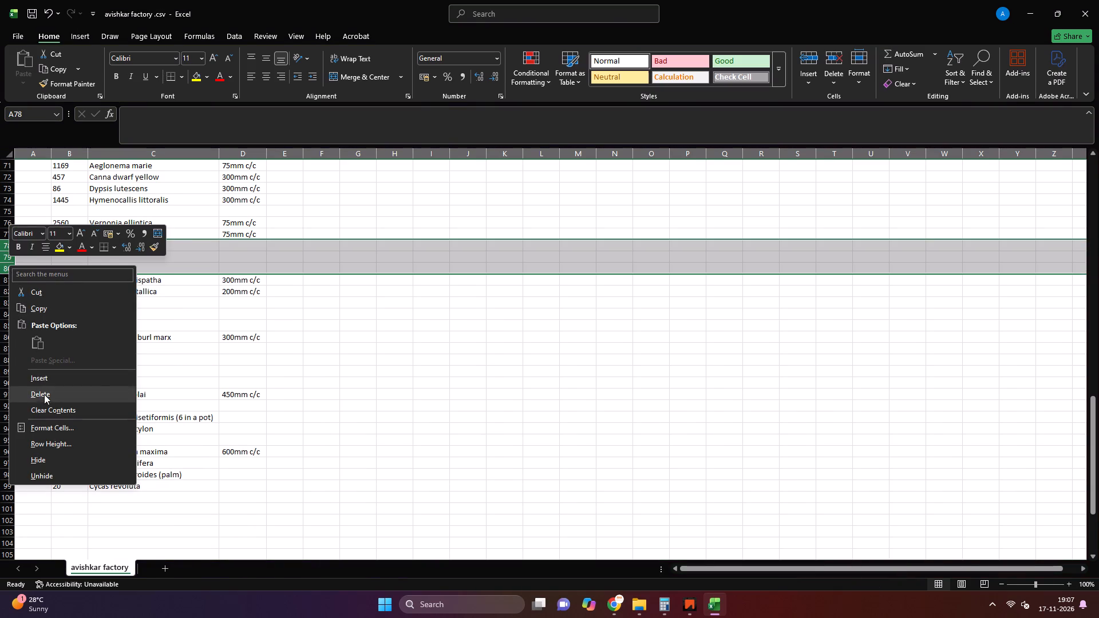
click(44, 394)
Delete two empty rows above Philidendron burl marx and all empty rows from there down to Russelia equisetiformis.
drag(6, 279, 7, 290)
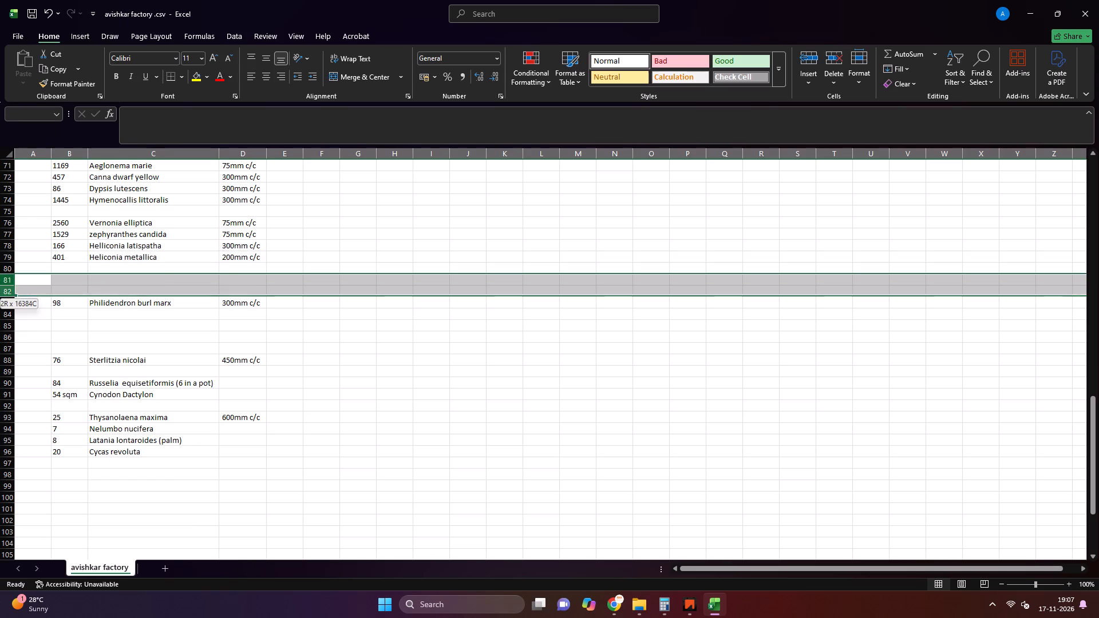
drag(7, 290, 7, 292)
right_click(7, 292)
click(42, 422)
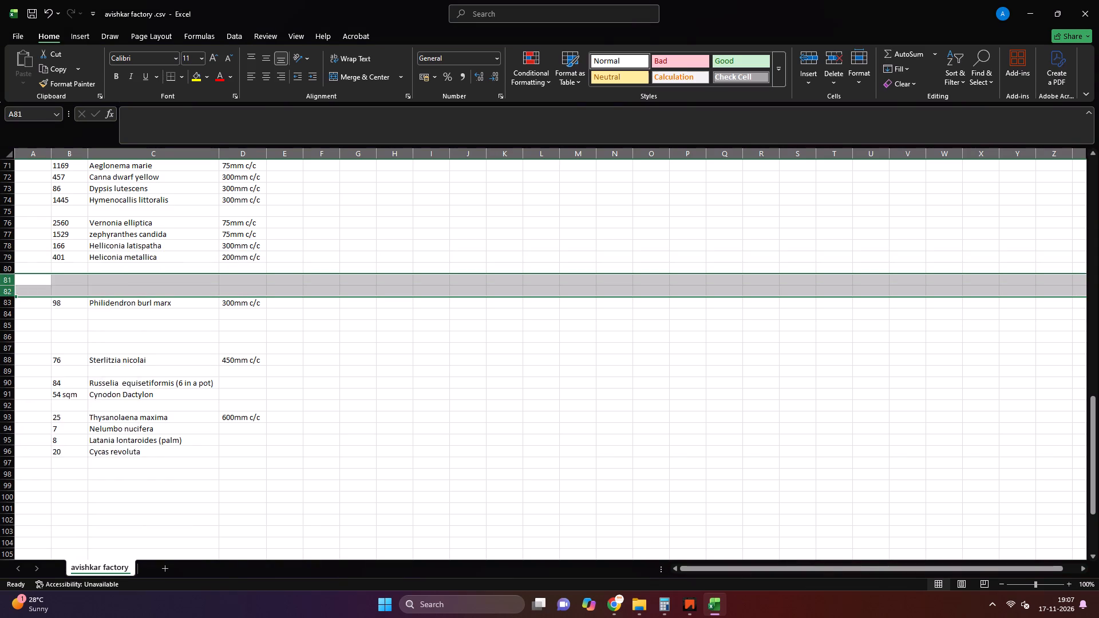
drag(8, 302, 8, 323)
right_click(8, 323)
click(46, 457)
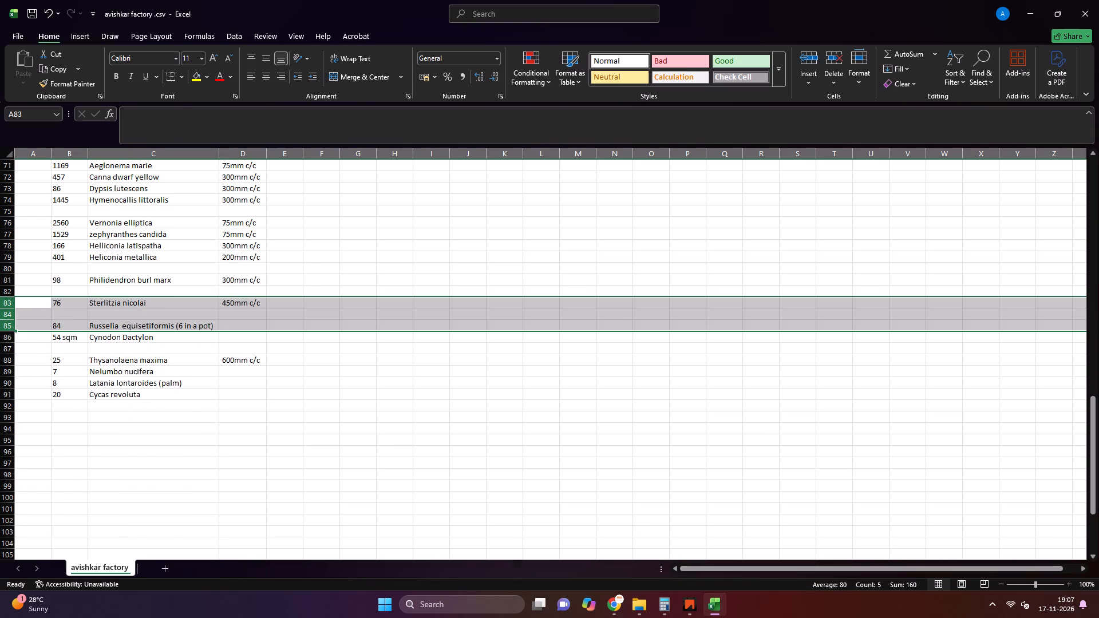
click(7, 314)
right_click(6, 314)
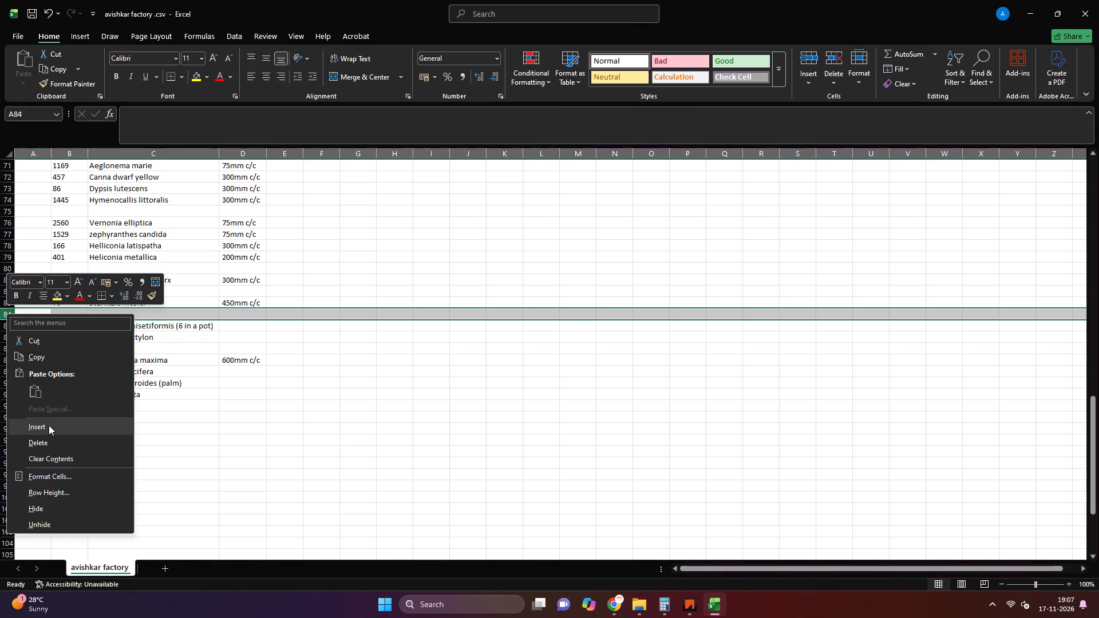
click(54, 437)
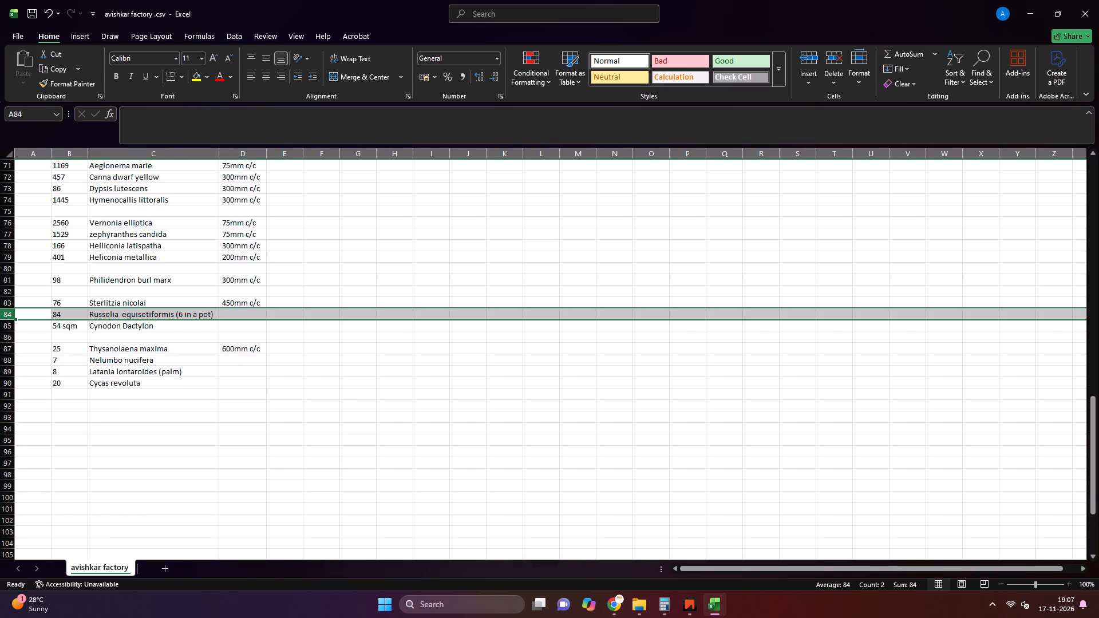
click(7, 292)
right_click(9, 293)
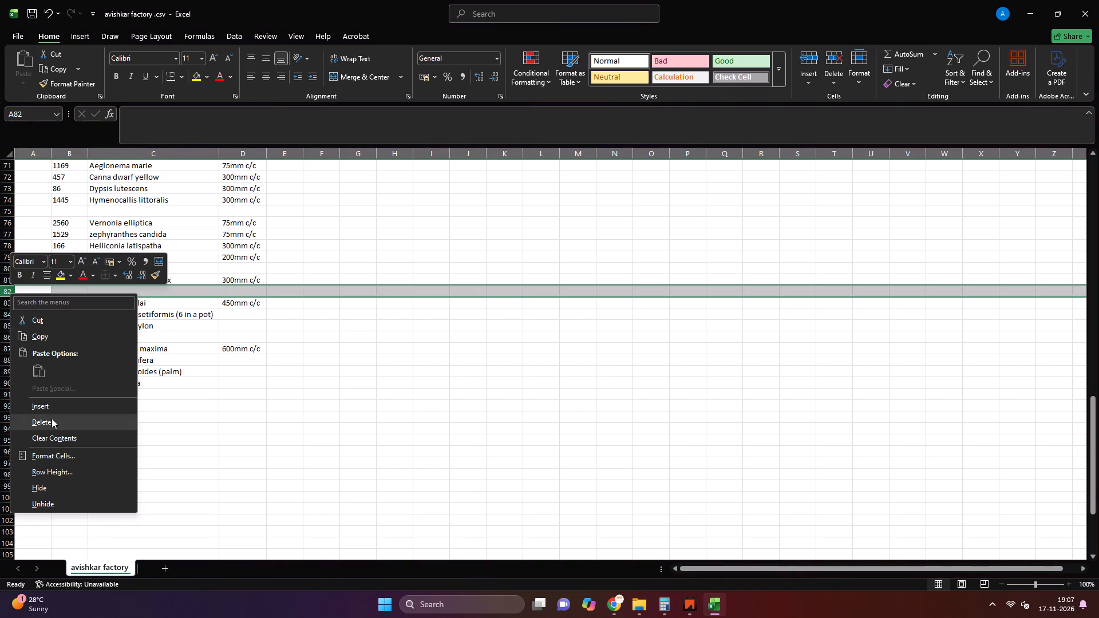
click(52, 422)
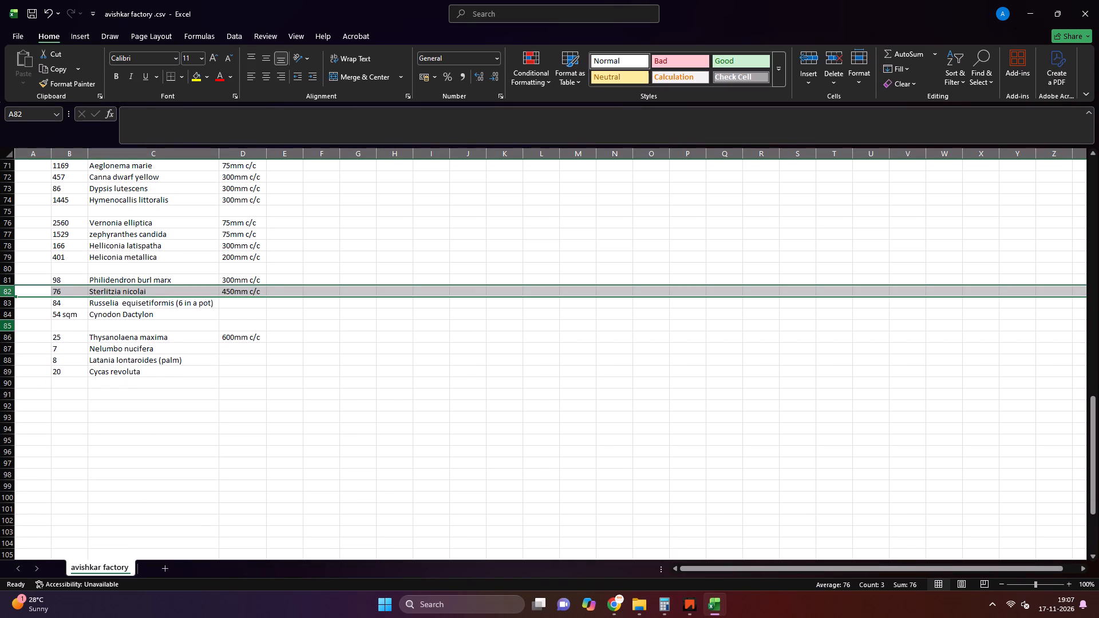
Delete the single empty rows directly above Thysanolaena maxima, Philidendron burl marx and Vernonia elliptica.
click(6, 324)
right_click(4, 326)
click(35, 450)
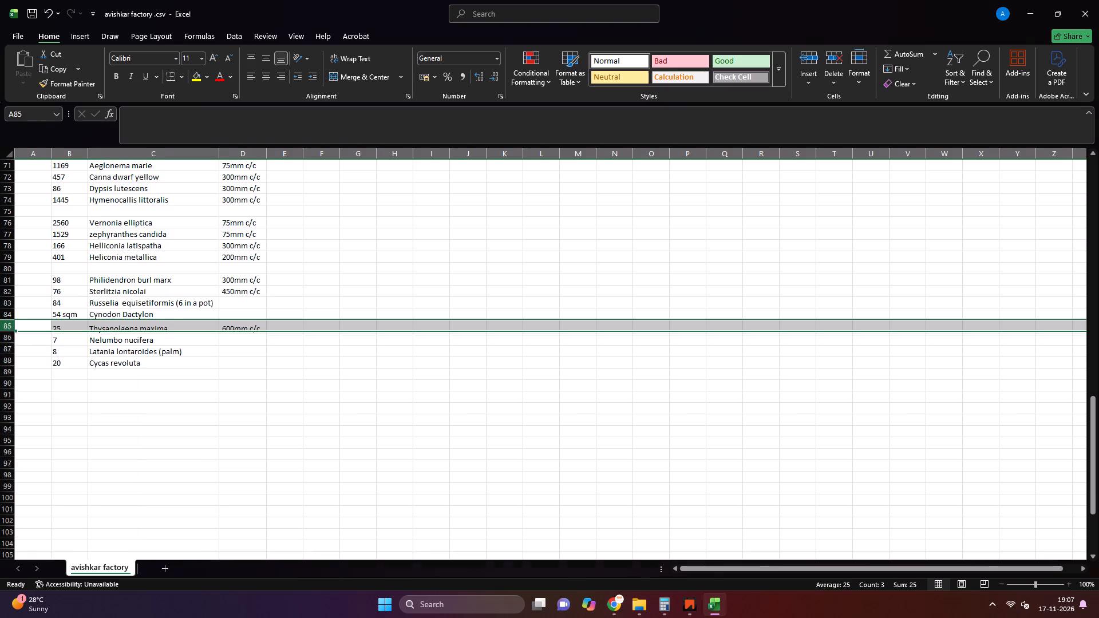
click(8, 267)
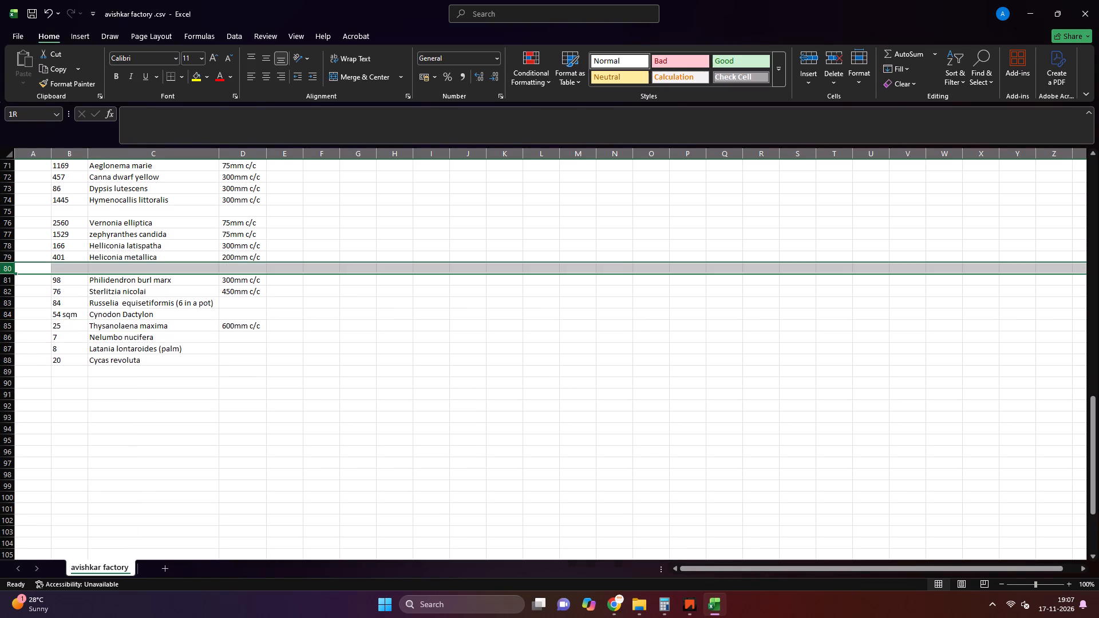
right_click(8, 267)
click(49, 395)
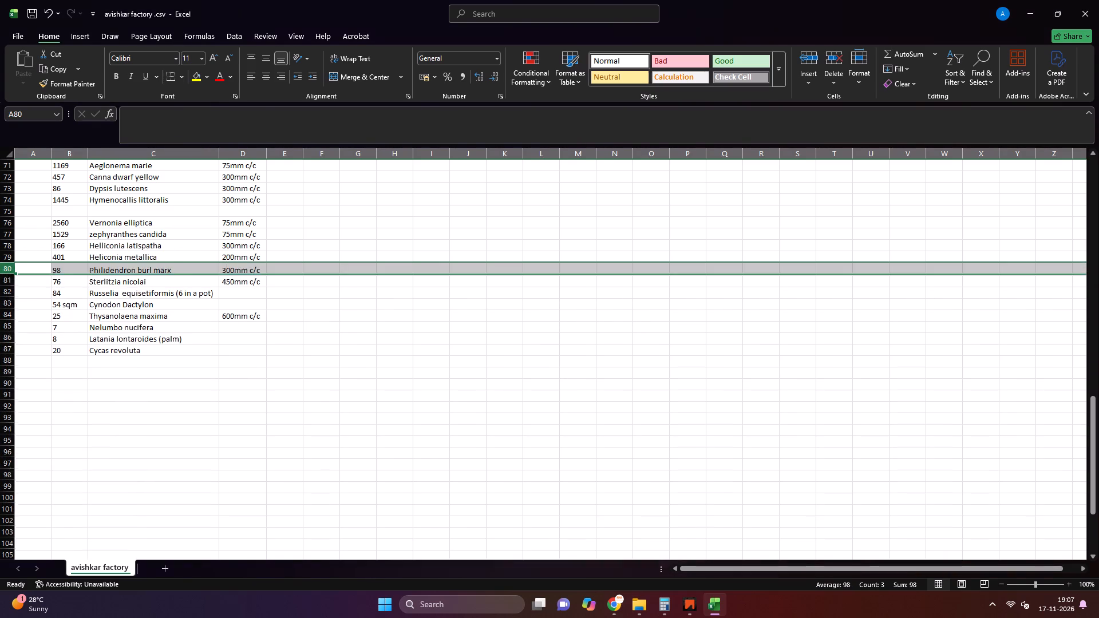
click(9, 211)
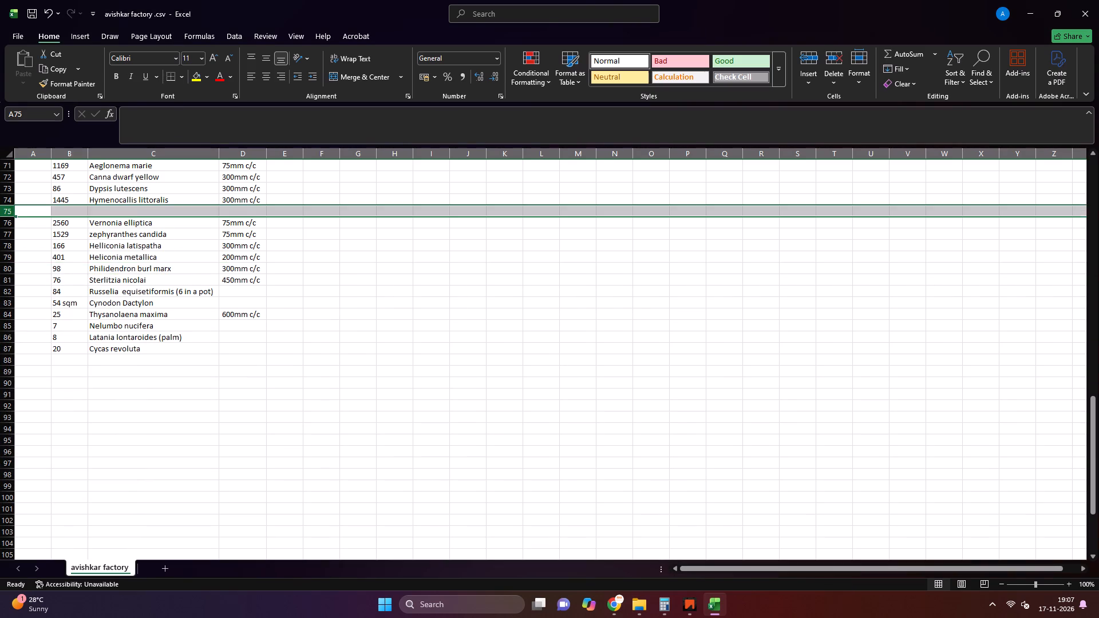
right_click(9, 211)
click(59, 343)
Delete the empty rows above Aeglonema marie, Calathea lutea and Altenanthera red.
middle_drag(105, 324, 105, 306)
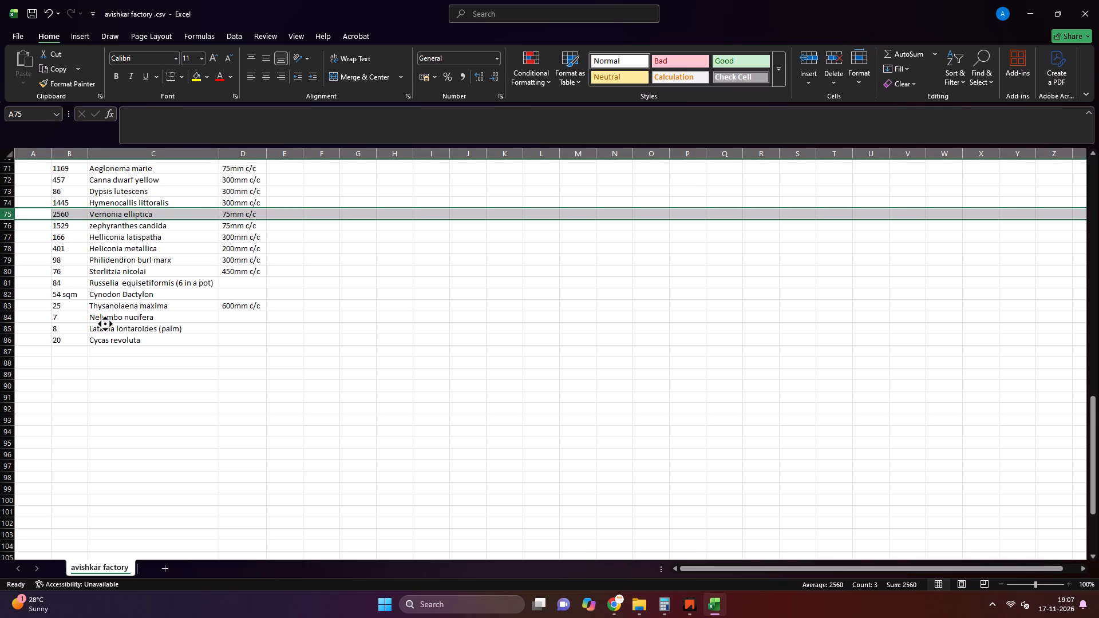
middle_drag(105, 306, 96, 248)
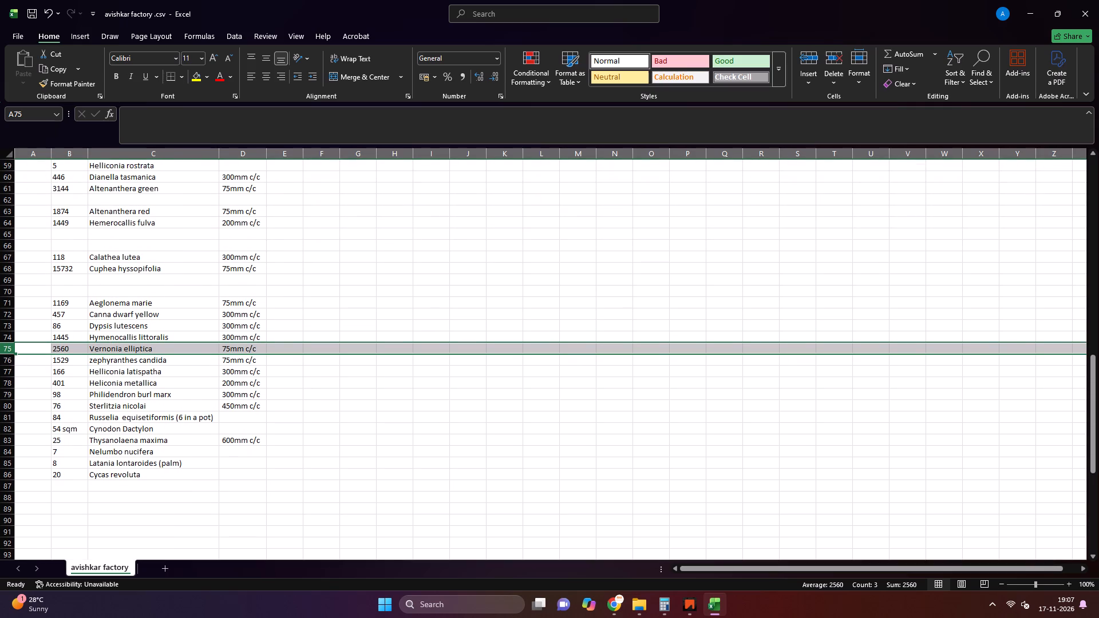
drag(10, 280, 10, 288)
right_click(10, 288)
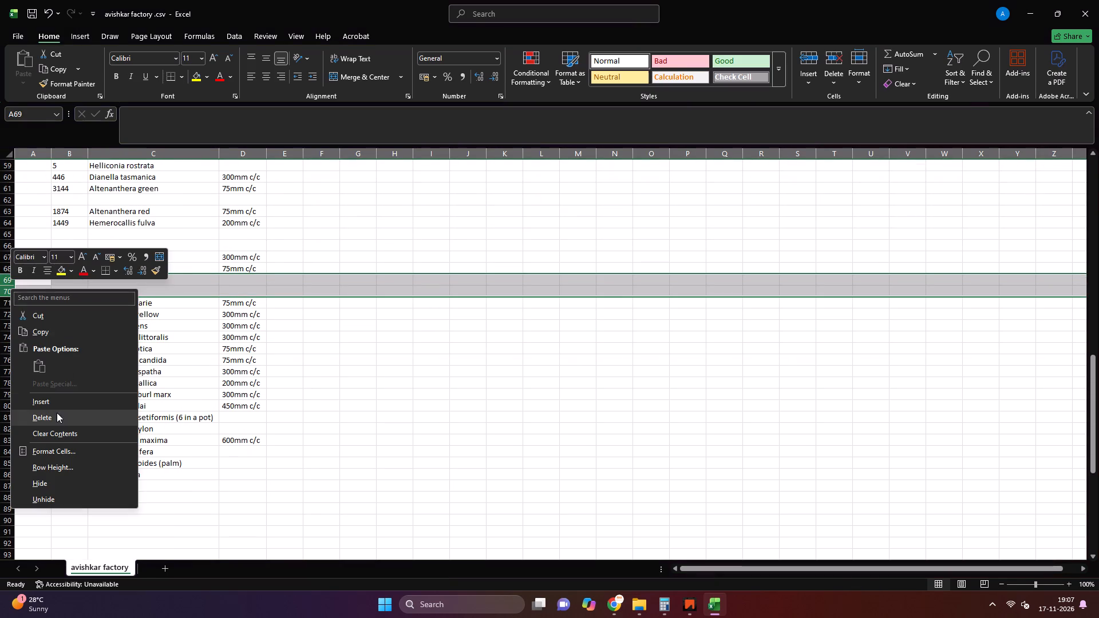
click(56, 416)
drag(10, 244, 10, 238)
right_click(10, 238)
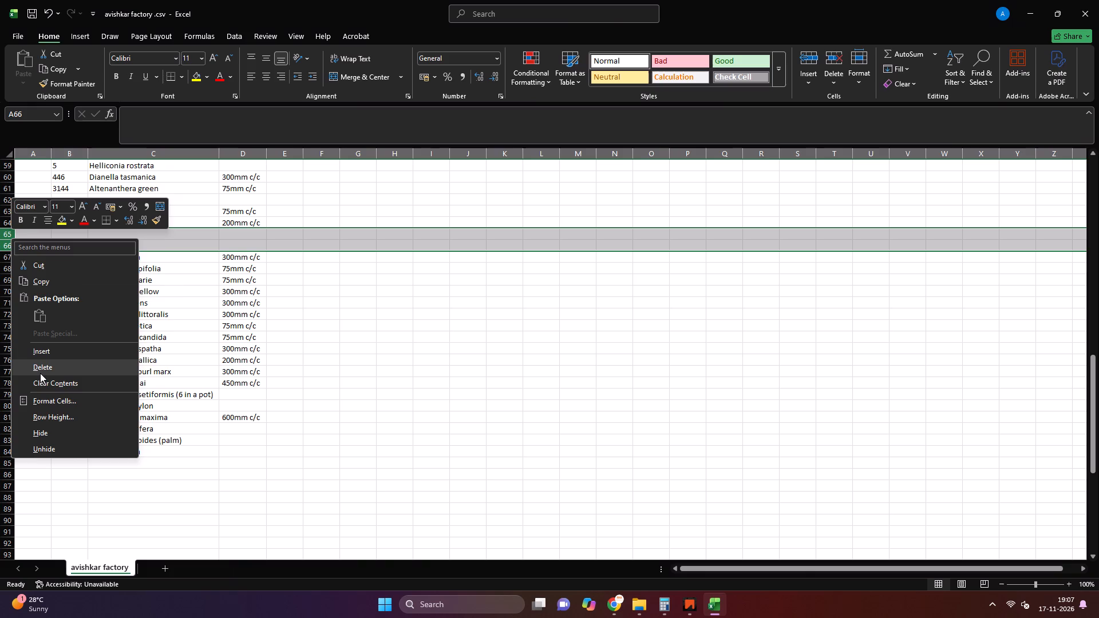
click(44, 366)
middle_drag(67, 324, 64, 295)
click(6, 247)
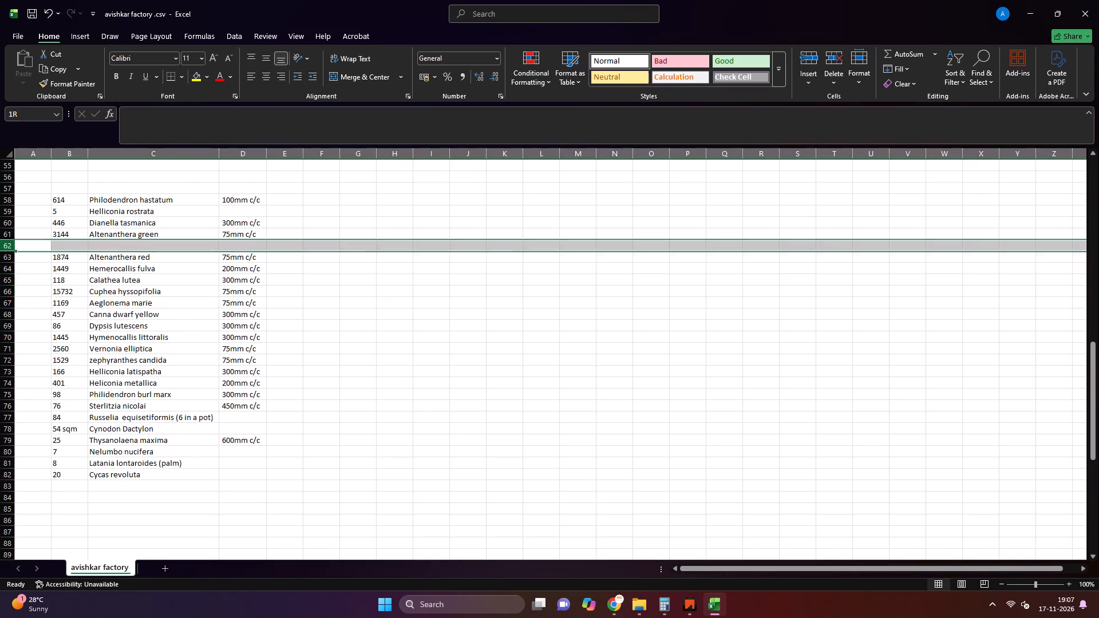
right_click(6, 247)
click(54, 377)
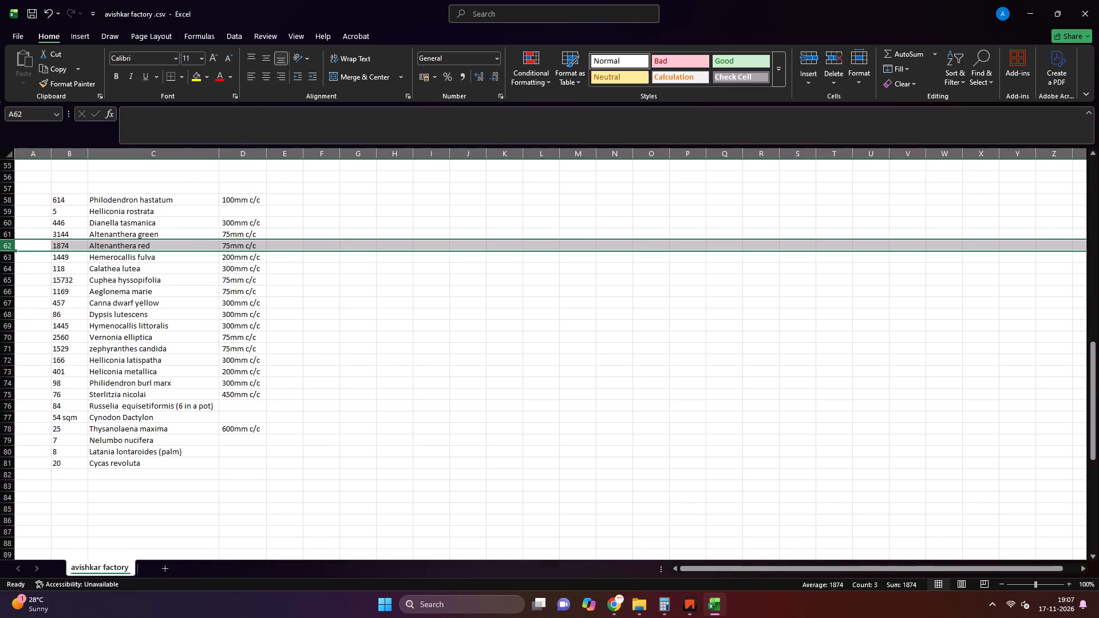
Delete the six empty rows between Quisqualis indica and Ficus multihead.
middle_click(68, 232)
scroll(67, 231, up, 2)
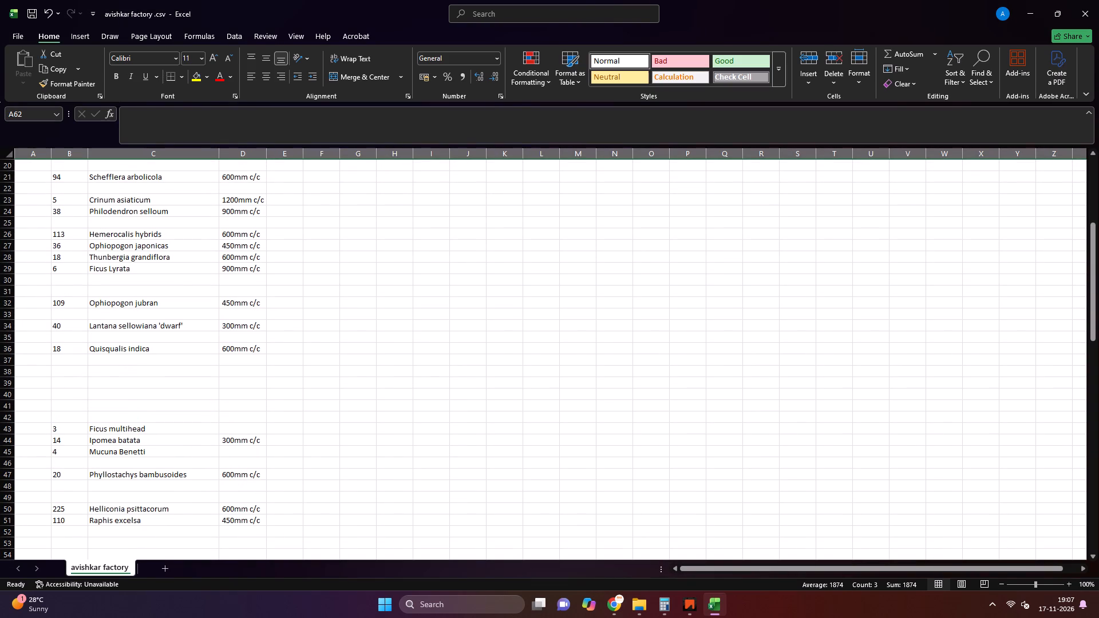
drag(10, 361, 11, 414)
right_click(11, 415)
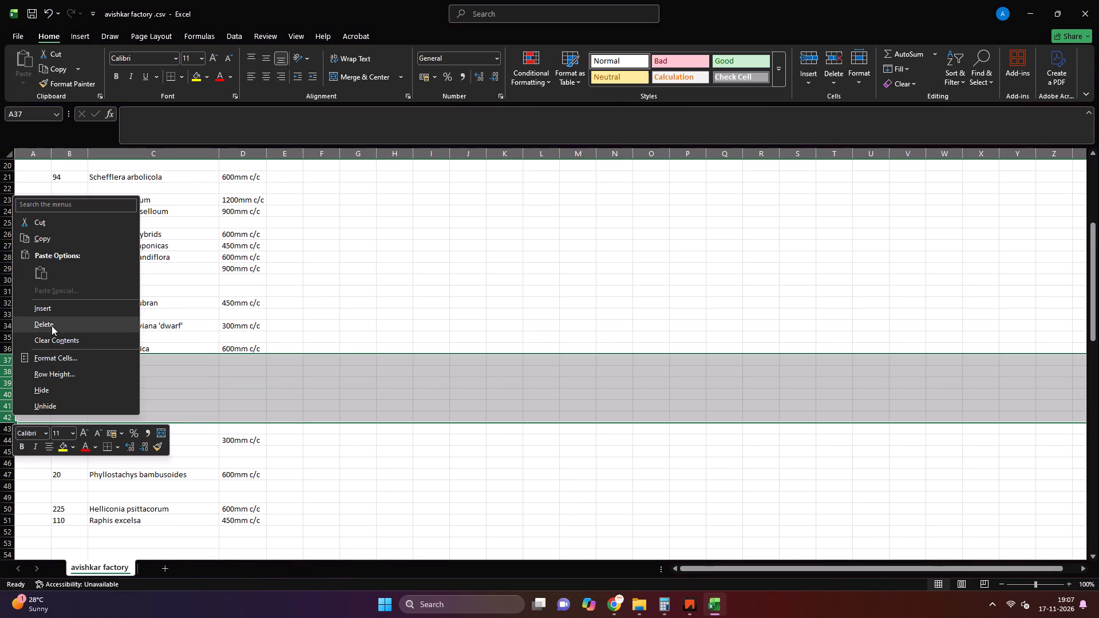
click(52, 326)
Delete the single empty row above Phyllostachys bambusoides and the two empty rows above Helliconia psittacorum.
click(7, 397)
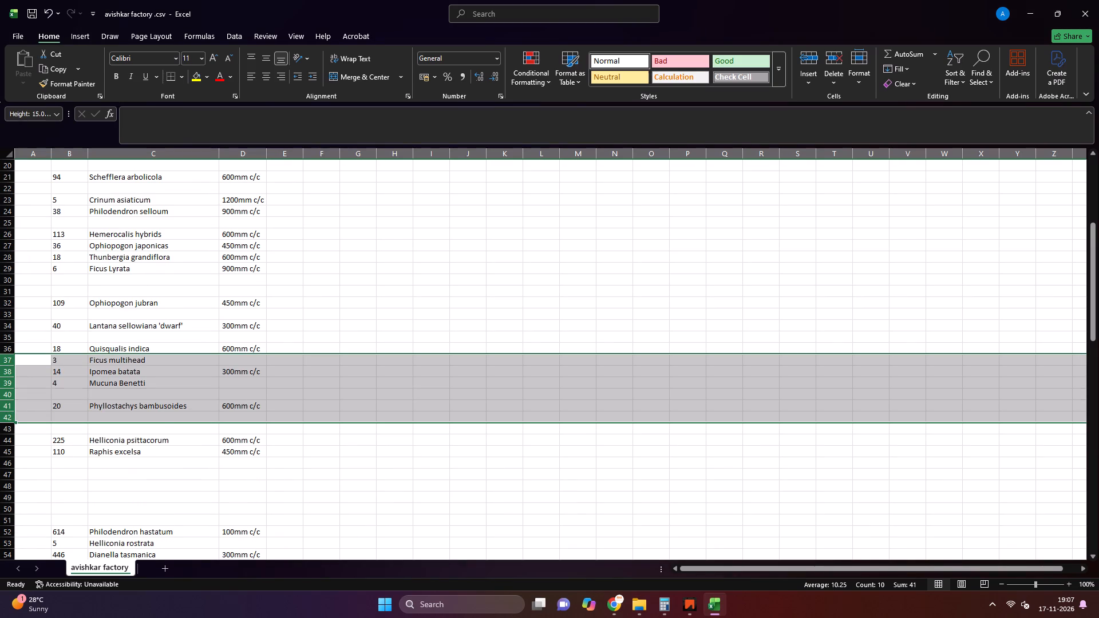
right_click(7, 398)
click(213, 391)
click(50, 385)
click(5, 395)
right_click(10, 395)
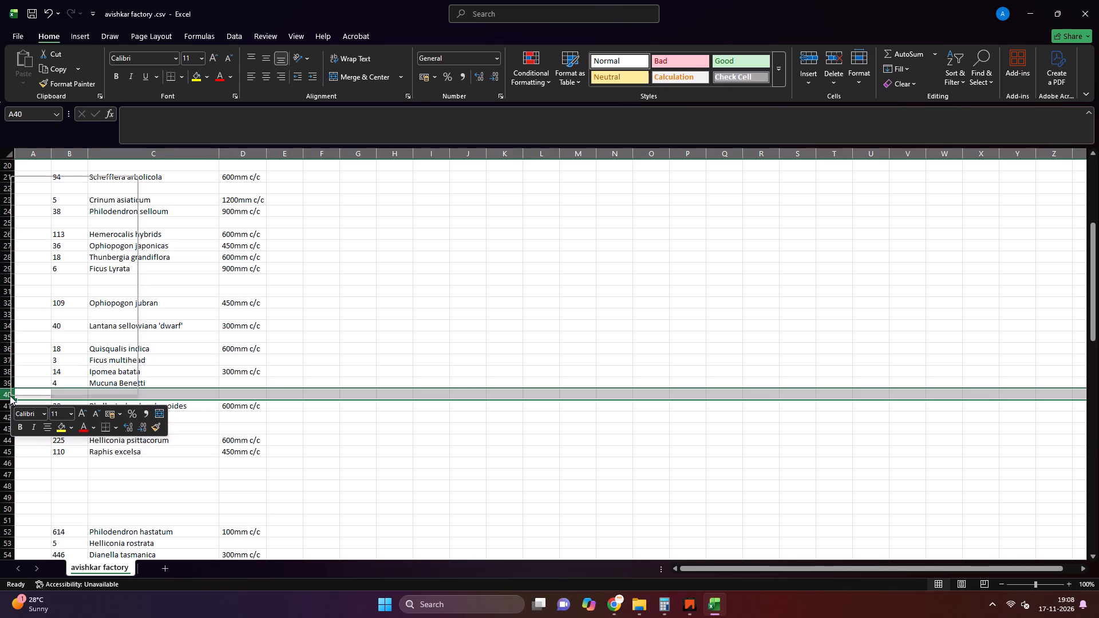
click(50, 308)
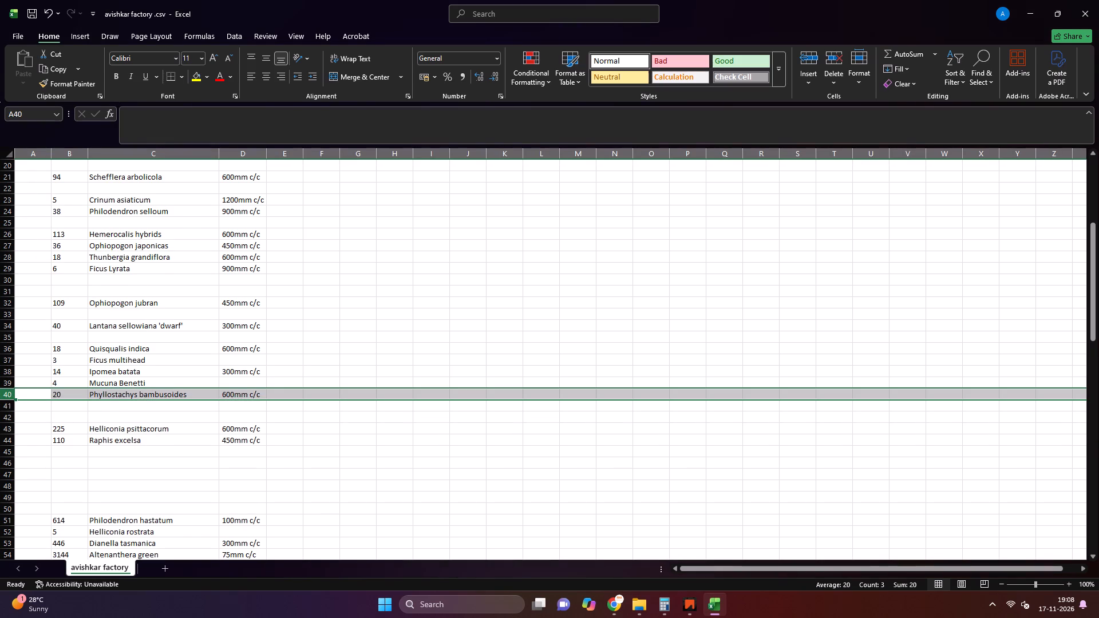
drag(7, 406, 4, 422)
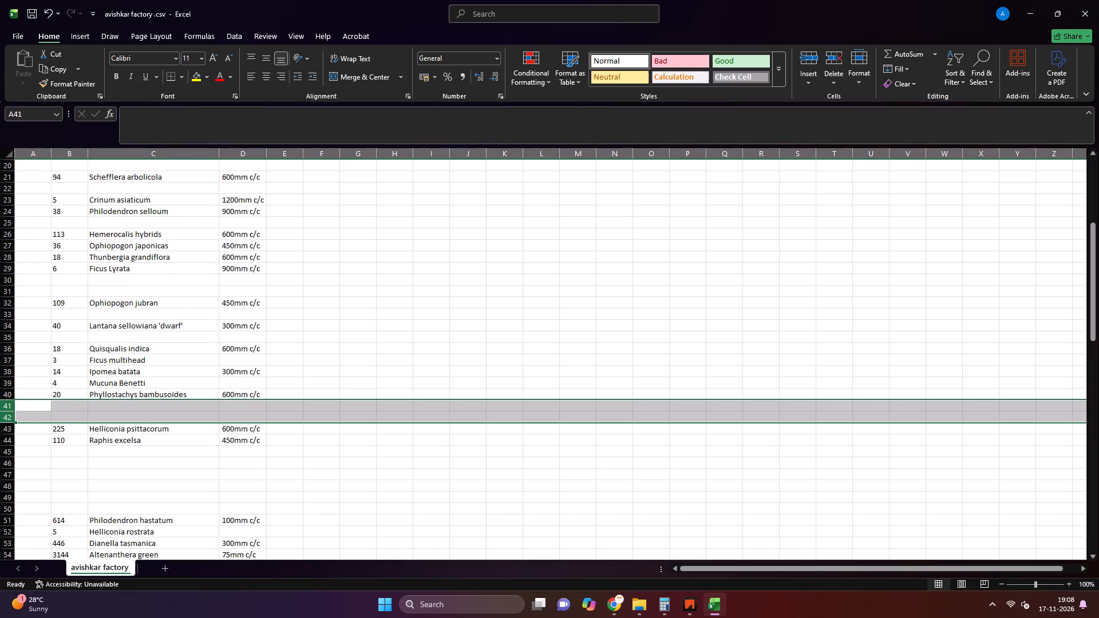
right_click(3, 407)
click(39, 318)
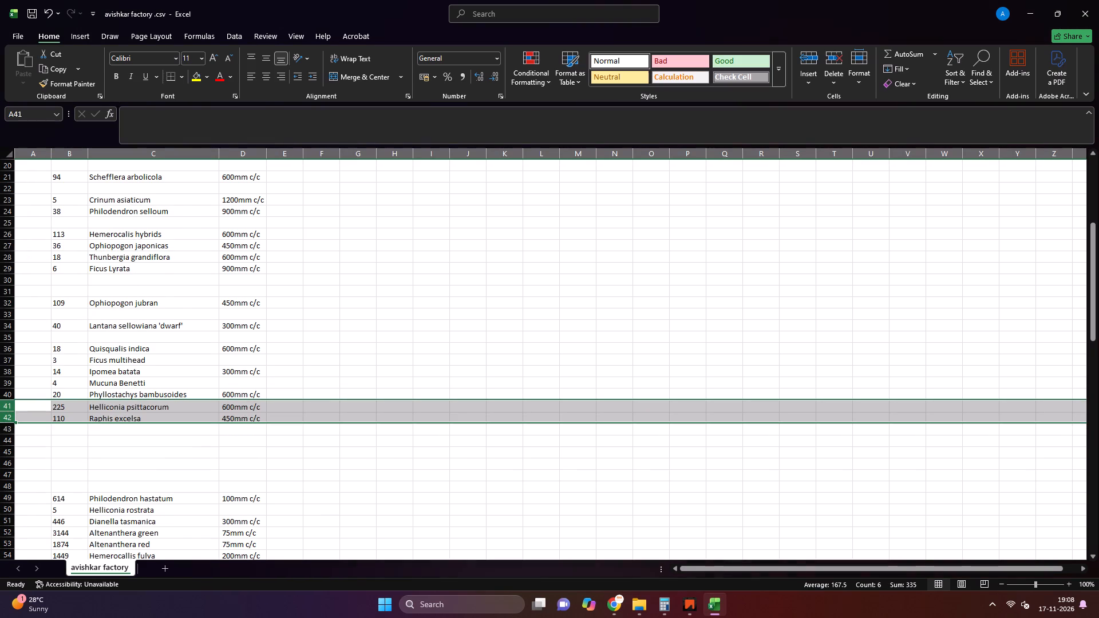
Delete the six empty rows between Raphis excelsa and Philodendron hastatum.
drag(8, 430, 5, 473)
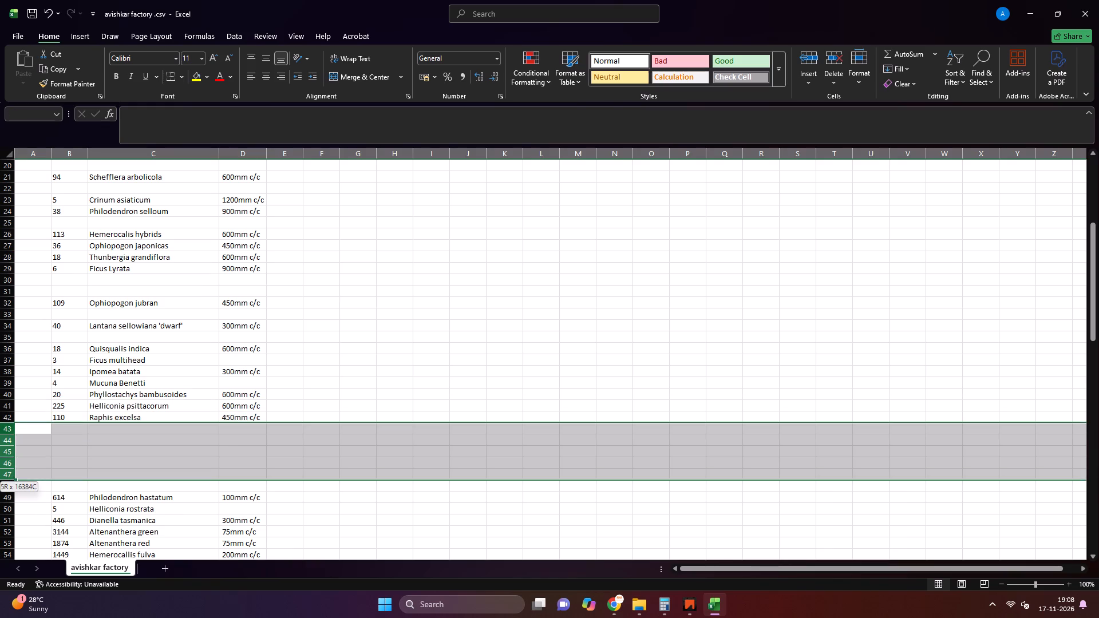
drag(5, 473, 4, 484)
right_click(10, 428)
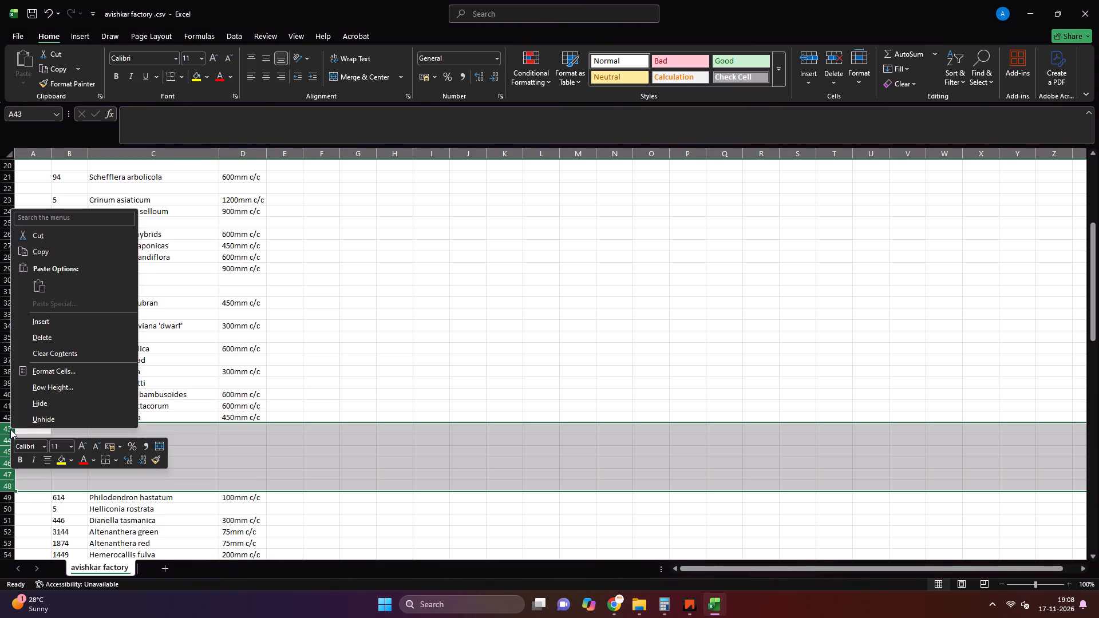
click(38, 341)
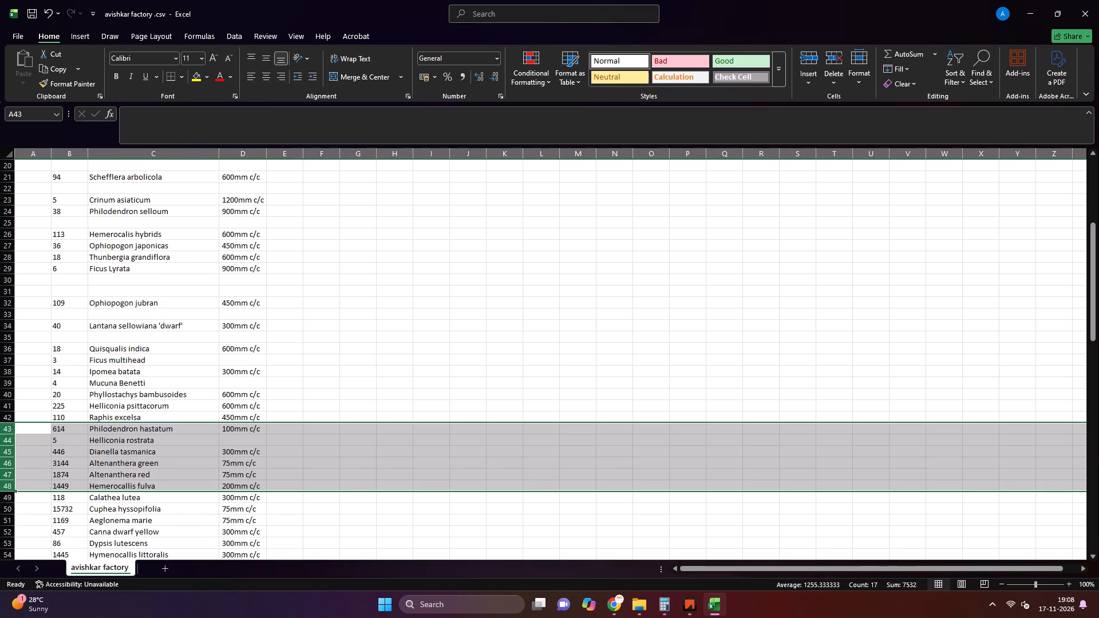
Delete the single empty rows directly above Quisqualis indica and Lantana sellowiana 'dwarf'.
click(7, 338)
right_click(11, 338)
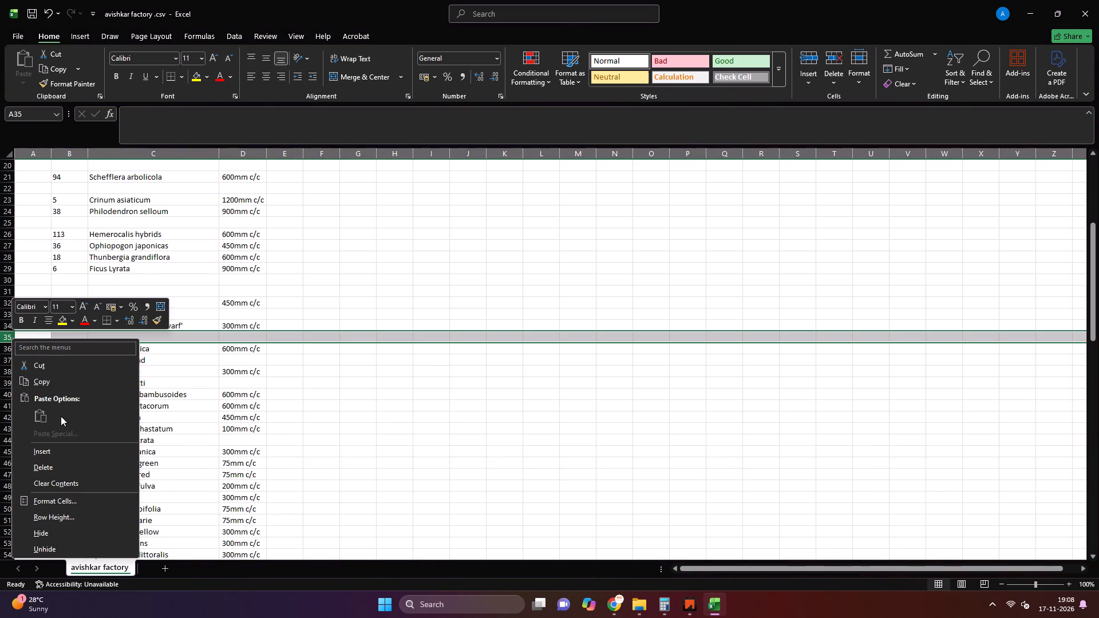
click(56, 462)
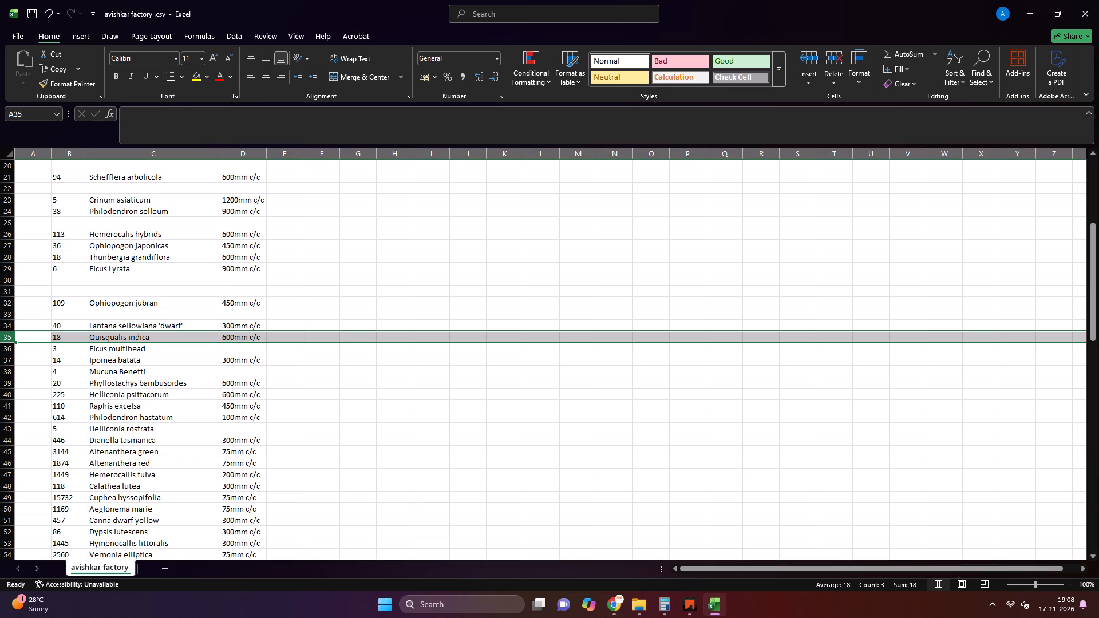
click(7, 316)
right_click(7, 316)
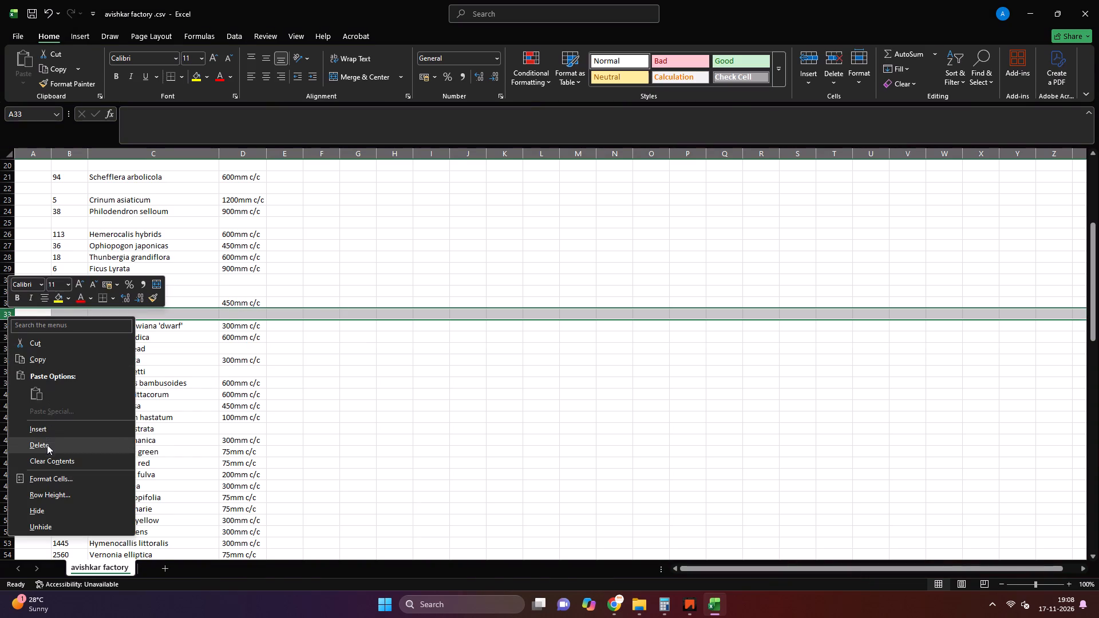
click(47, 445)
Delete the two empty rows between Ficus Lyrata and Ophiopogon jubran.
drag(7, 294, 6, 289)
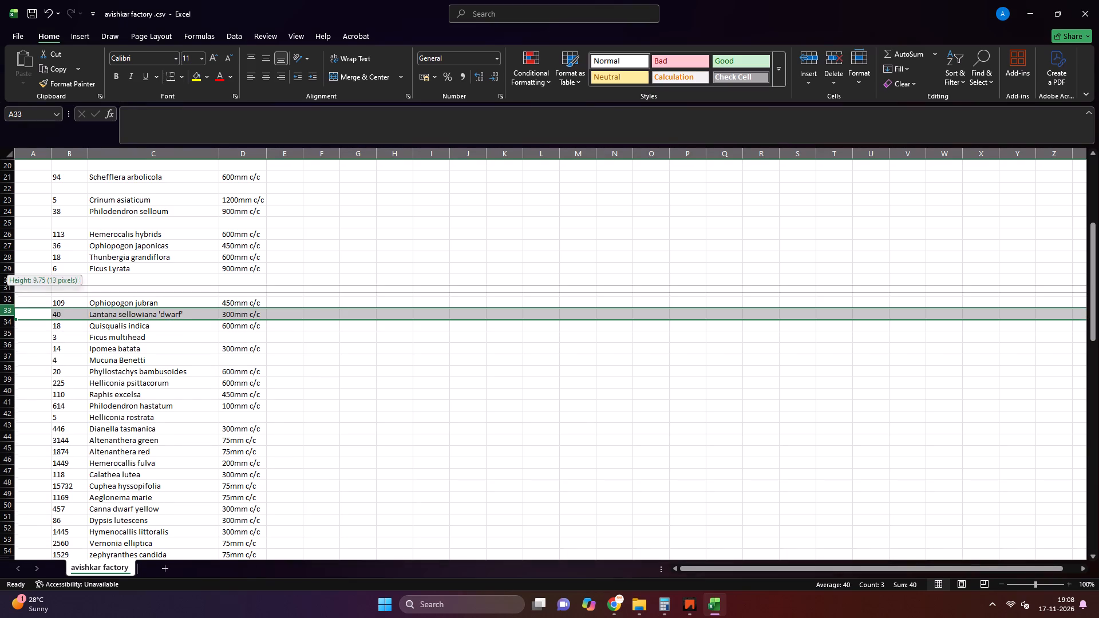
drag(6, 289, 0, 299)
drag(1, 294, 1, 282)
right_click(1, 282)
click(39, 412)
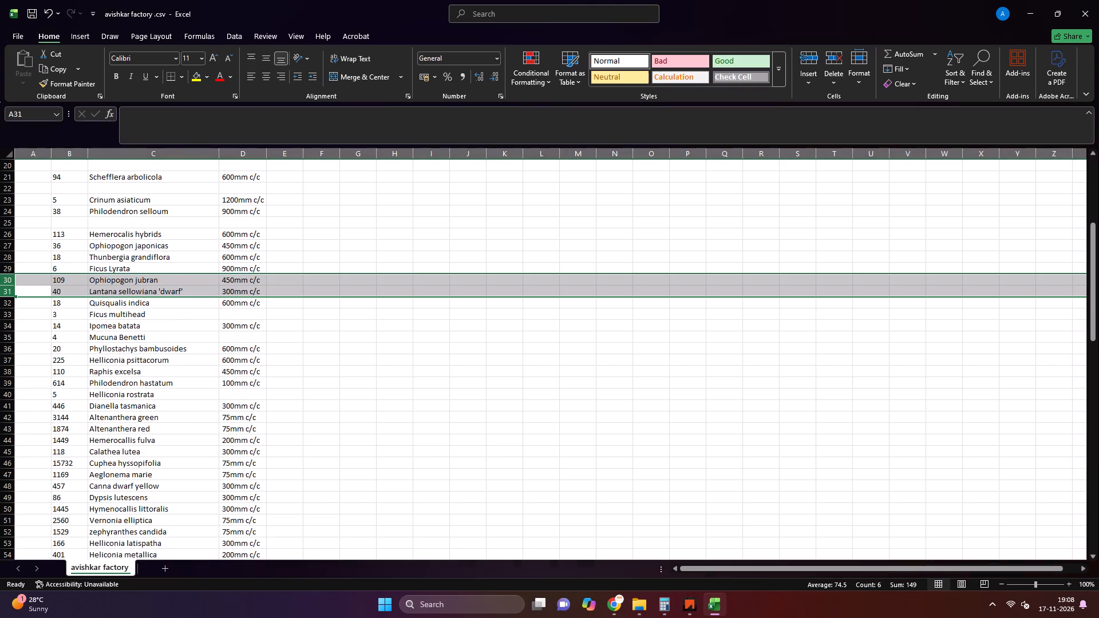
Delete the single empty rows directly above Hemerocalis hybrids and Crinum asiaticum.
click(4, 222)
right_click(4, 222)
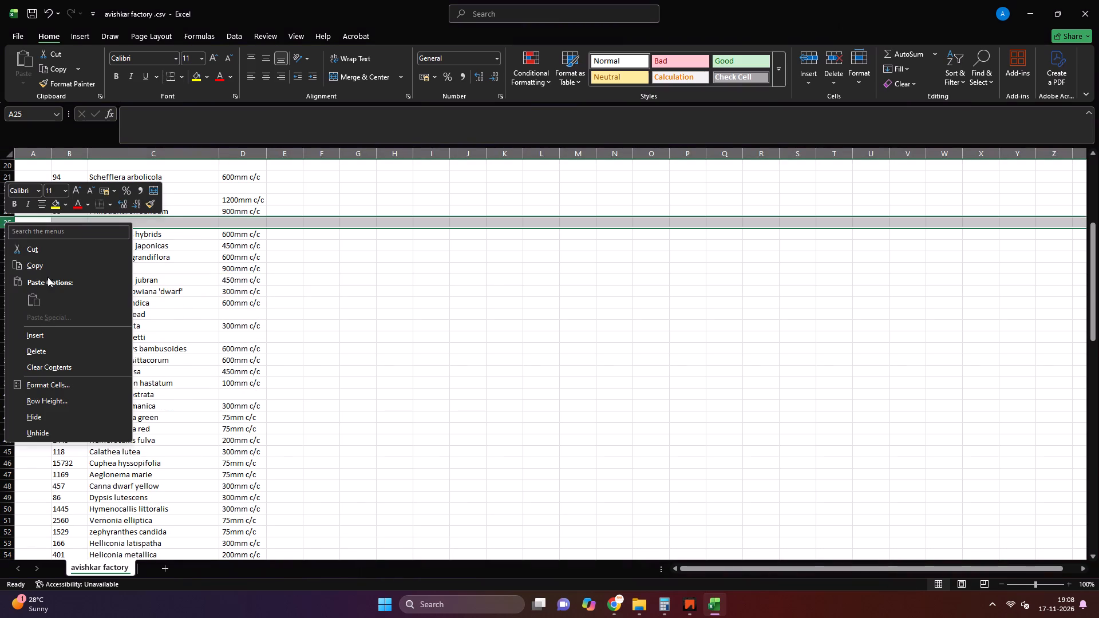
click(44, 353)
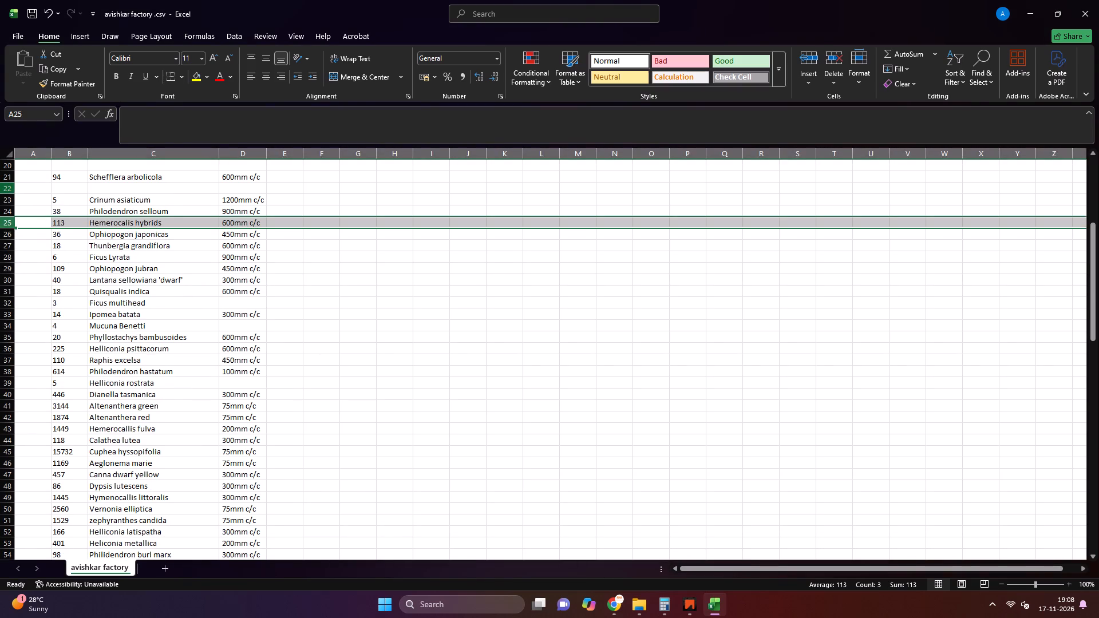
click(10, 187)
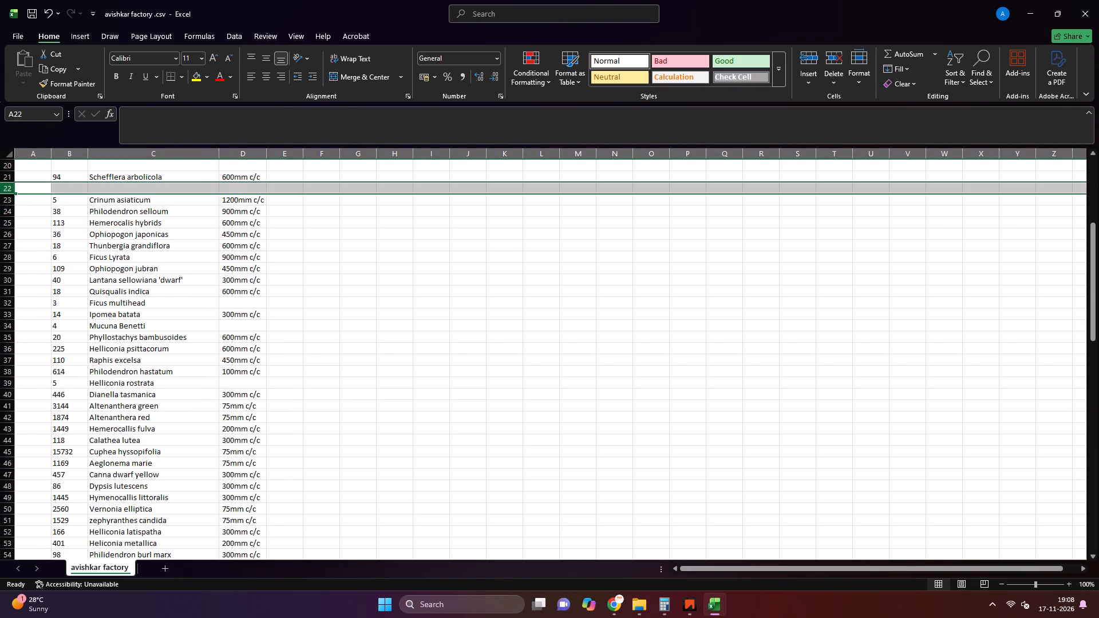
right_click(10, 190)
click(43, 318)
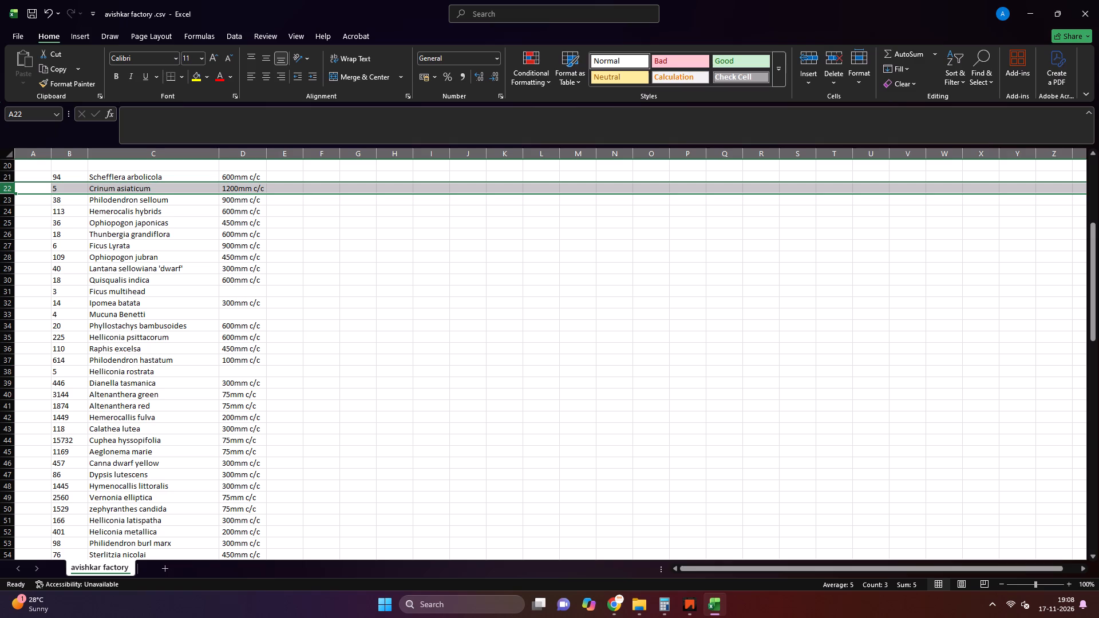
Delete the three empty rows above Ptychosperma macarthurii and the two empty rows above Schefflera arbolicola.
scroll(166, 249, down, 1)
scroll(166, 260, up, 1)
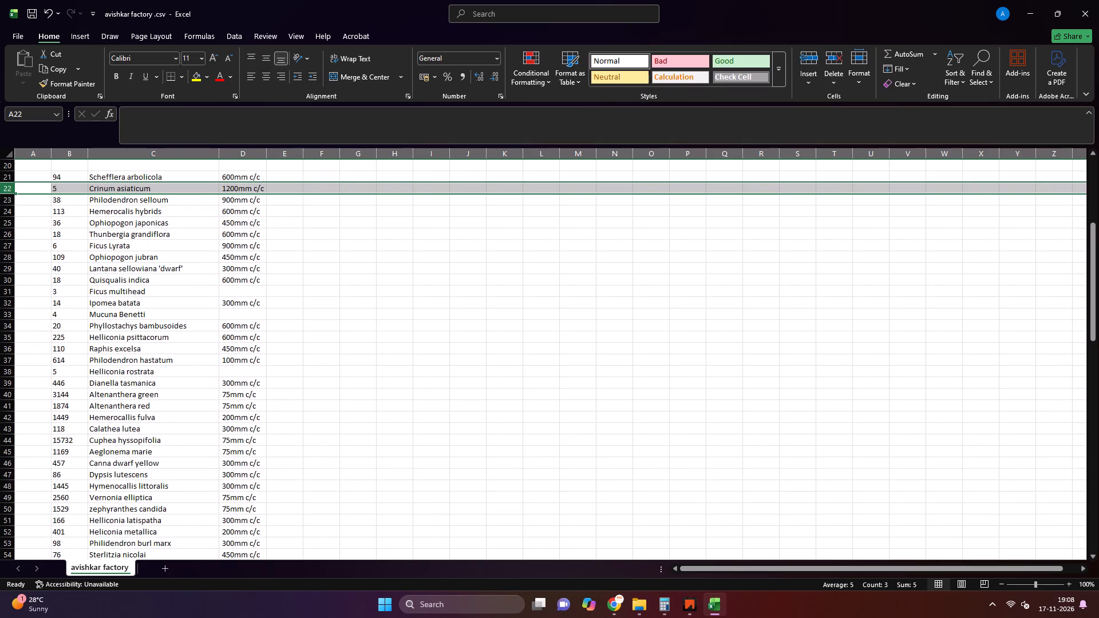
scroll(150, 303, up, 3)
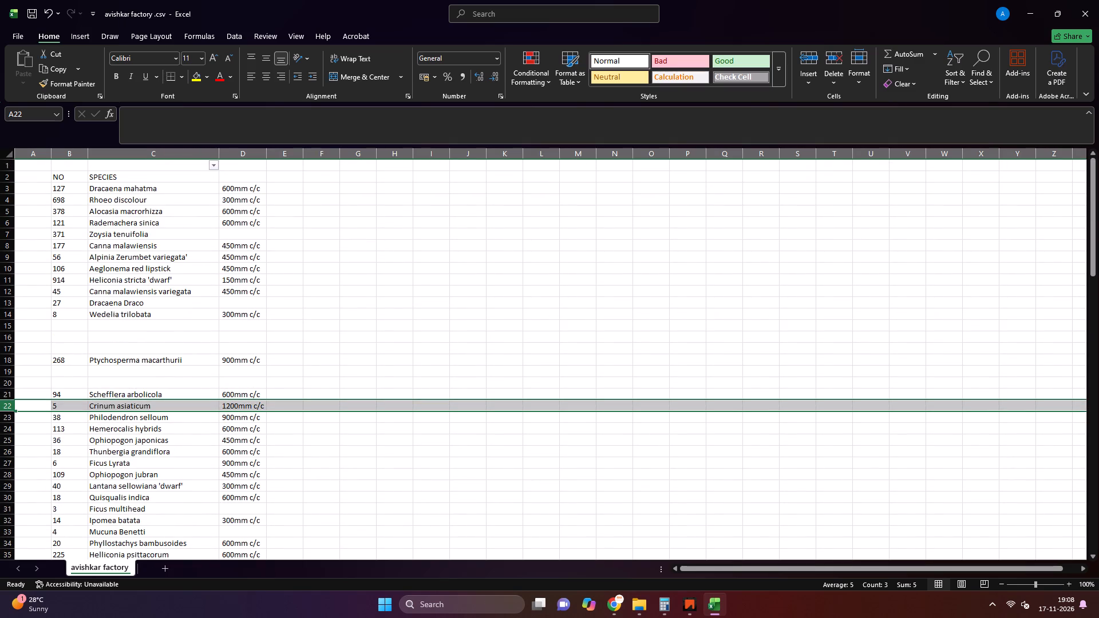
drag(9, 323, 5, 348)
right_click(5, 348)
click(54, 476)
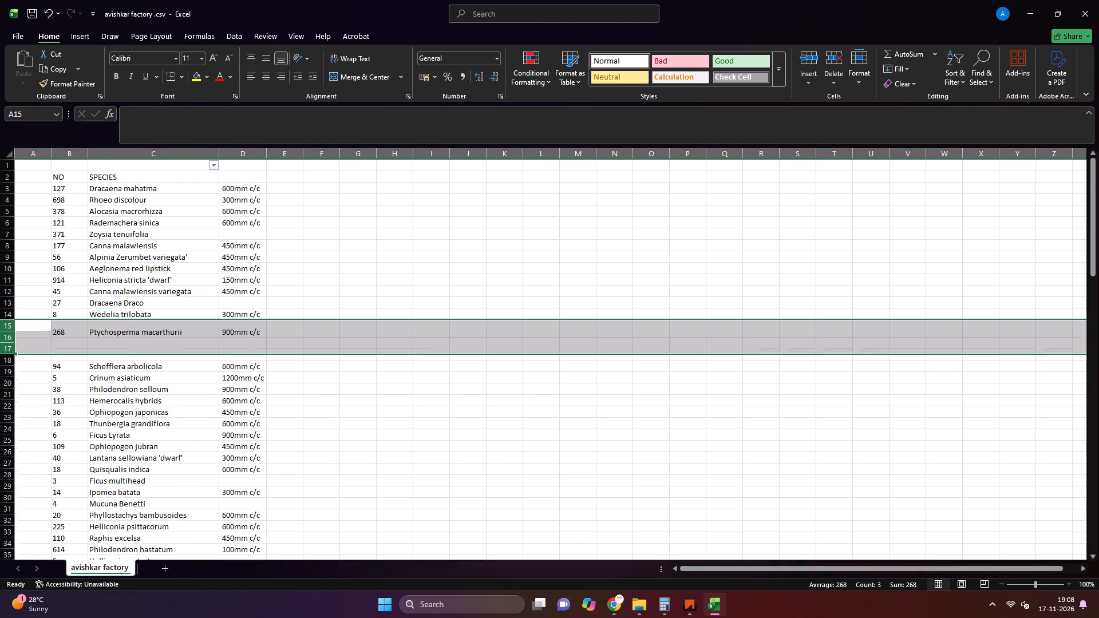
drag(12, 337, 11, 352)
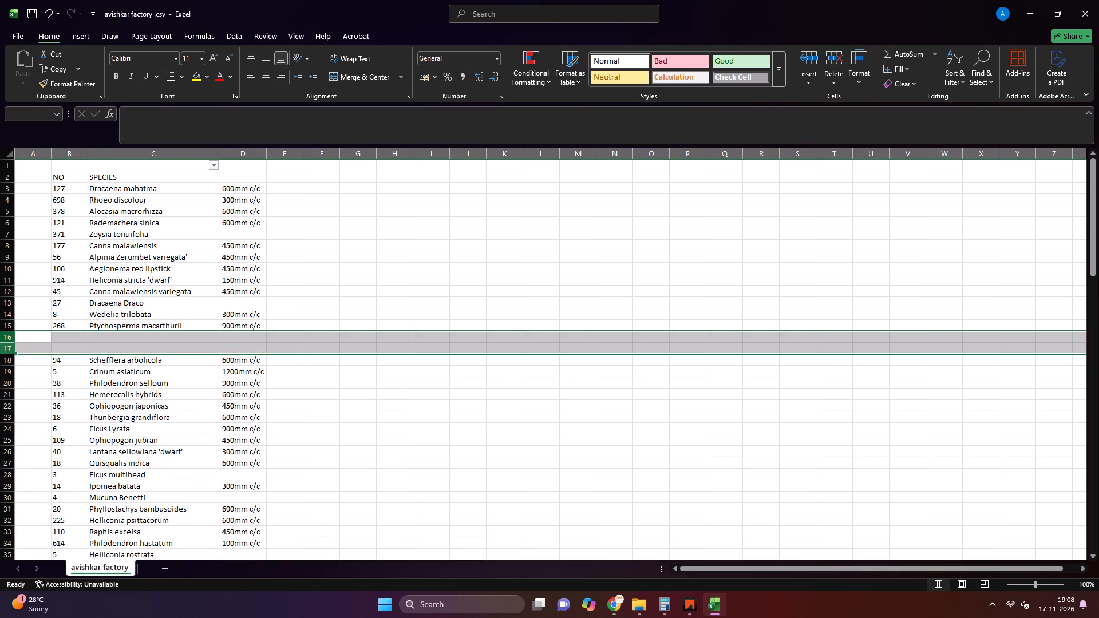
right_click(9, 352)
click(61, 480)
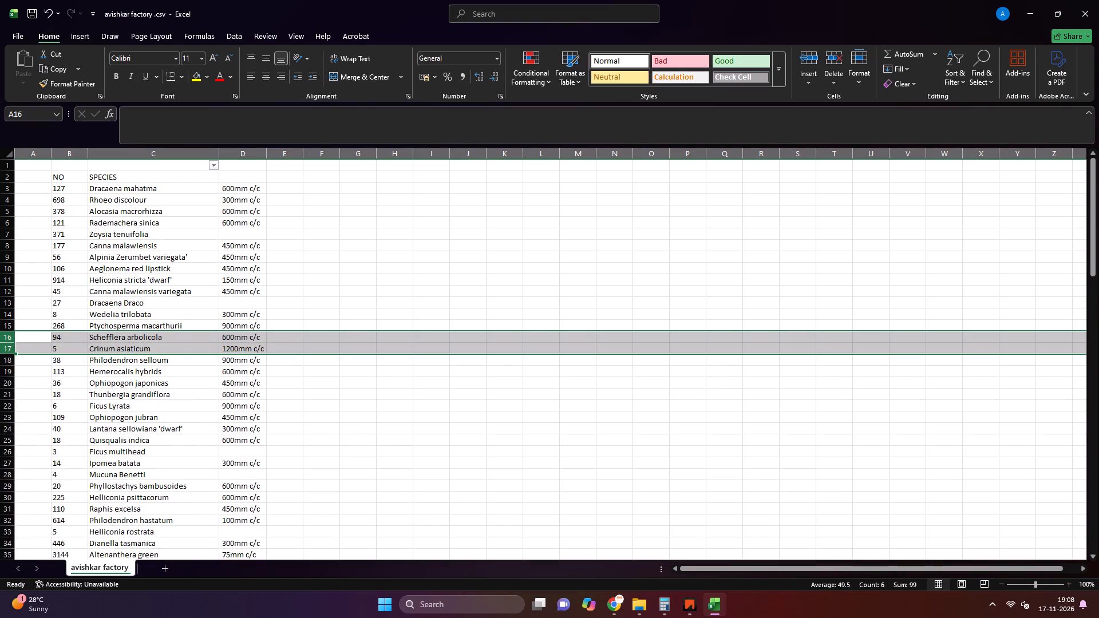
Save the cleaned-up avishkar factory plant list.
scroll(158, 322, down, 1)
key(Escape)
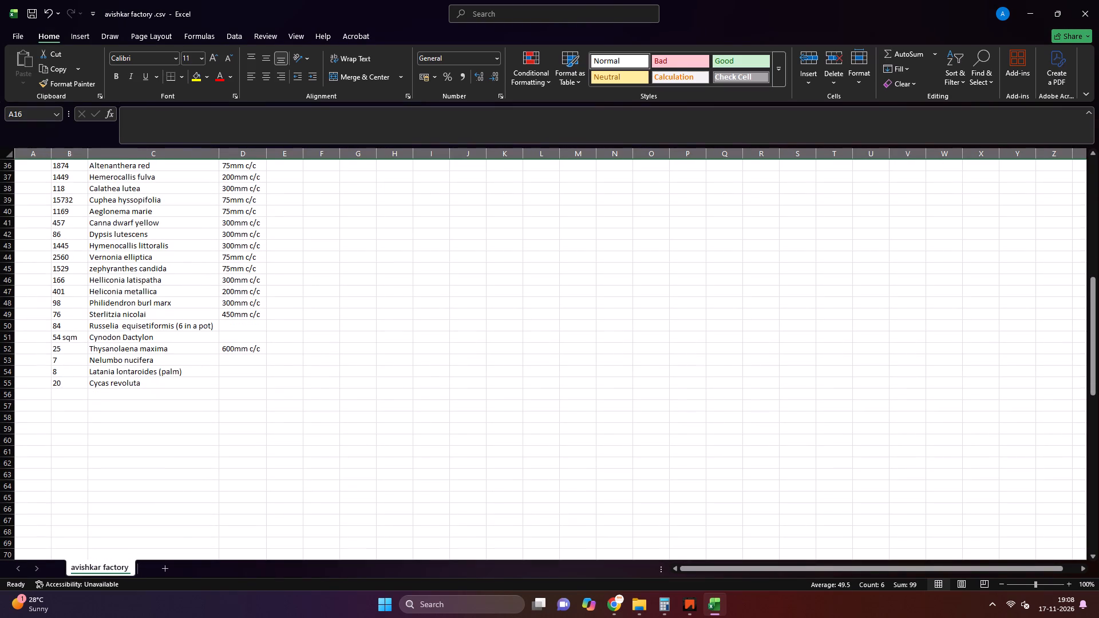
key(ctrl+s)
click(336, 369)
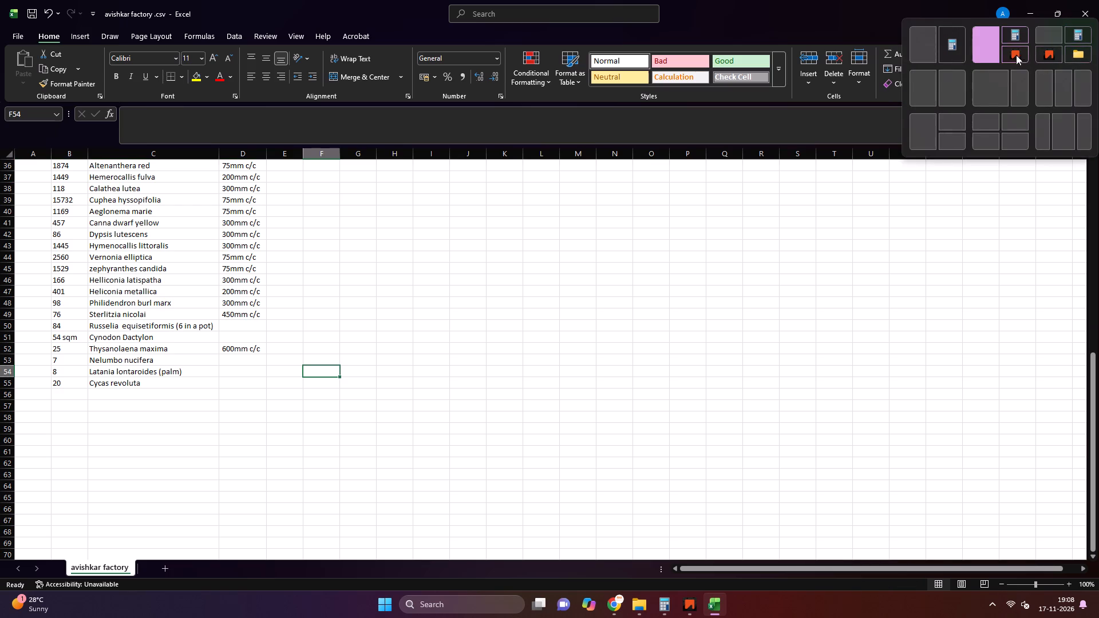
Open Planting List.xlsx from the Working folder in File Explorer and place it side by side with the avishkar factory list.
click(919, 93)
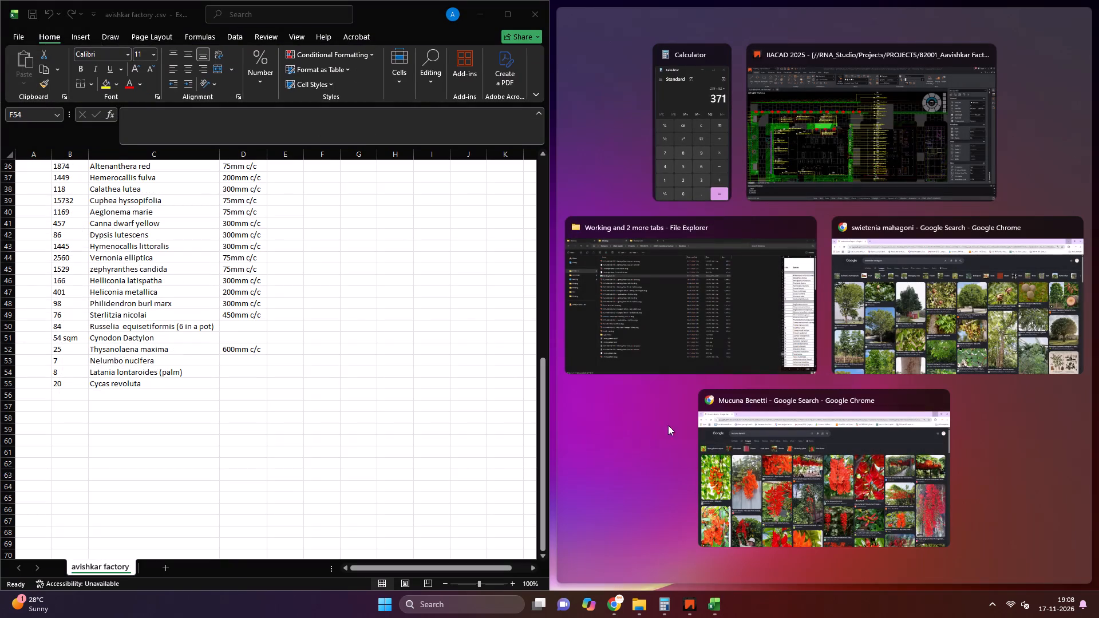
click(750, 278)
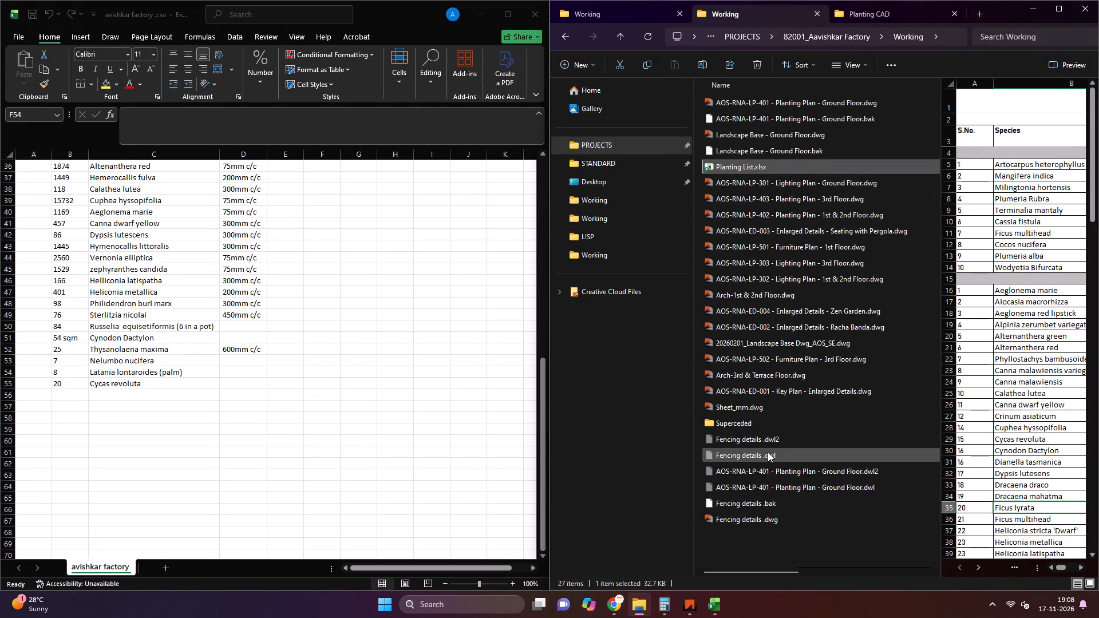
scroll(768, 156, up, 1)
double_click(764, 166)
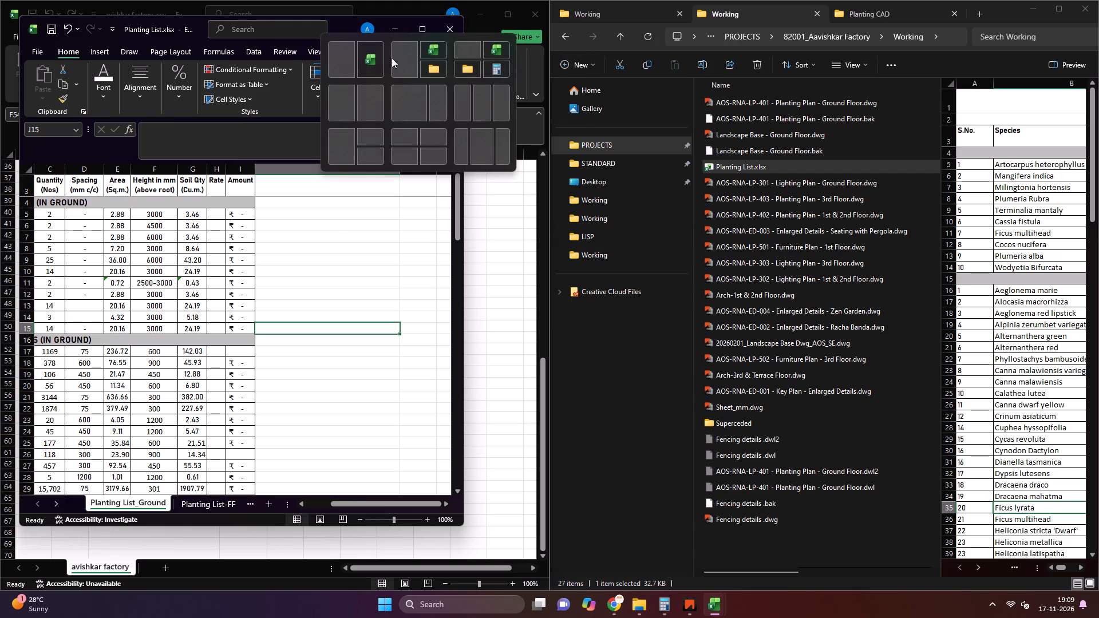
click(348, 60)
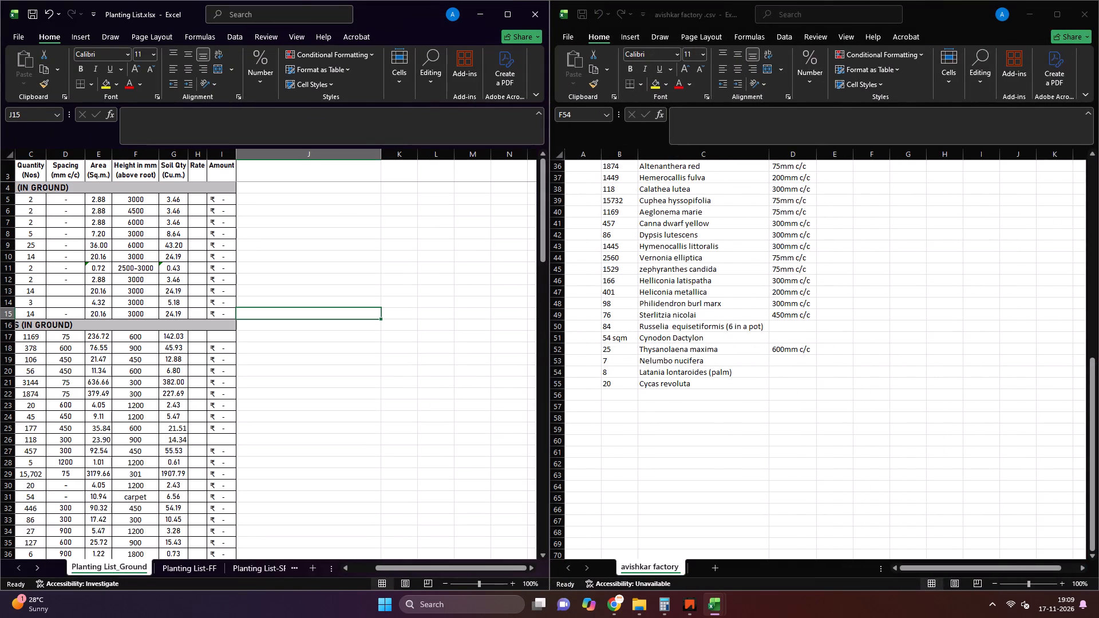
Examine the tree and shrub entries on the Planting List_Ground sheet alongside the avishkar factory species list.
scroll(182, 303, up, 3)
middle_drag(323, 275, 266, 277)
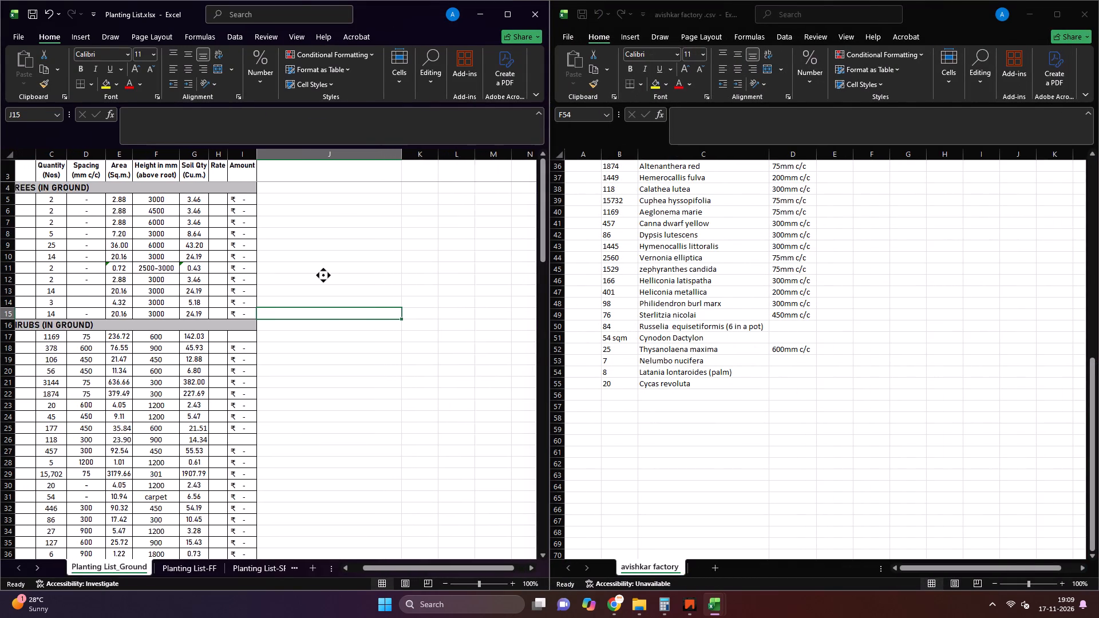
middle_drag(266, 277, 169, 267)
click(170, 375)
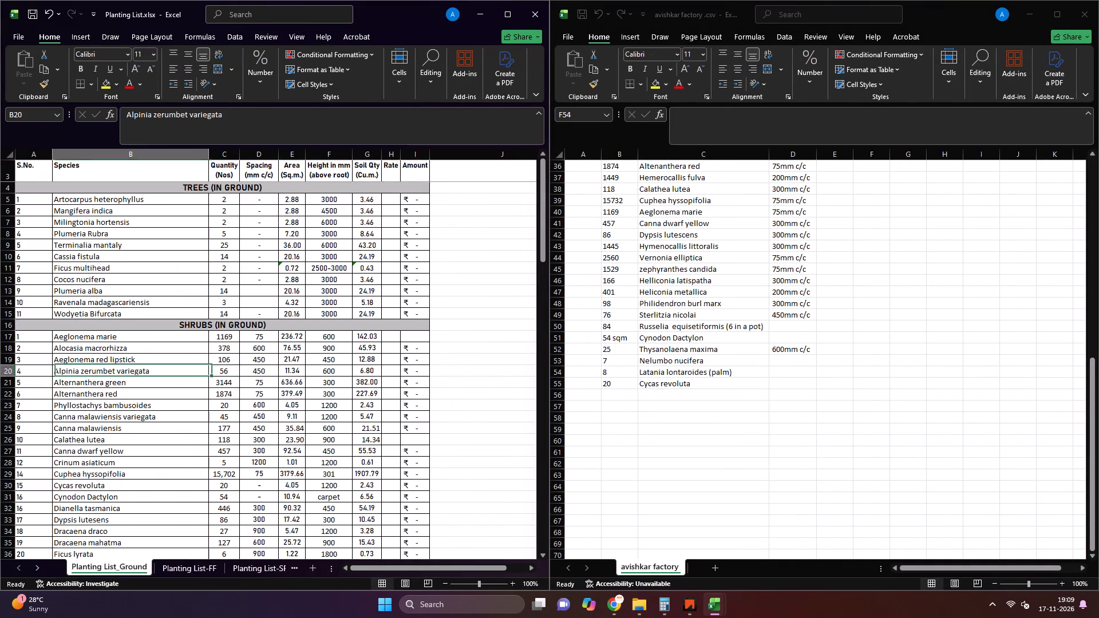
click(141, 340)
scroll(615, 235, up, 3)
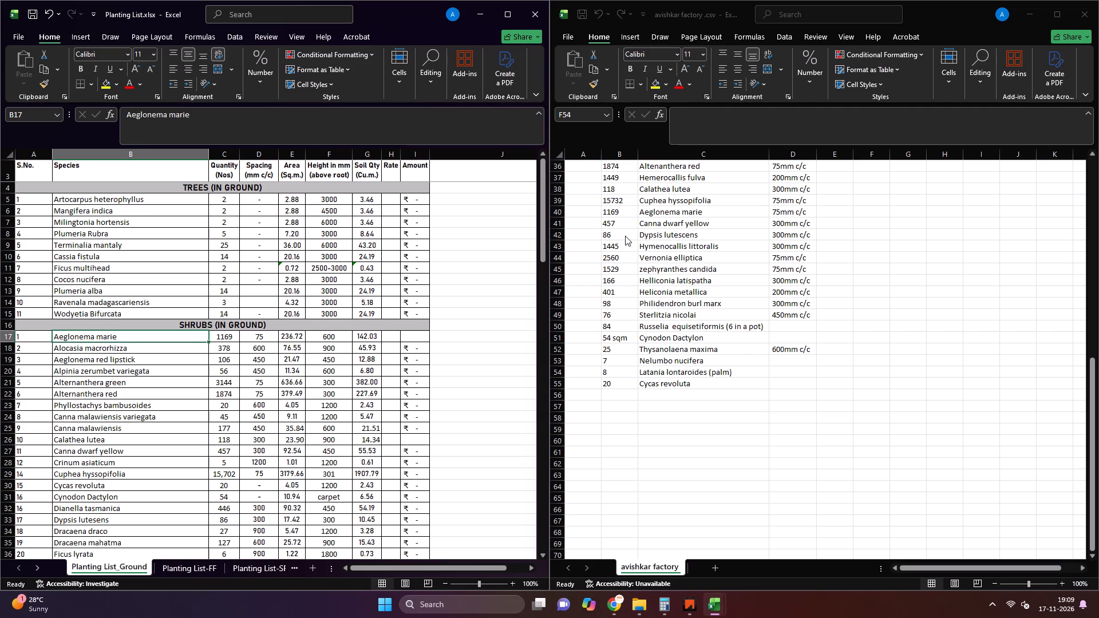
click(717, 270)
scroll(658, 225, up, 5)
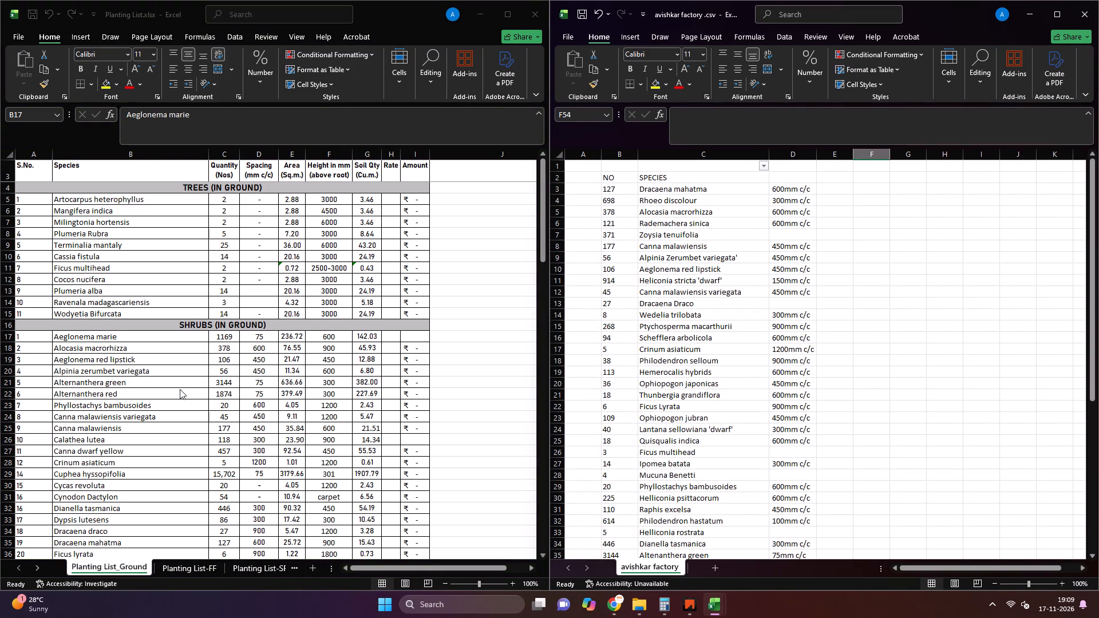
click(174, 385)
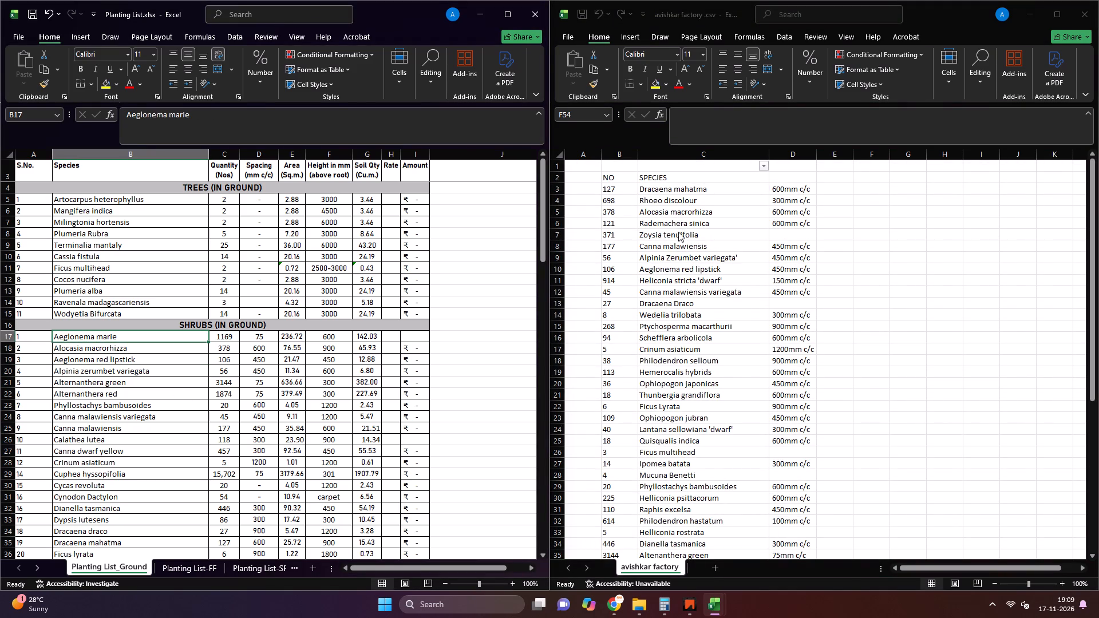
click(609, 183)
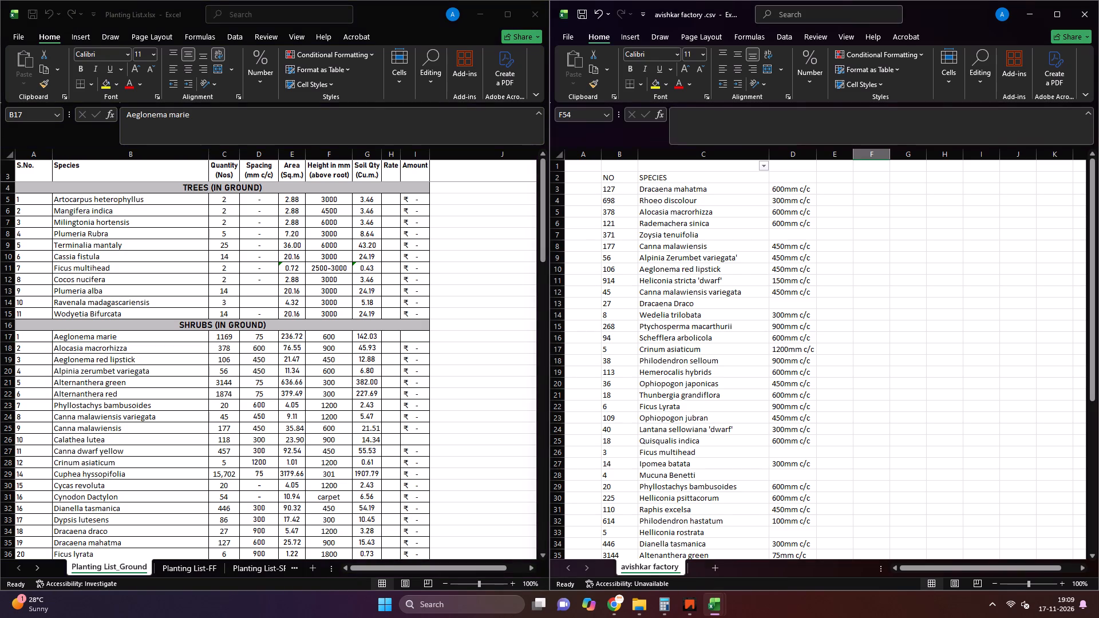
Remove the stray arrow box in cell C1 above the SPECIES heading of the avishkar factory list.
click(754, 168)
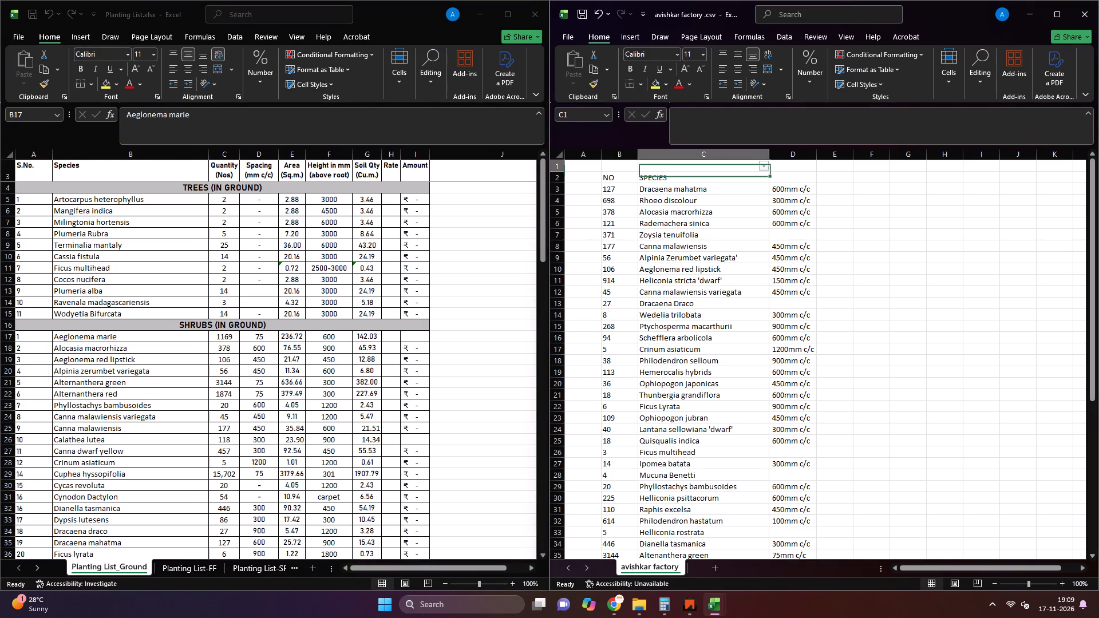
key(Delete)
click(899, 252)
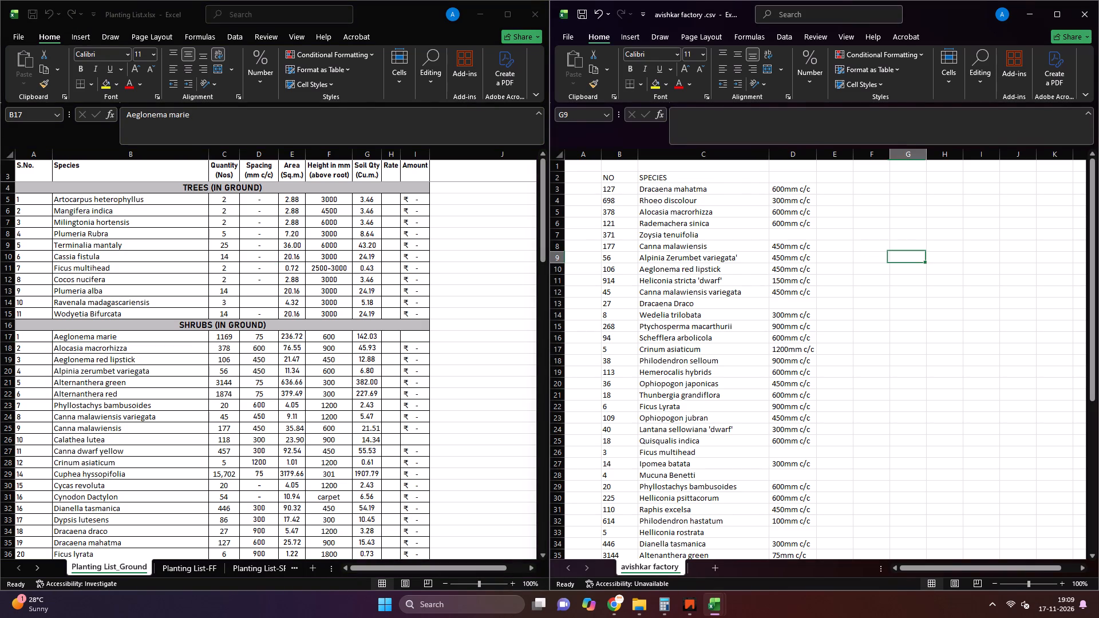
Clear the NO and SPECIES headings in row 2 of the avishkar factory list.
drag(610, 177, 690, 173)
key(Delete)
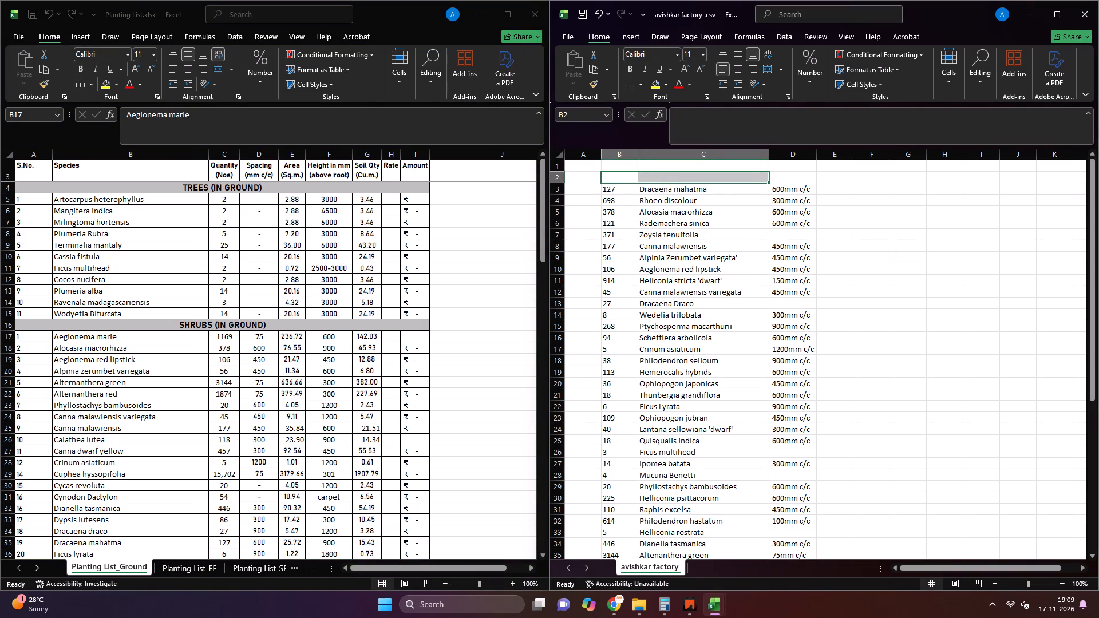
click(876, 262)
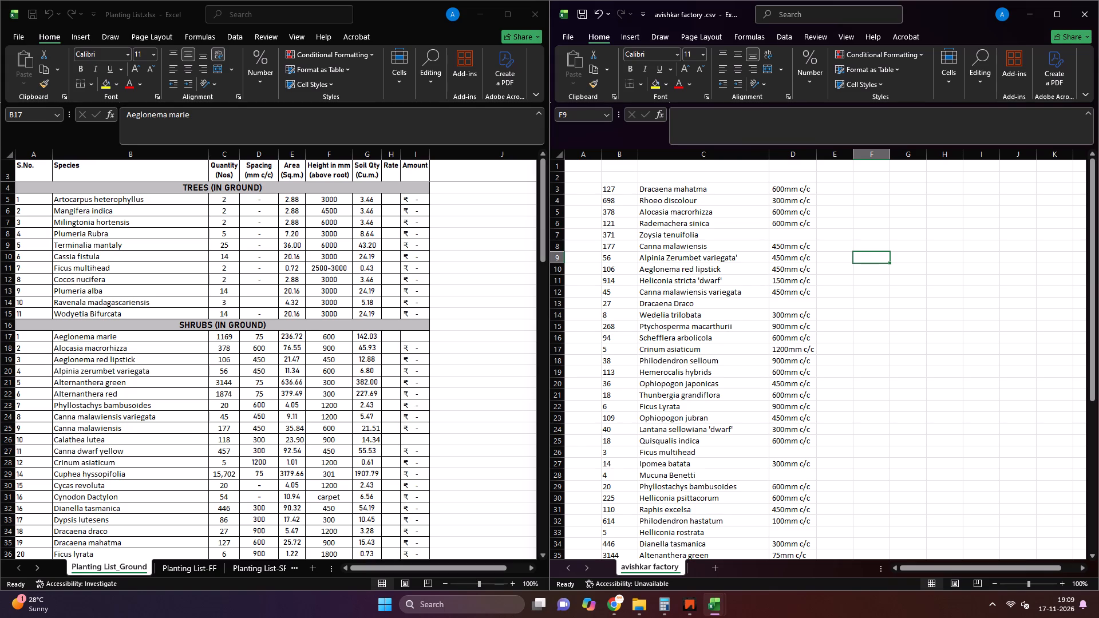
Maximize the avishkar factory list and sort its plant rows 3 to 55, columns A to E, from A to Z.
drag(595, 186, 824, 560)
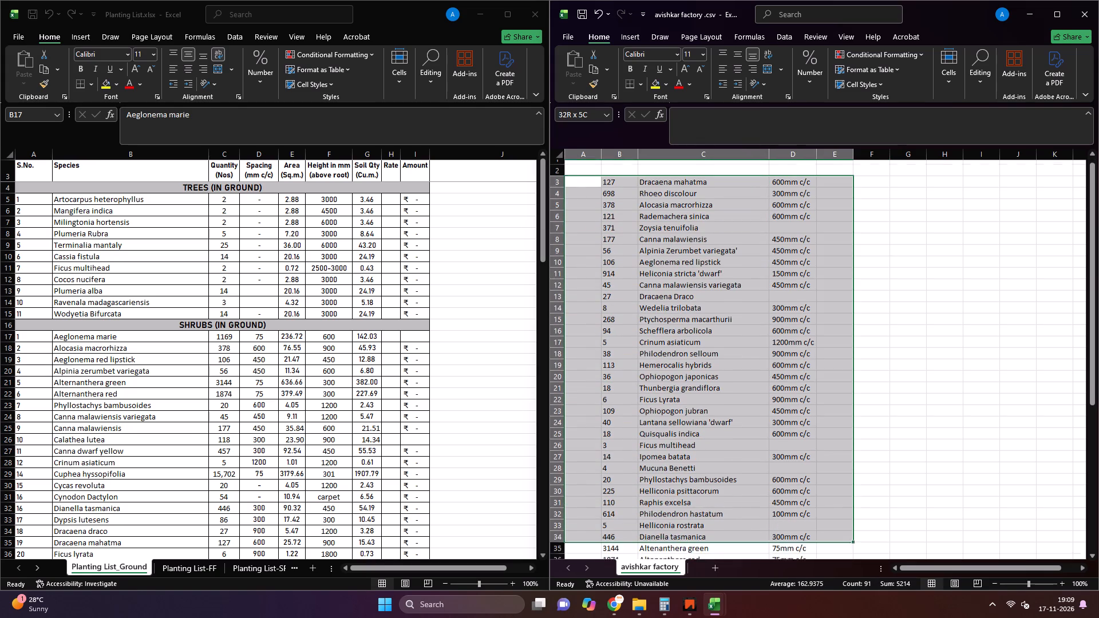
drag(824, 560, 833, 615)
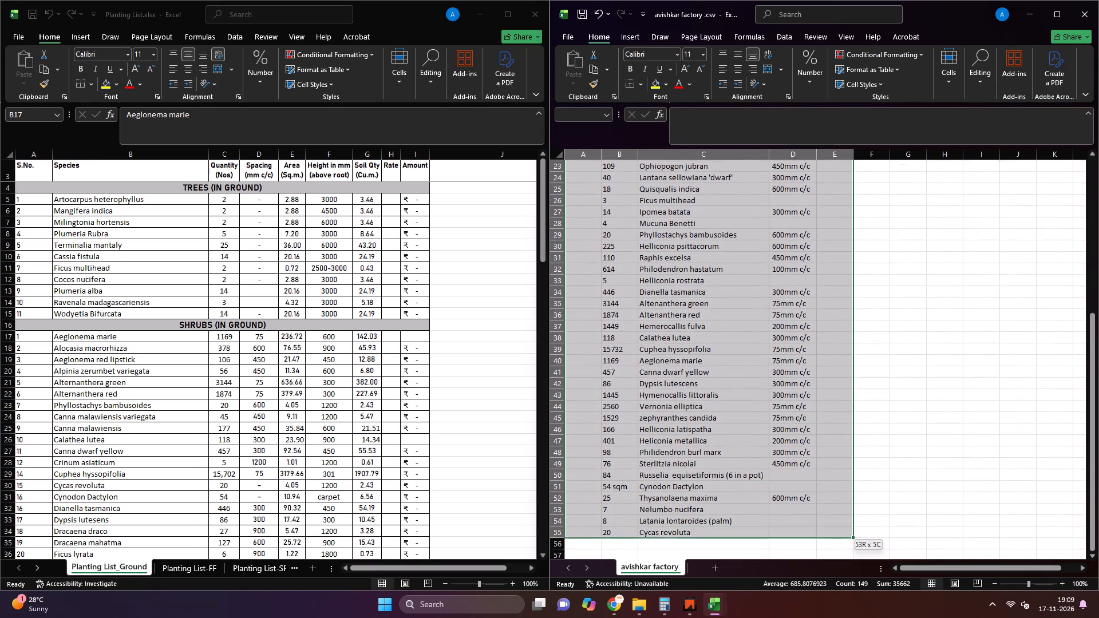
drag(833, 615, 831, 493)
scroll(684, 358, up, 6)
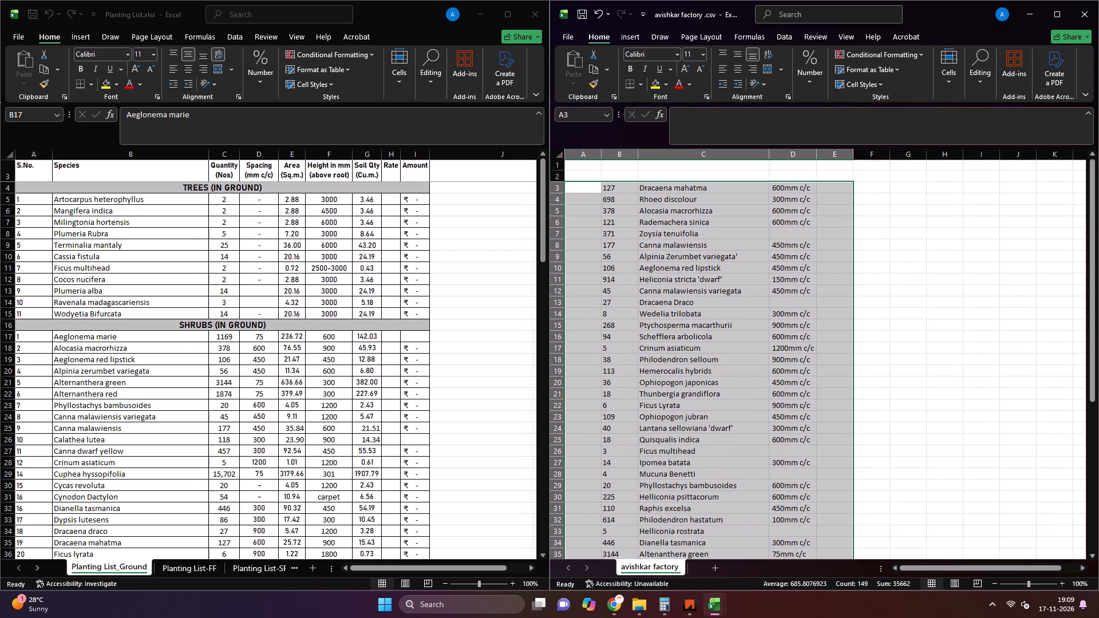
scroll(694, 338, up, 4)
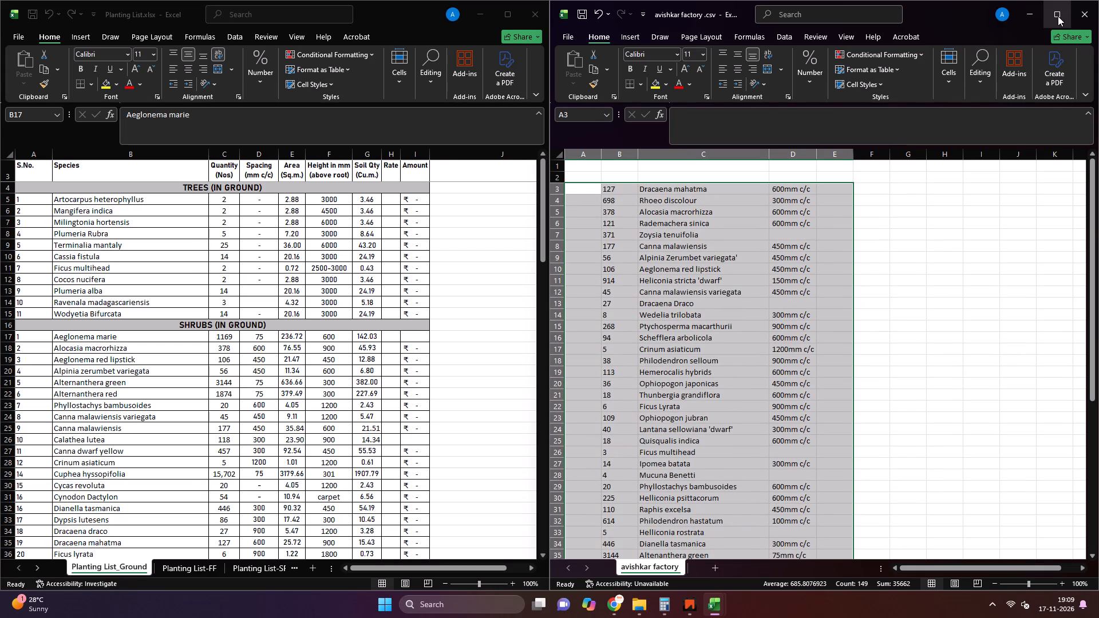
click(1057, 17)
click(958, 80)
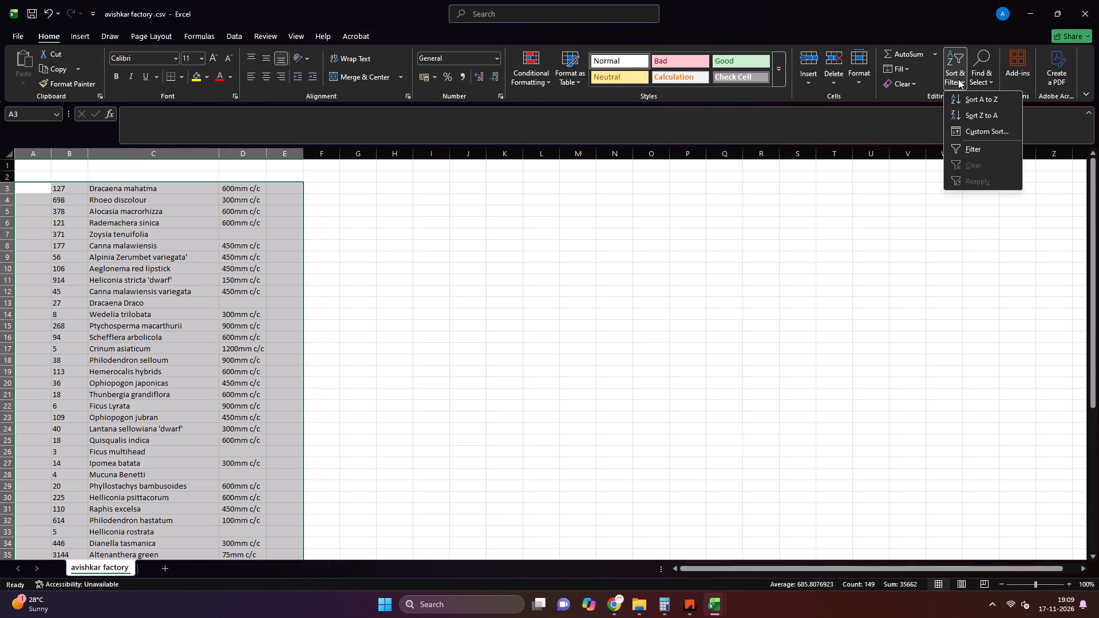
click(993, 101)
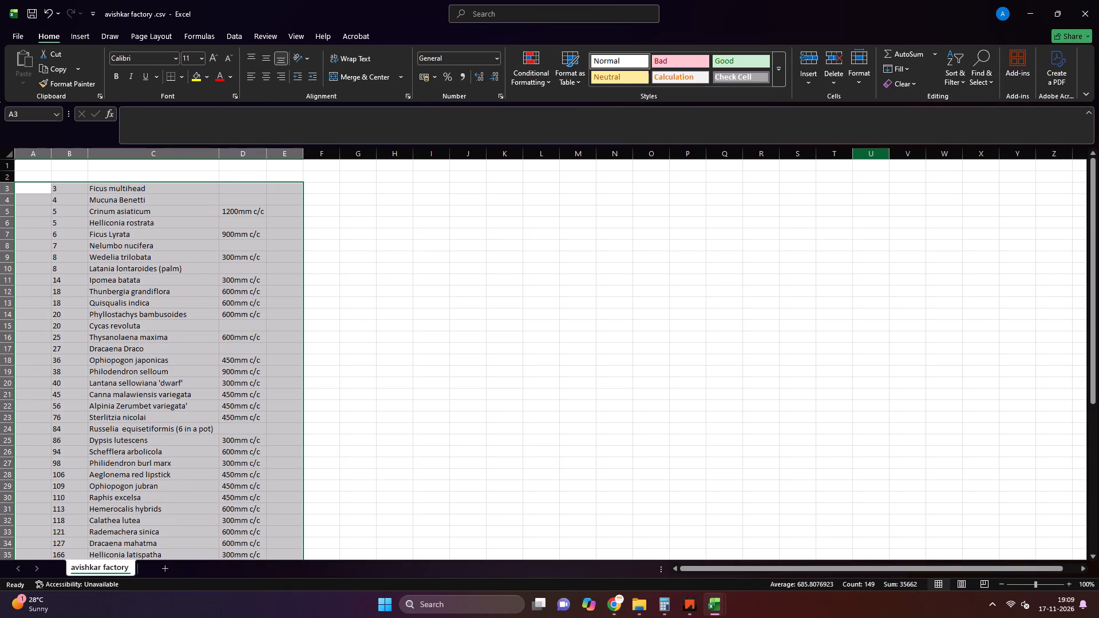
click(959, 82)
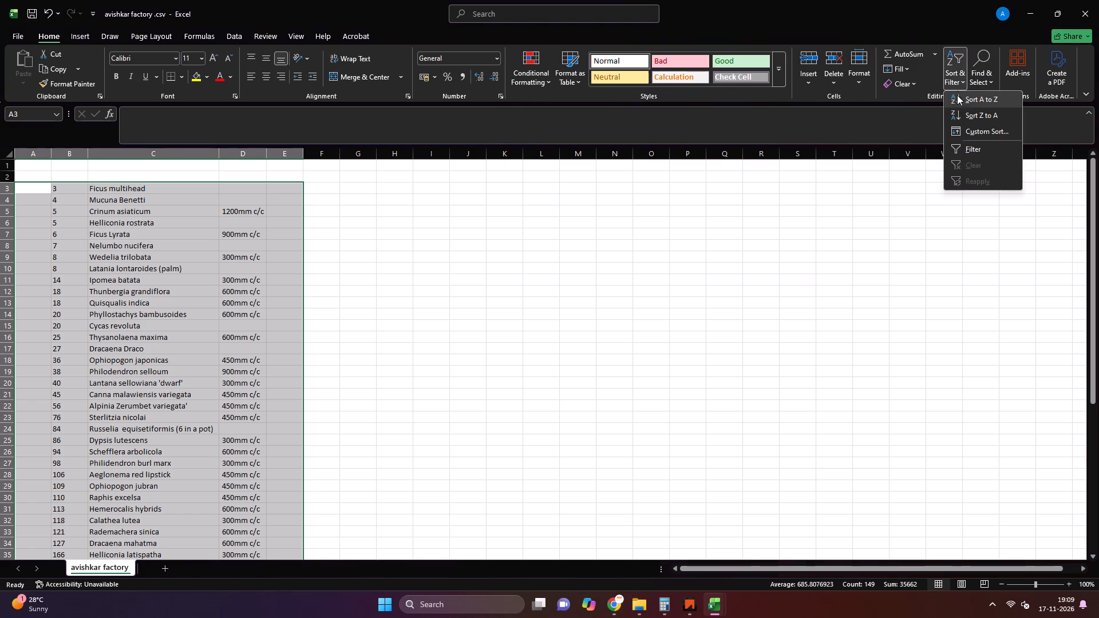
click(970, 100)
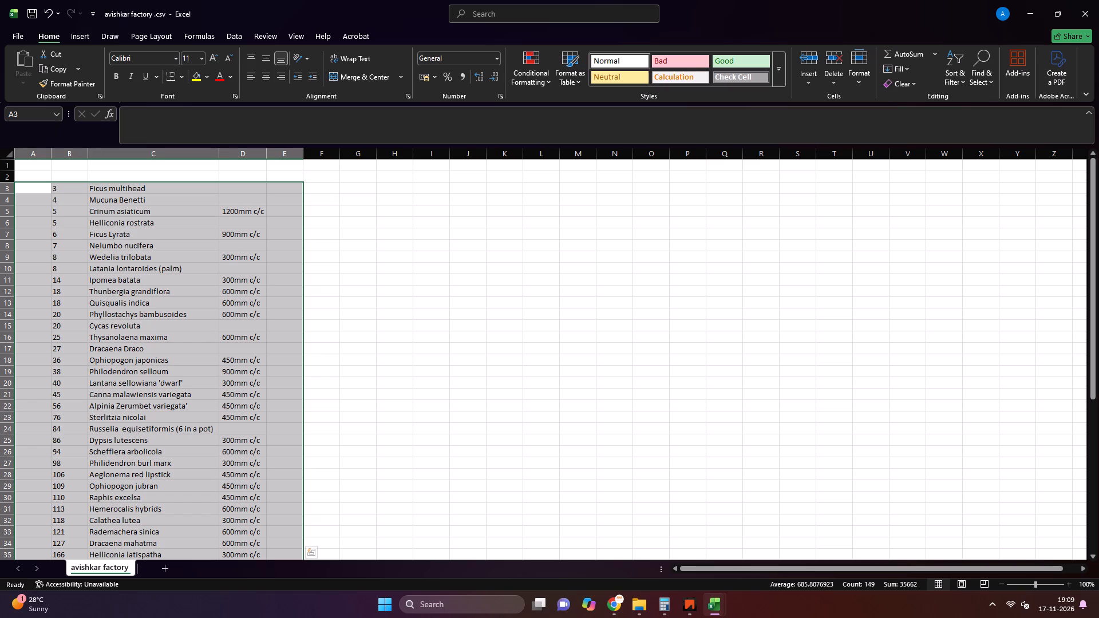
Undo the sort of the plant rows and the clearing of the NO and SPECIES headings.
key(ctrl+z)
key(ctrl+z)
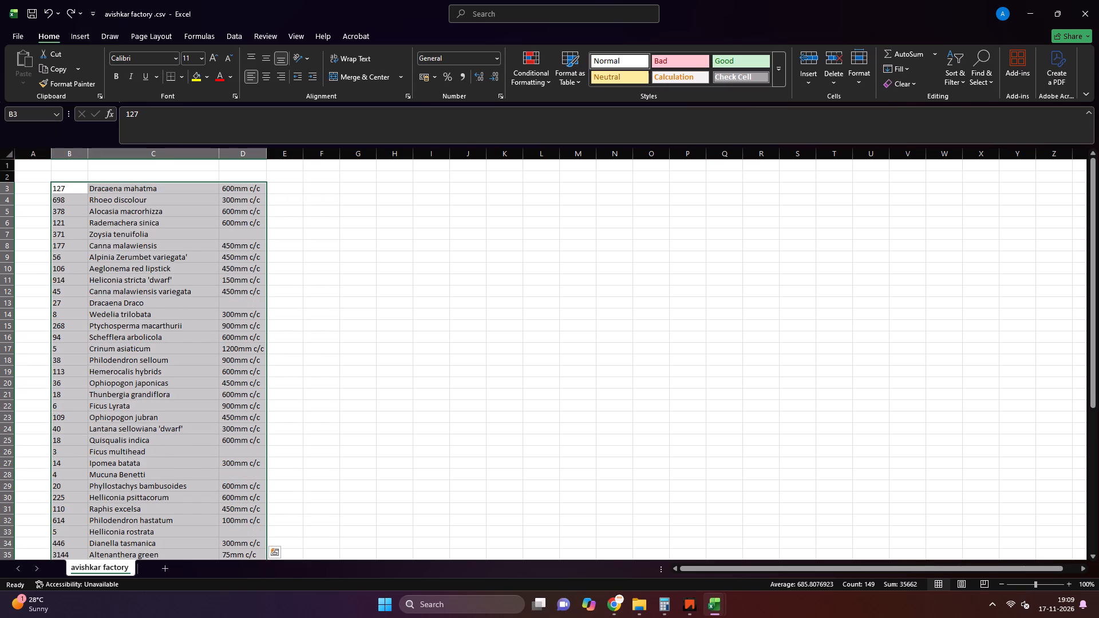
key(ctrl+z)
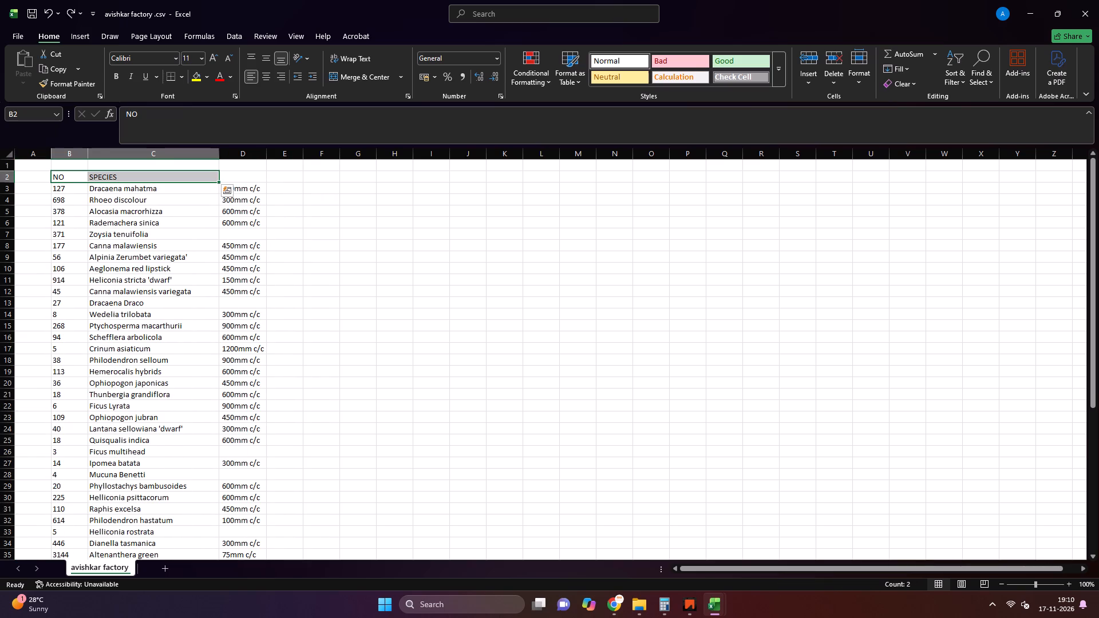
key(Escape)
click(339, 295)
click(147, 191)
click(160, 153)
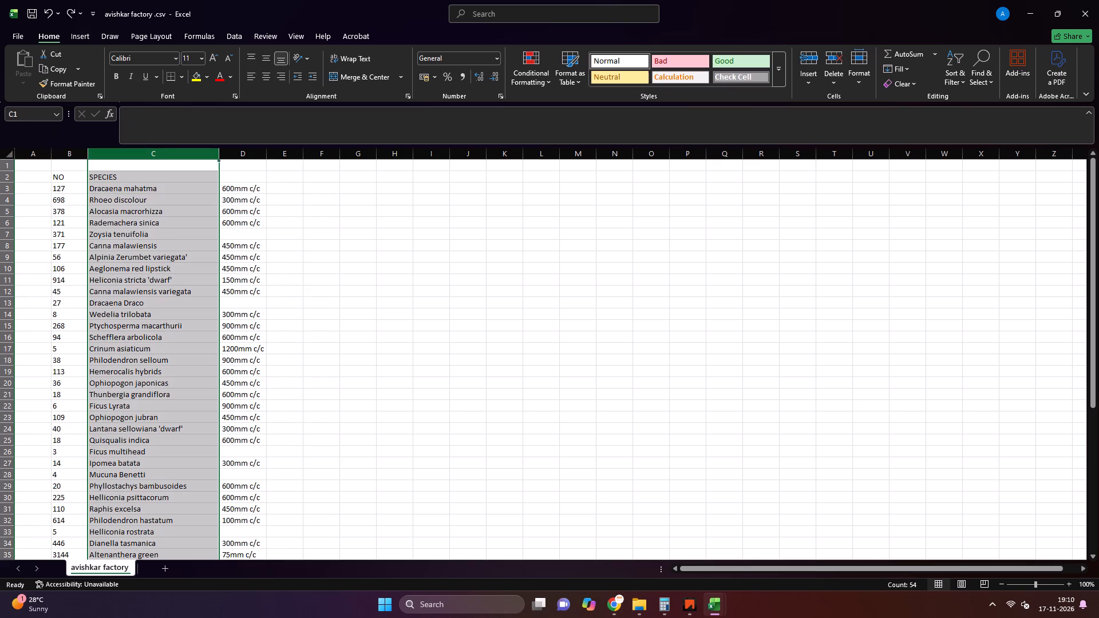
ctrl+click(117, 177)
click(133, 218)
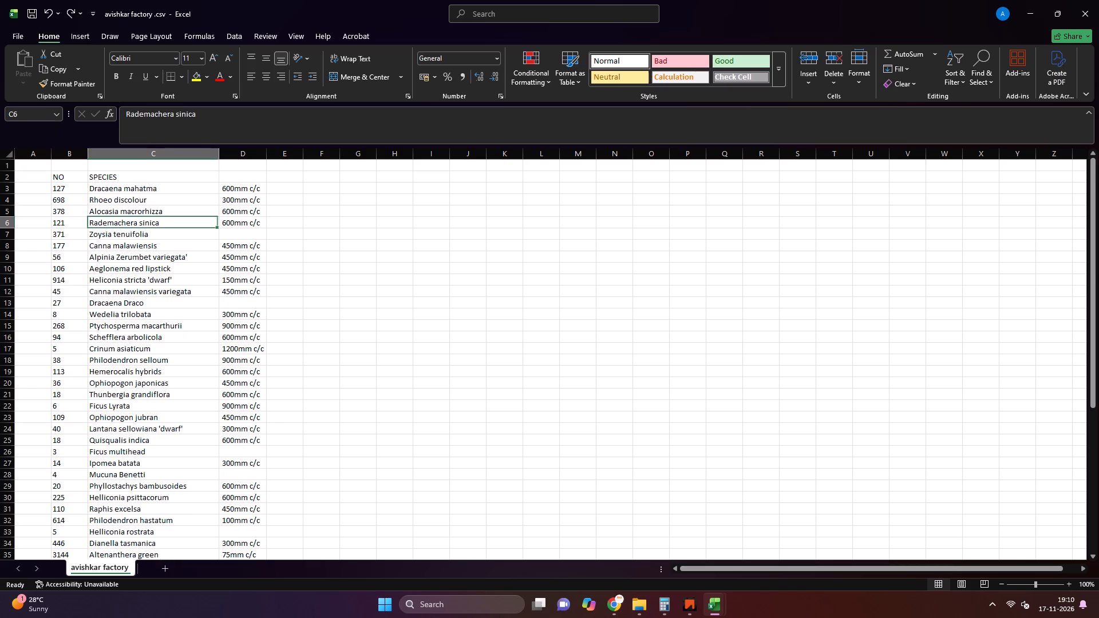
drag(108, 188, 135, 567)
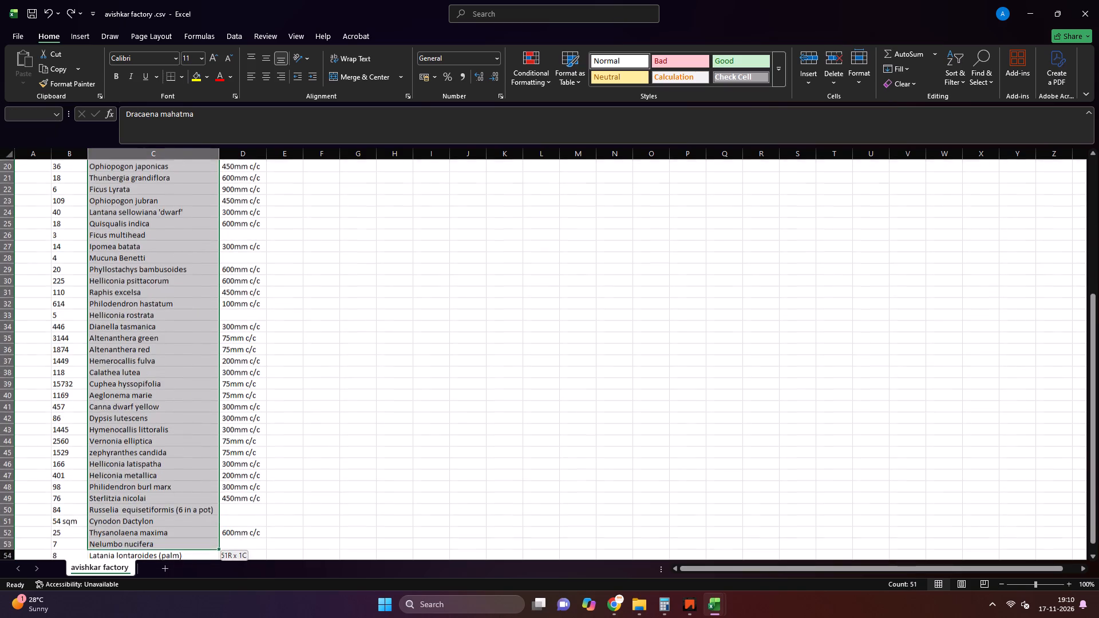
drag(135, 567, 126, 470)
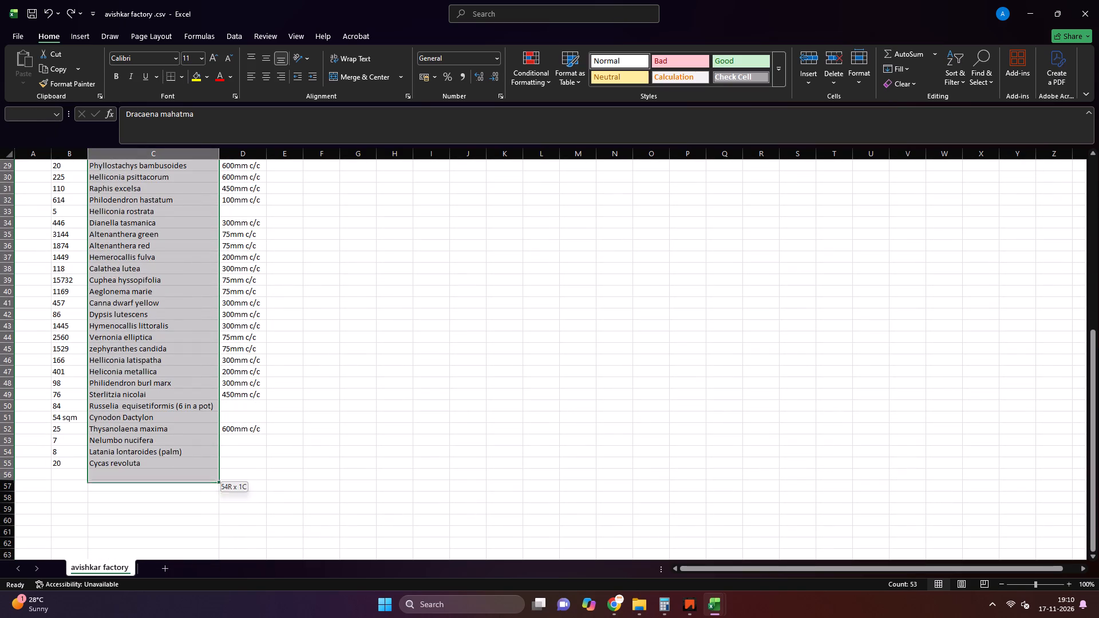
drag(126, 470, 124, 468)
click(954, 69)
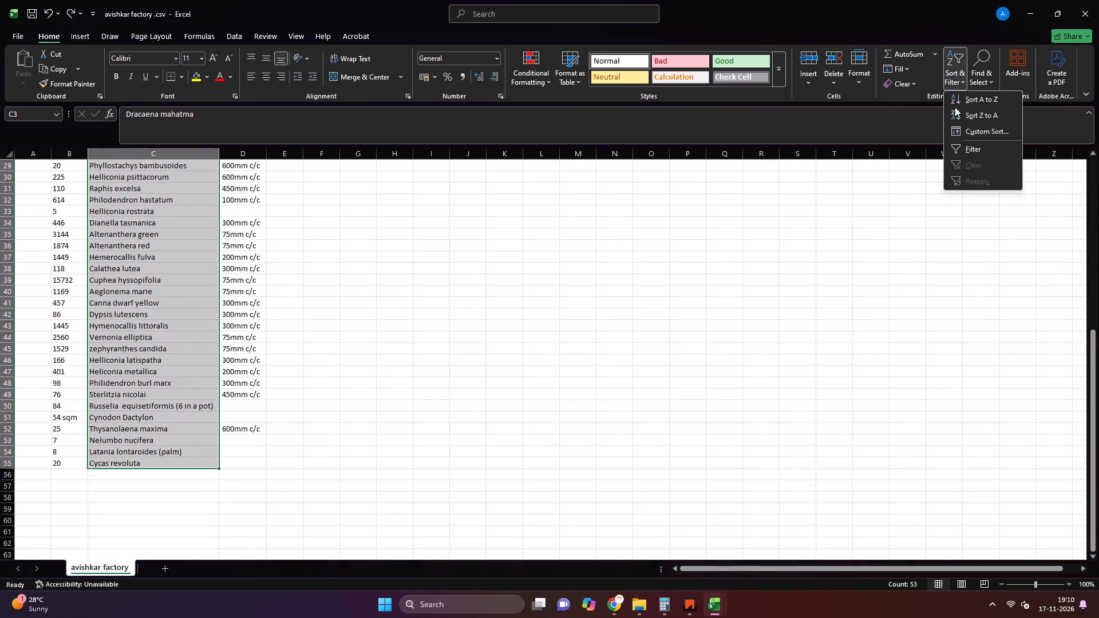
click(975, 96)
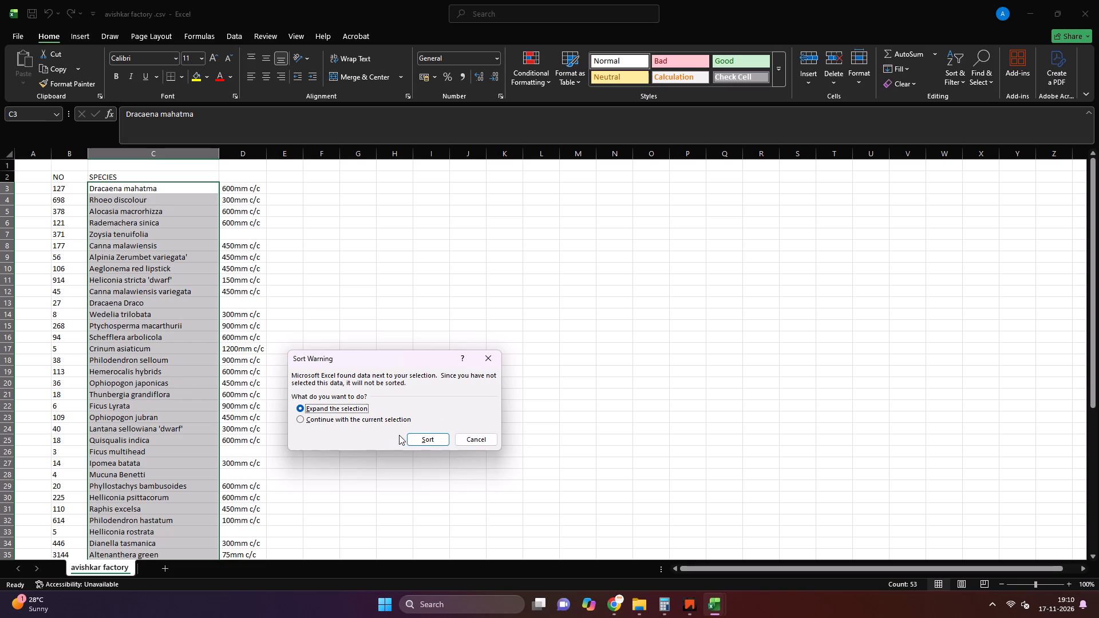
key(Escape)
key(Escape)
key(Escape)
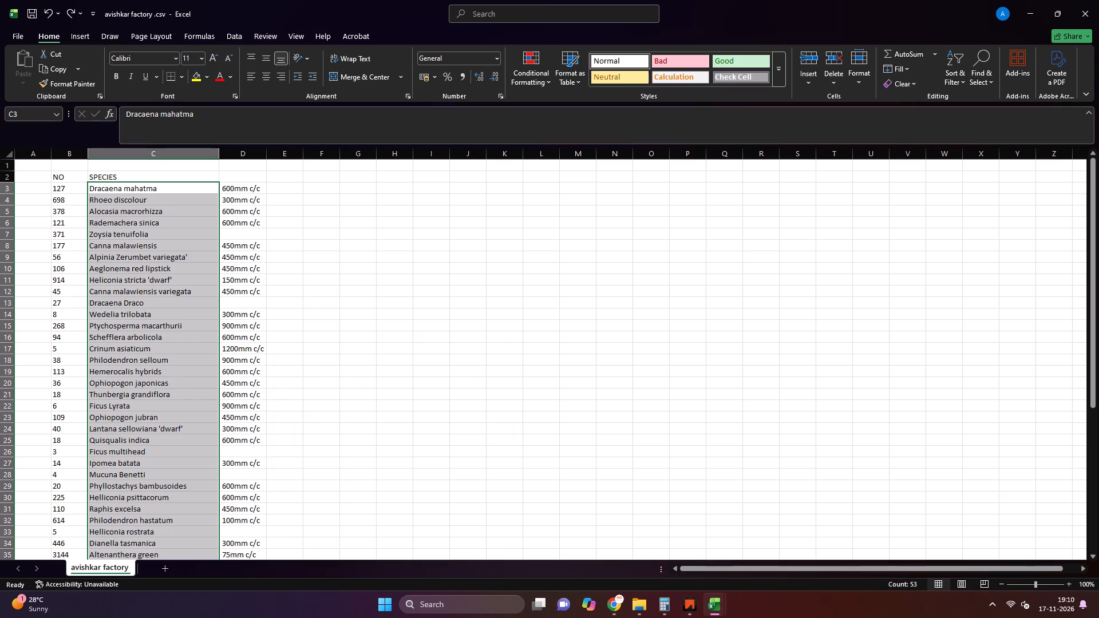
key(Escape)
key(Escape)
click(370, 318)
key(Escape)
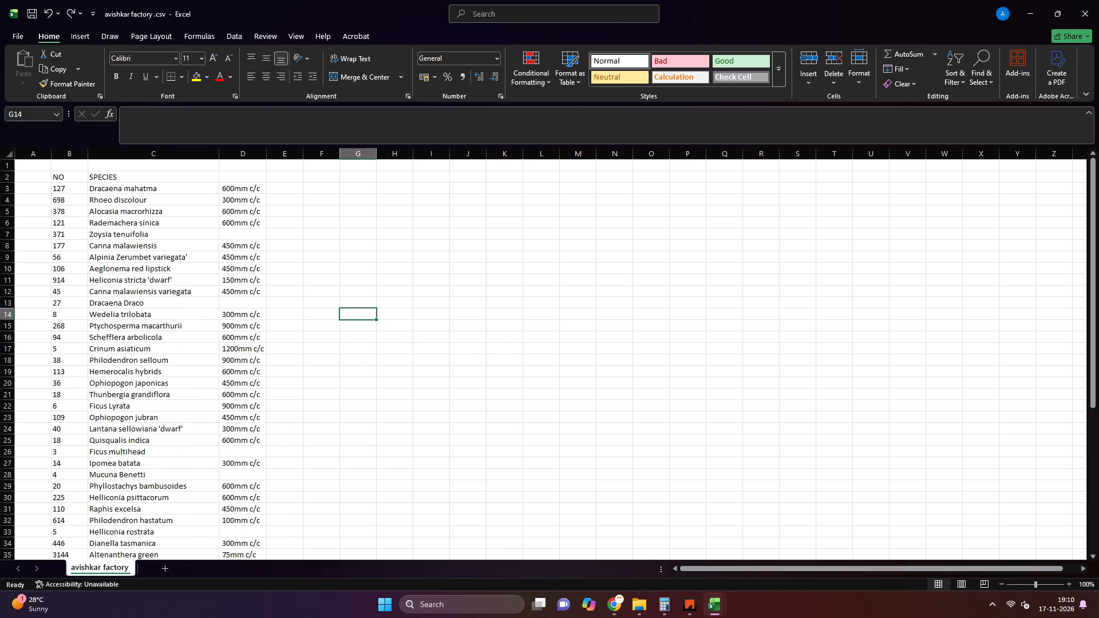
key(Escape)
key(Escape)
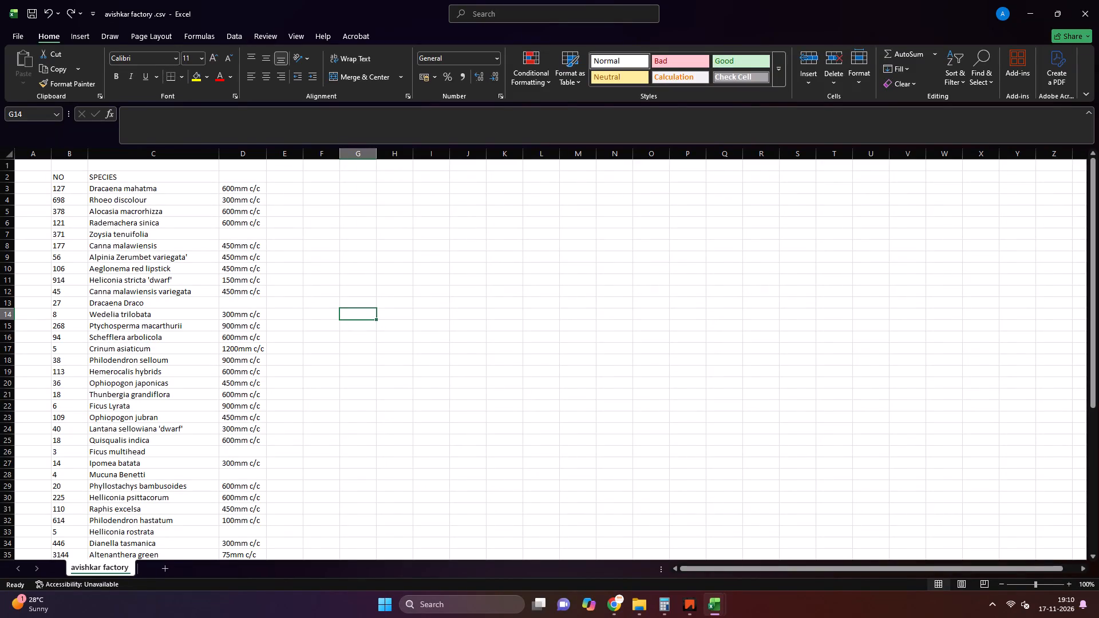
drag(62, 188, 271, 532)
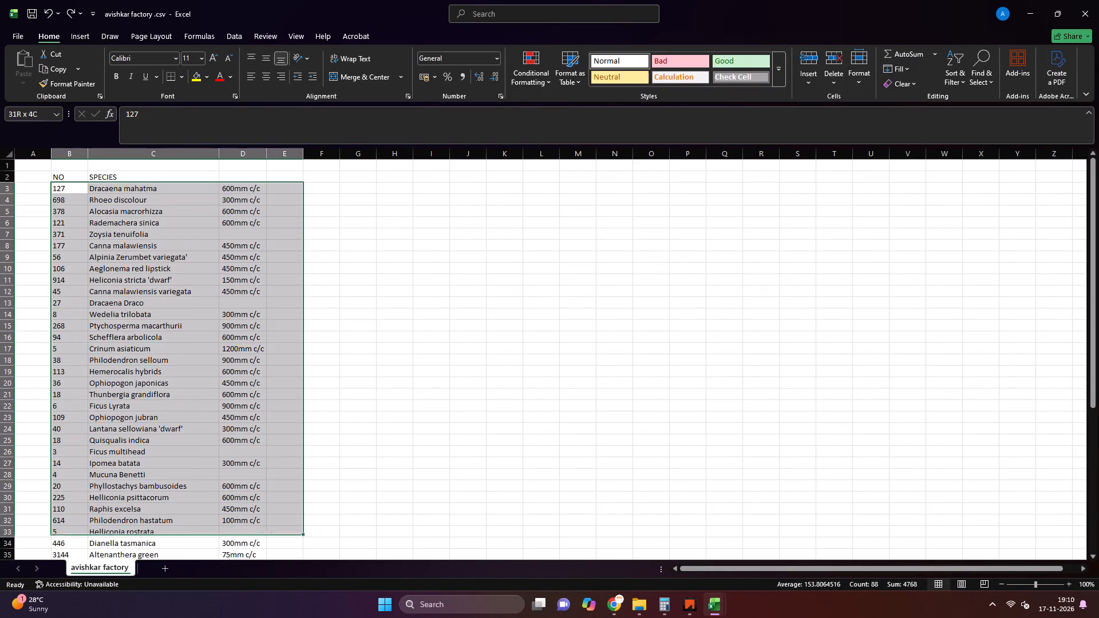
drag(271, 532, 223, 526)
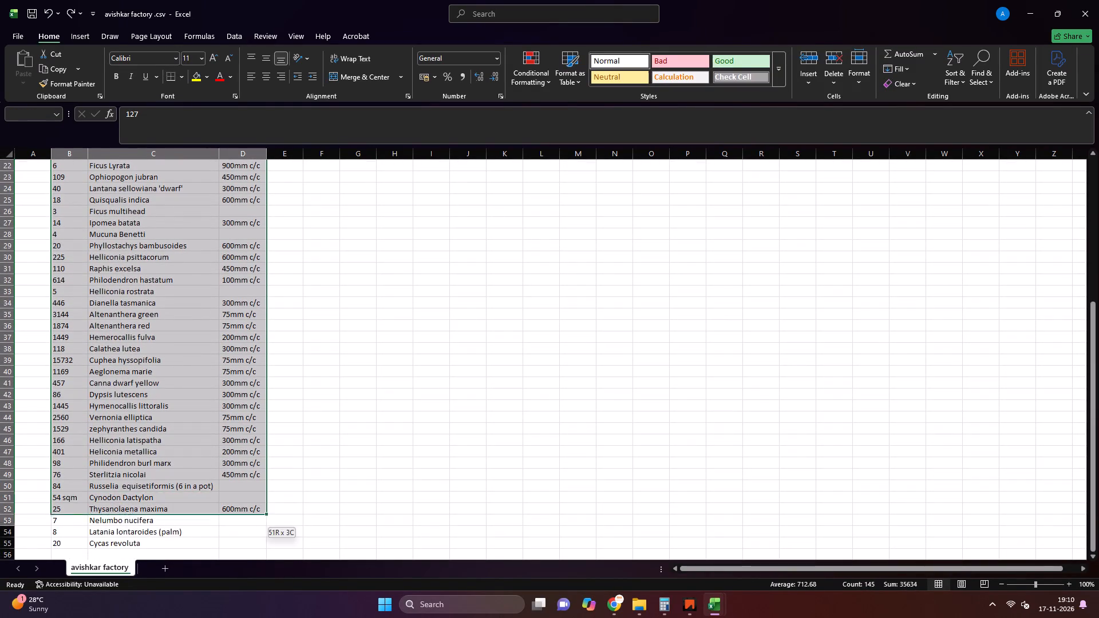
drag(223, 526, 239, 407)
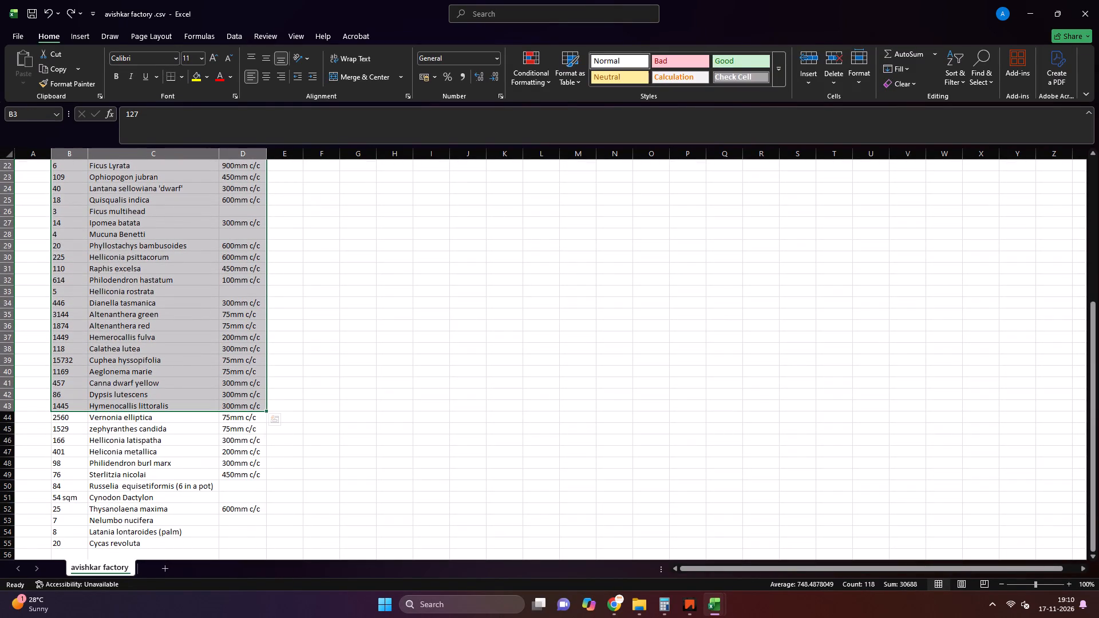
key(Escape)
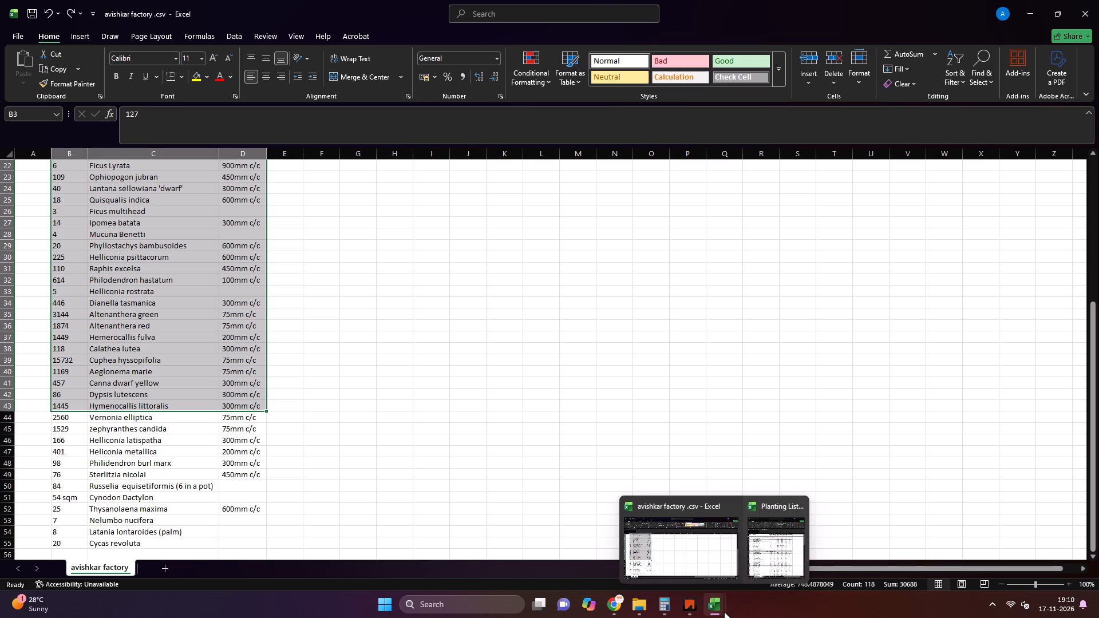
Bring the Planting List.xlsx workbook back in front of the avishkar factory list.
click(681, 522)
click(764, 557)
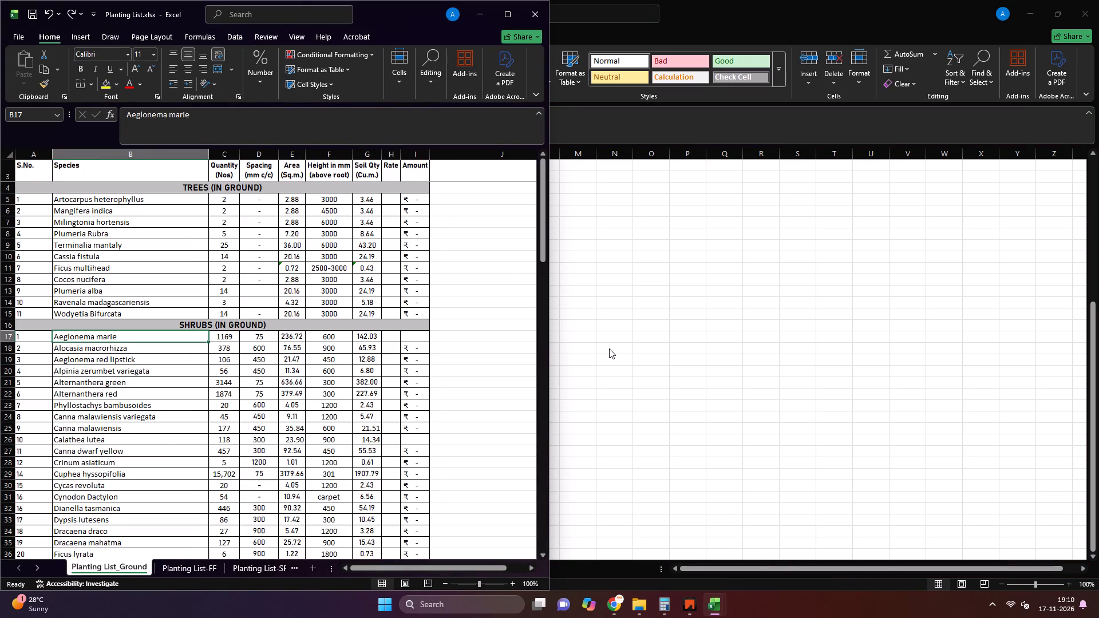
Place the avishkar factory list side by side with Planting List.xlsx, with the factory list shown from its first rows.
scroll(711, 300, up, 7)
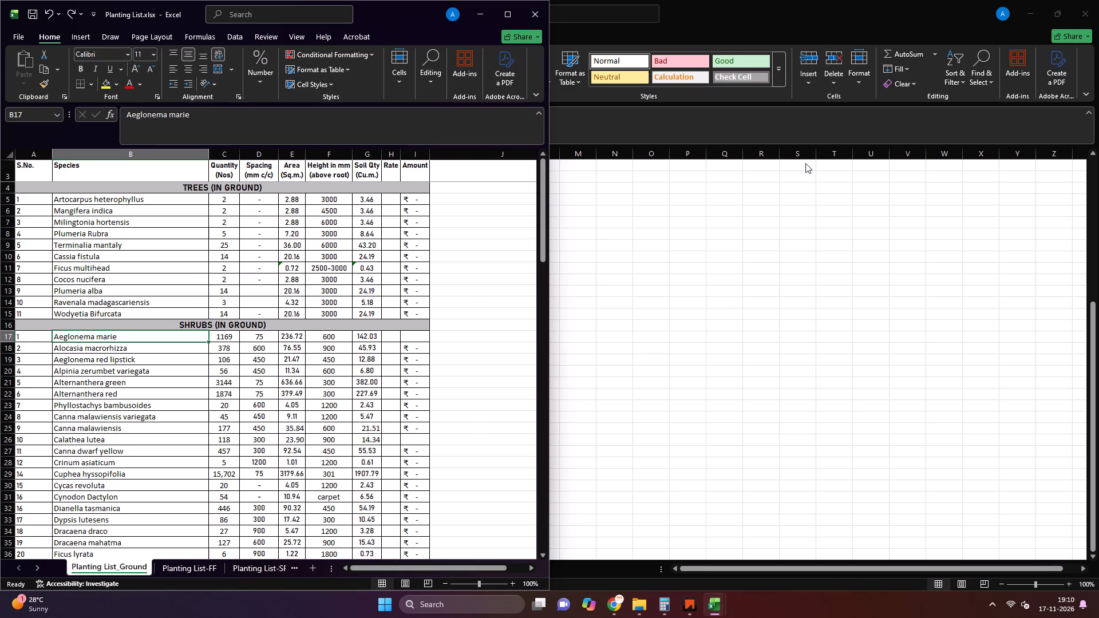
drag(809, 270, 809, 263)
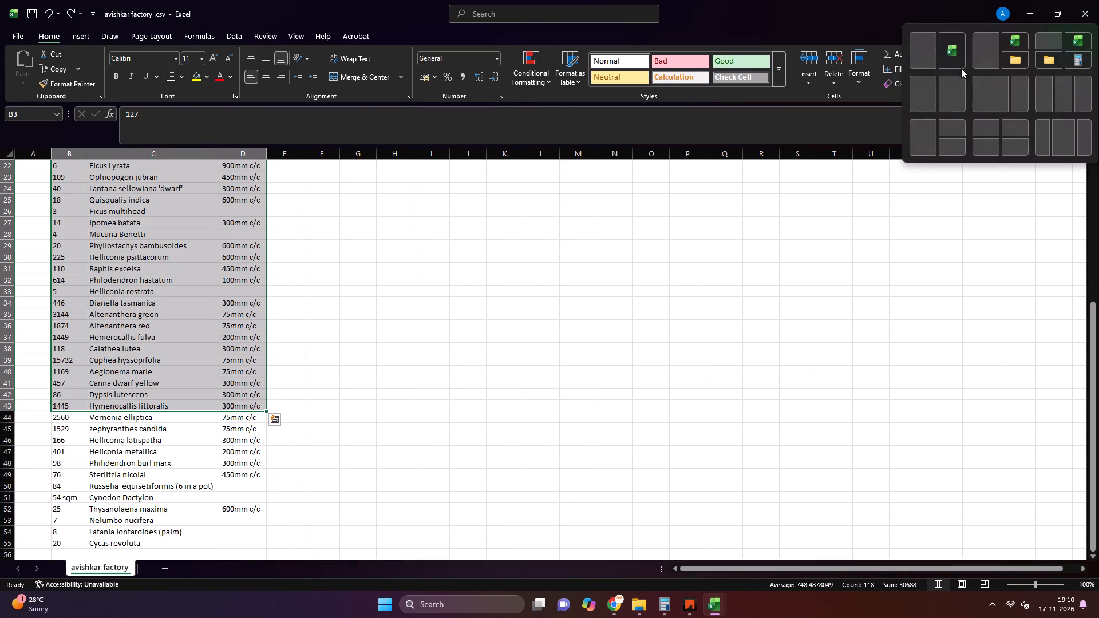
click(923, 52)
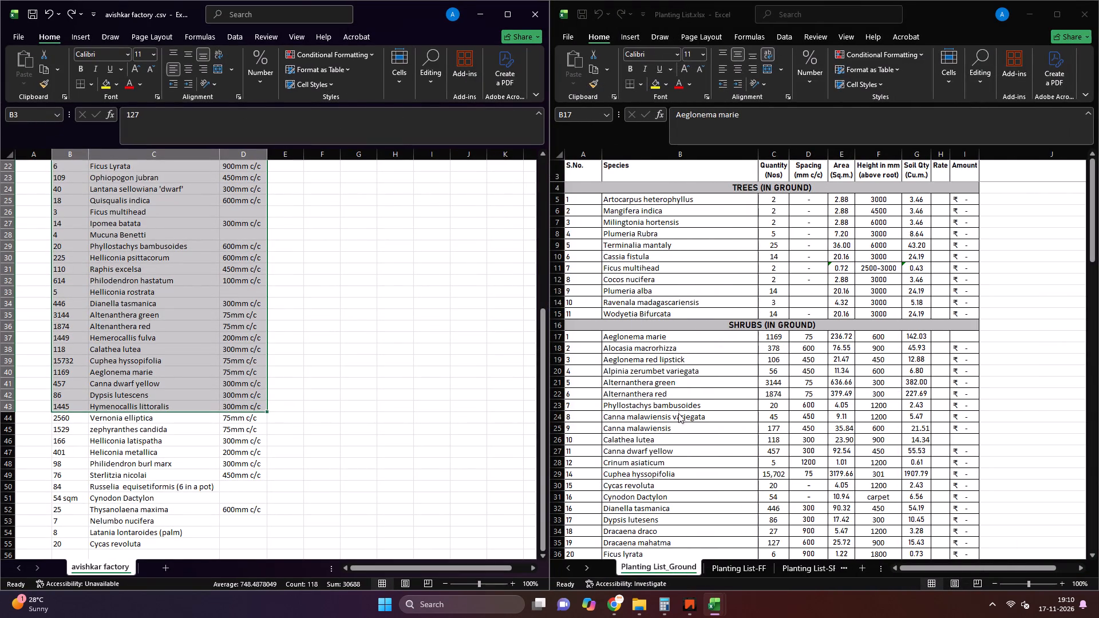
scroll(180, 295, up, 2)
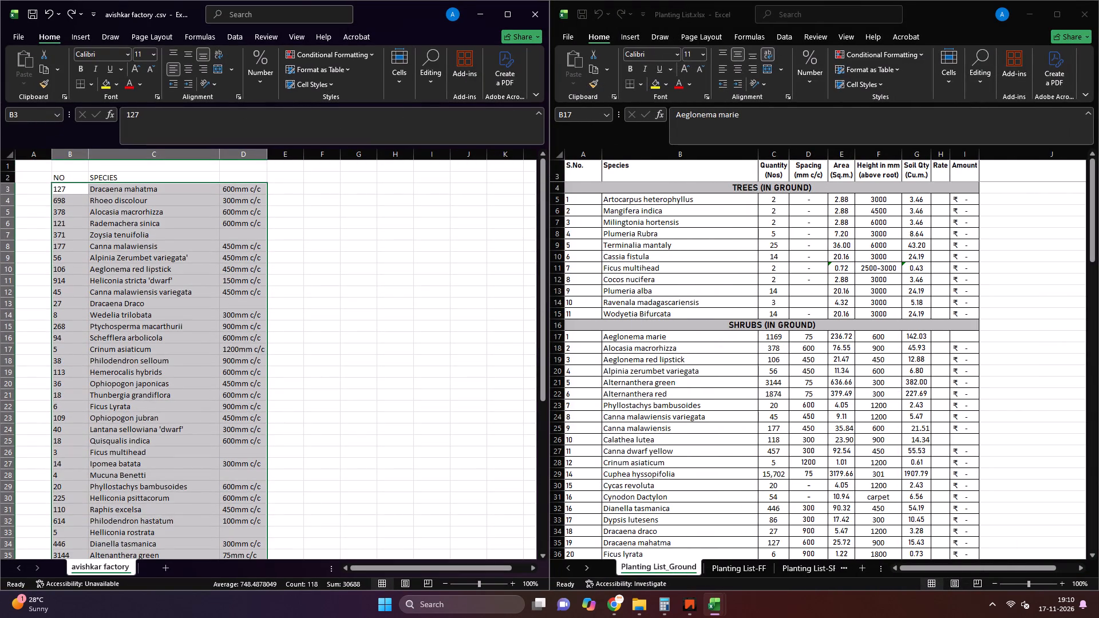
click(338, 304)
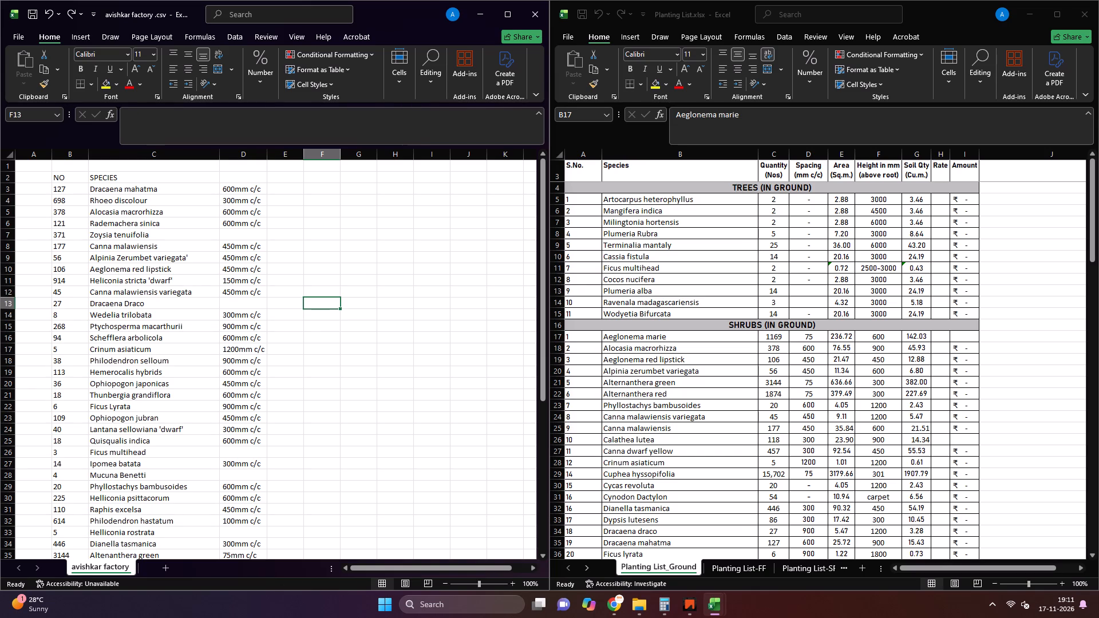
click(135, 196)
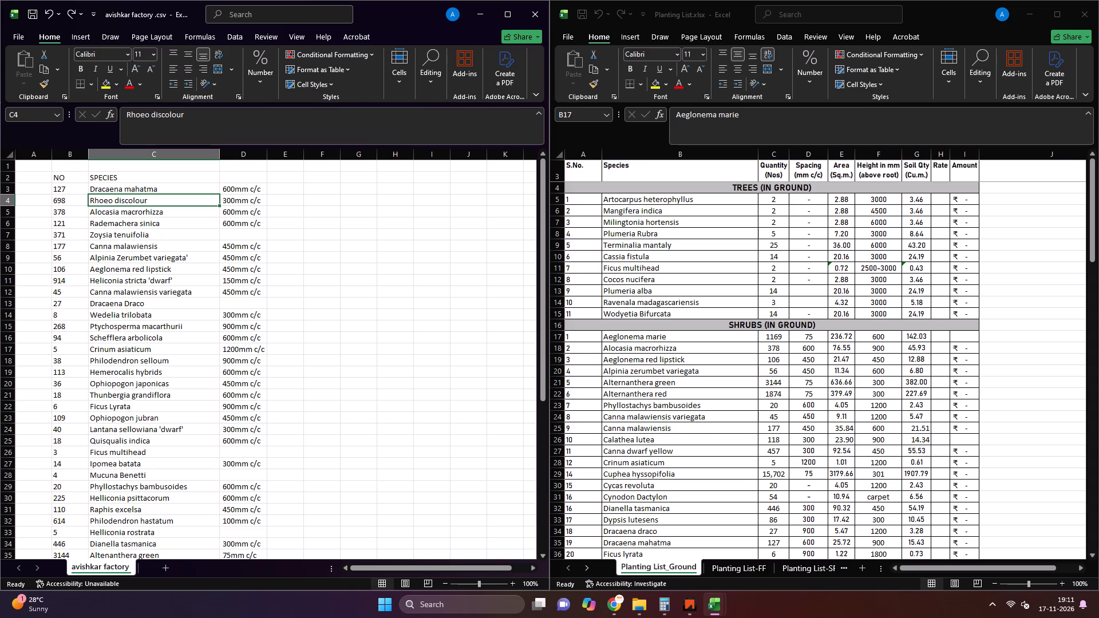
click(677, 374)
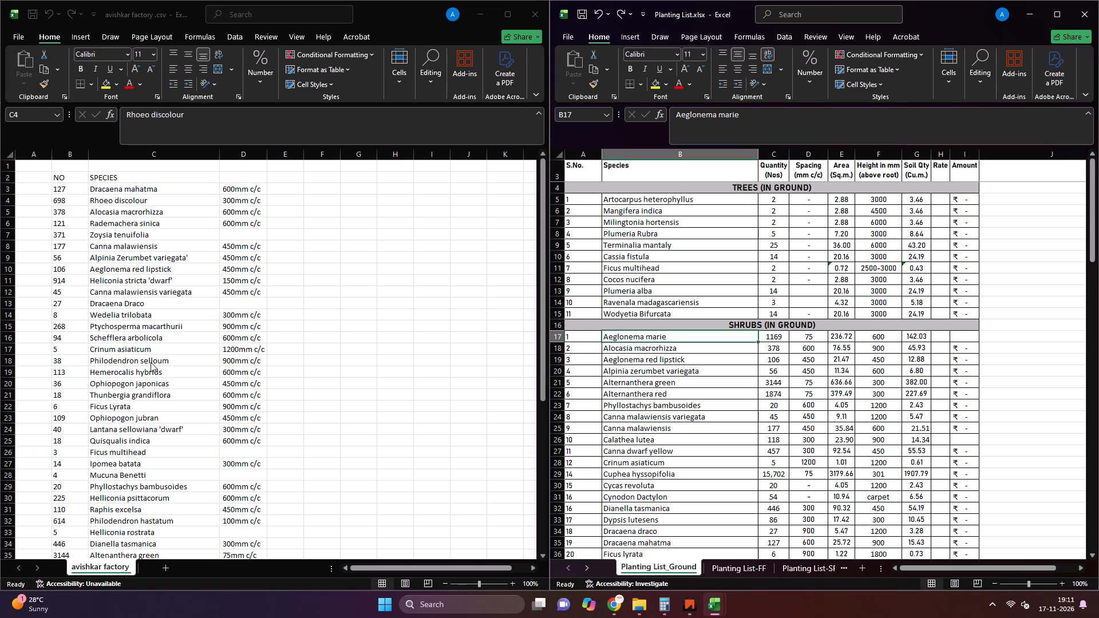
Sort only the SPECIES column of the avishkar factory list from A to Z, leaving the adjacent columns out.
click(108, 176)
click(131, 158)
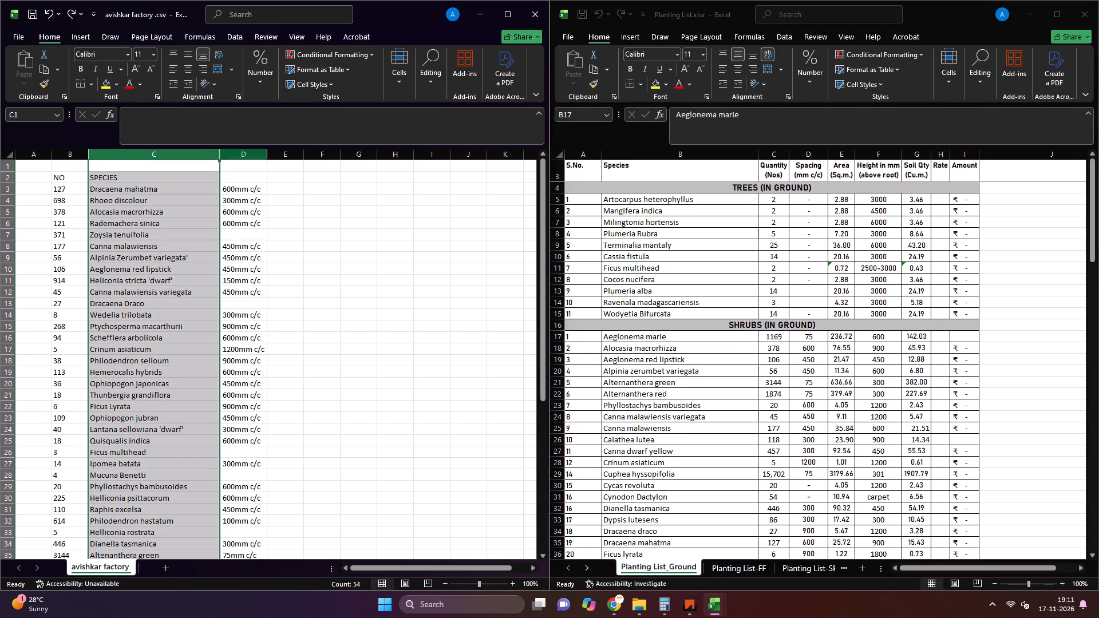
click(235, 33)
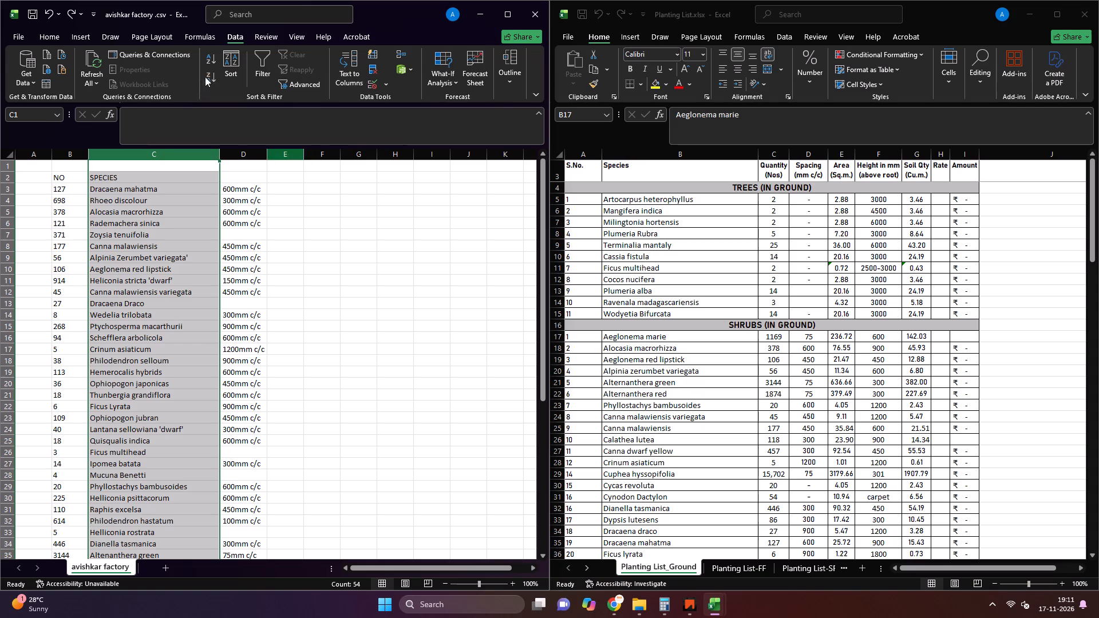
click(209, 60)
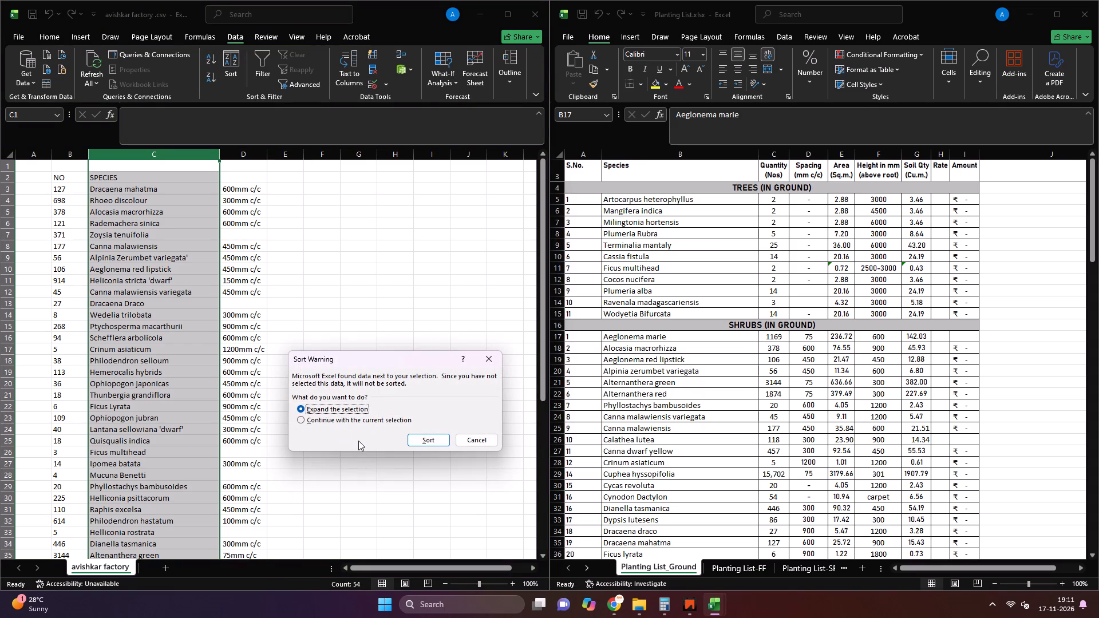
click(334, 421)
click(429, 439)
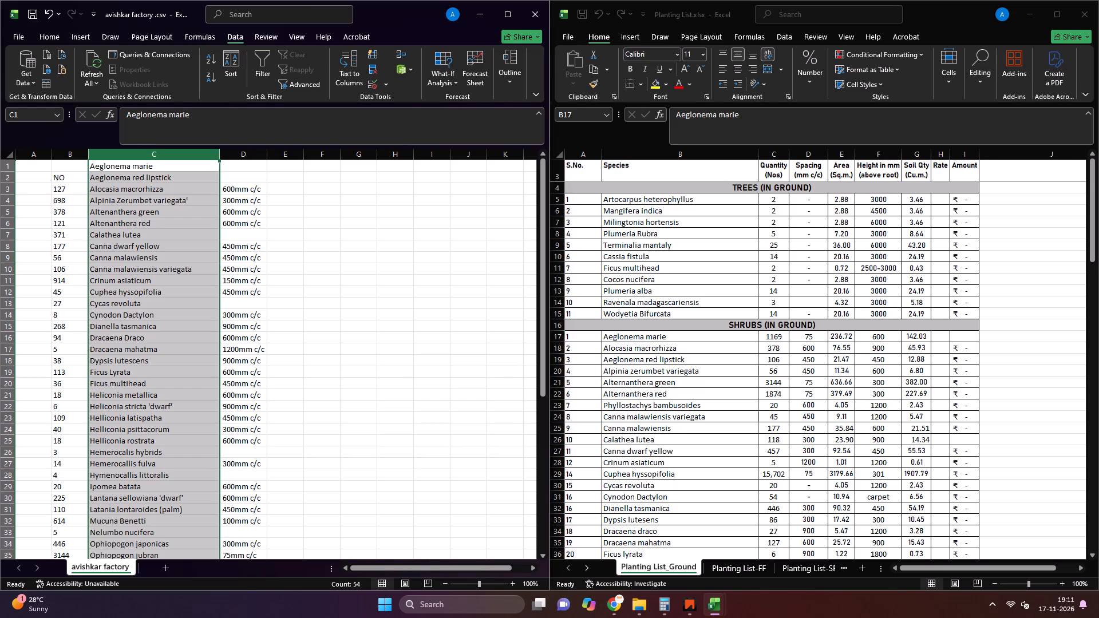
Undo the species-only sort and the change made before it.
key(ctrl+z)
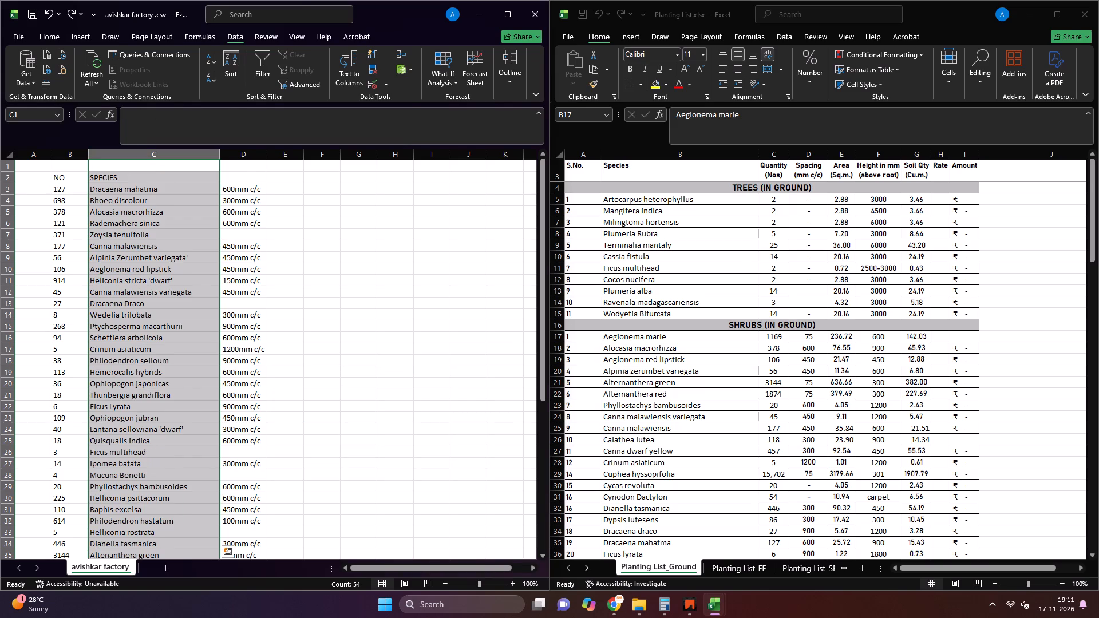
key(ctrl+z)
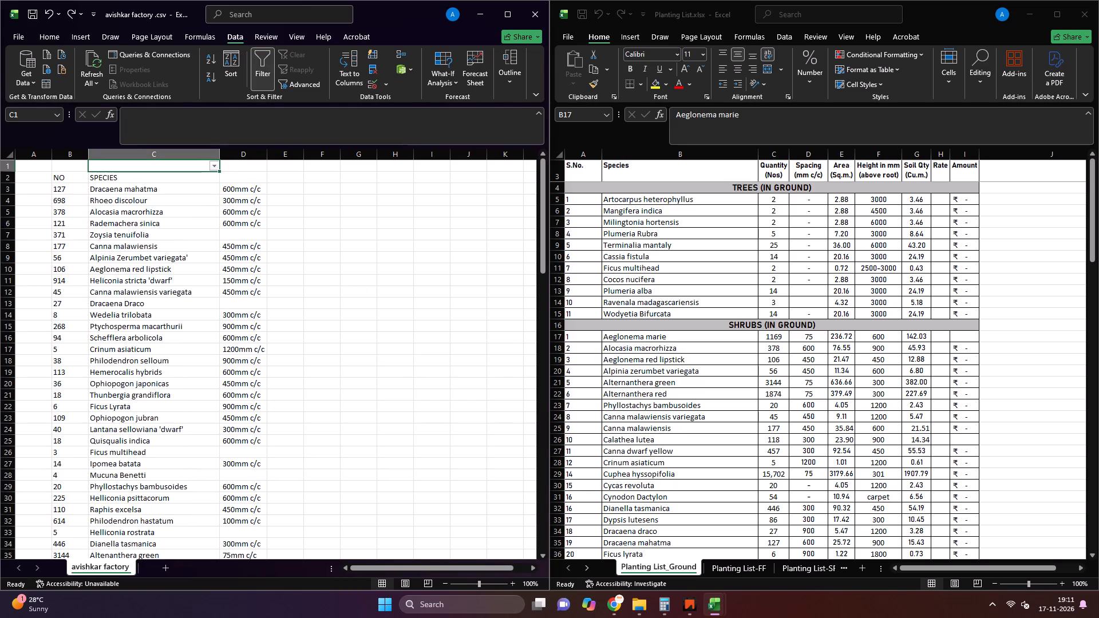
Sort columns B and C of the avishkar factory list together by NO, first ascending, finally from largest to smallest.
drag(81, 157, 111, 159)
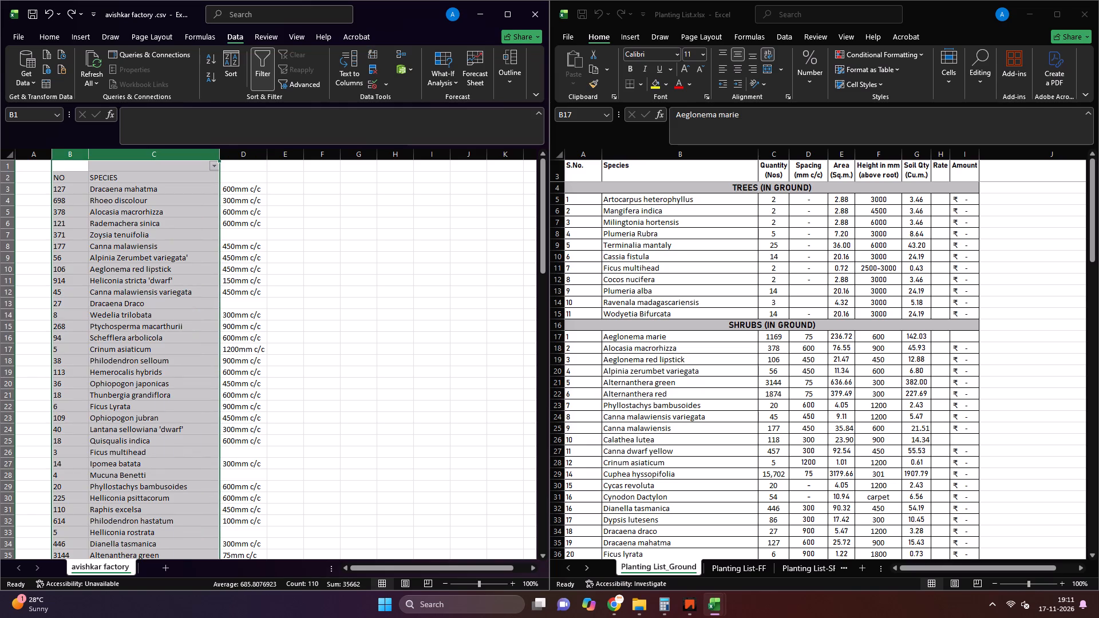
click(208, 58)
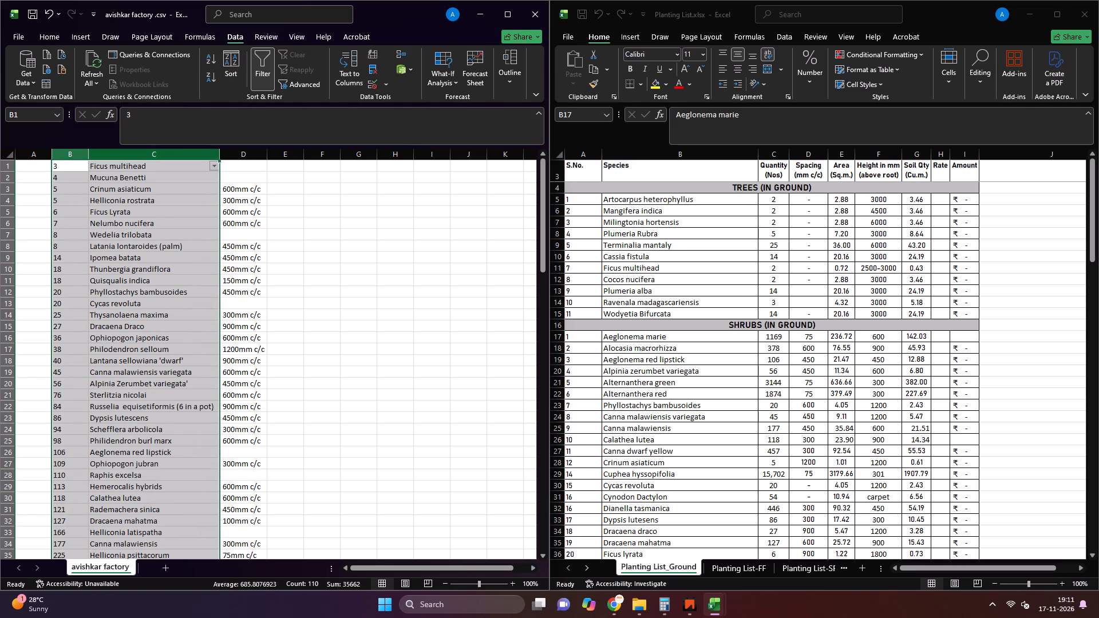
click(211, 61)
click(211, 61)
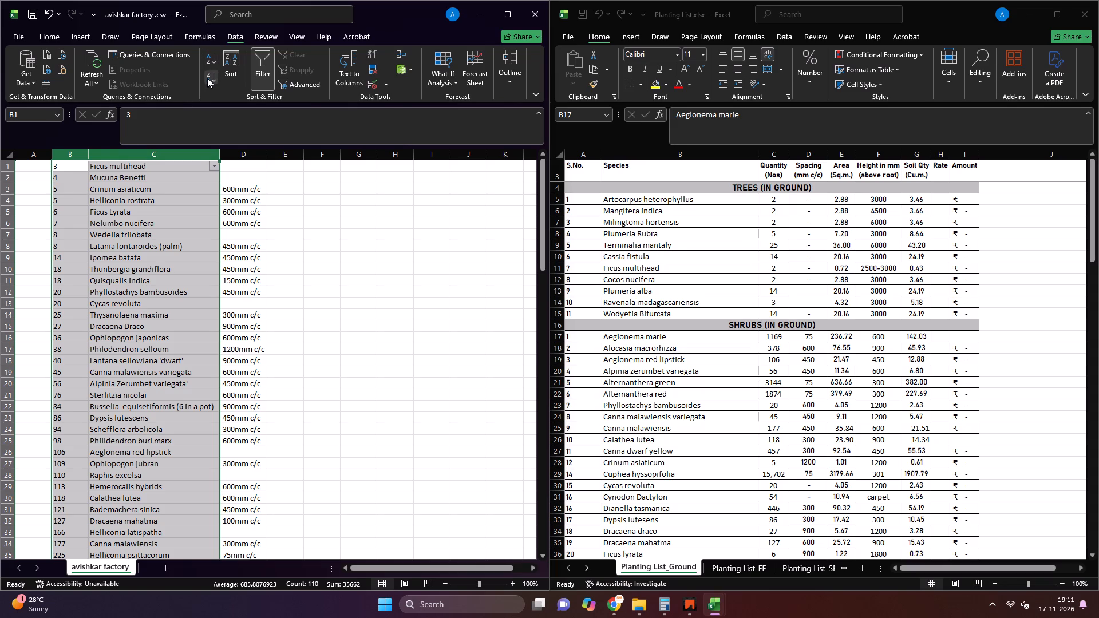
click(207, 78)
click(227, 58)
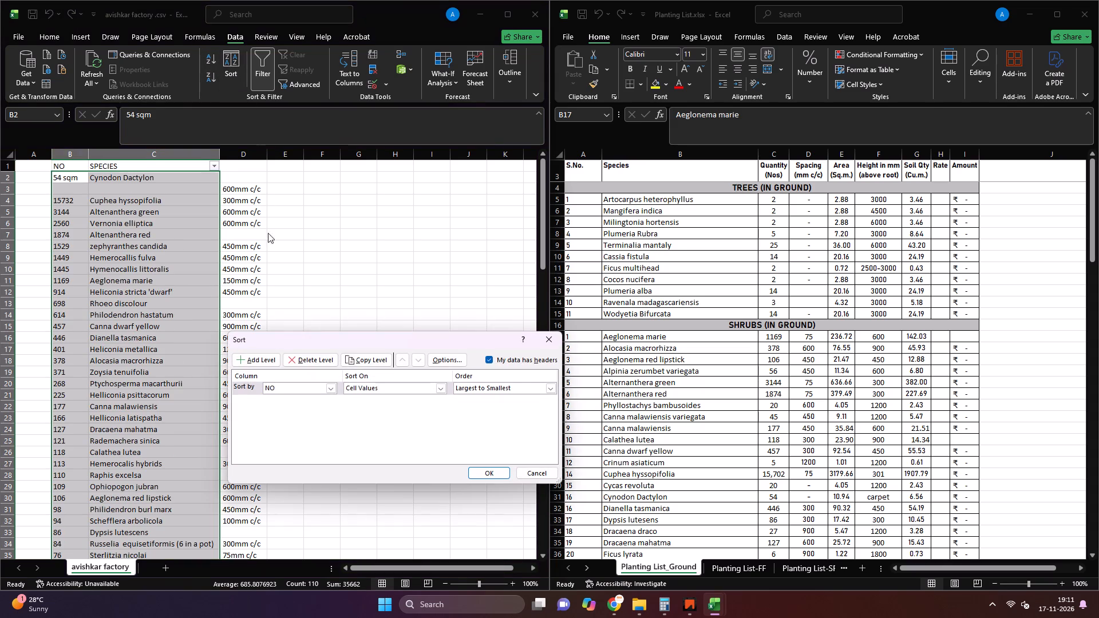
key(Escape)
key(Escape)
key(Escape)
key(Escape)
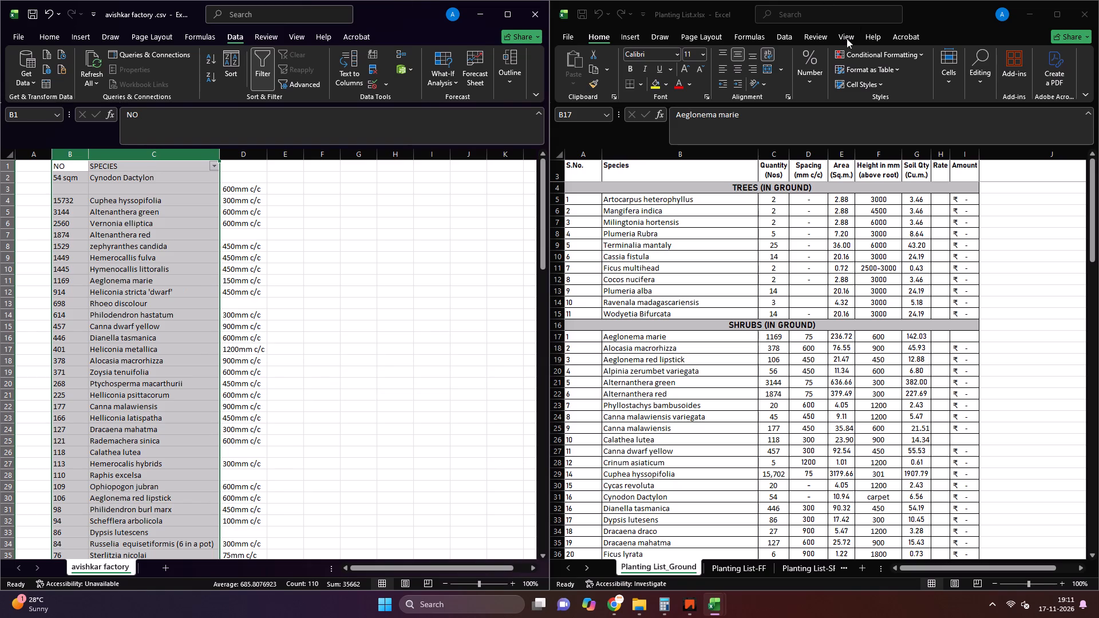
Maximize the avishkar factory list window and clear the column selection.
click(504, 12)
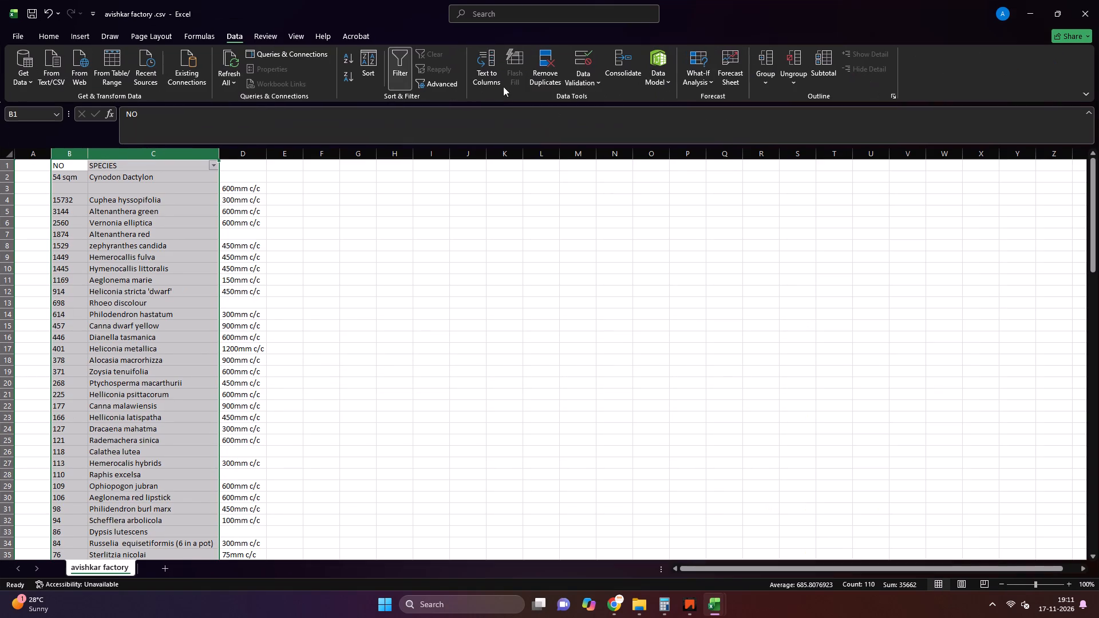
key(Escape)
click(437, 317)
key(Escape)
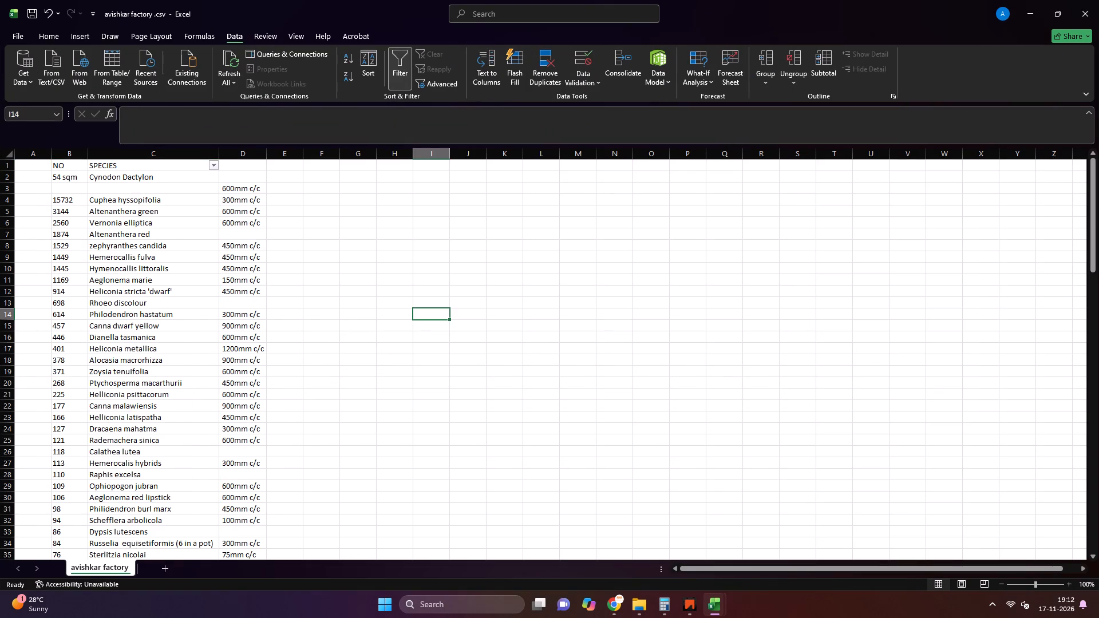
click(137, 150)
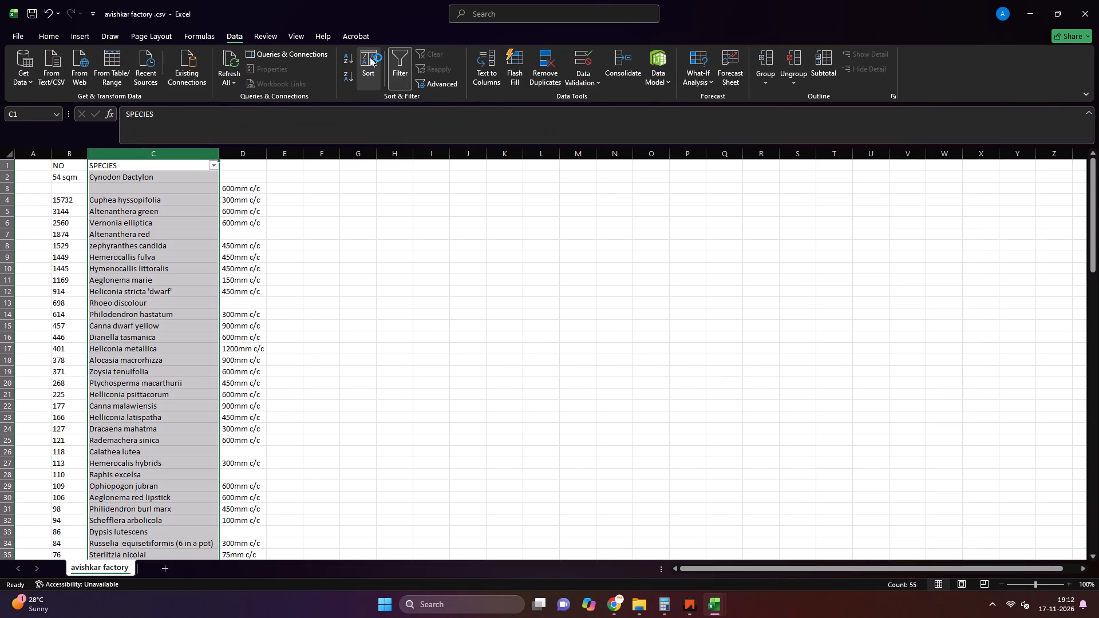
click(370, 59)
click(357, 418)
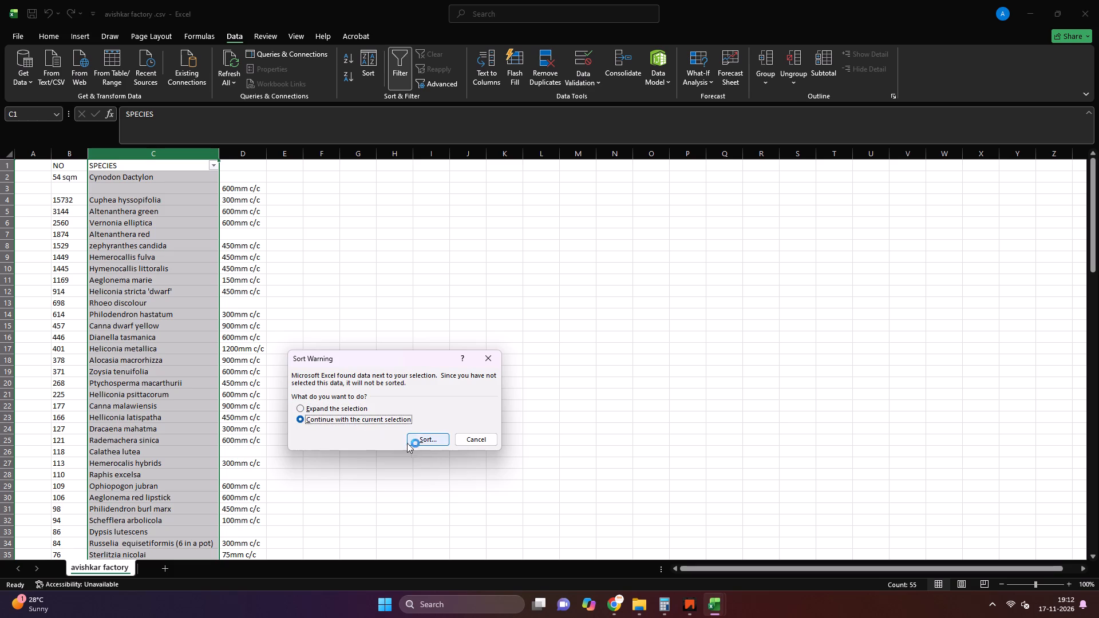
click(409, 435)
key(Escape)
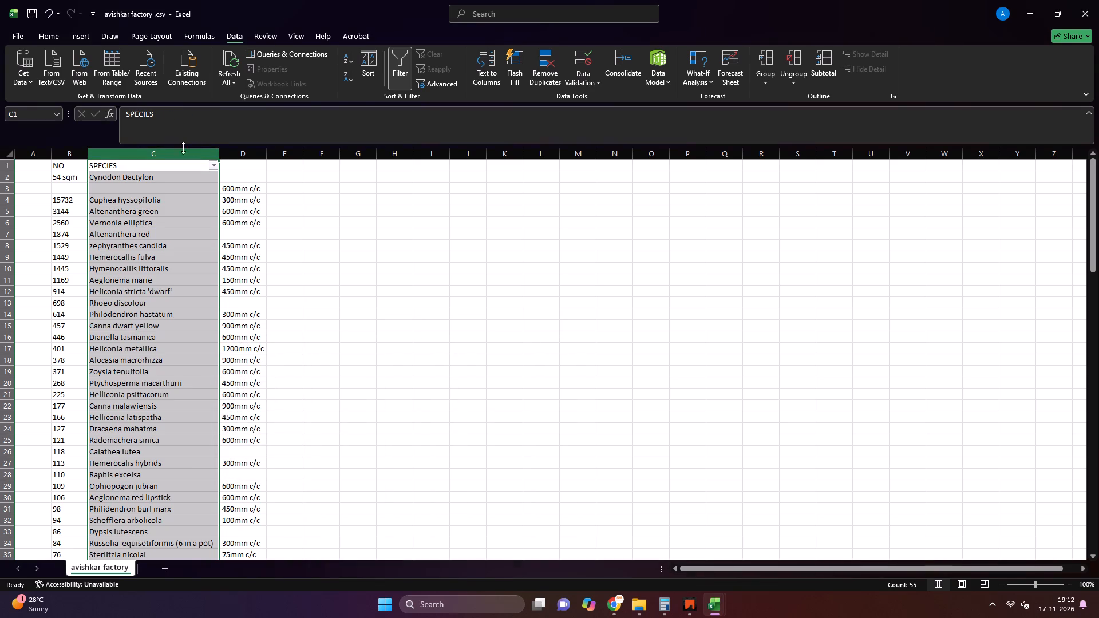
Remove the filter from the SPECIES heading in row 1.
click(8, 161)
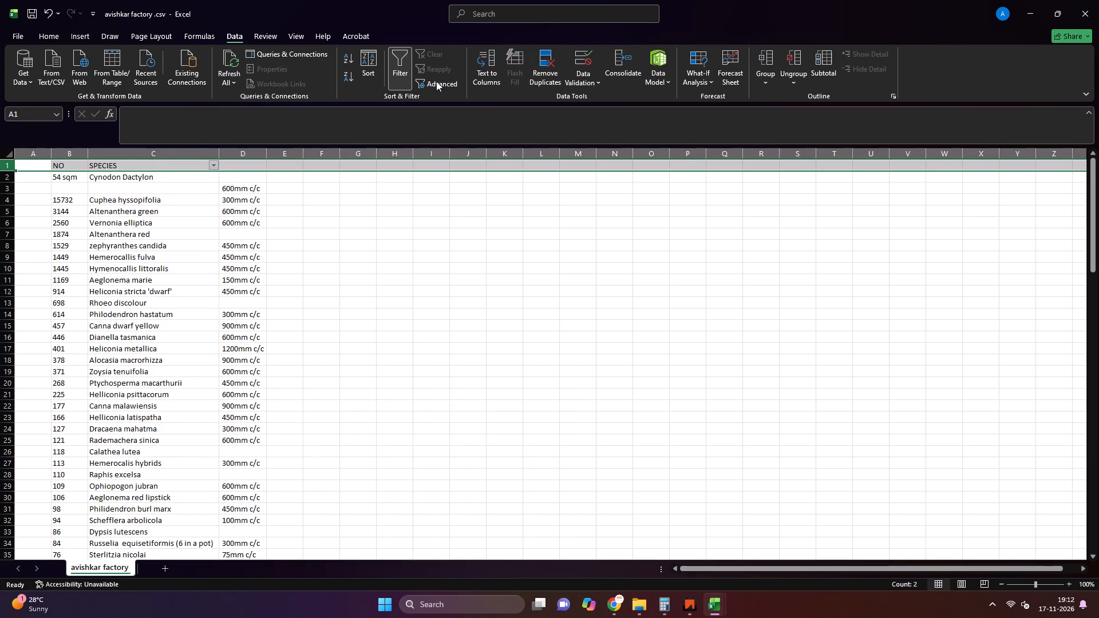
click(404, 59)
click(424, 239)
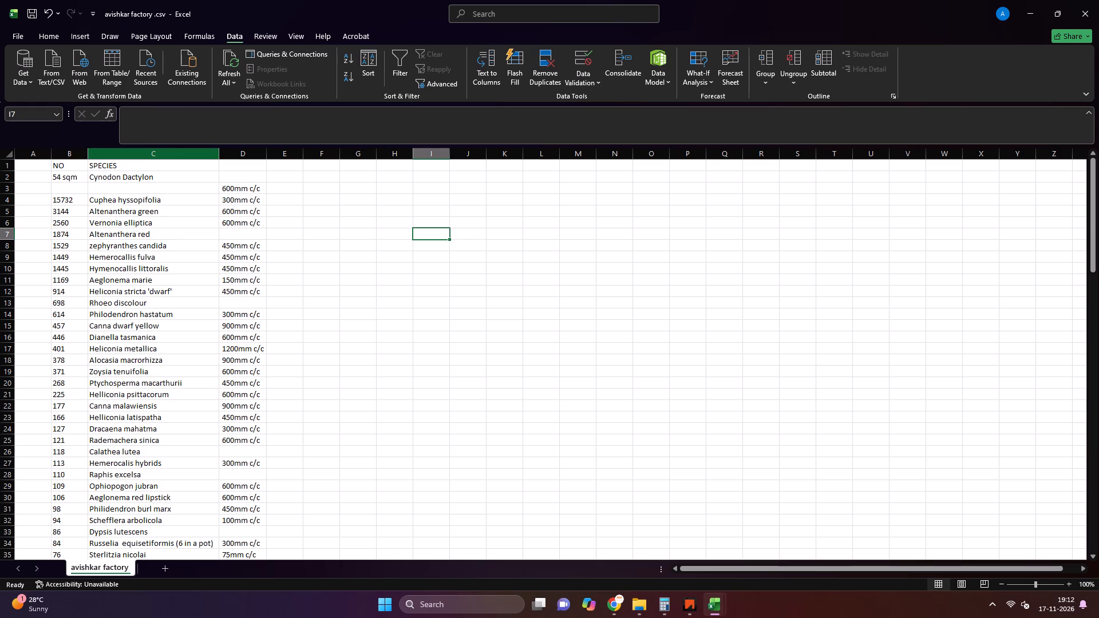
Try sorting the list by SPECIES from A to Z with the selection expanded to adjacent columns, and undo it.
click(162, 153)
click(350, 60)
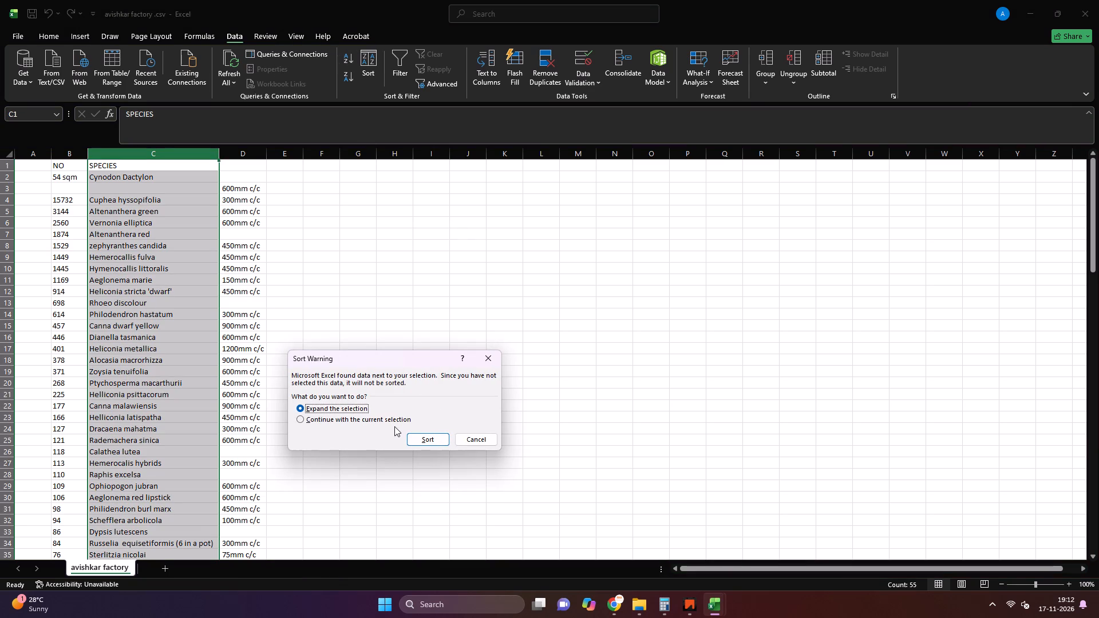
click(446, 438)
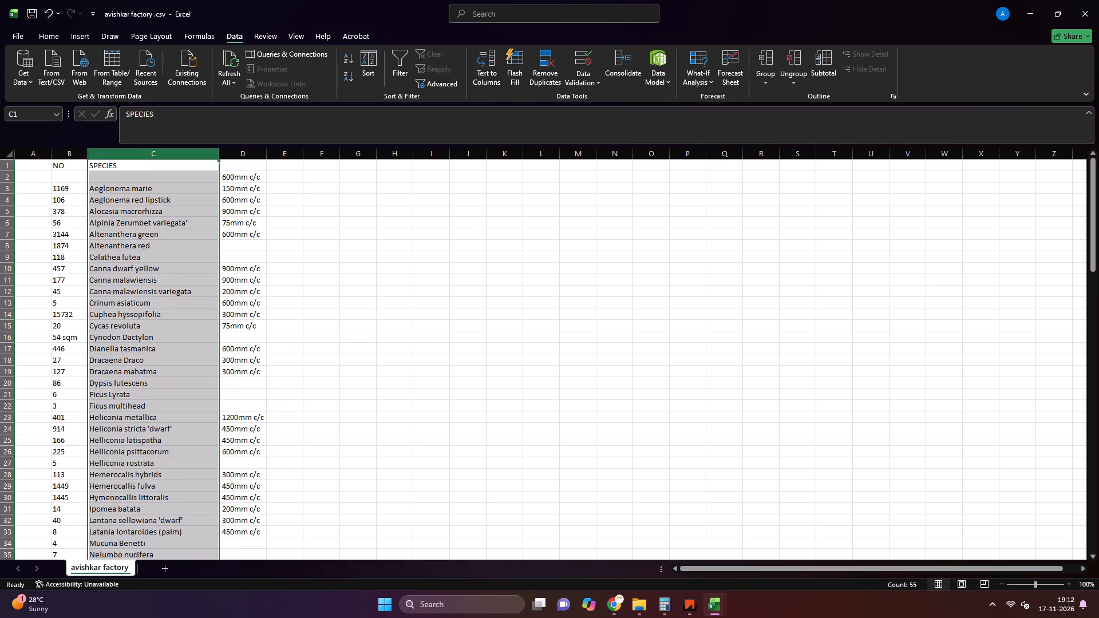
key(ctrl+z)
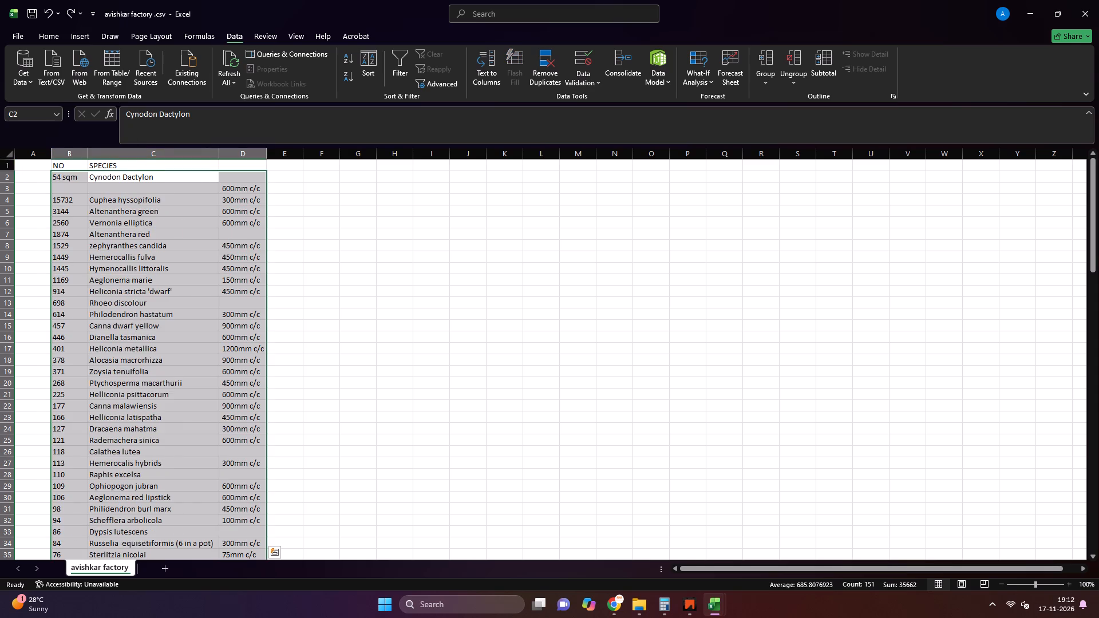
Sort the avishkar factory list by SPECIES from A to Z, expanding the selection to adjacent columns, and check the sorted rows.
click(413, 223)
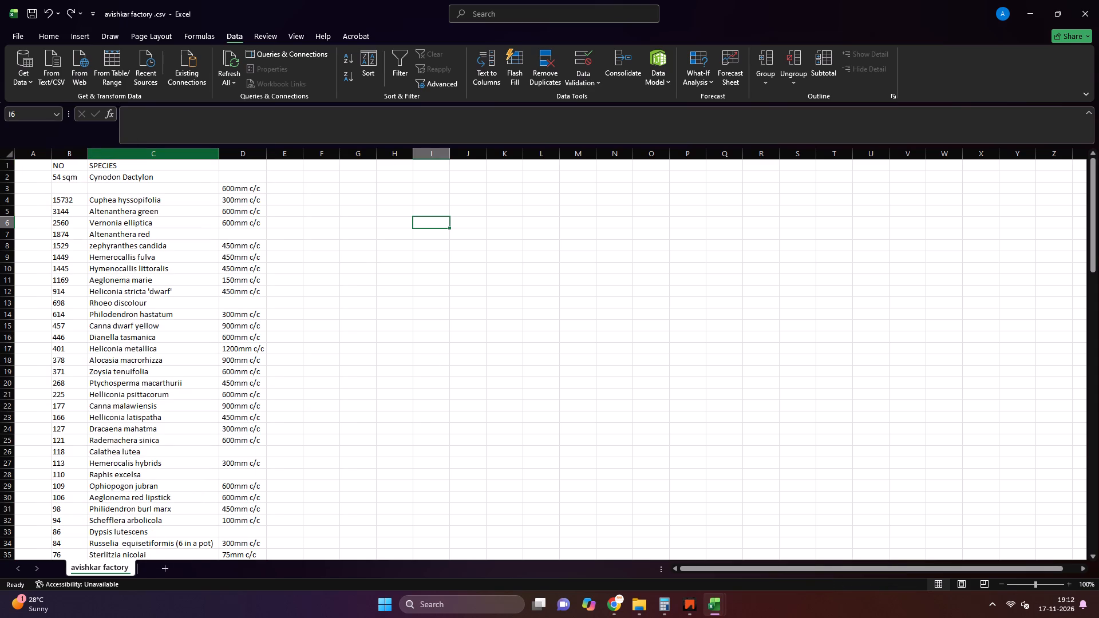
click(127, 156)
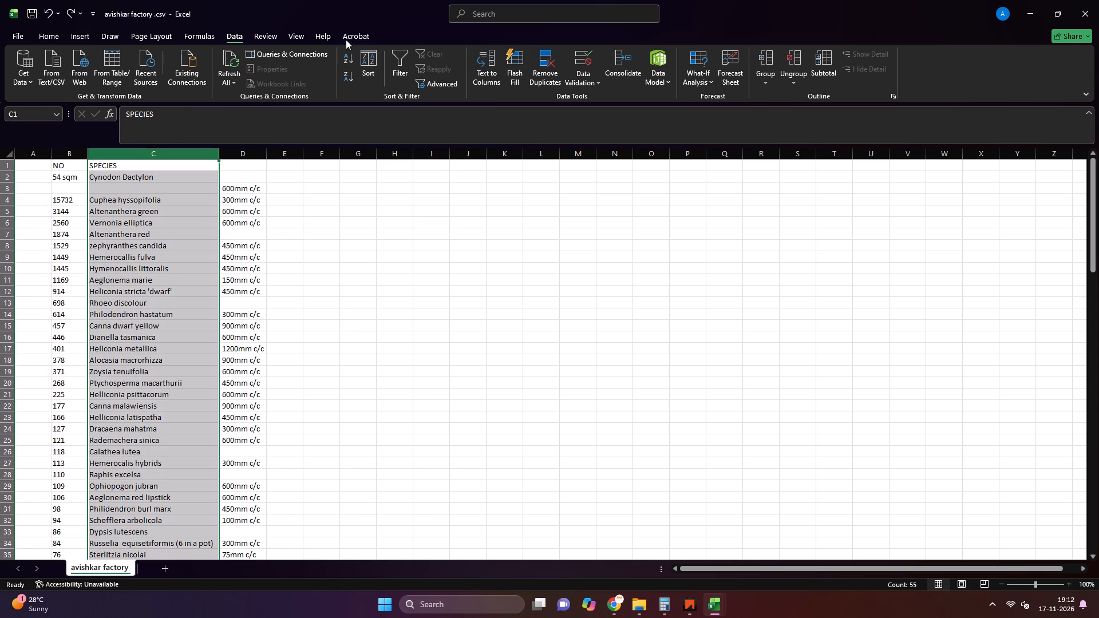
click(341, 61)
click(345, 58)
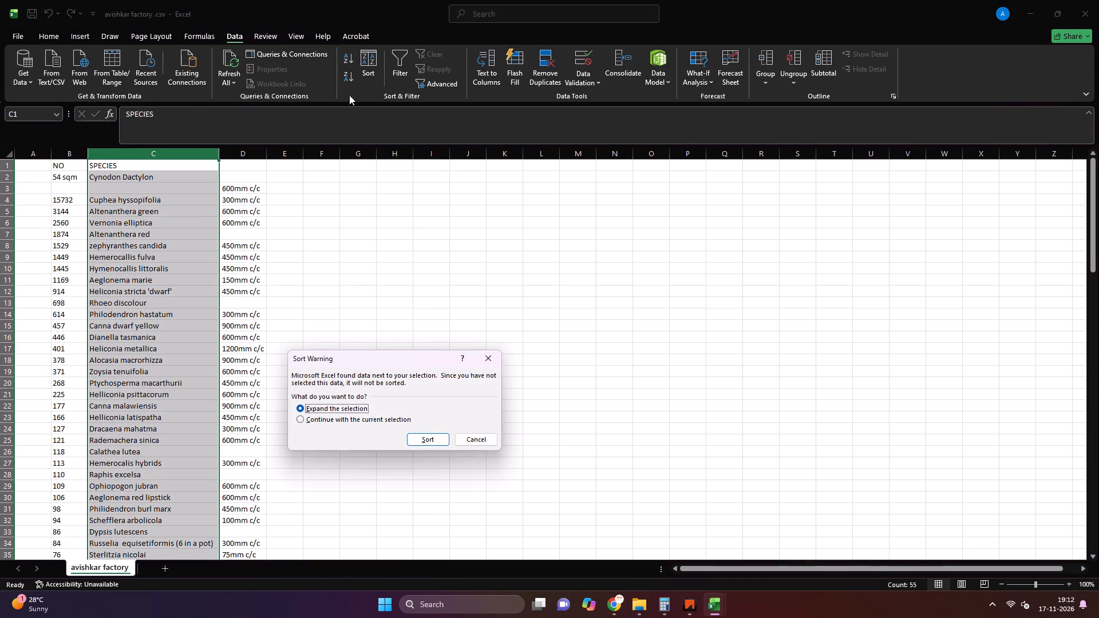
click(413, 439)
click(319, 331)
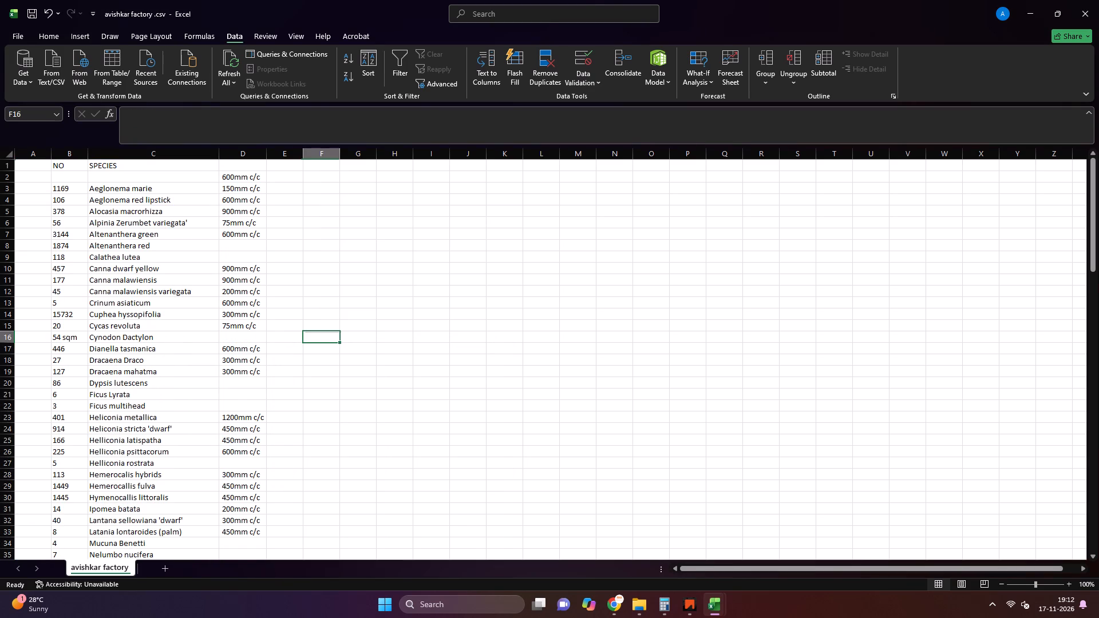
scroll(147, 317, down, 3)
scroll(147, 317, up, 3)
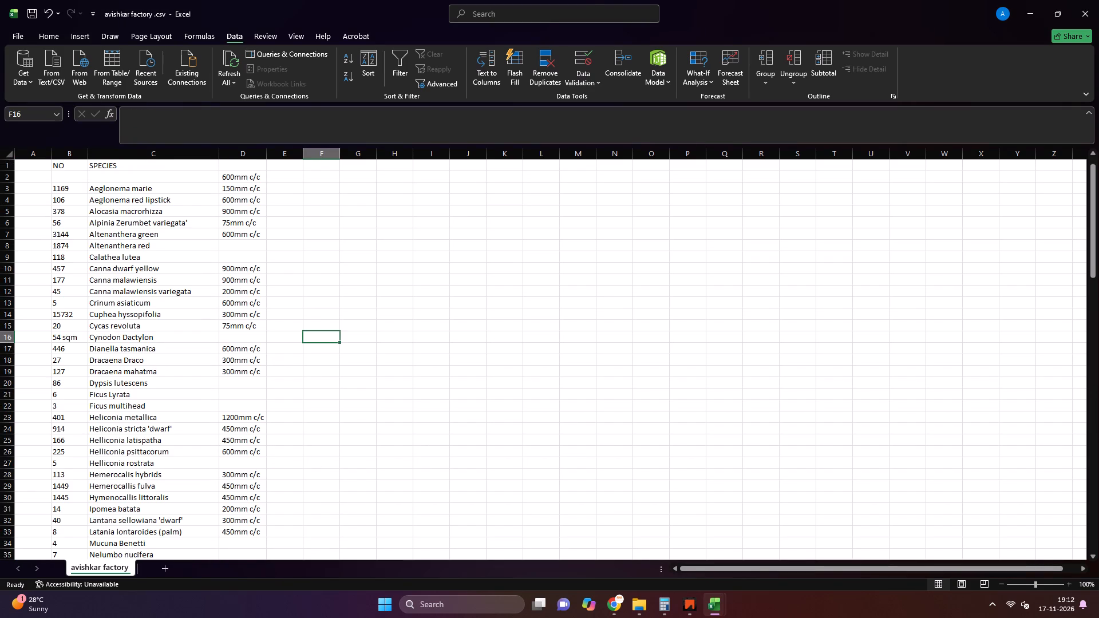
scroll(147, 317, up, 4)
key(Escape)
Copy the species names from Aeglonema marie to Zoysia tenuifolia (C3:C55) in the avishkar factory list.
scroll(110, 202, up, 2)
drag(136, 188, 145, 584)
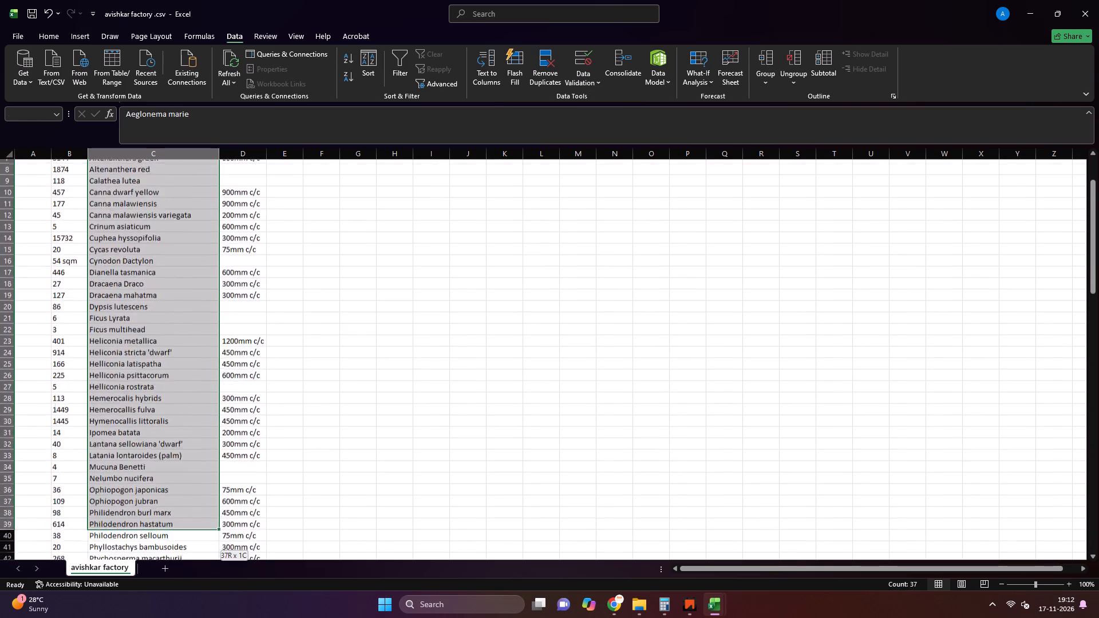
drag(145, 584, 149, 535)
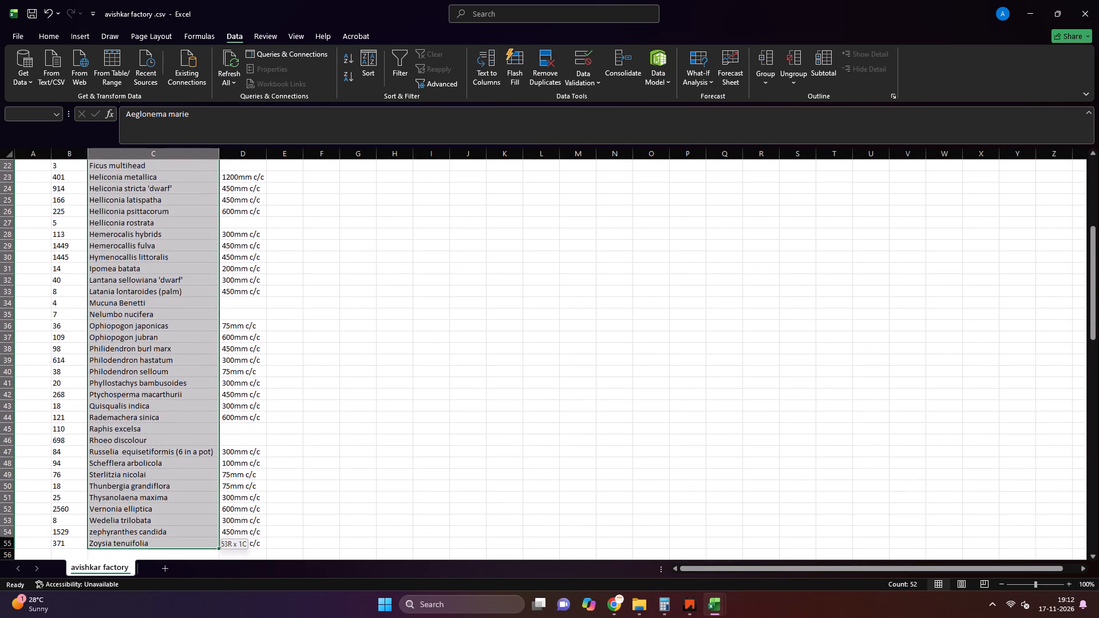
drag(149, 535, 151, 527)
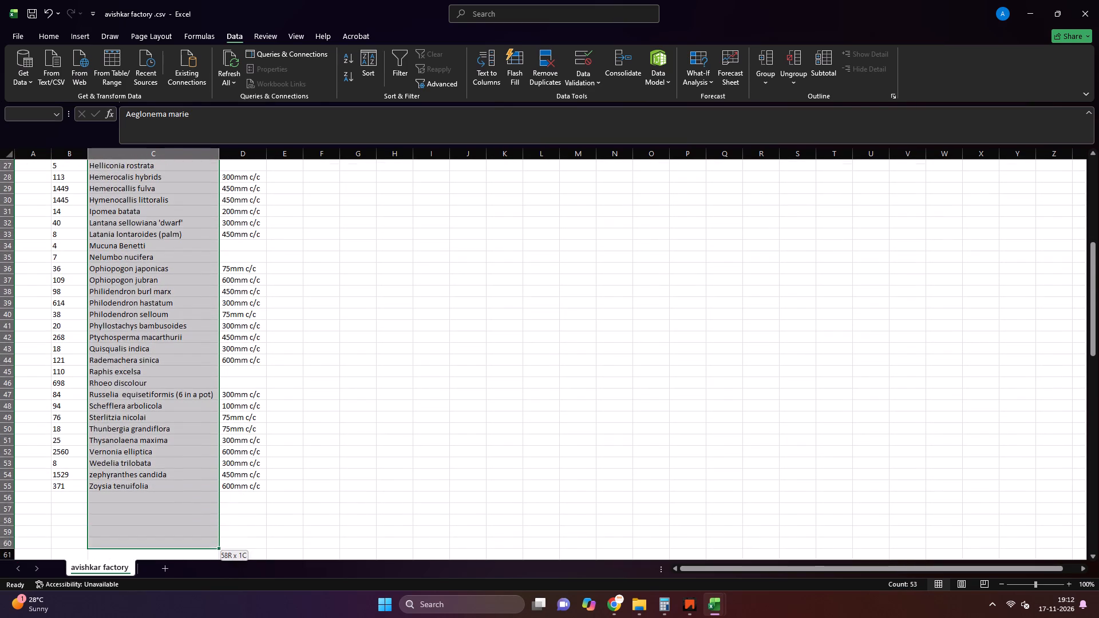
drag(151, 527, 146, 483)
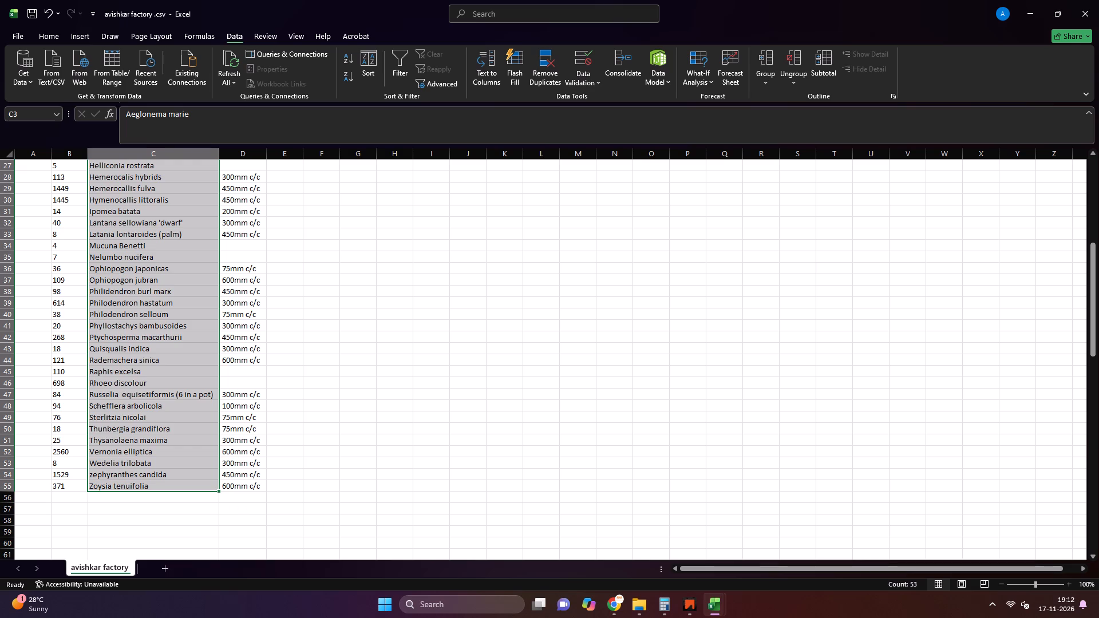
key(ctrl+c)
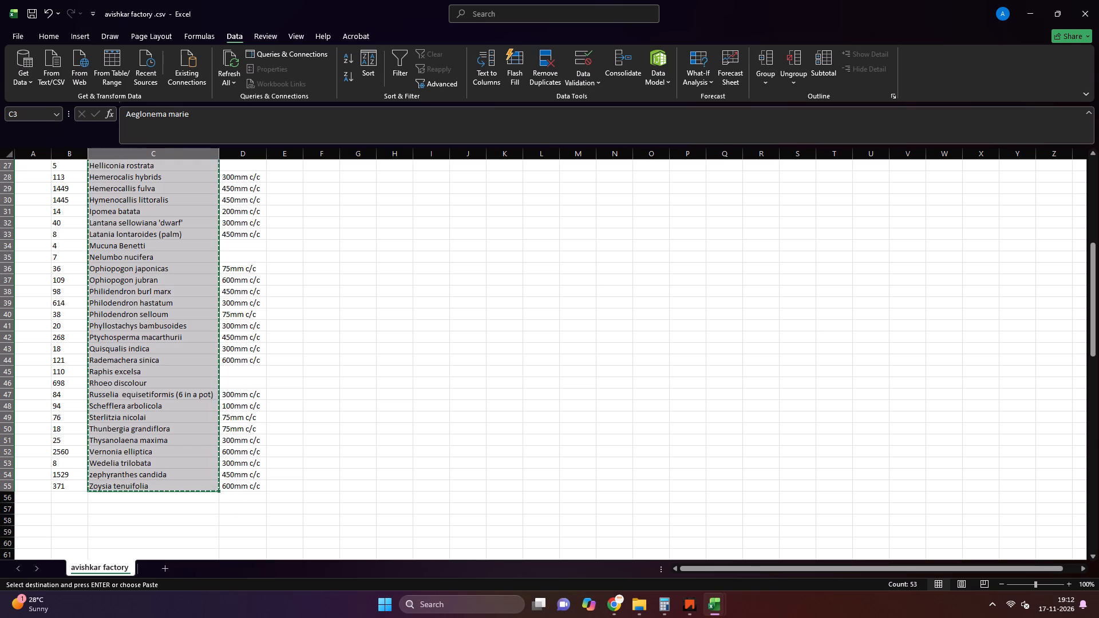
Restore the avishkar factory window beside Planting List.xlsx and check how far the ground-floor shrub species column runs.
click(1060, 15)
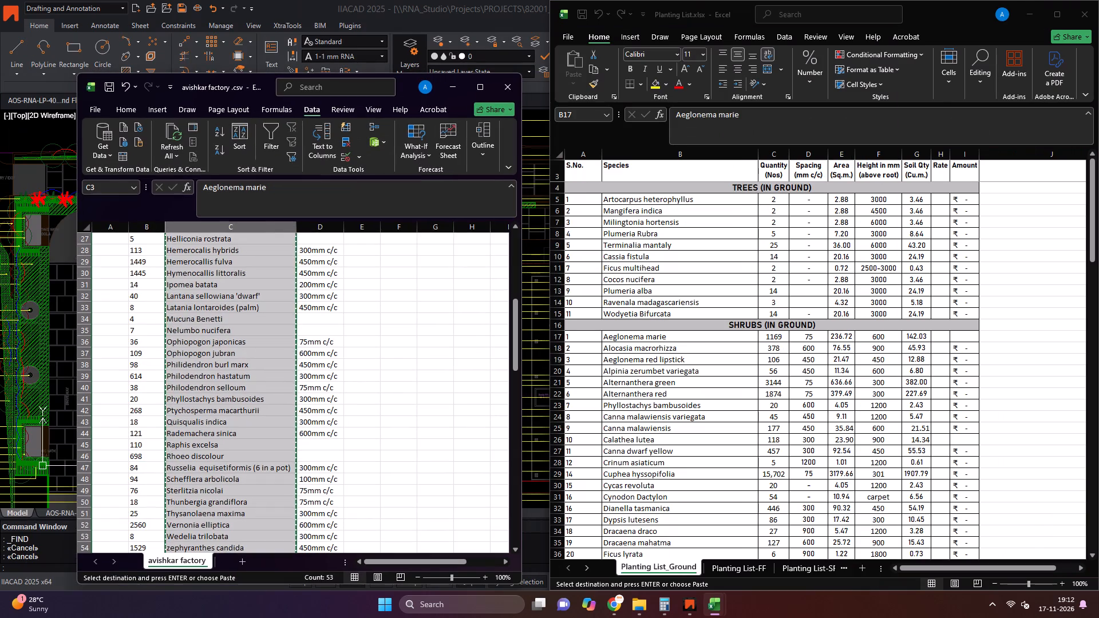
click(703, 310)
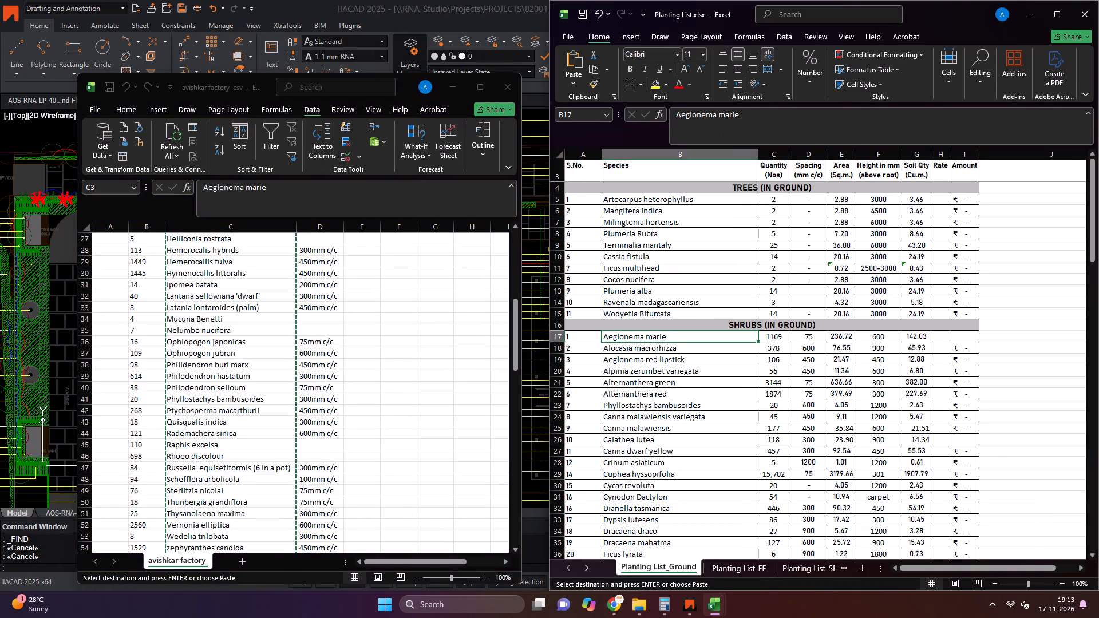
drag(669, 337, 670, 592)
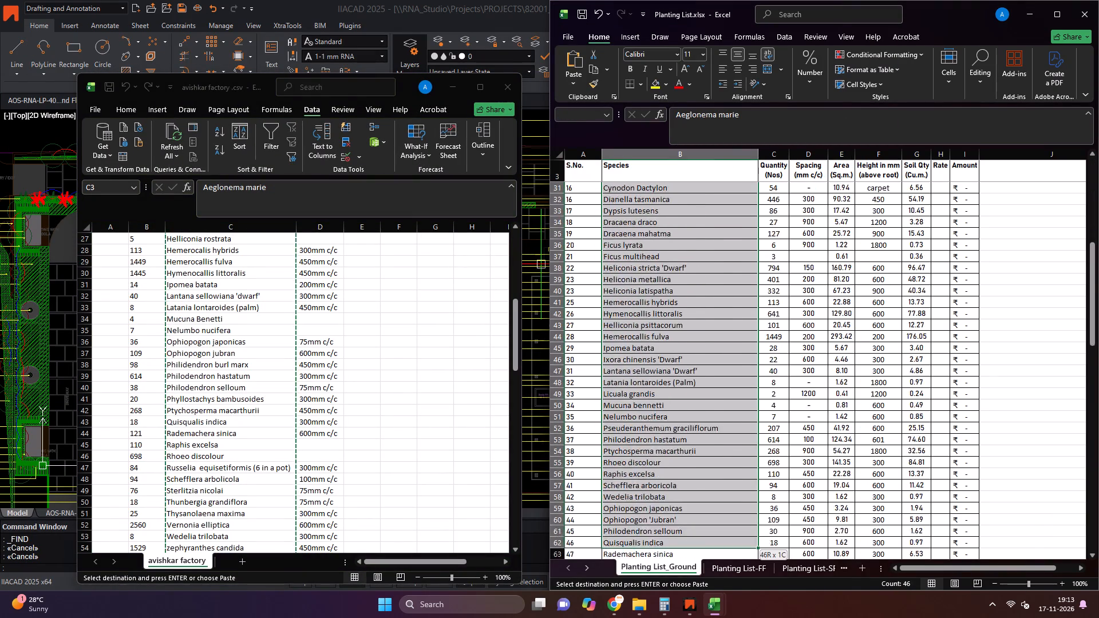
drag(670, 592, 667, 459)
click(667, 459)
click(999, 387)
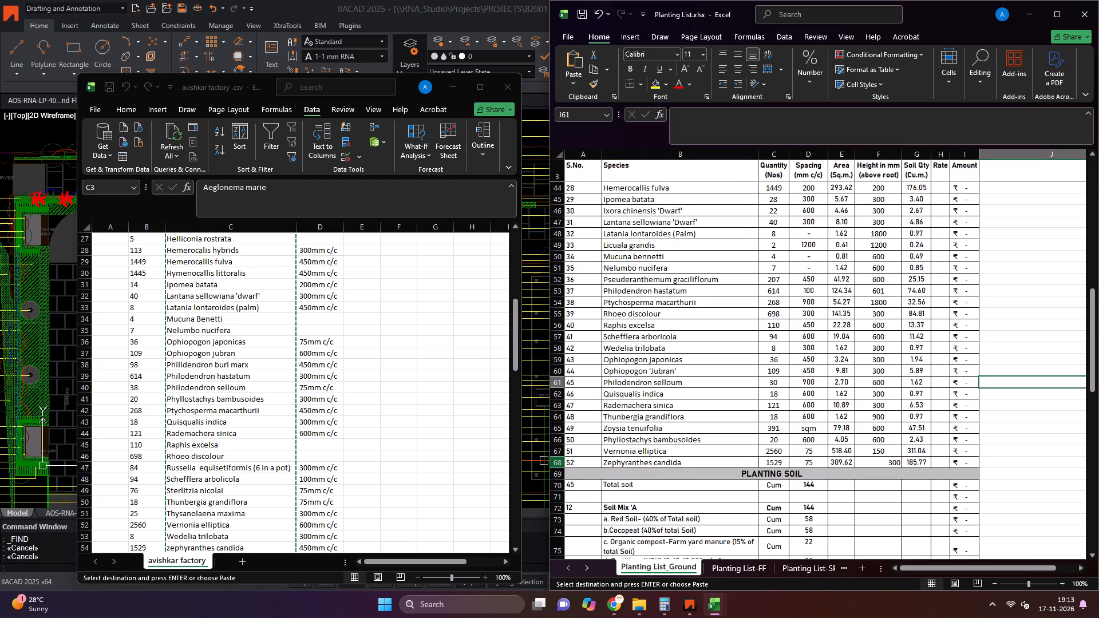
Insert two blank rows between the last shrub, Zephyranthes candida, and the PLANTING SOIL heading on the Planting List_Ground sheet.
click(559, 476)
right_click(559, 476)
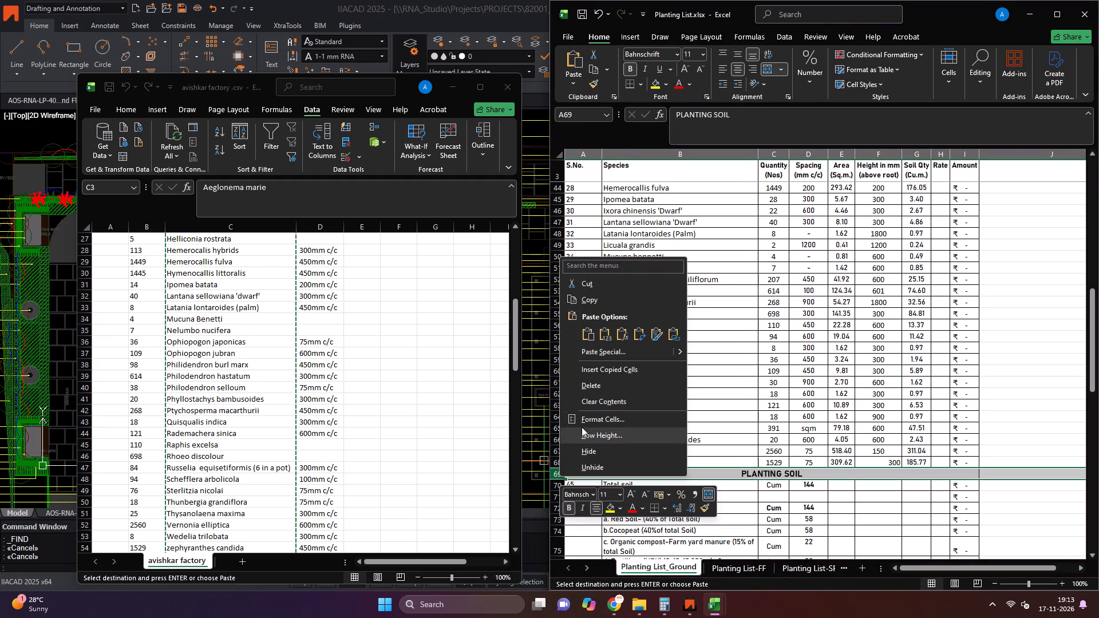
key(Escape)
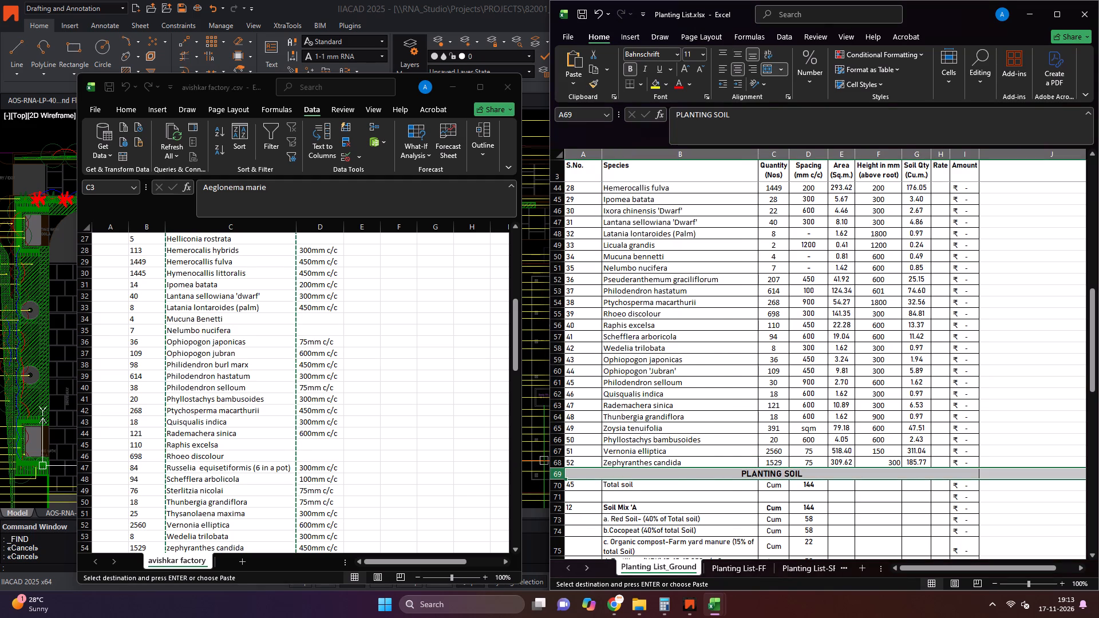
key(Escape)
click(559, 461)
click(563, 472)
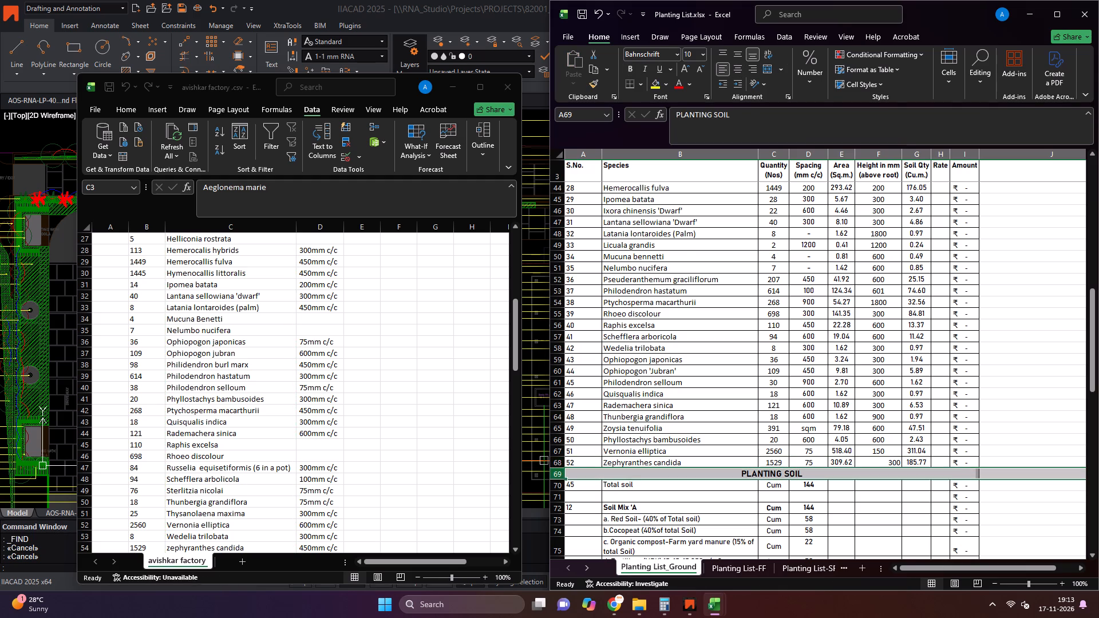
right_click(562, 473)
click(597, 369)
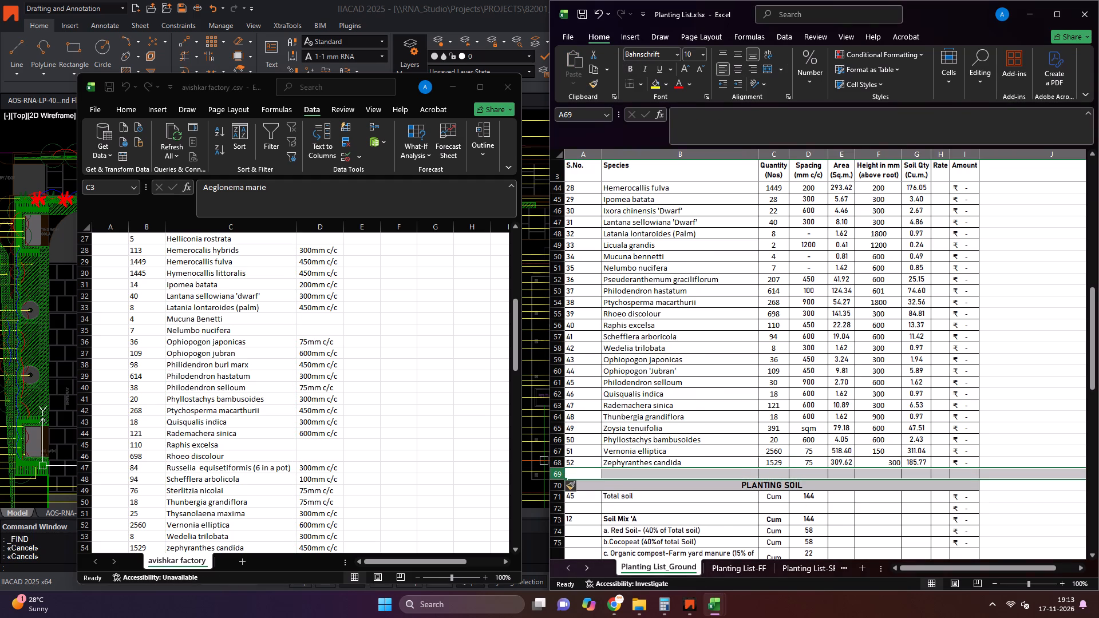
right_click(555, 488)
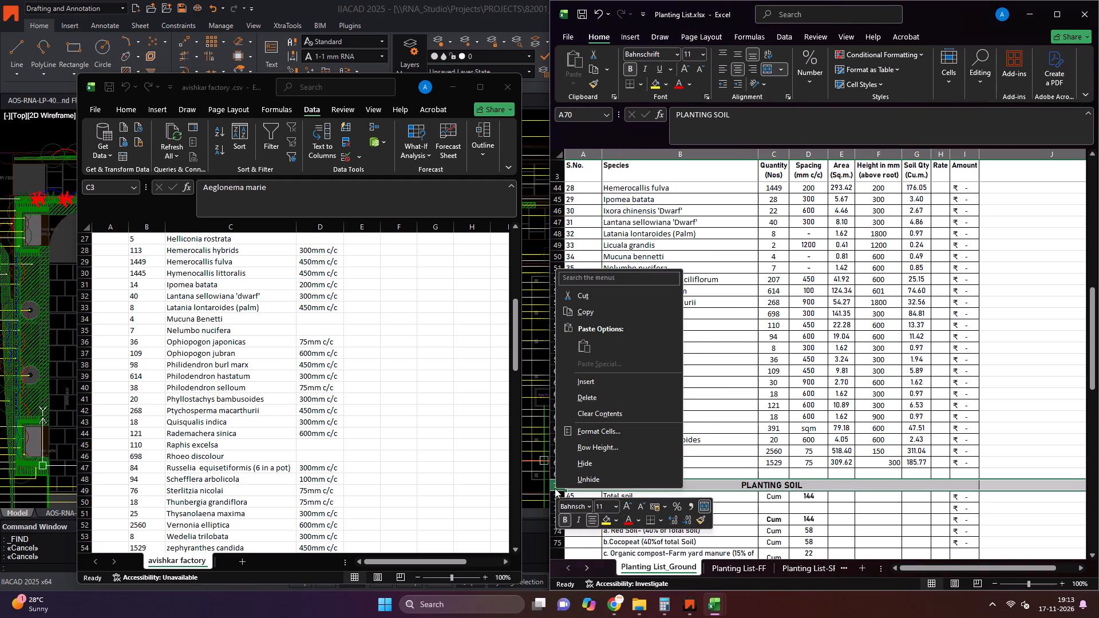
click(592, 381)
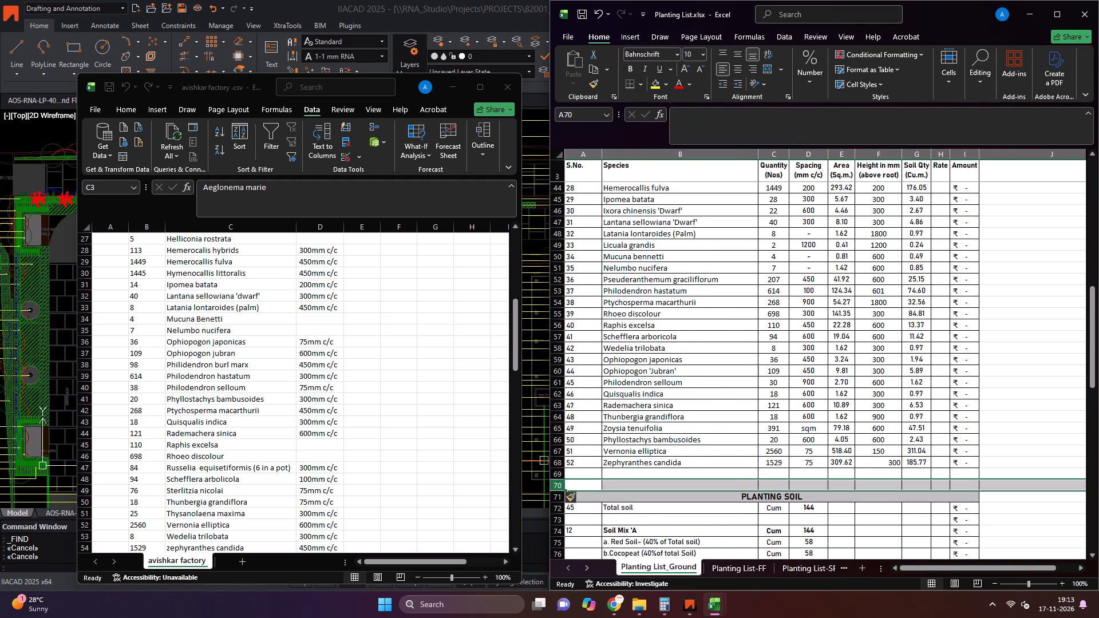
Clear all species names under SHRUBS (IN GROUND) on the Planting List_Ground sheet, from B17 to B69.
click(645, 463)
scroll(630, 343, up, 2)
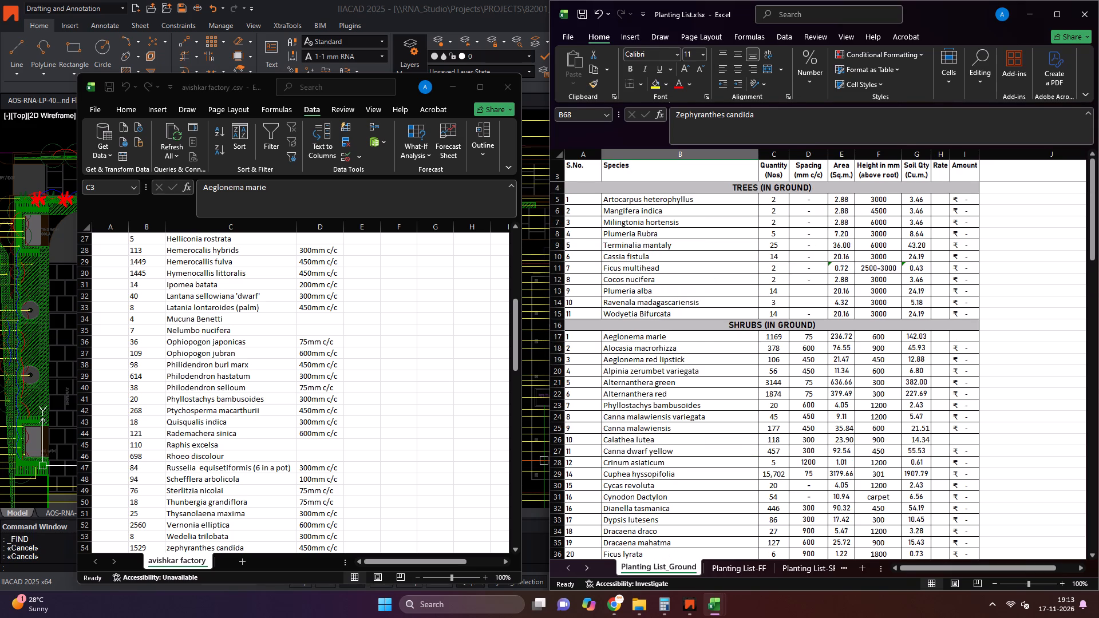
drag(645, 338, 661, 580)
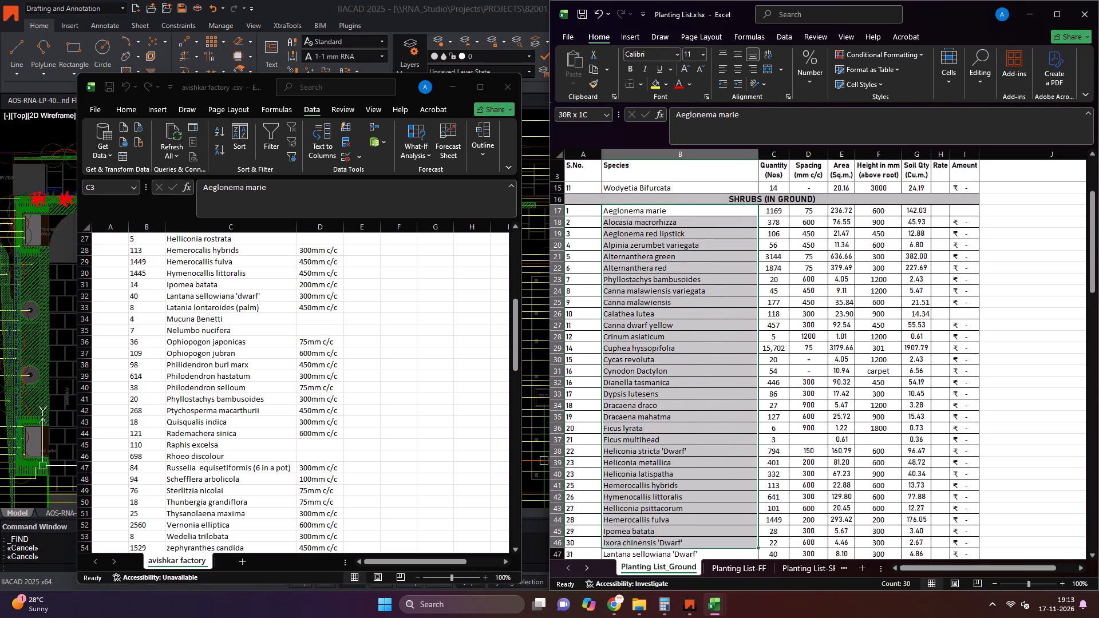
drag(661, 580, 657, 565)
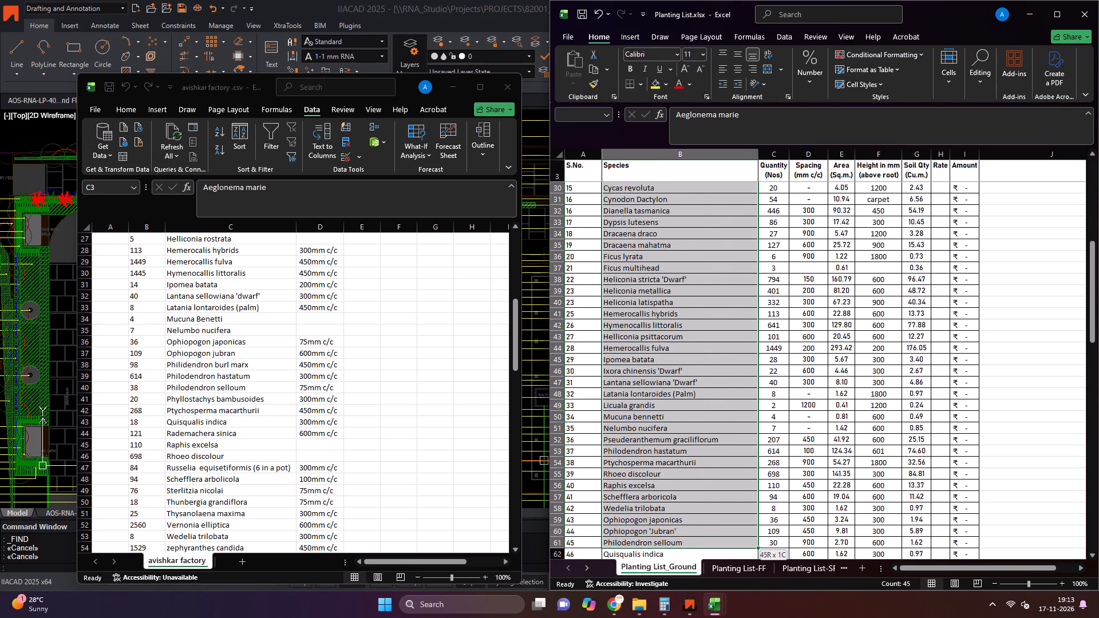
drag(657, 565, 659, 574)
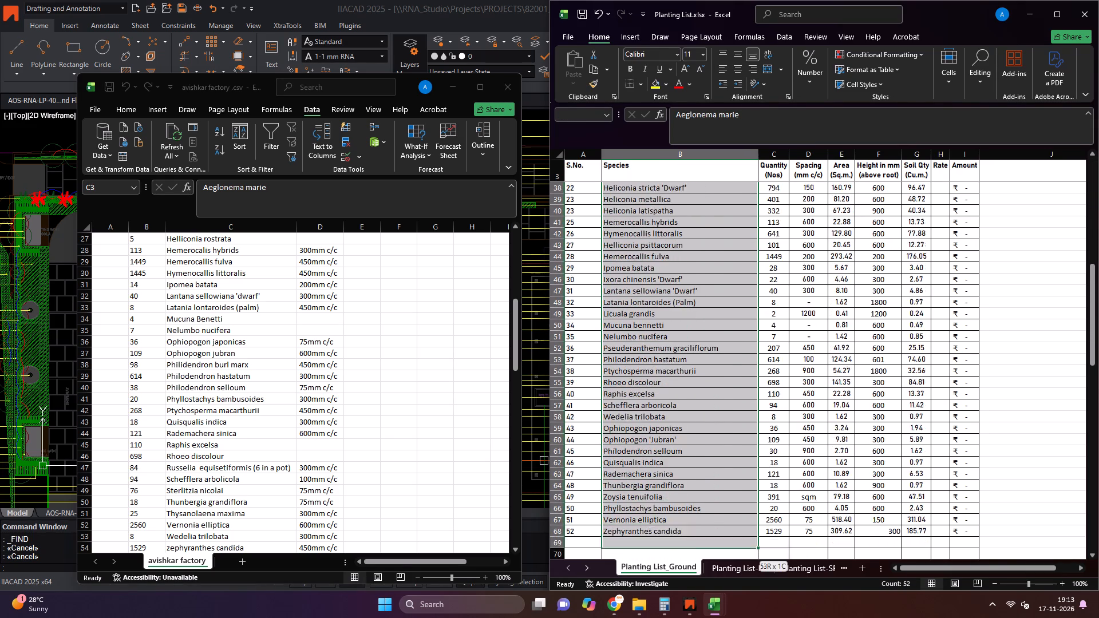
drag(659, 574, 647, 504)
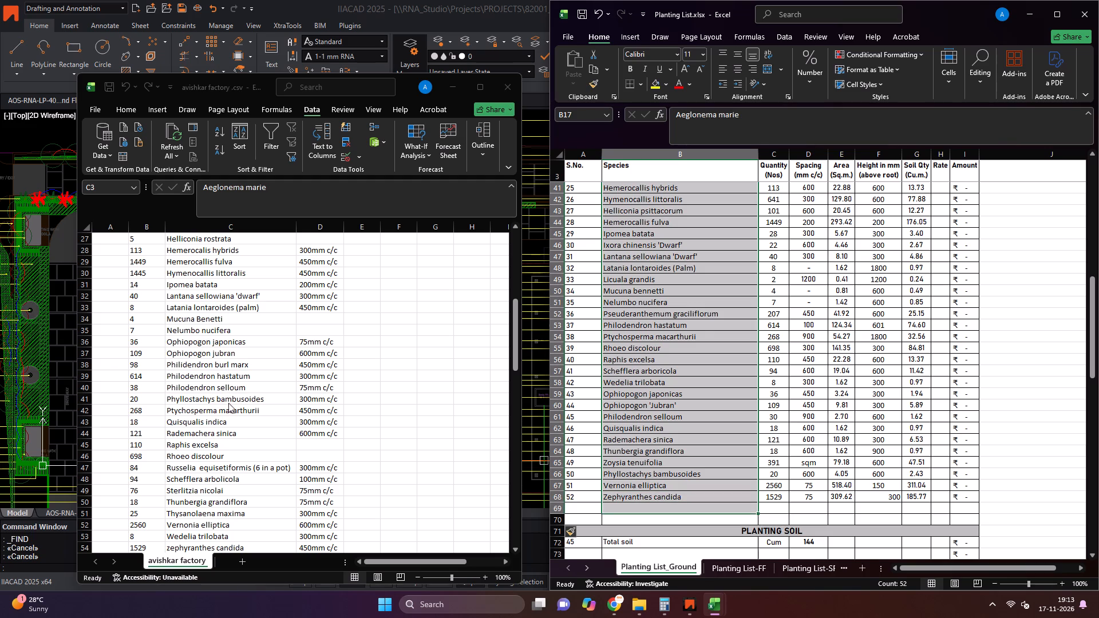
key(Delete)
Copy the species names C3:C55 from the avishkar factory list and paste them into the ground-floor shrub species column starting at B17.
click(226, 389)
scroll(226, 389, down, 1)
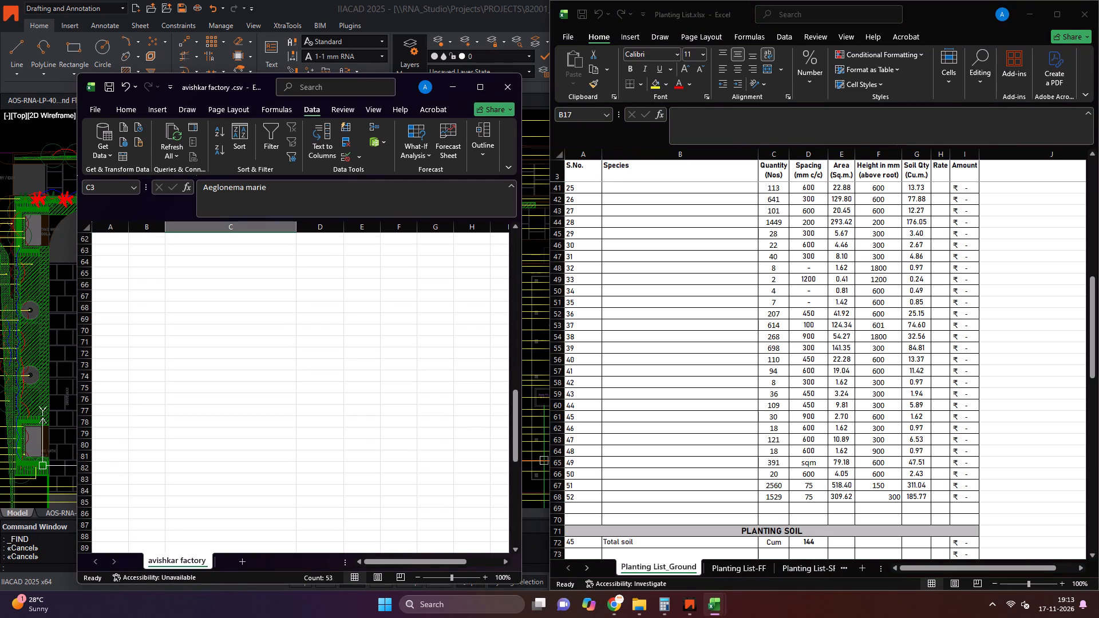
scroll(225, 388, up, 1)
click(224, 438)
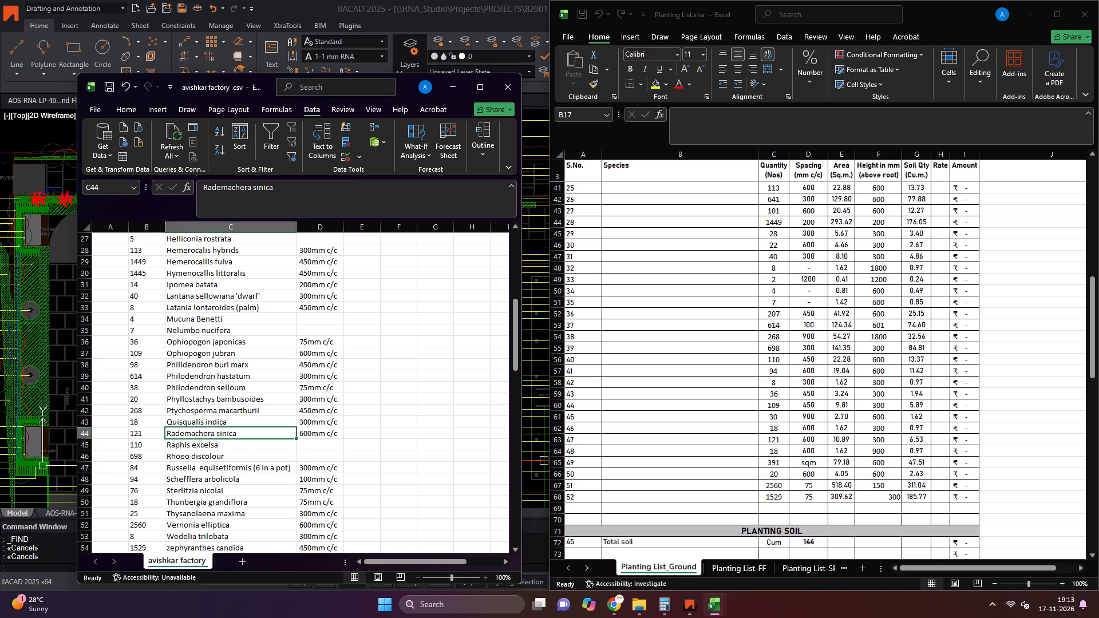
scroll(200, 268, up, 5)
drag(206, 263, 227, 435)
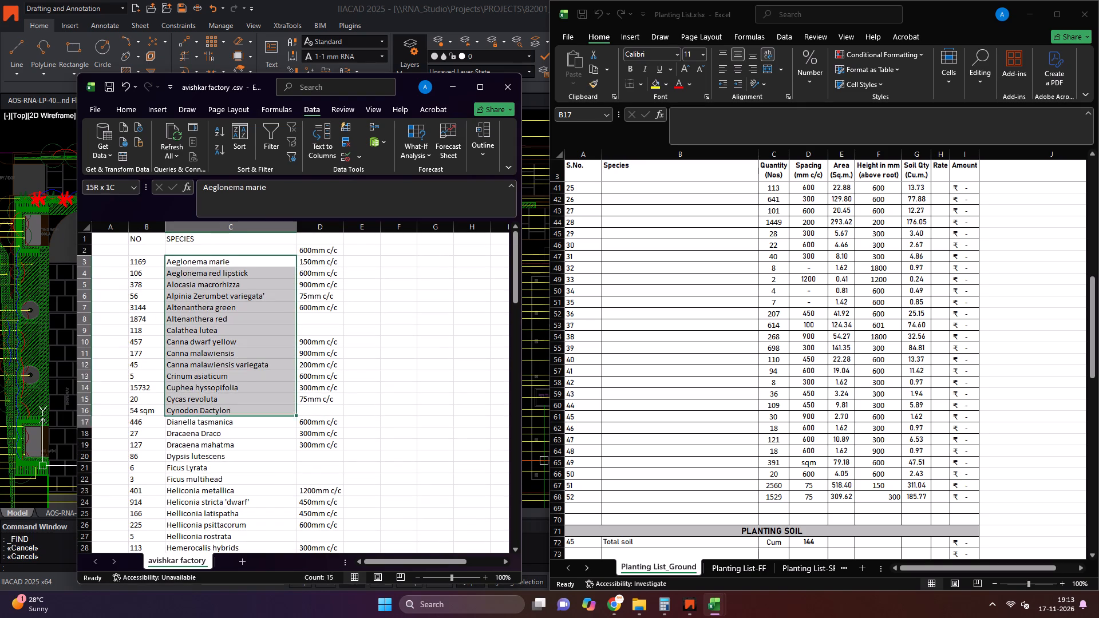
drag(227, 435, 238, 581)
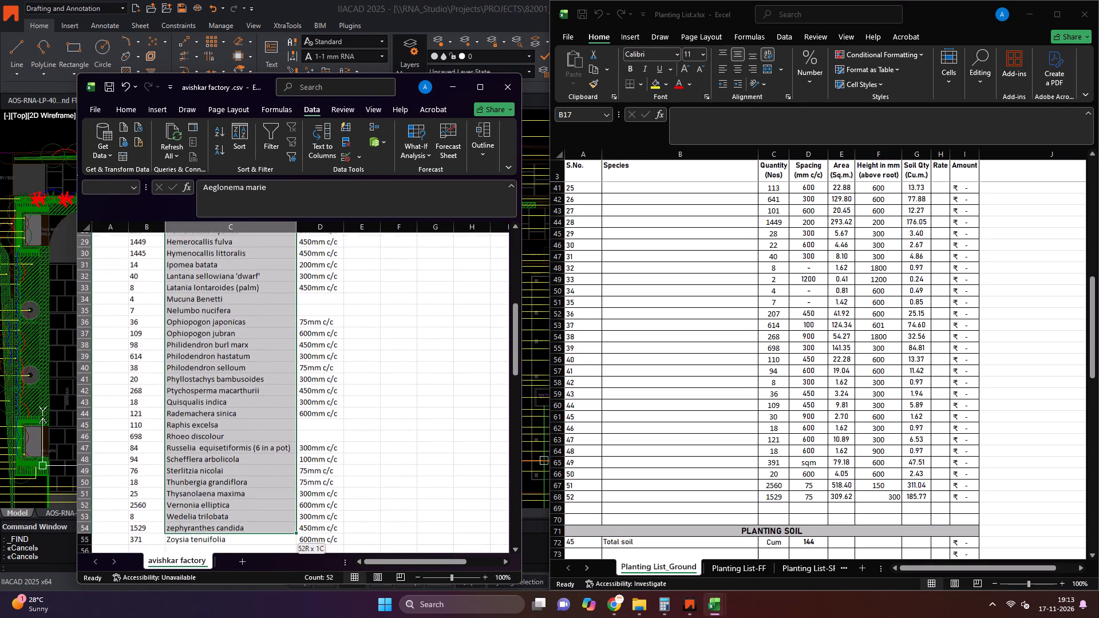
drag(238, 581, 238, 537)
key(ctrl+c)
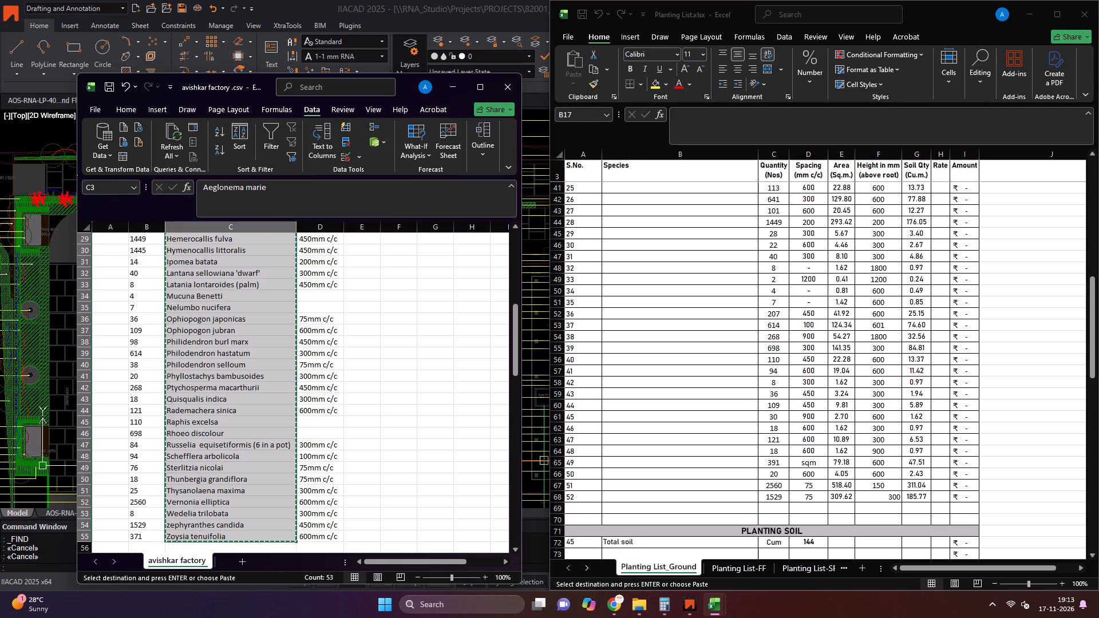
click(612, 200)
scroll(615, 224, up, 4)
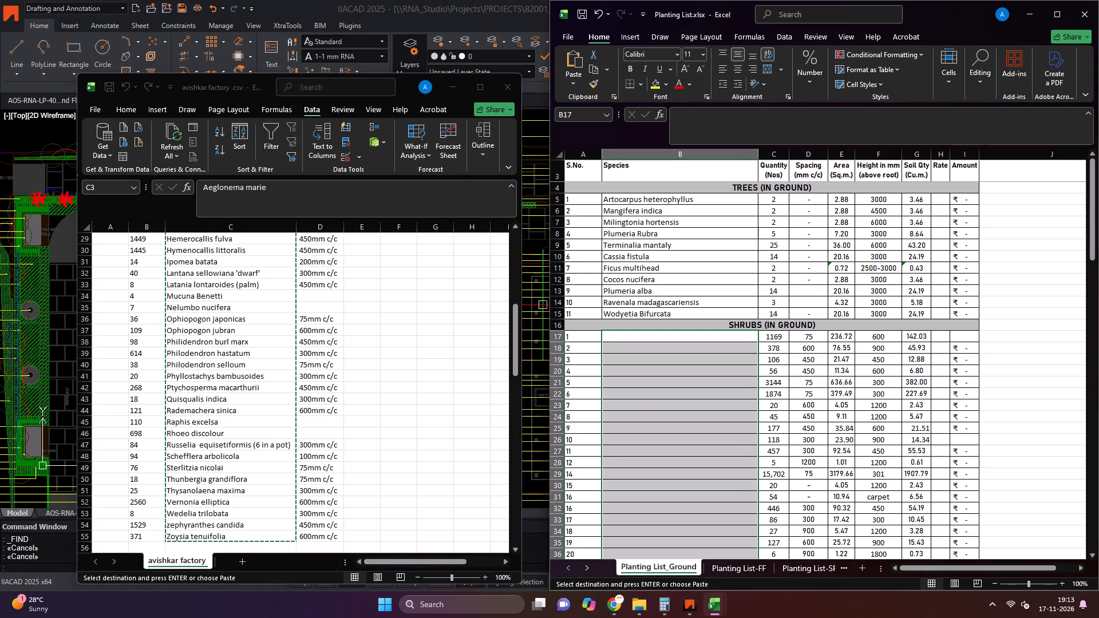
click(622, 342)
key(ctrl+v)
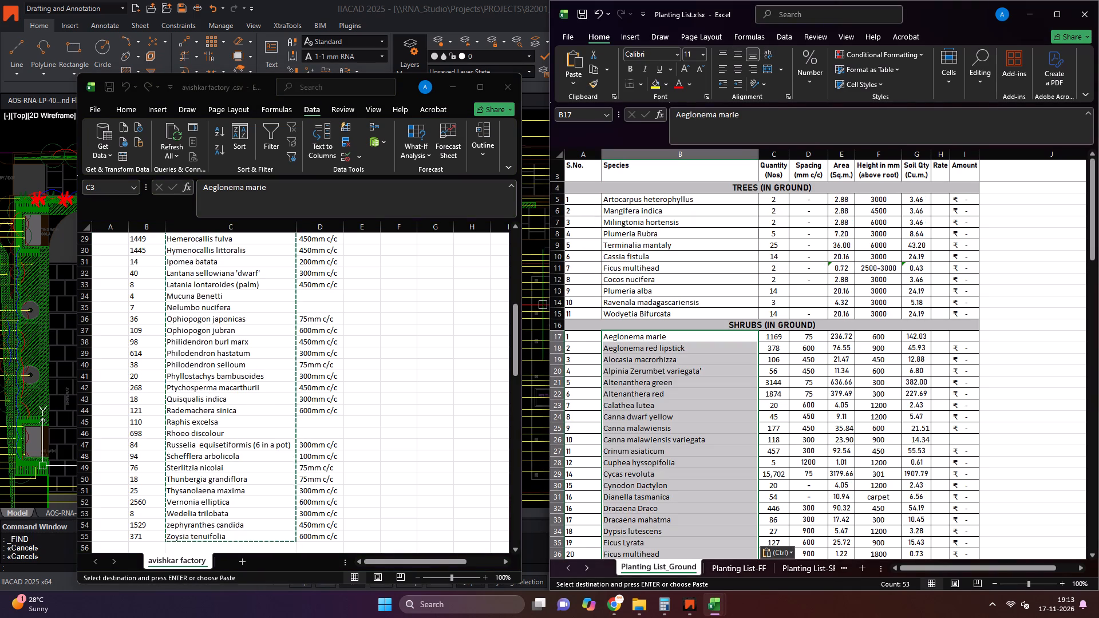
click(679, 411)
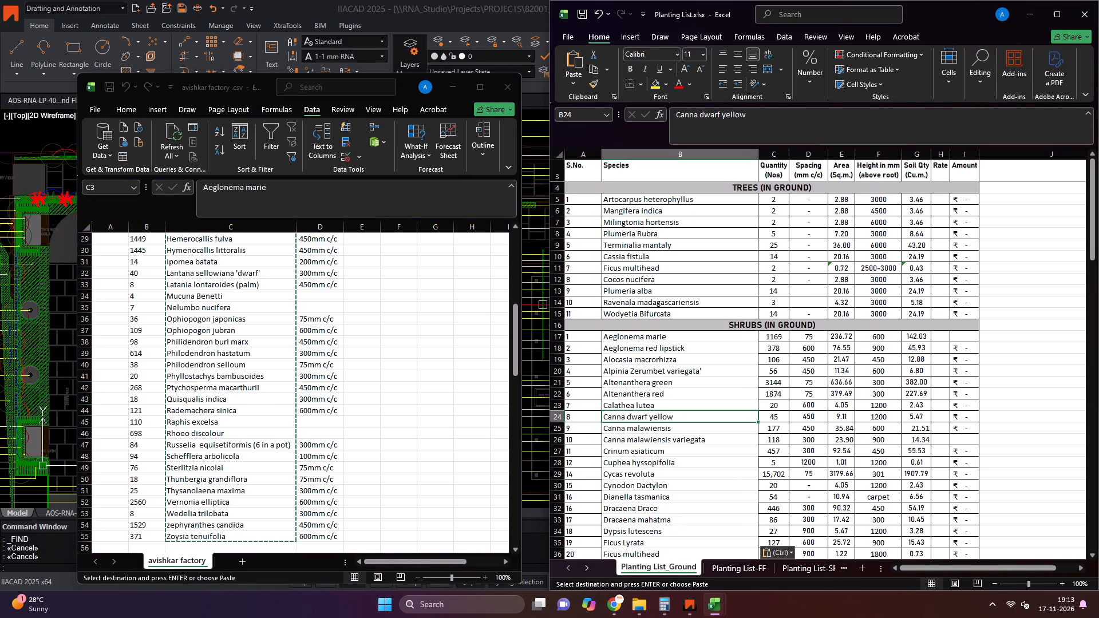
Clear the existing shrub quantities on the Planting List_Ground sheet, from C17 down to the last shrub row.
click(769, 343)
drag(775, 337, 775, 367)
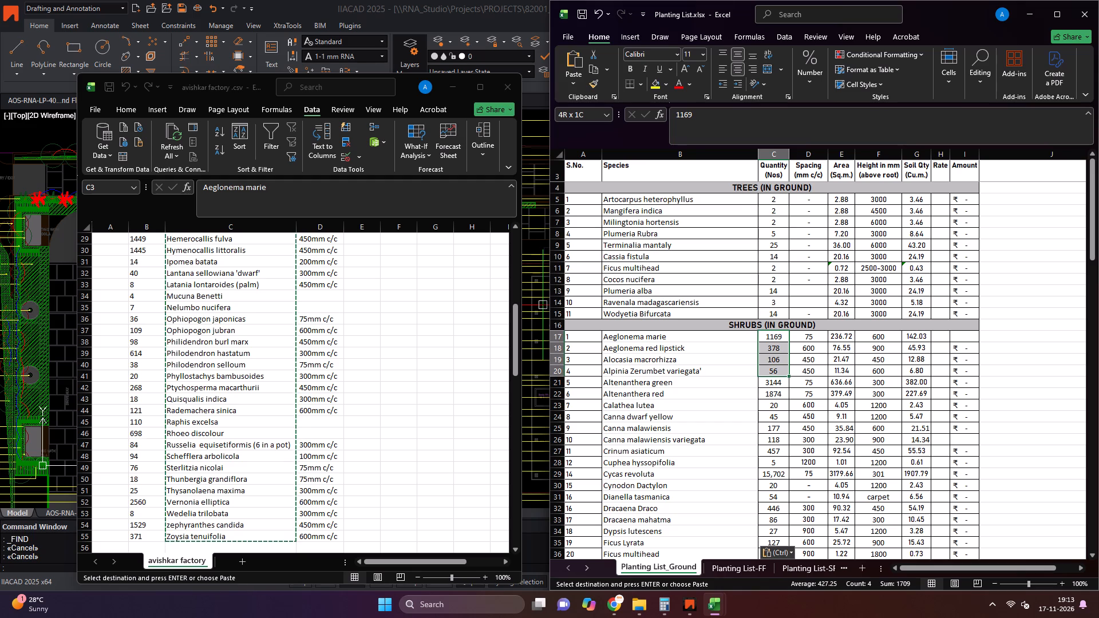
drag(775, 367, 780, 516)
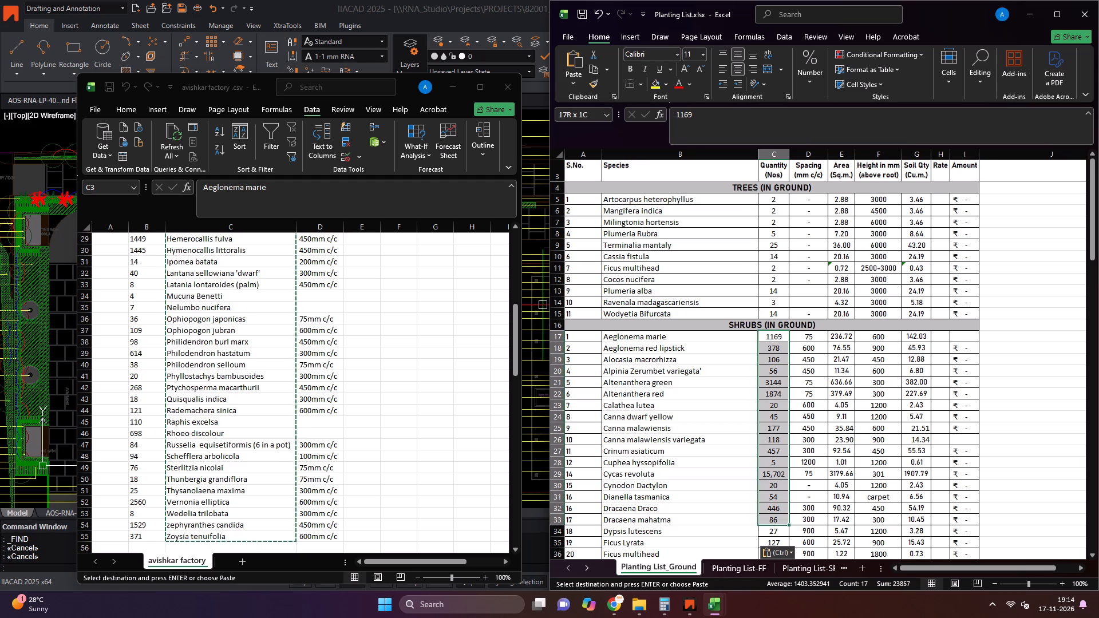
drag(780, 516, 783, 593)
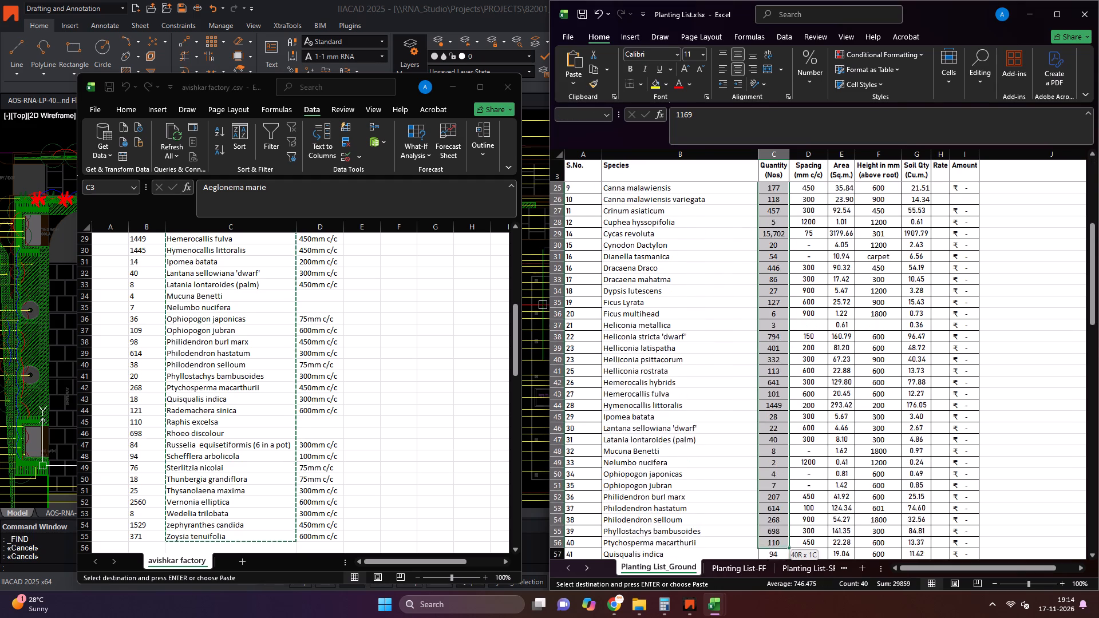
drag(783, 593, 774, 530)
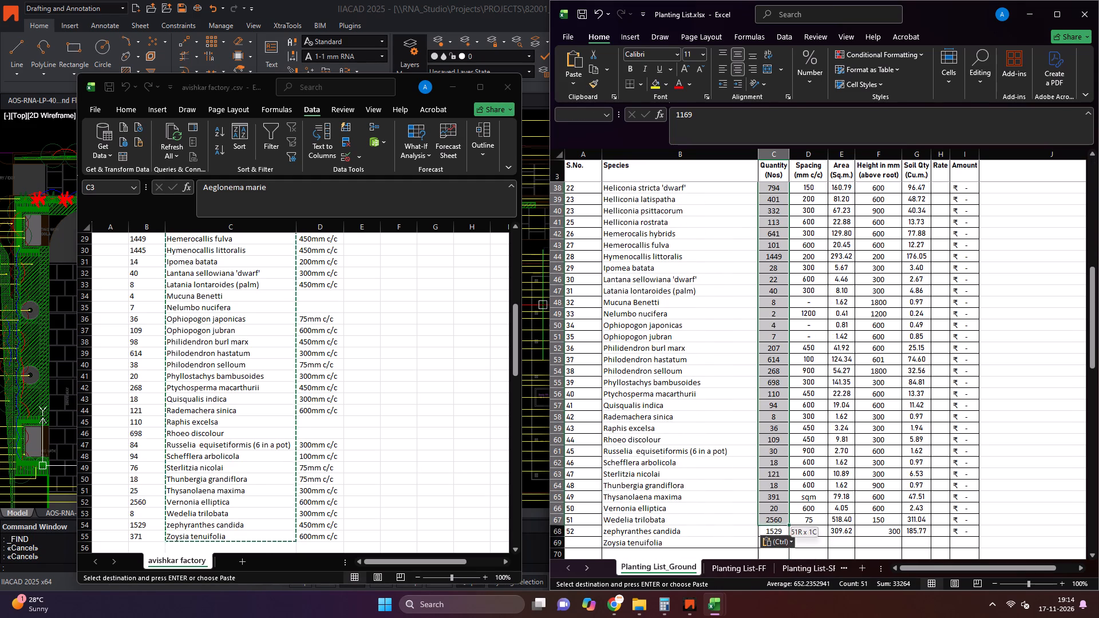
drag(774, 530, 772, 497)
key(Delete)
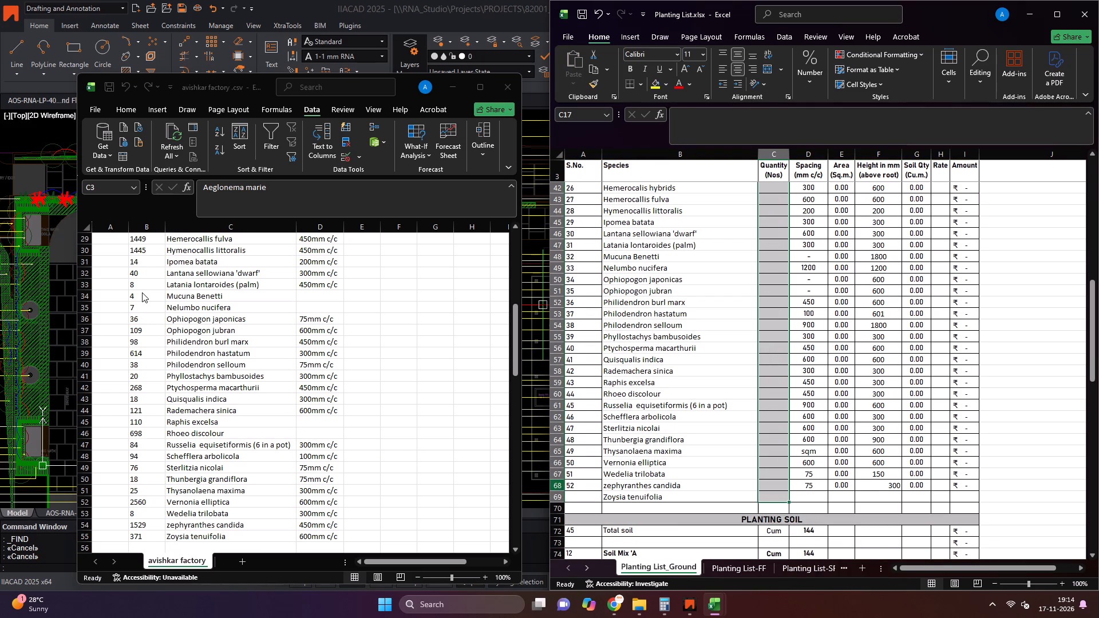
Copy the quantities B3:B55 from the avishkar factory list and paste them into the ground-floor shrub Quantity column starting at C17.
scroll(142, 291, up, 1)
click(141, 290)
scroll(141, 285, up, 2)
click(141, 284)
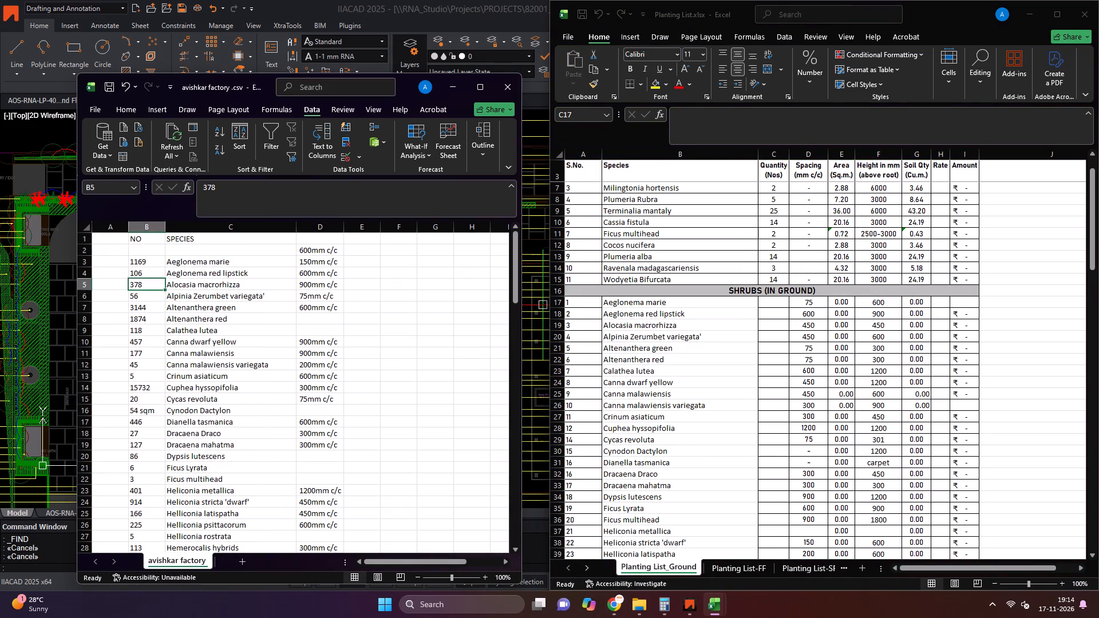
drag(140, 262, 141, 580)
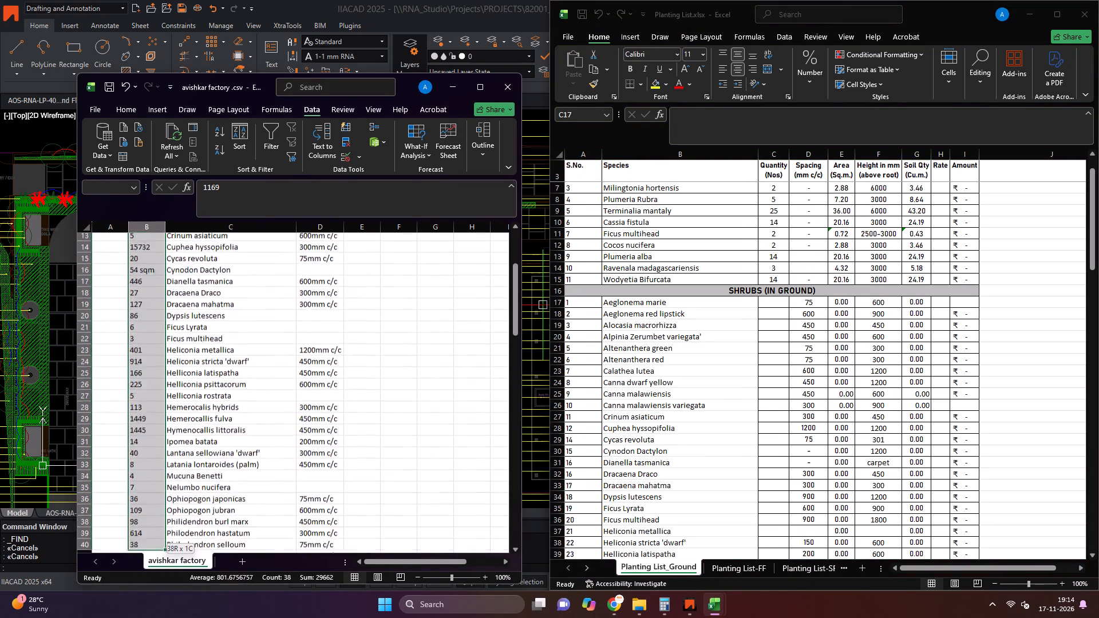
drag(141, 580, 143, 525)
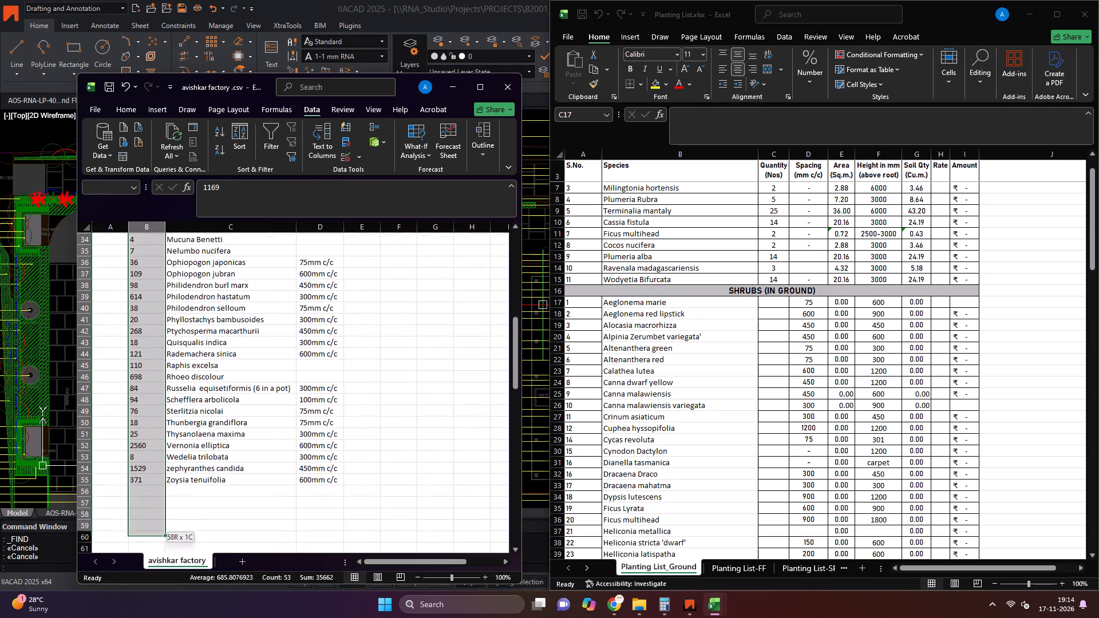
drag(143, 525, 143, 481)
key(ctrl+c)
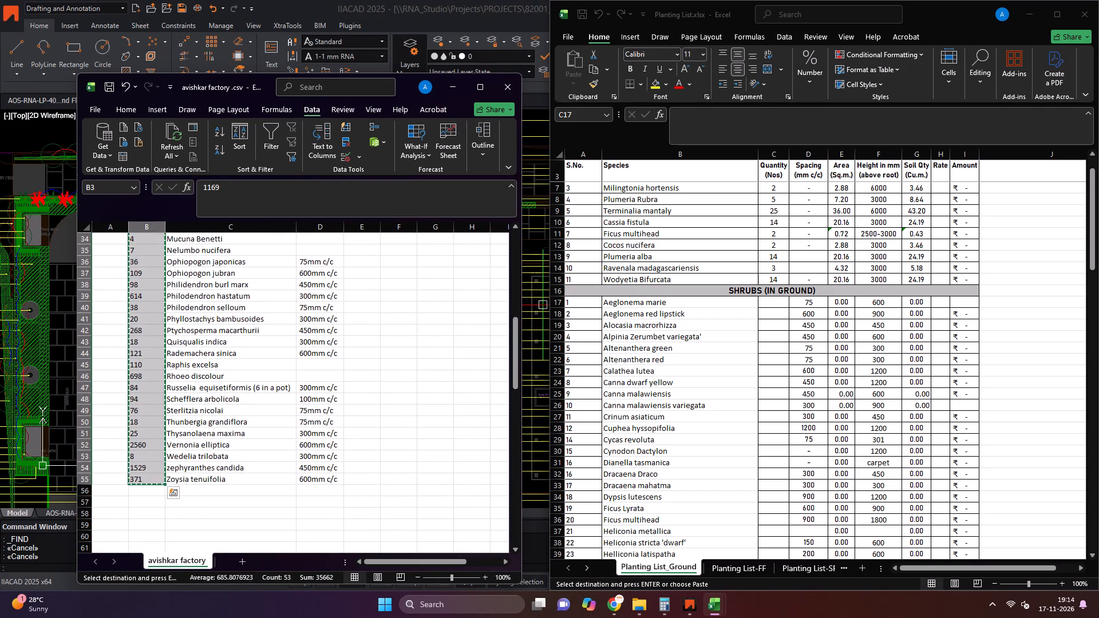
click(699, 377)
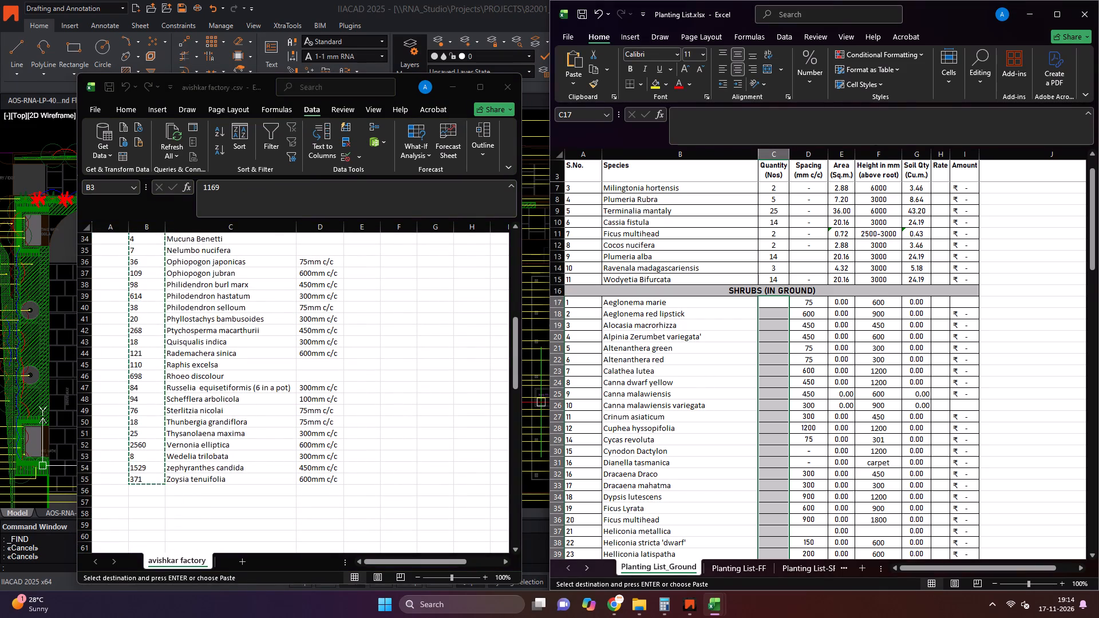
click(769, 302)
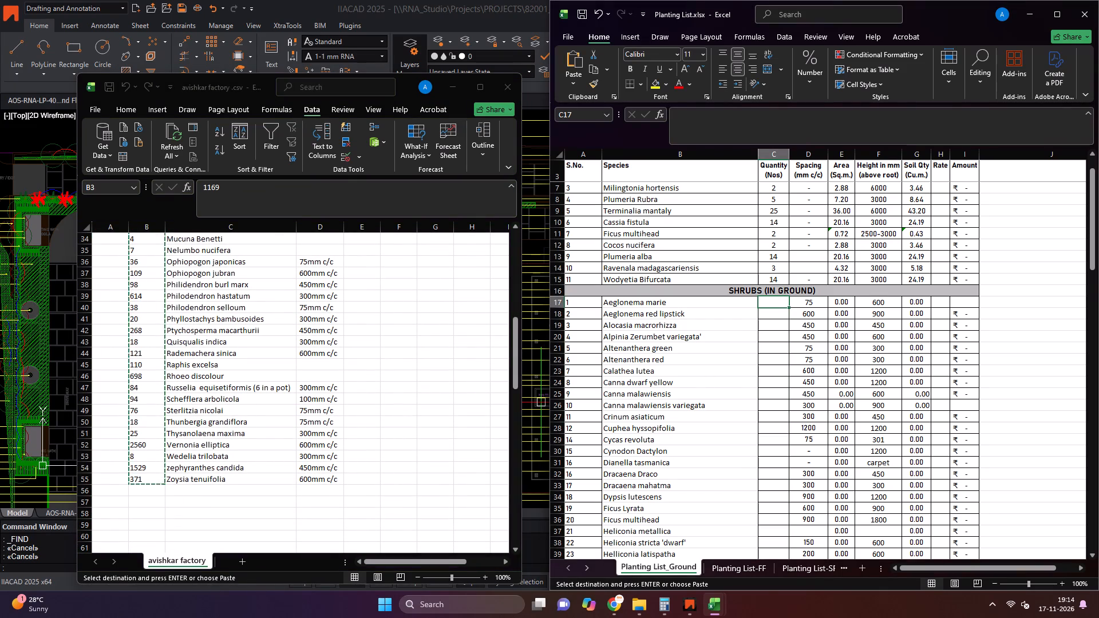
key(ctrl+v)
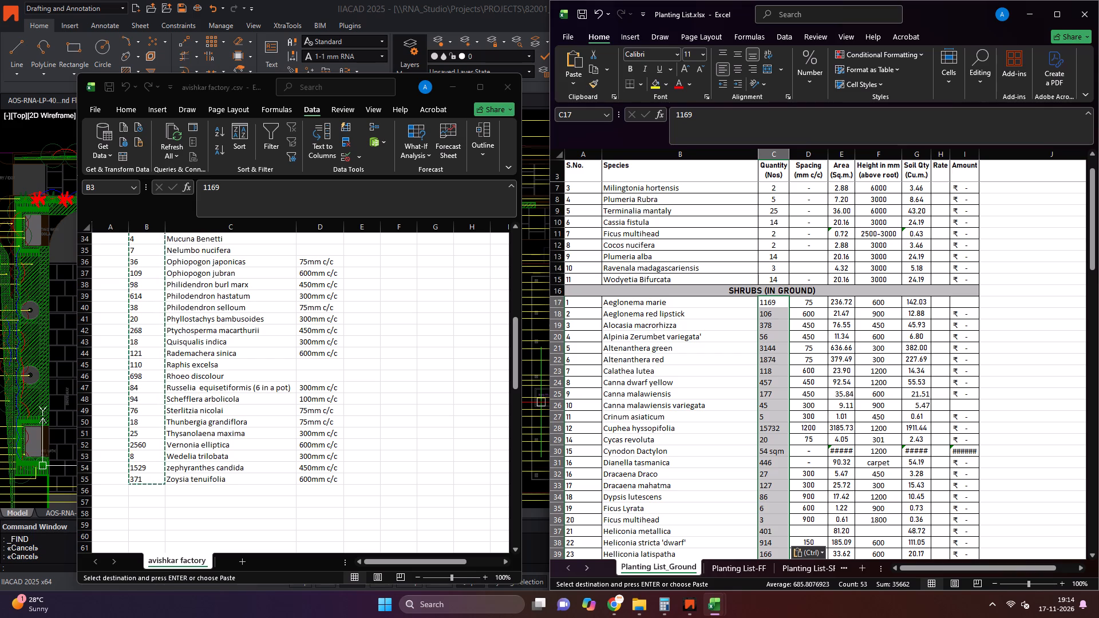
Auto-fit the widths of the Area, Height, Soil Qty and Amount columns on the Planting List_Ground sheet.
click(845, 454)
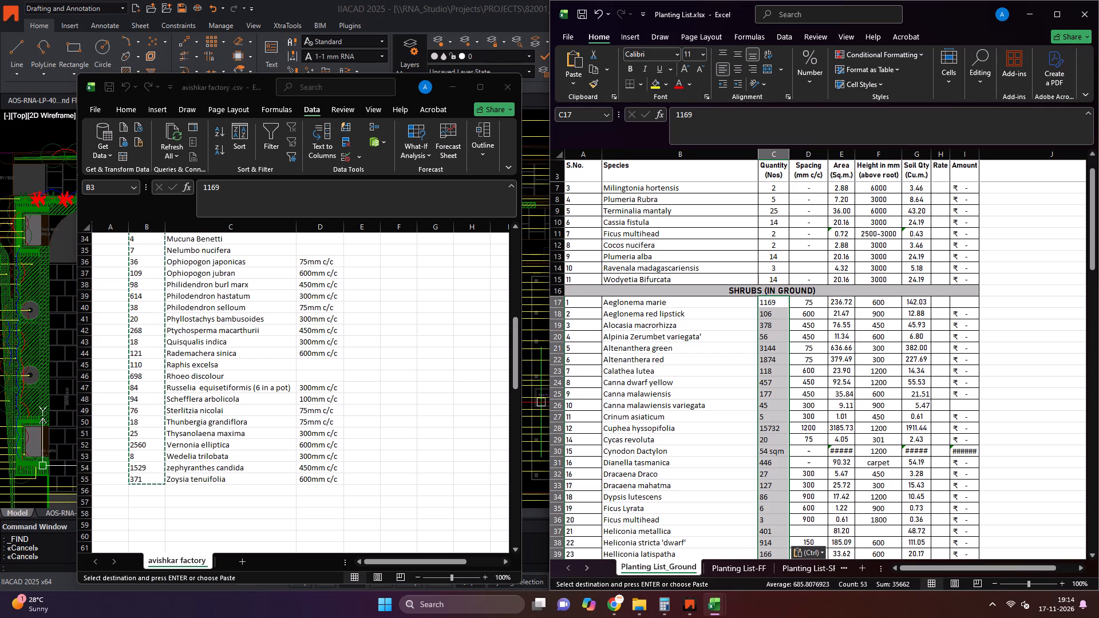
triple_click(855, 154)
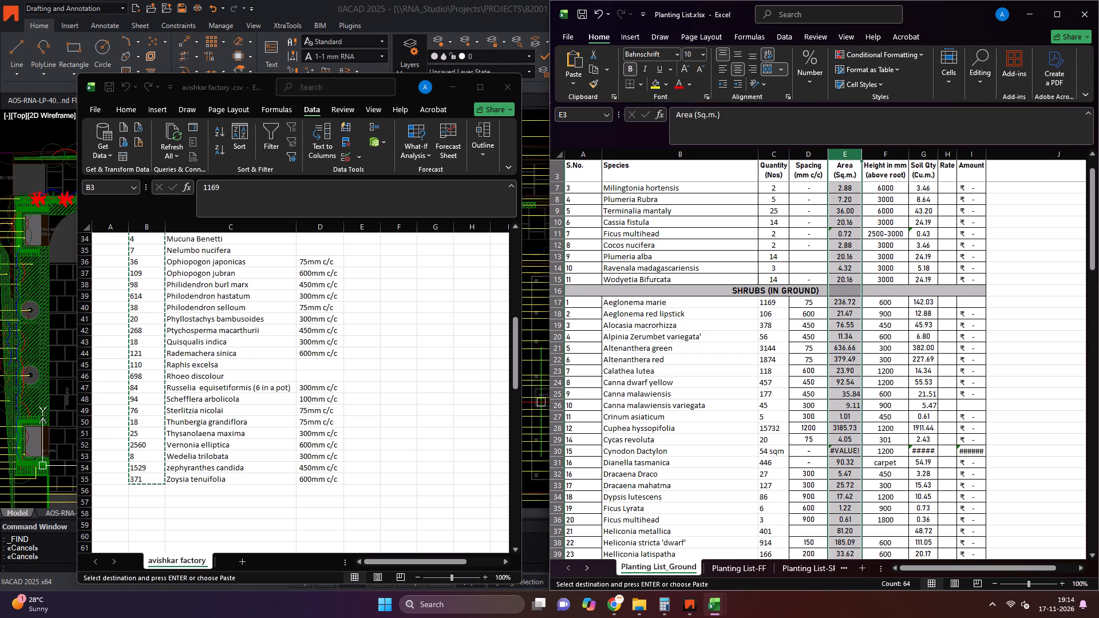
triple_click(908, 157)
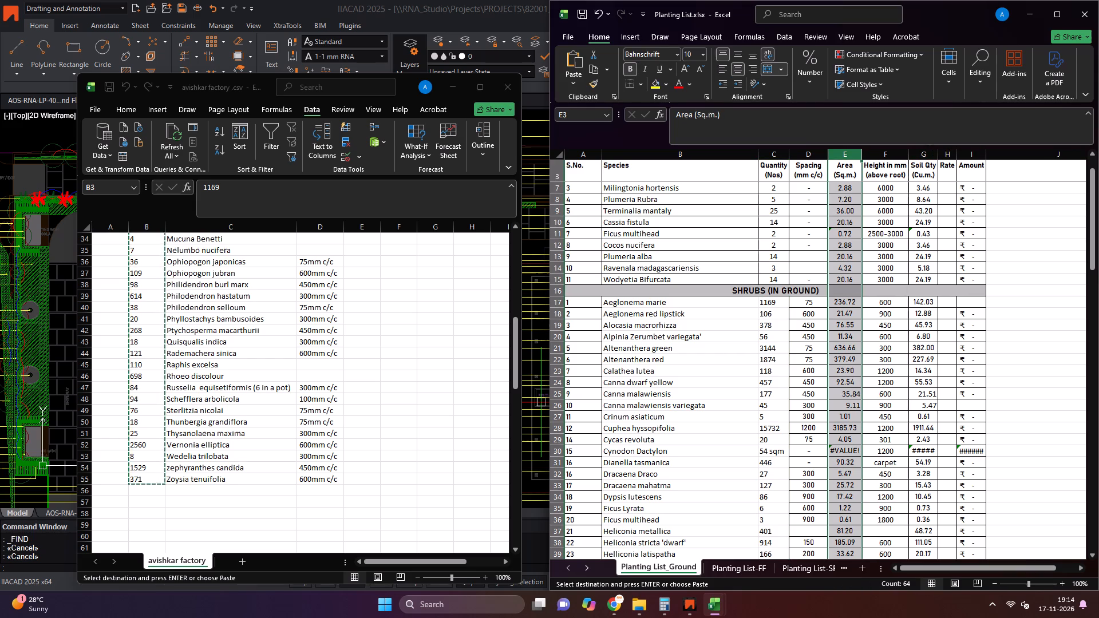
double_click(939, 152)
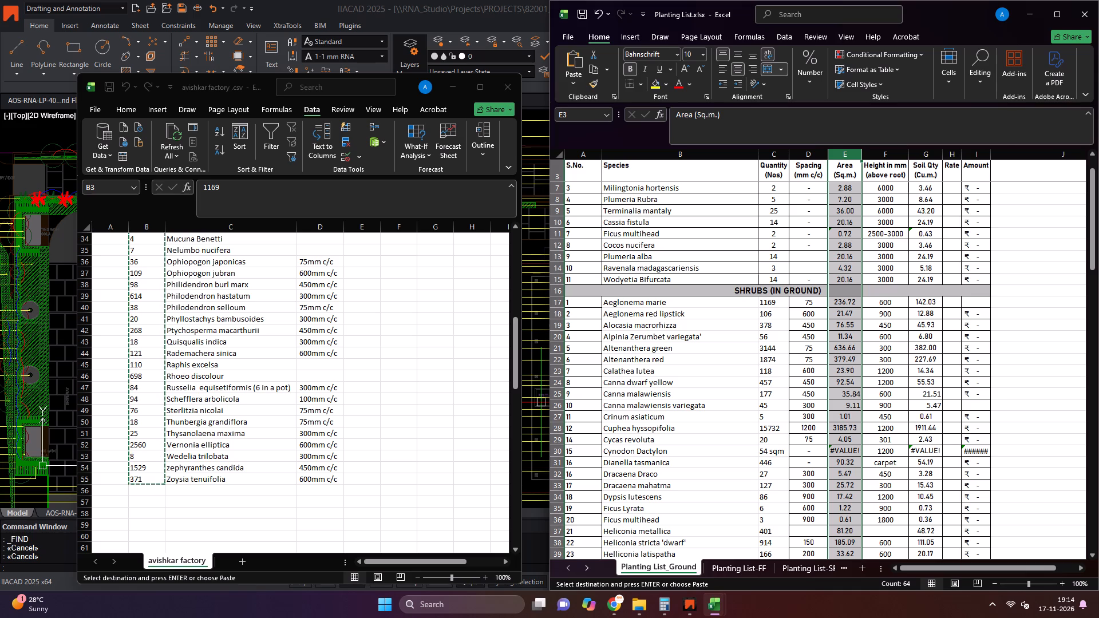
double_click(990, 156)
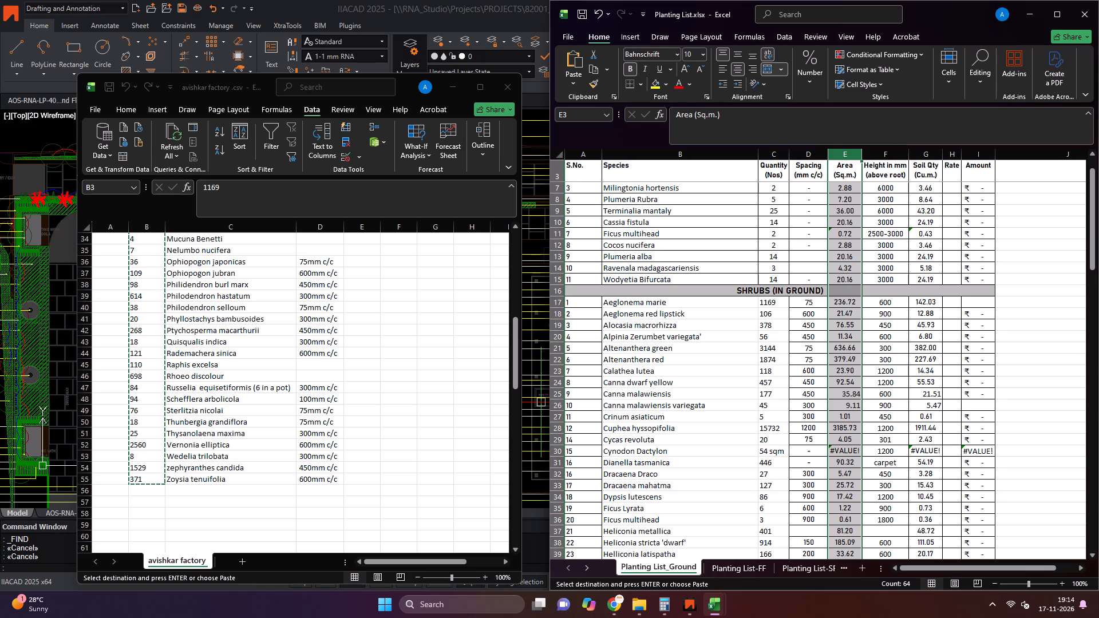
Remove the sqm unit from the Cynodon Dactylon quantity in C30, leaving 54.
double_click(781, 450)
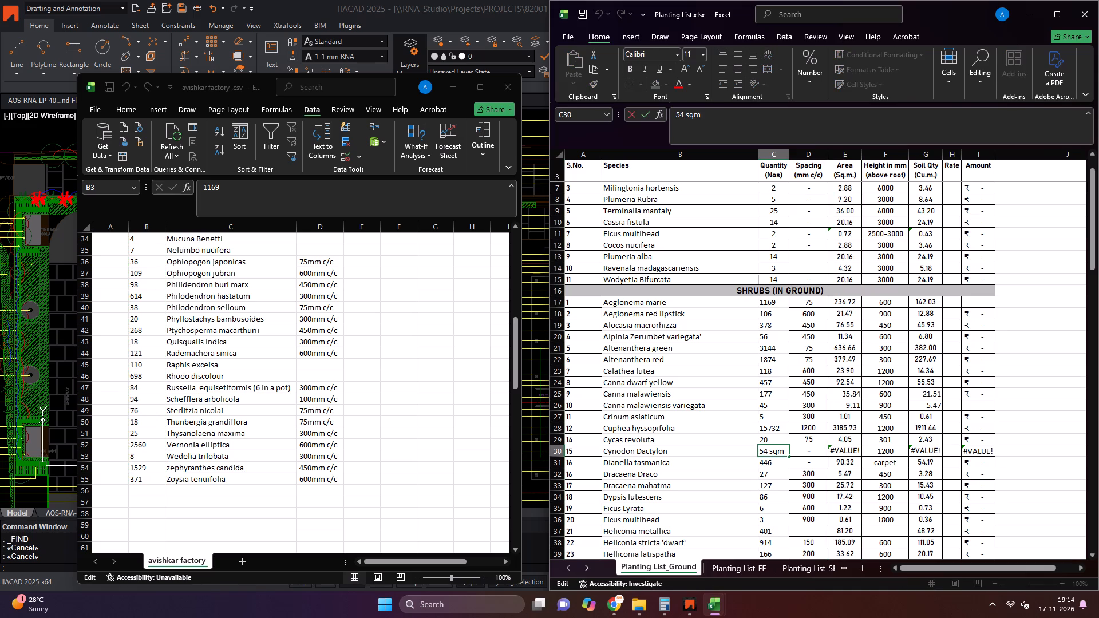
key(BackSpace)
key(BackSpace)
key(BackSpace)
click(709, 486)
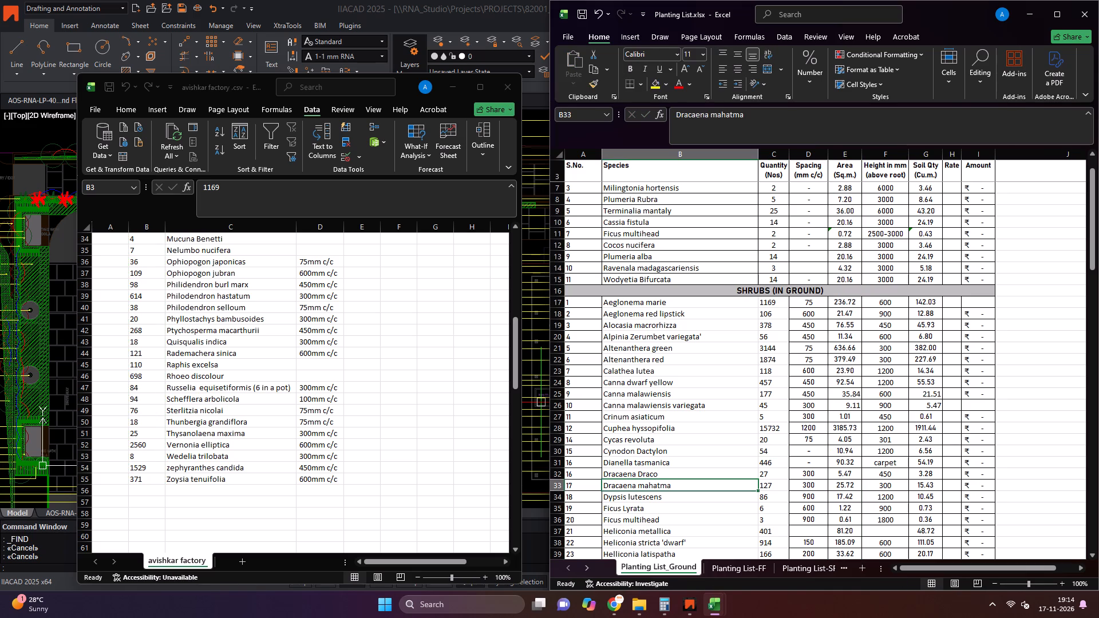
key(Escape)
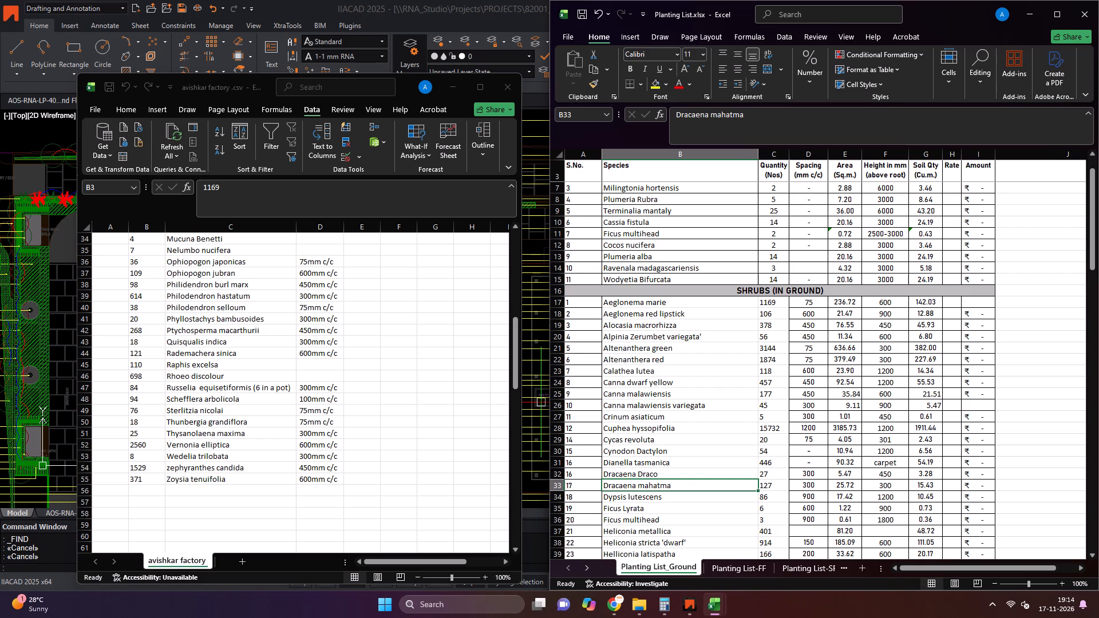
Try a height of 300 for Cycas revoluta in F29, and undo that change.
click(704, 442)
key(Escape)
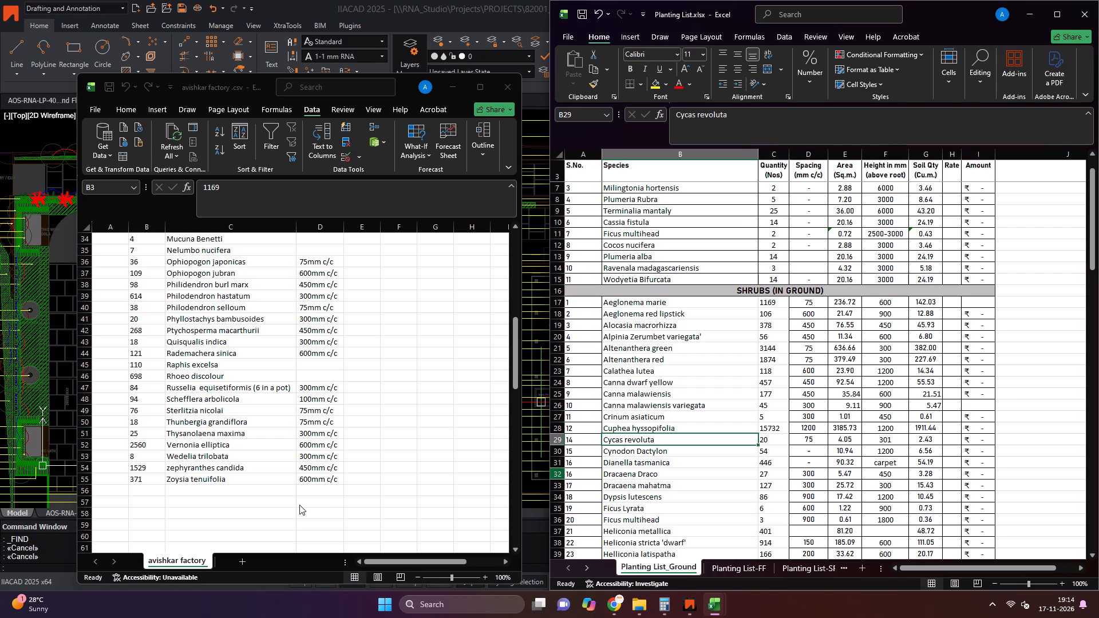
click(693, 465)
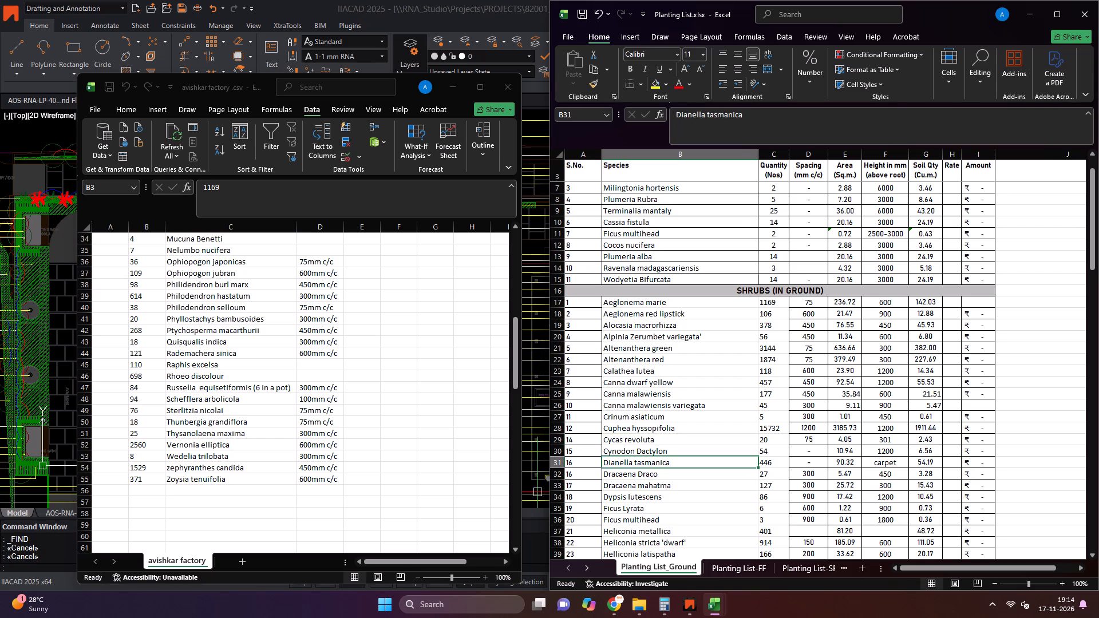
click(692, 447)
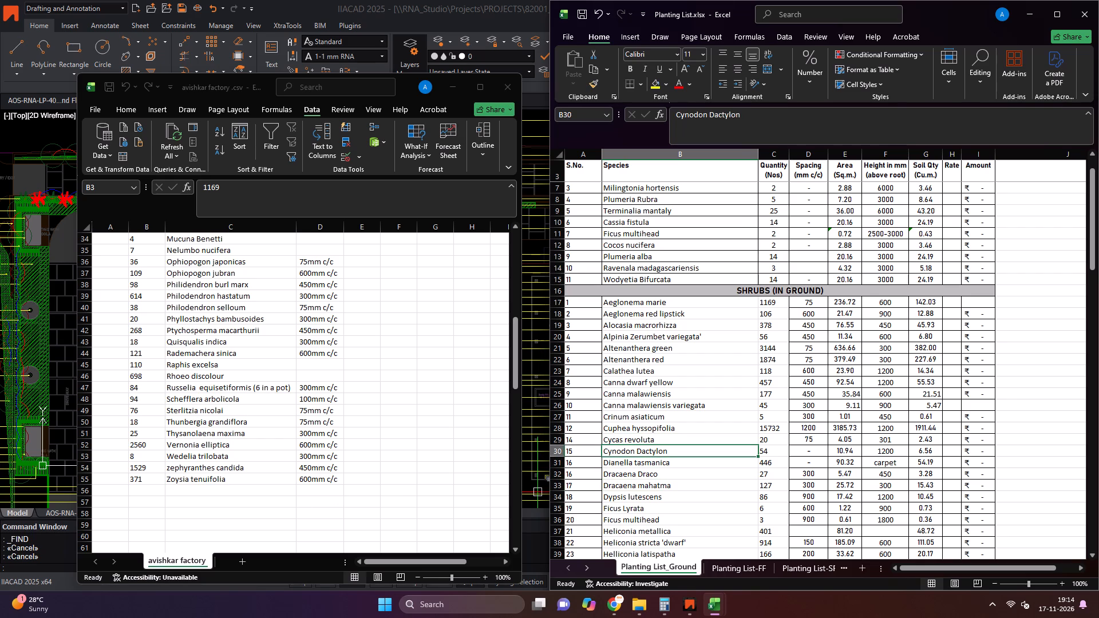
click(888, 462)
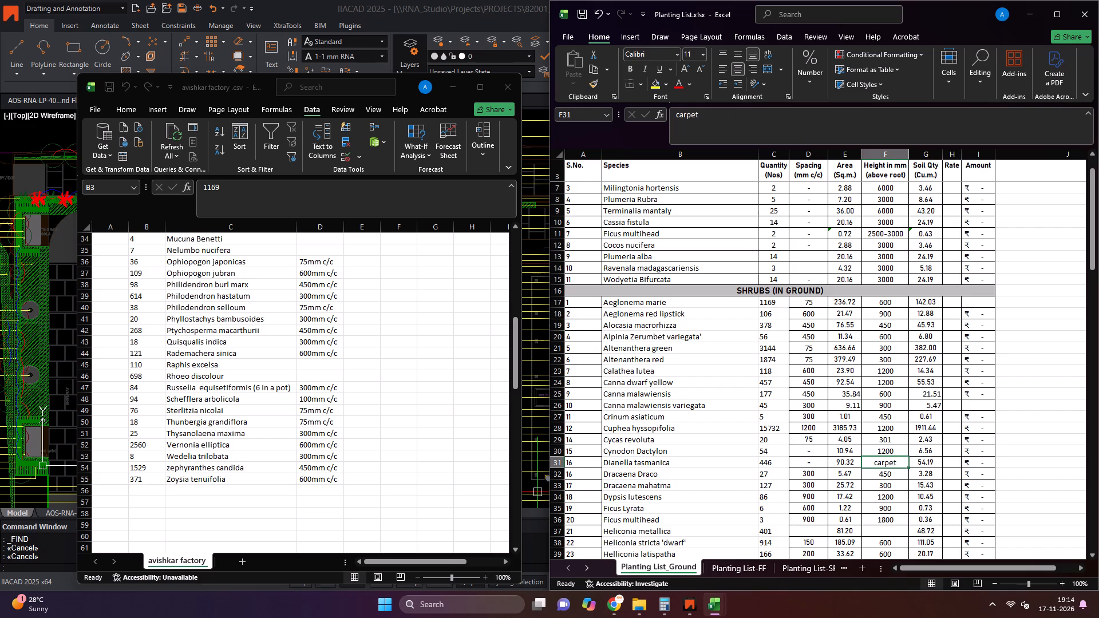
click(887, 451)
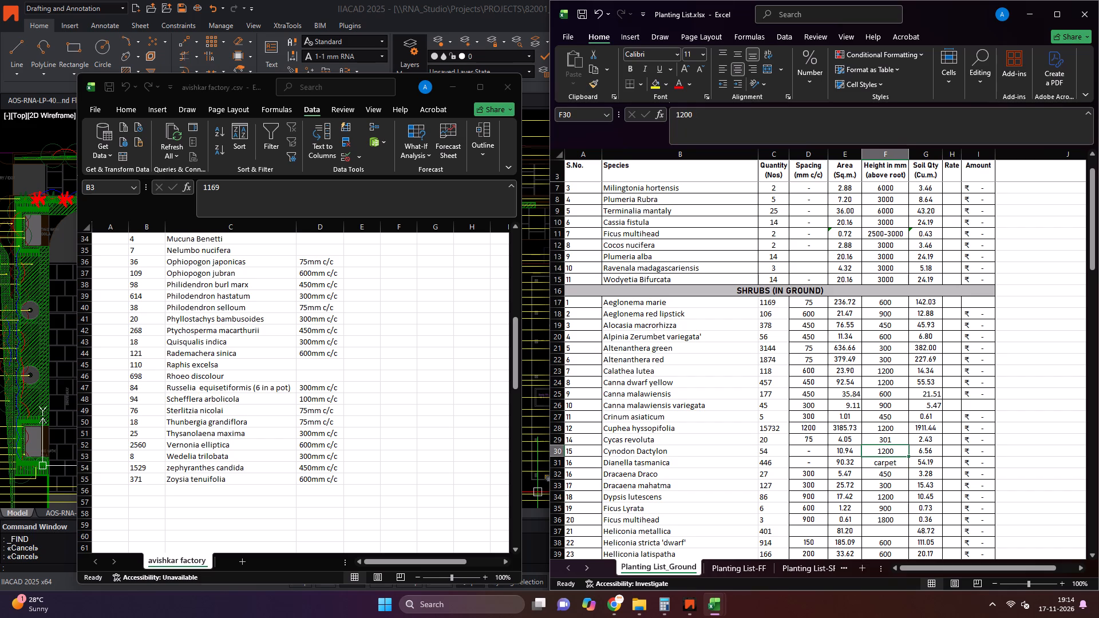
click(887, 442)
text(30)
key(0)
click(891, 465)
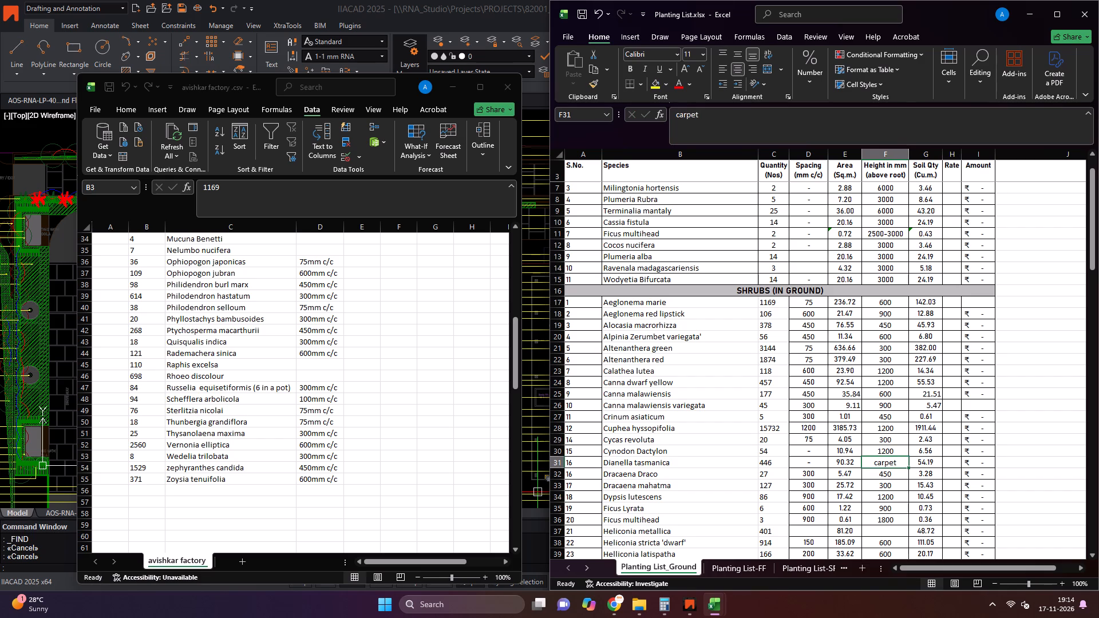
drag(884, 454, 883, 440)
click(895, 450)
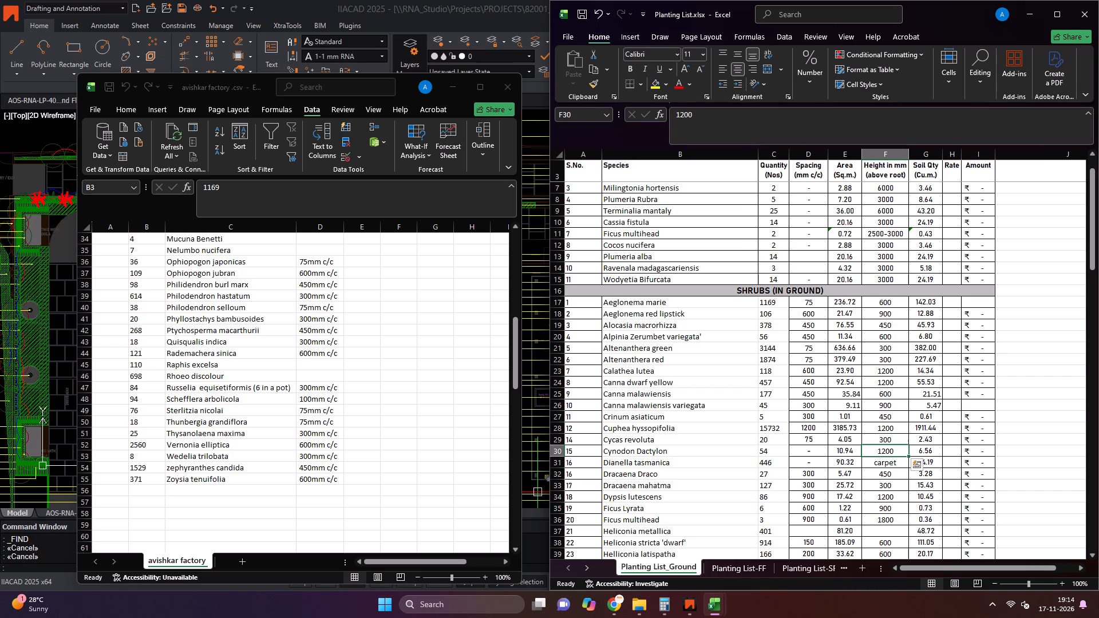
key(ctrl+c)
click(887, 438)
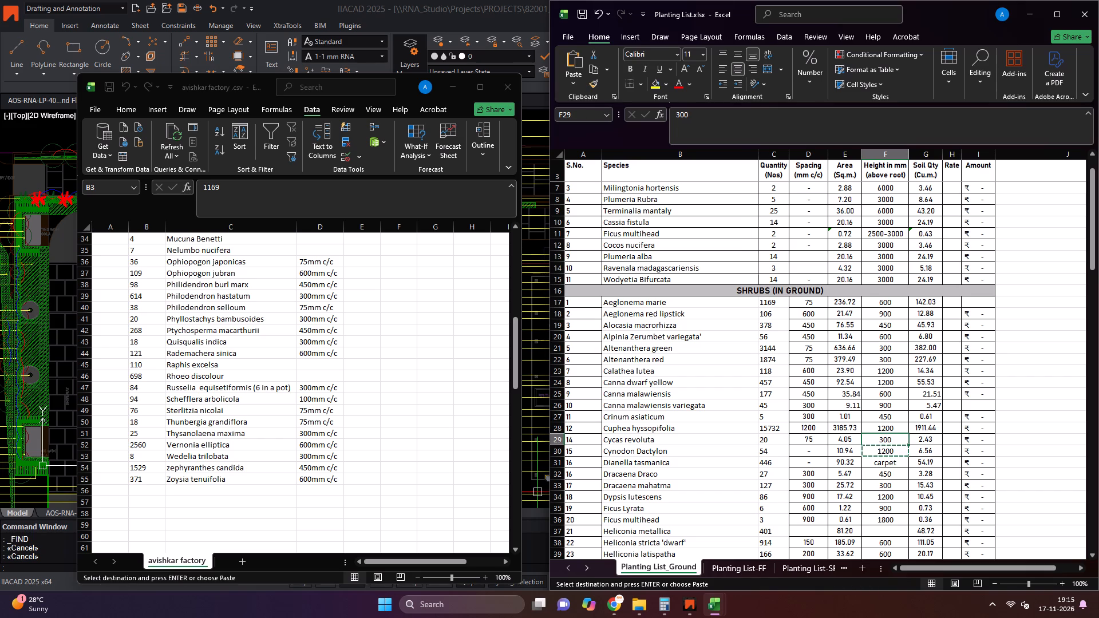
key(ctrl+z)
Split the spacing values in column D of the avishkar factory list using Text to Columns, delimited by tab and the custom character m.
click(374, 451)
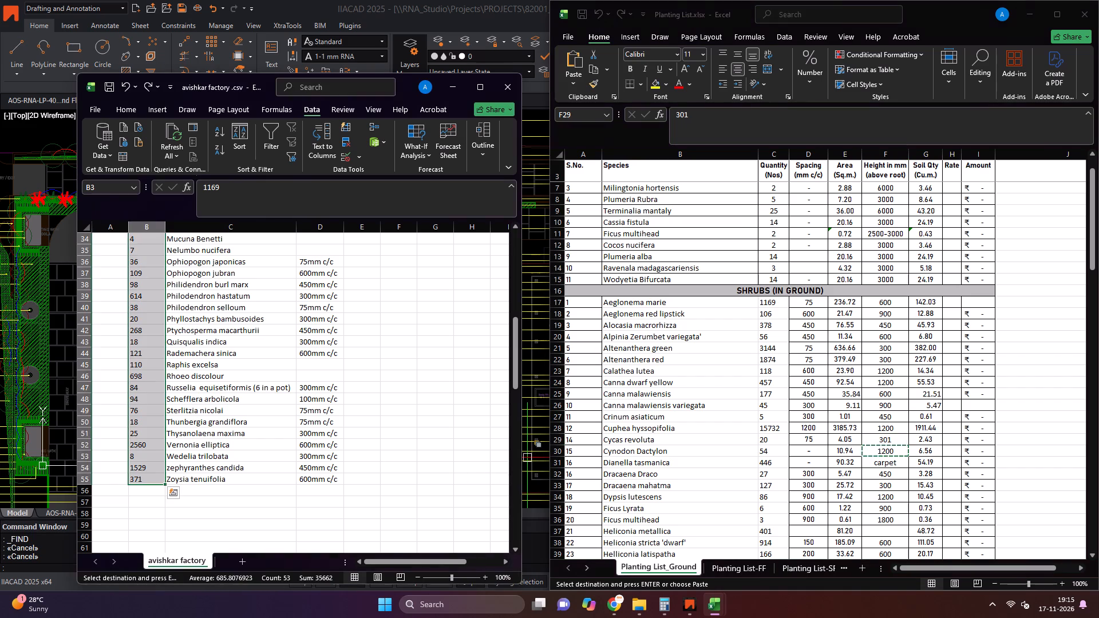
click(305, 497)
scroll(303, 326, up, 3)
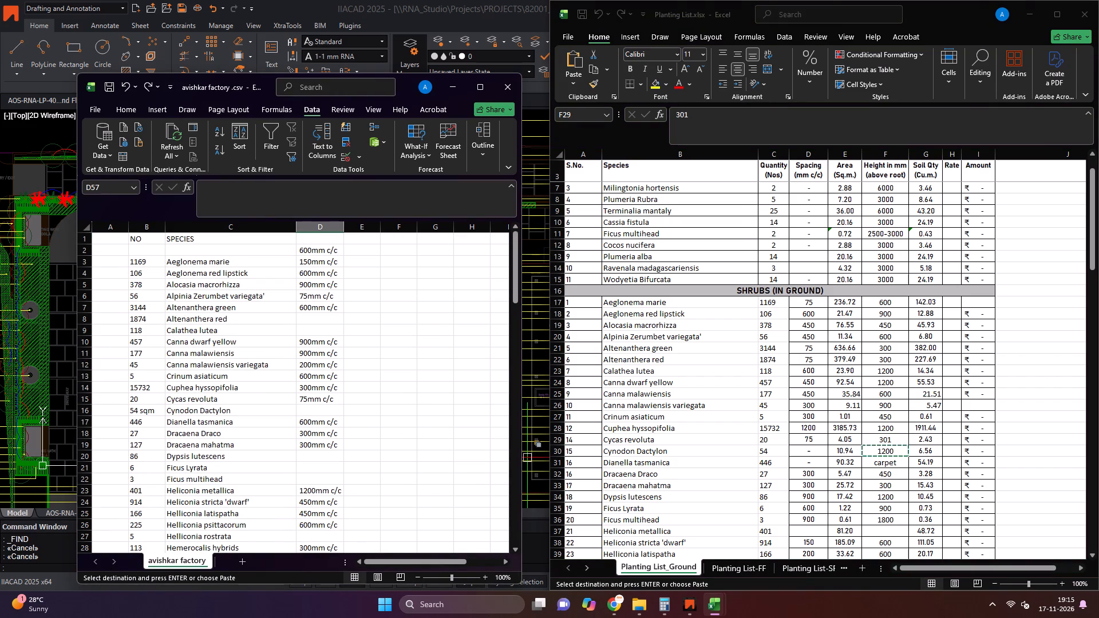
click(322, 225)
scroll(322, 129, up, 1)
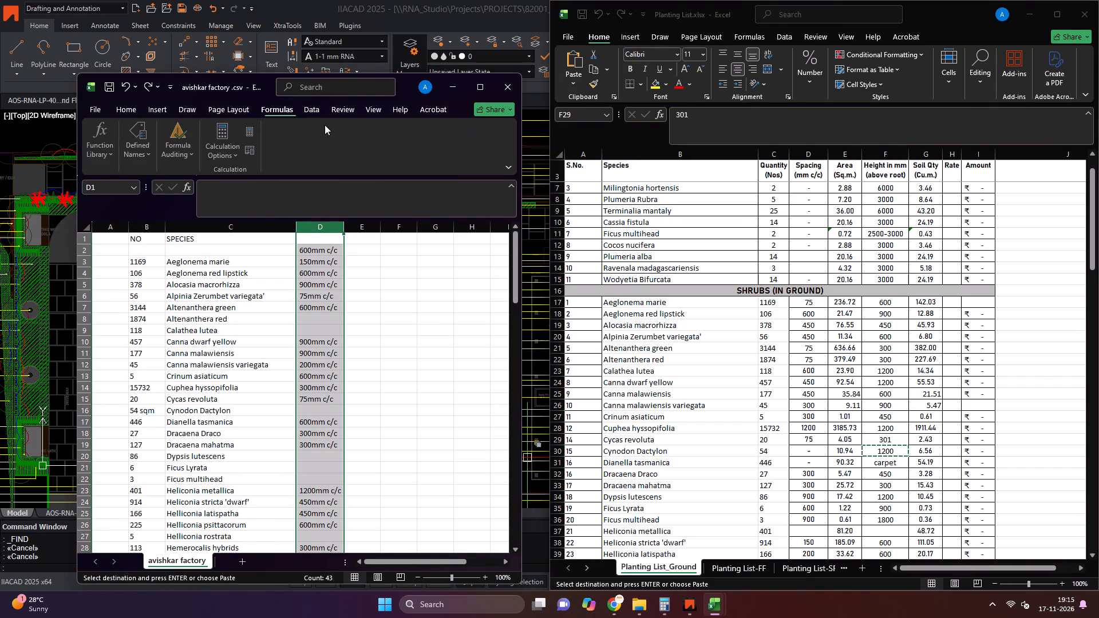
scroll(187, 153, up, 2)
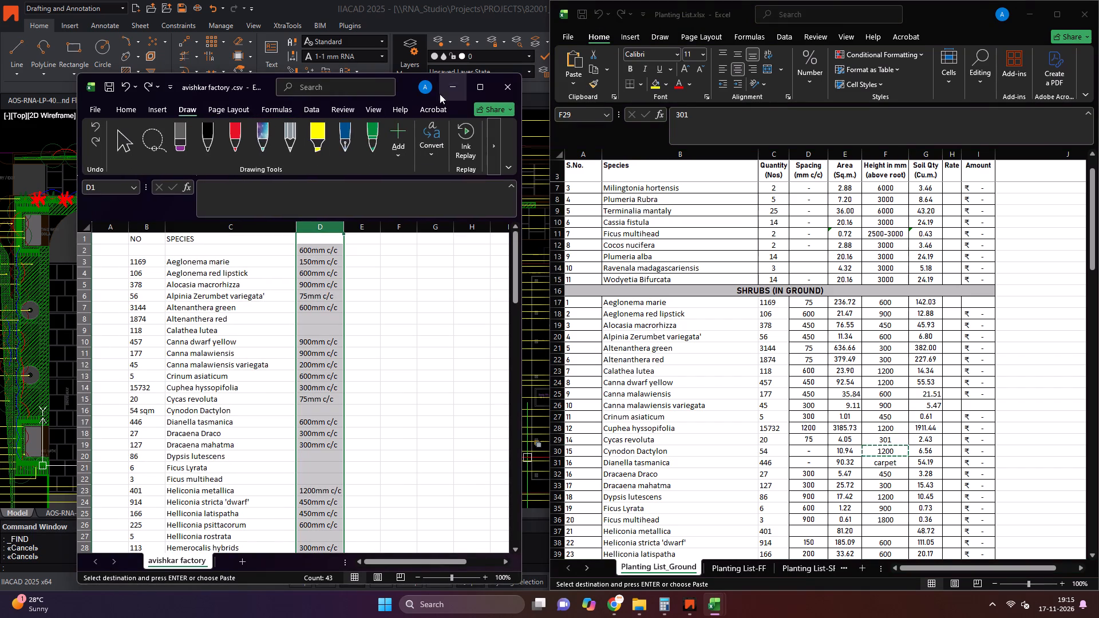
scroll(222, 161, down, 9)
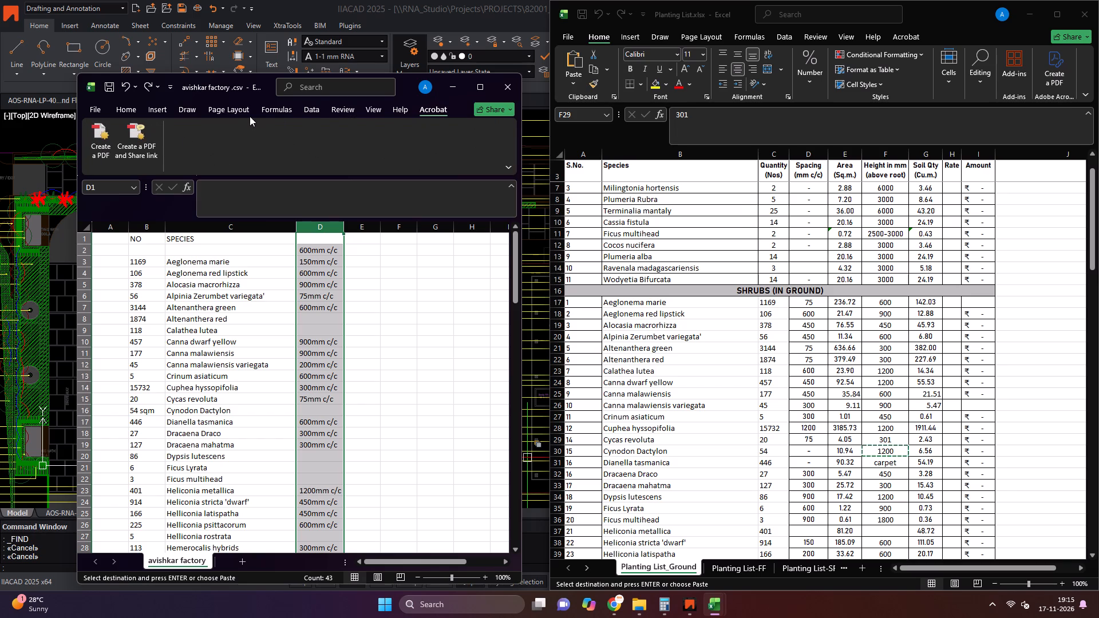
click(311, 108)
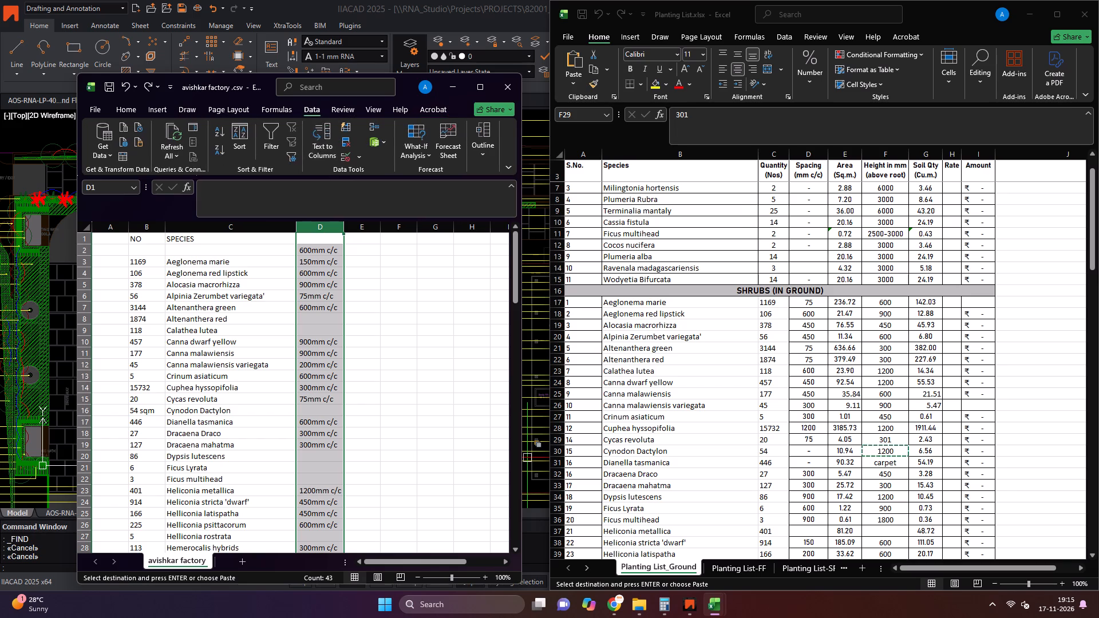
click(314, 149)
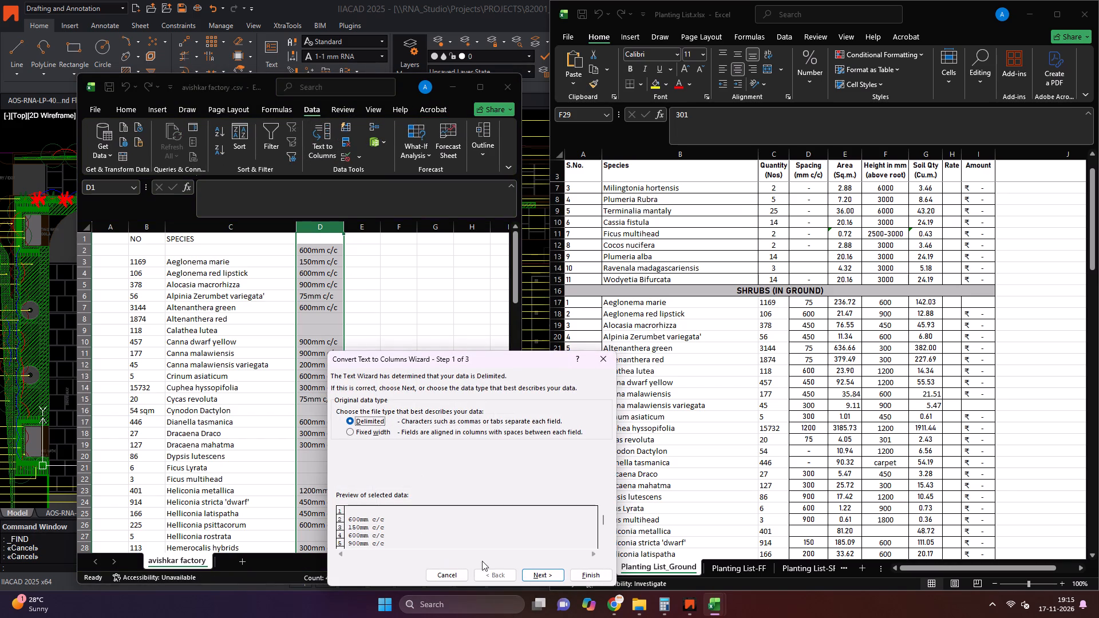
click(533, 576)
click(379, 452)
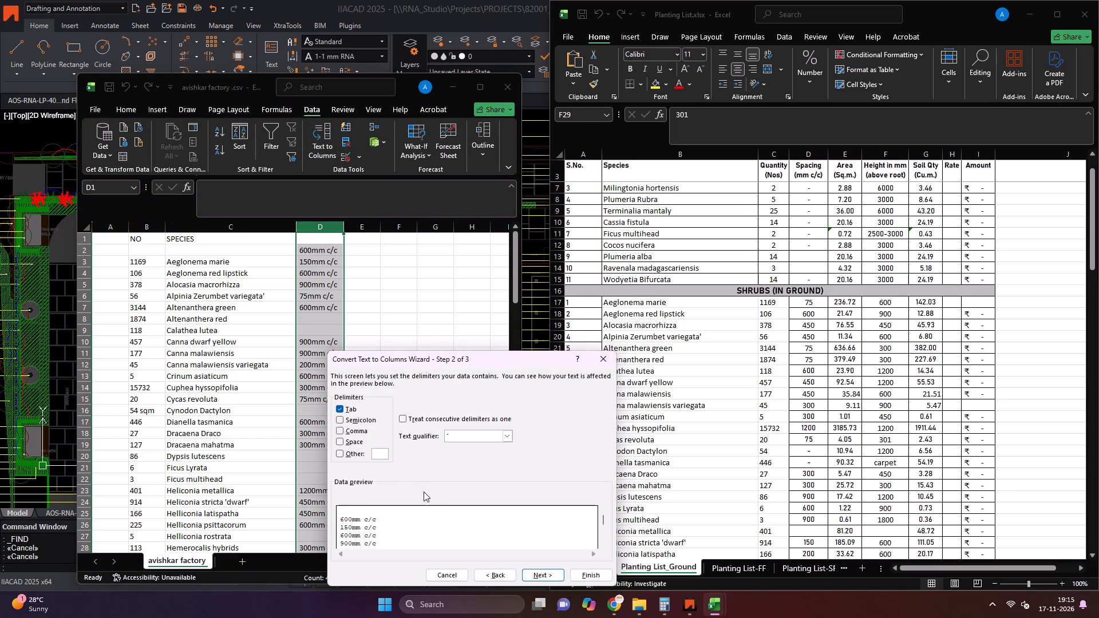
key(m)
click(538, 578)
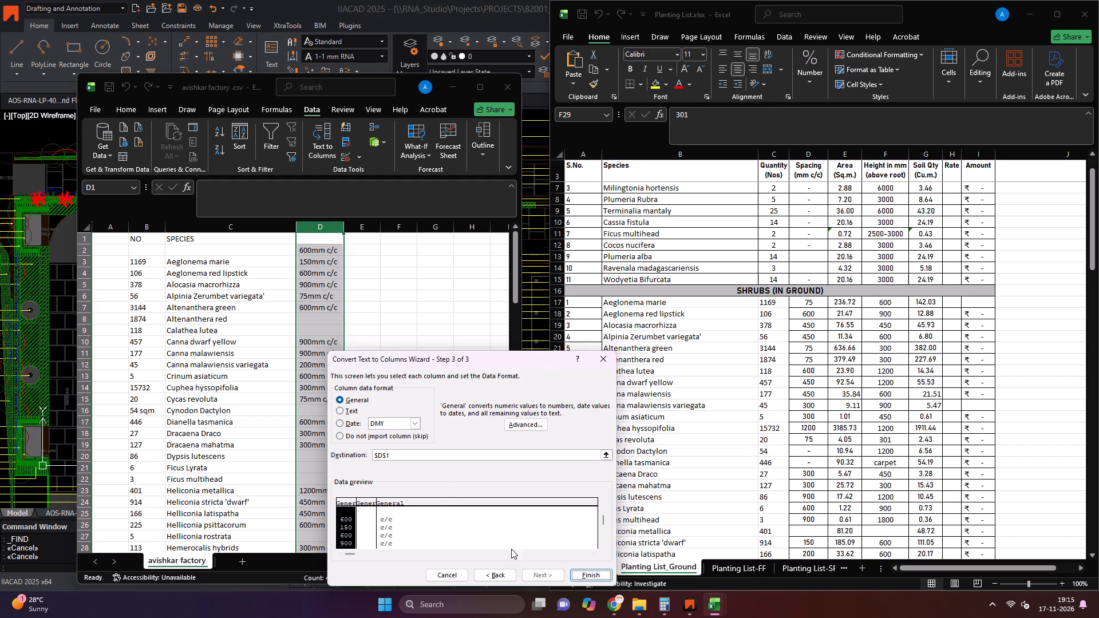
click(581, 575)
click(356, 351)
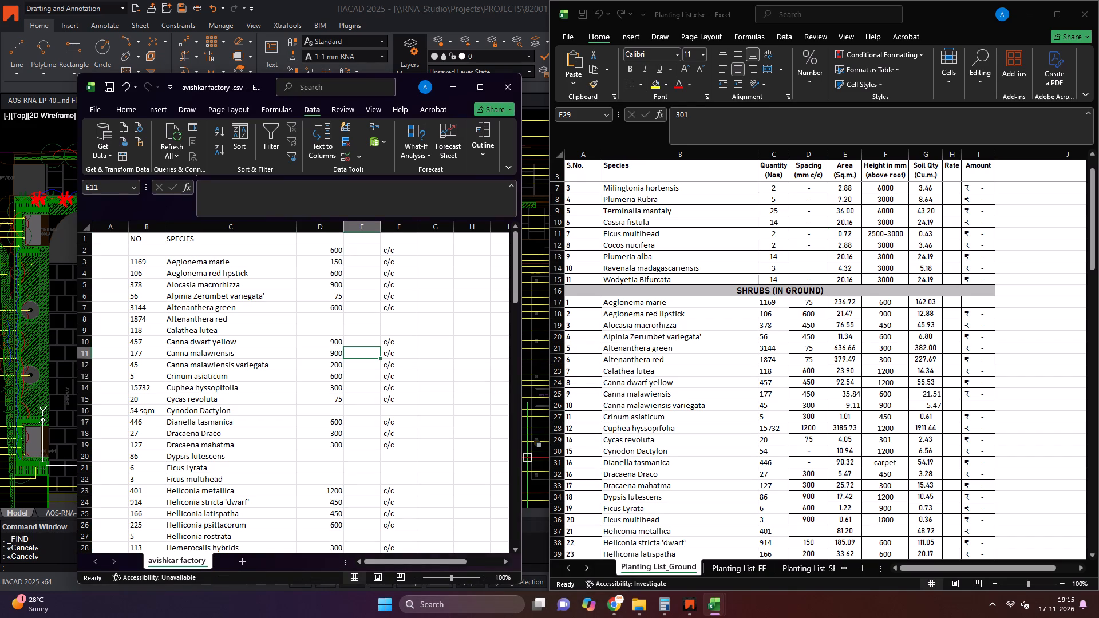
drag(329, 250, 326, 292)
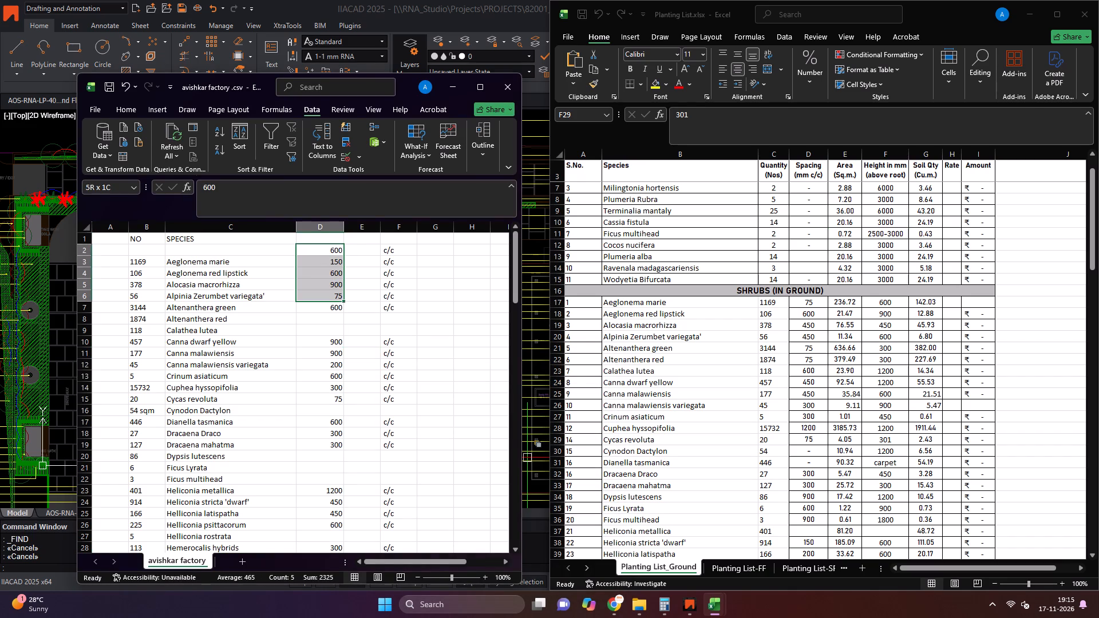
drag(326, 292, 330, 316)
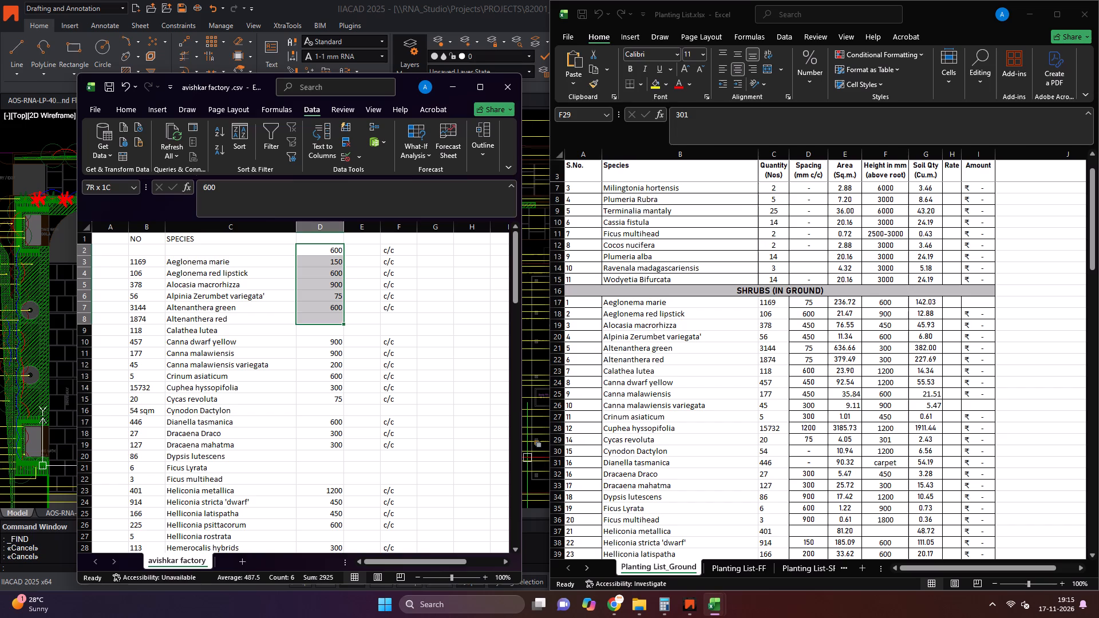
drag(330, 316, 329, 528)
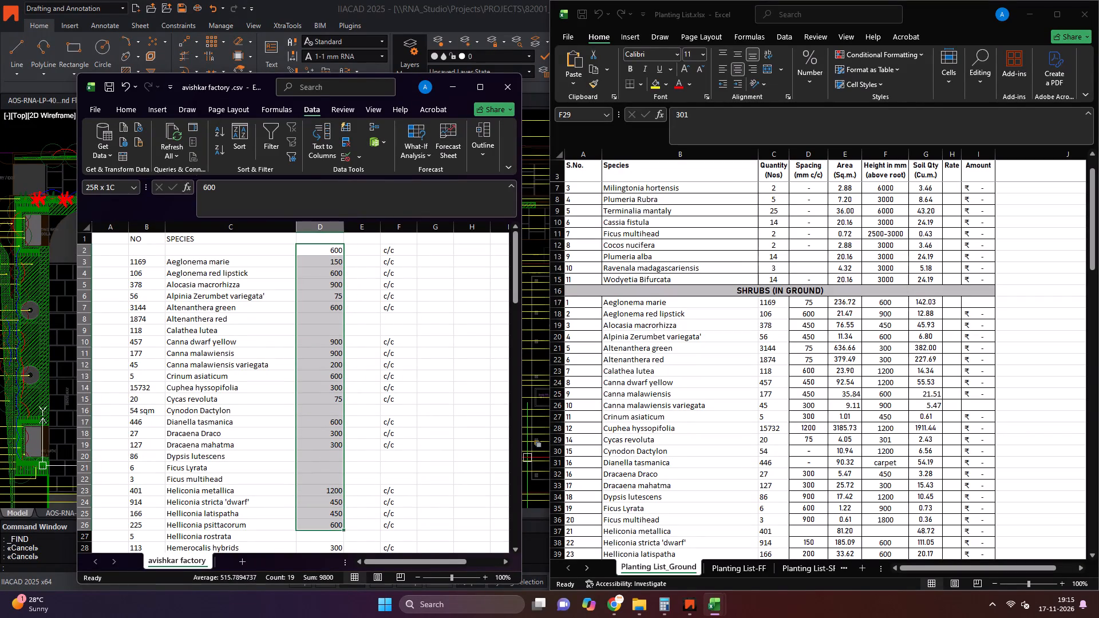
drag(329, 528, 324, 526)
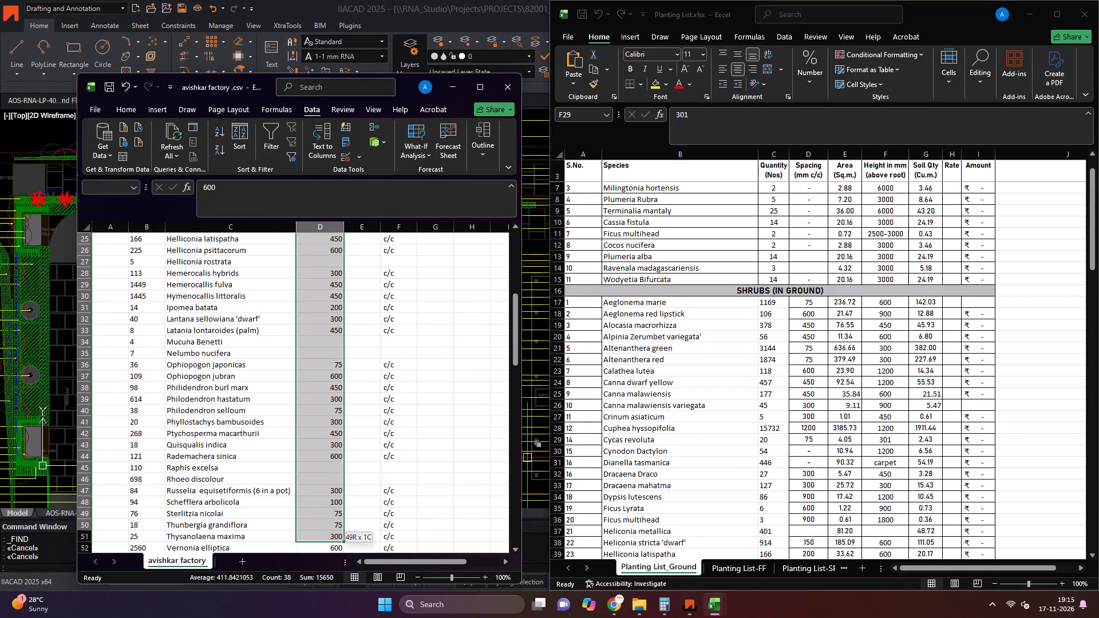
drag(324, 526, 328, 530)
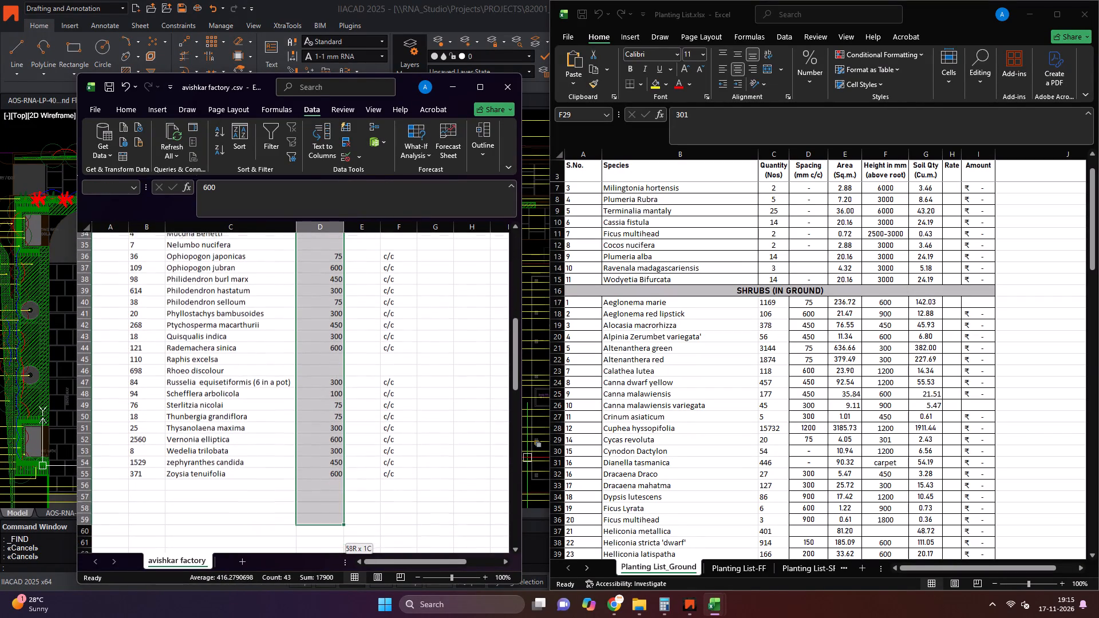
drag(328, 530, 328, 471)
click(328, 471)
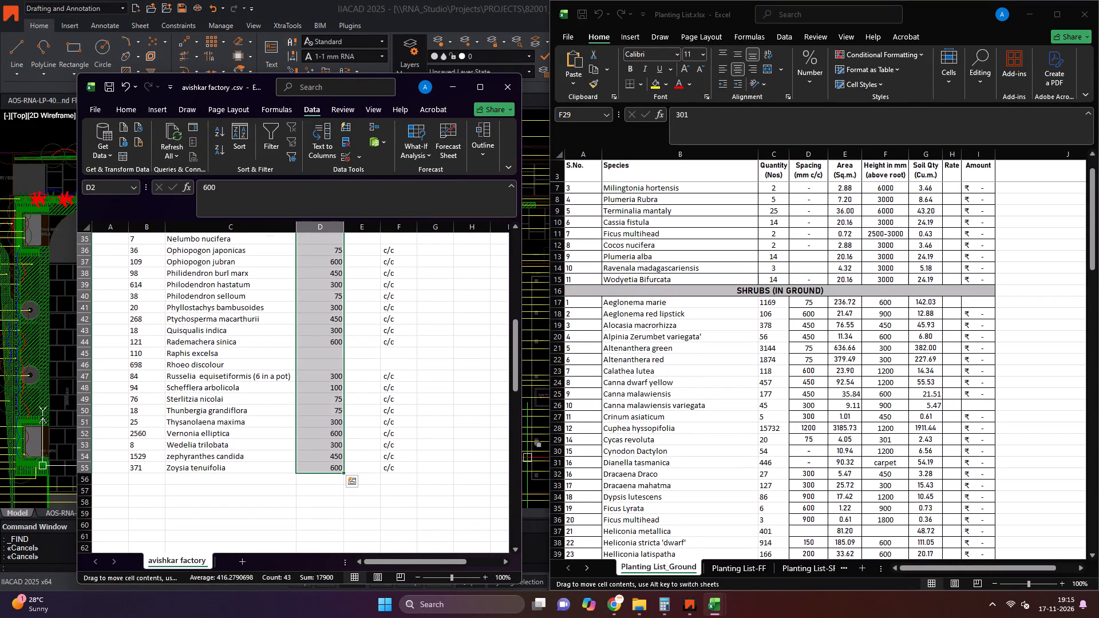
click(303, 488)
Clear the spacing value for Zoysia tenuifolia in D55 of the avishkar factory list.
click(313, 469)
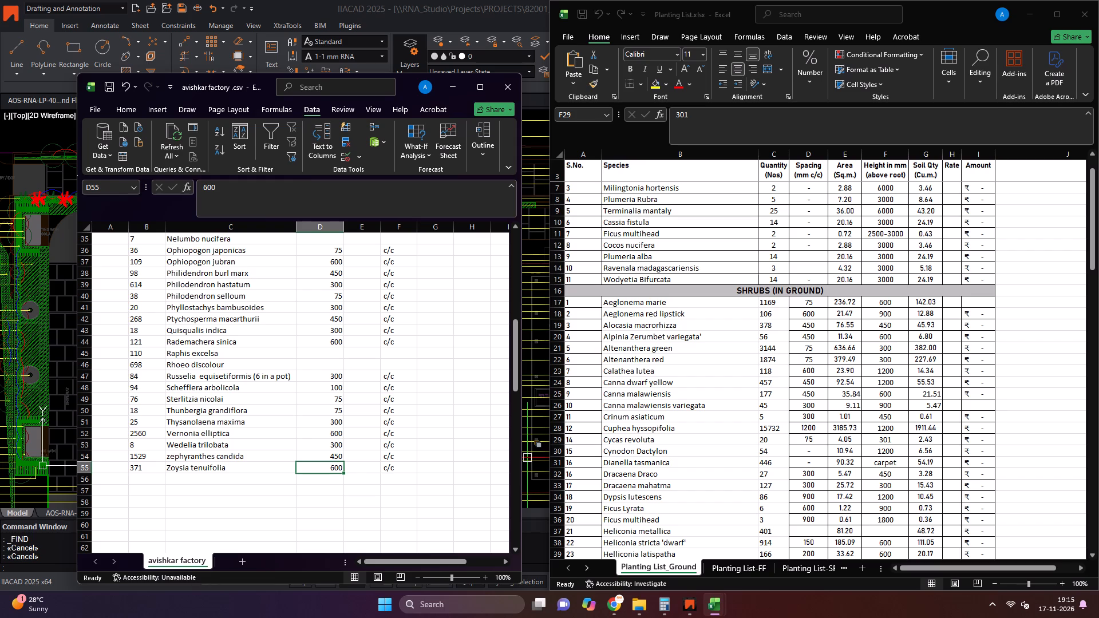
key(BackSpace)
click(367, 462)
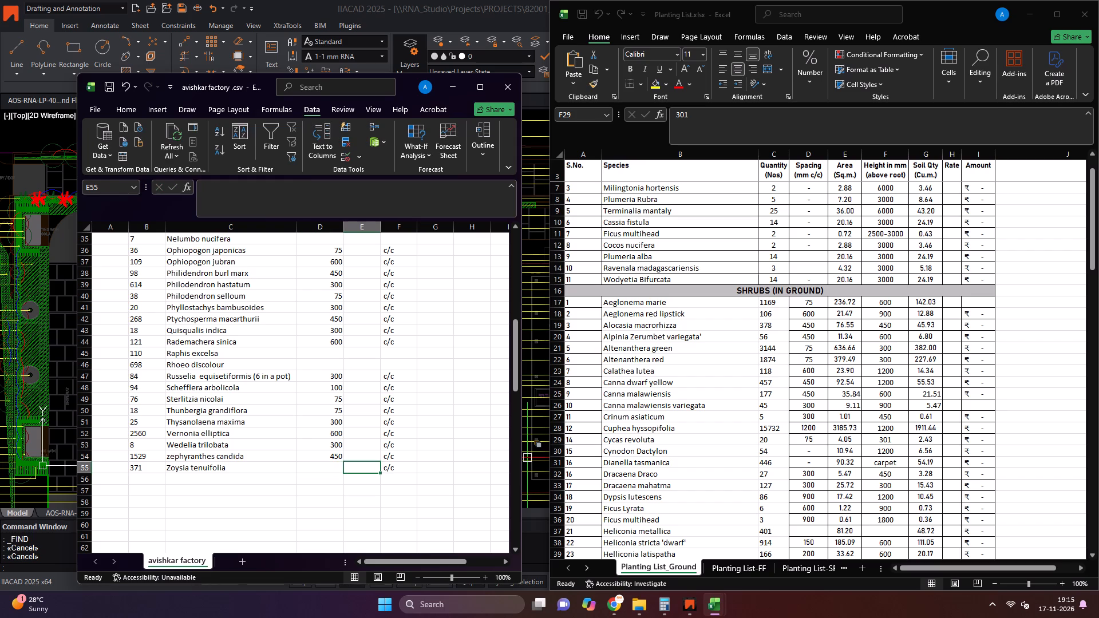
Copy the Raphis excelsa and Rhoeo discolour spacings from D59:D60 of Planting List_Ground into D45:D46 of the avishkar factory list.
click(341, 353)
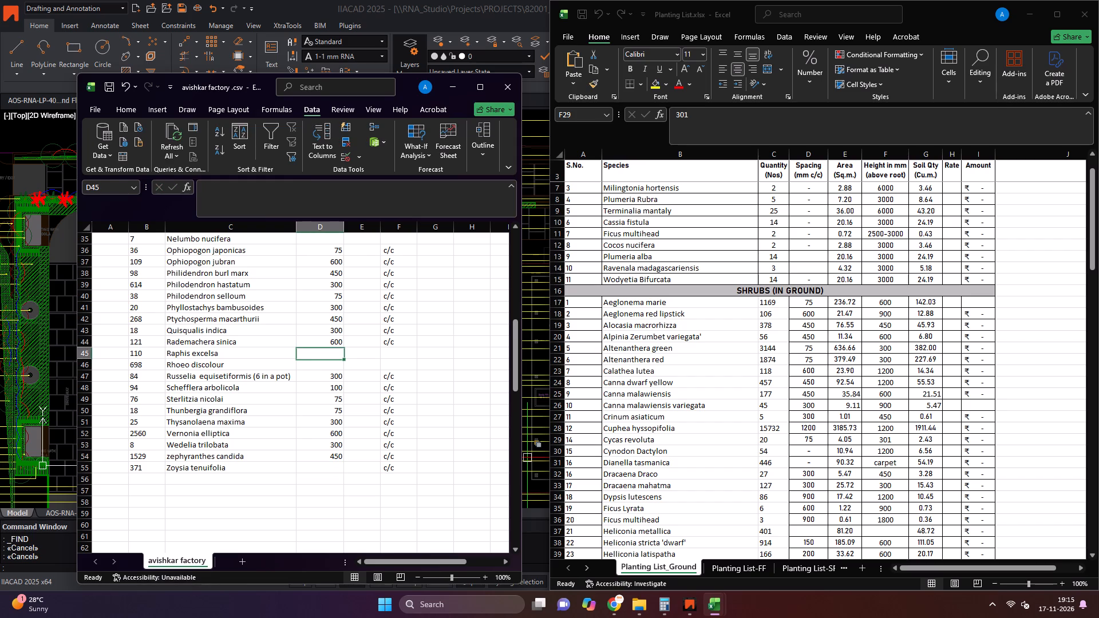
click(707, 366)
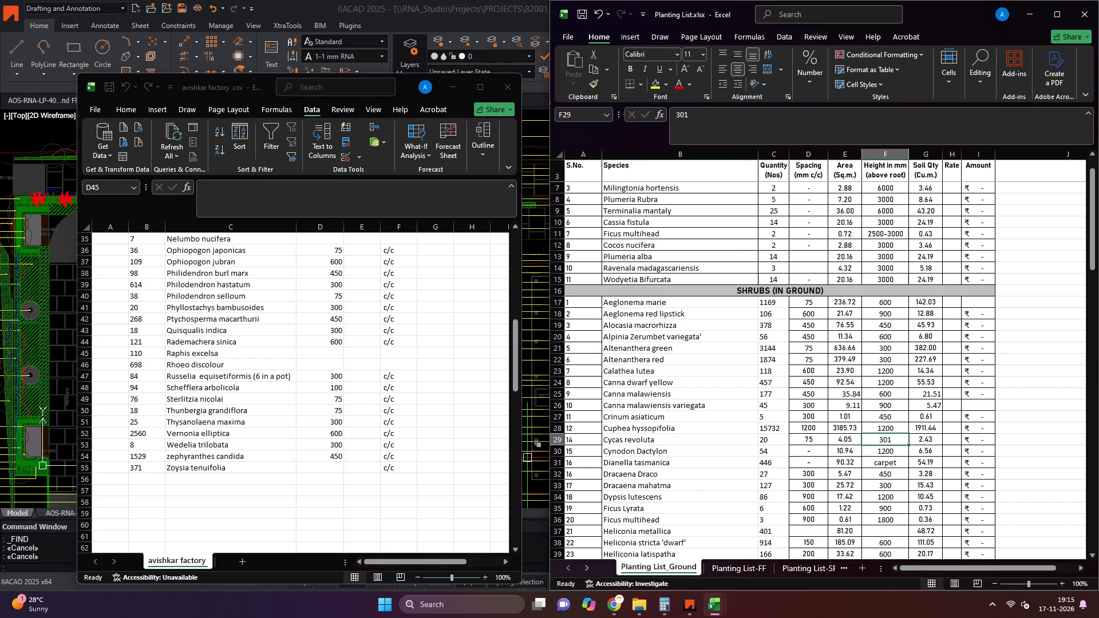
scroll(645, 367, down, 1)
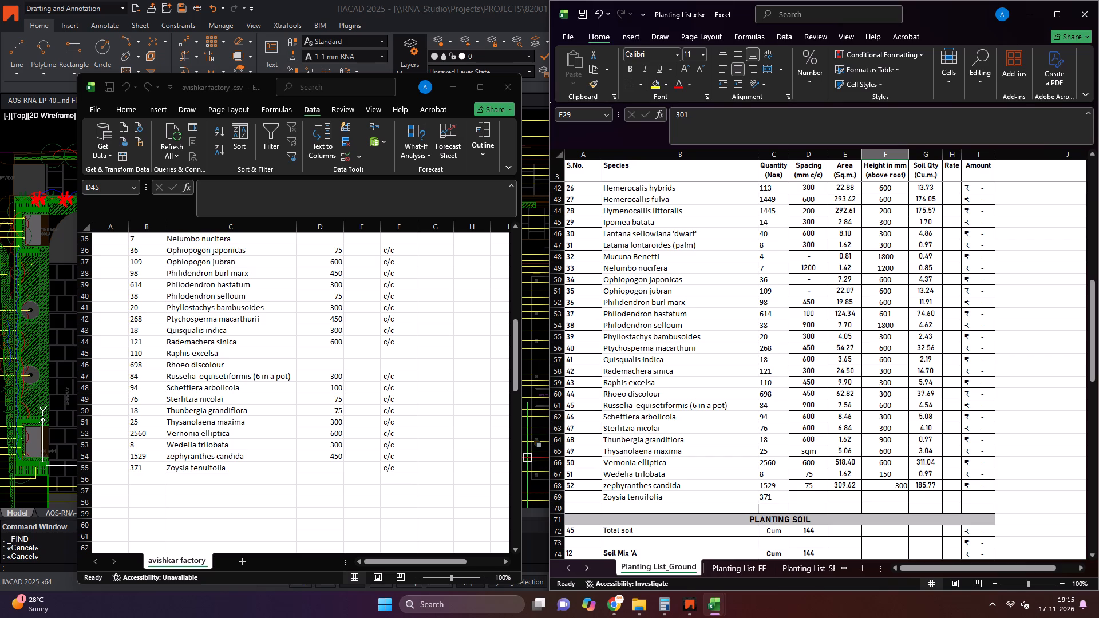
drag(811, 383, 812, 397)
key(ctrl+c)
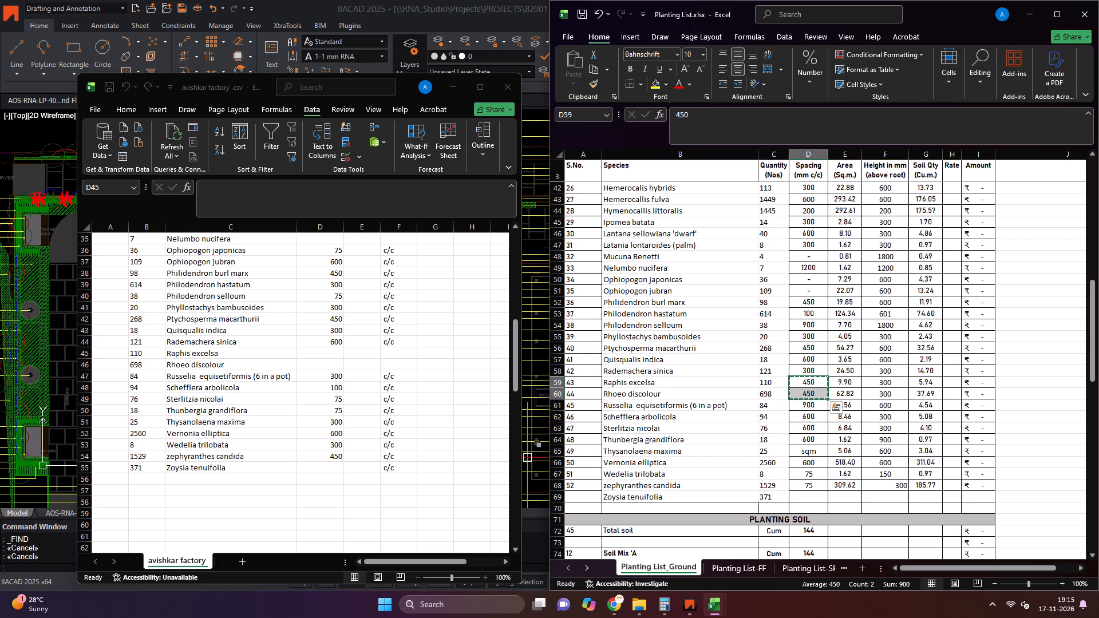
click(242, 401)
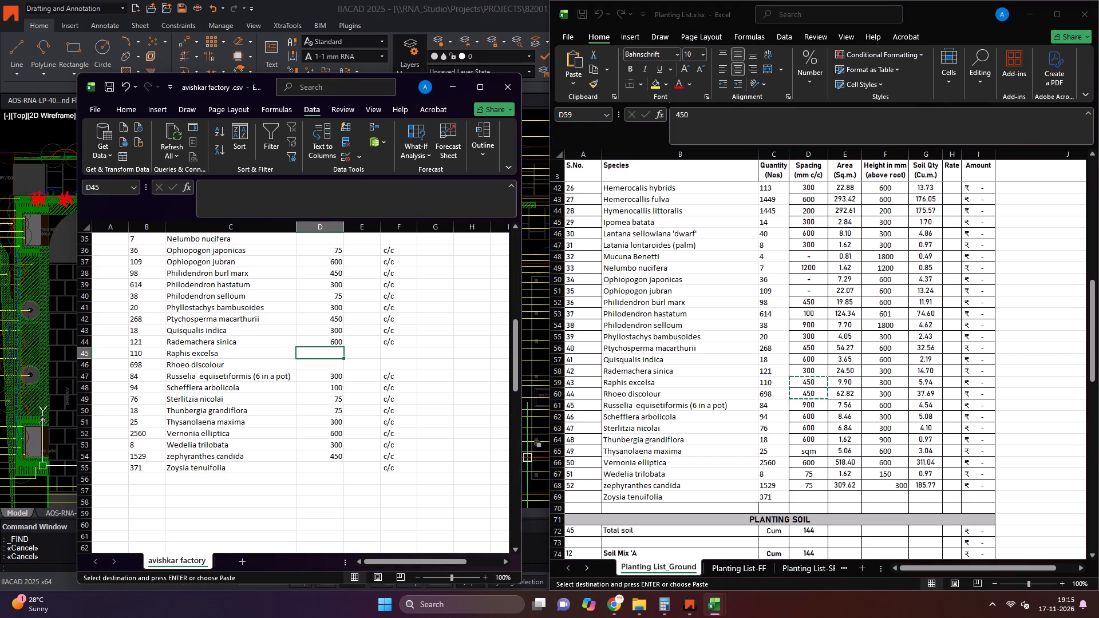
key(ctrl+v)
click(432, 362)
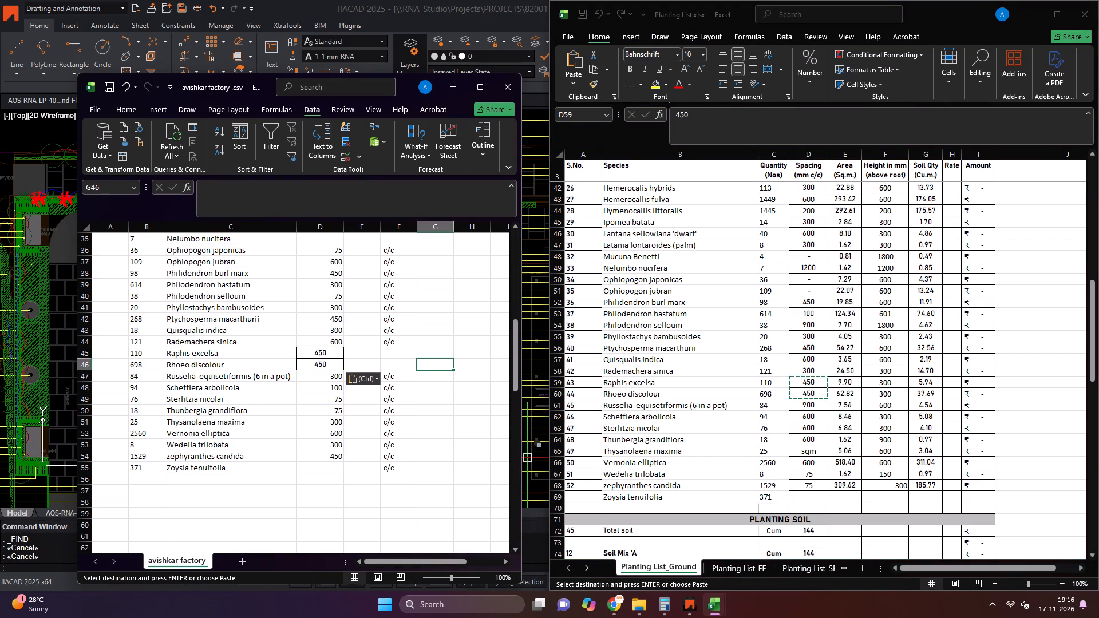
Copy the Dypsis lutescens and Ficus Lyrata spacings from D34:D35 of Planting List_Ground into D20:D21 of the avishkar factory list.
scroll(314, 347, up, 1)
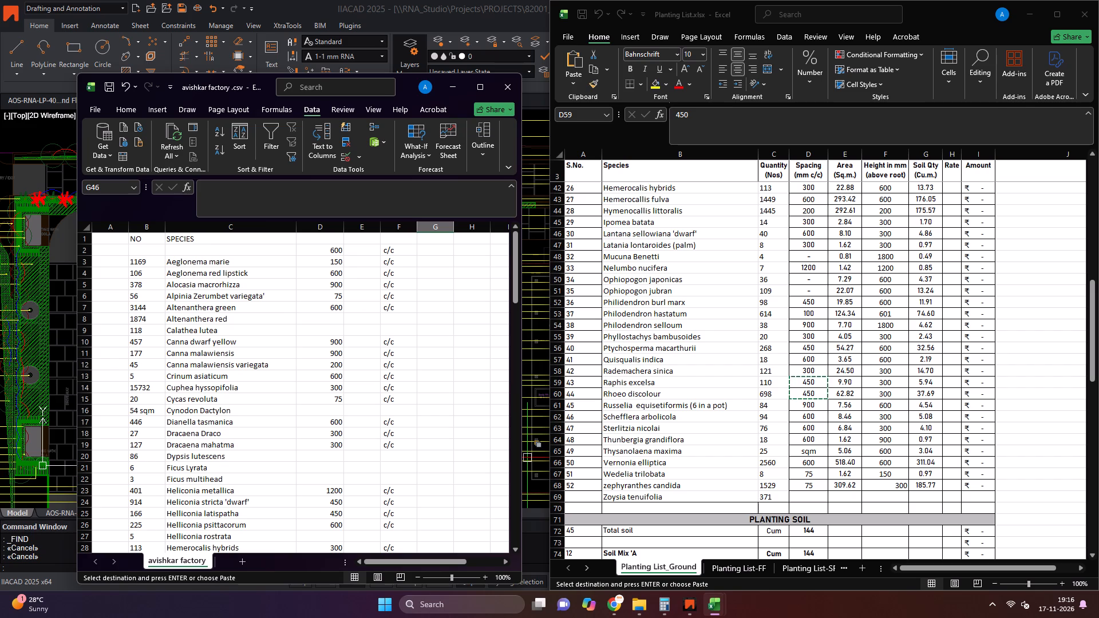
click(702, 370)
scroll(657, 304, up, 1)
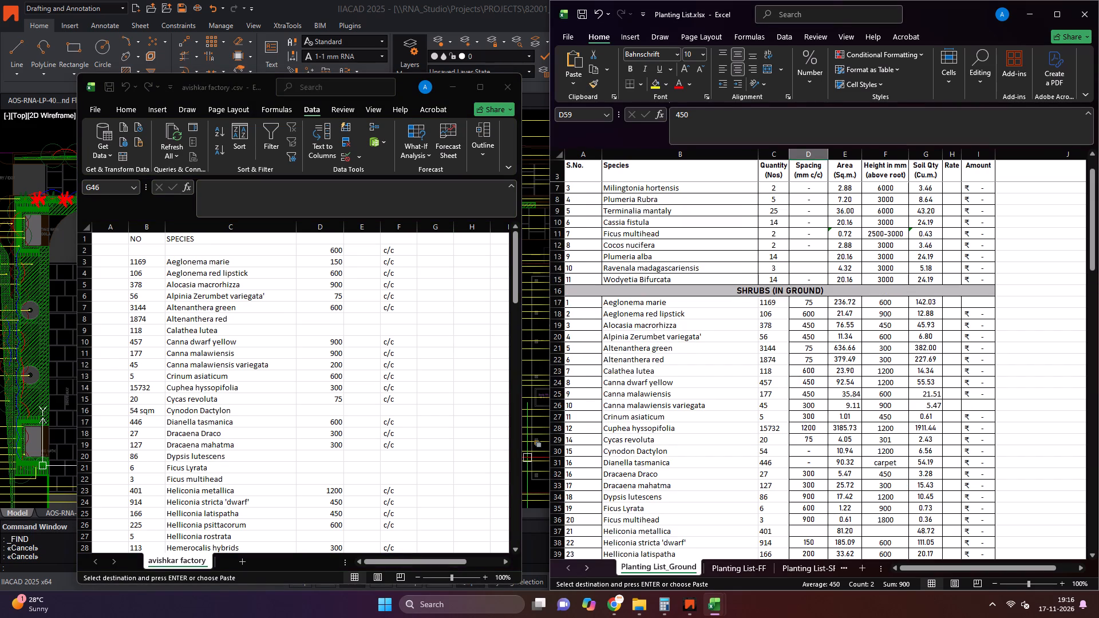
drag(807, 496, 804, 506)
key(ctrl+c)
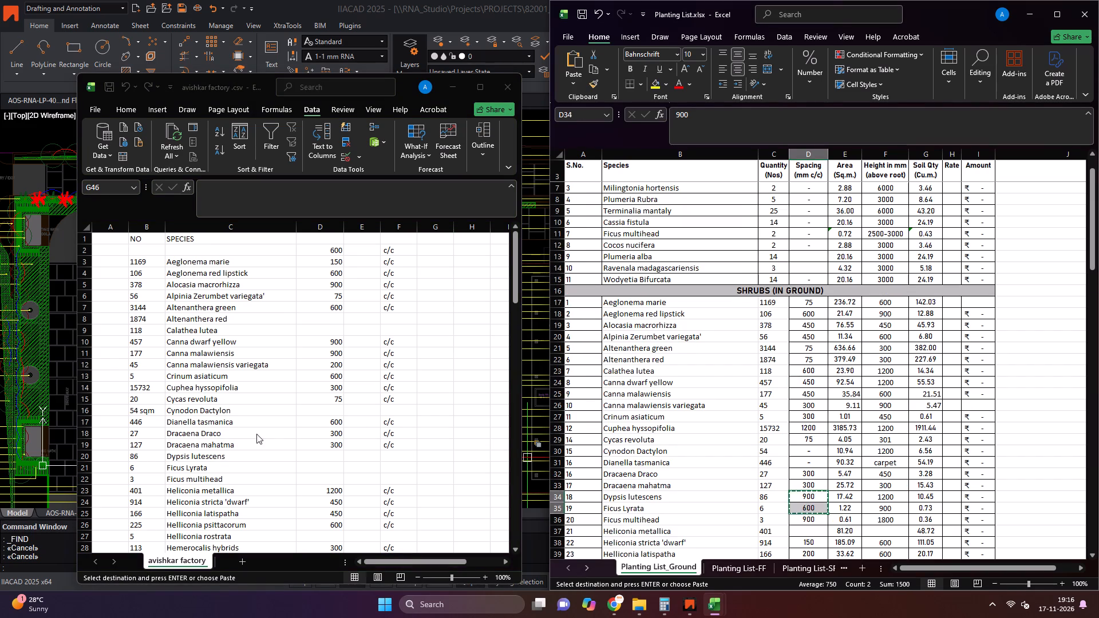
click(256, 434)
click(333, 457)
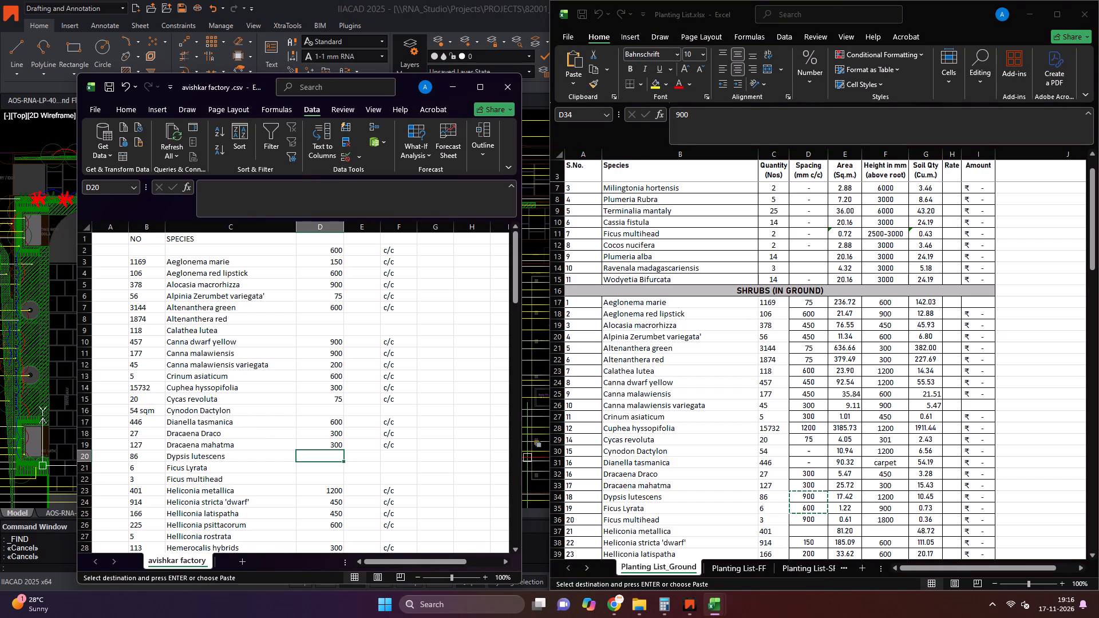
key(ctrl+v)
click(417, 462)
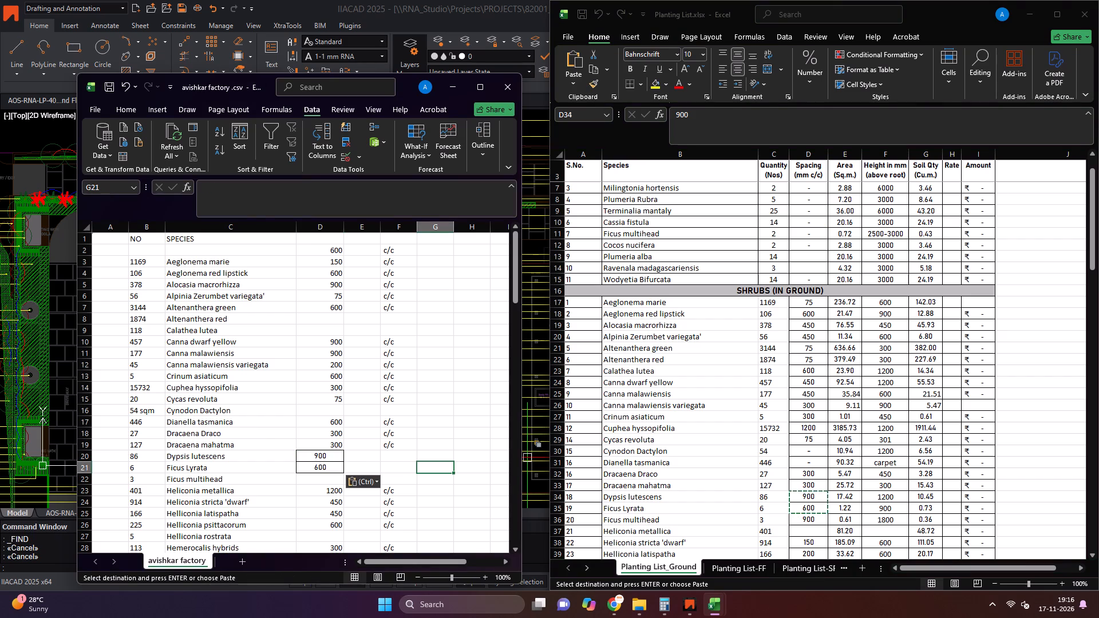
Copy the Ficus multihead spacing from D36 of Planting List_Ground into D22 of the avishkar factory list.
click(796, 518)
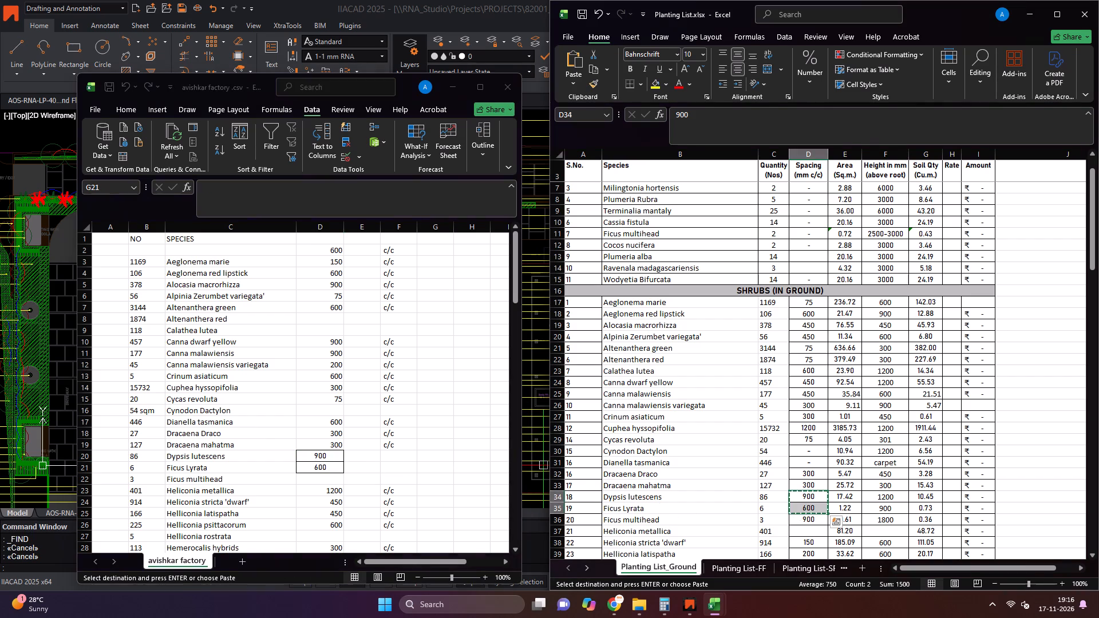
click(797, 517)
key(ctrl+c)
double_click(334, 477)
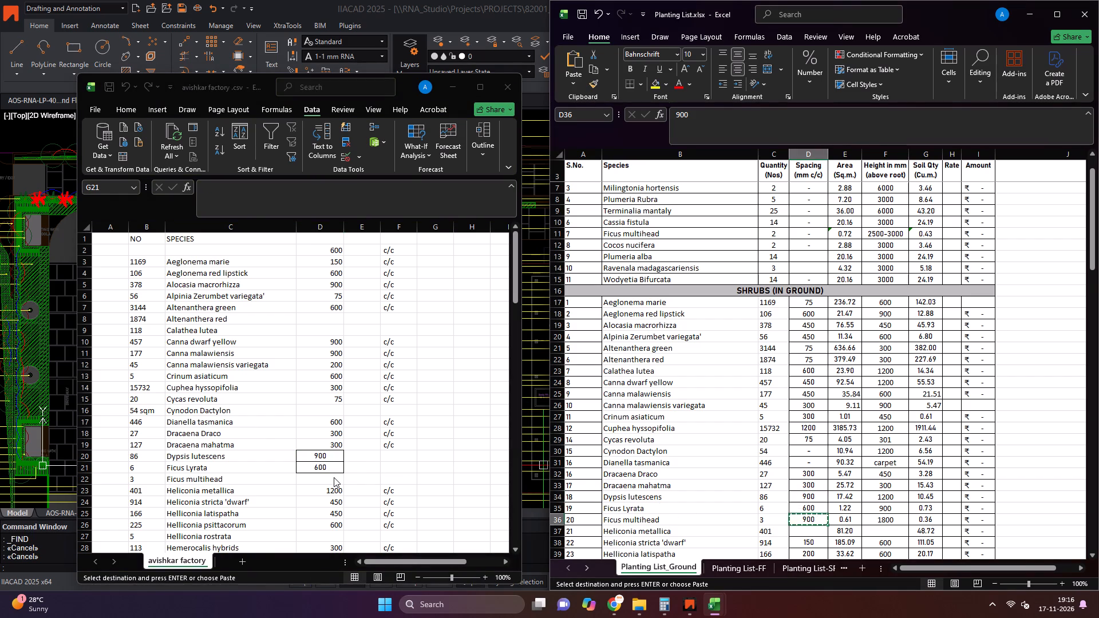
key(ctrl+v)
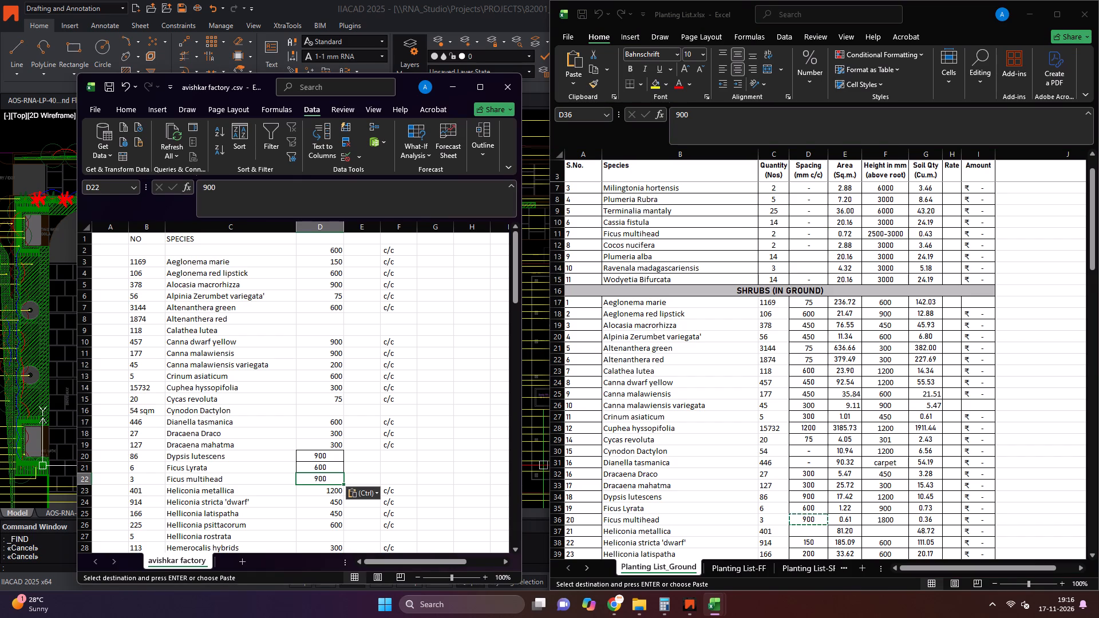
Enter a spacing of 600 for Helliconia rostrata in D27 of the avishkar factory list.
click(323, 540)
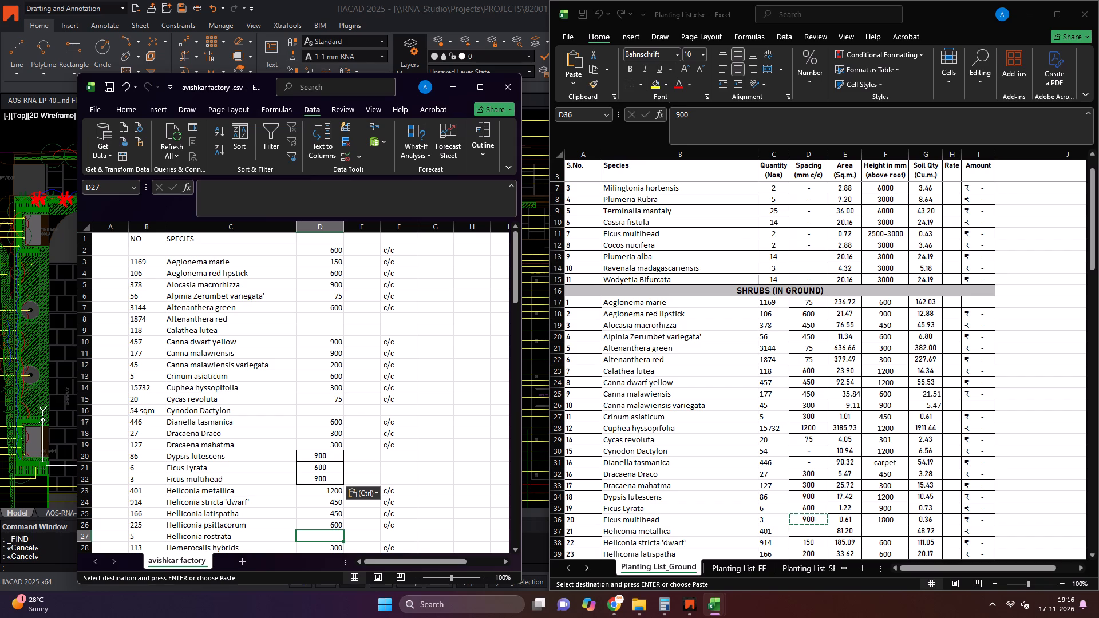
key(6)
text(00)
click(385, 504)
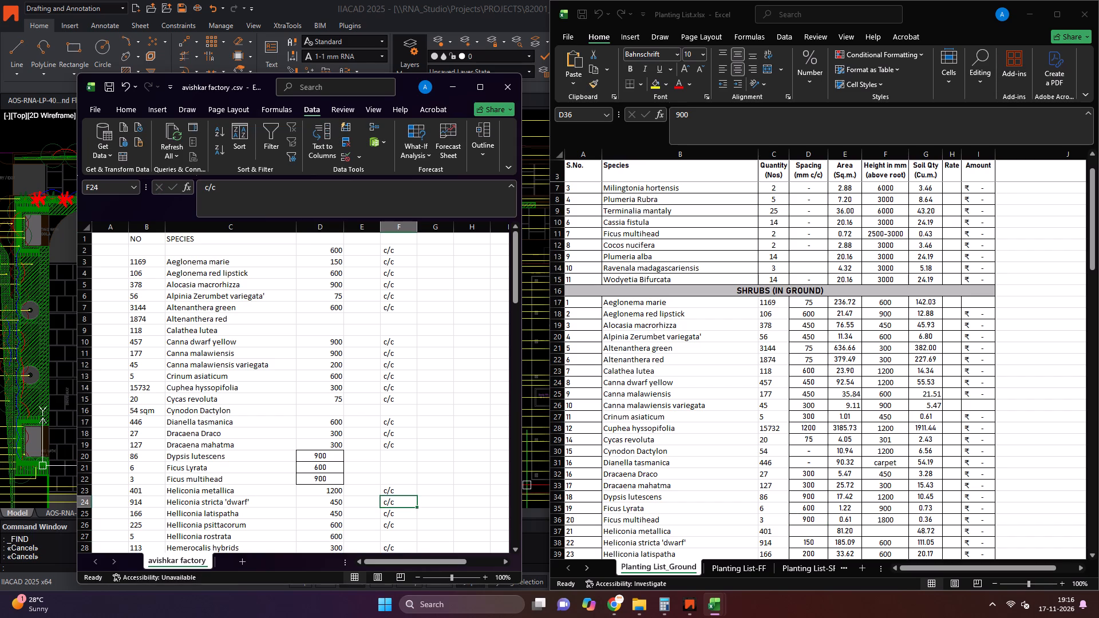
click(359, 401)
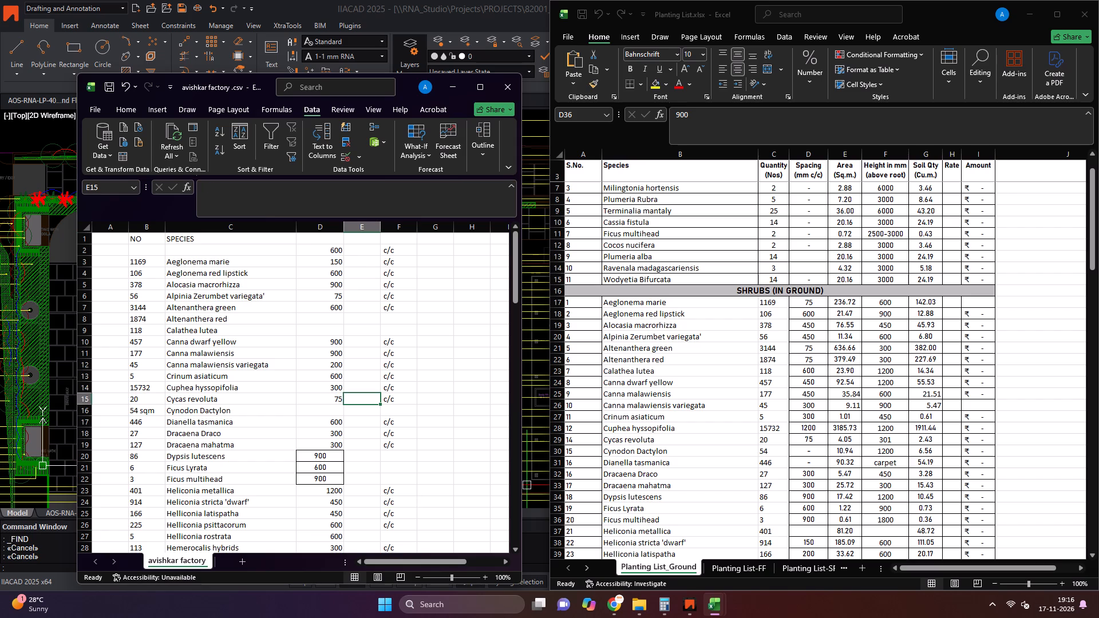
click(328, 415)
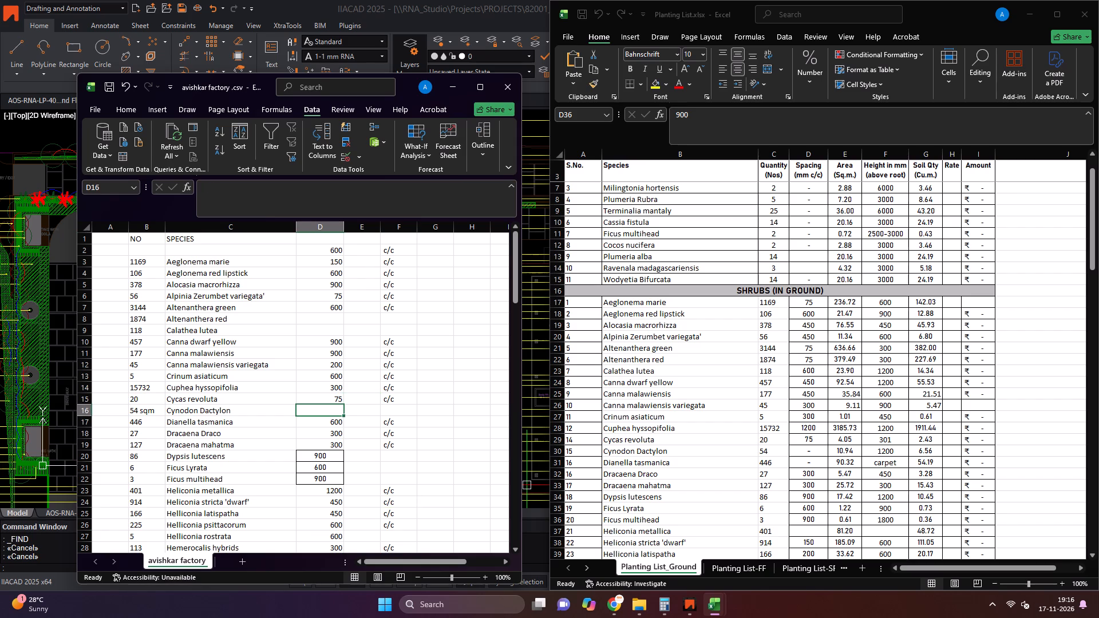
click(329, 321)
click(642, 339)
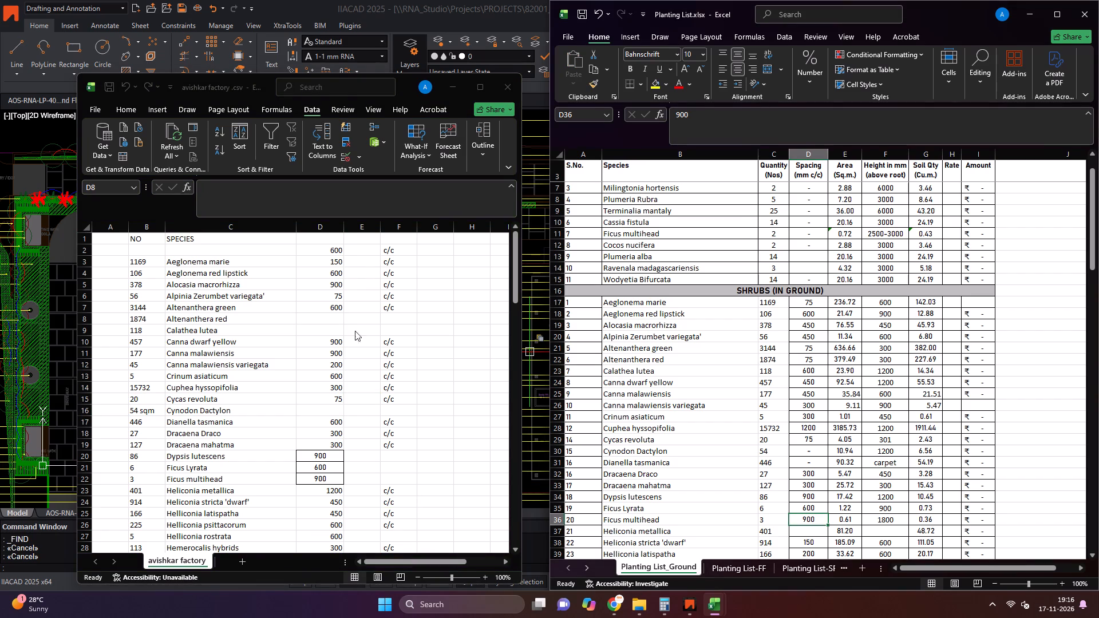
Set the spacings of Alpinia Zerumbet variegata and Altenanthera green in D6:D7 of the avishkar factory list to 600 and 75.
click(334, 324)
click(337, 315)
click(334, 306)
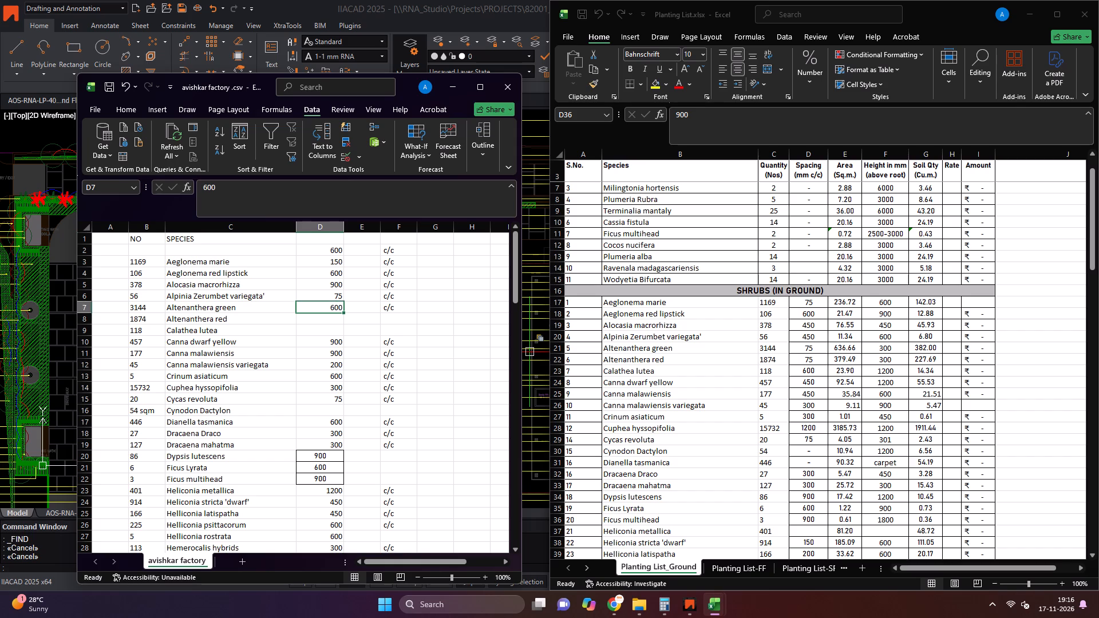
click(335, 295)
text(600)
click(358, 318)
click(331, 302)
text(75)
Fill the blank spacings of Altenanthera red and Calathea lutea in D8:D9 with 75 and 600.
click(326, 317)
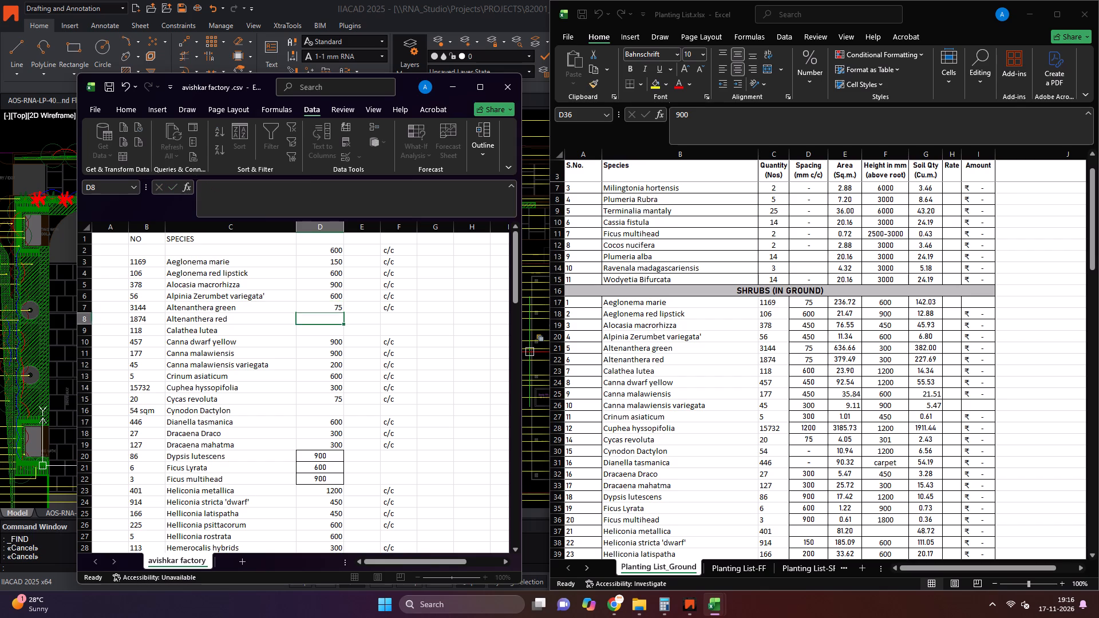
text(75)
click(311, 352)
click(319, 332)
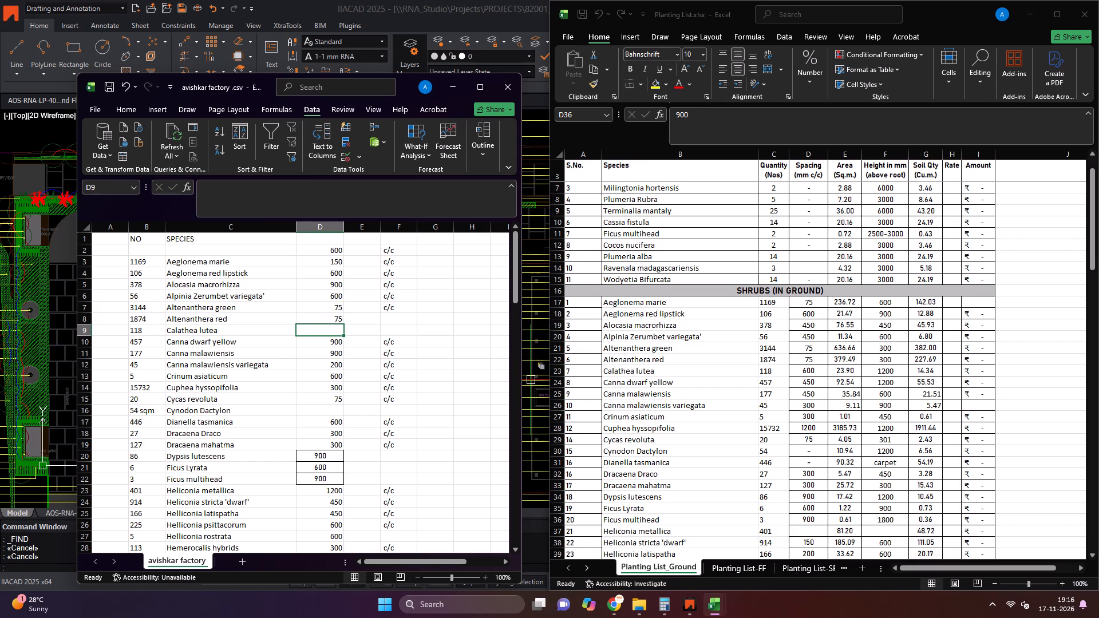
text(60)
key(0)
click(297, 397)
Copy the spacings D2:D55 of the avishkar factory list into Planting List_Ground starting at D17, and centre them horizontally.
scroll(353, 302, up, 2)
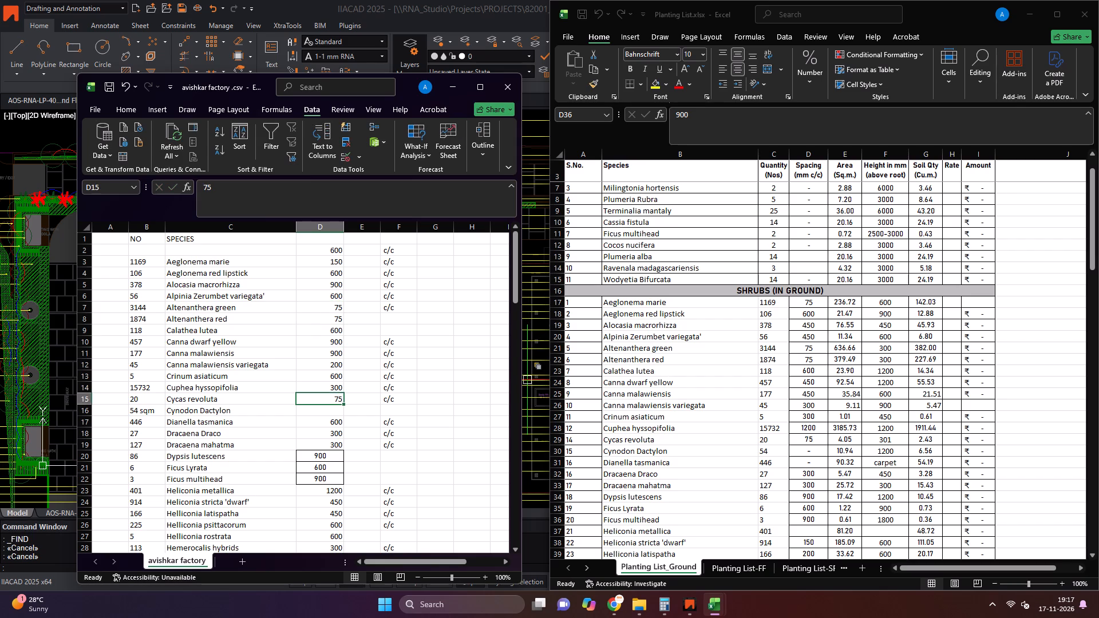
drag(329, 249, 337, 308)
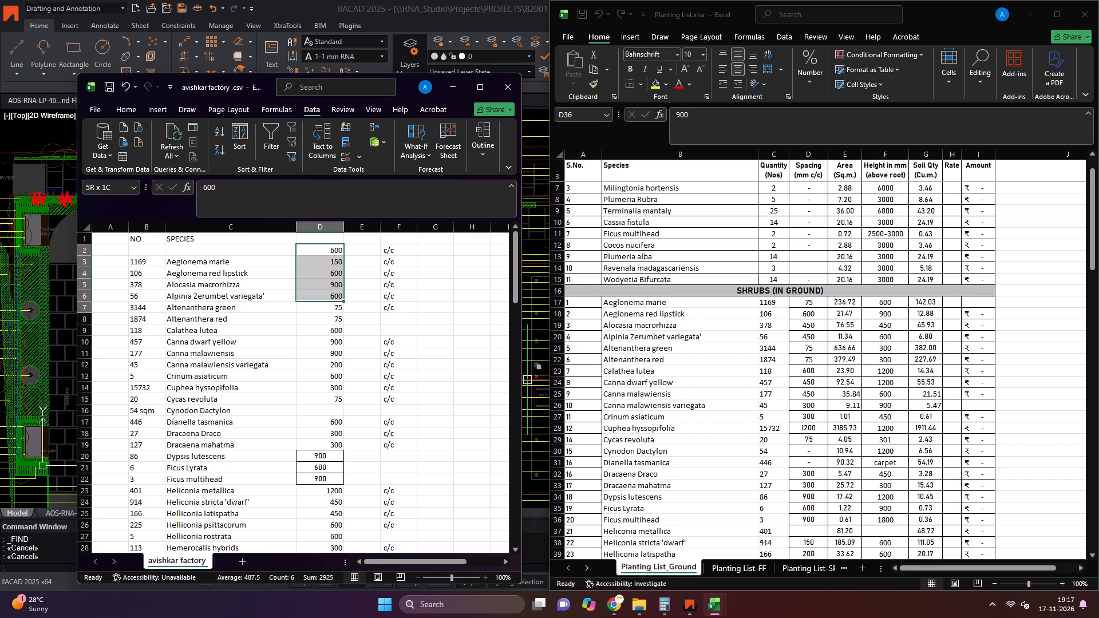
drag(337, 308, 325, 526)
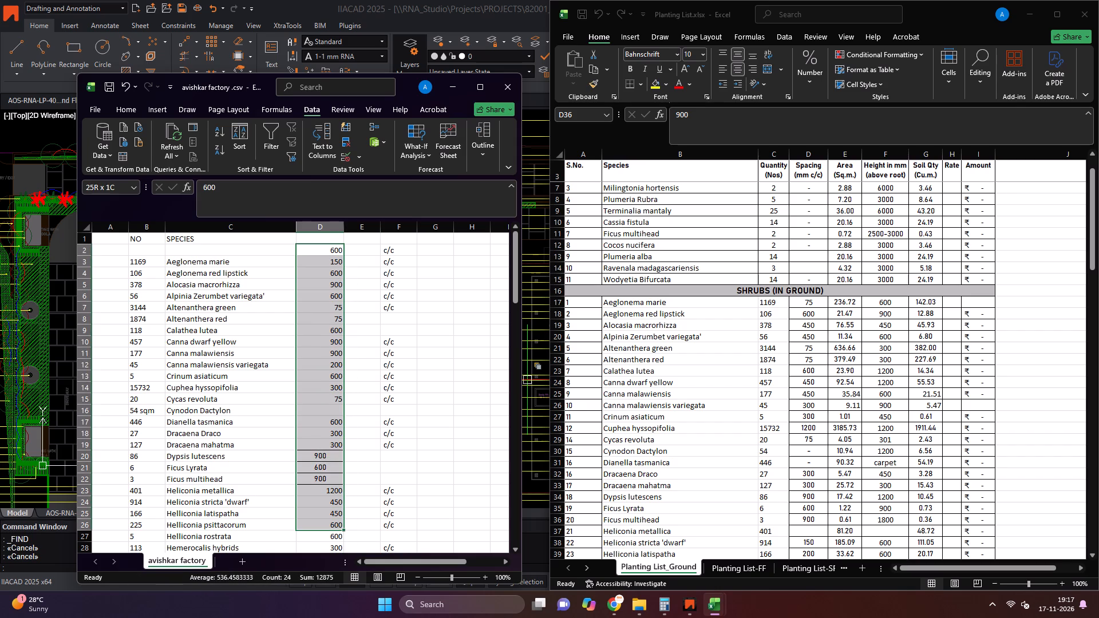
drag(325, 526, 324, 533)
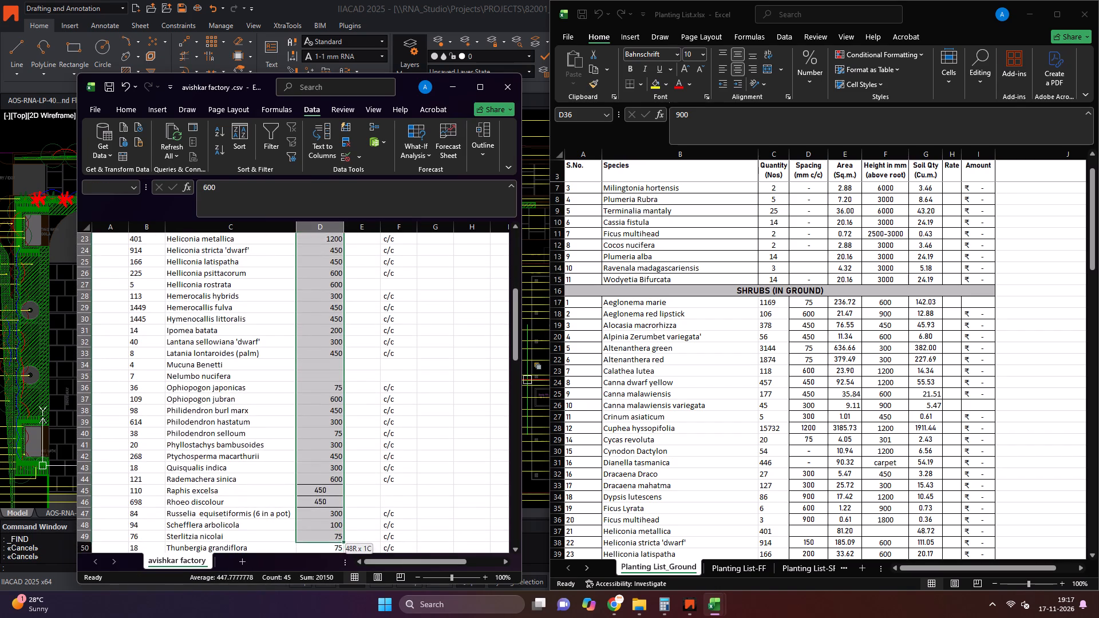
drag(324, 533, 327, 538)
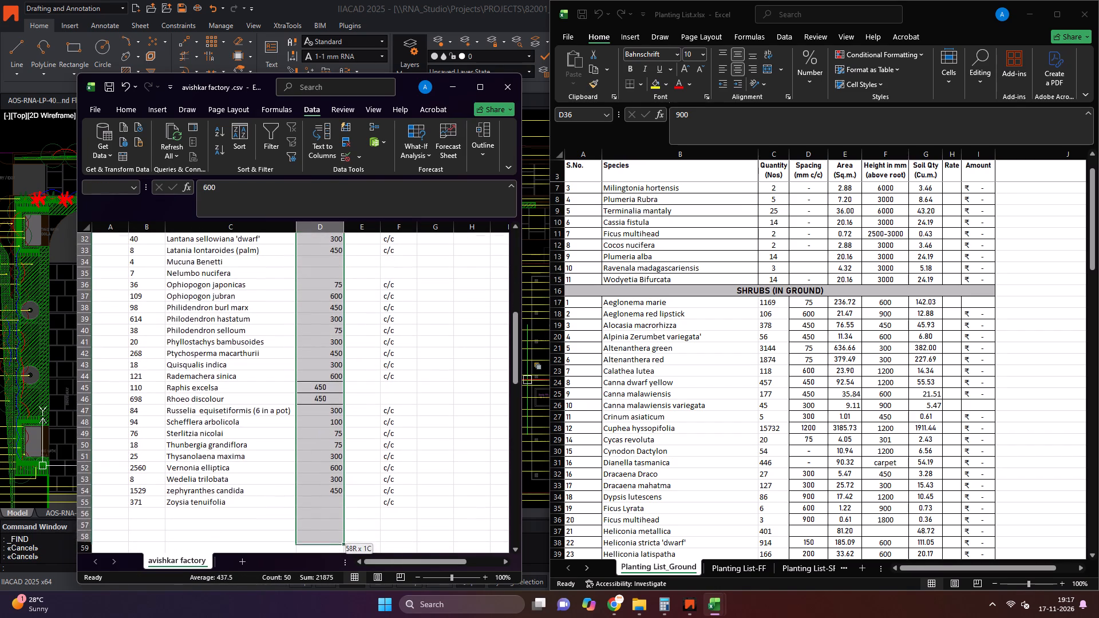
drag(327, 538, 325, 502)
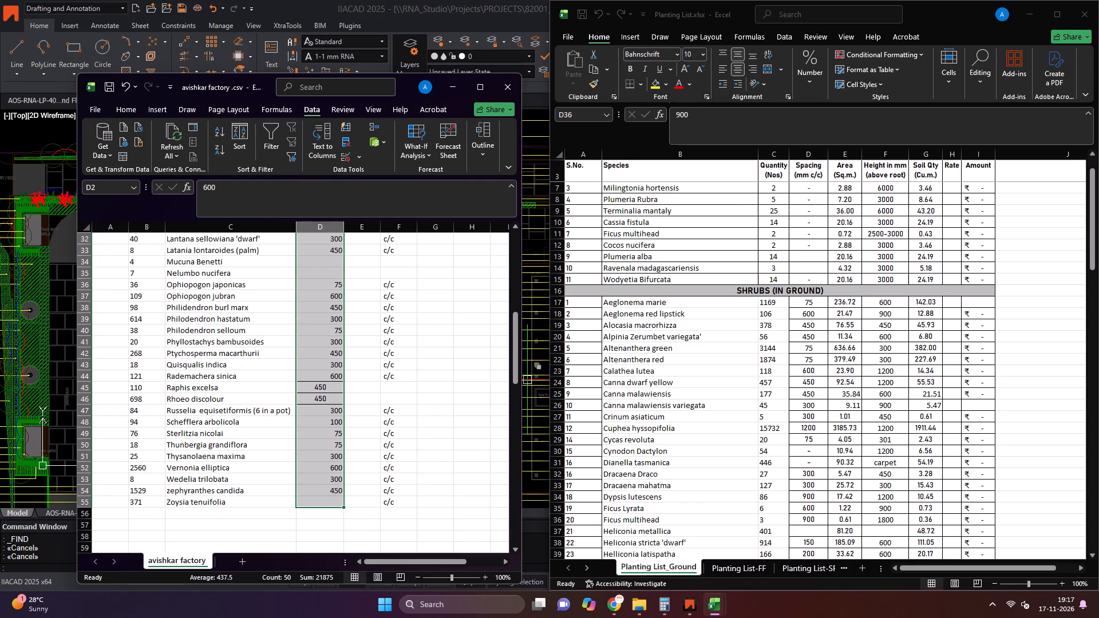
key(ctrl+c)
click(801, 307)
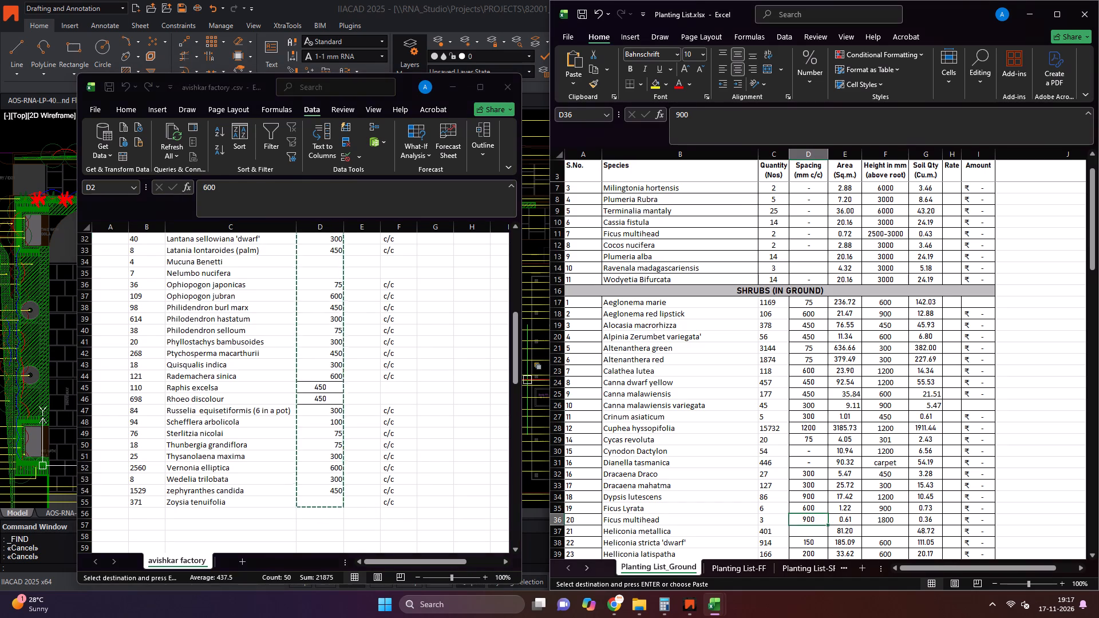
click(800, 304)
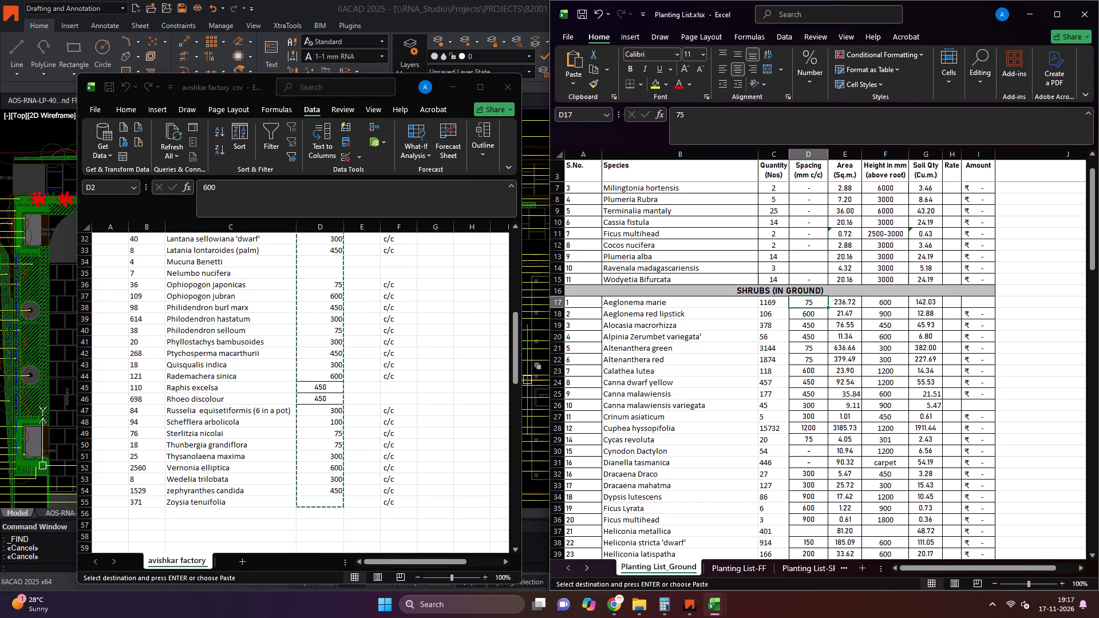
key(ctrl+v)
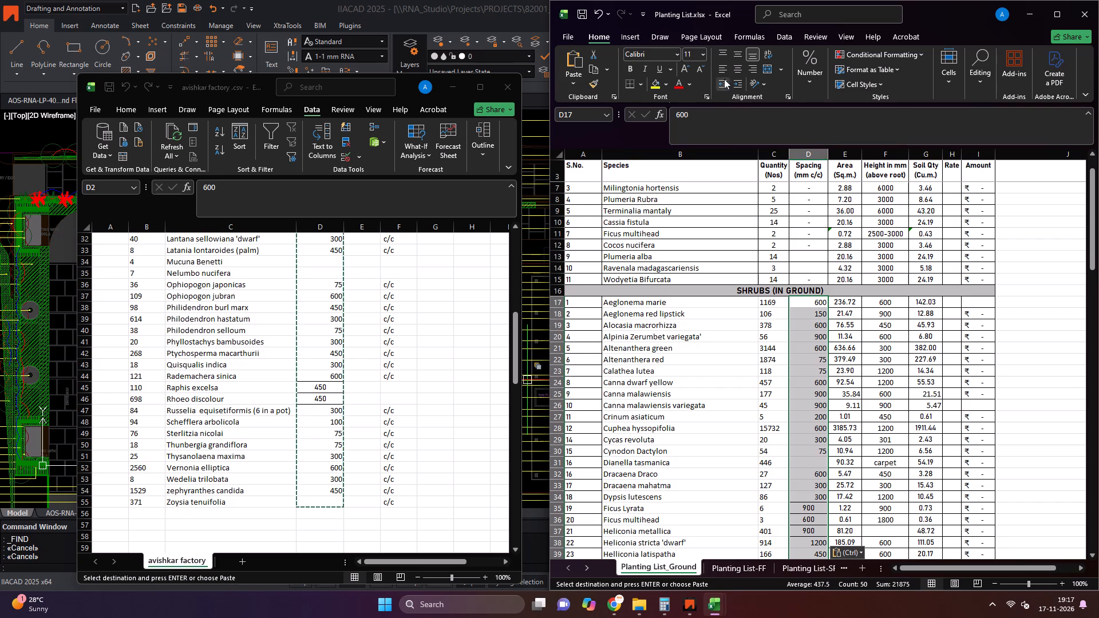
click(737, 67)
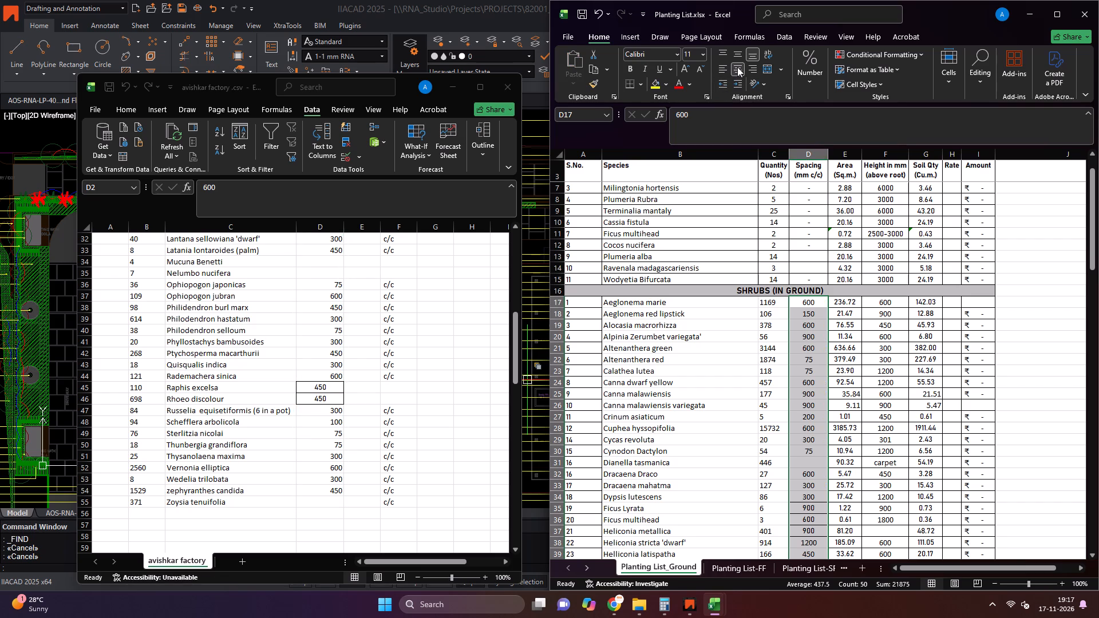
Consult the planting plan labels in IIACAD and enter a spacing of 300 for Dianella tasmanica in D31 of Planting List_Ground.
click(807, 461)
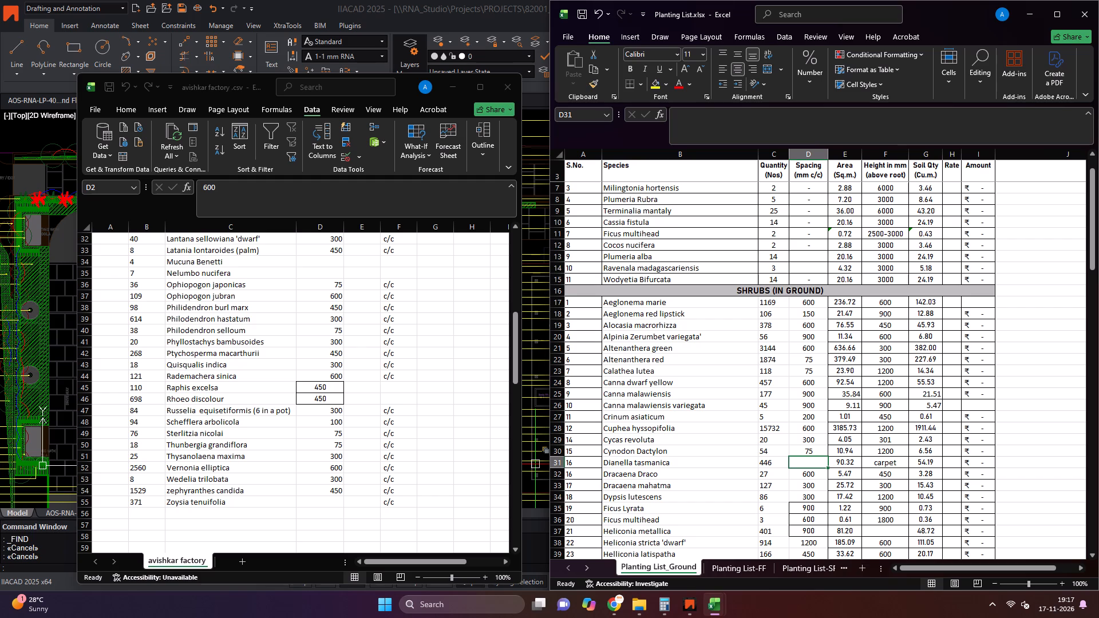
click(685, 615)
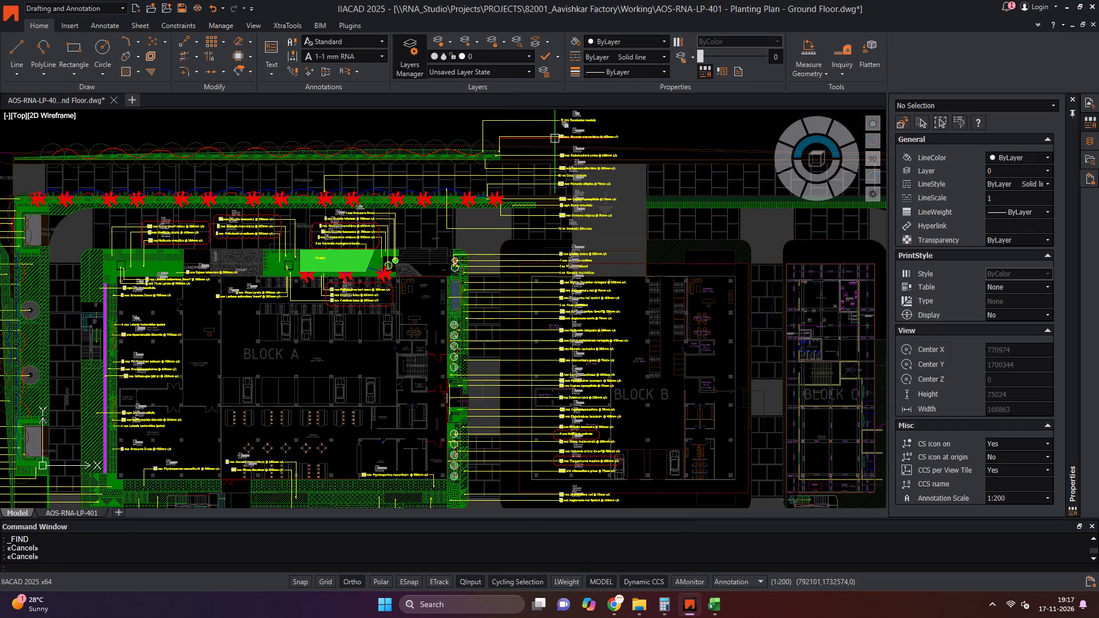
scroll(406, 148, up, 2)
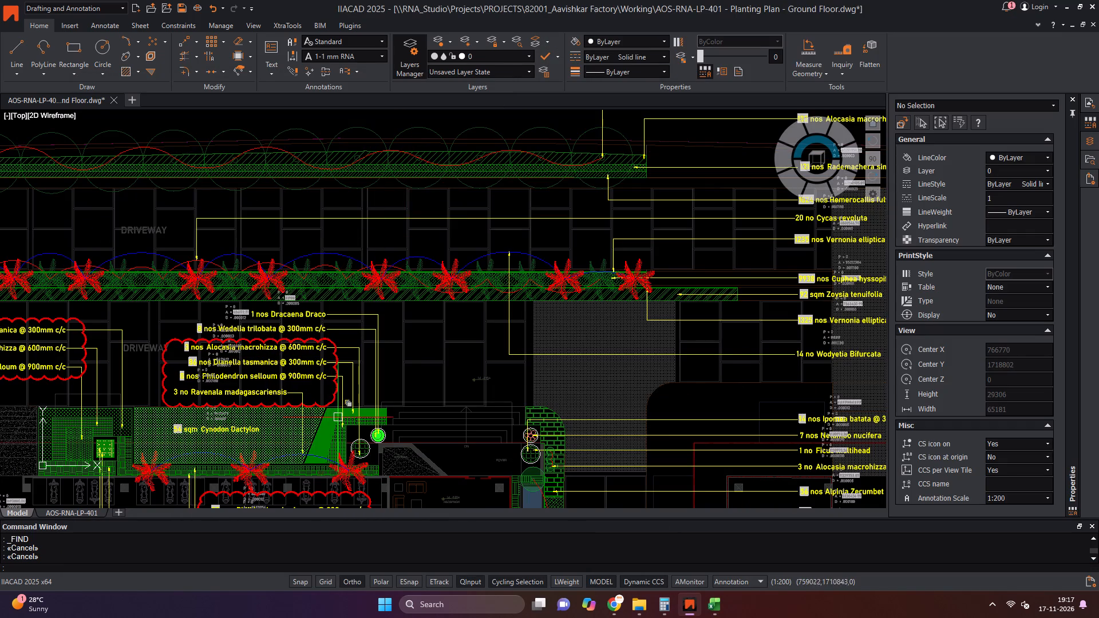
click(722, 617)
click(694, 521)
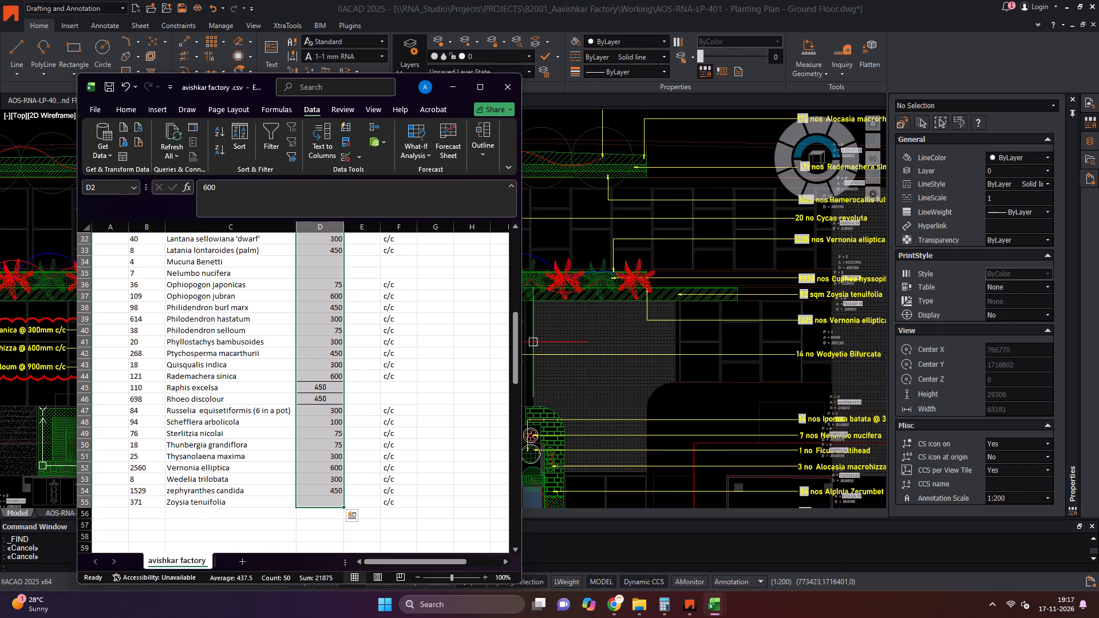
click(715, 613)
click(753, 565)
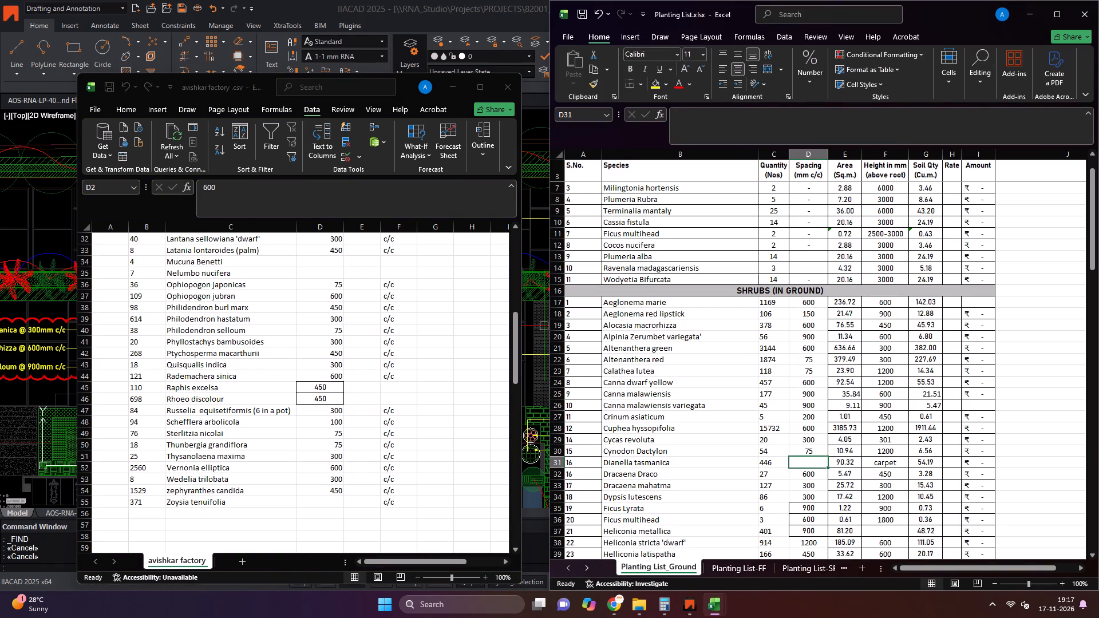
key(3)
key(0)
key(0)
click(797, 485)
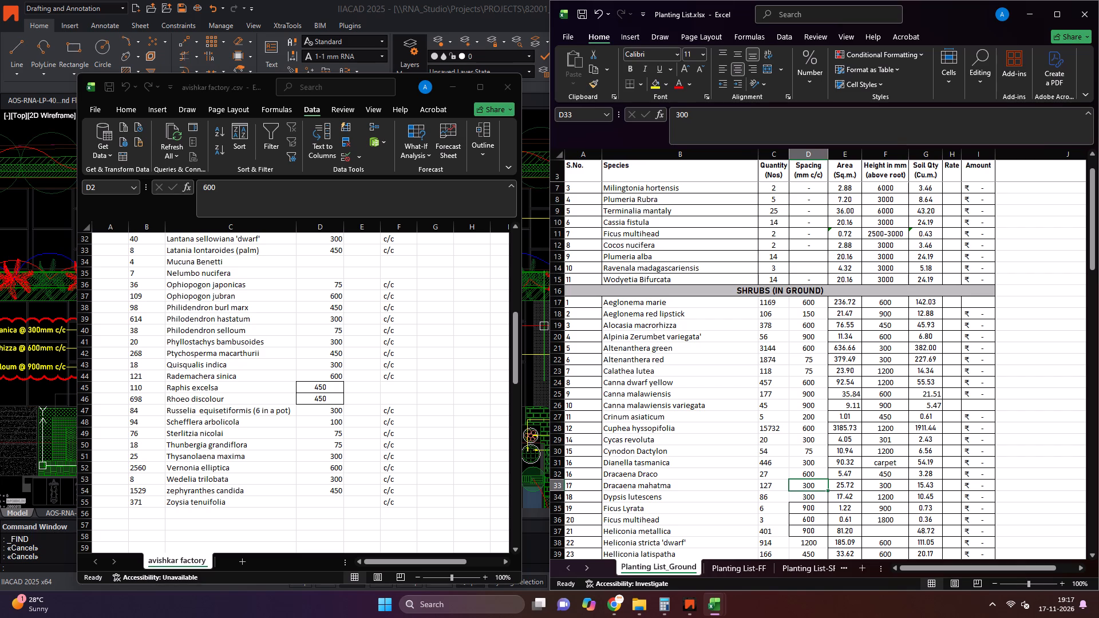
Apply all borders to the shrub schedule cells B17:I70 in Planting List_Ground.
drag(620, 304, 677, 346)
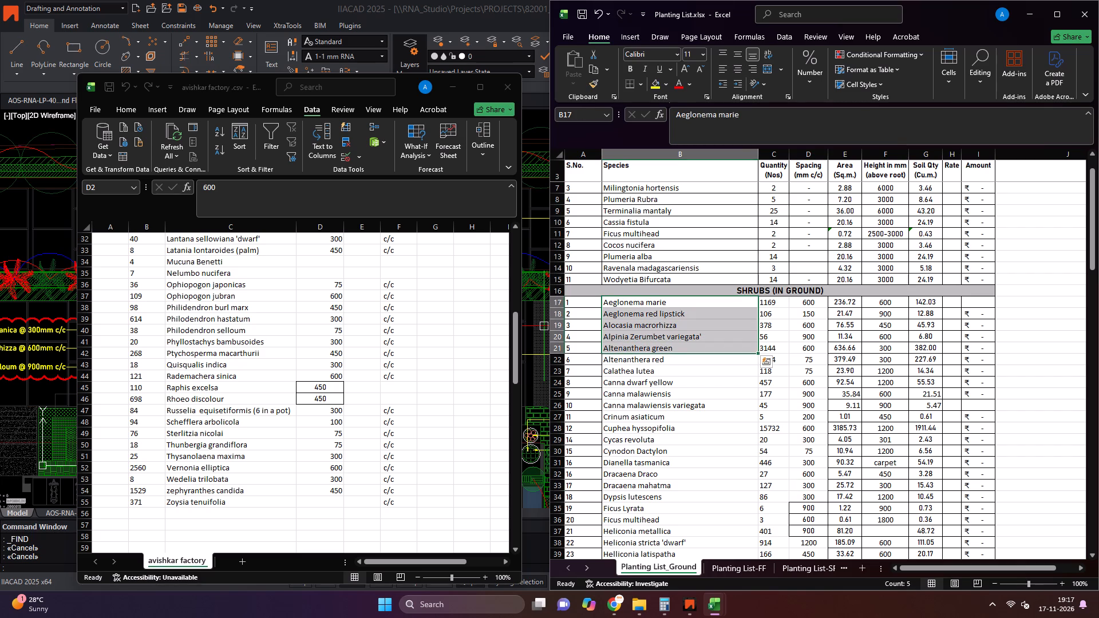
click(804, 305)
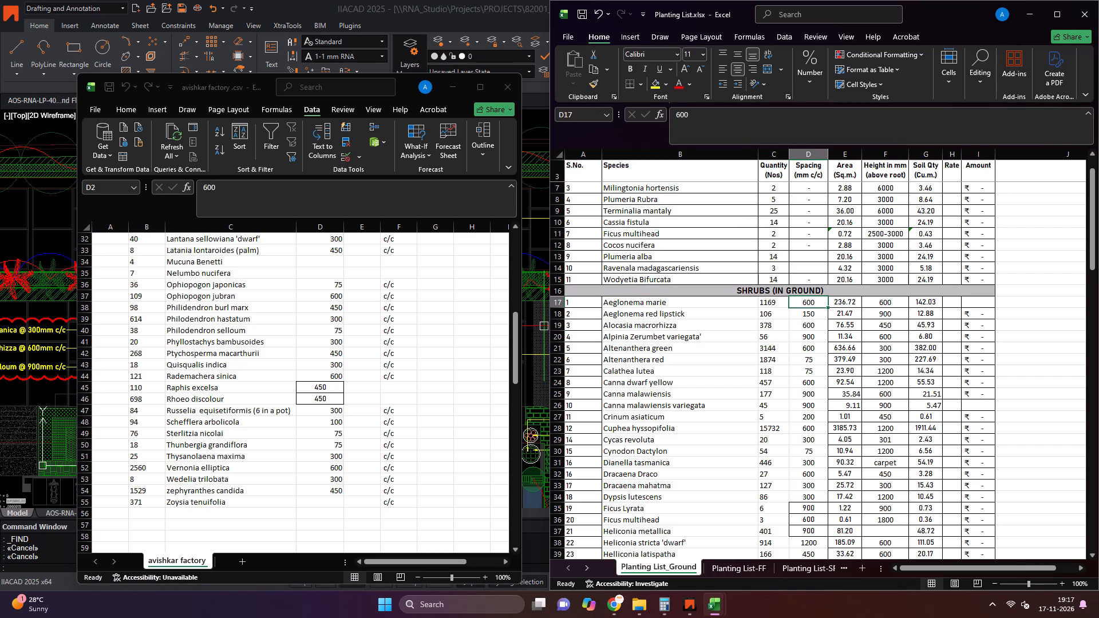
drag(629, 302, 847, 573)
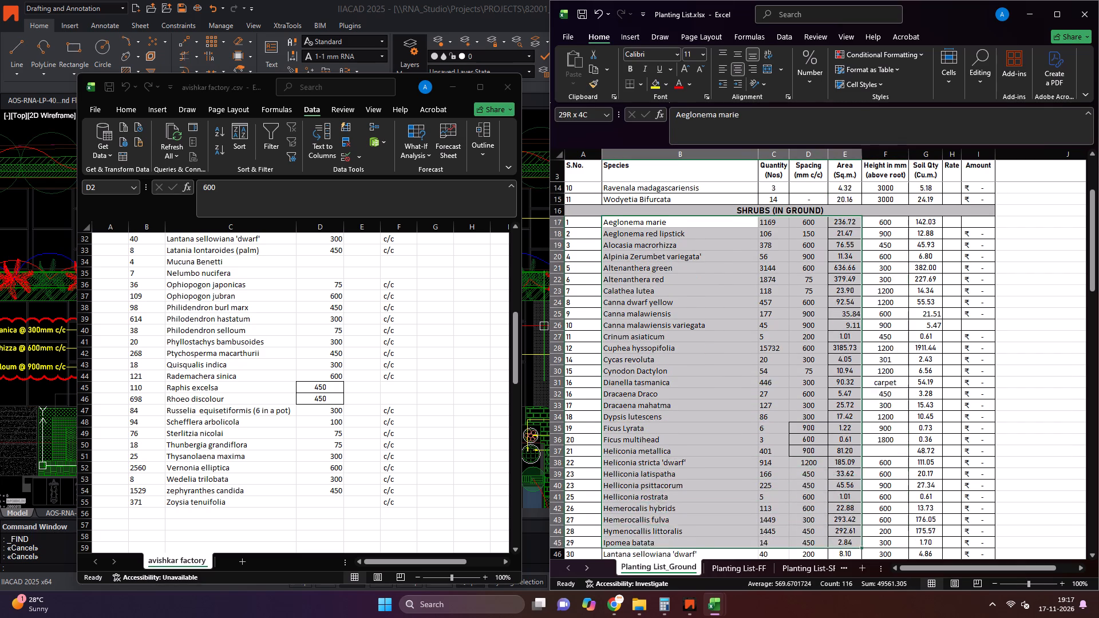
drag(847, 573, 907, 591)
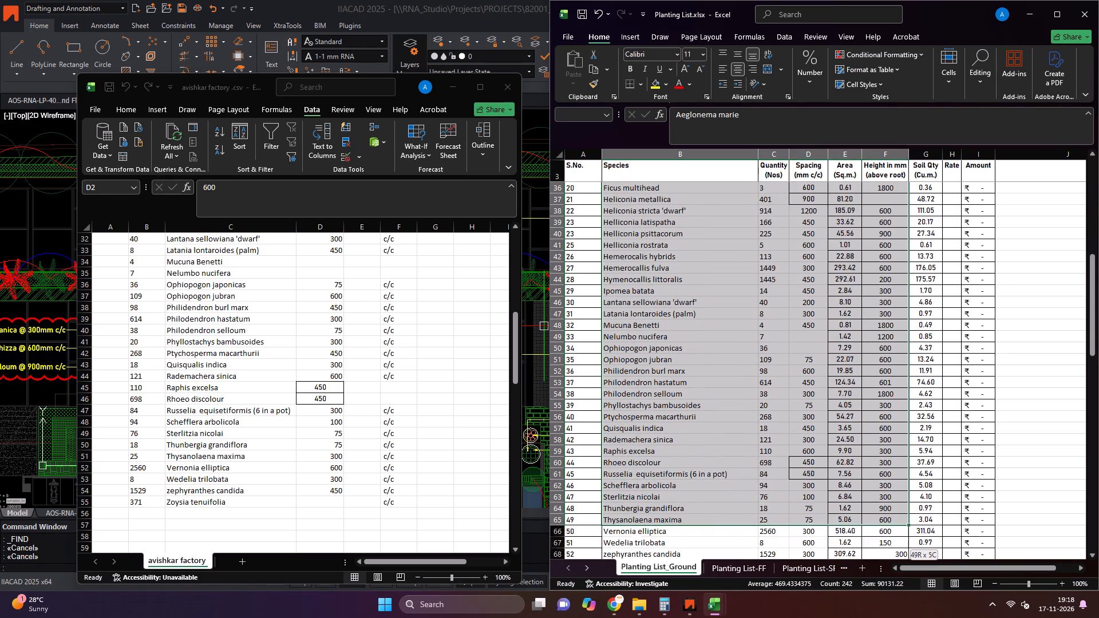
drag(907, 591, 910, 517)
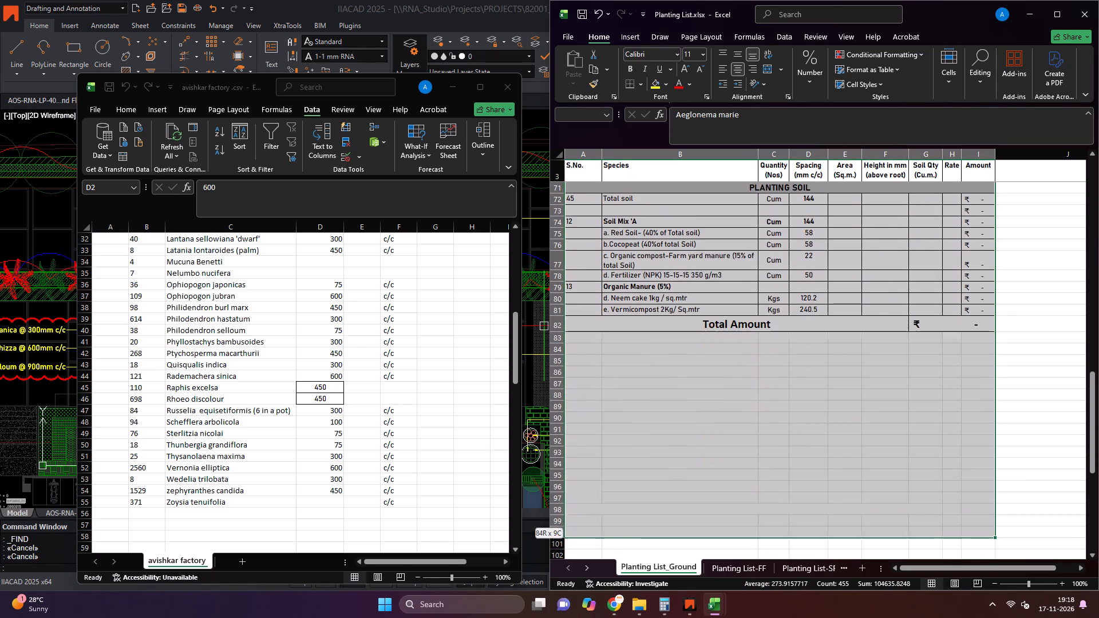
drag(910, 517, 912, 199)
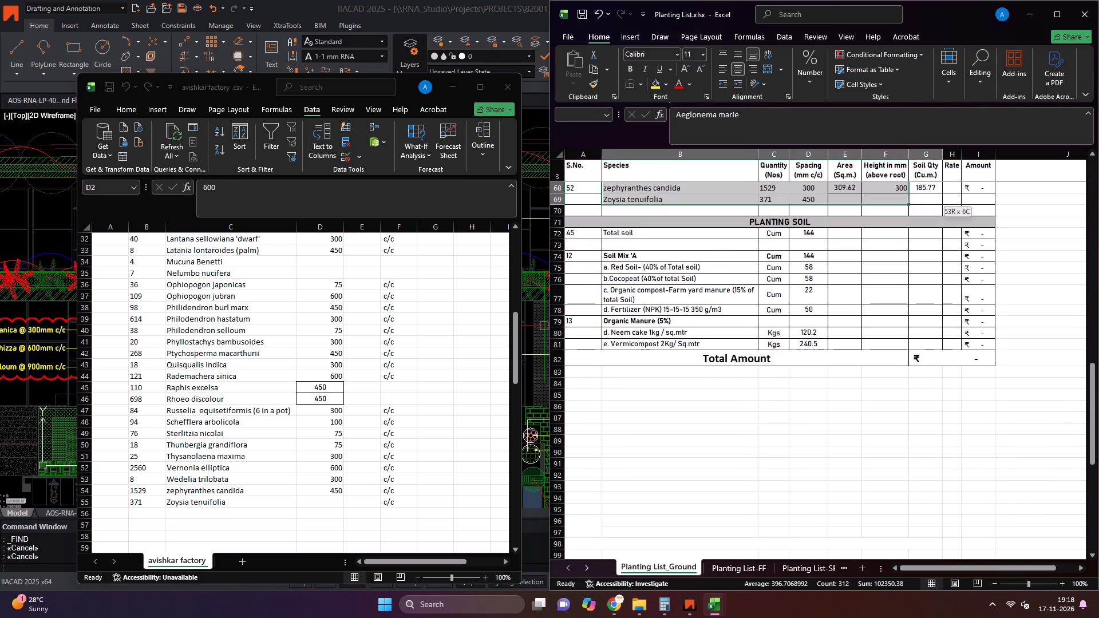
drag(912, 199, 979, 209)
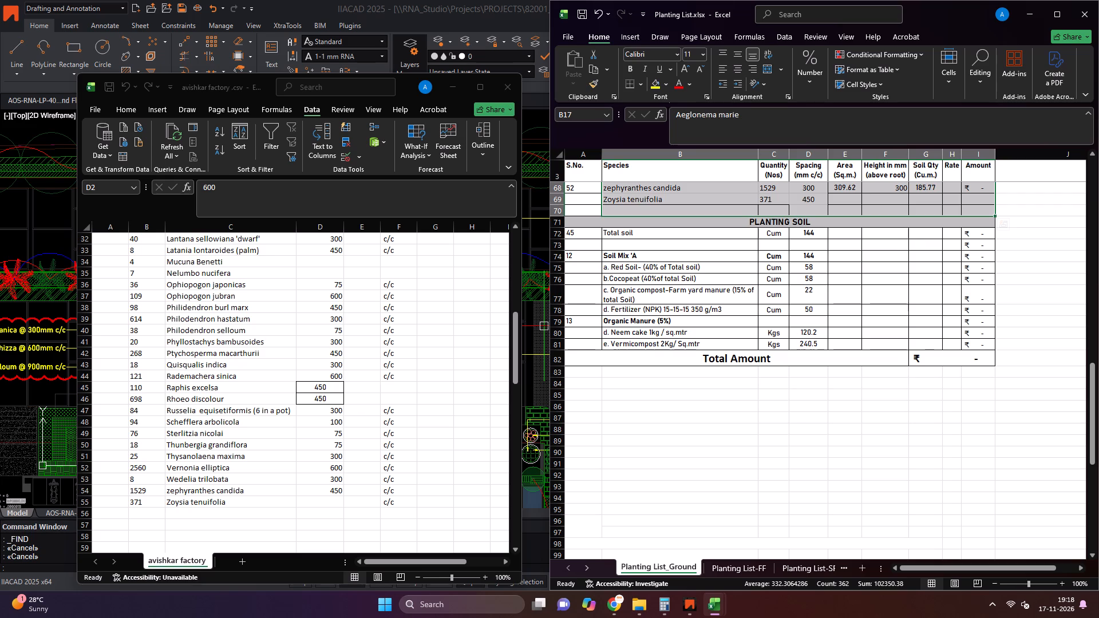
click(640, 77)
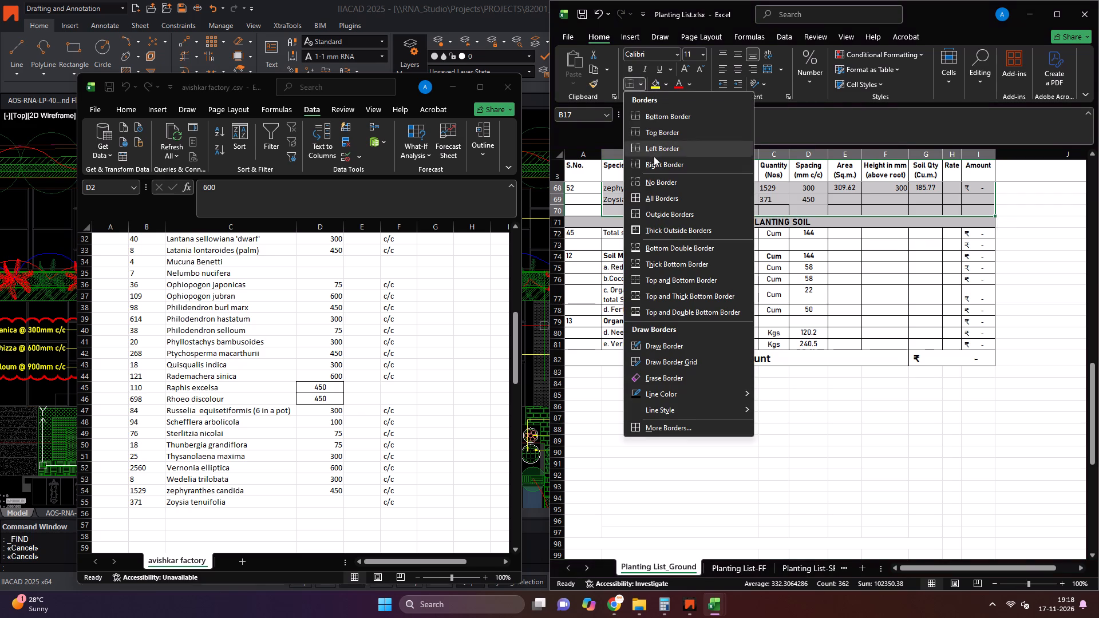
click(654, 196)
Renumber the shrubs' S.No. column from A17 to A69 as a continuous series from 1 to 53.
scroll(616, 245, up, 2)
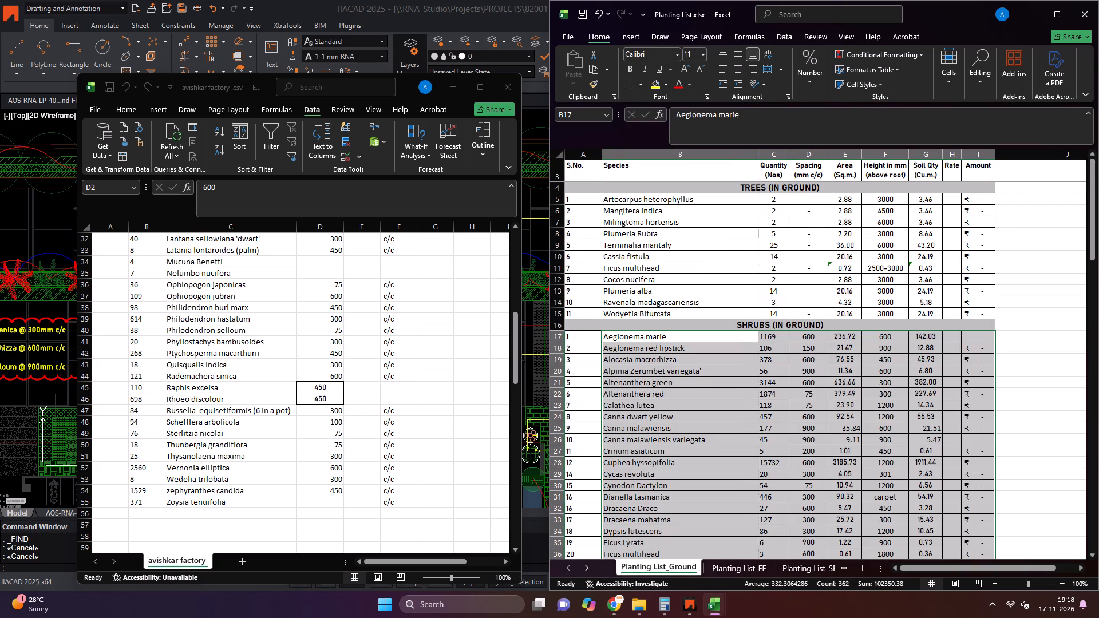
click(579, 343)
click(574, 338)
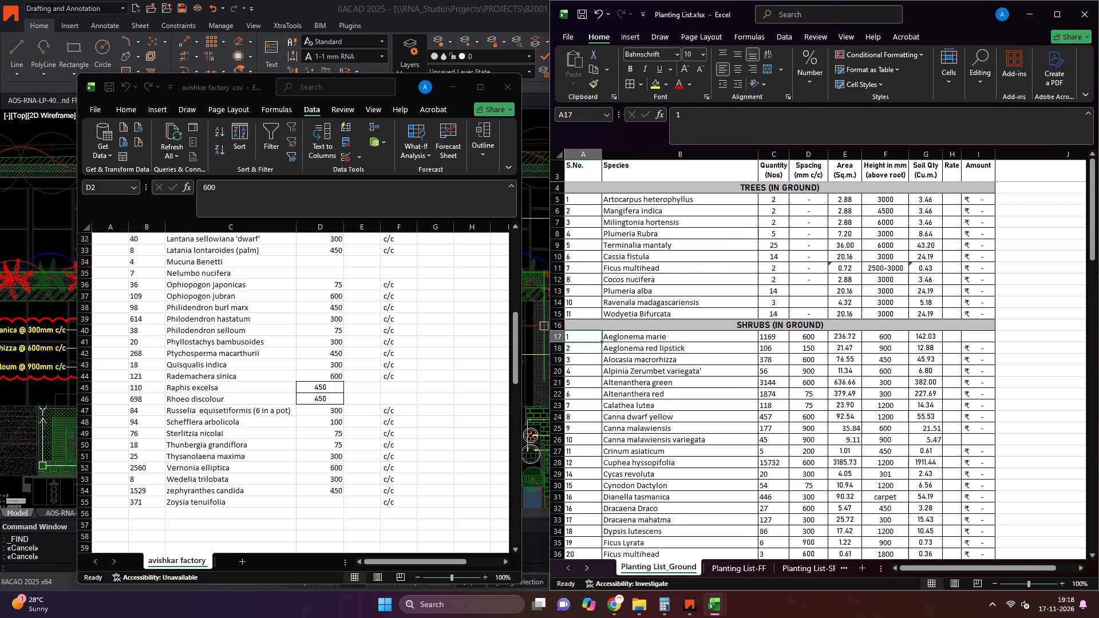
drag(600, 341, 596, 617)
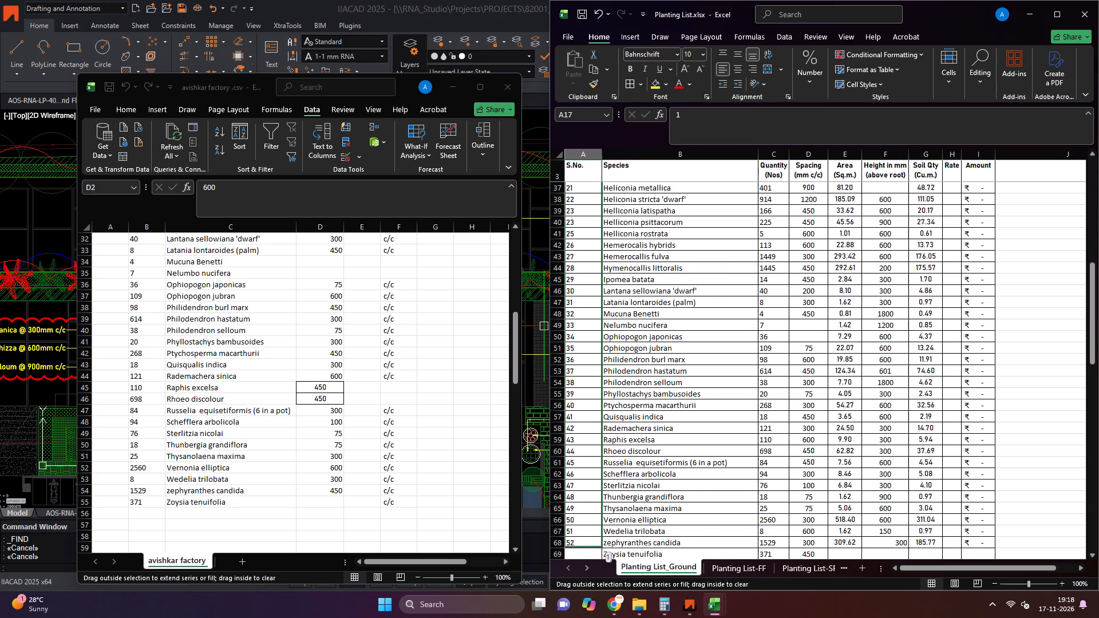
drag(596, 617, 582, 538)
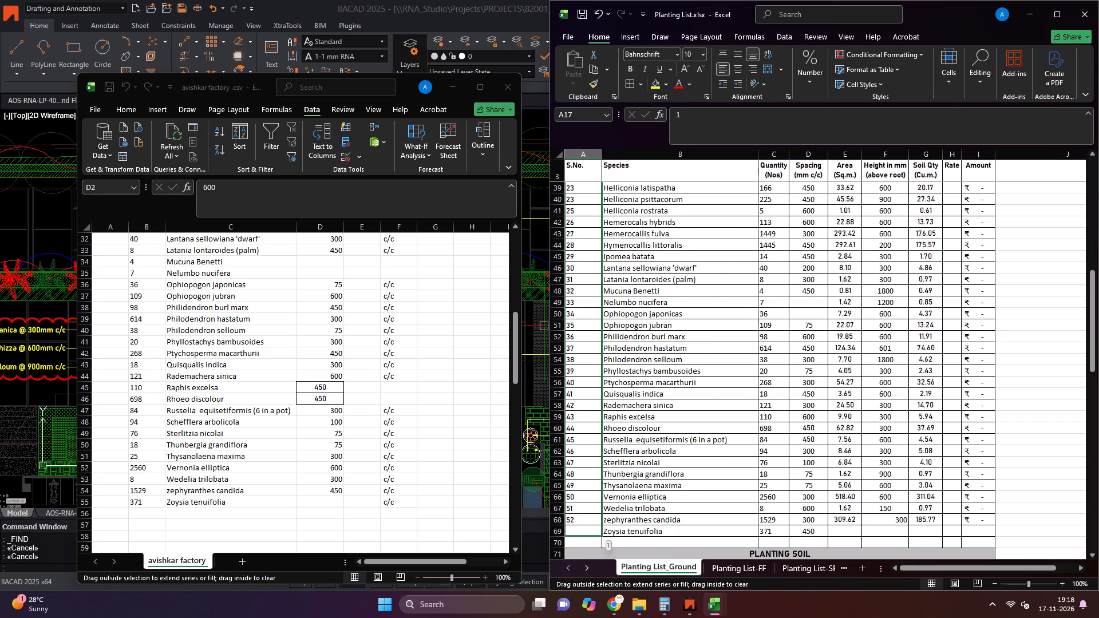
drag(582, 538, 582, 538)
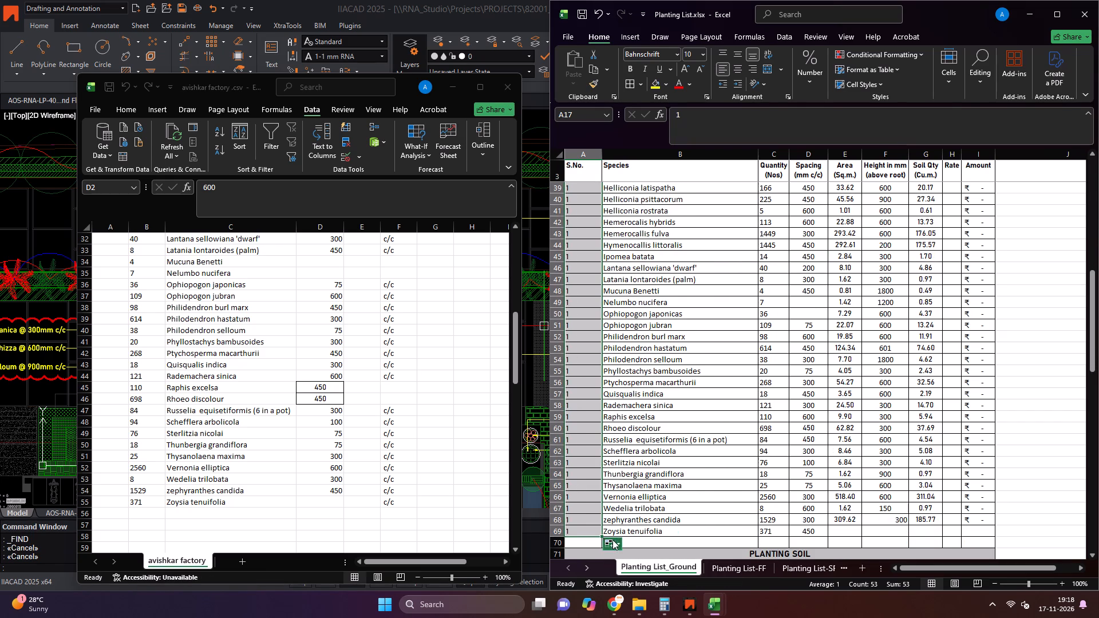
click(612, 544)
click(642, 488)
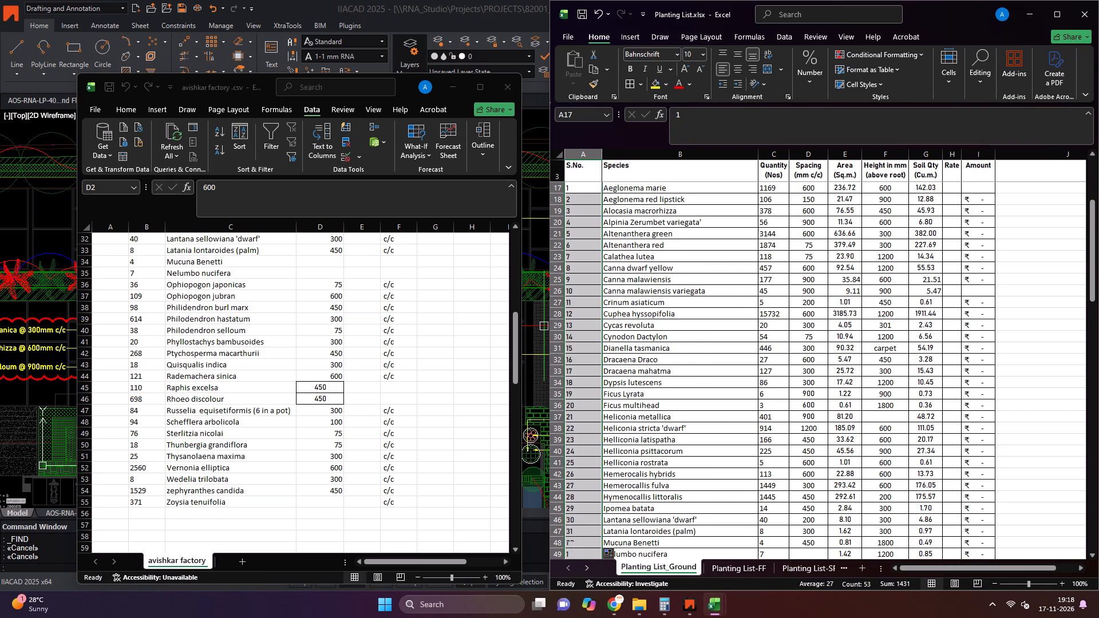
Delete the empty row 70 between Zoysia tenuifolia and the PLANTING SOIL heading.
scroll(591, 424, down, 1)
click(553, 395)
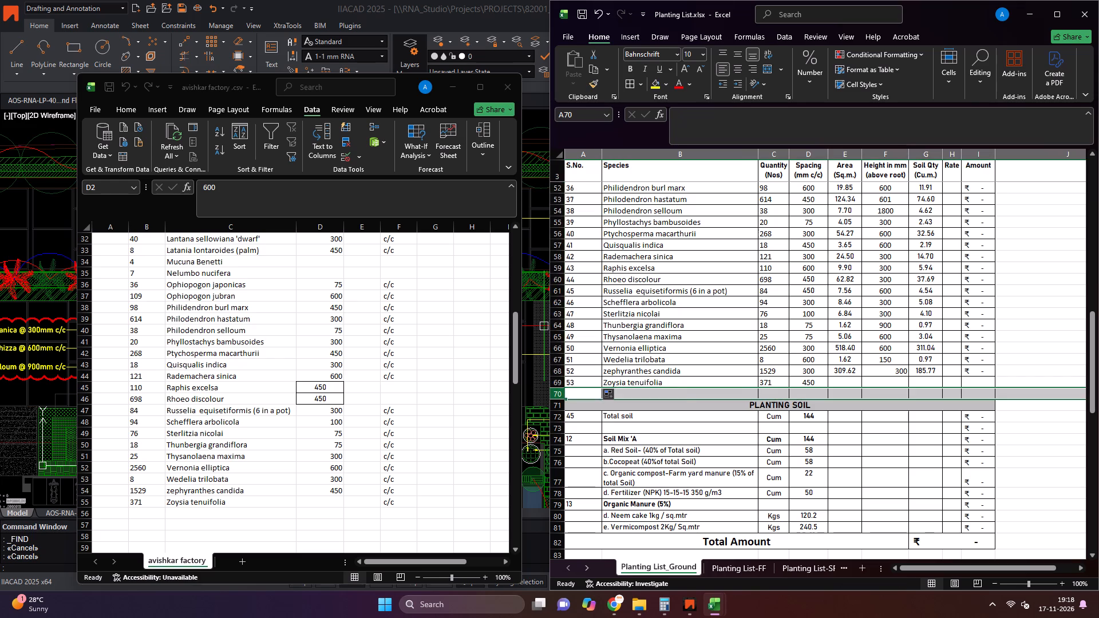
right_click(554, 395)
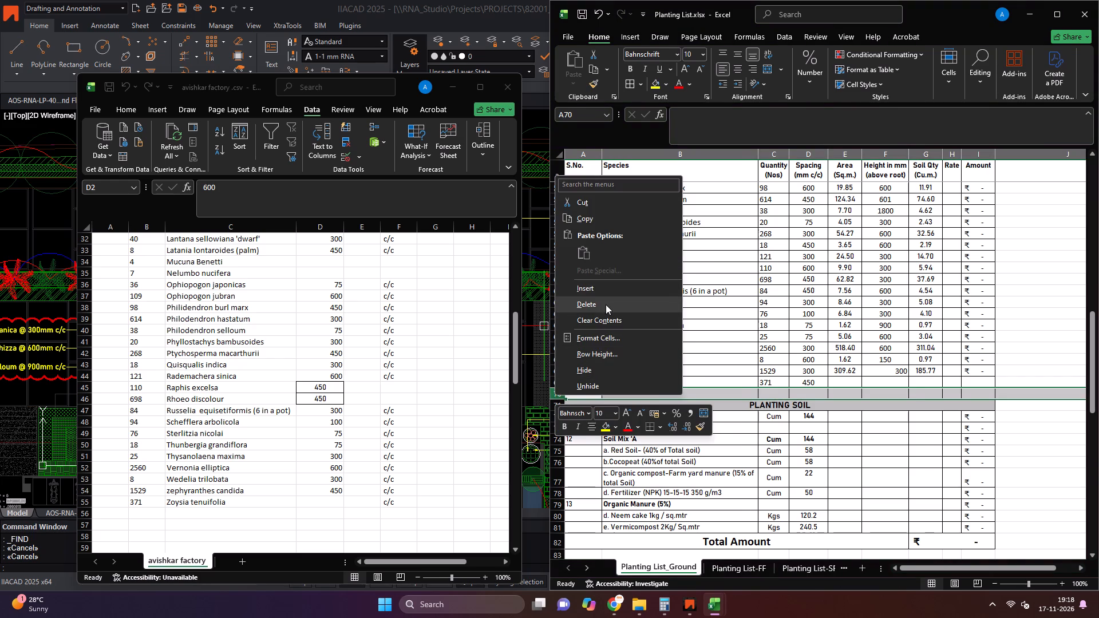
click(606, 304)
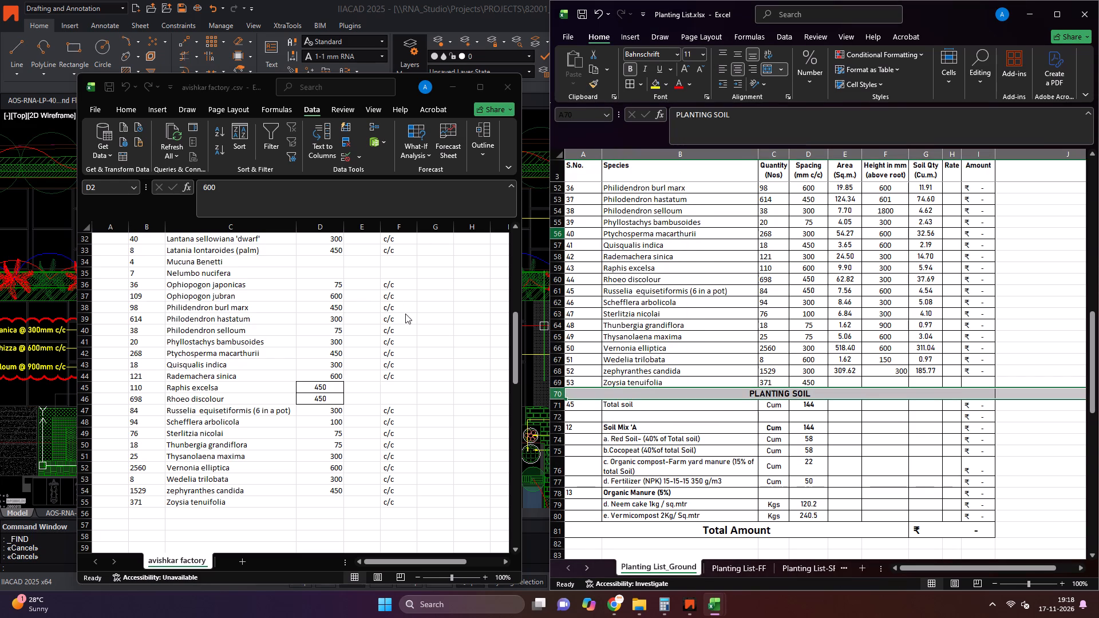
Close the avishkar factory.csv workbook, saving its changes.
click(508, 88)
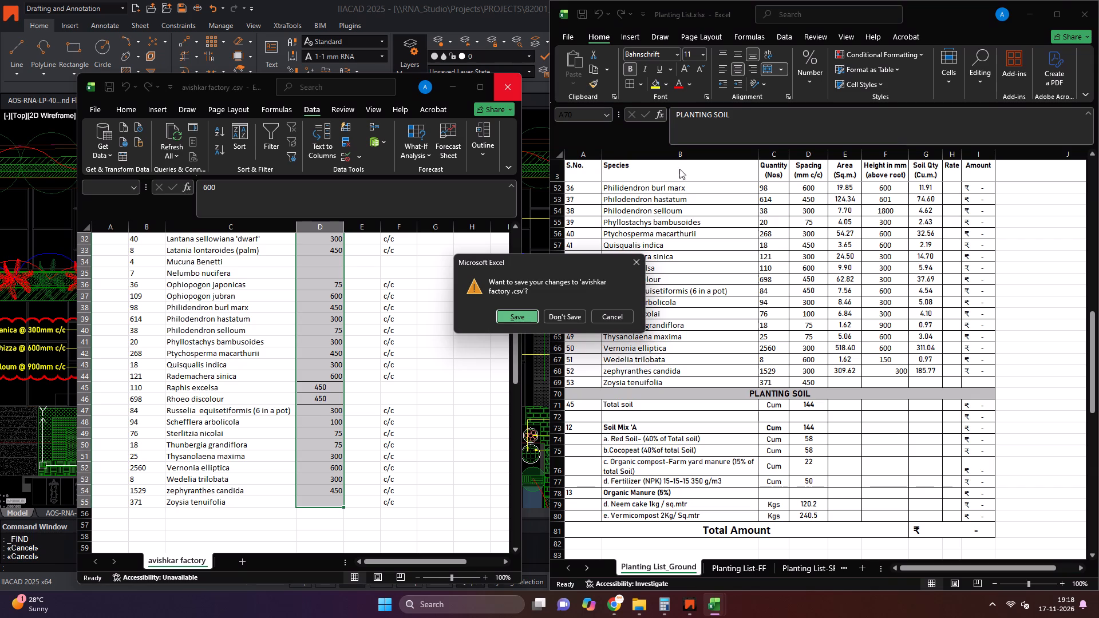
click(524, 318)
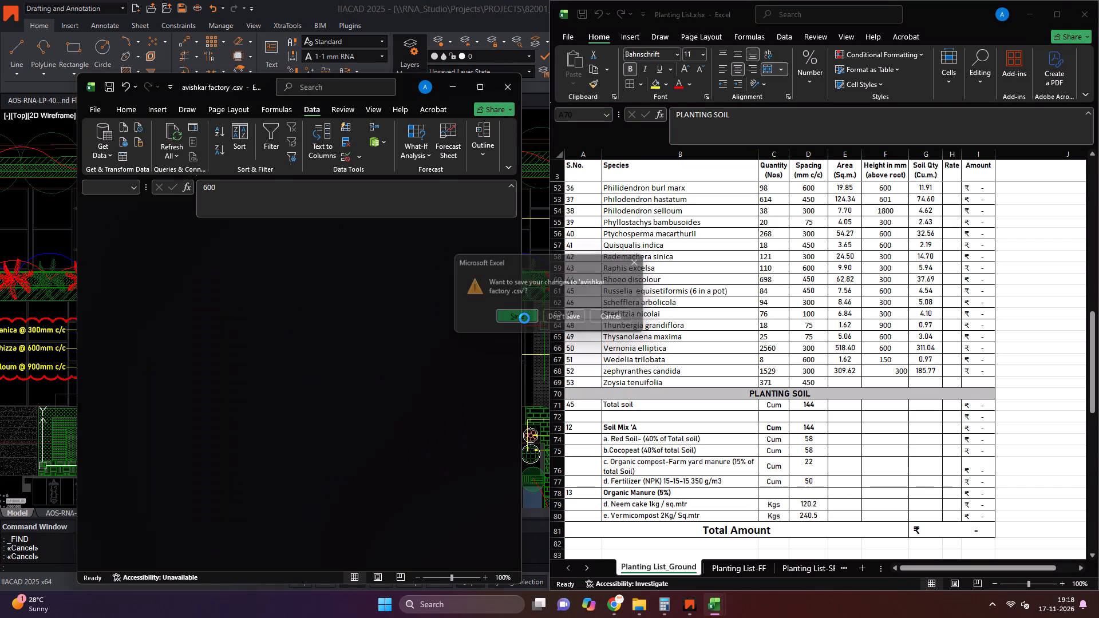
Maximize the Planting List.xlsx window and save the workbook.
click(1058, 13)
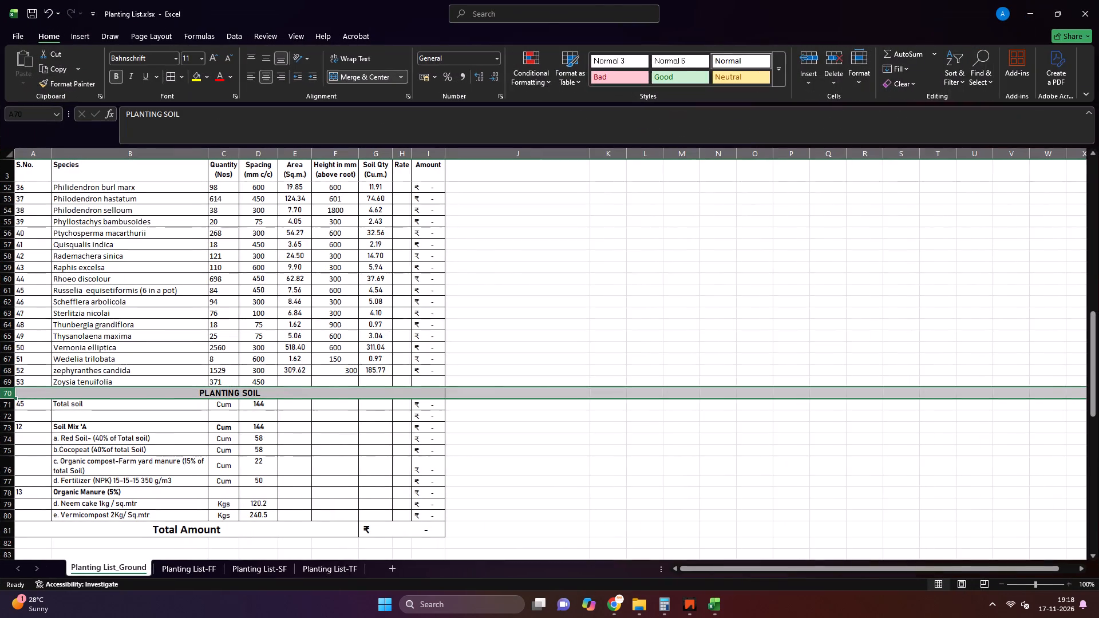
key(Escape)
click(526, 330)
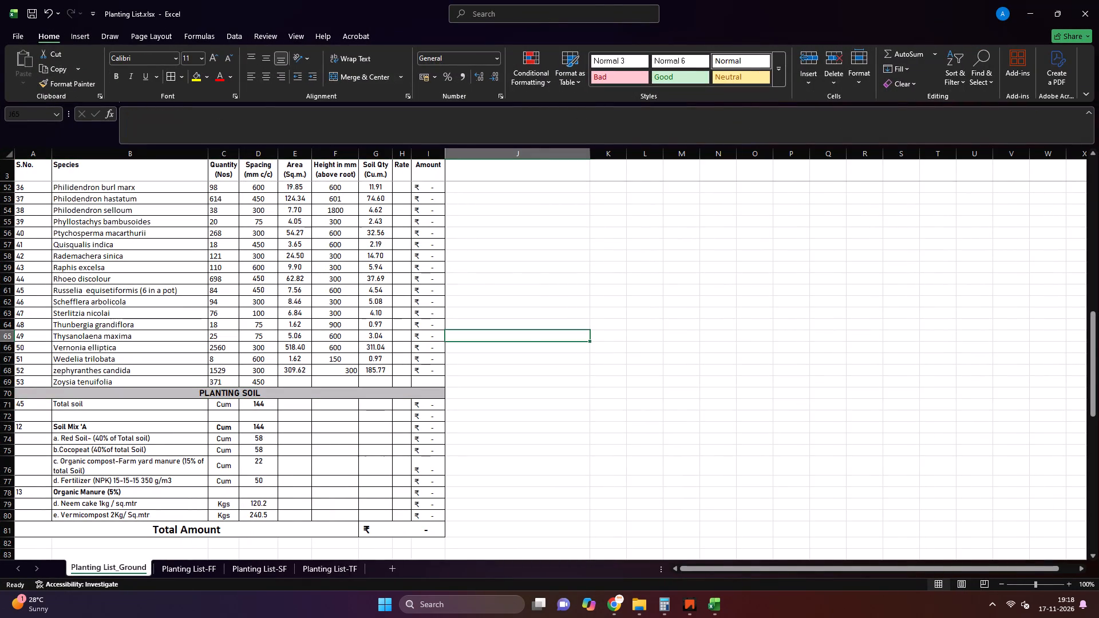
key(ctrl+s)
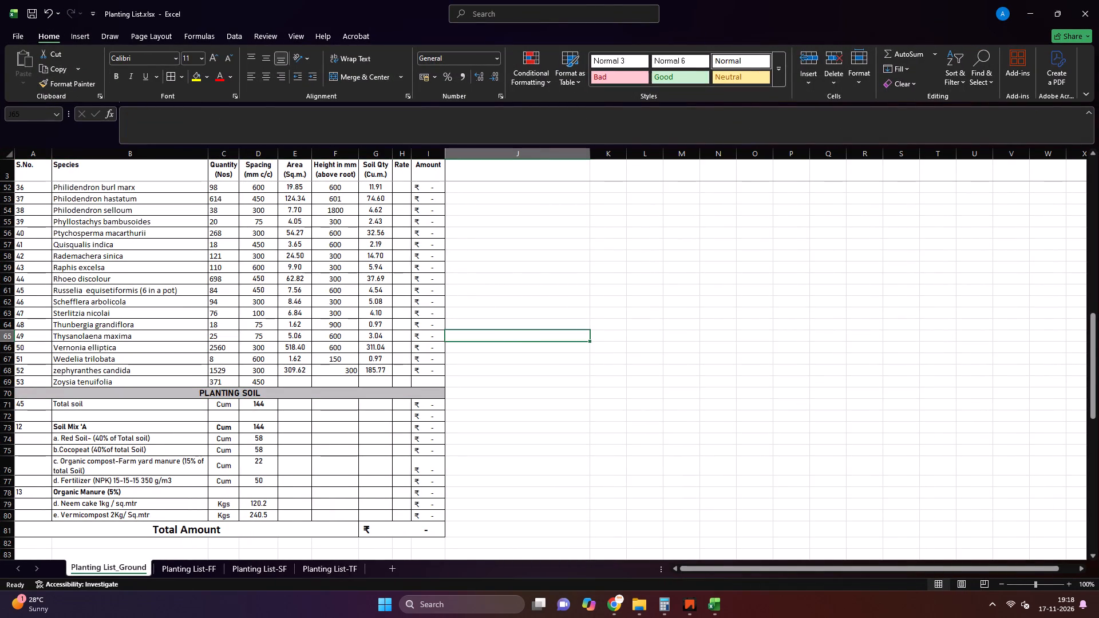
Fill the zephyranthes candida cells E68:I68 down into the Zoysia tenuifolia row 69.
click(288, 382)
click(284, 373)
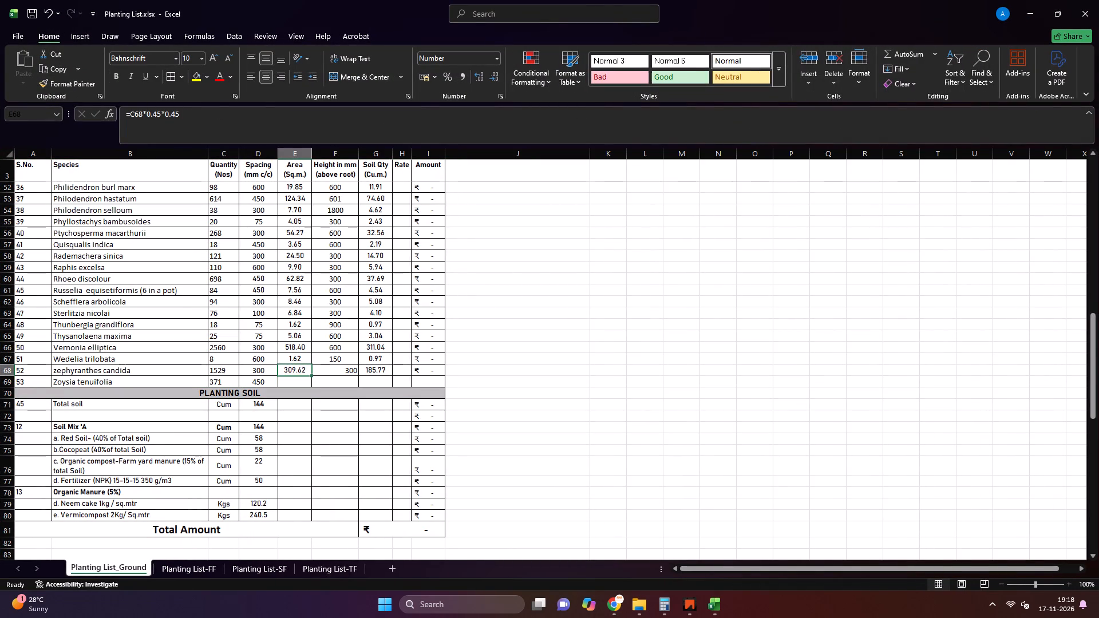
drag(295, 373, 396, 370)
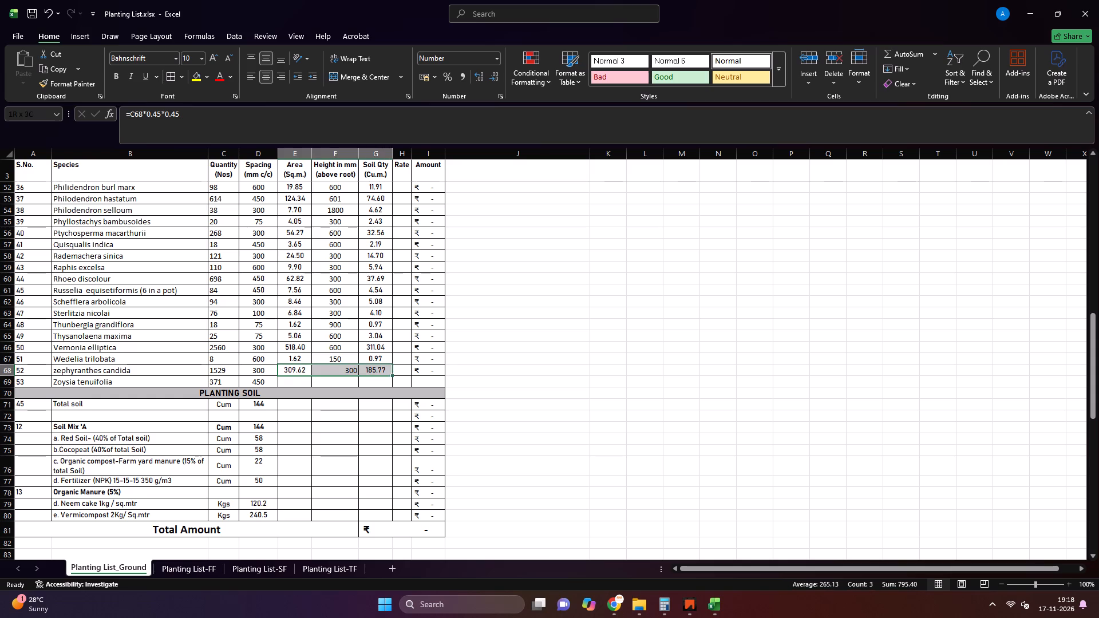
drag(396, 370, 425, 367)
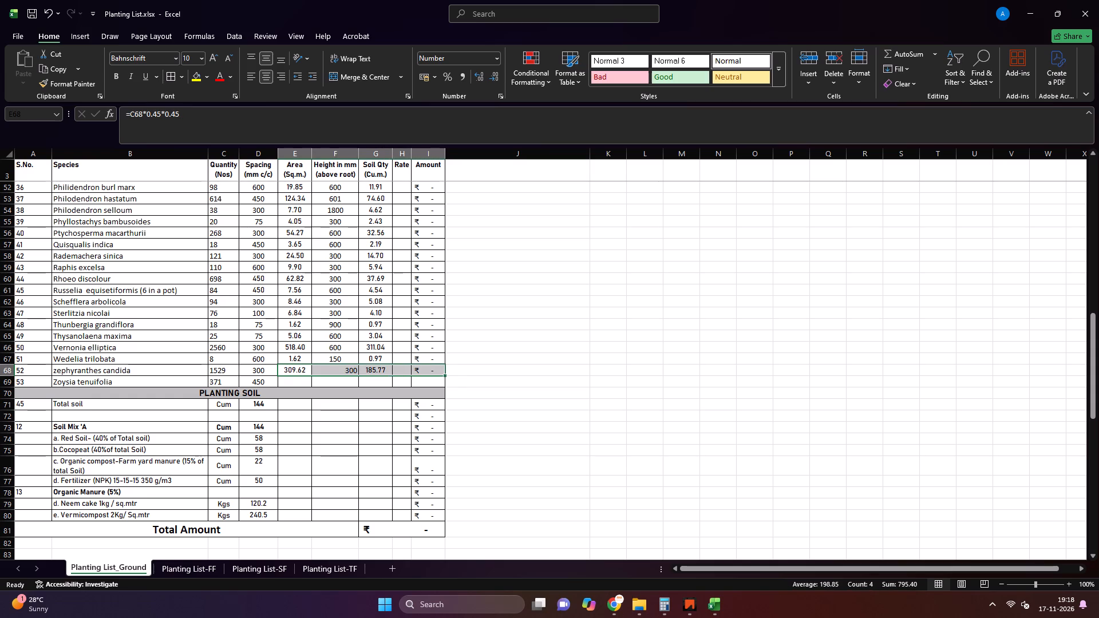
drag(444, 374, 444, 383)
click(563, 338)
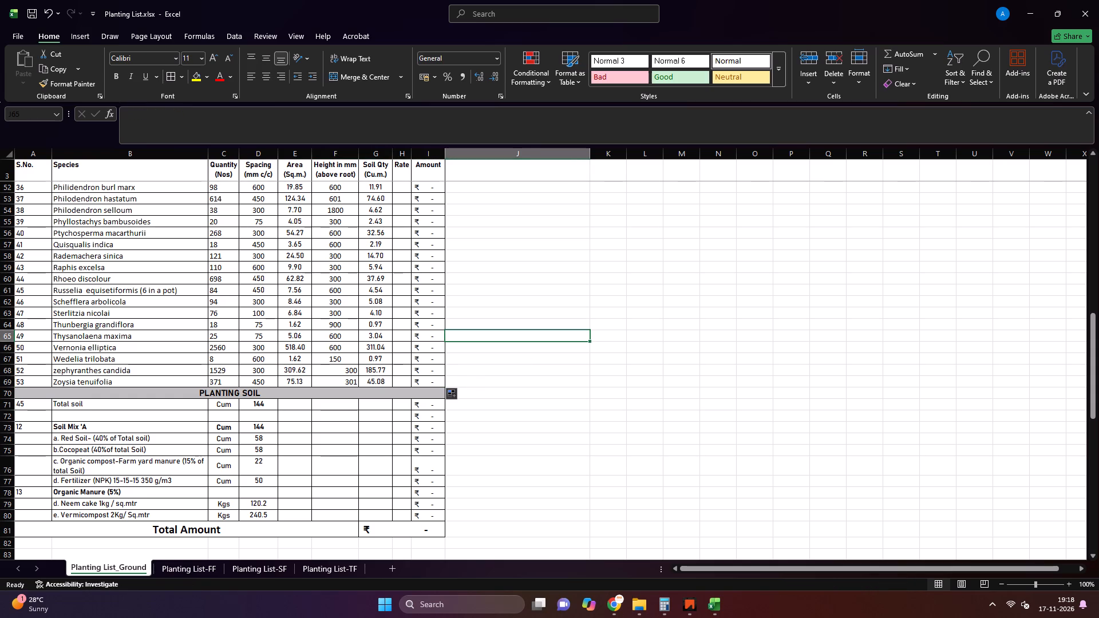
Extend the Total soil formula in D71 to =SUM(G5:G69), covering all tree and shrub soil quantities.
click(256, 429)
click(262, 404)
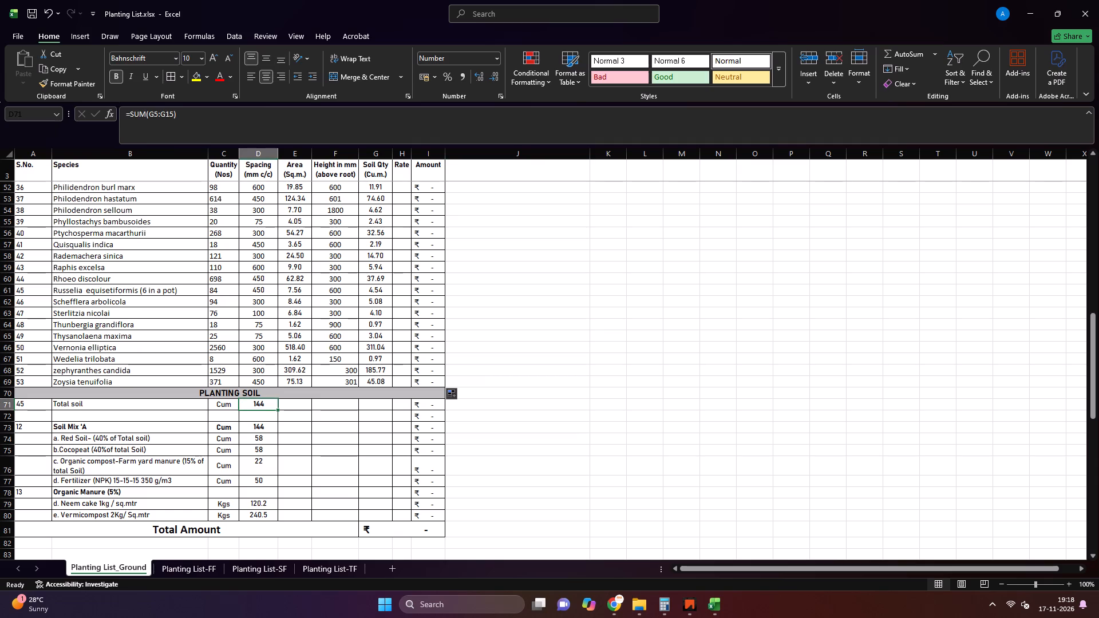
click(172, 116)
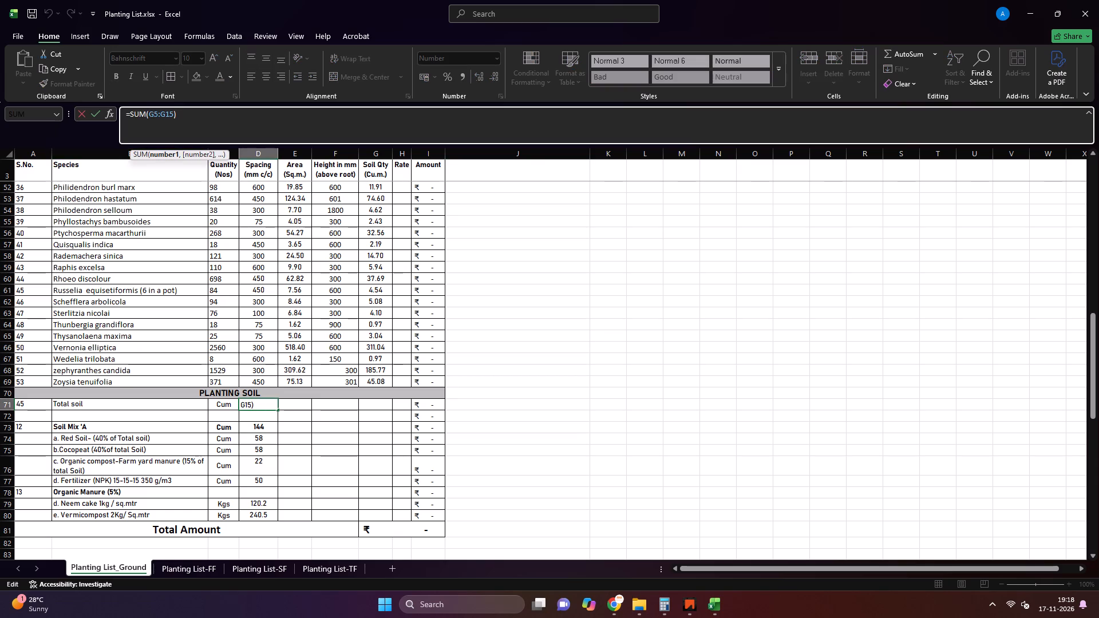
key(BackSpace)
scroll(374, 209, up, 4)
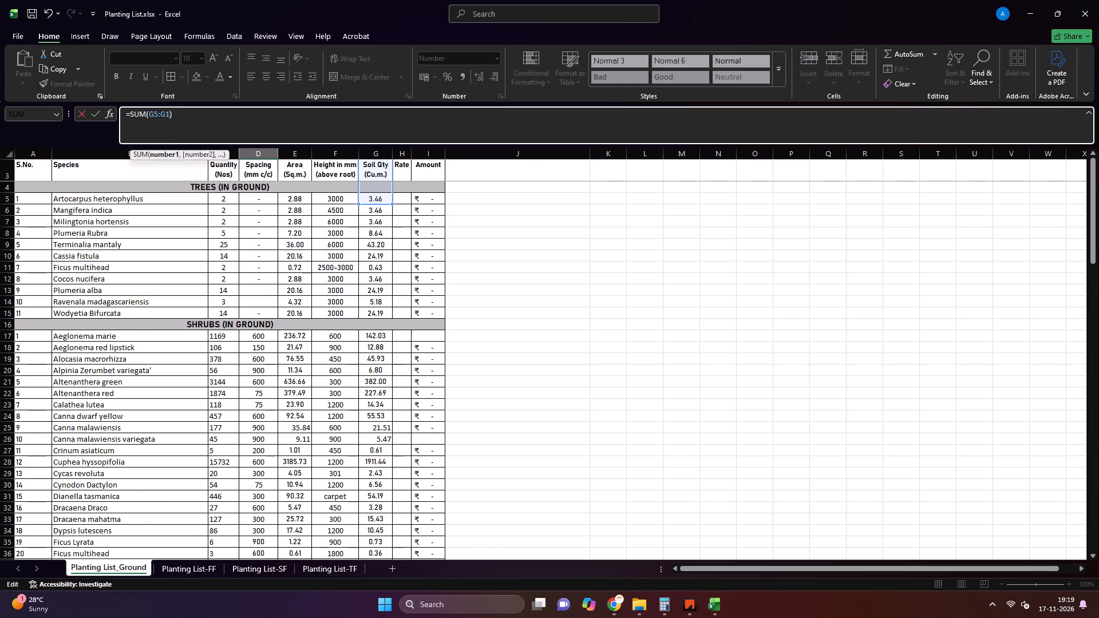
scroll(385, 176, up, 8)
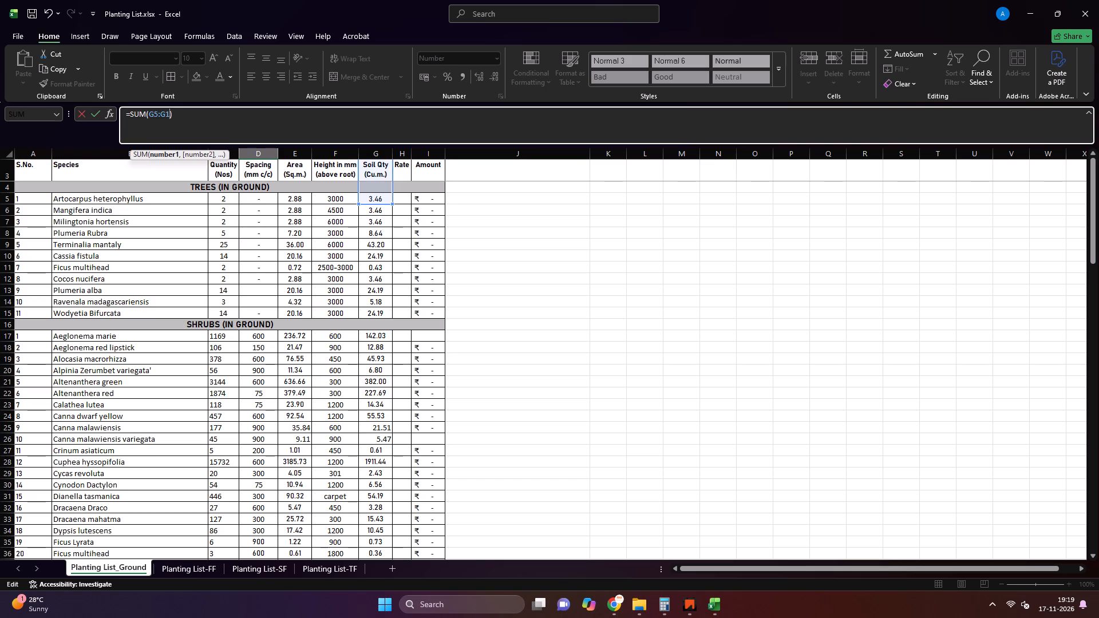
drag(391, 203, 377, 278)
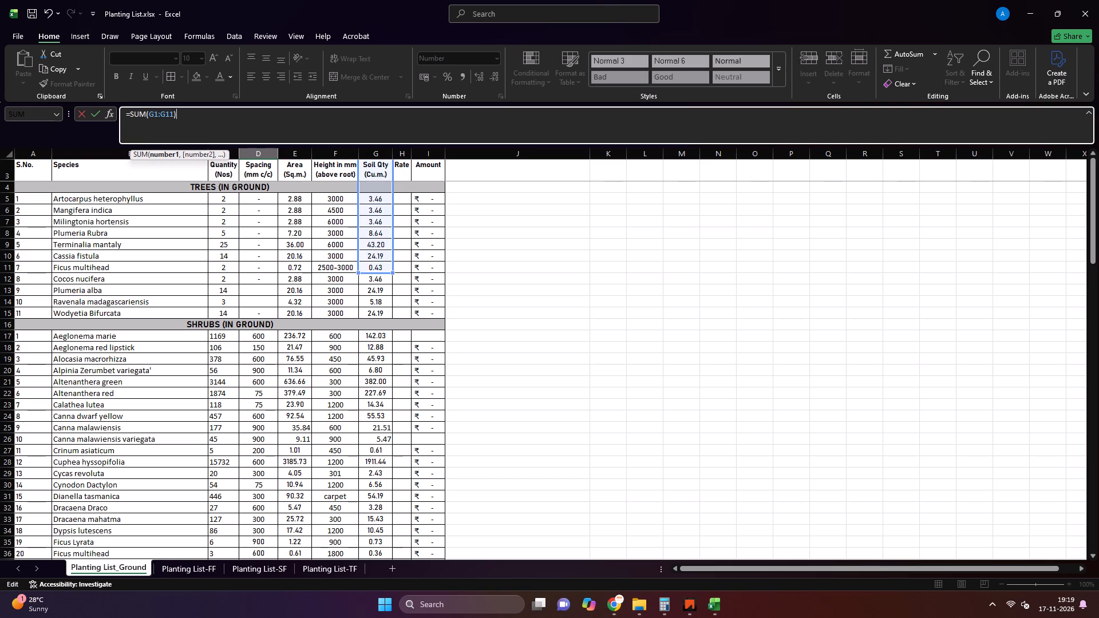
drag(377, 278, 395, 412)
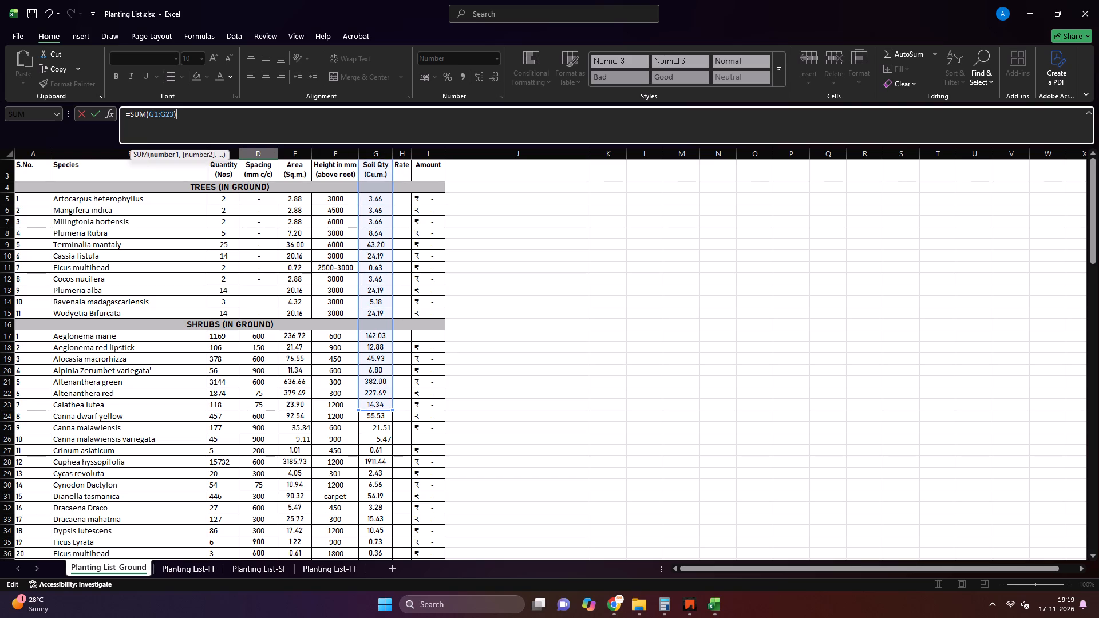
click(157, 114)
key(BackSpace)
key(5)
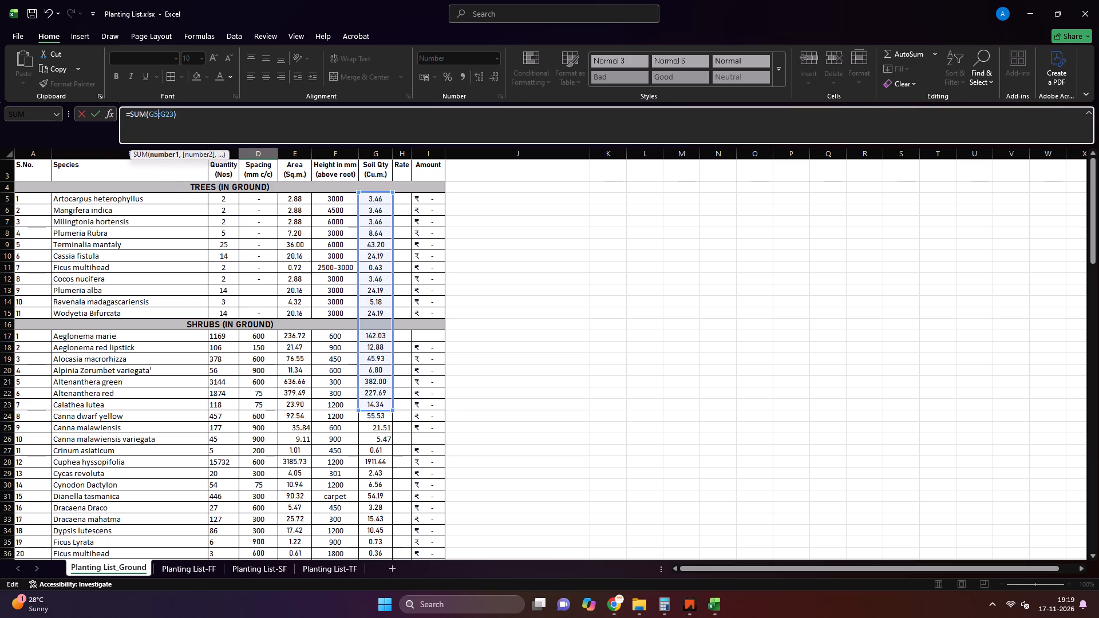
drag(391, 409, 398, 605)
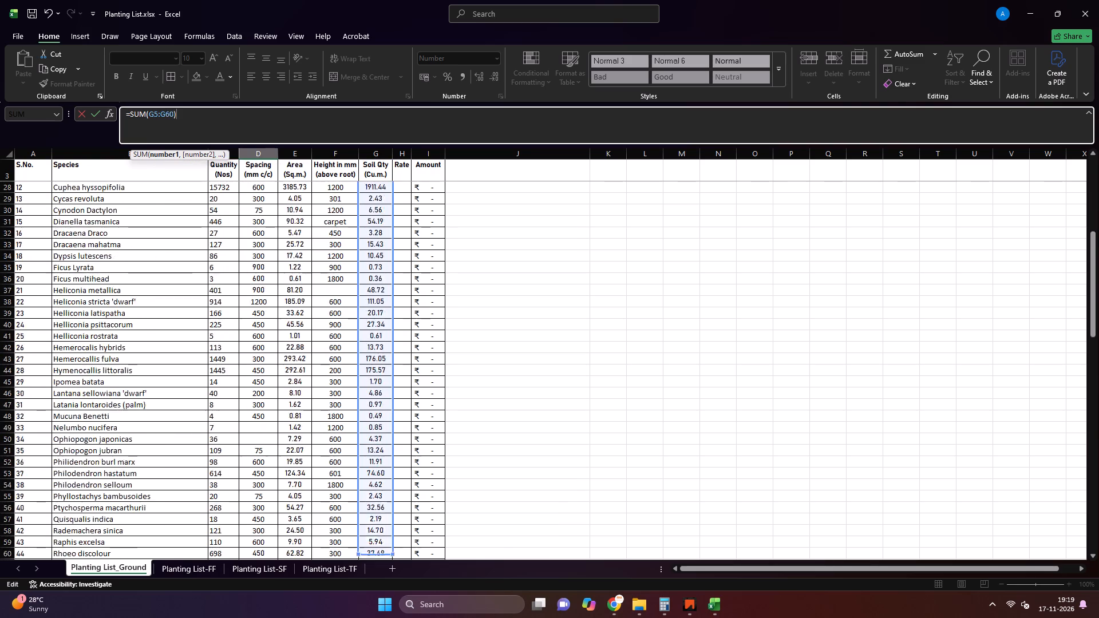
drag(398, 605, 388, 282)
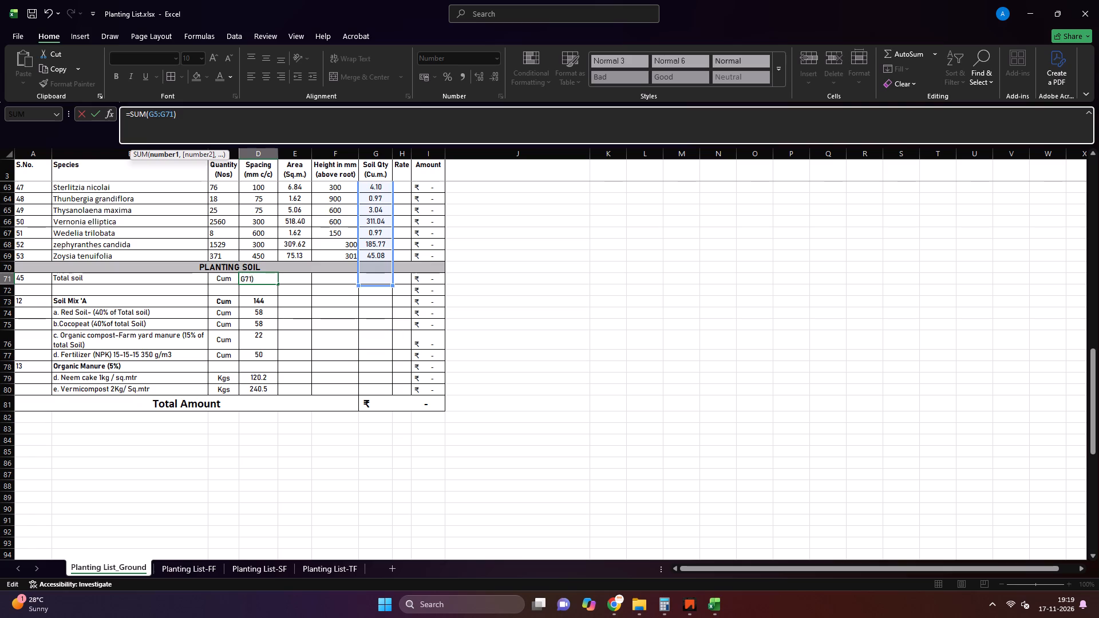
drag(388, 282, 390, 262)
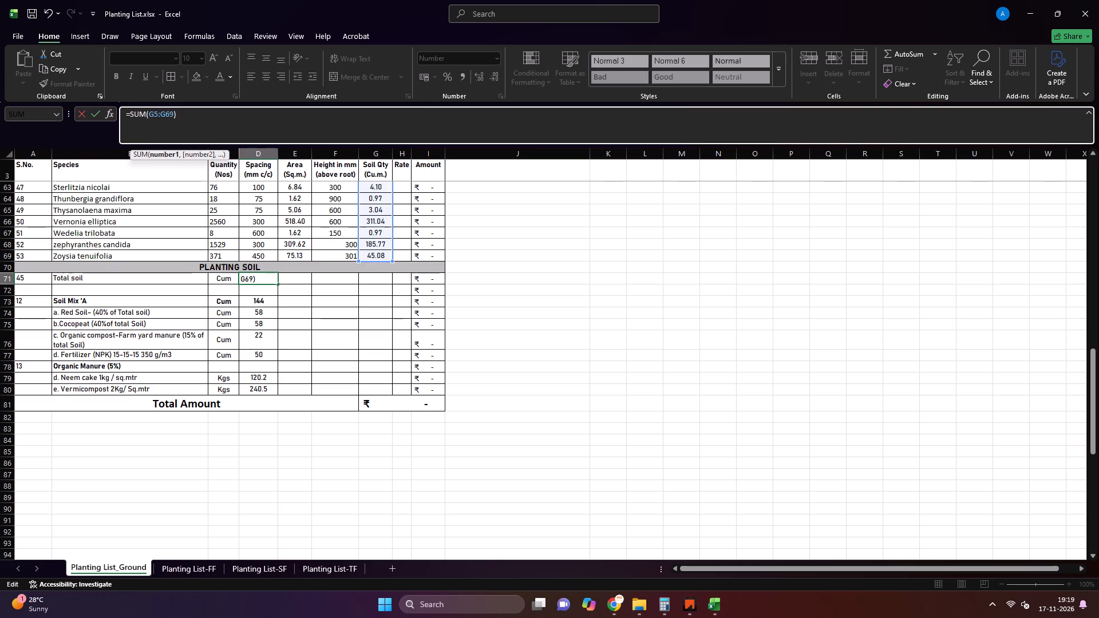
key(Return)
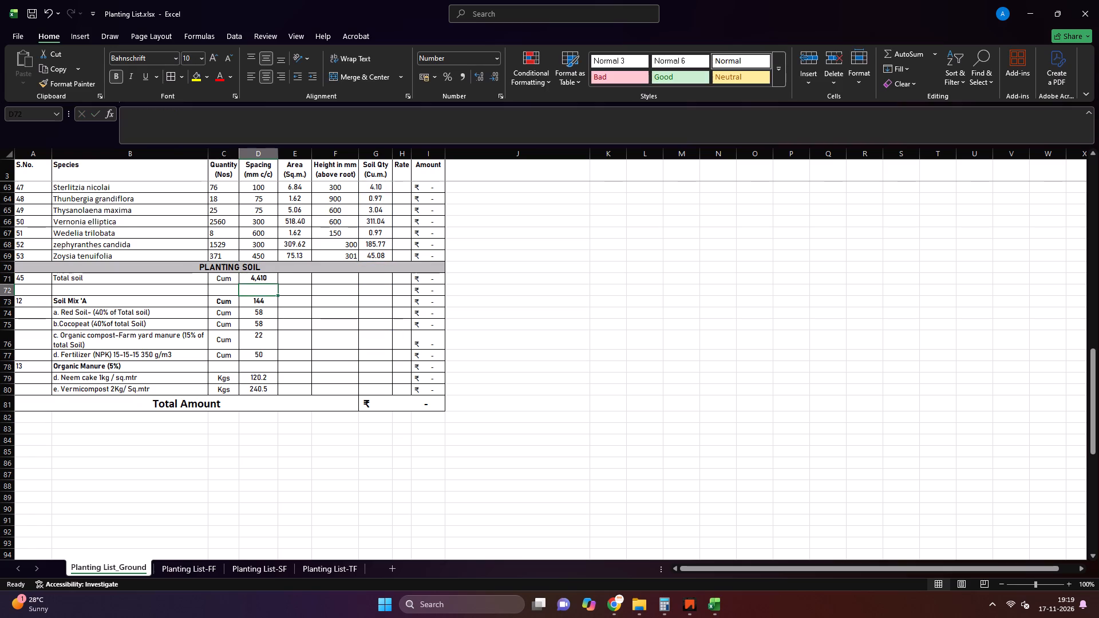
Center the height values in F63:F69 horizontally.
scroll(330, 258, up, 1)
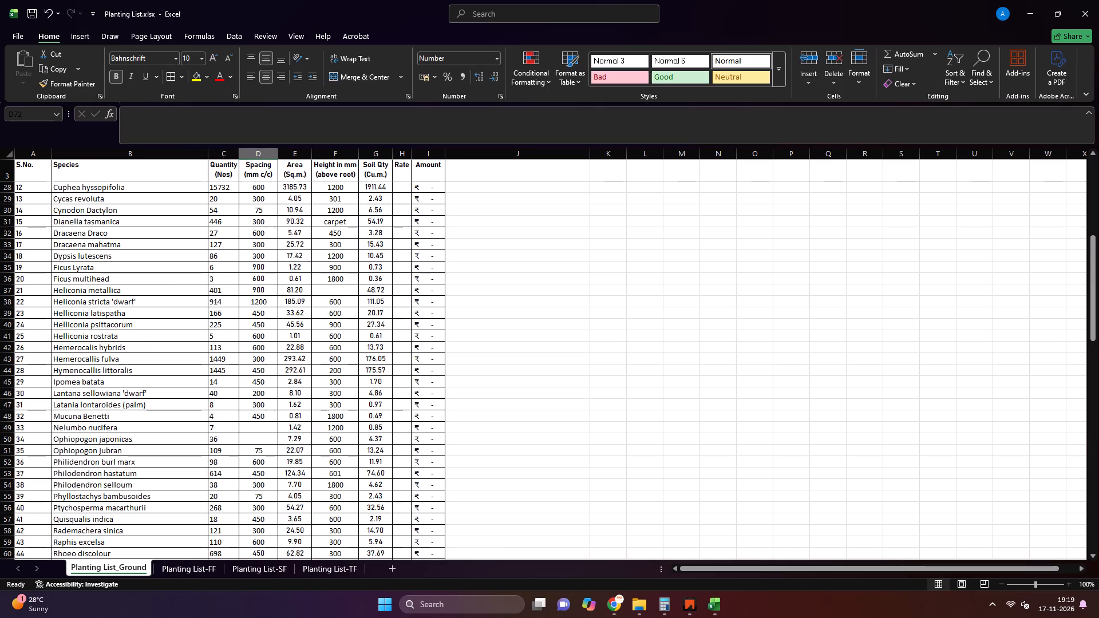
scroll(315, 231, down, 1)
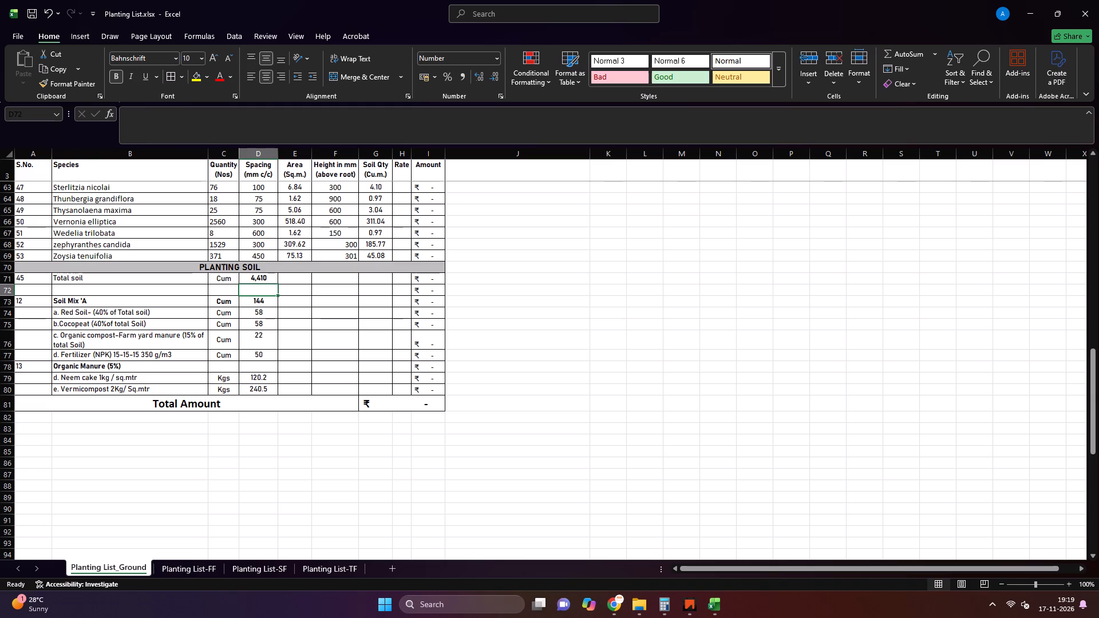
drag(343, 186, 343, 258)
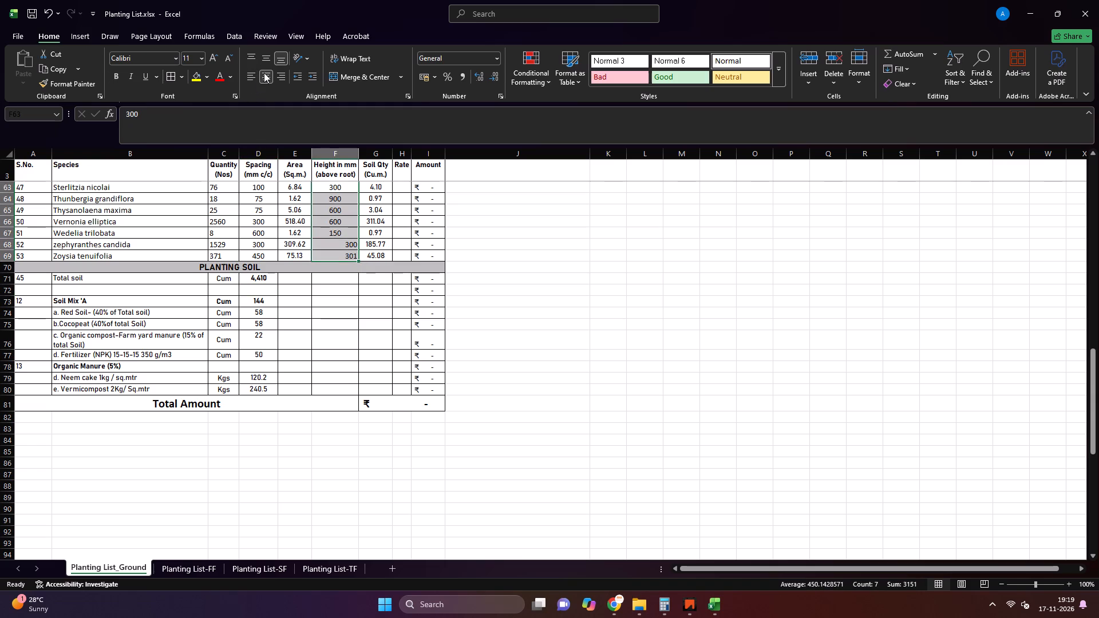
click(264, 73)
click(264, 73)
scroll(523, 278, up, 1)
scroll(503, 298, down, 1)
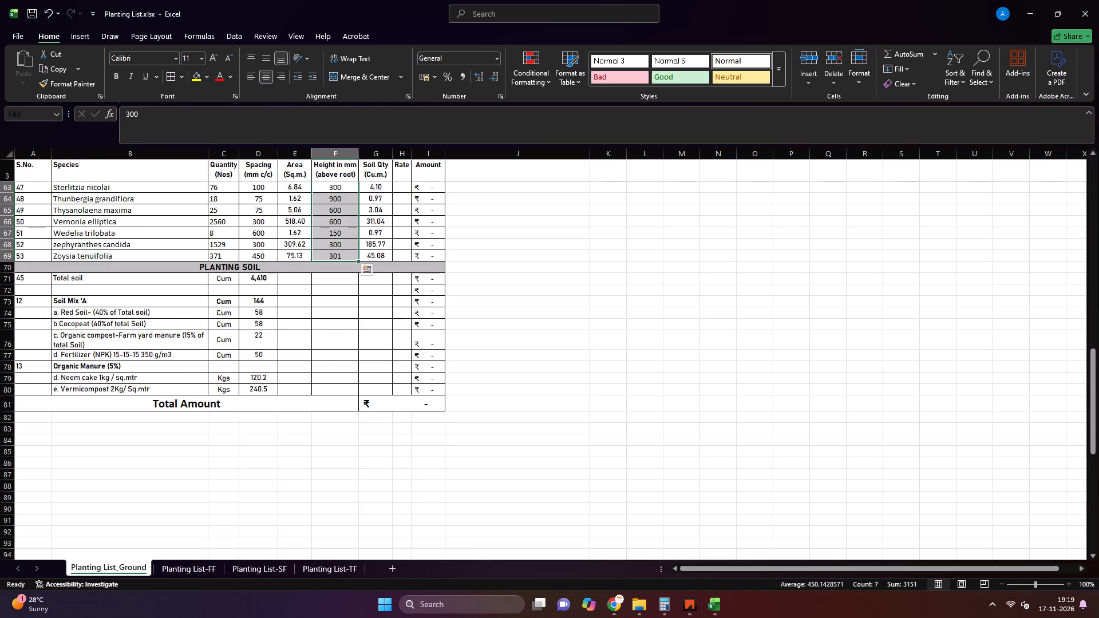
click(497, 292)
Change the Soil Mix 'A quantity formula in D73 to =SUM(G5:G69).
click(265, 305)
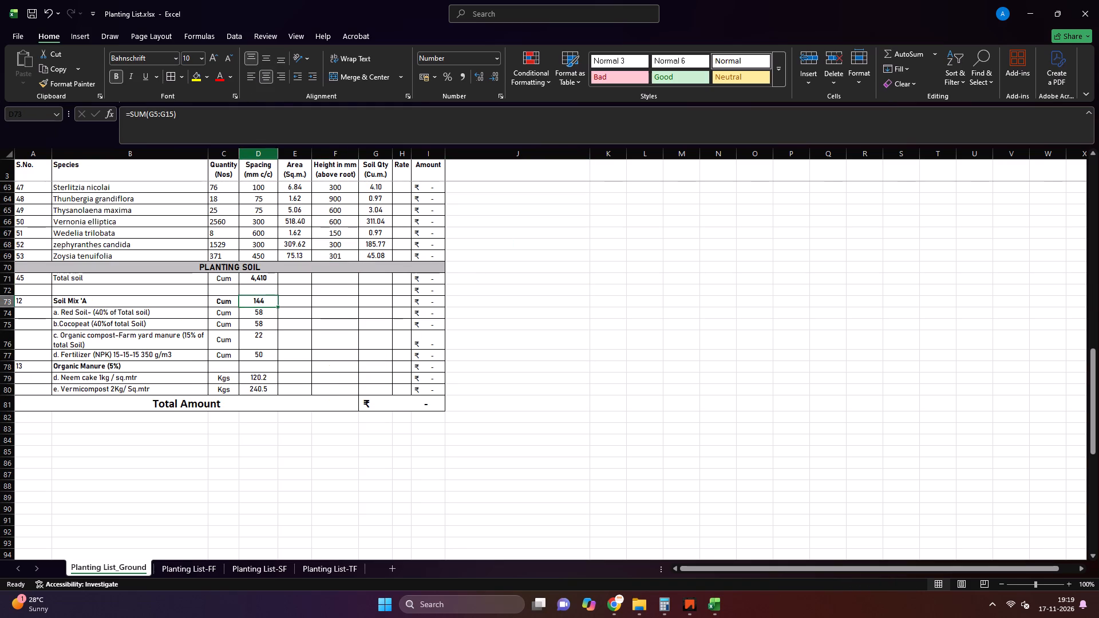
click(168, 111)
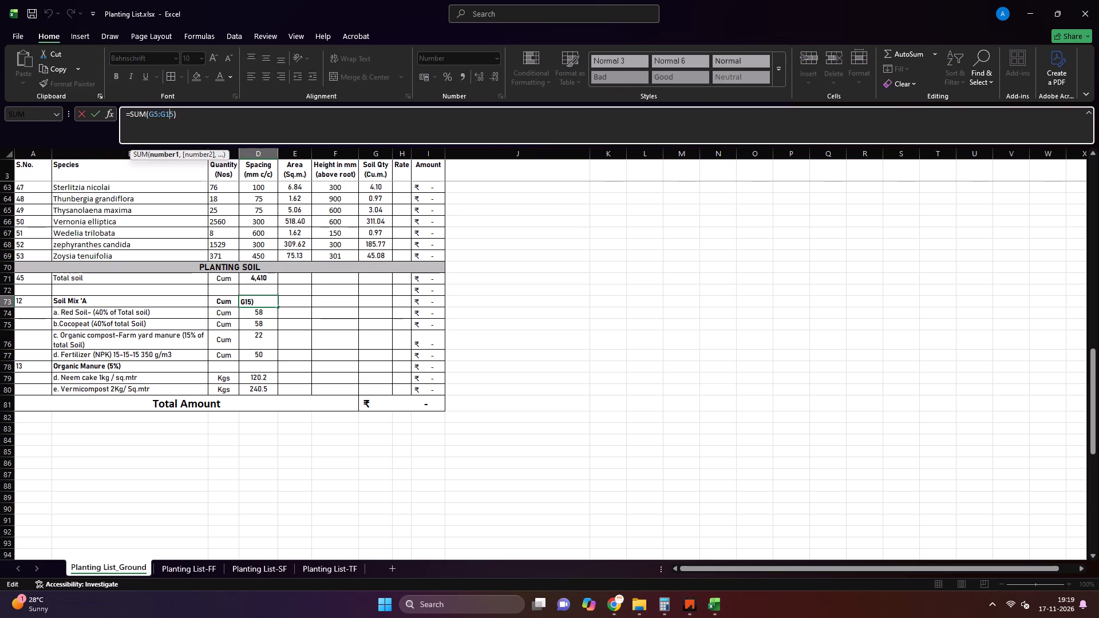
click(171, 112)
key(Right)
key(BackSpace)
text(69)
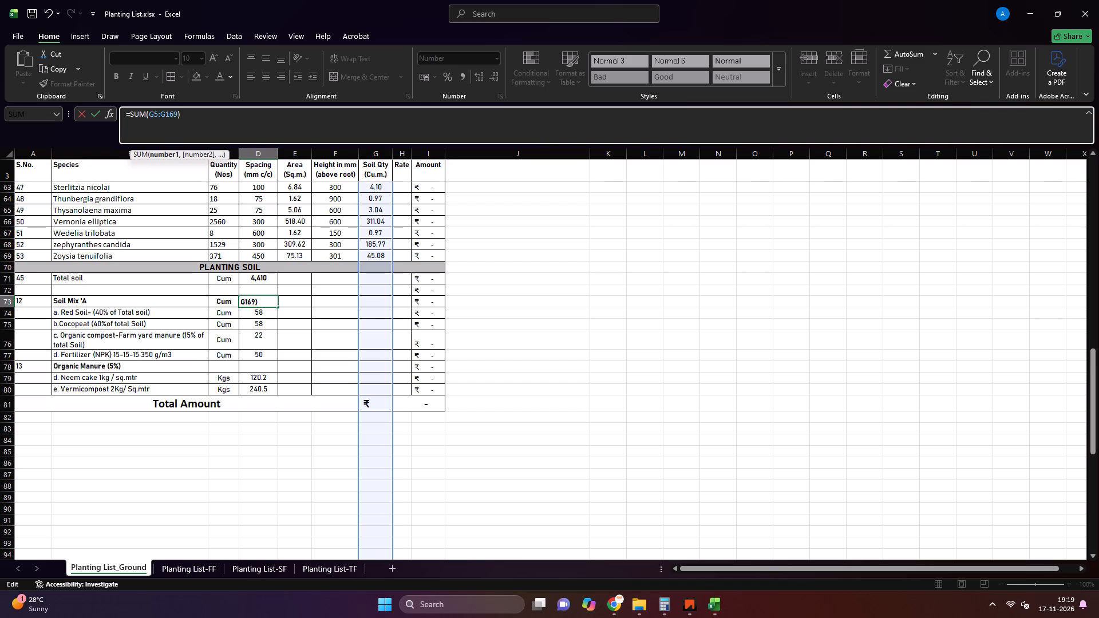
click(168, 113)
key(BackSpace)
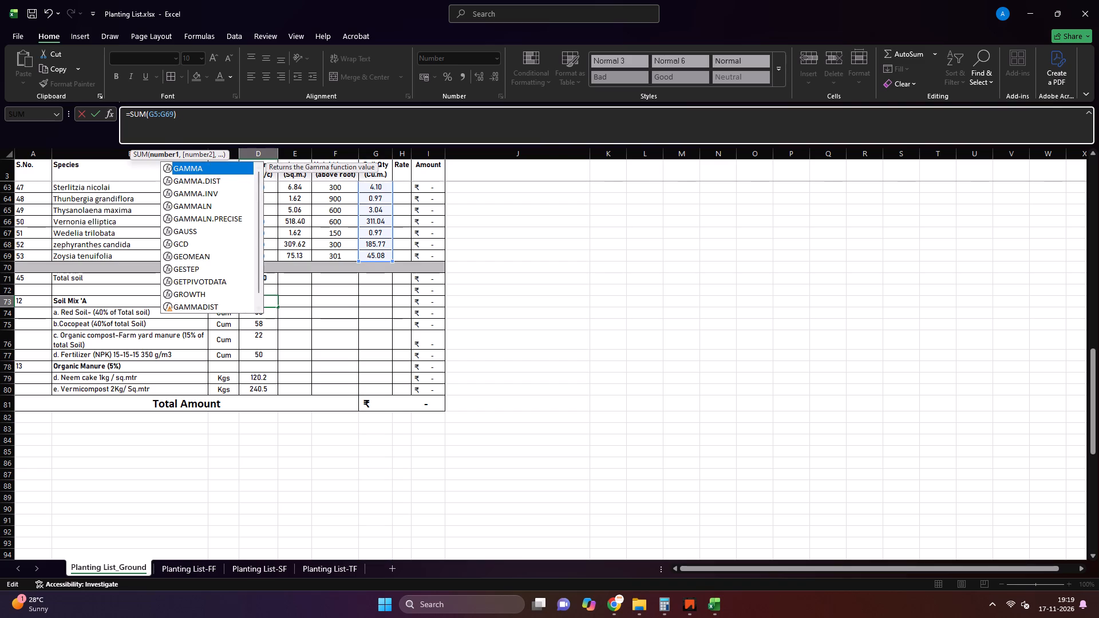
click(511, 279)
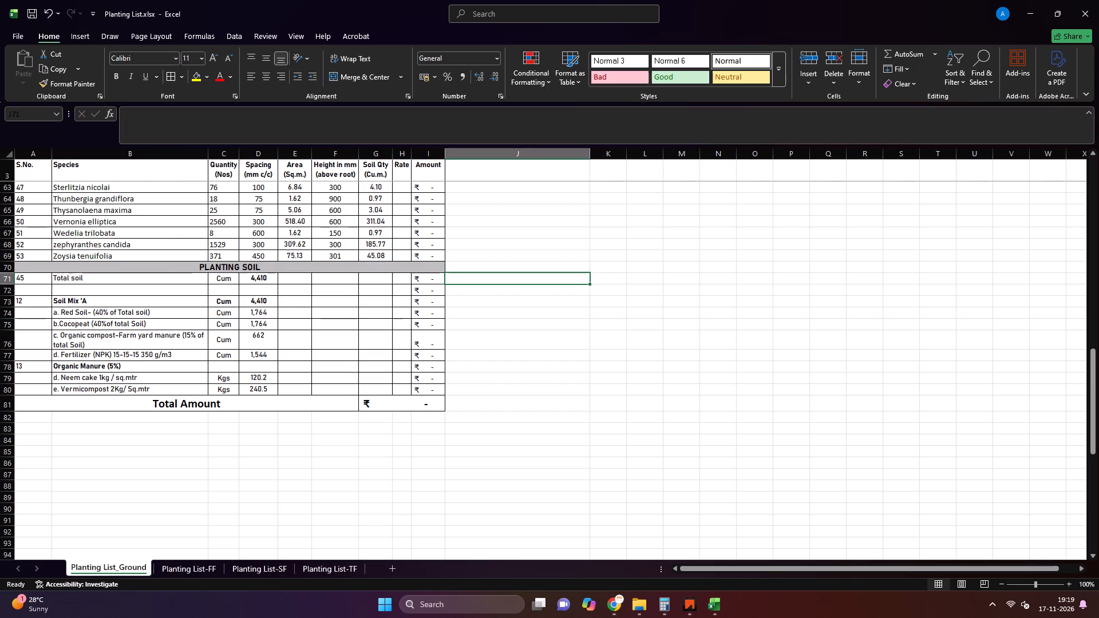
Extend the Neem cake quantity formula in D79 to =SUM(E5:E69), covering all tree and shrub areas.
click(260, 356)
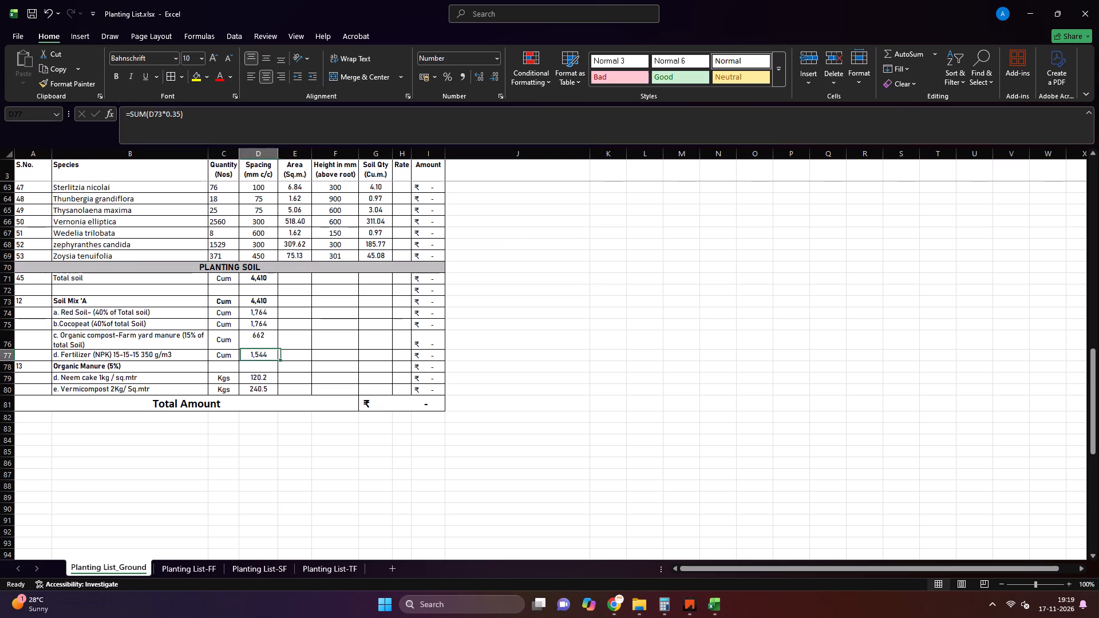
click(259, 379)
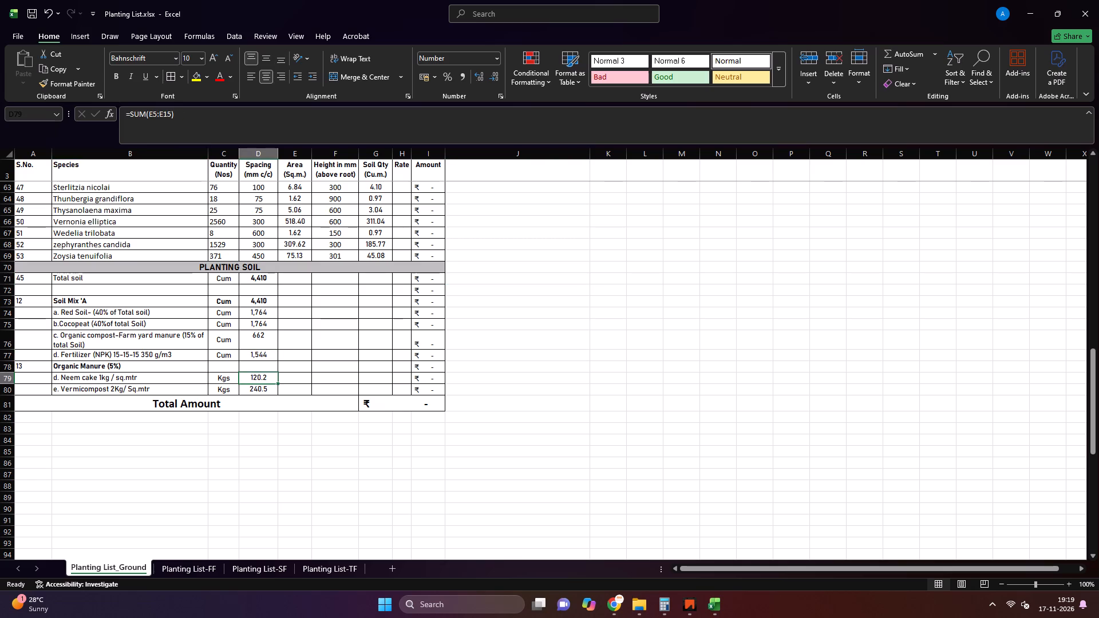
click(155, 112)
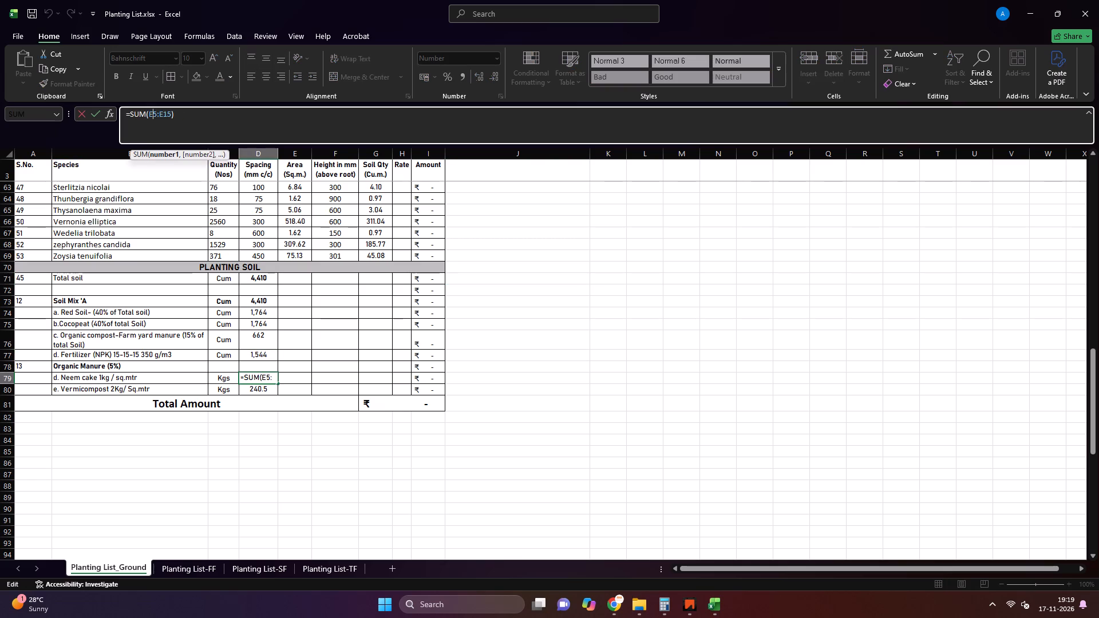
click(171, 117)
key(BackSpace)
key(BackSpace)
text(69)
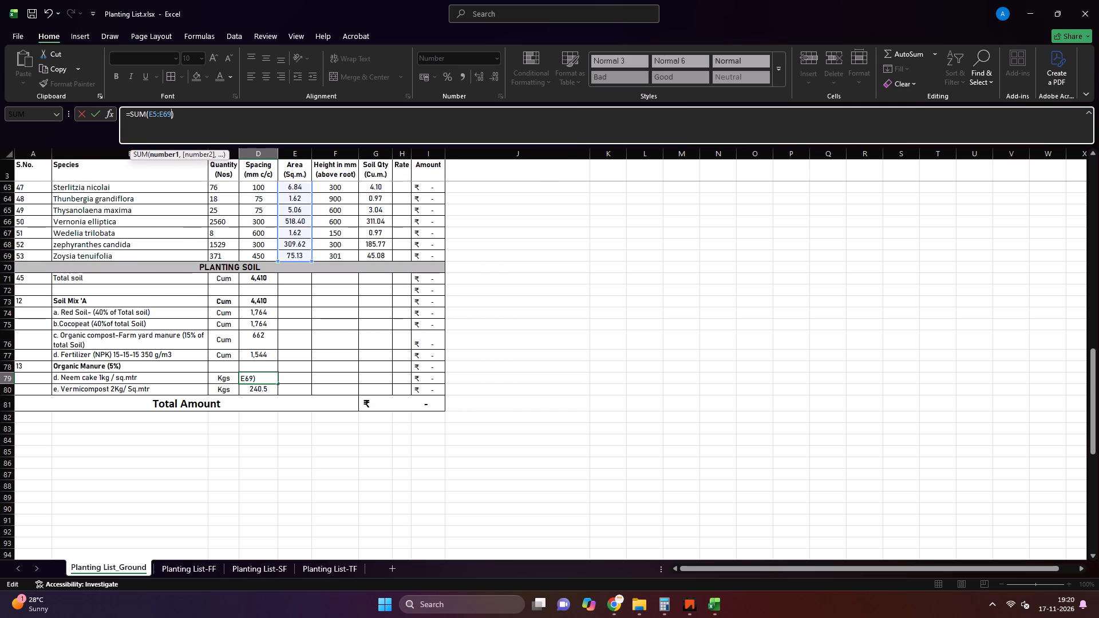
click(291, 457)
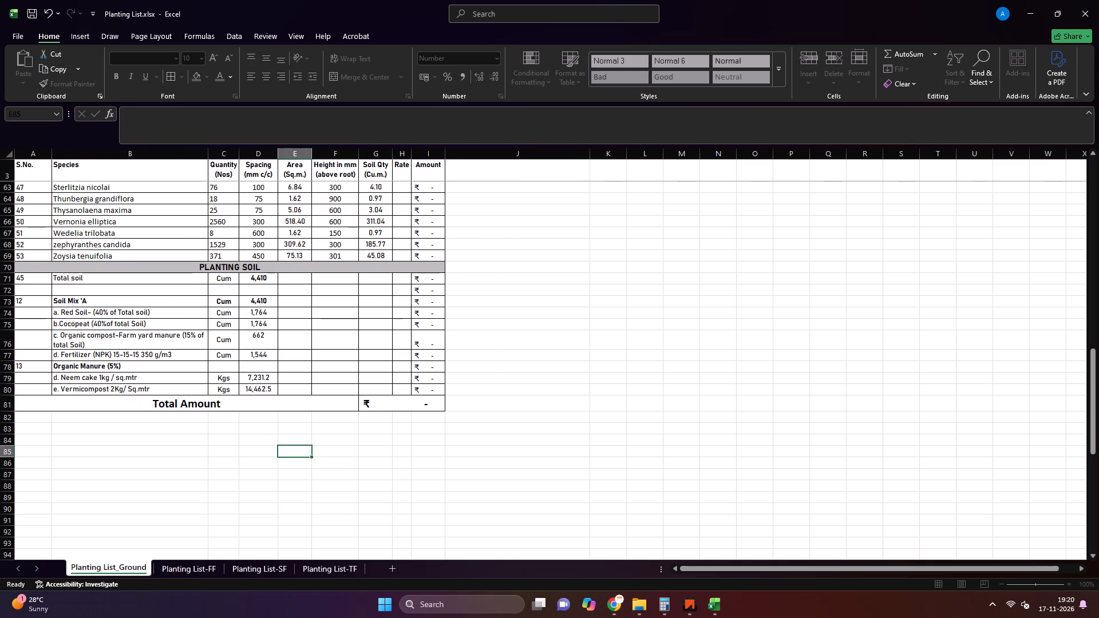
click(264, 387)
click(534, 332)
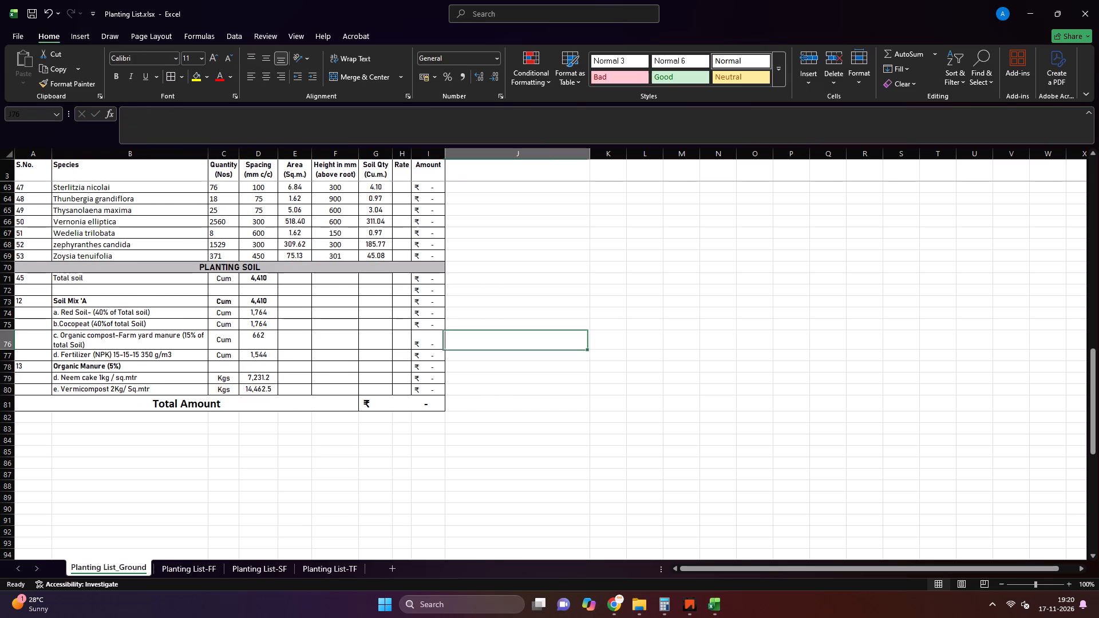
Review the ground-floor schedule from the tree rows through the shrubs to the planting soil and total amount rows.
scroll(345, 352, up, 6)
key(Escape)
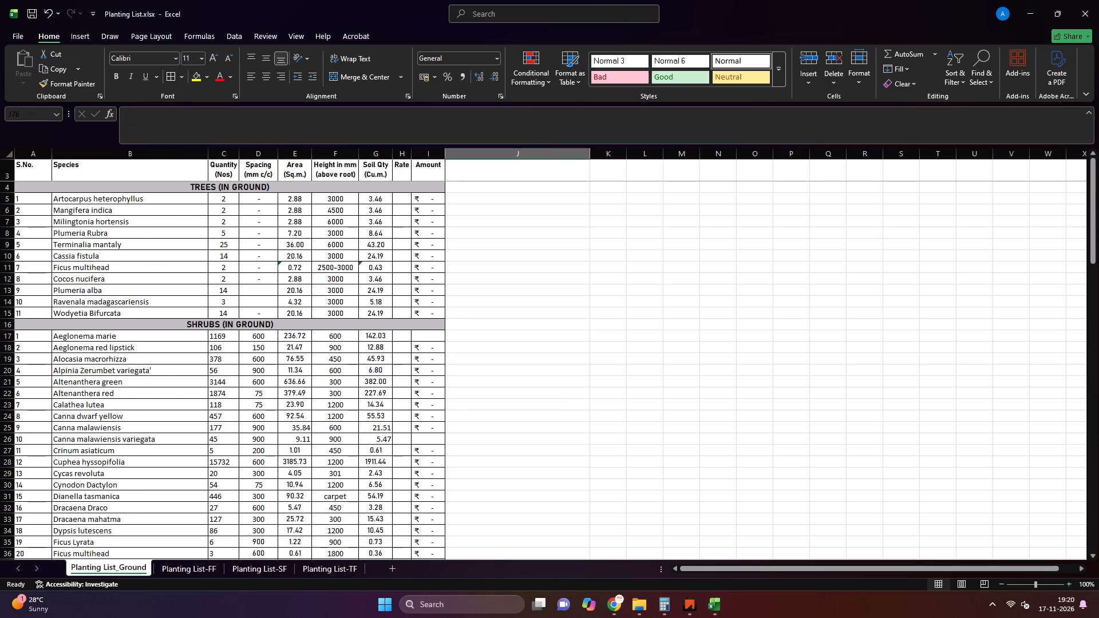
scroll(318, 299, down, 3)
scroll(318, 299, up, 2)
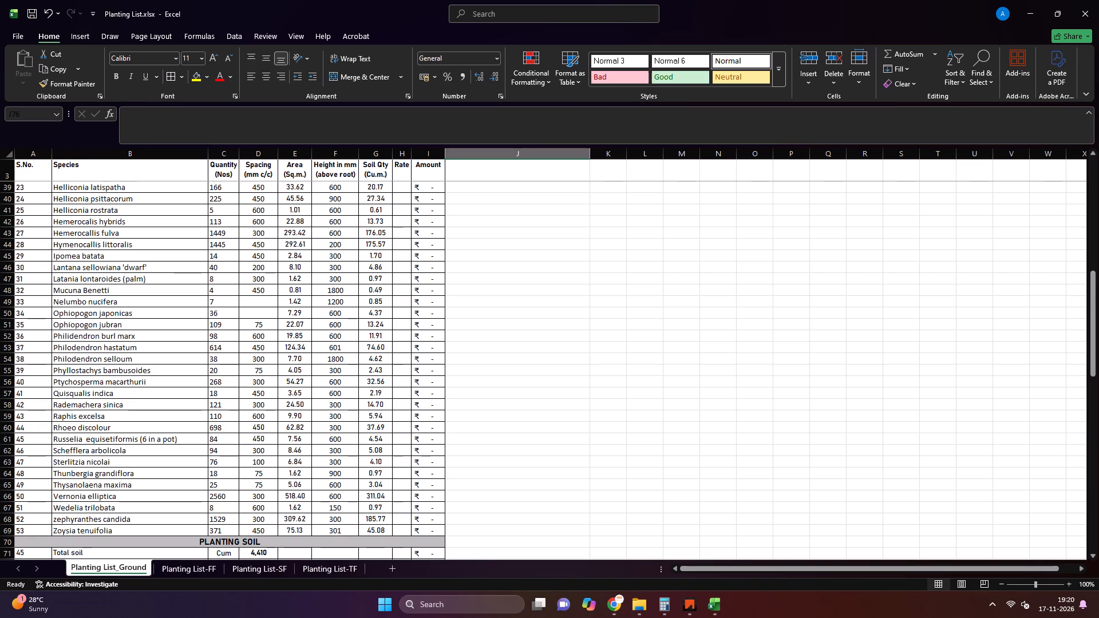
scroll(310, 271, up, 4)
scroll(218, 295, down, 2)
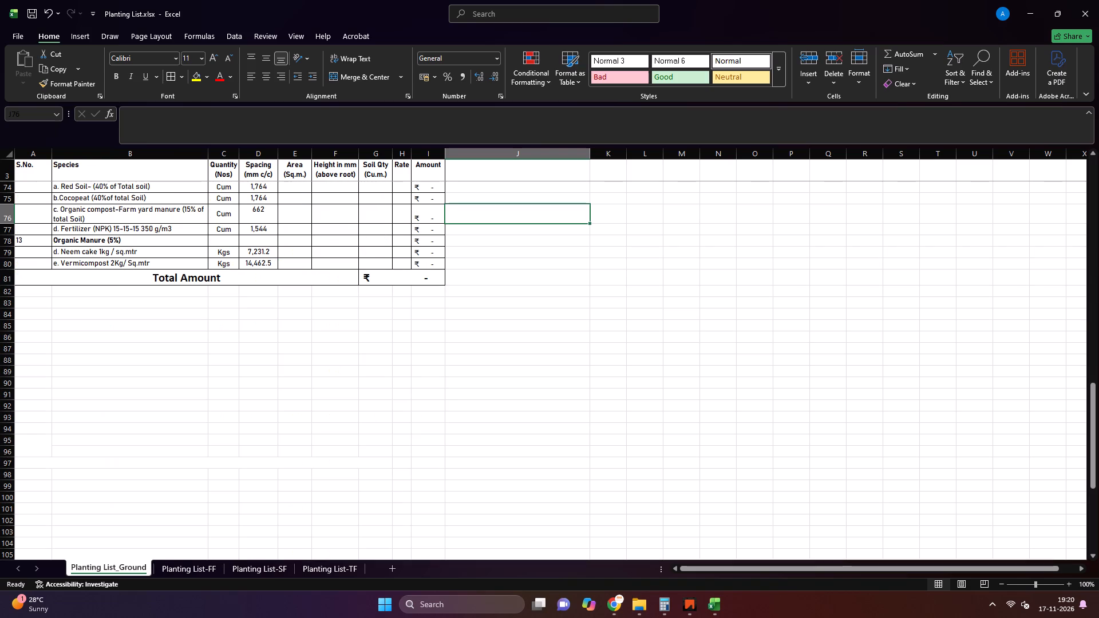
scroll(238, 308, up, 6)
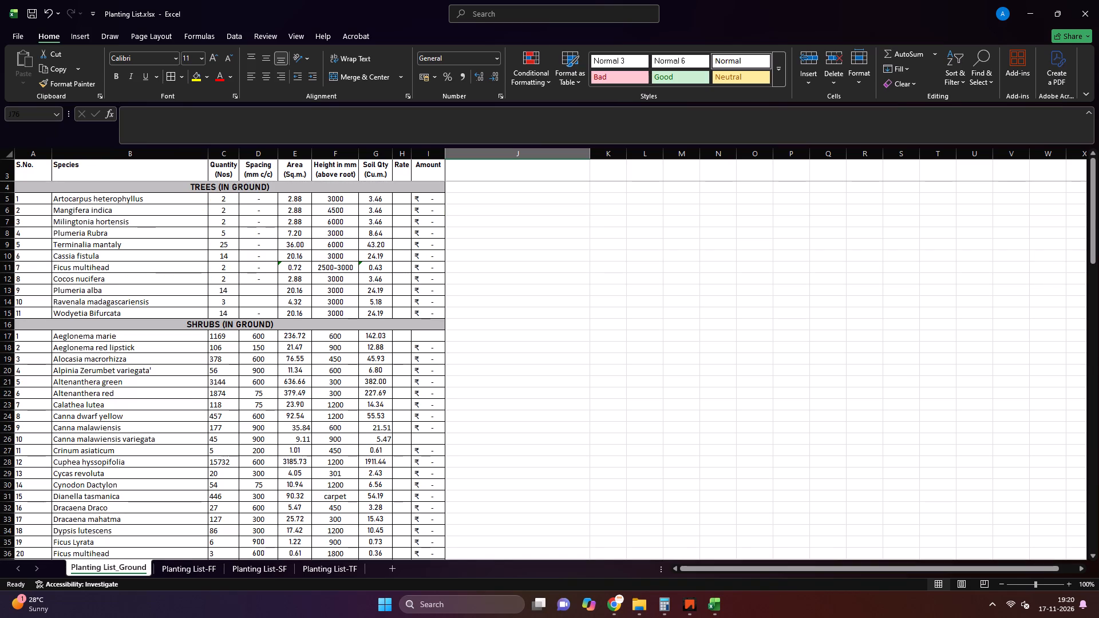
Save the Planting List workbook.
key(Escape)
key(ctrl+s)
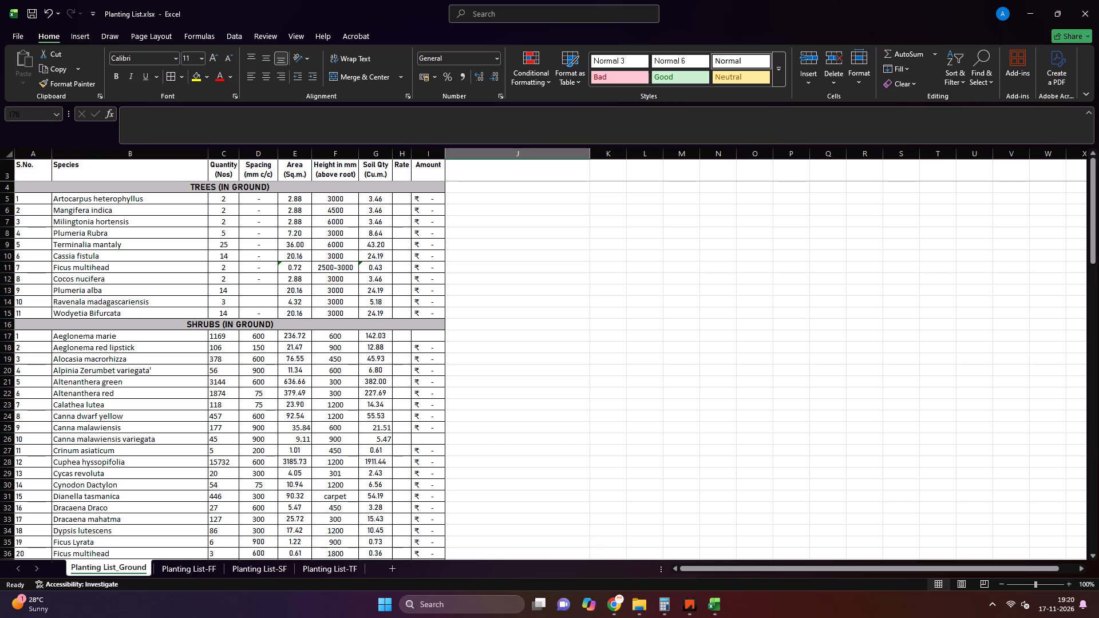
key(Escape)
key(ctrl+s)
key(ctrl+s)
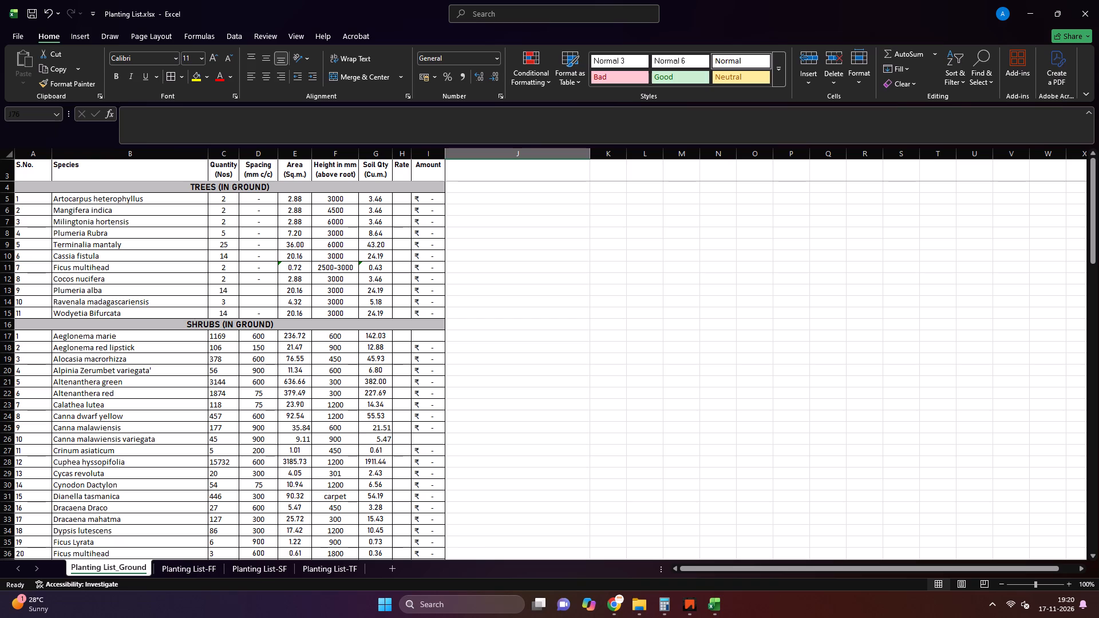